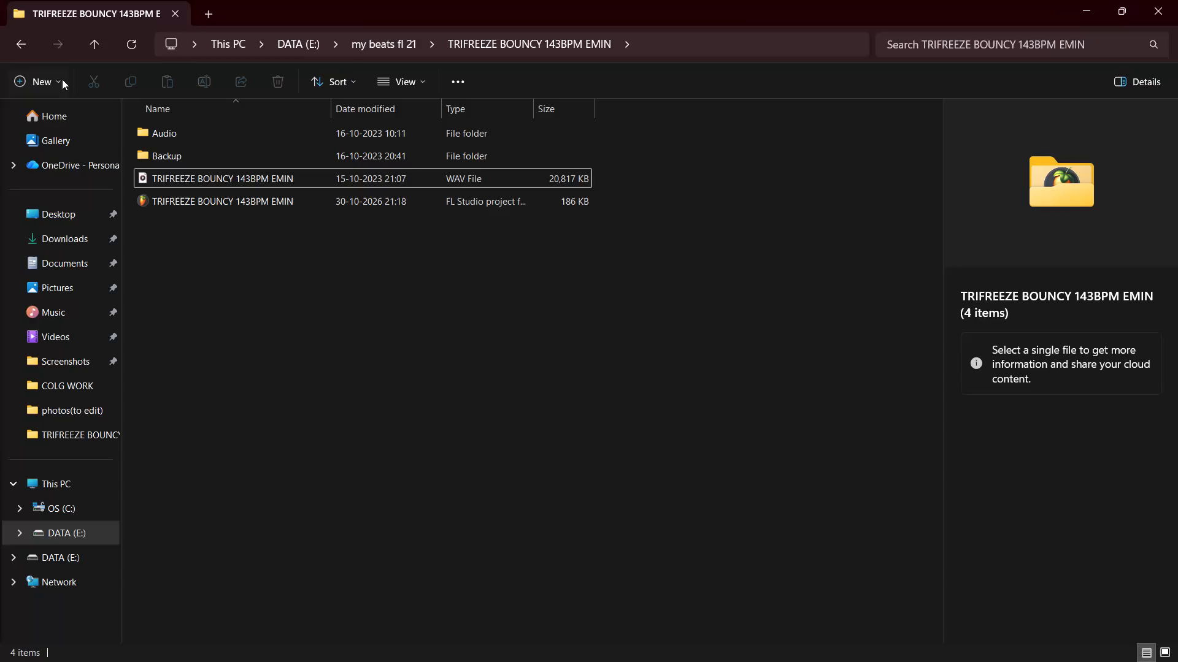
Go back to the "my beats fl 21" folder and look through the beat project folders and audio files towards the end of the list.
click(19, 43)
scroll(286, 329, down, 3)
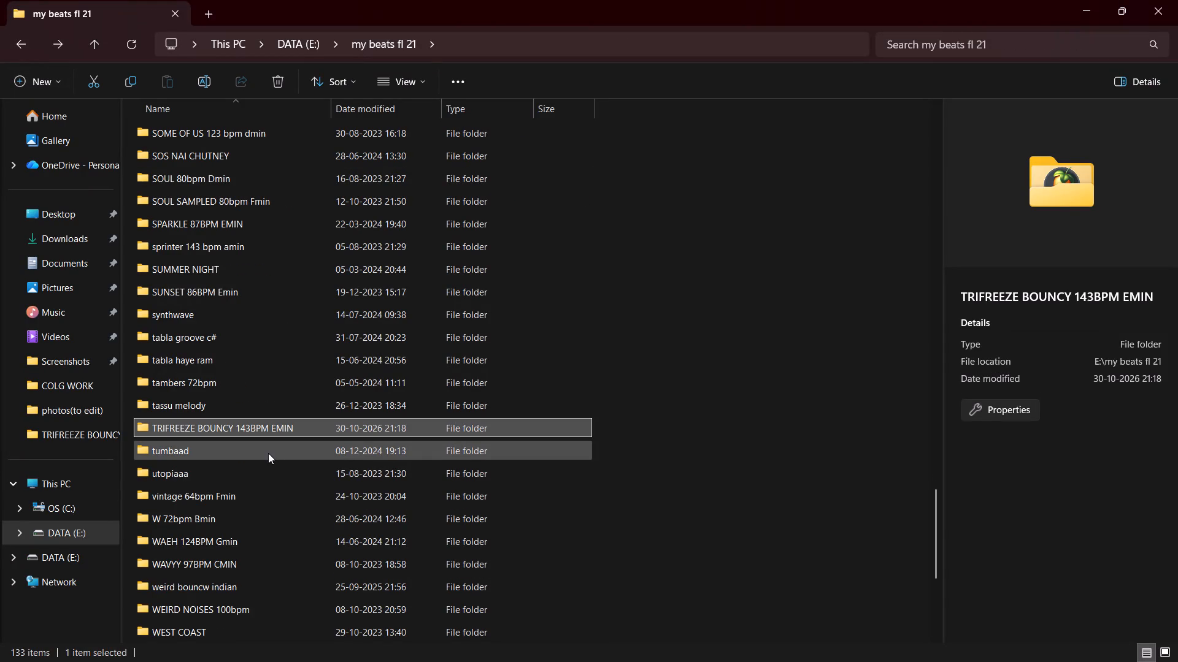
click(268, 453)
click(249, 467)
scroll(256, 476, down, 3)
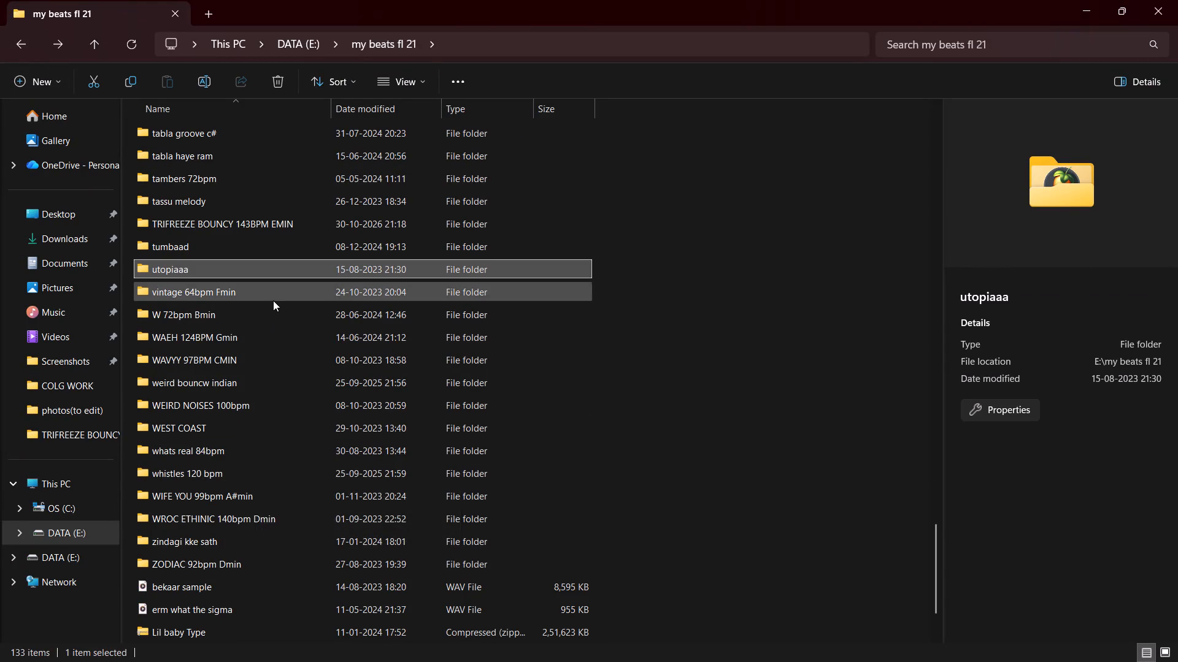
scroll(273, 300, down, 1)
click(261, 511)
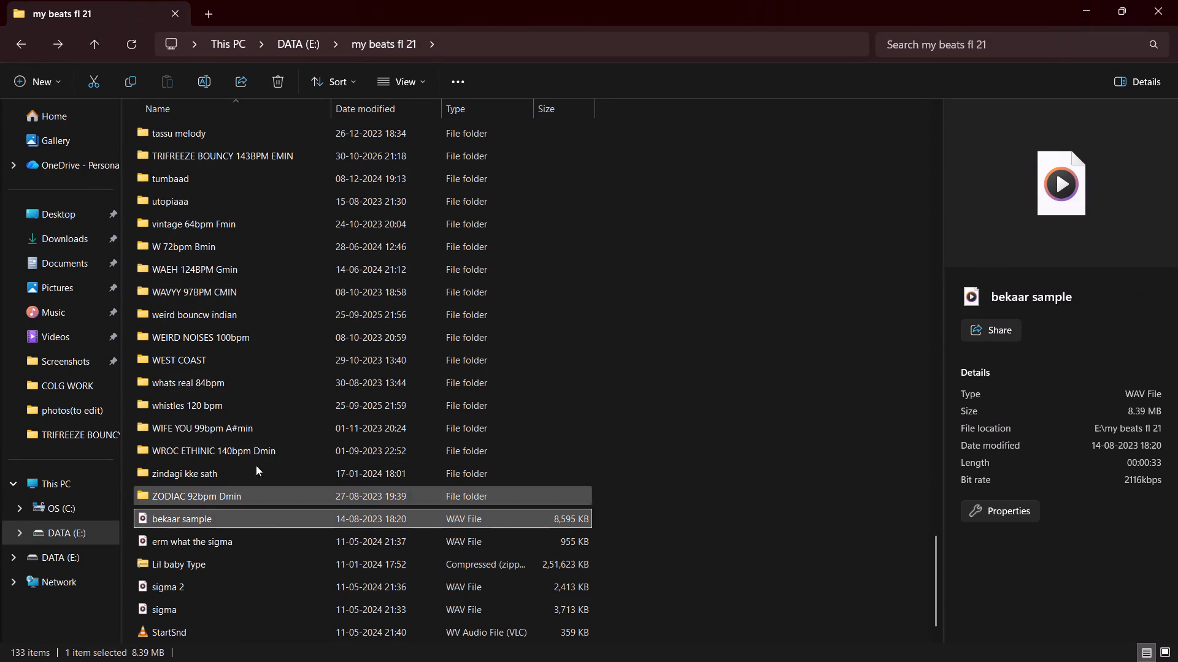
click(241, 376)
click(248, 359)
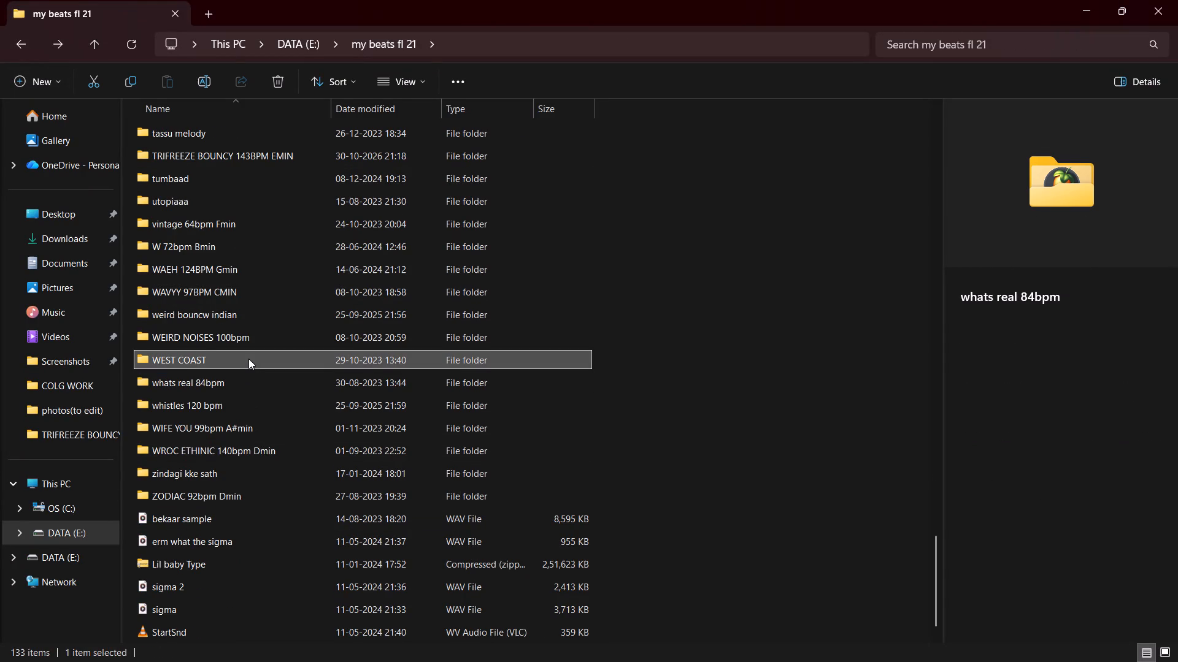
scroll(248, 358, up, 1)
scroll(264, 178, up, 2)
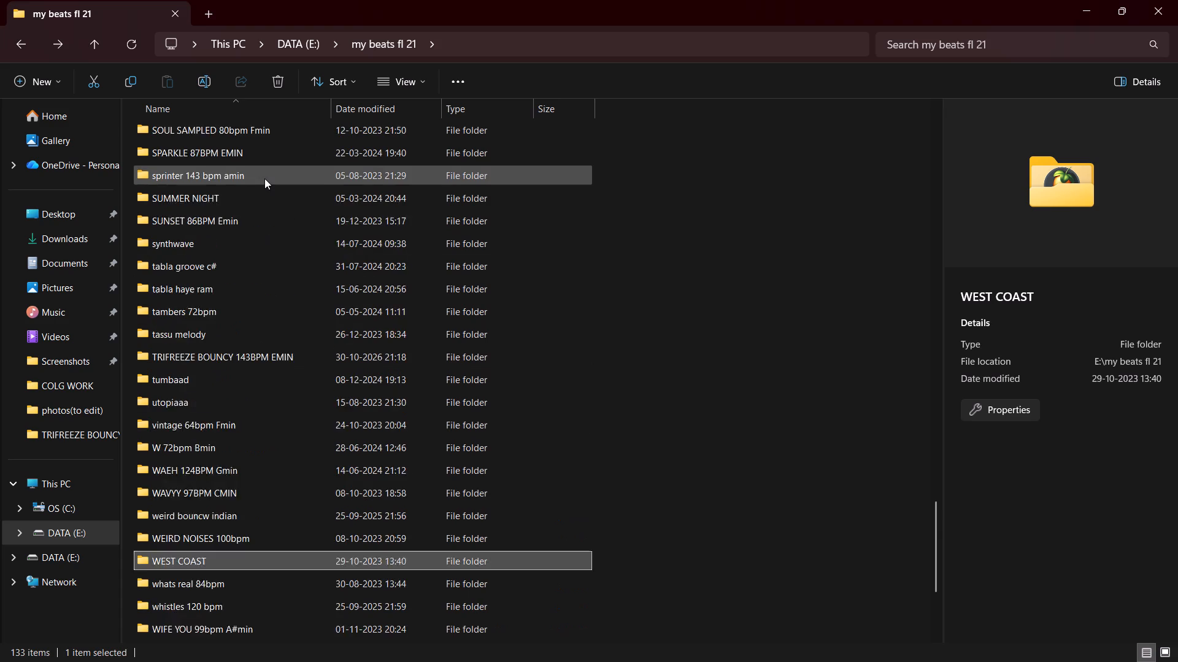
Look through the beat project folders further up the list, from "tambers 72bpm" back to "Seeking 93bpm Dmin".
scroll(264, 178, up, 1)
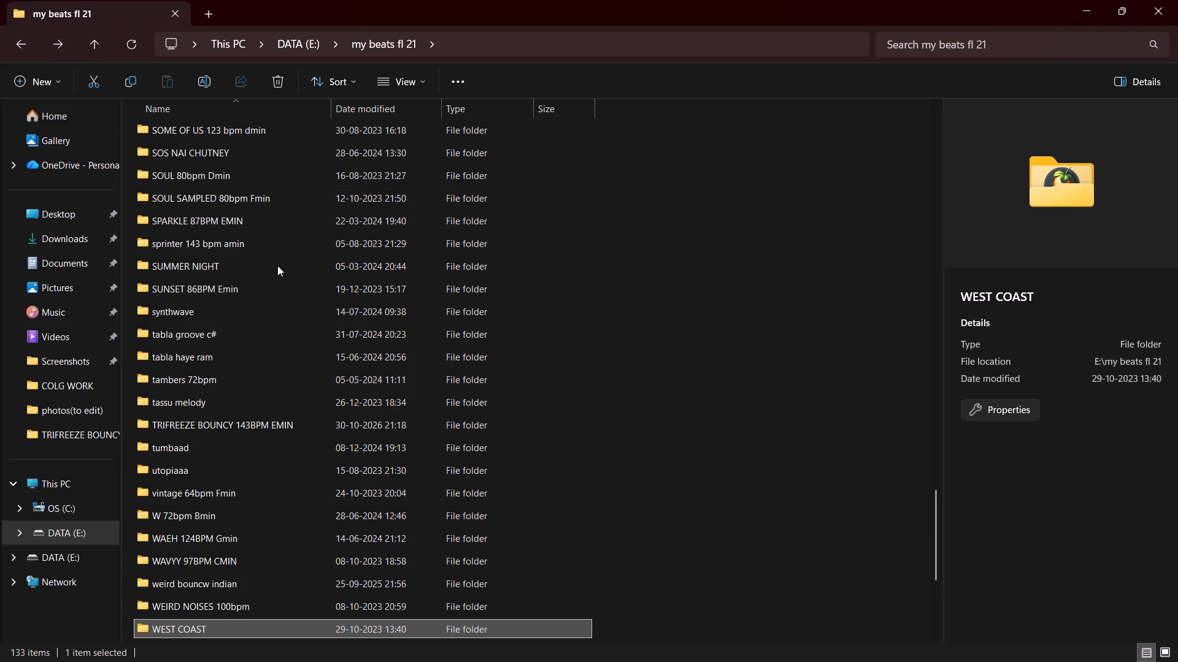
click(279, 250)
click(283, 227)
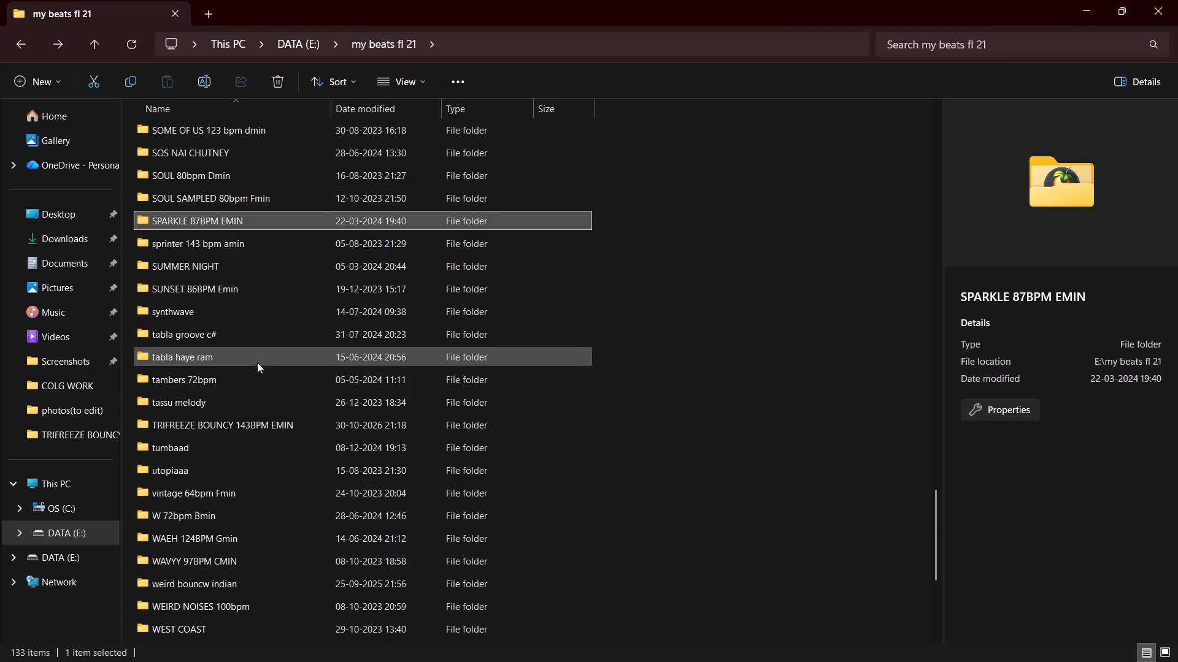
click(256, 365)
click(245, 385)
scroll(245, 385, up, 4)
click(253, 275)
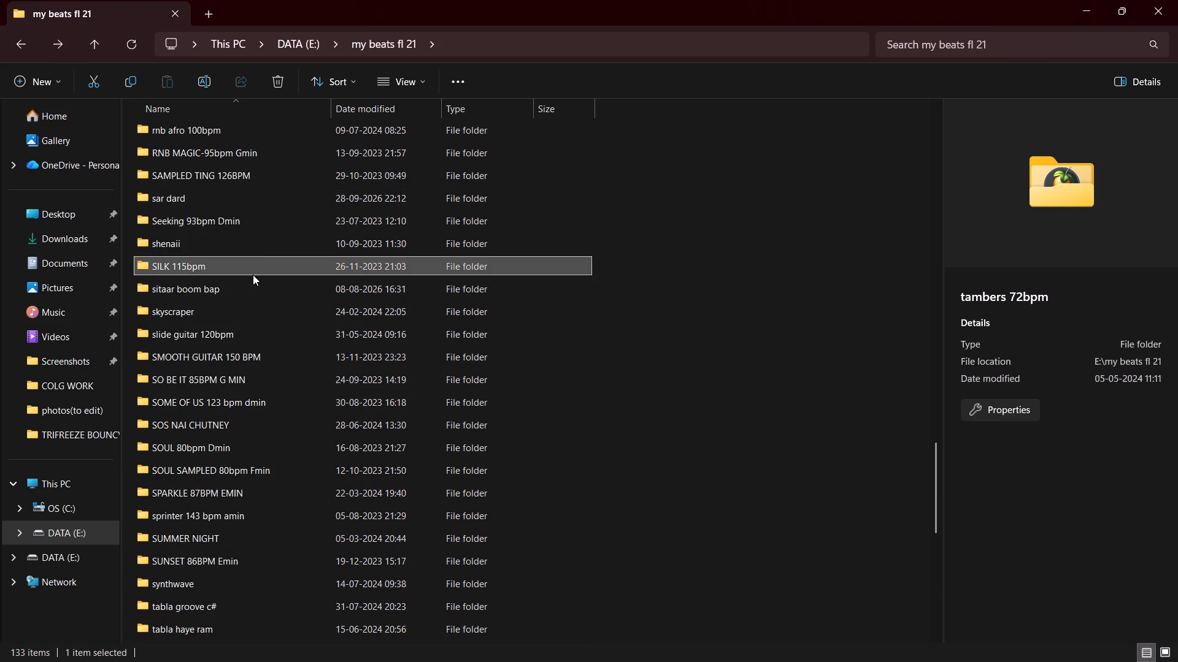
click(262, 243)
click(262, 243)
click(267, 221)
Open the "shenaii" FL Studio project from its folder, choosing to do nothing about the invalid project data folder.
double_click(253, 245)
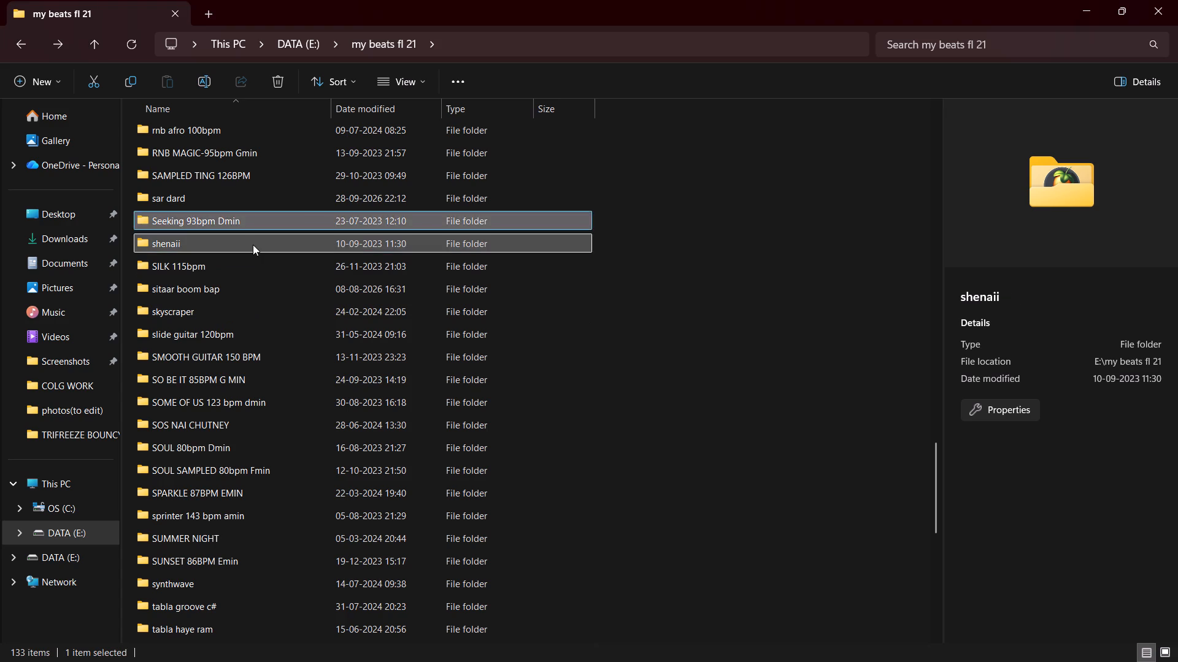
double_click(258, 180)
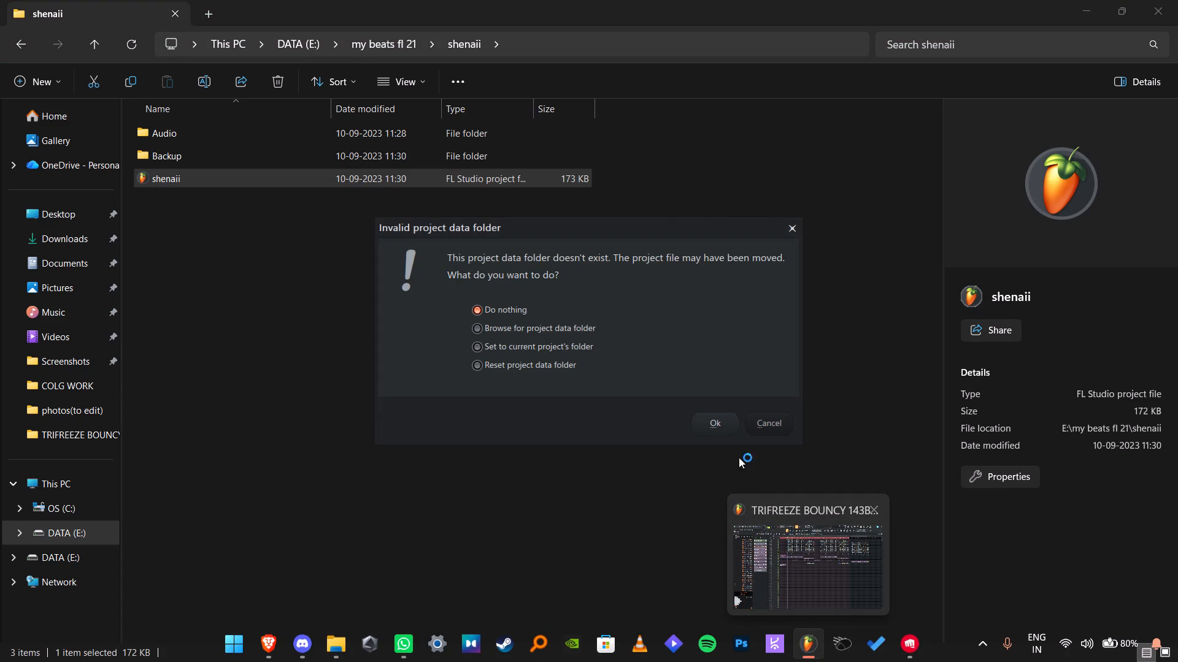
click(719, 428)
Switch to Instagram in the Brave browser, close the open post and go to Messages.
click(280, 659)
click(297, 6)
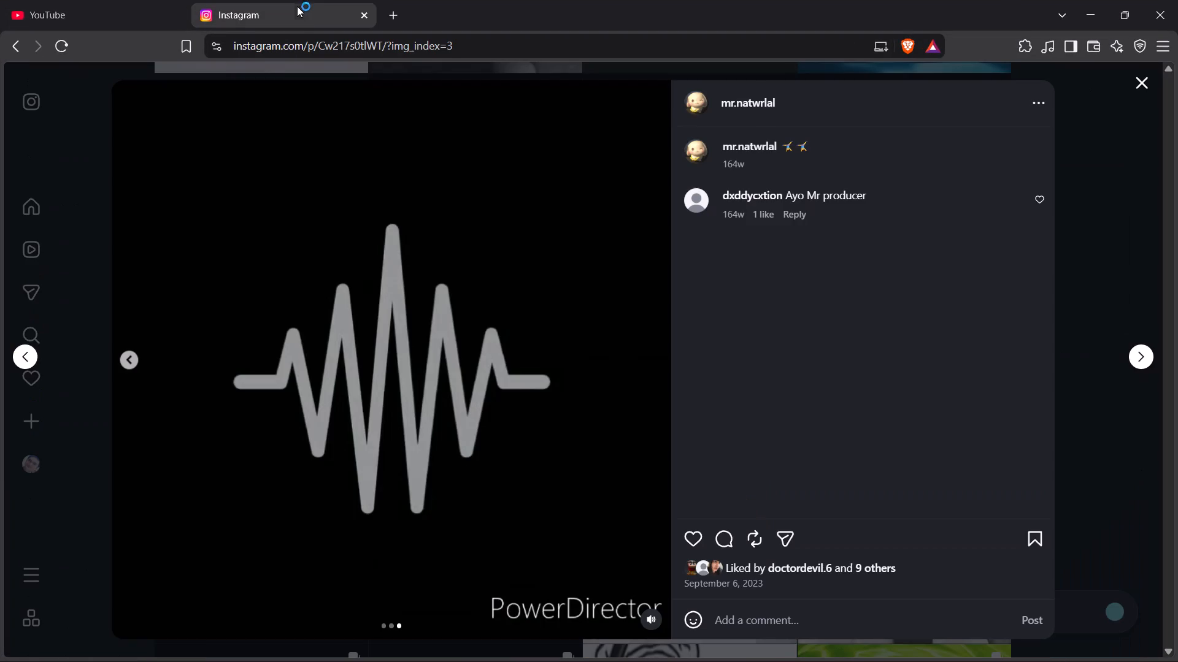
click(66, 329)
drag(60, 306, 54, 305)
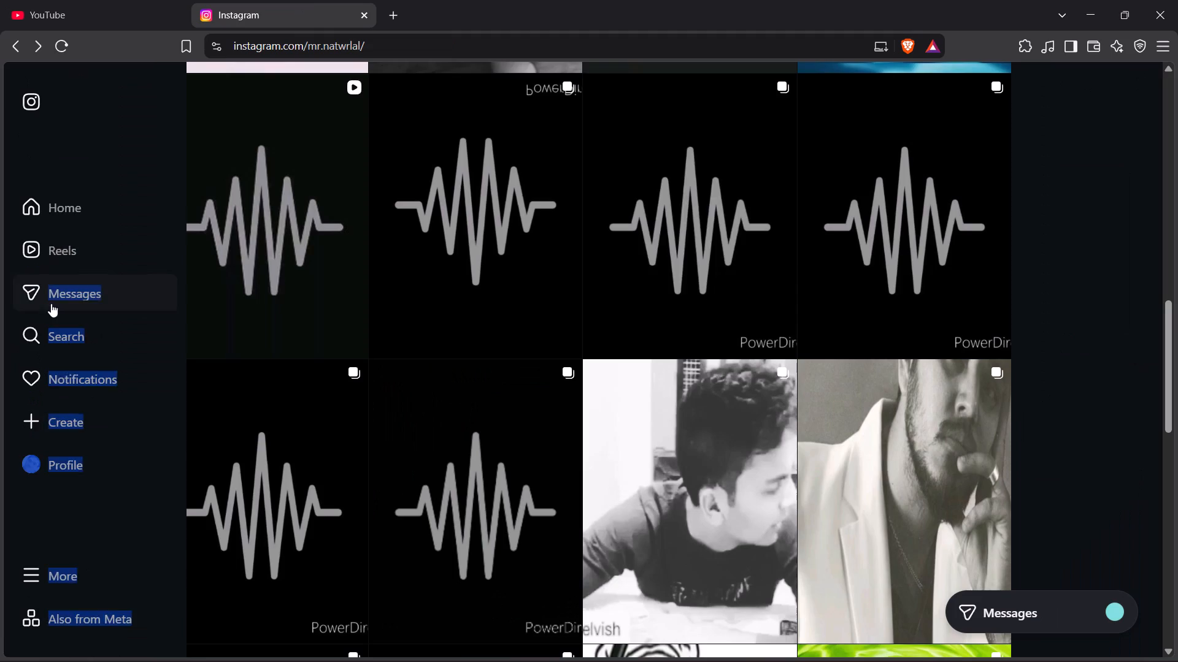
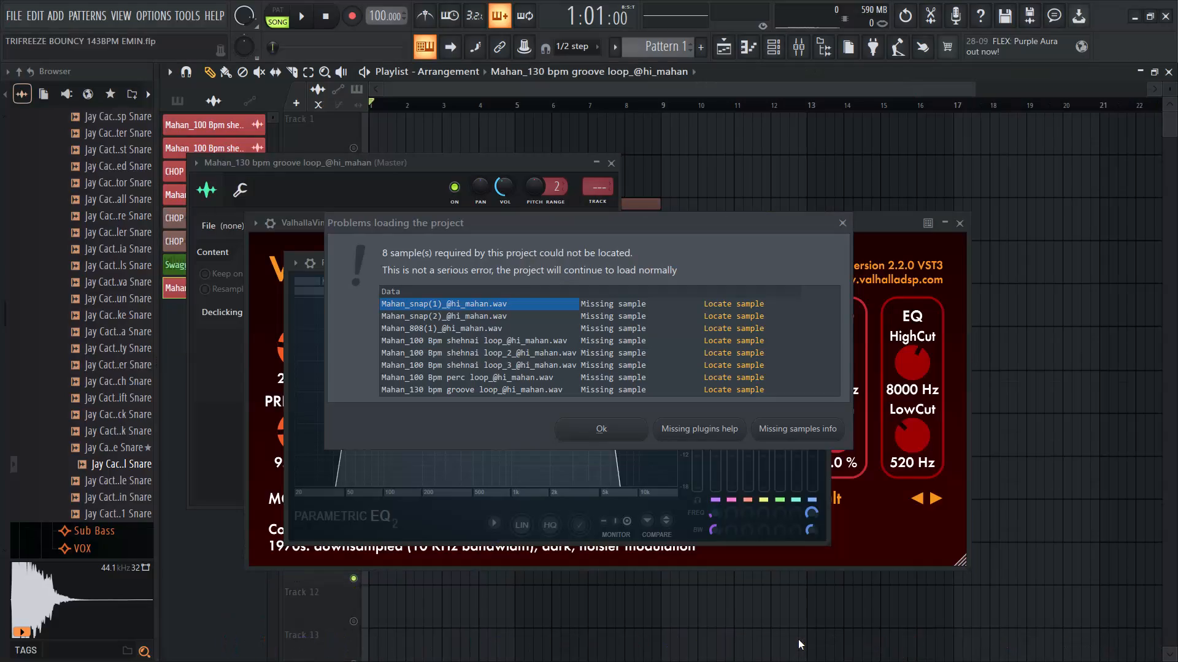
Dismiss the missing samples report and play the shenaii arrangement from the start of the playlist.
click(580, 430)
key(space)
right_click(742, 141)
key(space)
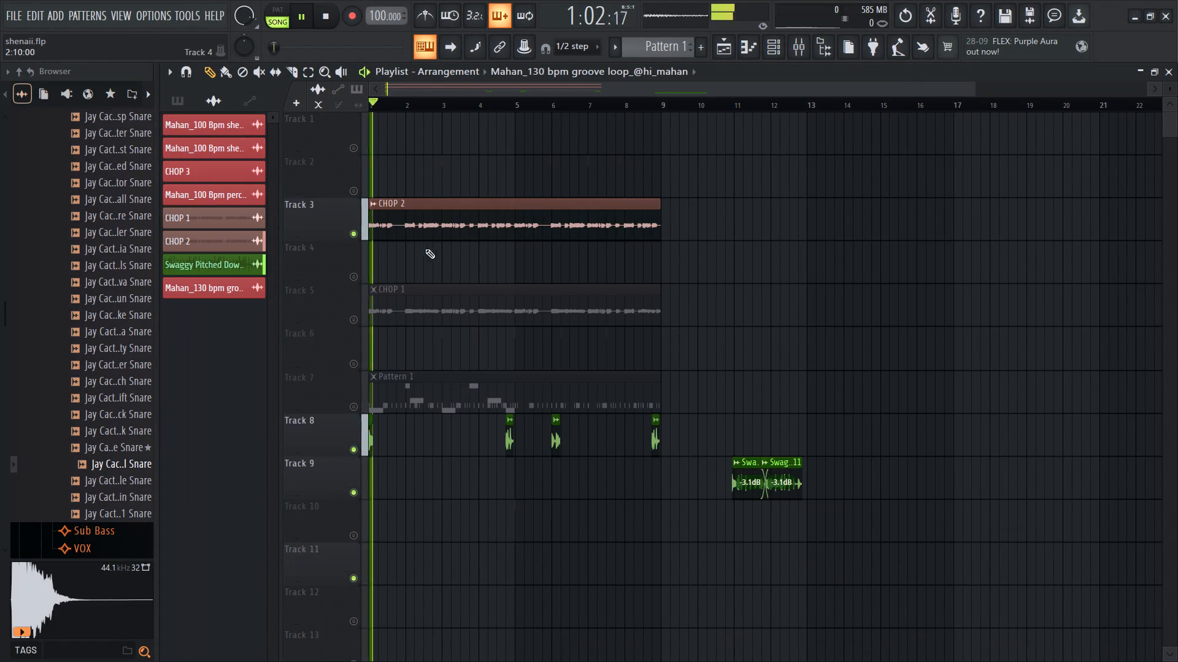
Open the channel settings of the CHOP 2 audio clip on Track 3.
ctrl+scroll(344, 278, up, 7)
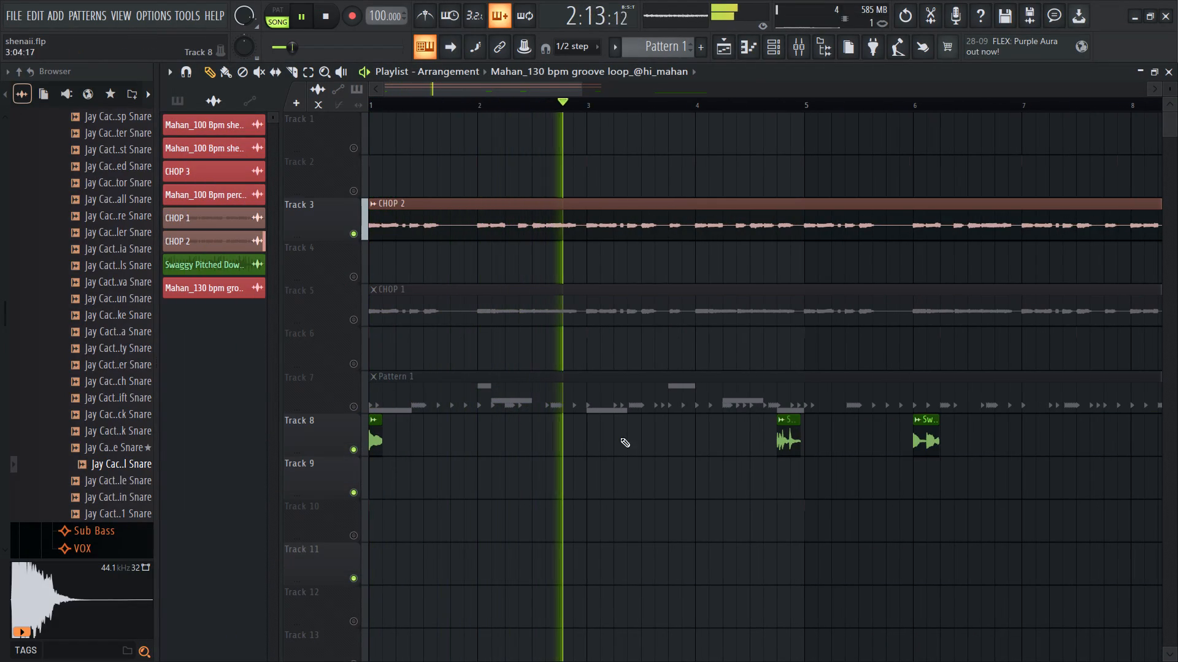
double_click(565, 219)
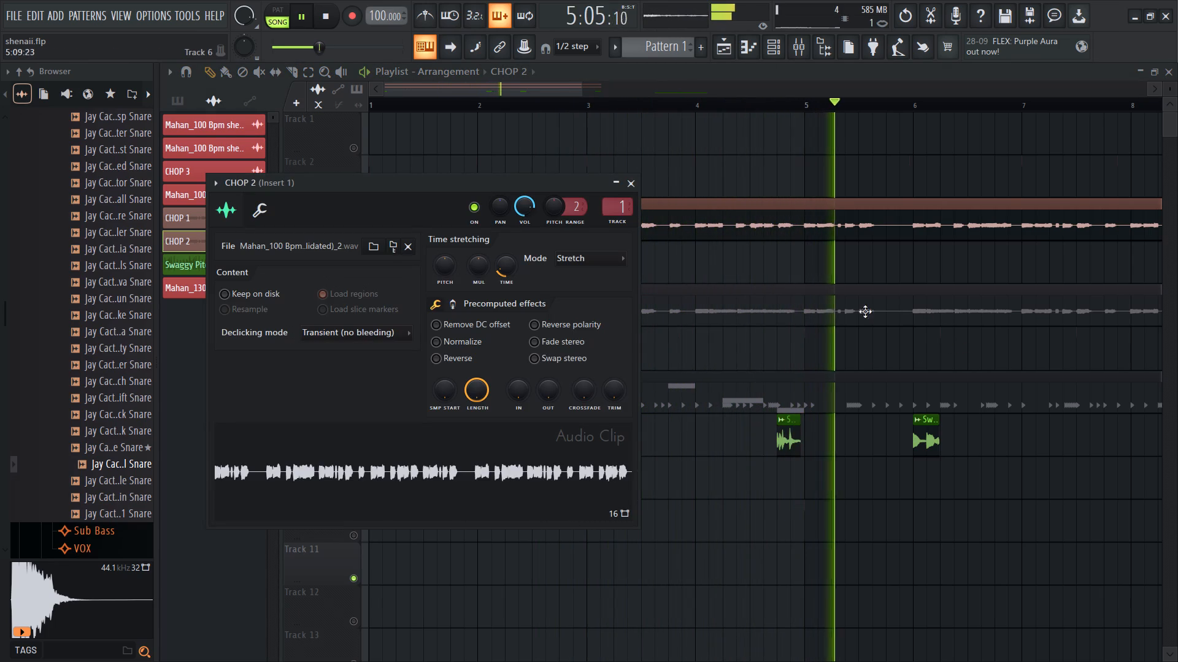
Unmute Track 7 and Track 5 and replay the arrangement from the start.
right_click(868, 270)
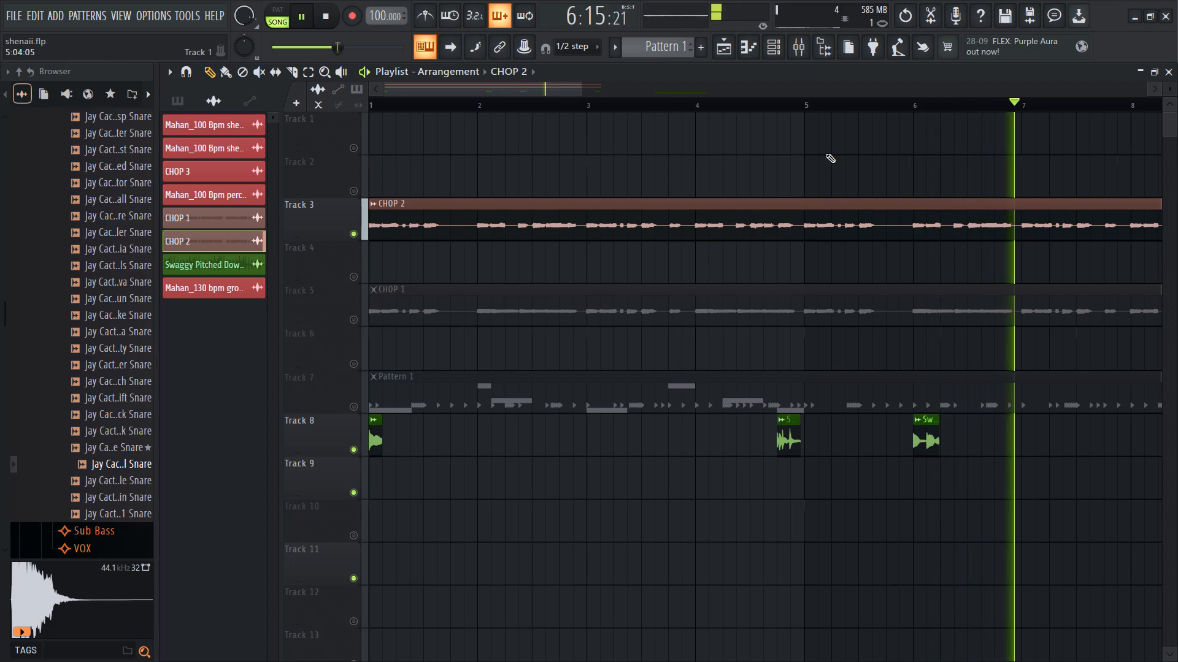
key(space)
click(353, 406)
key(space)
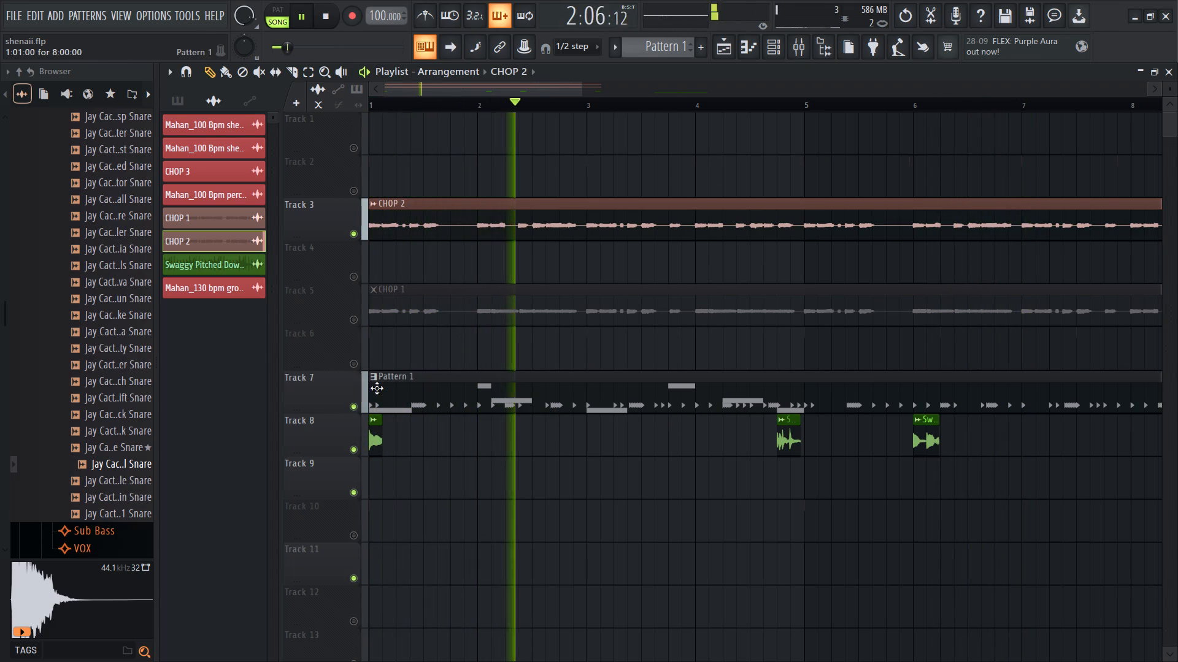
click(356, 313)
key(space)
key(space)
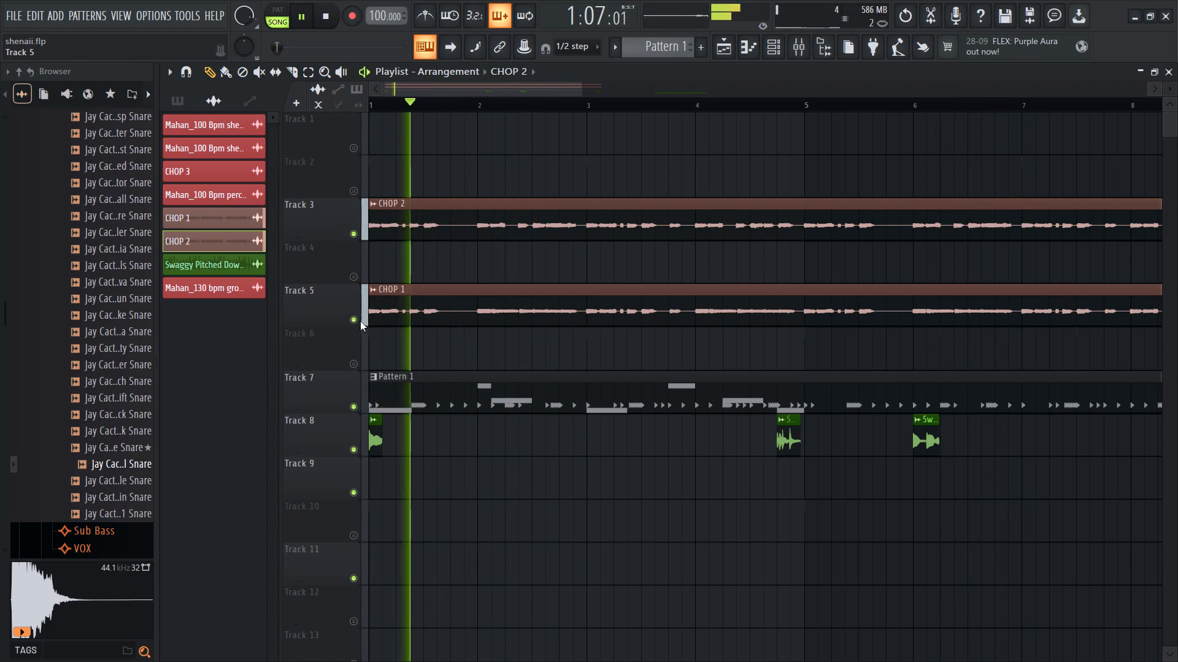
Solo Track 5 and lower the channel volume of its CHOP 1 clip.
right_click(348, 317)
double_click(448, 317)
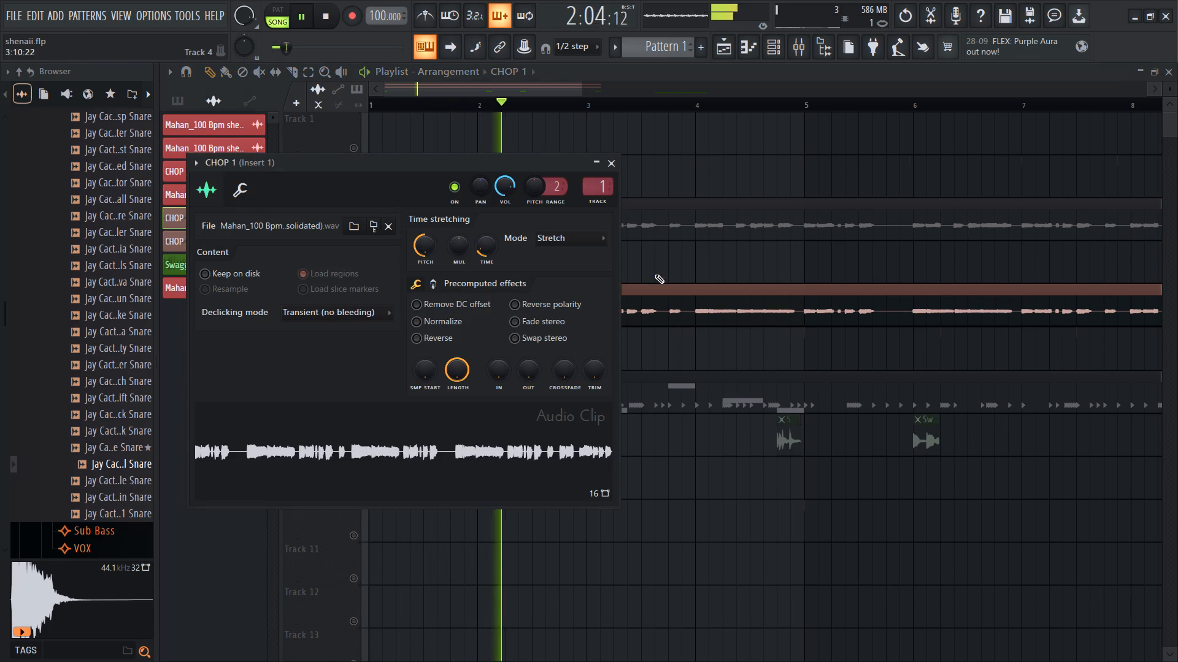
drag(508, 189, 510, 275)
drag(508, 189, 507, 205)
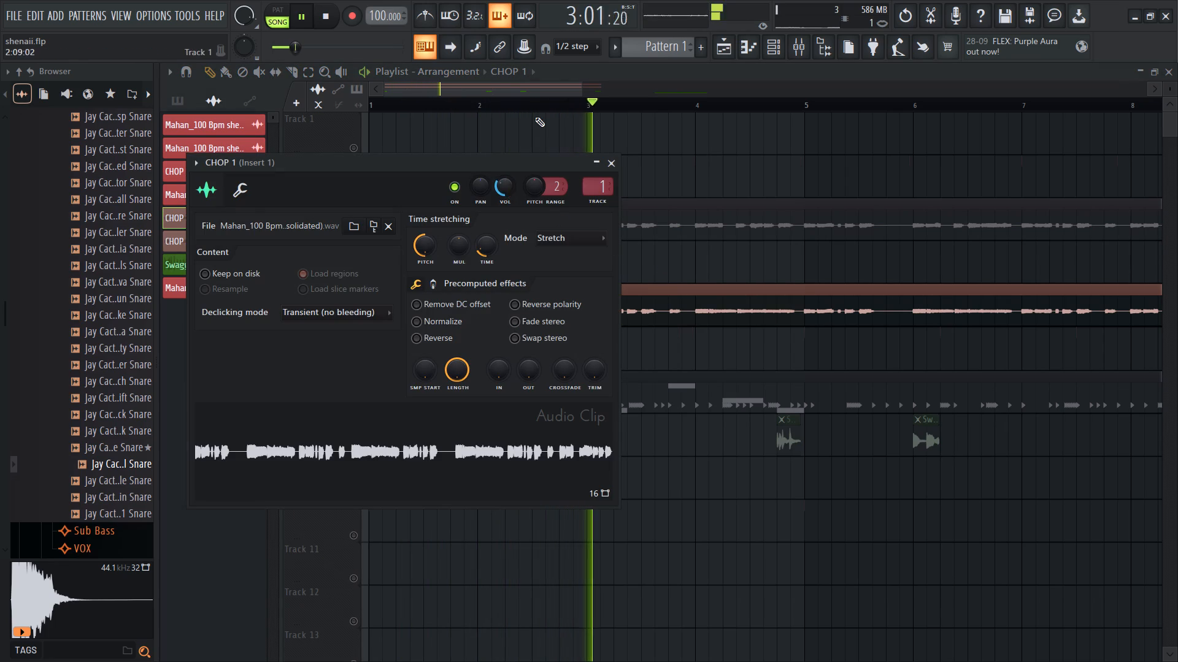
right_click(536, 115)
Bring Track 3 back in, pan CHOP 1 to the left and rebalance its channel volume against CHOP 2.
click(349, 227)
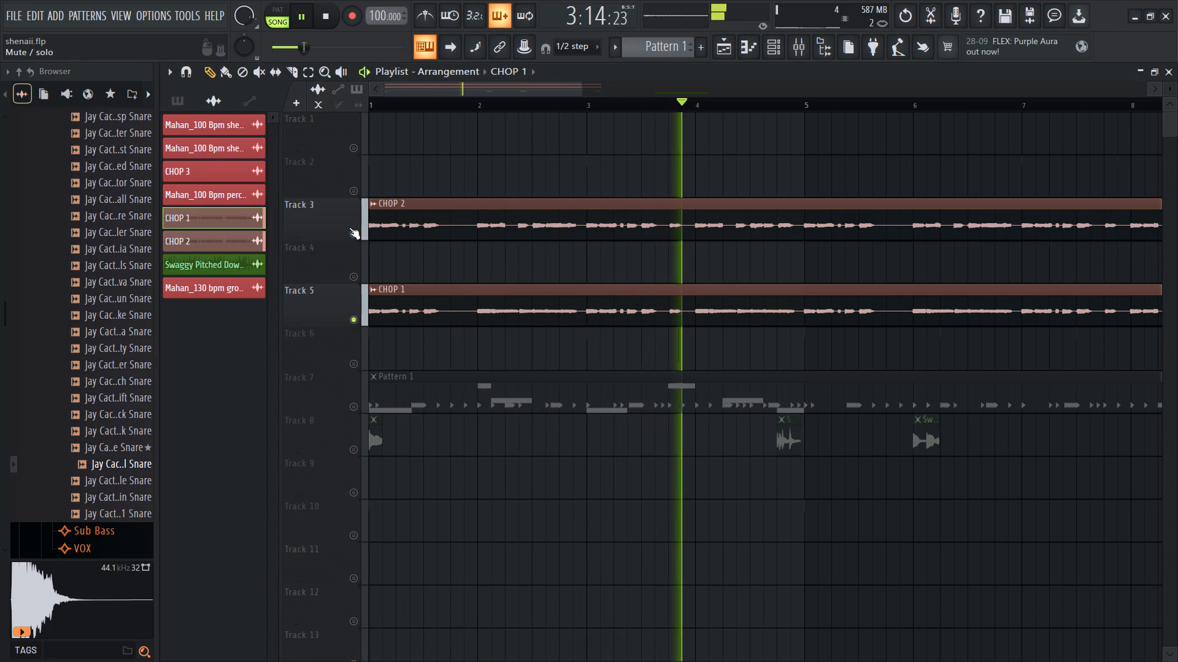
double_click(520, 303)
drag(496, 182, 501, 216)
drag(497, 187, 502, 202)
drag(477, 192, 476, 248)
drag(505, 192, 510, 138)
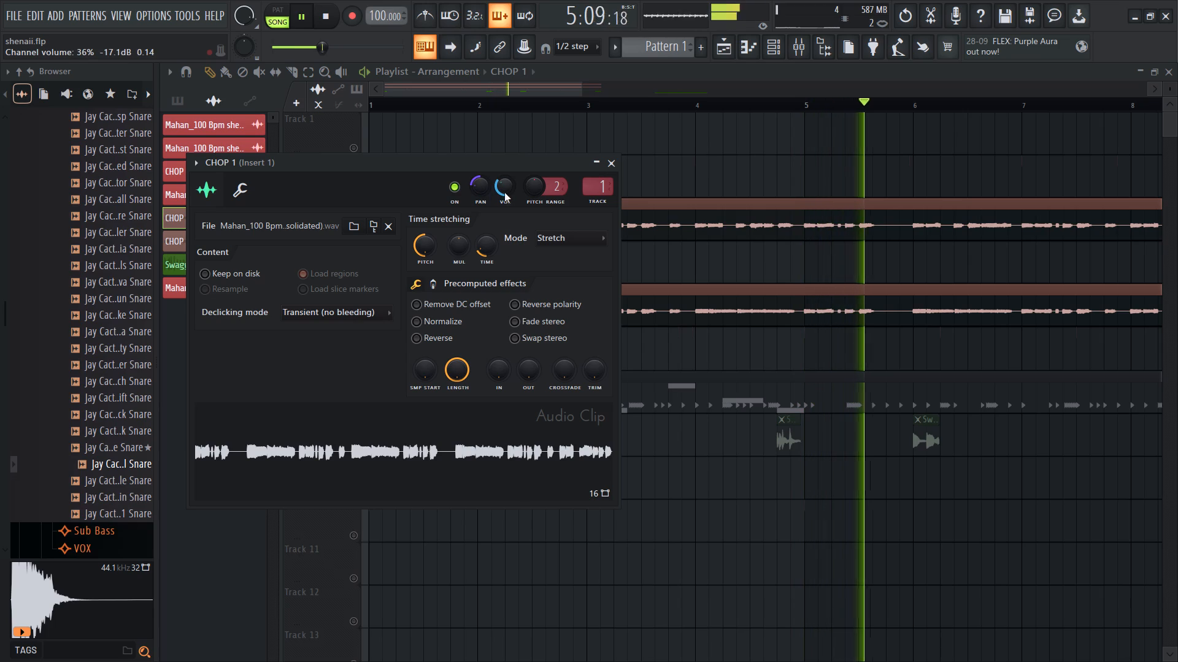
drag(504, 192, 504, 204)
right_click(722, 191)
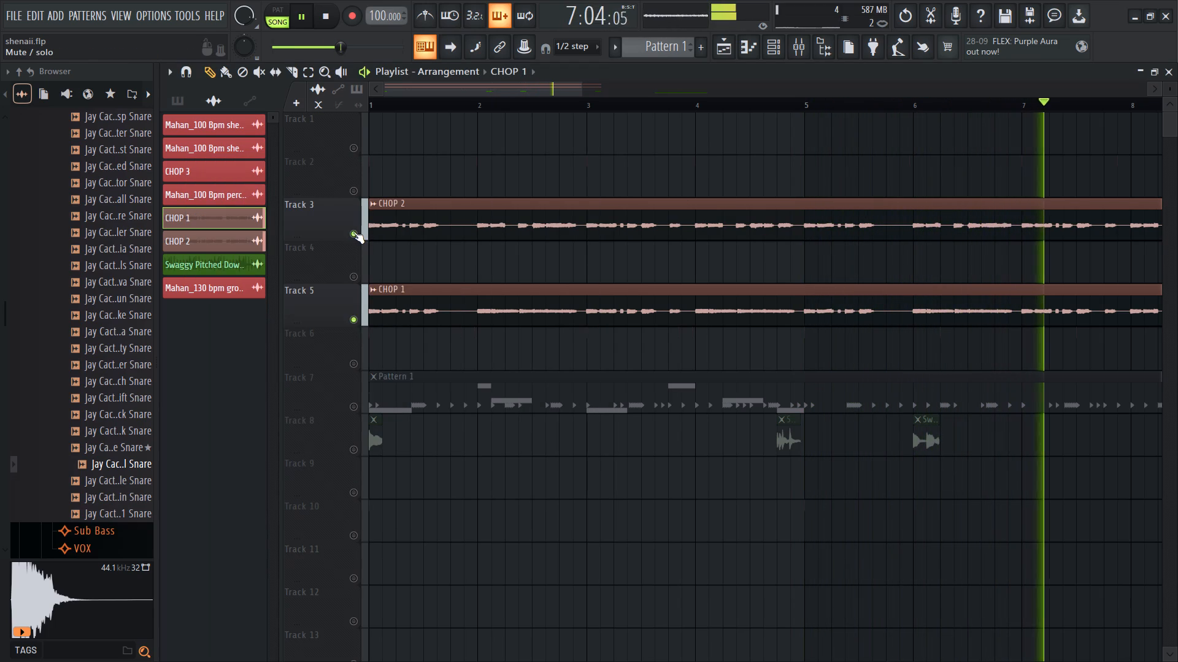
Fine-tune the CHOP 1 channel volume during playback, switching the channel off and on to compare.
double_click(456, 291)
right_click(672, 262)
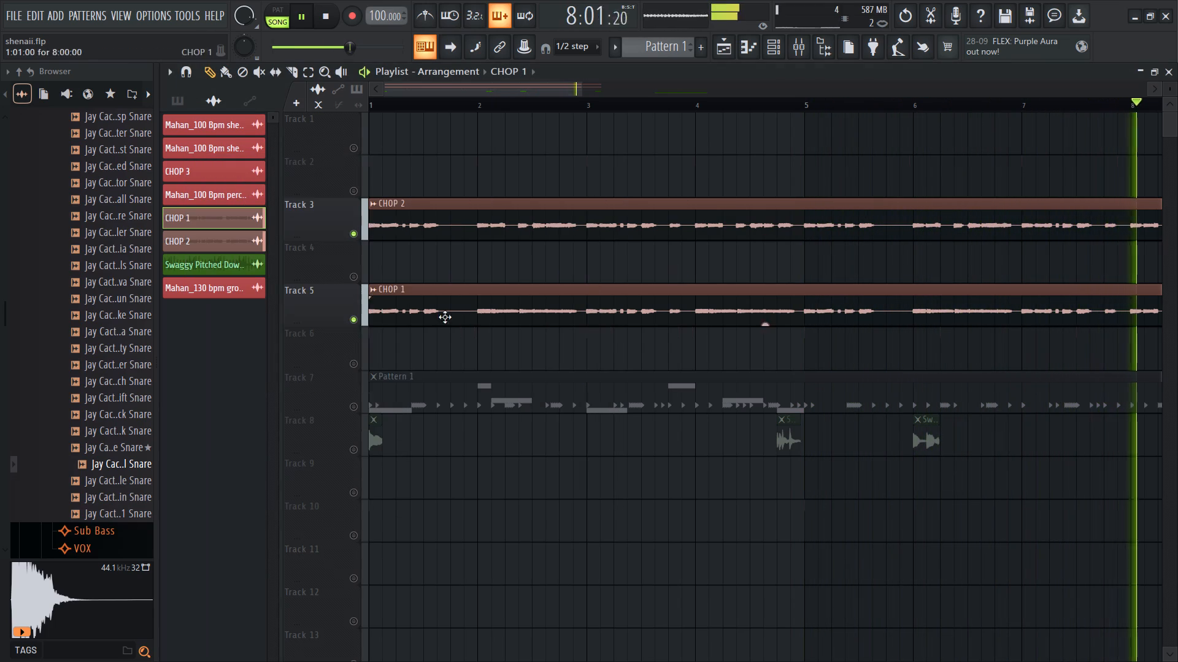
ctrl+scroll(380, 324, up, 10)
alt+click(426, 294)
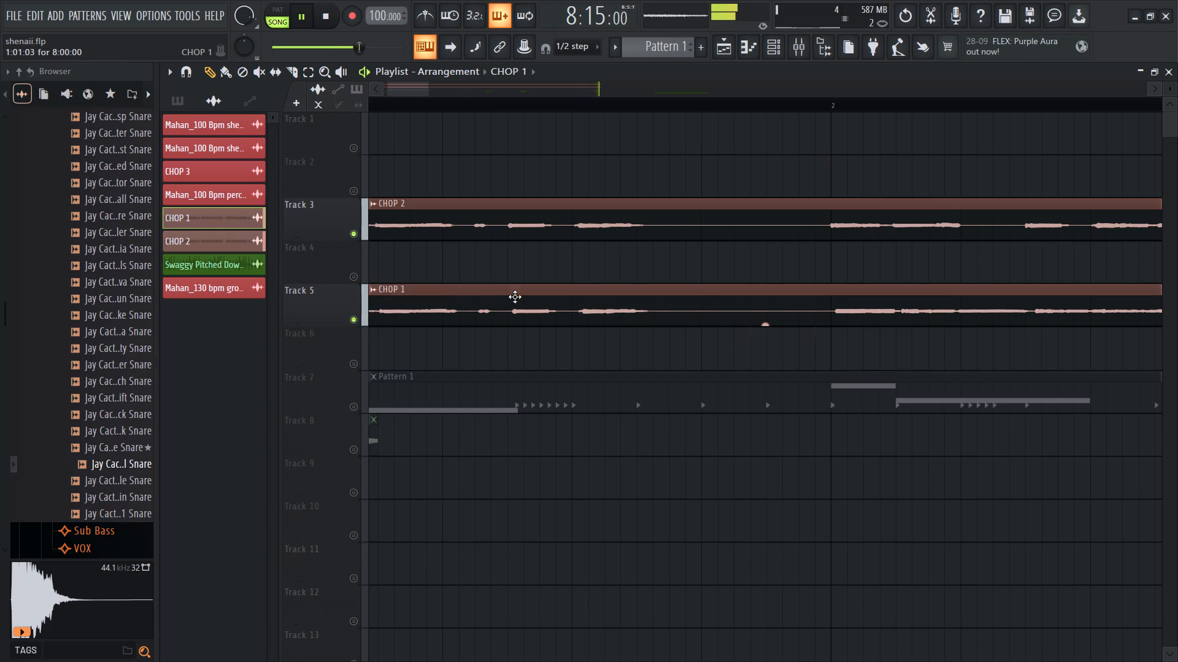
double_click(515, 297)
click(504, 194)
drag(504, 194, 506, 186)
click(460, 187)
click(459, 191)
drag(498, 191, 509, 174)
key(space)
key(space)
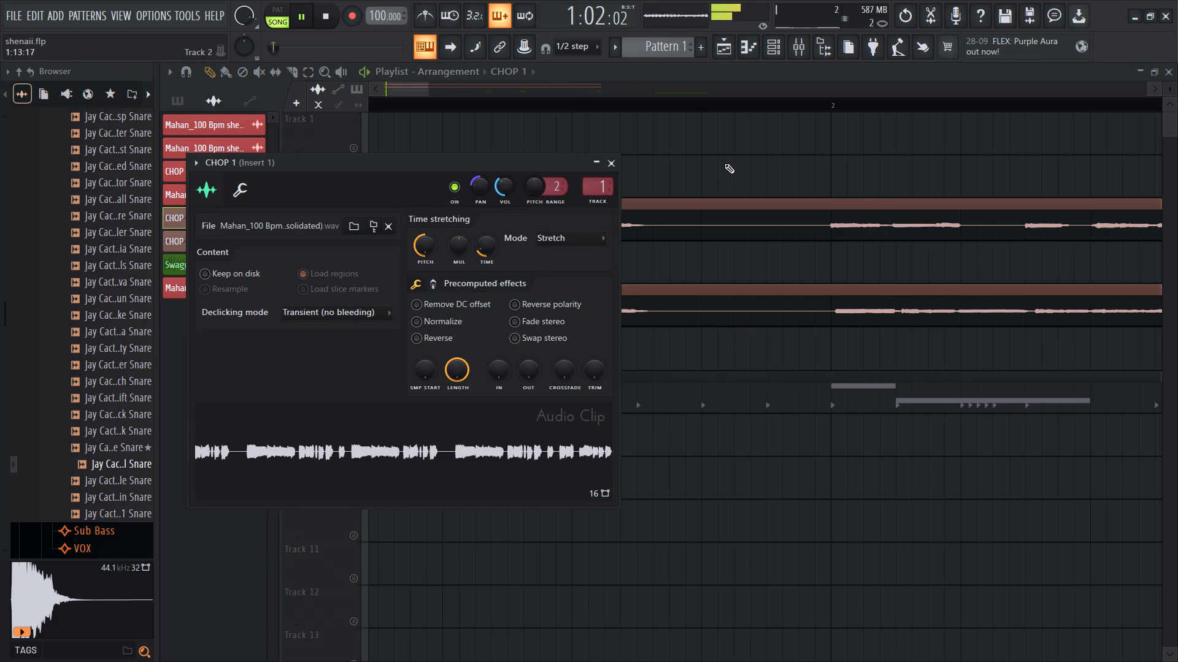
right_click(725, 162)
Take the playlist out of solo so all tracks sound and play the full arrangement from the start.
ctrl+scroll(717, 178, down, 20)
ctrl+scroll(717, 178, down, 3)
ctrl+scroll(684, 299, up, 19)
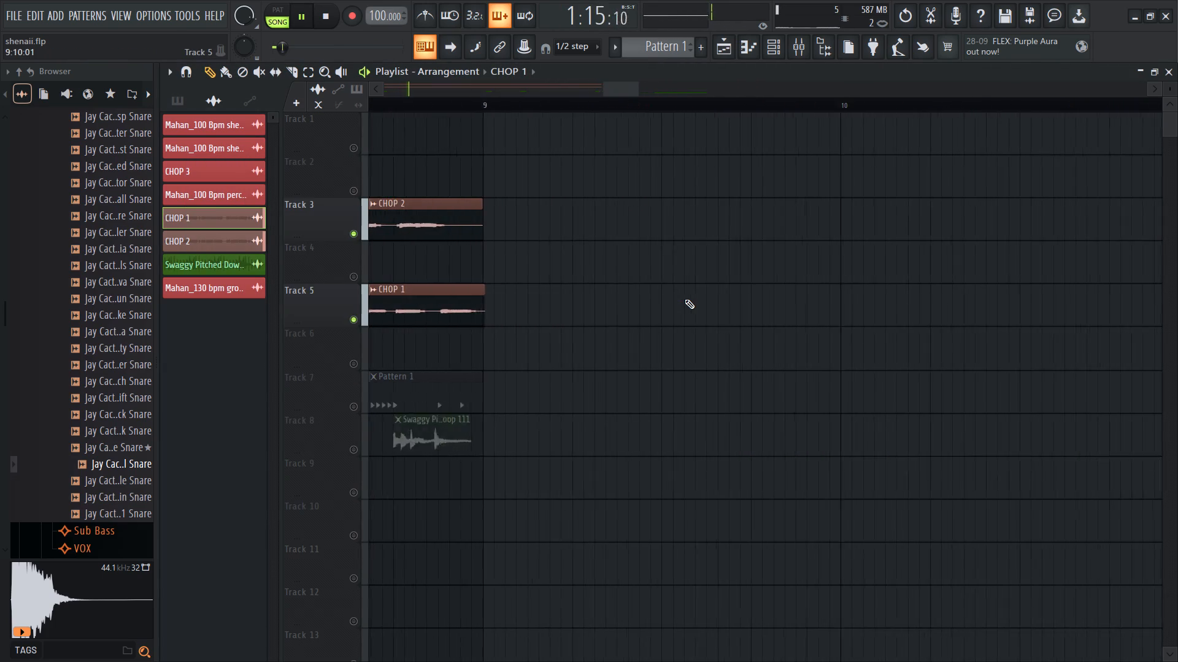
ctrl+scroll(685, 299, up, 2)
ctrl+scroll(637, 302, down, 20)
ctrl+scroll(637, 302, down, 4)
key(space)
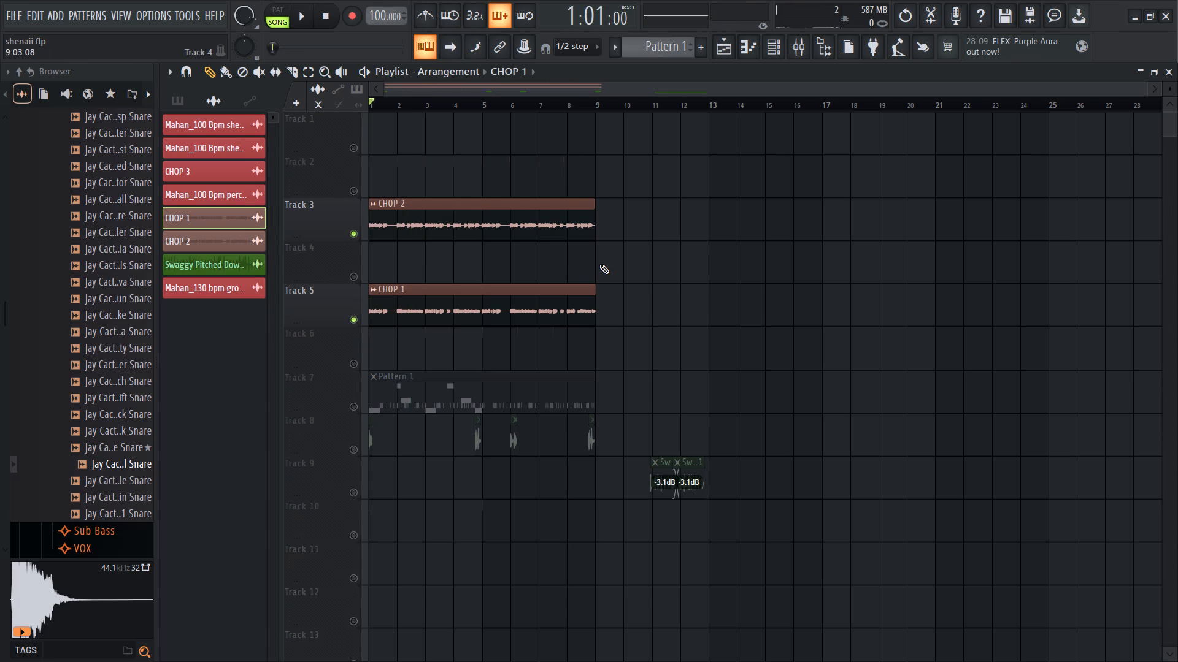
right_click(358, 234)
right_click(358, 234)
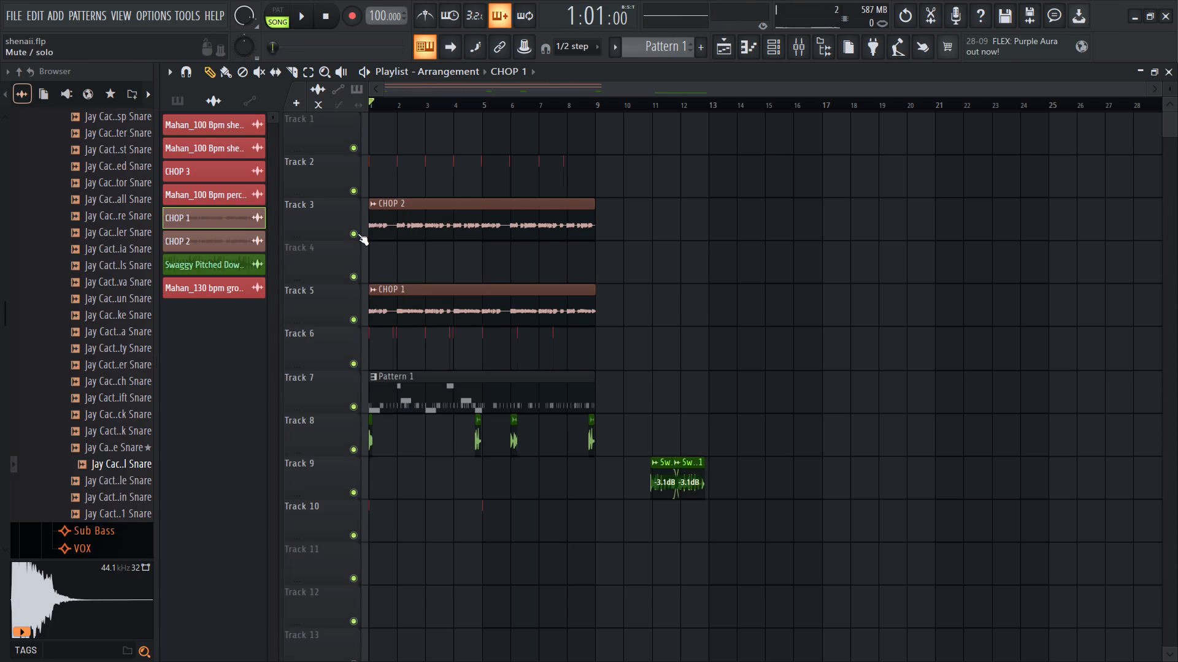
key(space)
ctrl+scroll(298, 411, up, 11)
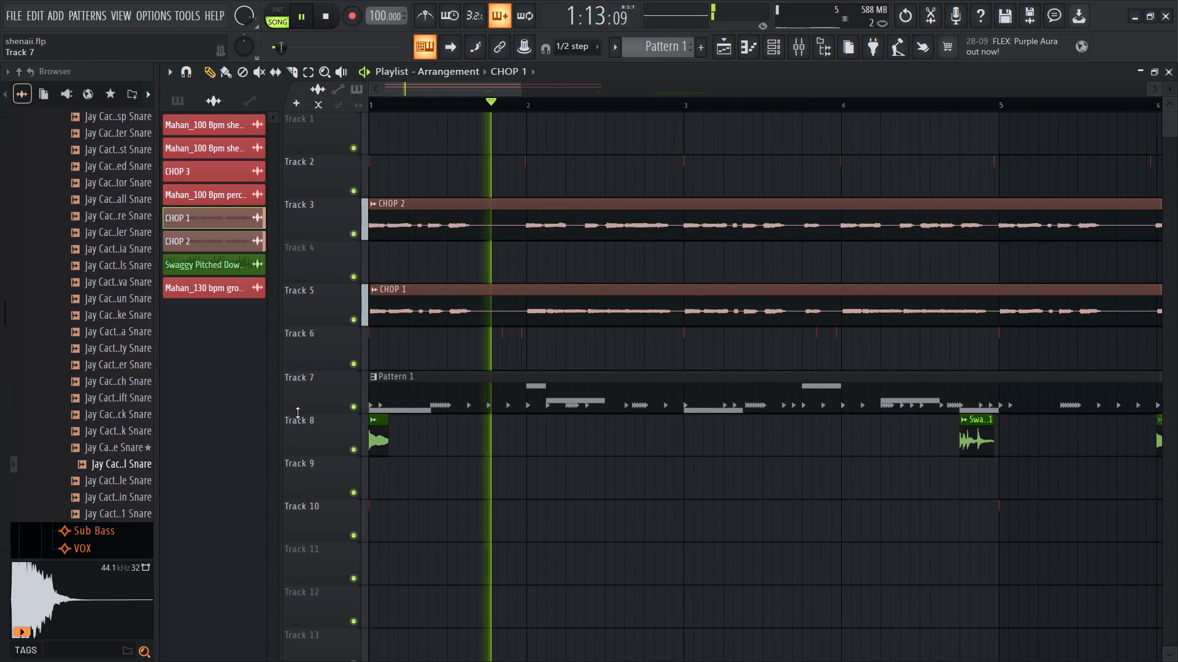
click(624, 414)
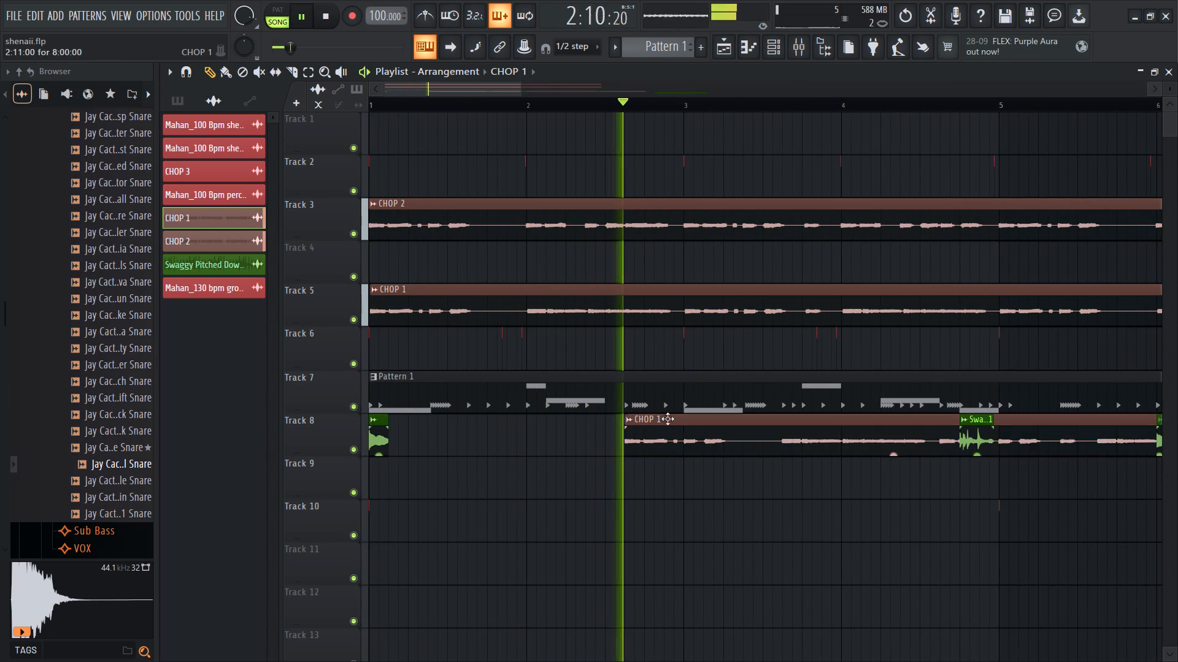
right_click(669, 419)
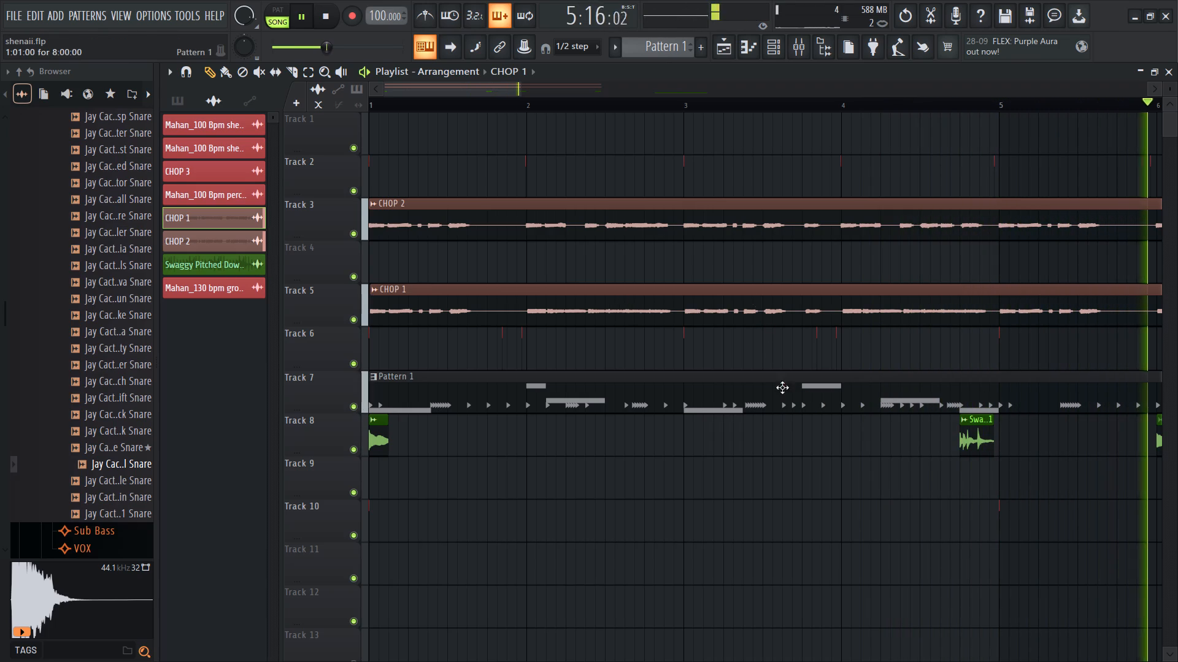
Check the chop channels and compare mixer Insert 1 with its effects off and on.
double_click(719, 221)
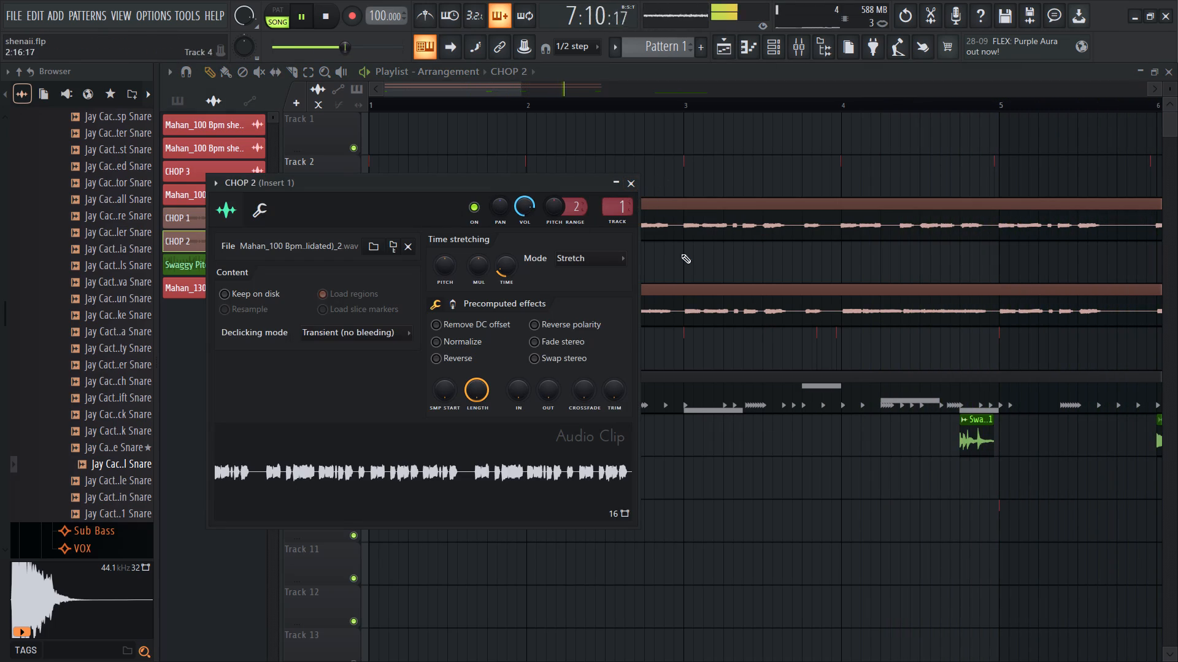
double_click(679, 301)
click(796, 40)
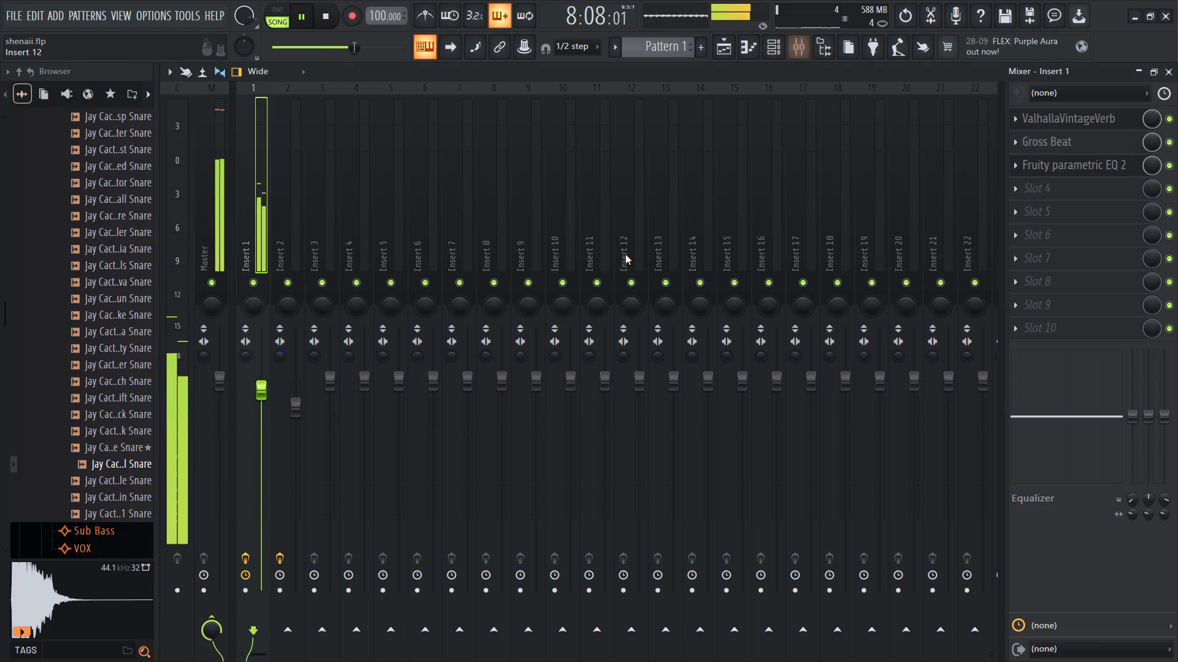
key(space)
key(space)
click(248, 552)
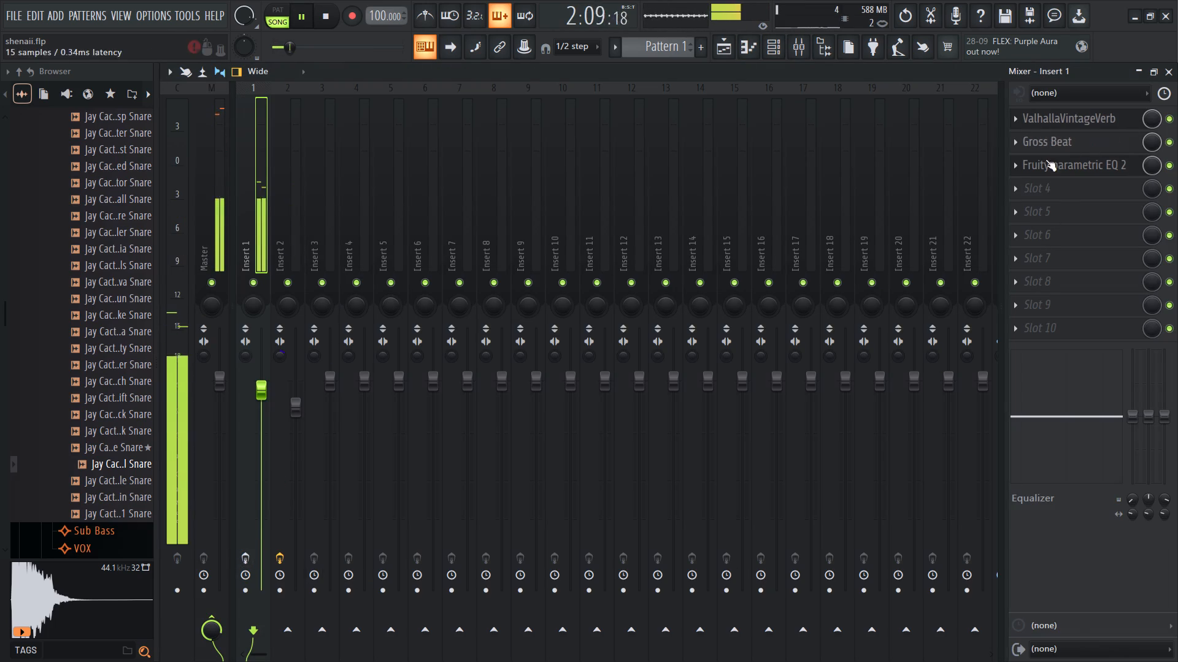
key(space)
click(244, 563)
In Insert 1's ValhallaVintageVerb, set the decay to 0.20 s and the mix to 9.1 %, and restart playback.
double_click(1057, 115)
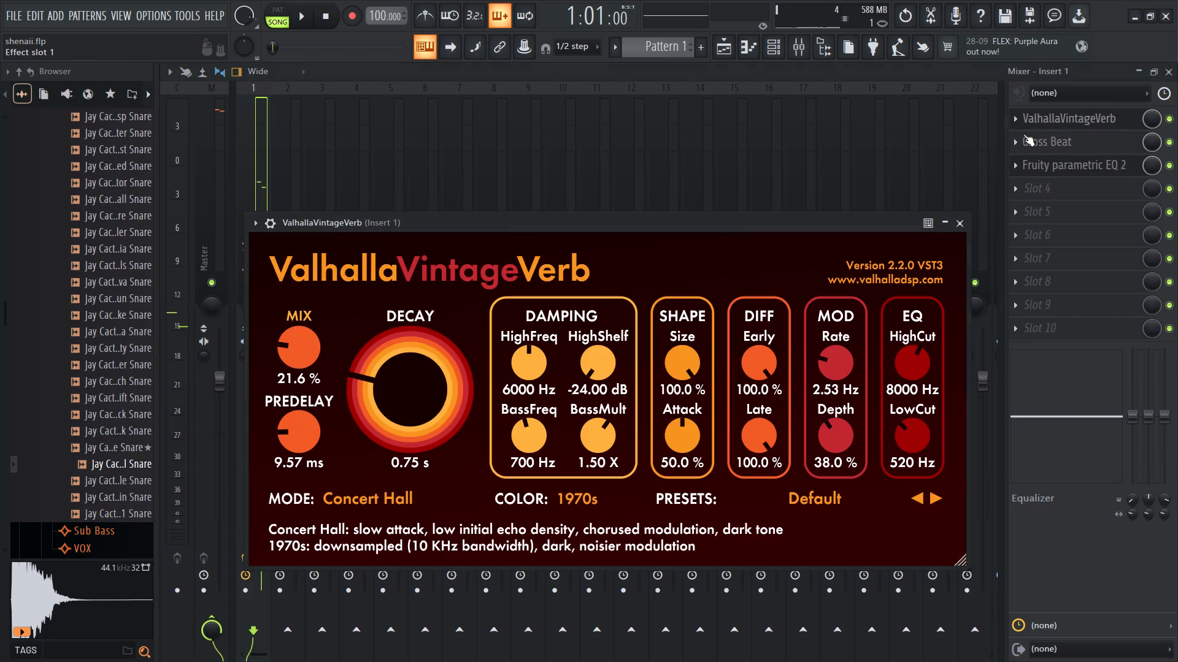
drag(383, 392, 393, 430)
drag(321, 356, 323, 379)
click(261, 149)
key(space)
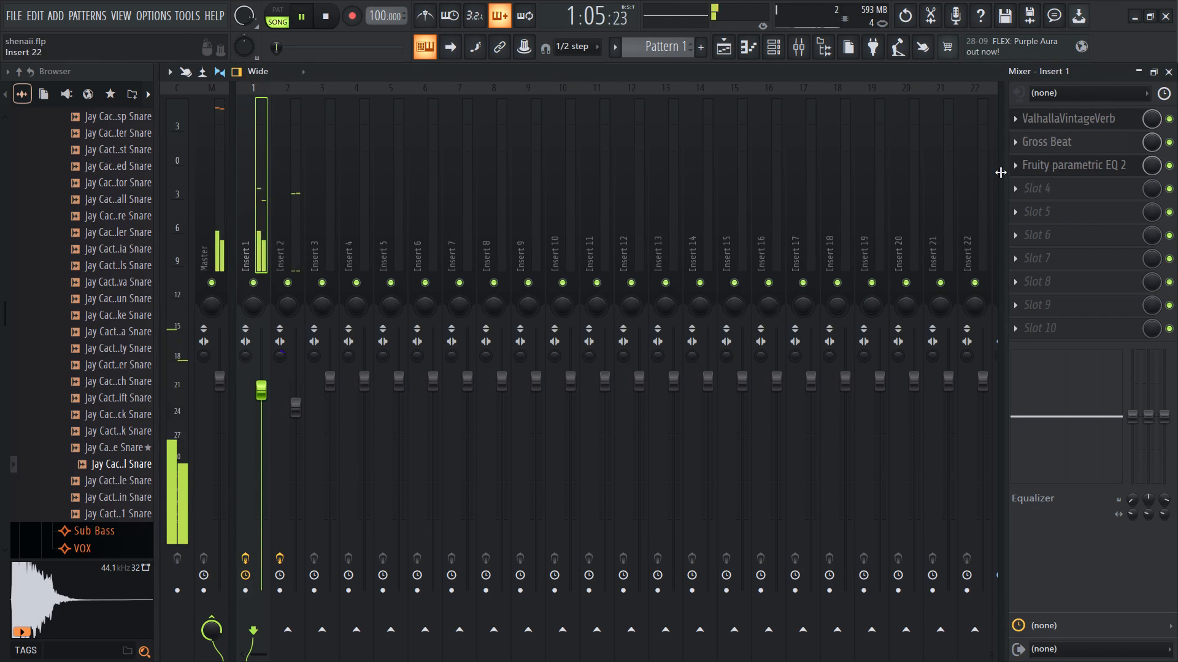
Set the reverb's LowCut to 700 Hz and audition different decay times, settling on 0.20 s.
double_click(1062, 118)
drag(903, 437, 913, 414)
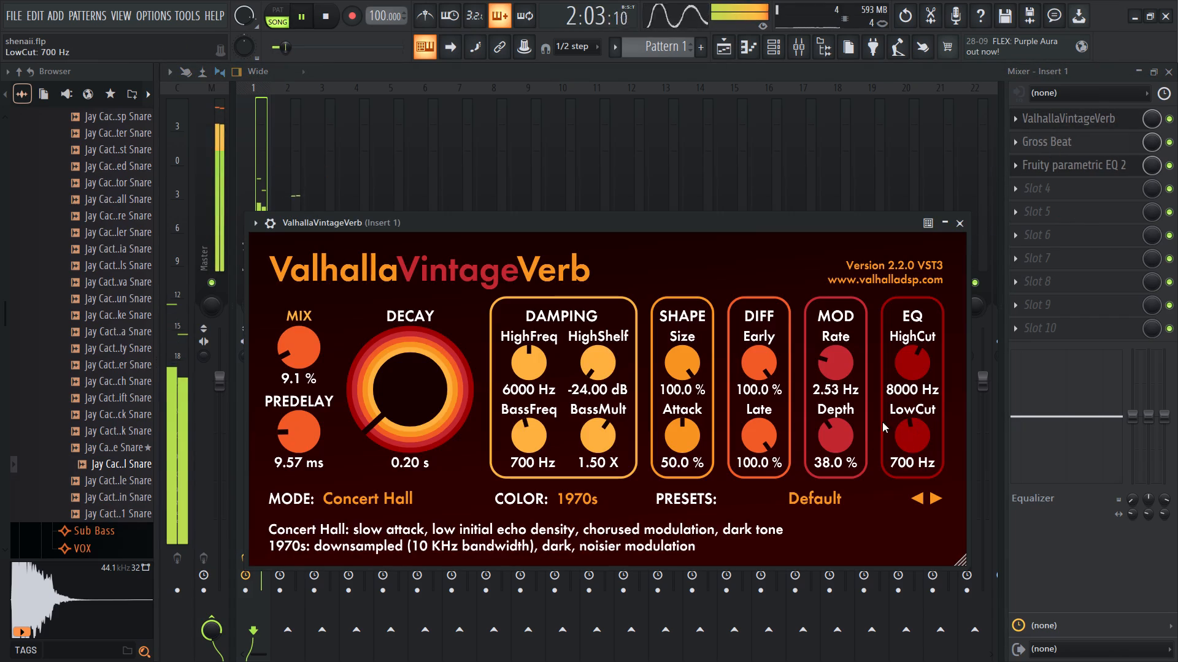
drag(420, 393, 422, 408)
drag(428, 404, 442, 449)
drag(414, 401, 402, 374)
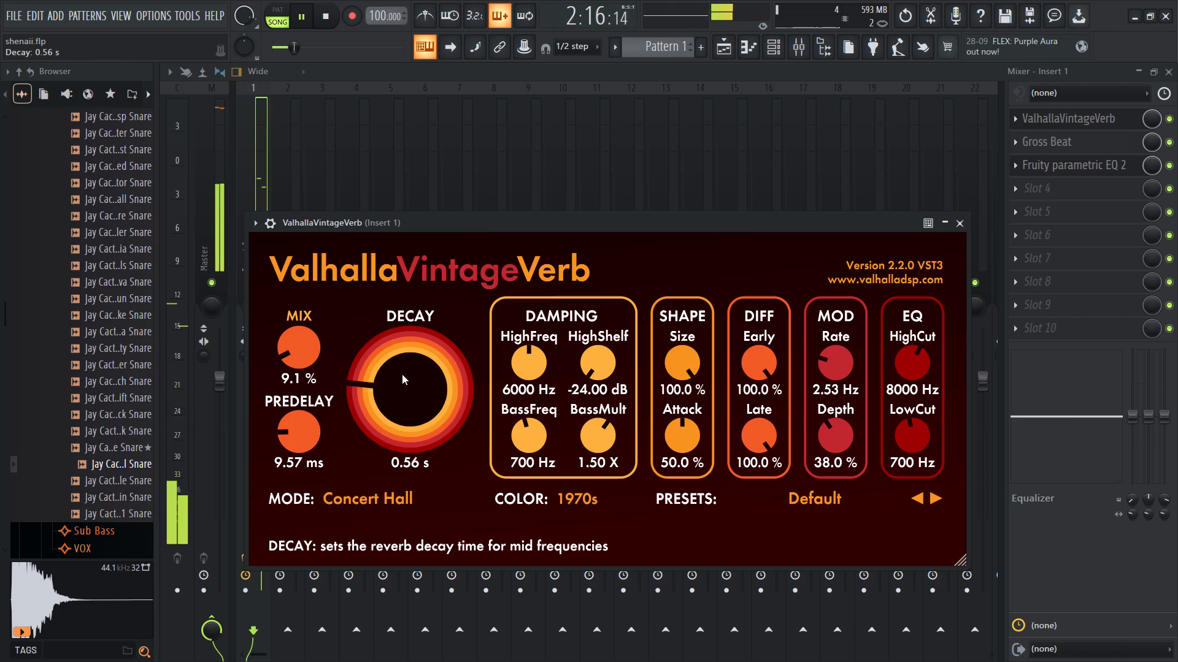
drag(402, 374, 464, 527)
Set the ValhallaVintageVerb mix on Insert 1 to 6.5 % and close the reverb.
drag(310, 338, 312, 350)
click(312, 350)
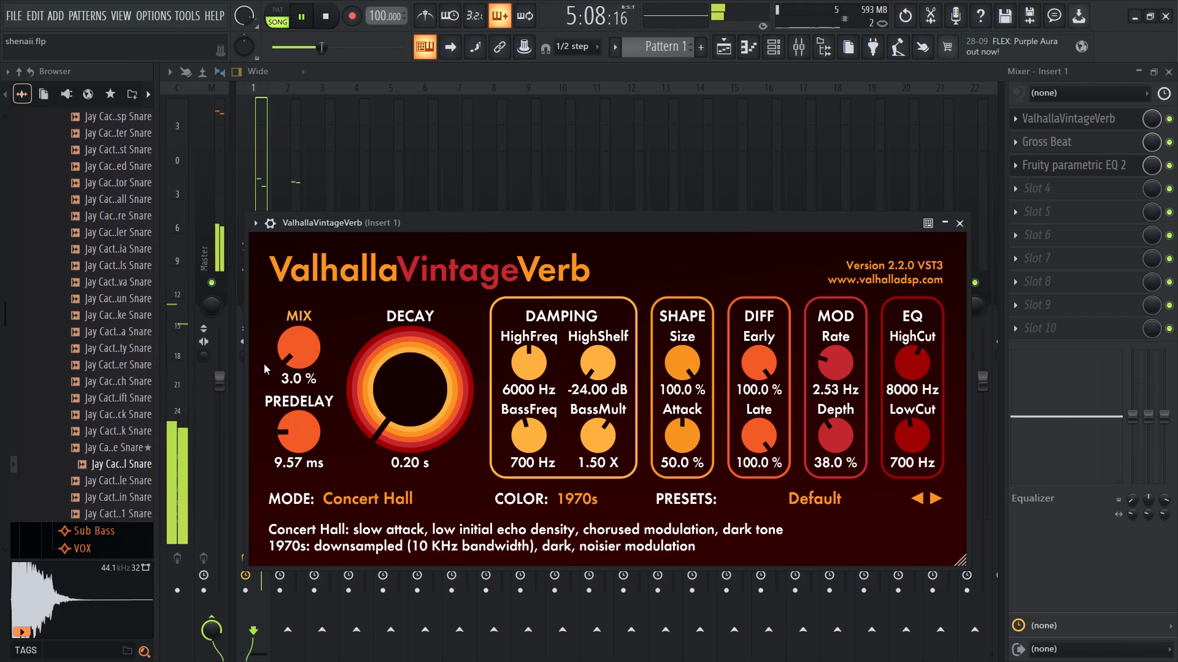
click(291, 347)
drag(291, 343, 301, 332)
drag(301, 333, 301, 342)
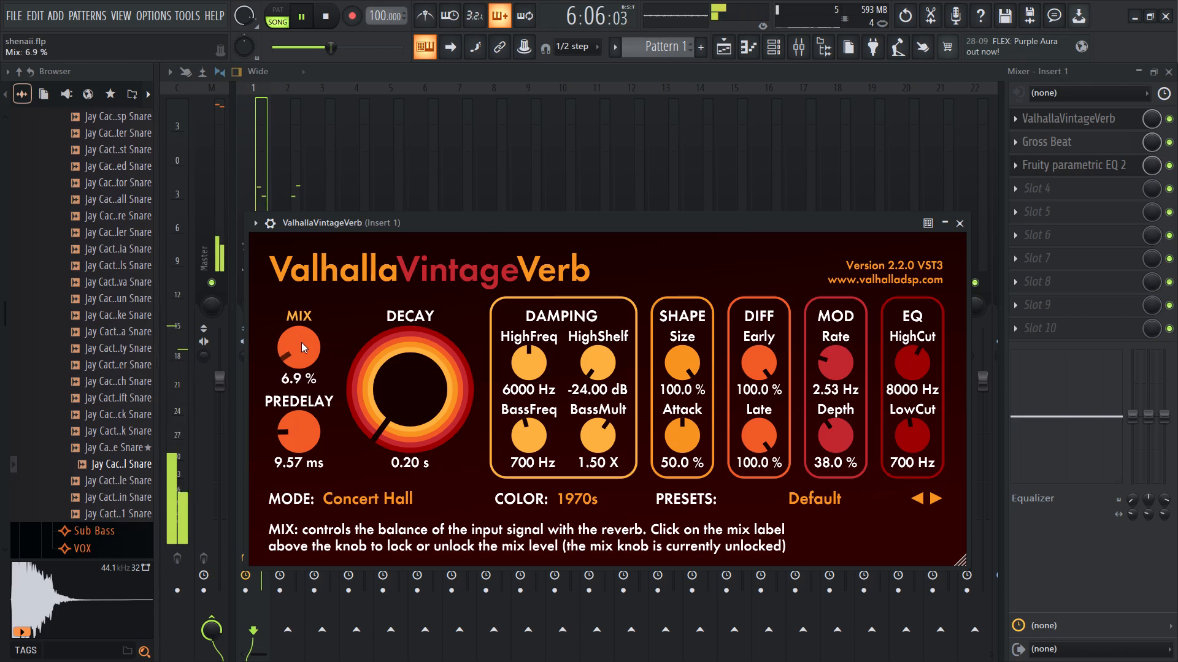
drag(301, 342, 301, 344)
click(302, 344)
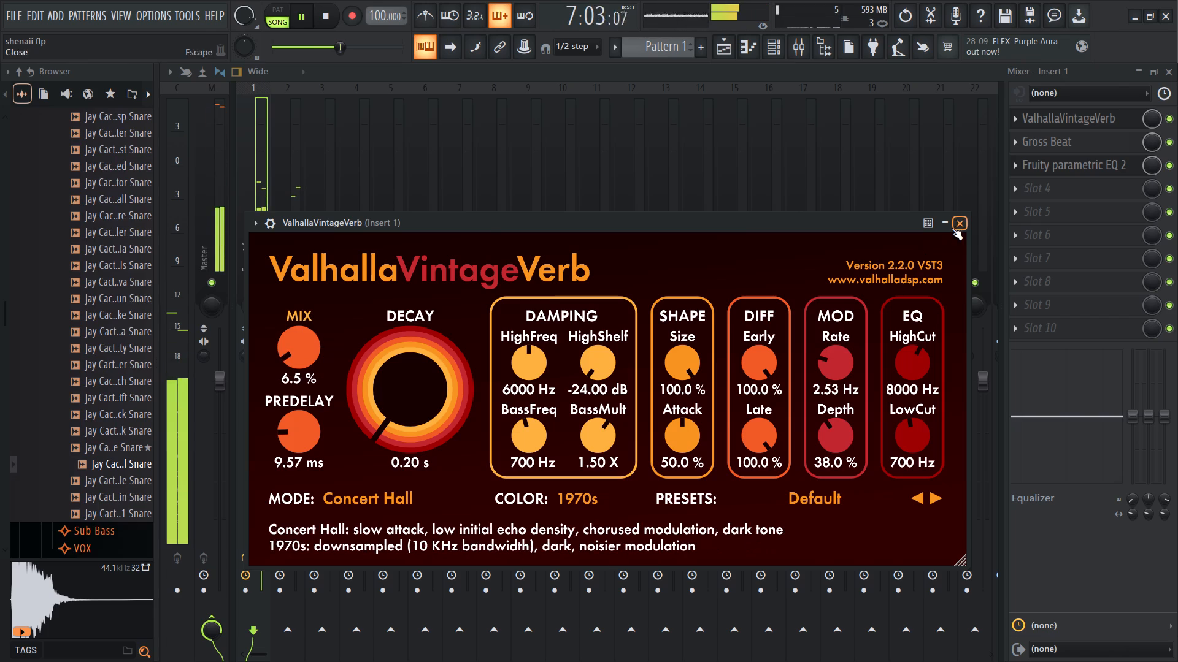
click(952, 228)
Save the project, stop playback and return from the mixer to the playlist.
key(ctrl+s)
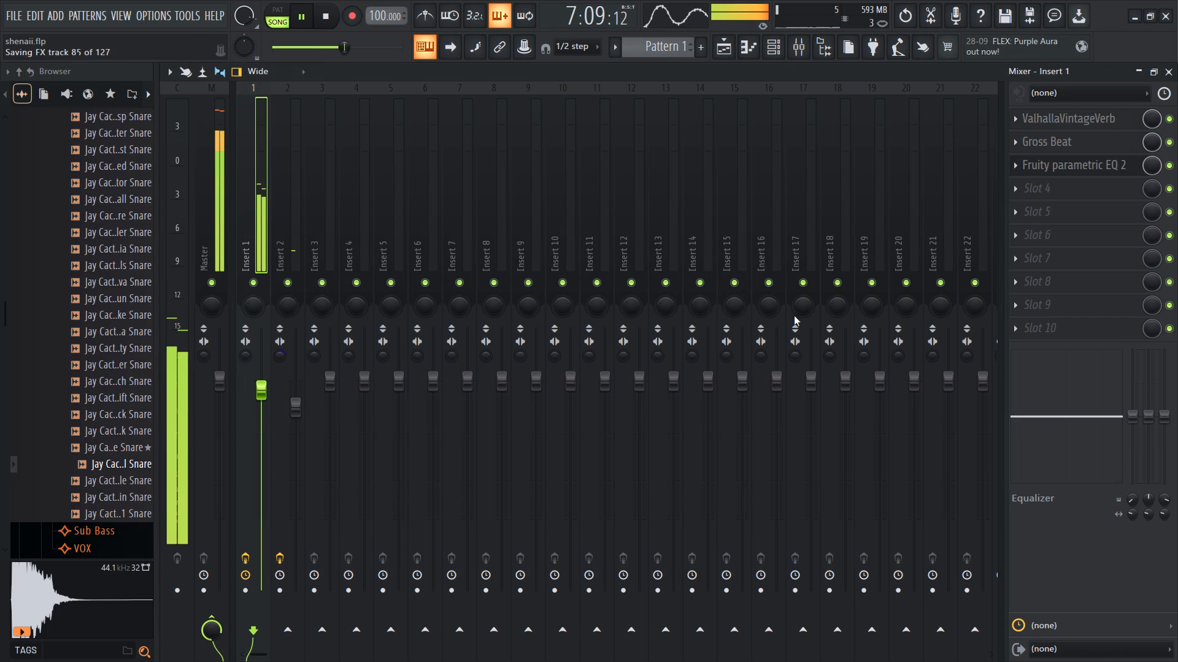
click(1172, 66)
key(space)
right_click(704, 145)
Cut all the short clips from Track 2 in the playlist.
ctrl+scroll(704, 145, down, 11)
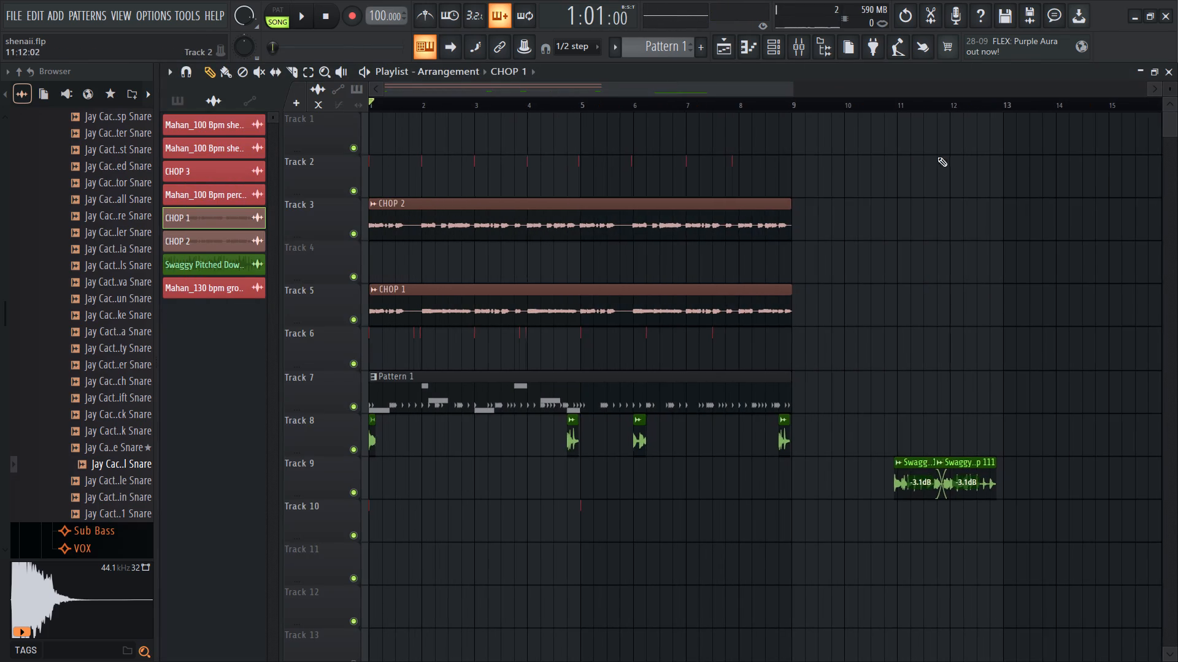
ctrl+drag(883, 174, 284, 169)
key(ctrl+x)
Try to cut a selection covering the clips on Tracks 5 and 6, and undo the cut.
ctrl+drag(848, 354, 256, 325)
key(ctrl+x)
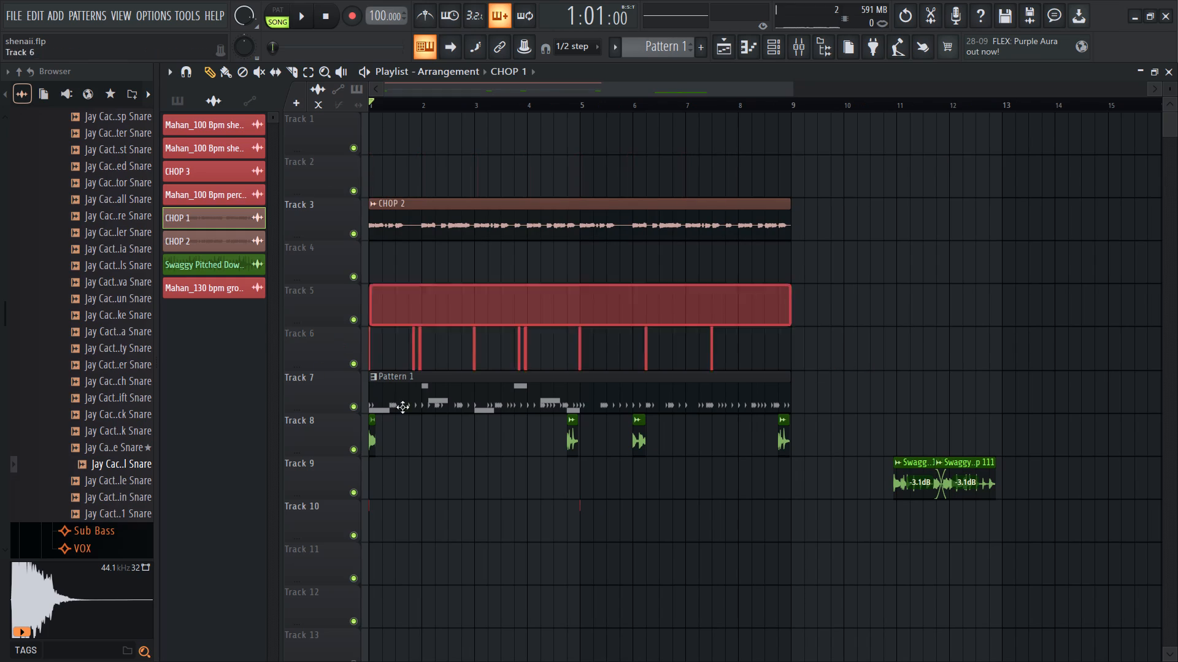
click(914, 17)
Cut all the short clips from Track 6 and the short clip at bar 5 of Track 10.
ctrl+drag(904, 340, 326, 335)
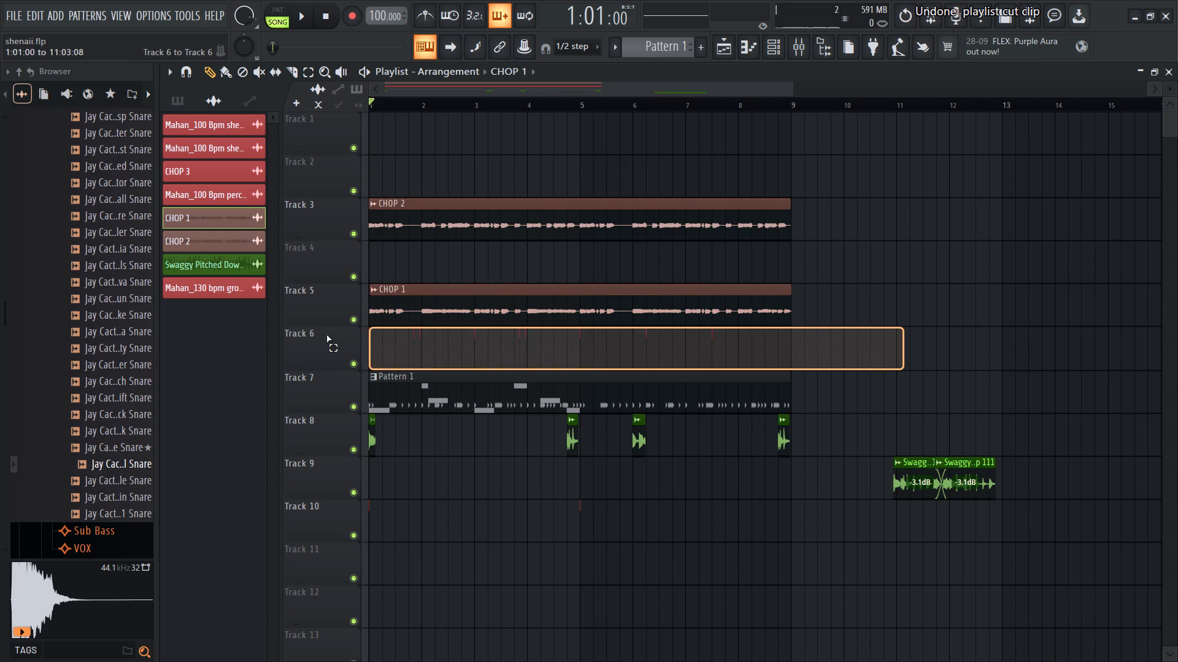
ctrl+drag(326, 335, 285, 334)
key(ctrl+x)
ctrl+drag(677, 496, 493, 503)
key(ctrl+x)
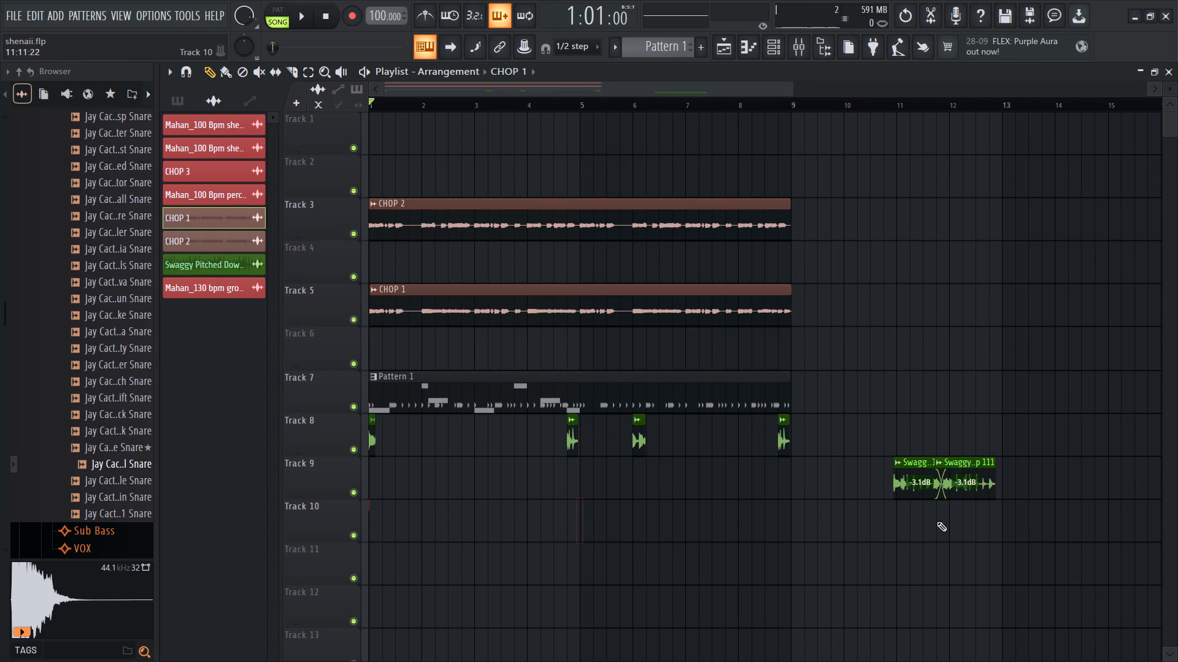
ctrl+drag(739, 540, 393, 528)
Play the tabla percussion loops on Track 9 from about bar 10 and move the first clip earlier to 10:12:12.
click(876, 108)
key(space)
ctrl+scroll(963, 531, up, 12)
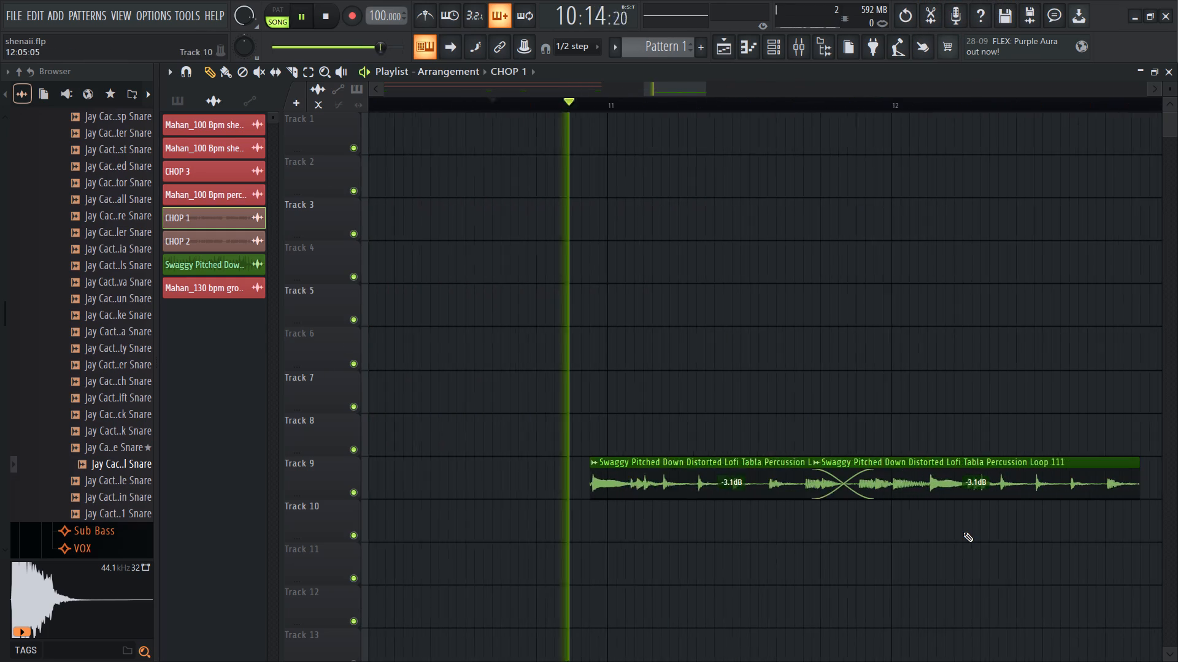
ctrl+scroll(963, 532, down, 4)
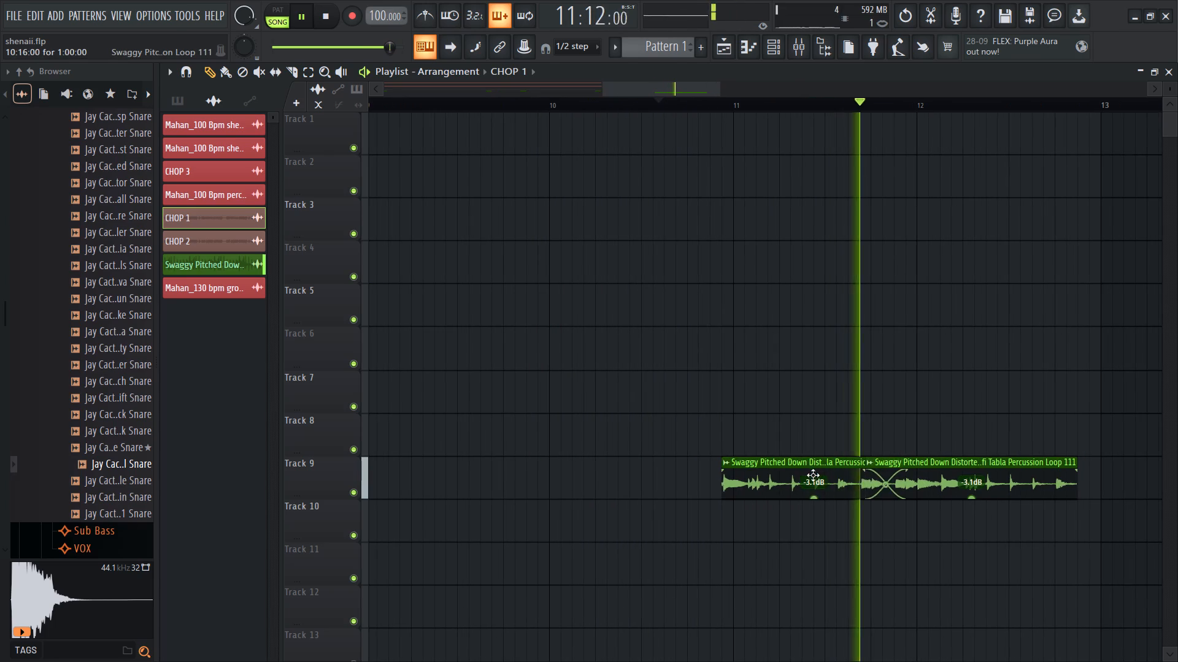
drag(810, 474, 768, 479)
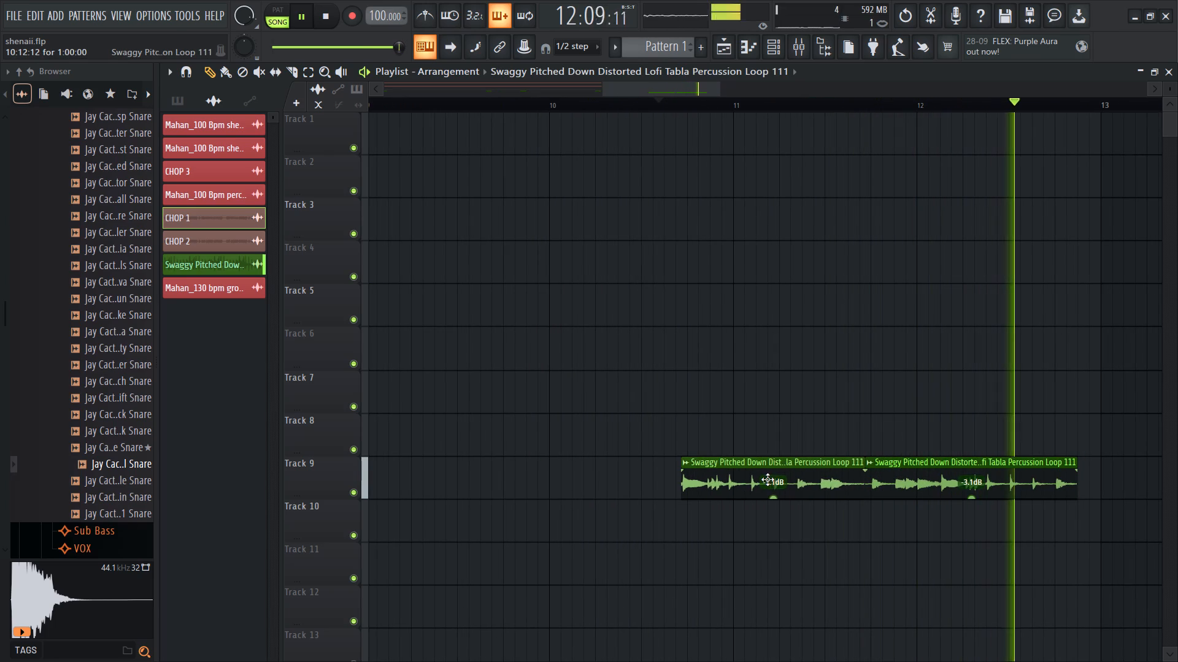
Select both tabla percussion loop clips on Track 9 and move them together to start at bar 1.
drag(768, 479, 770, 479)
ctrl+drag(701, 428, 1133, 536)
ctrl+scroll(989, 530, down, 6)
key(space)
drag(912, 476, 837, 484)
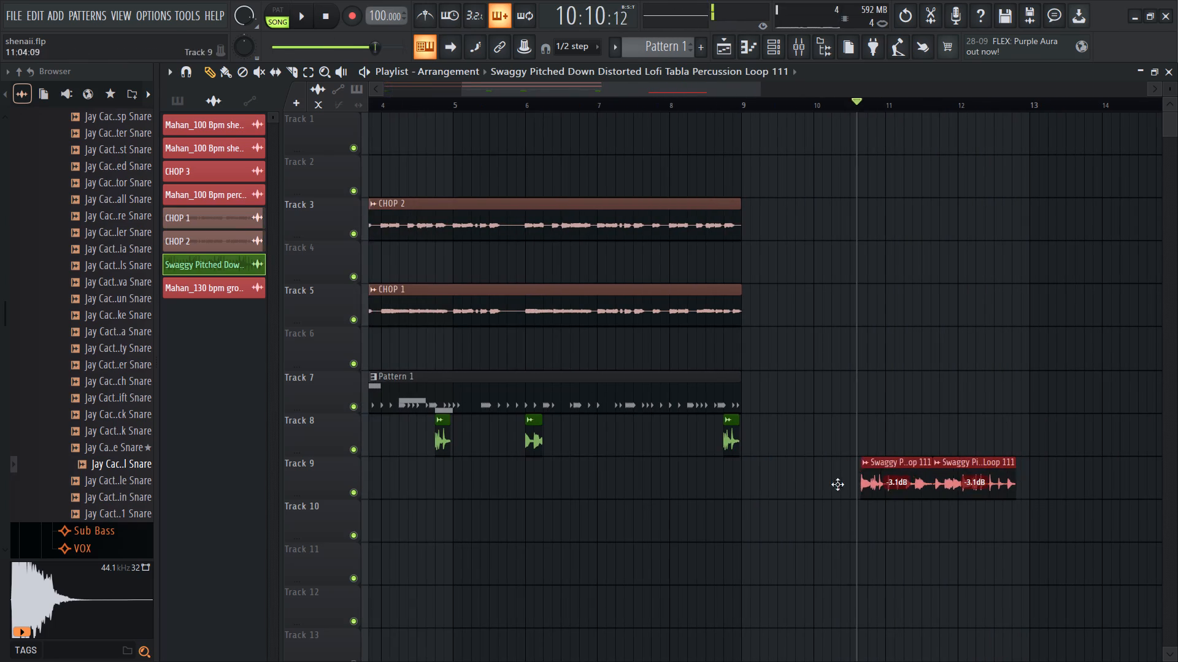
drag(837, 484, 364, 475)
key(space)
ctrl+scroll(545, 293, down, 12)
key(space)
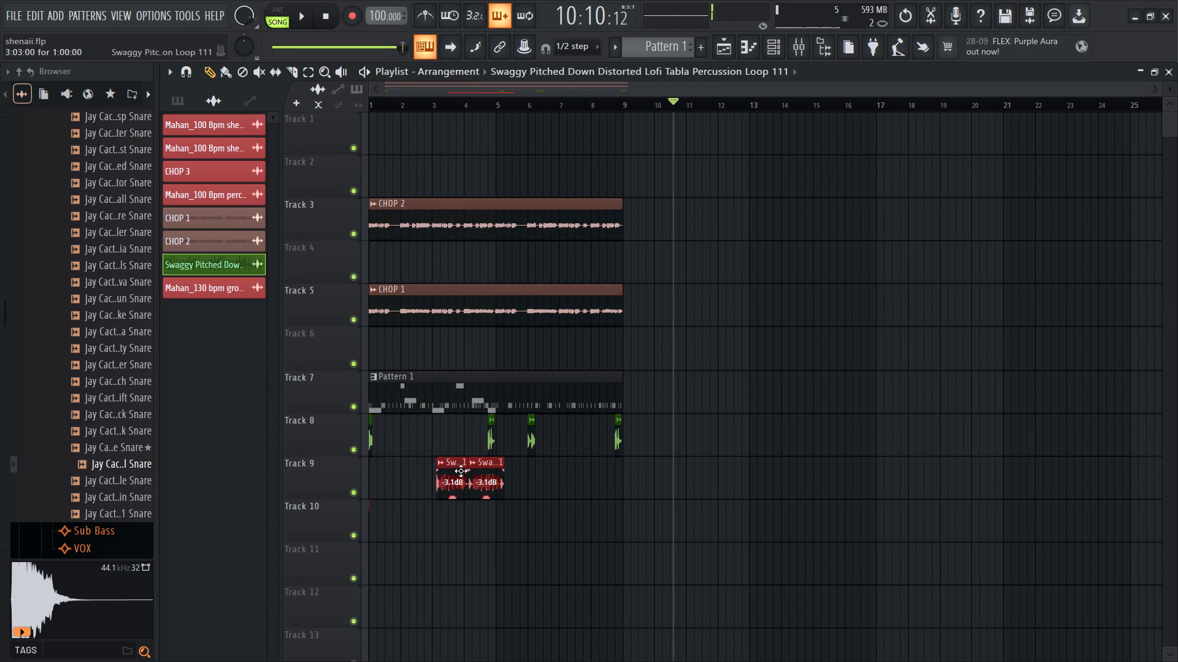
drag(461, 471, 333, 478)
Cut the tiny leftover clip at the very start of Track 10.
drag(464, 526, 248, 531)
right_drag(466, 527, 250, 547)
ctrl+drag(400, 514, 214, 526)
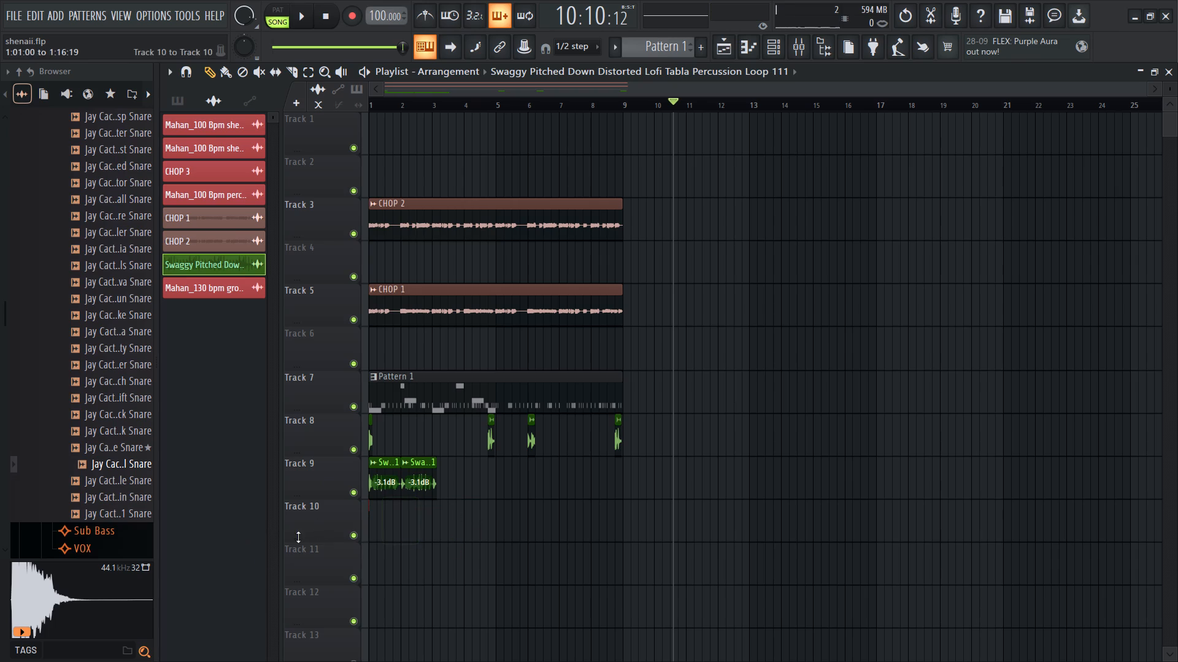
key(ctrl+x)
Play from the start and move the second tabla clip down to Track 10, starting slightly earlier at 1:16:12.
drag(386, 100, 103, 131)
key(space)
ctrl+scroll(233, 480, up, 2)
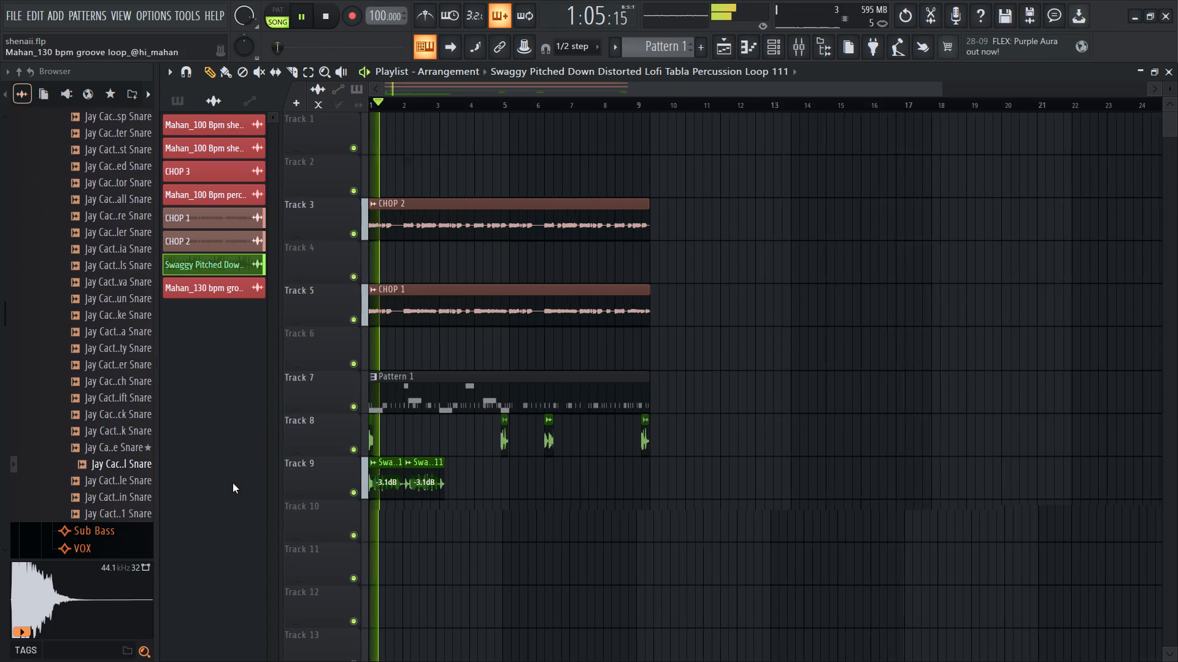
ctrl+scroll(233, 483, up, 9)
ctrl+scroll(427, 503, up, 6)
ctrl+scroll(720, 546, down, 6)
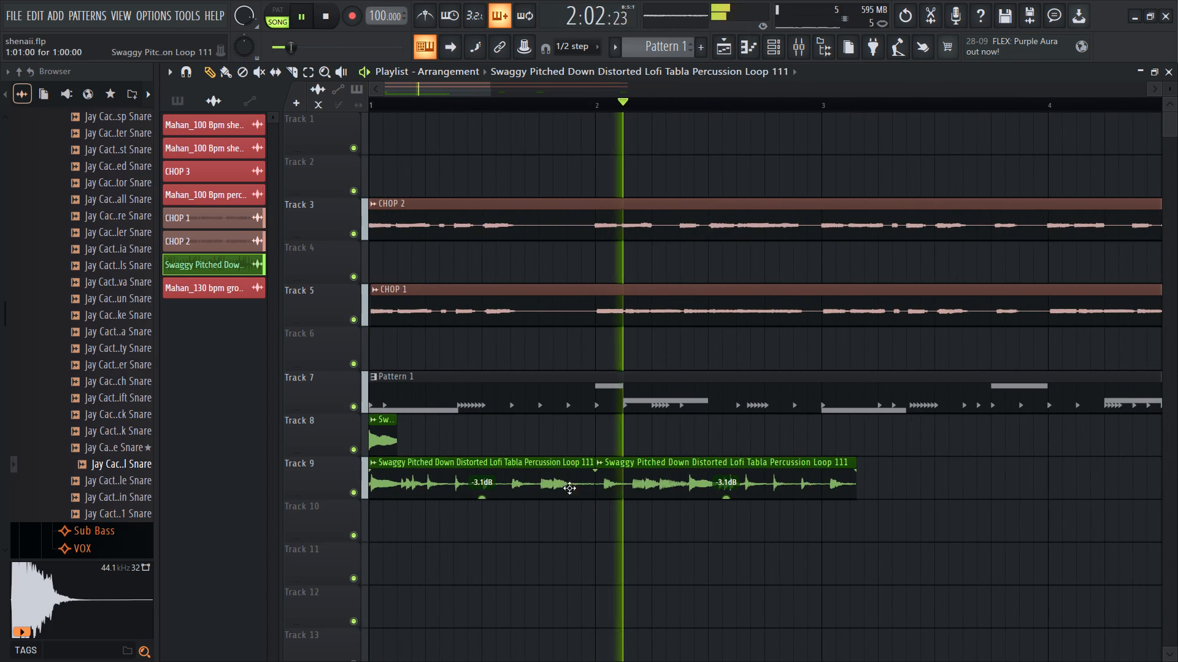
double_click(534, 483)
right_click(671, 536)
ctrl+scroll(604, 506, up, 6)
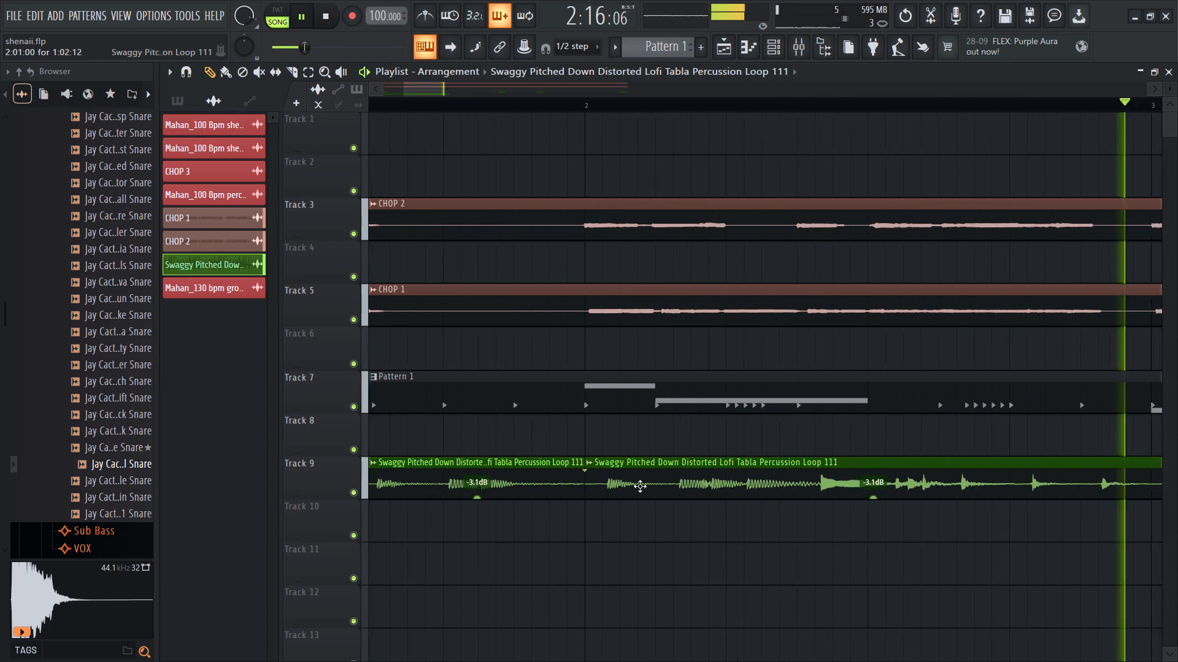
drag(629, 479, 609, 529)
key(space)
key(space)
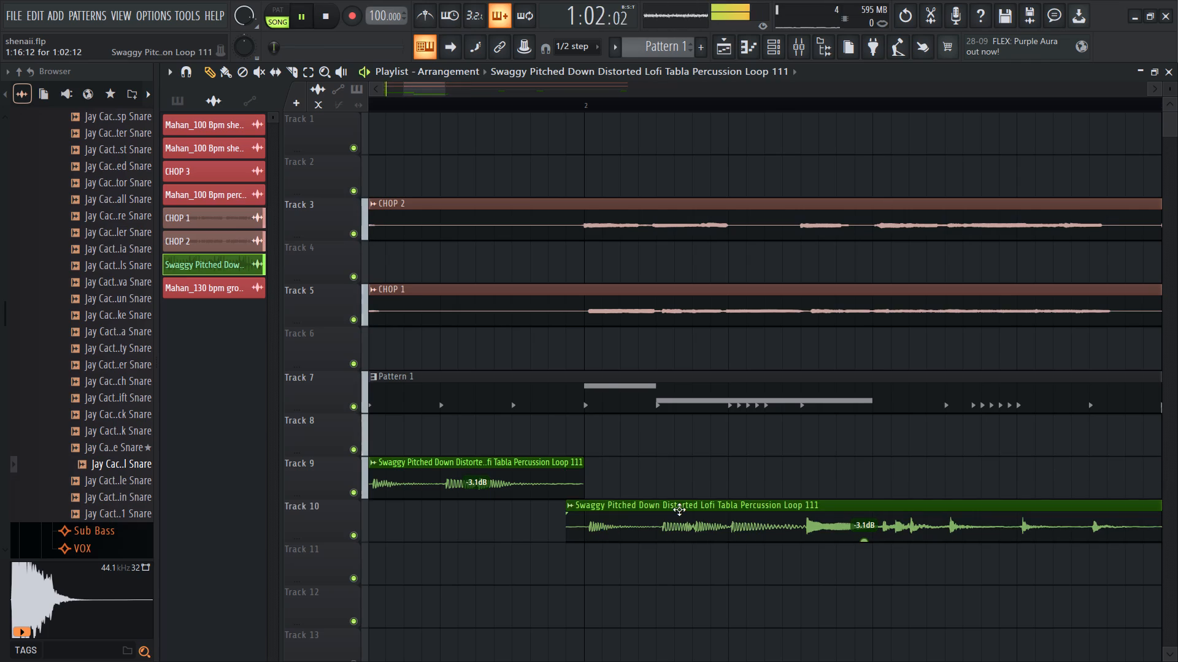
ctrl+scroll(680, 509, down, 6)
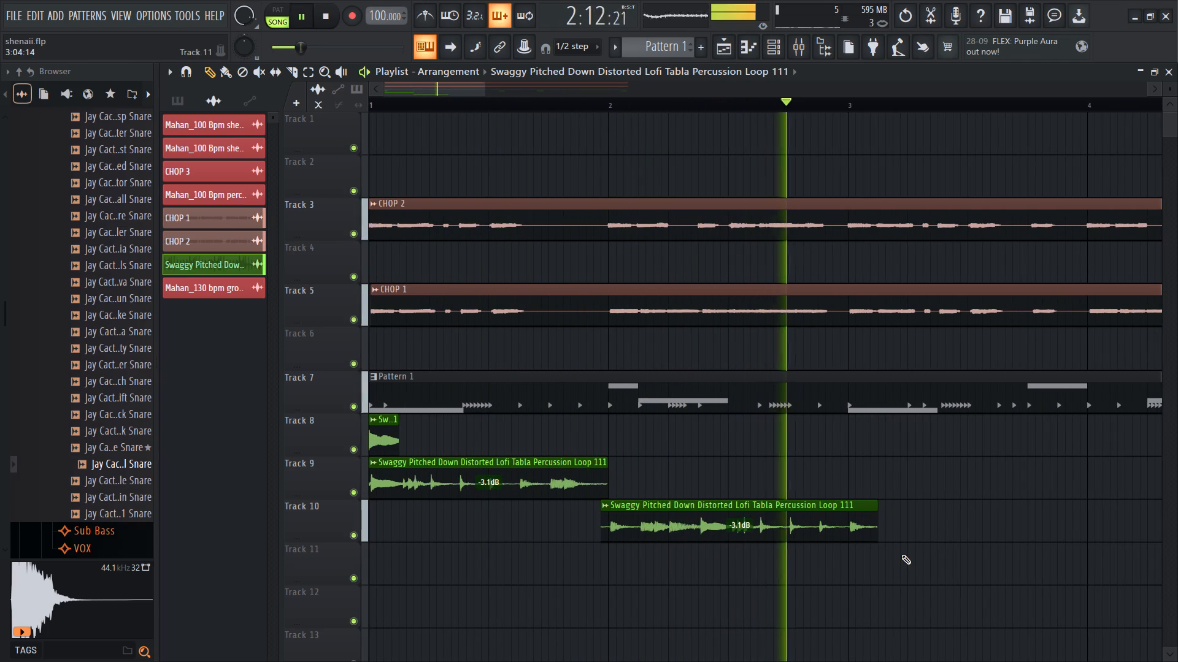
Slice the tabla clip on Track 10 at bar 3 and remove the tail beyond it.
key(space)
click(291, 59)
click(291, 65)
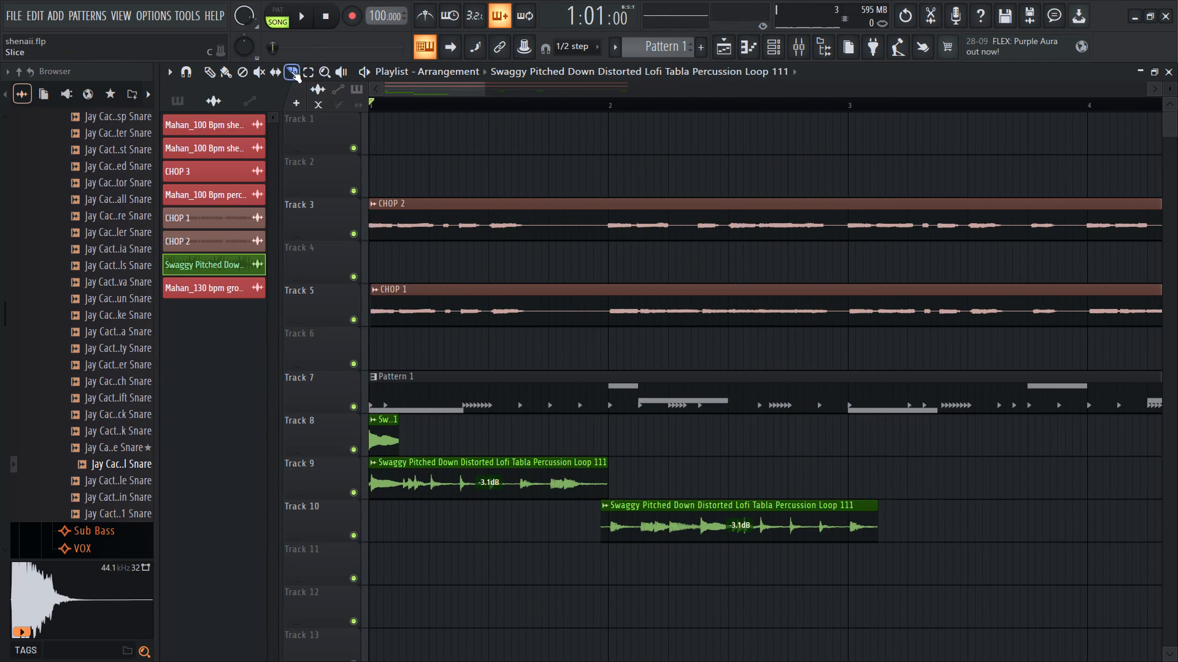
drag(291, 71, 294, 77)
shift+right_drag(855, 497, 849, 541)
Select the tabla clips on Tracks 9 and 10 and duplicate the pair repeatedly along the timeline up to bar 13.
ctrl+drag(905, 497, 0, 521)
key(ctrl+b)
key(ctrl+b)
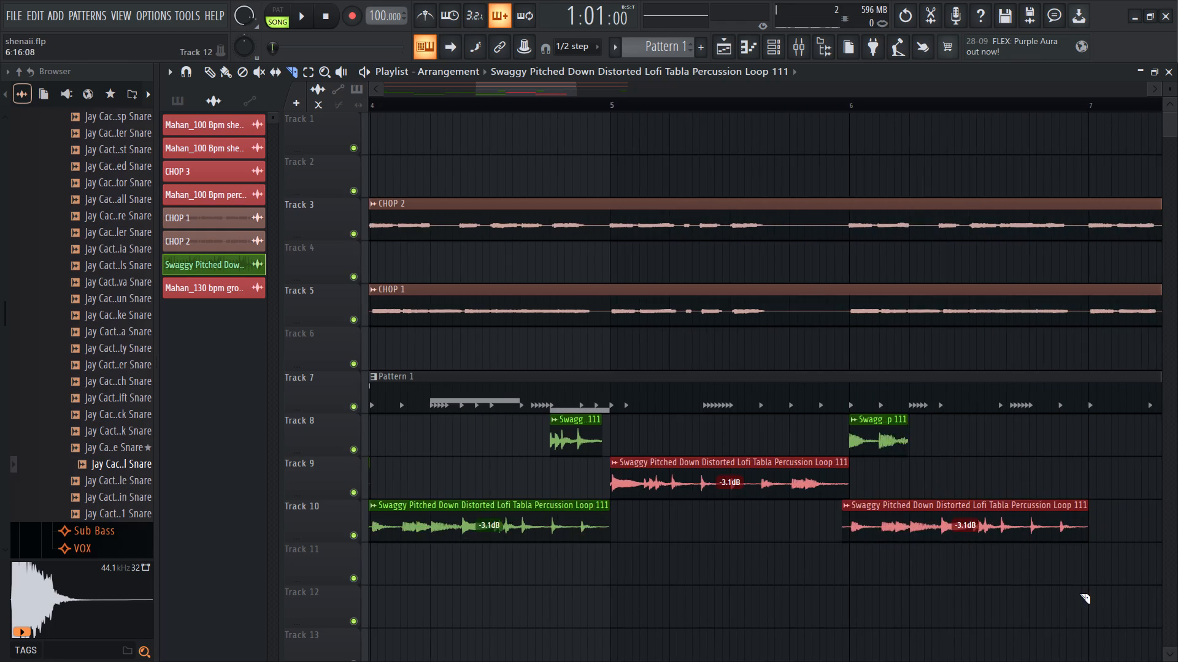
ctrl+scroll(1079, 593, down, 7)
key(ctrl+b)
key(ctrl+b)
ctrl+scroll(1081, 590, down, 9)
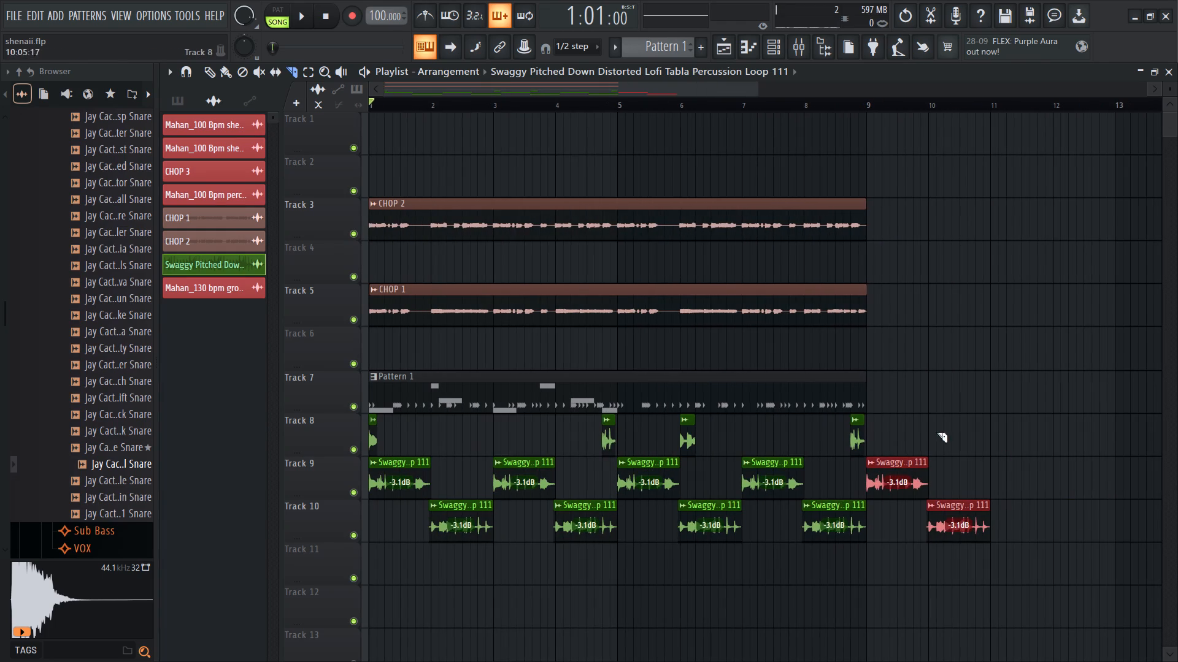
ctrl+drag(919, 430, 988, 582)
key(ctrl+b)
Cut the tabla copies past bar 9 on Tracks 9 and 10 and play the arrangement.
ctrl+drag(929, 457, 1055, 561)
ctrl+drag(912, 451, 1095, 619)
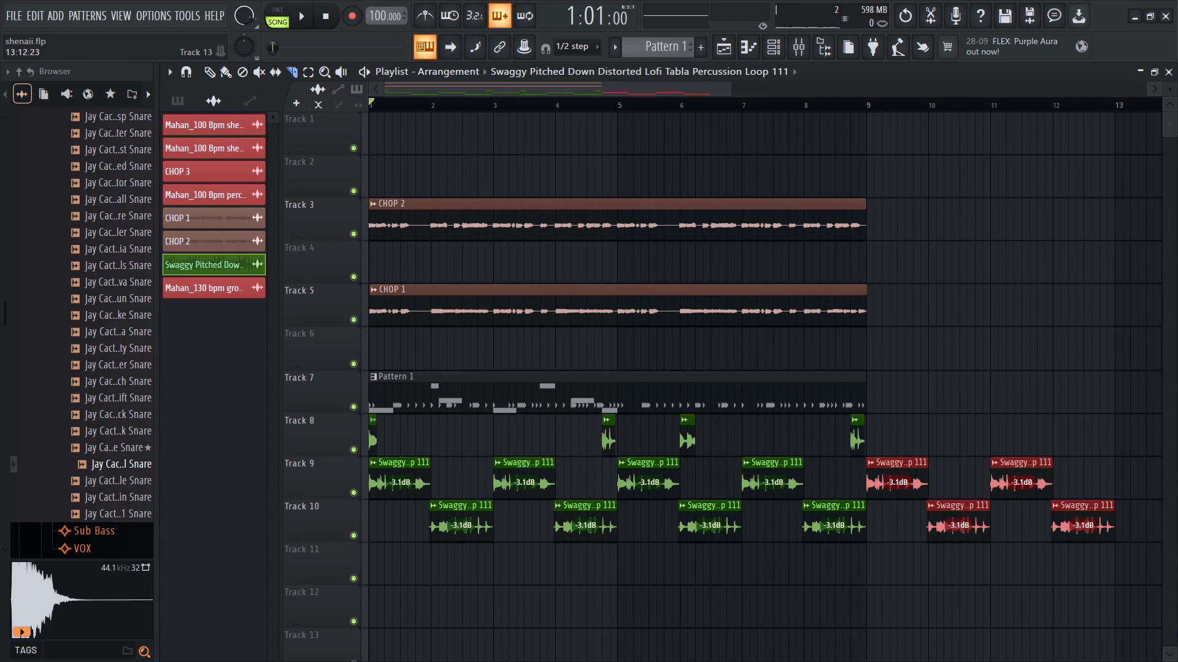
key(ctrl+x)
key(space)
ctrl+scroll(1022, 510, down, 6)
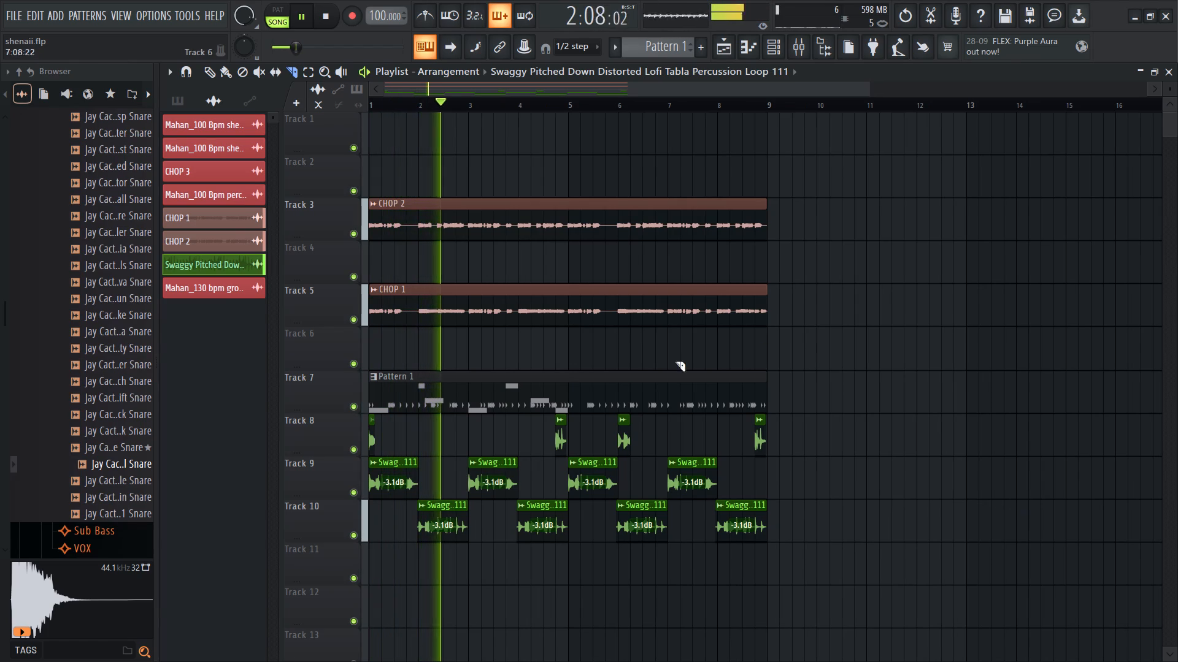
Open the channel rack for Pattern 1 and check the DECAP kick dirt punch sampler's settings.
click(215, 66)
click(474, 376)
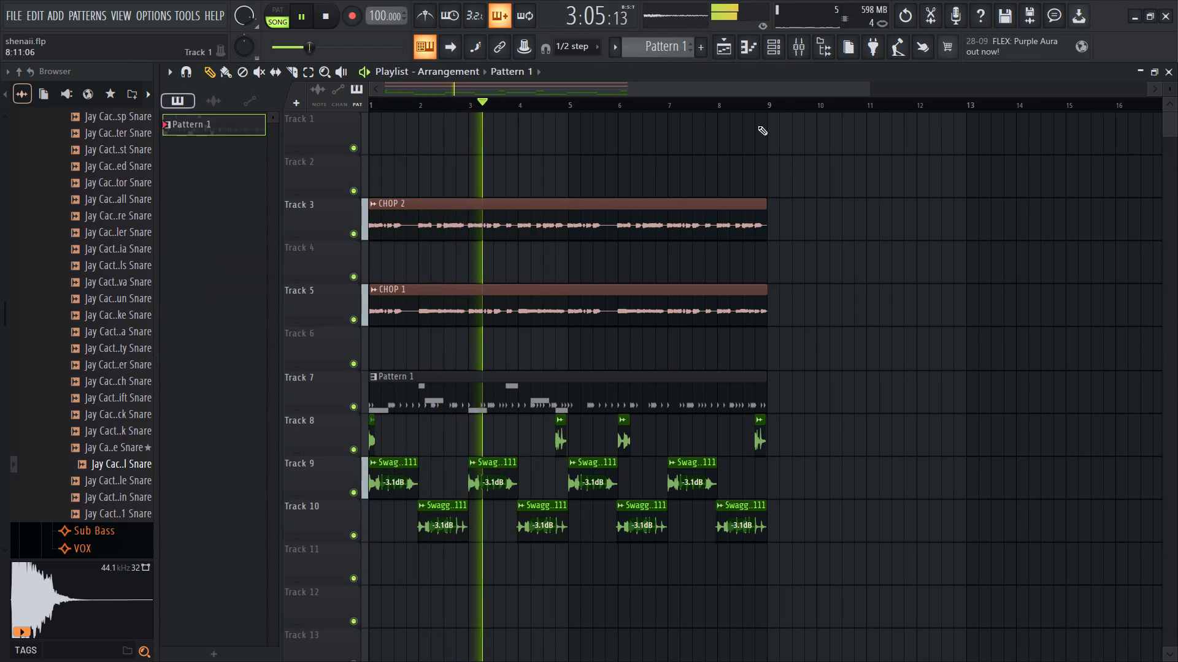
click(769, 54)
click(421, 327)
click(404, 370)
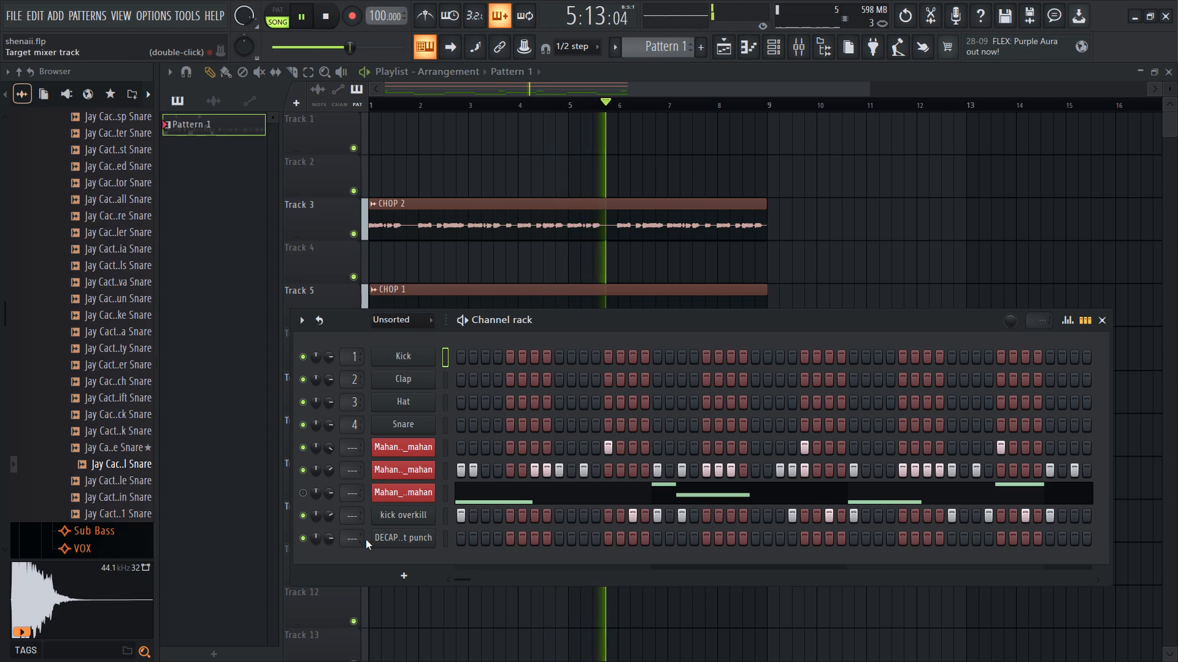
click(383, 540)
key(space)
triple_click(414, 539)
double_click(413, 537)
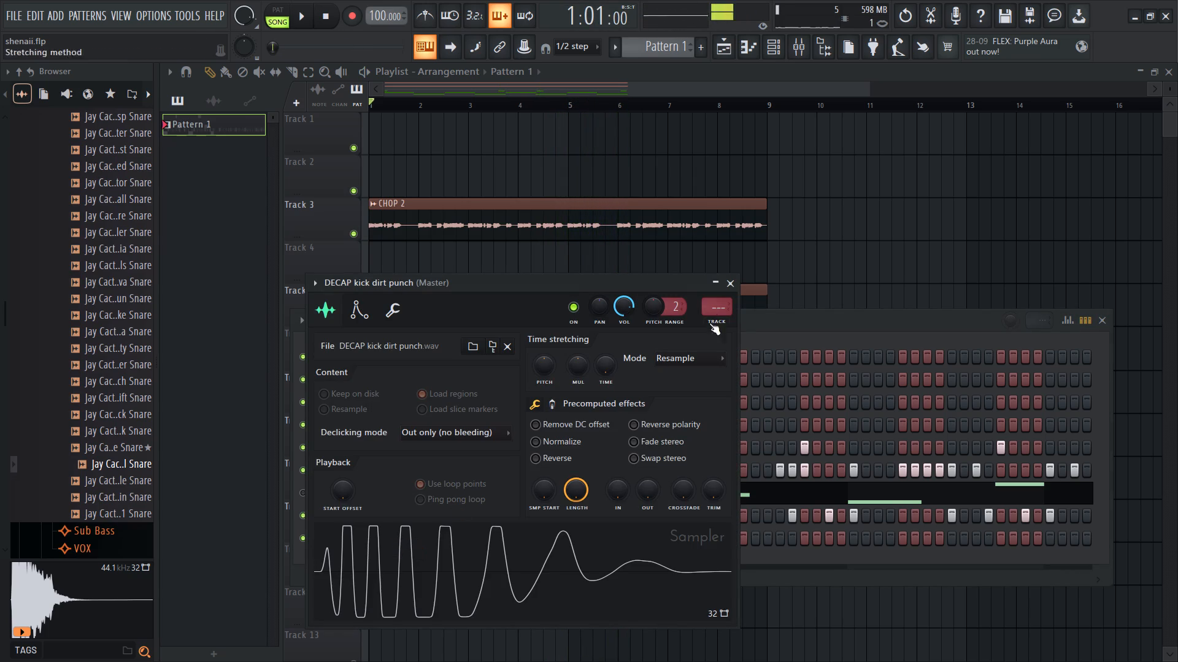
click(740, 283)
click(725, 281)
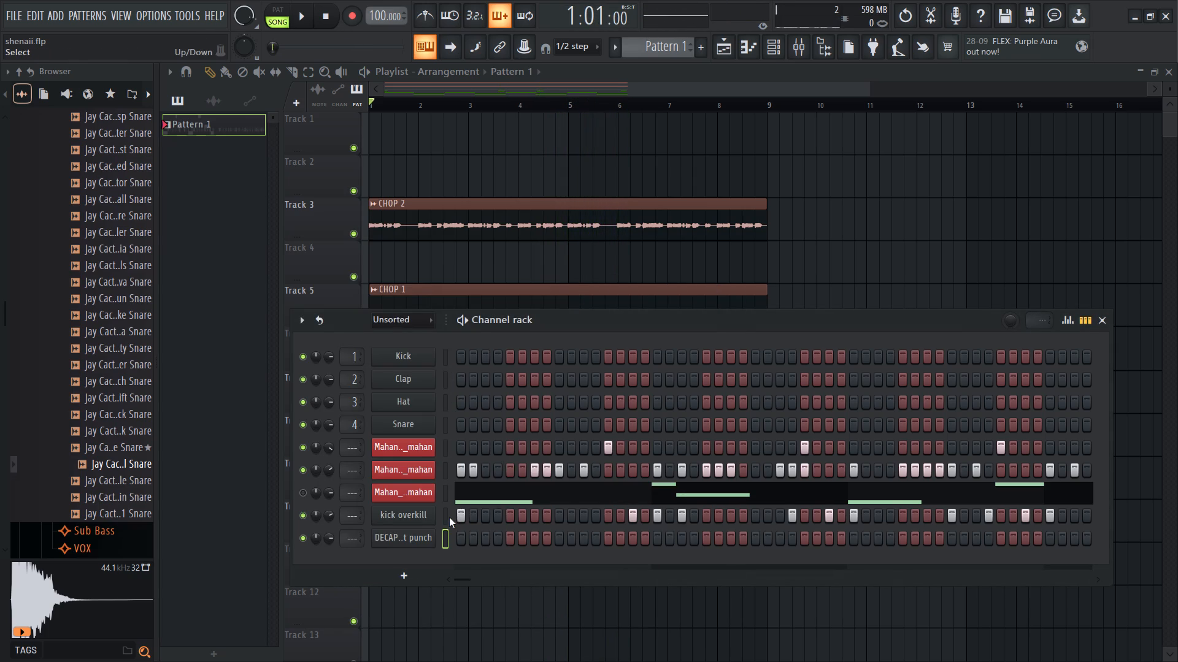
Copy the kick overkill channel's step sequence onto the DECAP kick dirt punch channel.
ctrl+click(448, 518)
key(ctrl+c)
ctrl+click(432, 541)
key(ctrl+v)
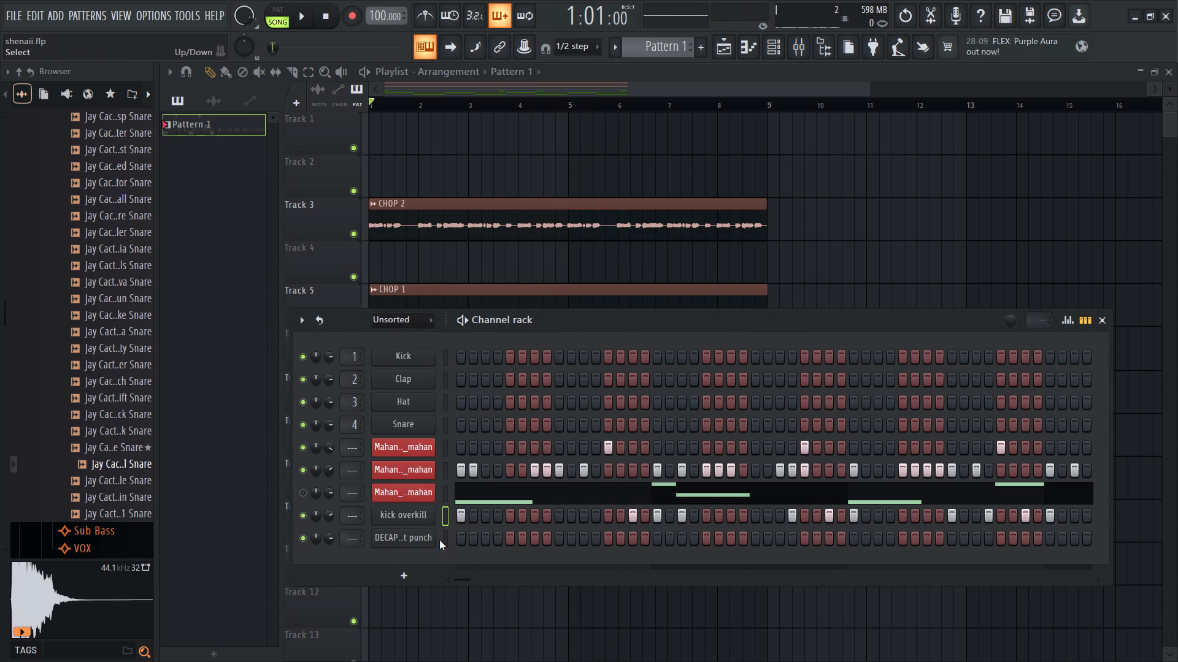
ctrl+click(440, 539)
ctrl+click(442, 514)
key(ctrl+c)
key(ctrl+c)
ctrl+click(447, 547)
key(ctrl+v)
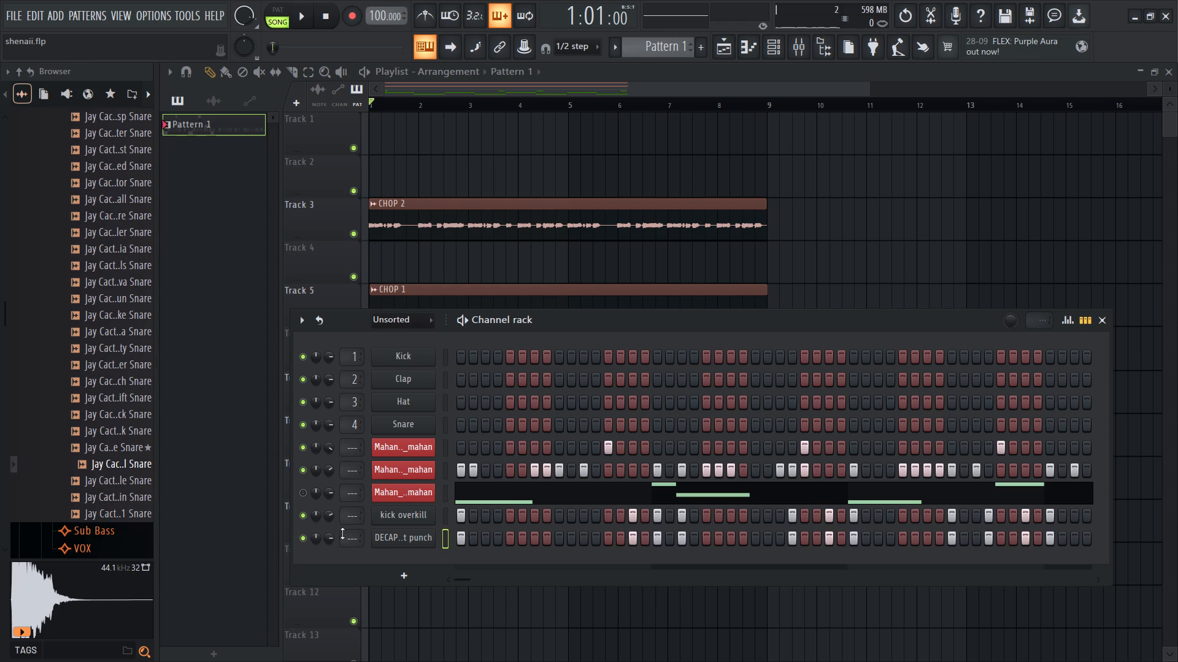
Lower the DECAP kick dirt punch channel's volume during playback and close the channel rack.
key(space)
drag(326, 537, 334, 579)
click(326, 537)
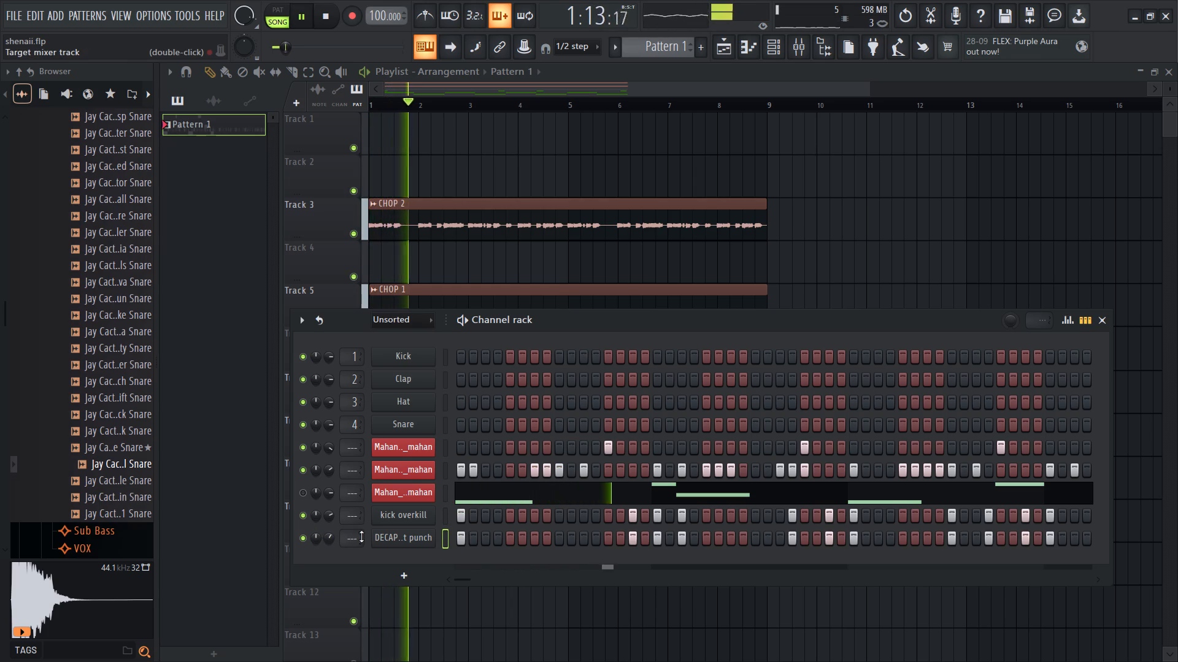
drag(325, 539, 325, 546)
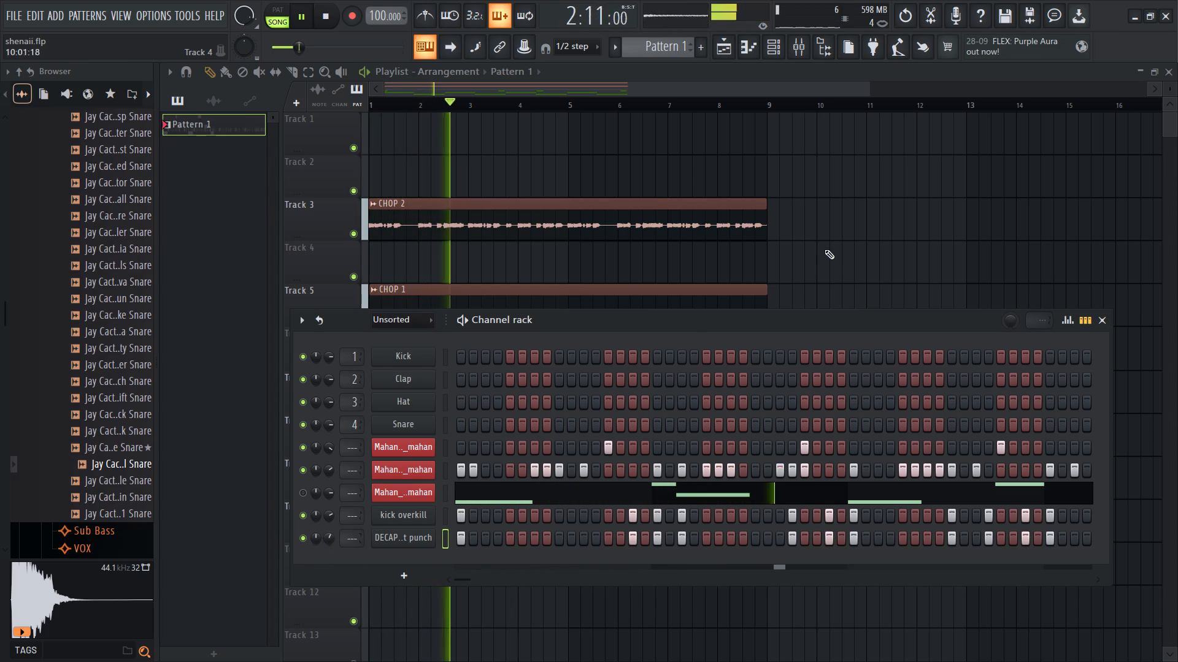
right_click(825, 249)
Set the ValhallaVintageVerb decay to 0.20 s on the tabla loop's mixer track, Insert 2.
double_click(480, 480)
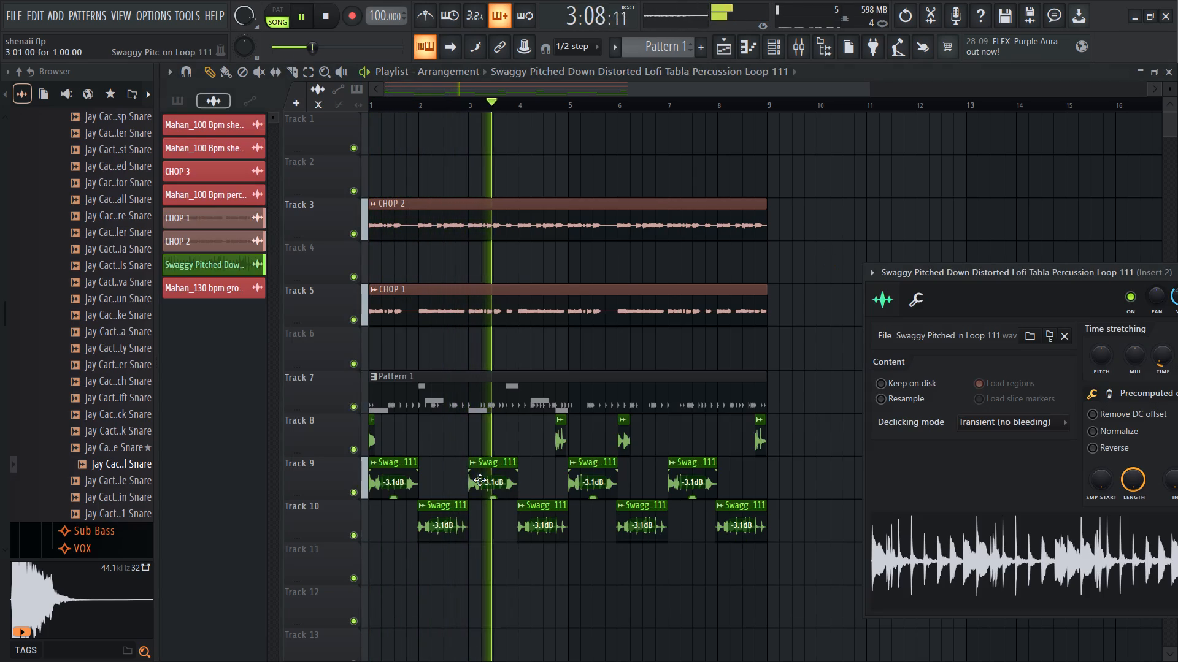
drag(1012, 270, 526, 283)
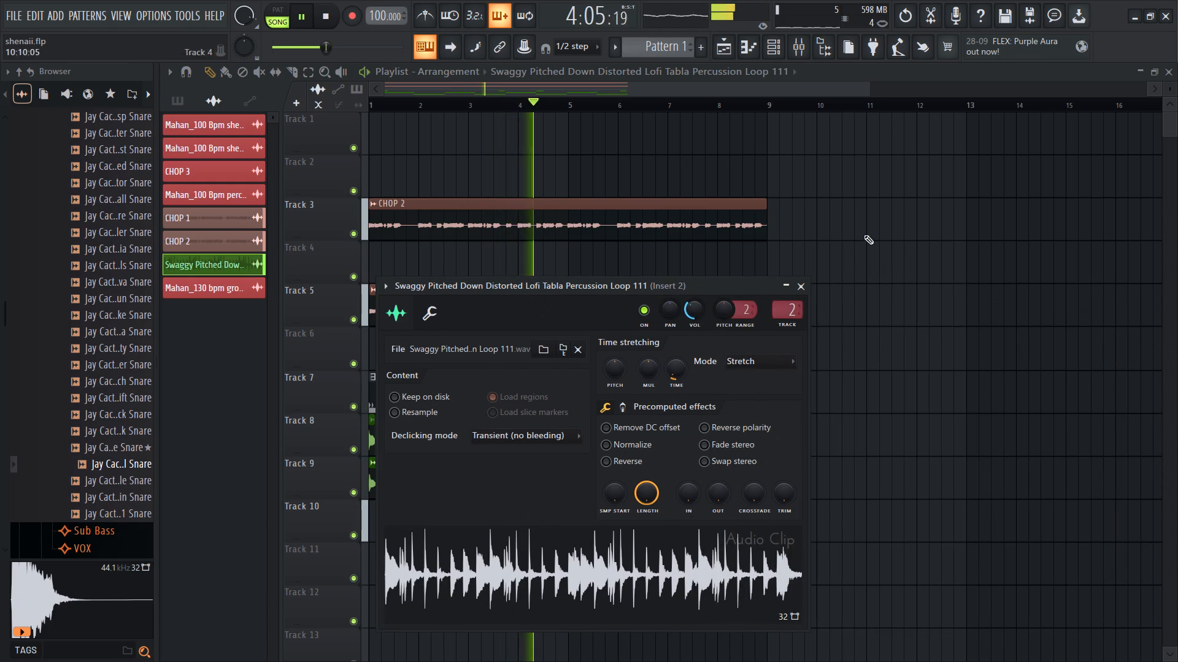
click(796, 40)
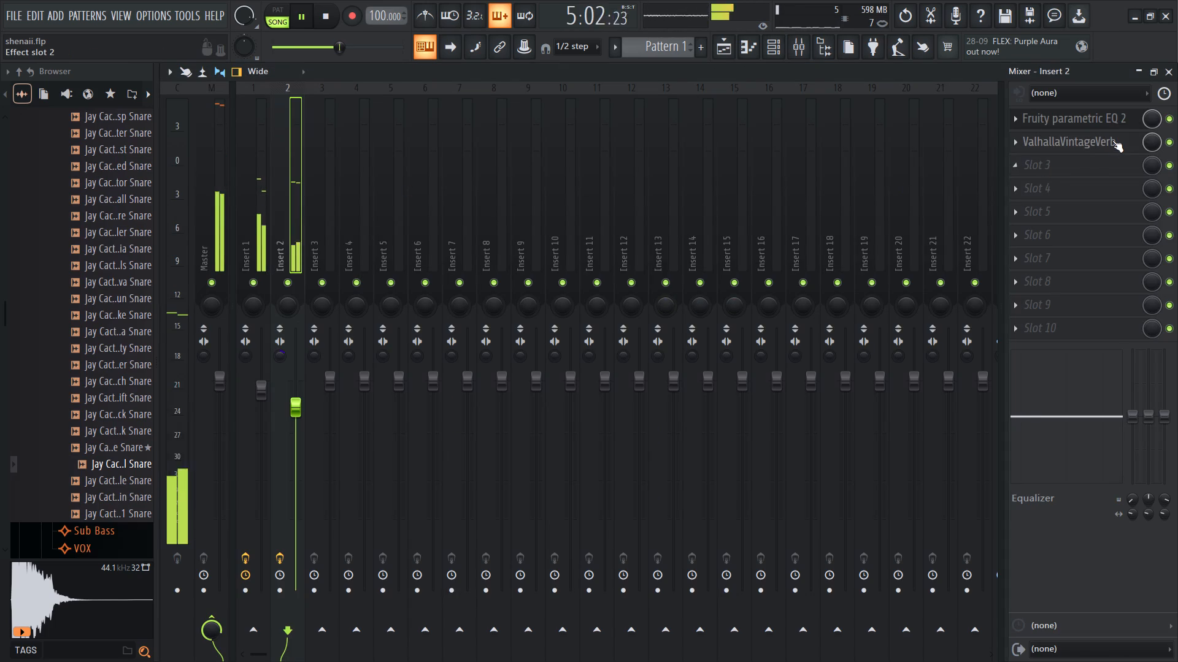
triple_click(1112, 140)
drag(484, 452, 509, 571)
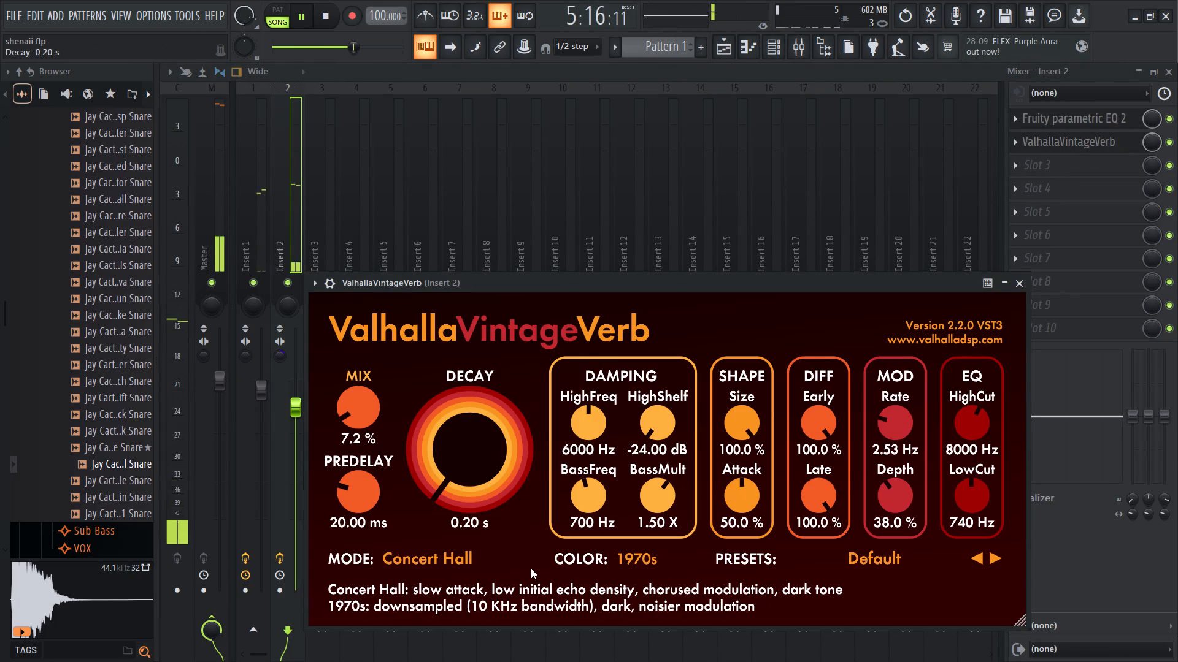
click(360, 401)
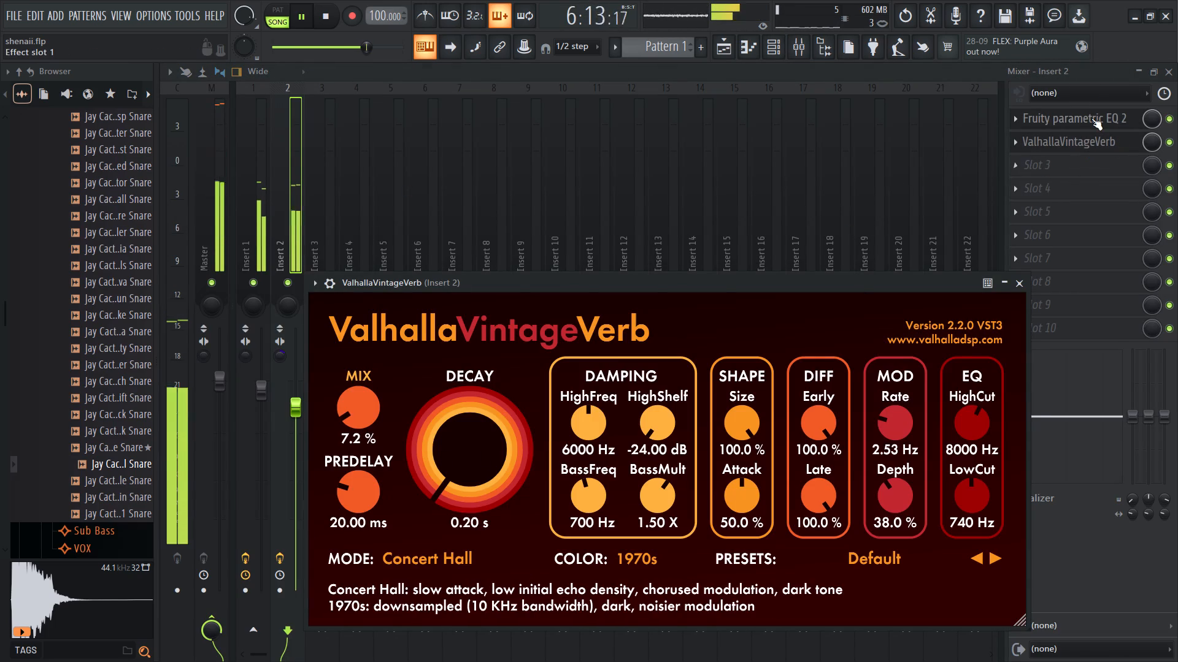
double_click(1091, 118)
click(817, 262)
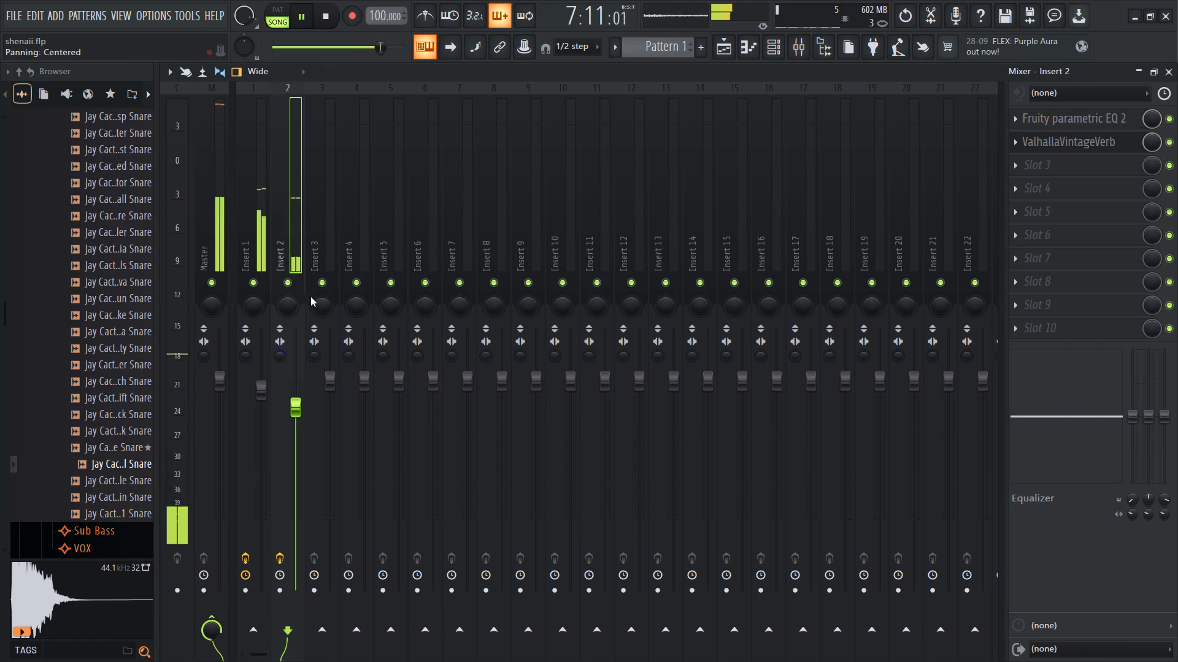
Listen to the tabla on Insert 2 with its effects bypassed from a restarted playback, and re-enable them.
click(283, 553)
key(space)
key(space)
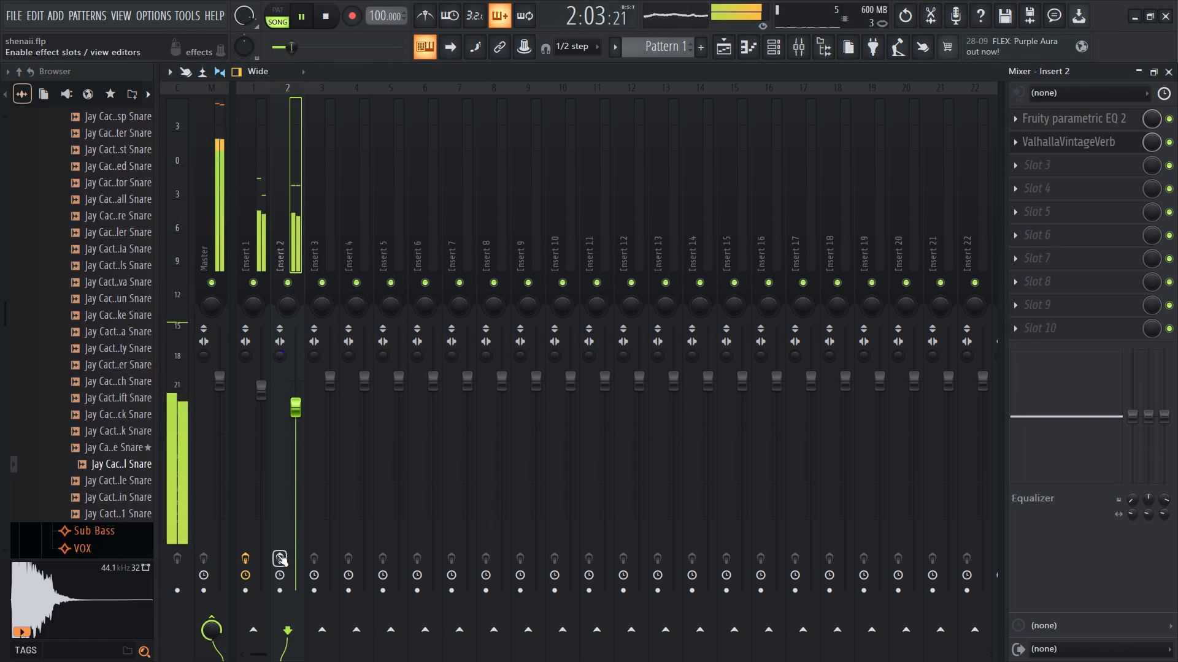
click(277, 555)
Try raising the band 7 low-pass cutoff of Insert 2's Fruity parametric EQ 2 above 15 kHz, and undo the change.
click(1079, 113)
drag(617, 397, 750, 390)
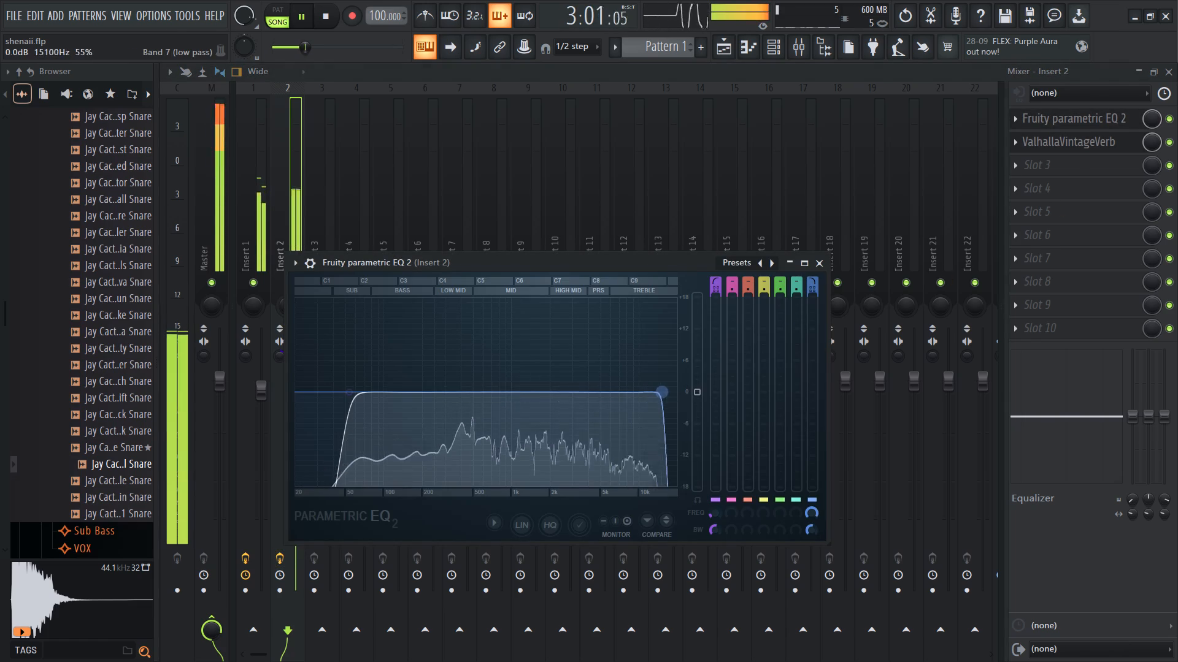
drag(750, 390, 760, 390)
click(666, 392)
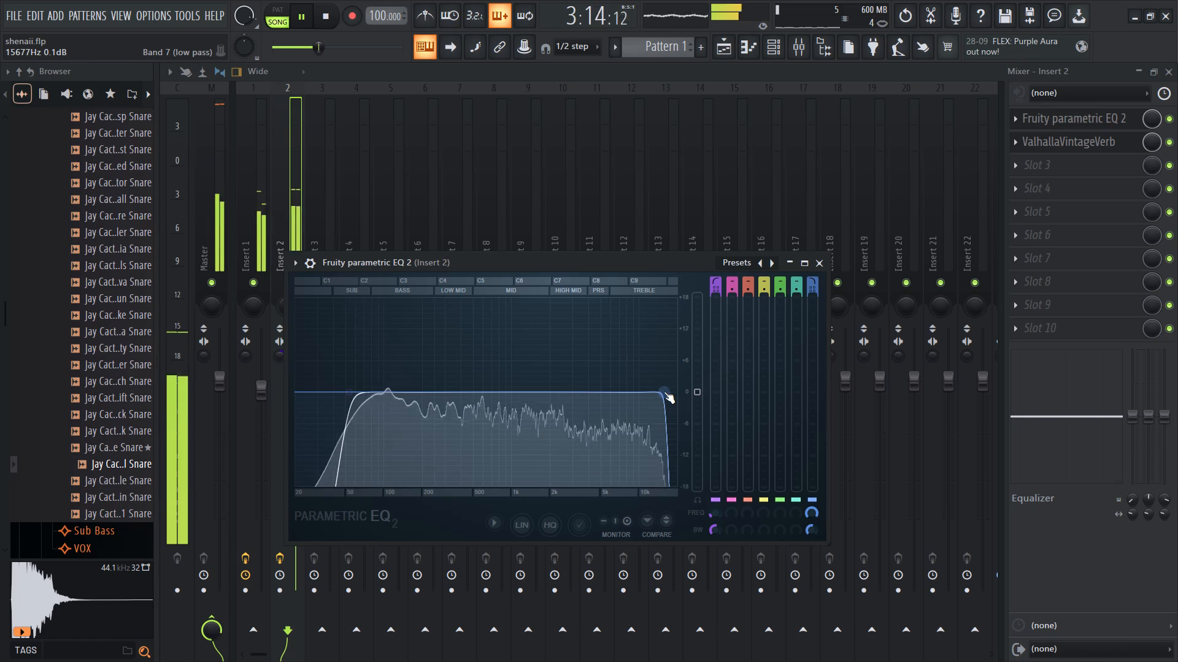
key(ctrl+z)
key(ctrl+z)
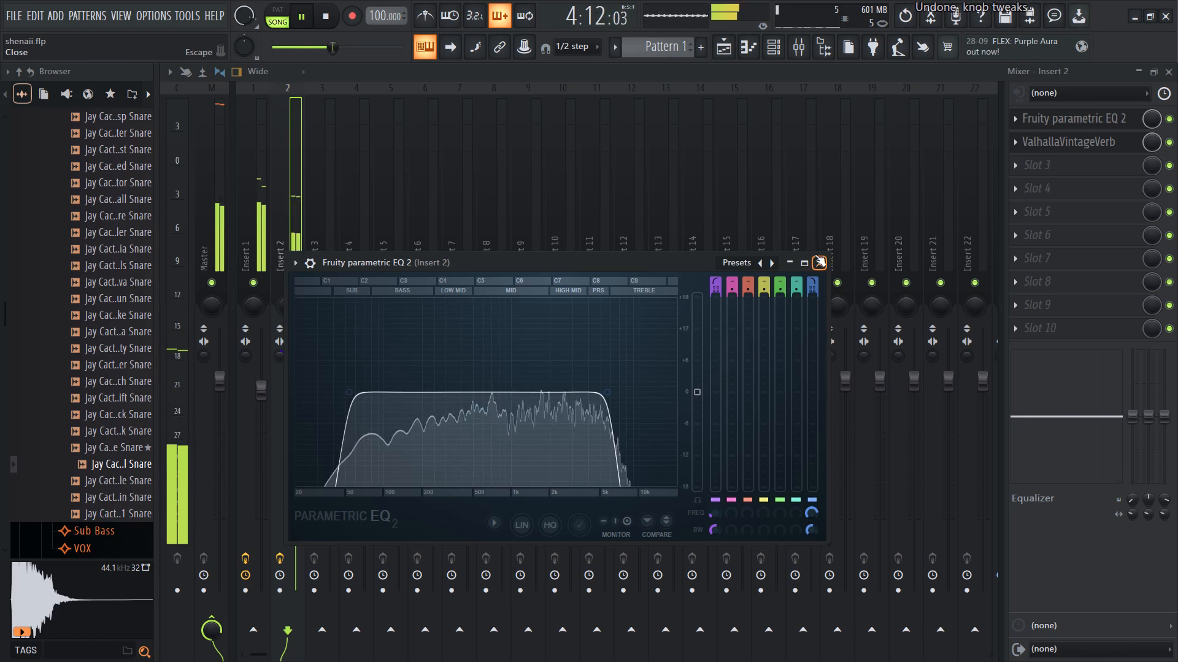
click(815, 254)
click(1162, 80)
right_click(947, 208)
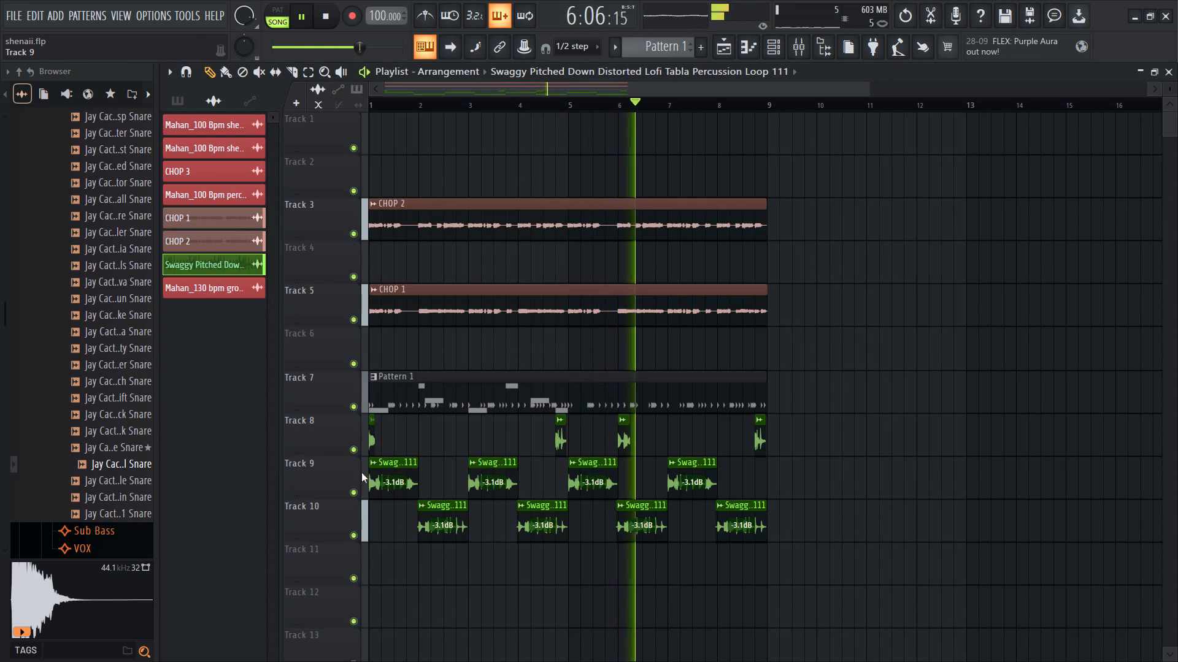
Mute Track 7 holding Pattern 1 and listen to the arrangement without it.
click(356, 406)
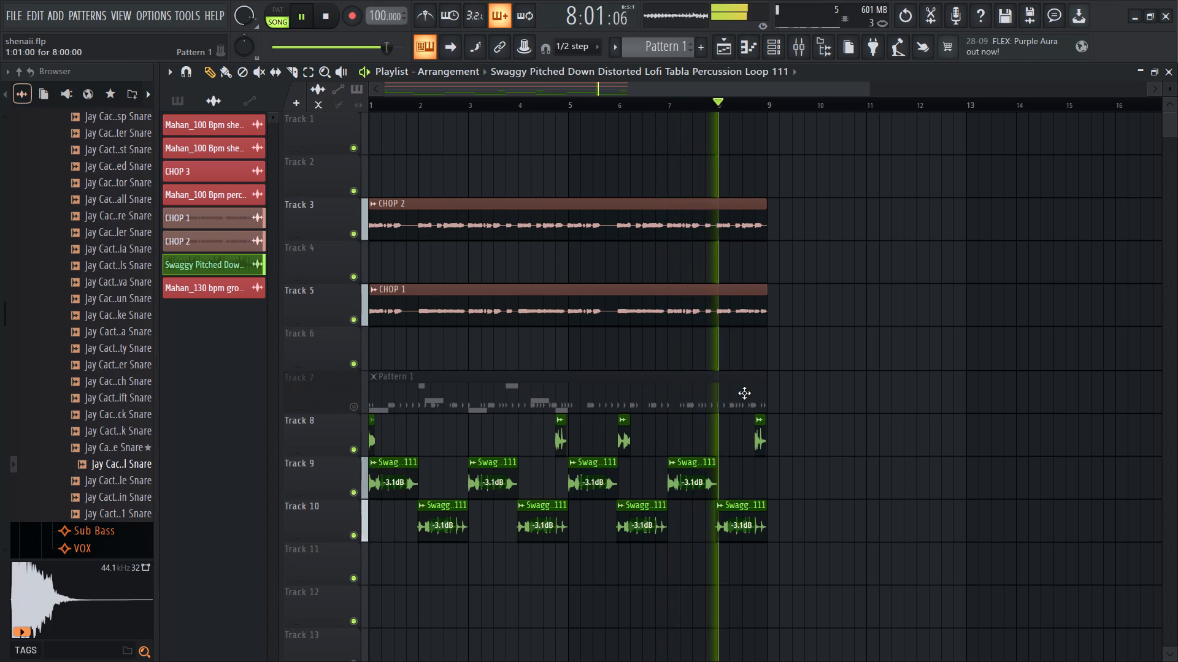
key(space)
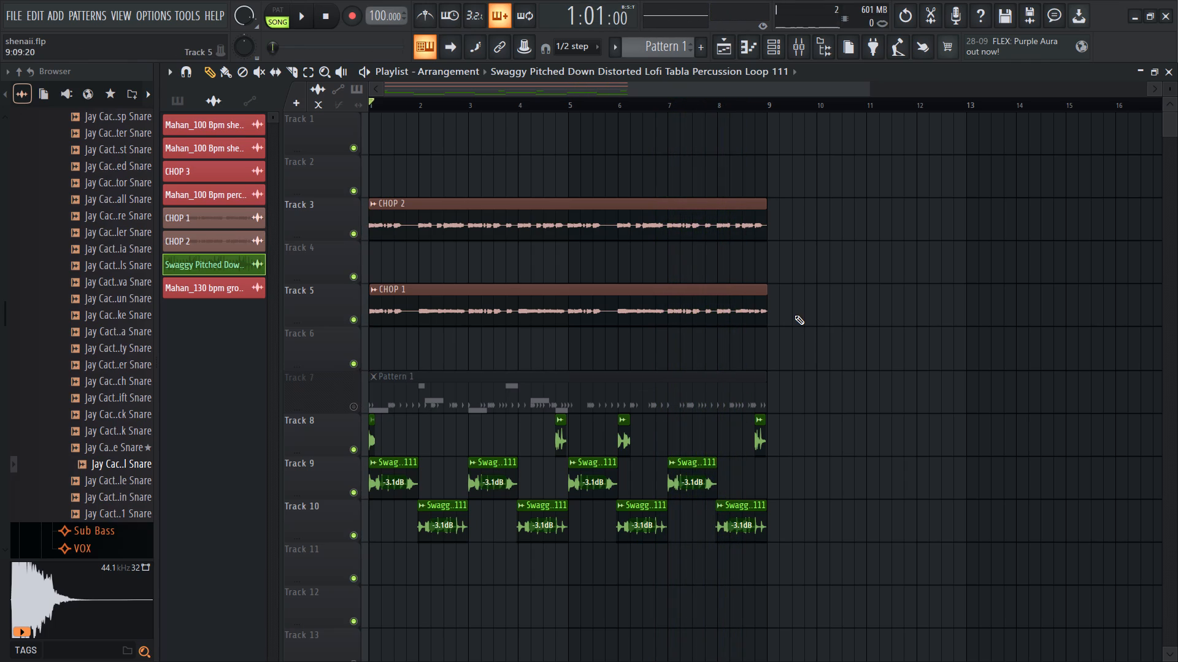
Open the mixer track of the CHOP 2 clip and solo Insert 1 while the arrangement plays.
double_click(678, 234)
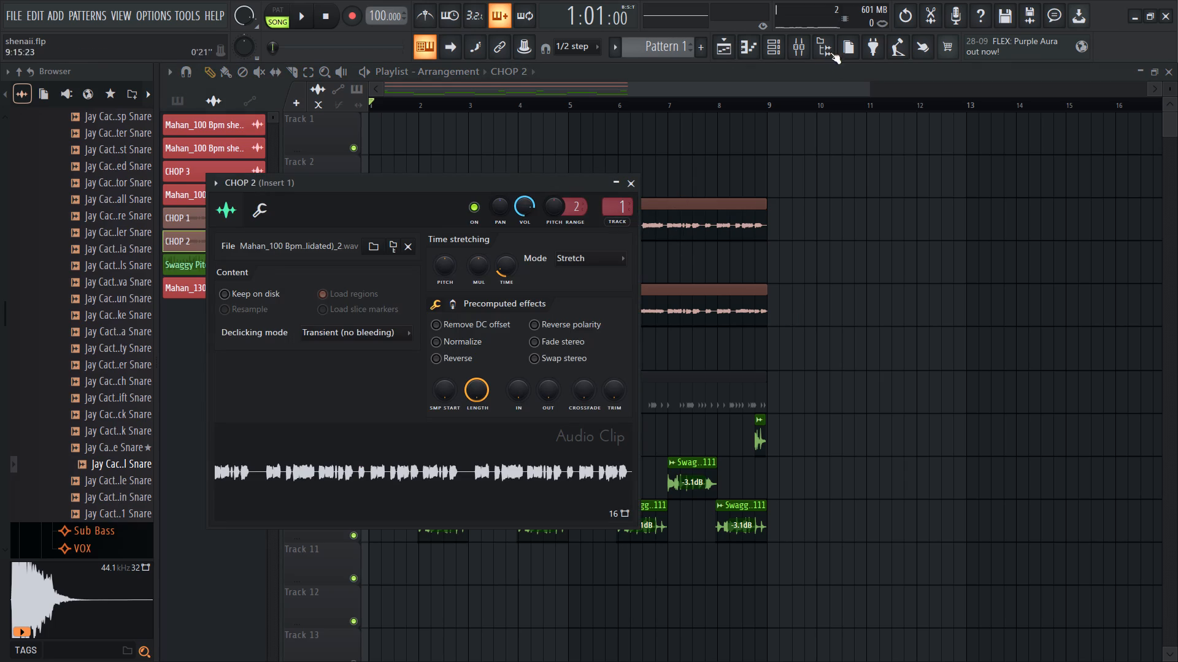
click(790, 50)
right_click(260, 293)
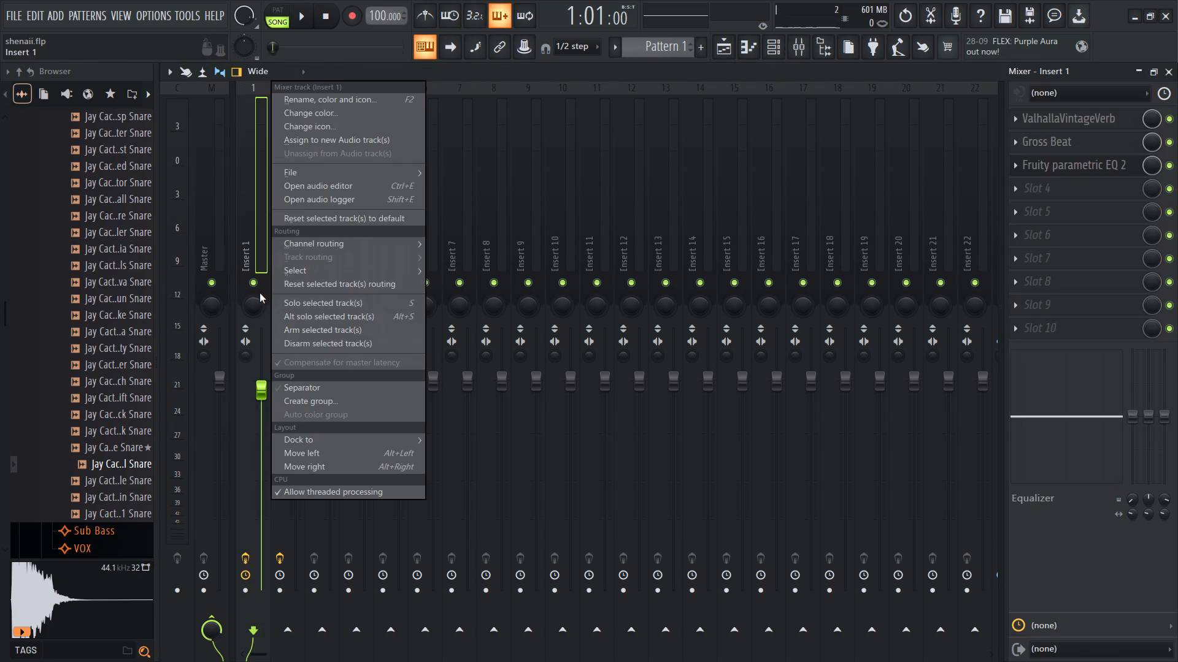
key(space)
right_click(256, 281)
key(space)
click(257, 248)
Add Fruity Convolver to slot 4 of Insert 1 and load its Blur Pink preset.
click(1034, 194)
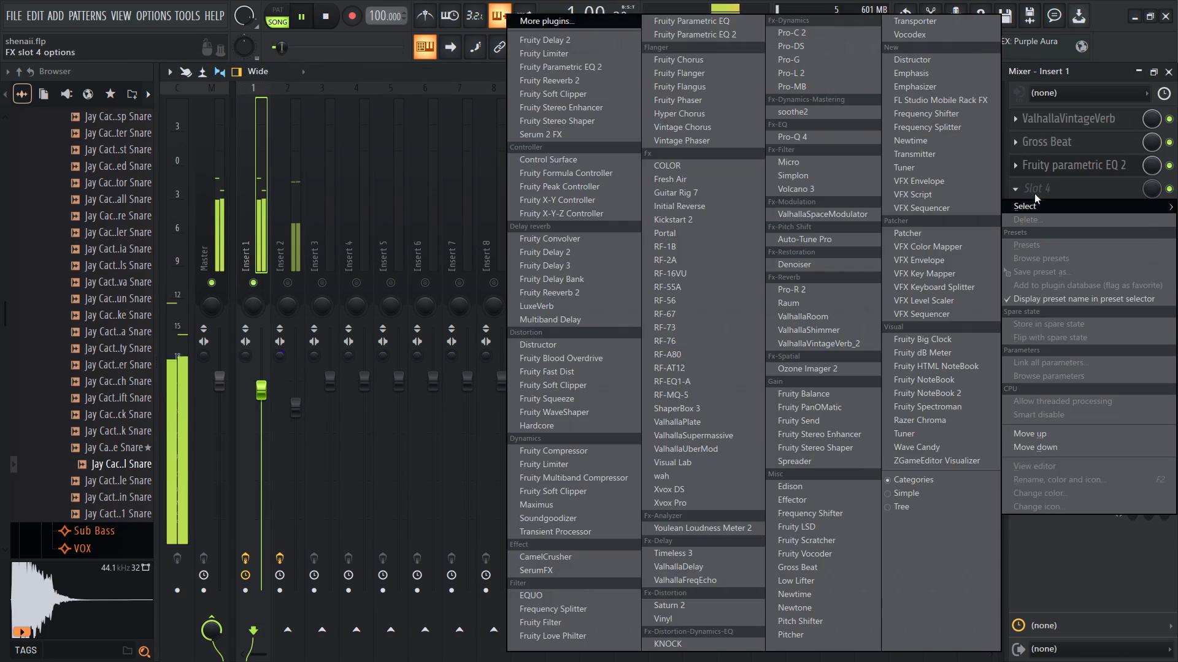
click(553, 16)
text(conv)
double_click(503, 67)
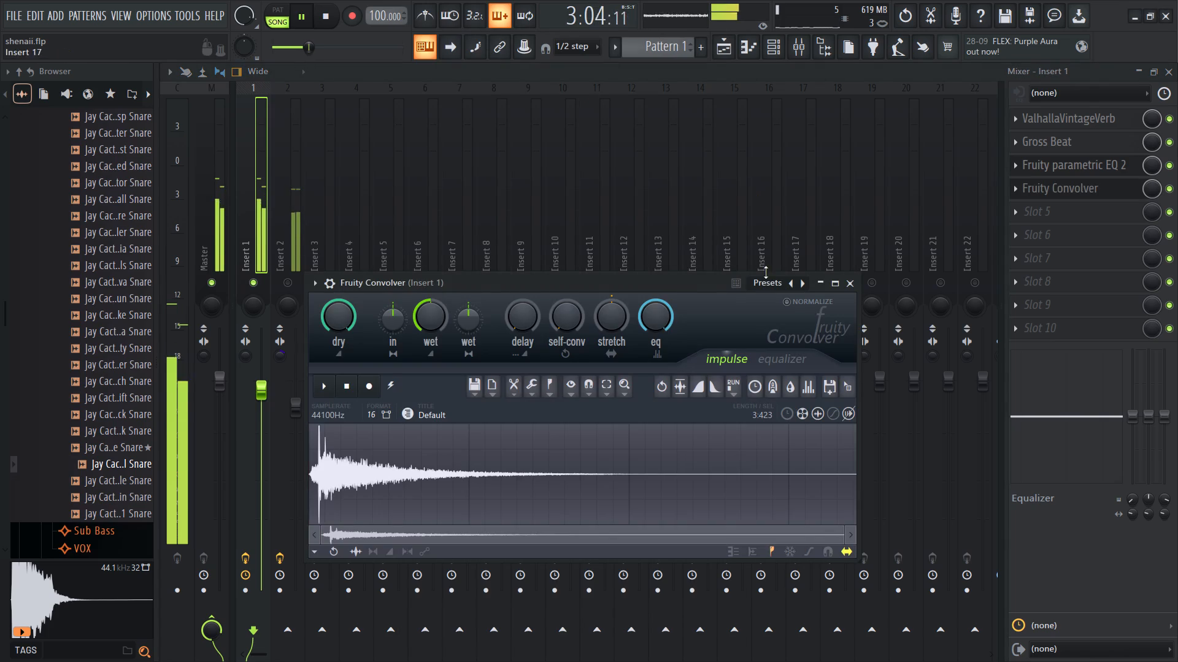
key(space)
click(798, 280)
key(space)
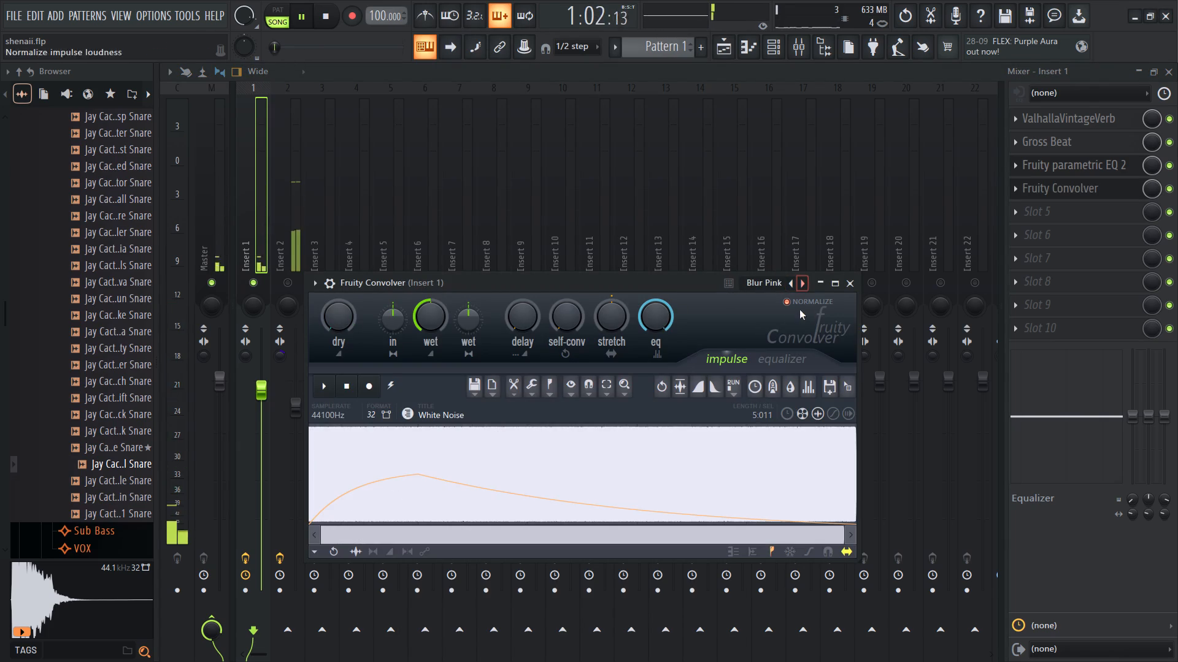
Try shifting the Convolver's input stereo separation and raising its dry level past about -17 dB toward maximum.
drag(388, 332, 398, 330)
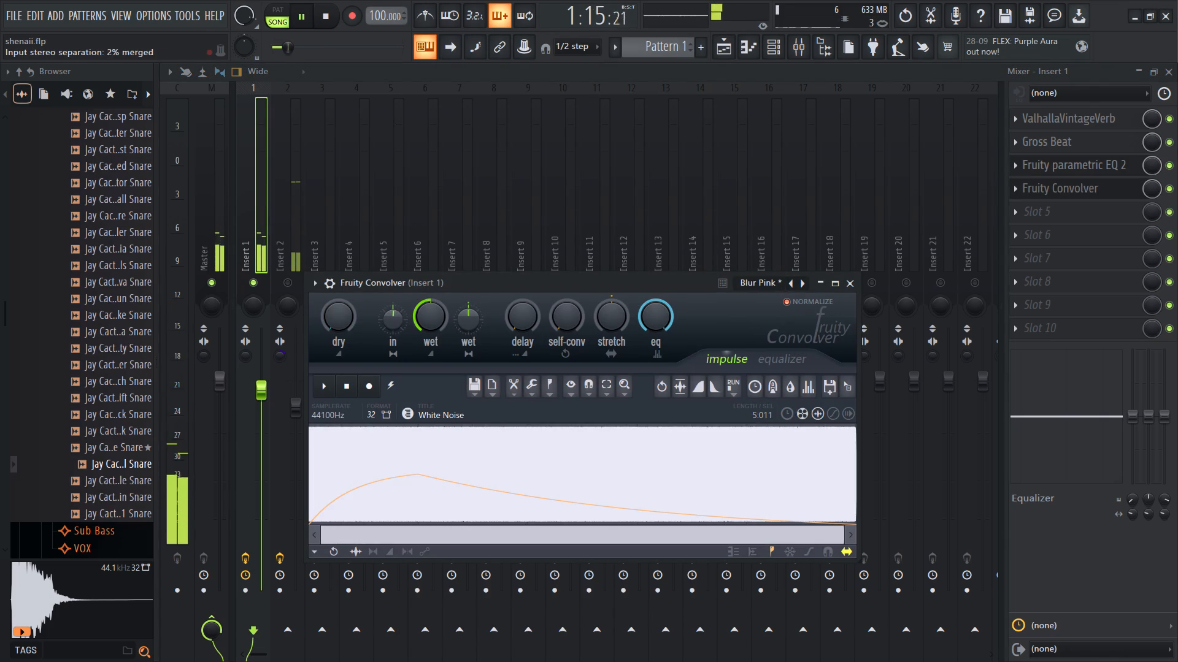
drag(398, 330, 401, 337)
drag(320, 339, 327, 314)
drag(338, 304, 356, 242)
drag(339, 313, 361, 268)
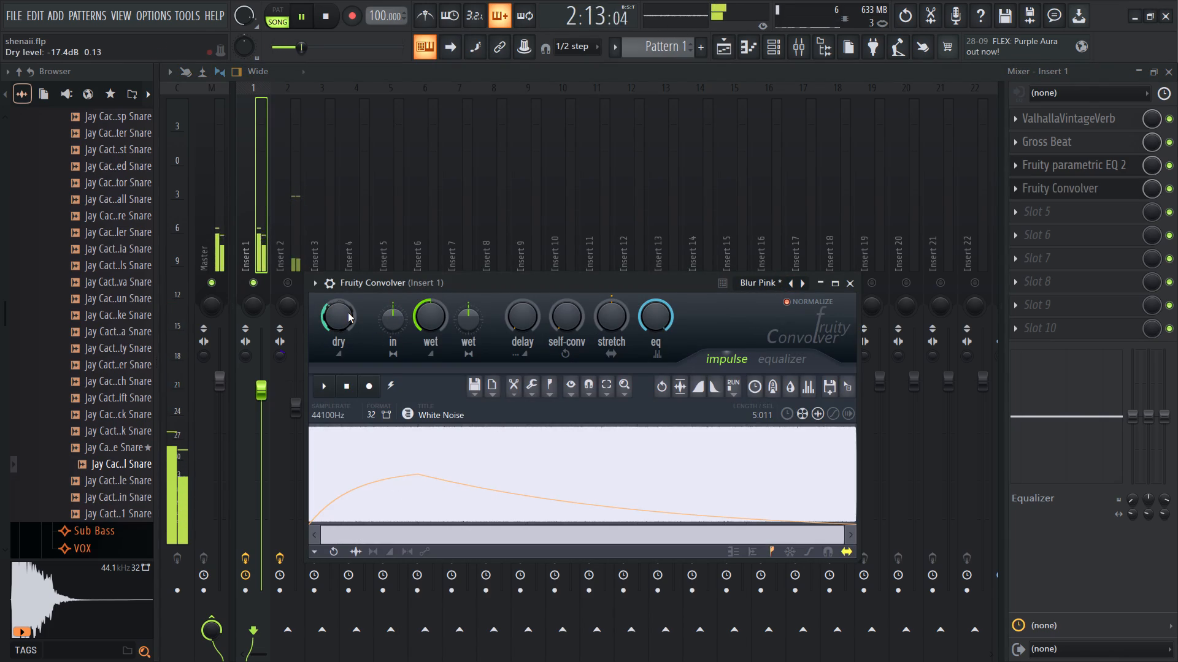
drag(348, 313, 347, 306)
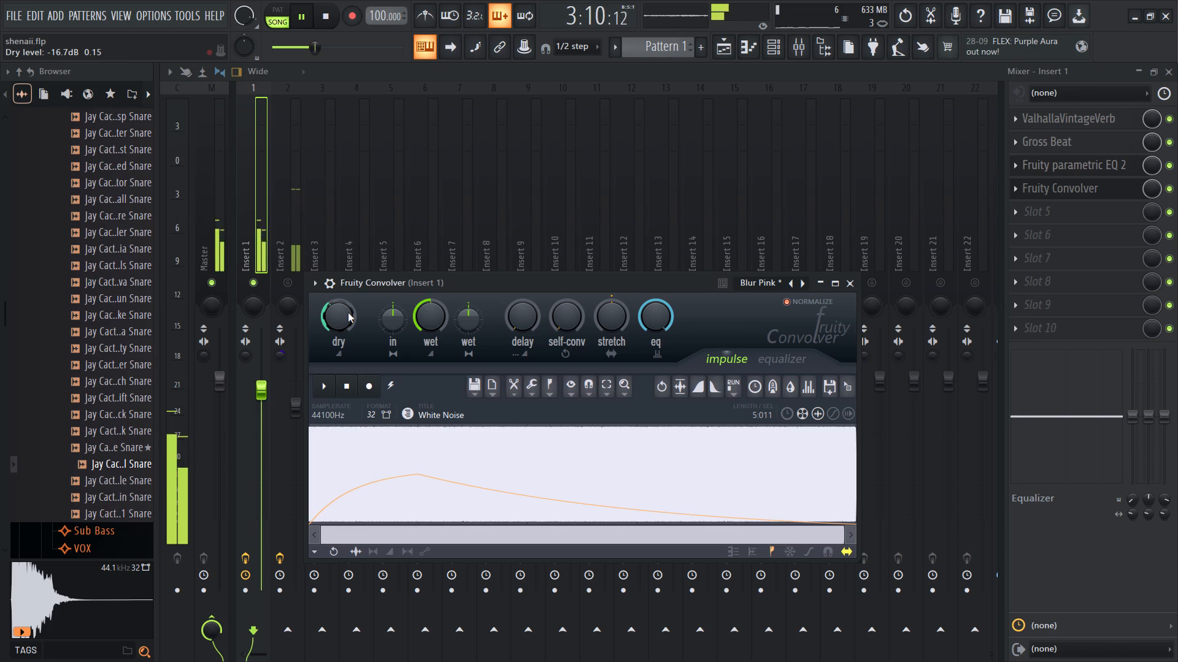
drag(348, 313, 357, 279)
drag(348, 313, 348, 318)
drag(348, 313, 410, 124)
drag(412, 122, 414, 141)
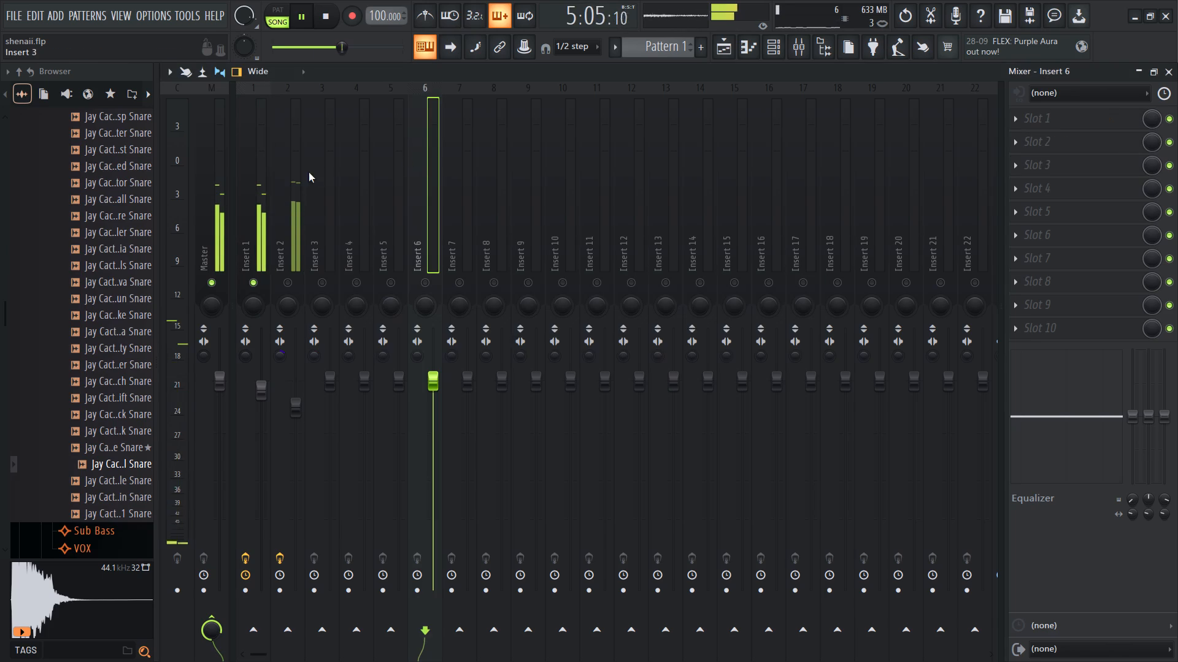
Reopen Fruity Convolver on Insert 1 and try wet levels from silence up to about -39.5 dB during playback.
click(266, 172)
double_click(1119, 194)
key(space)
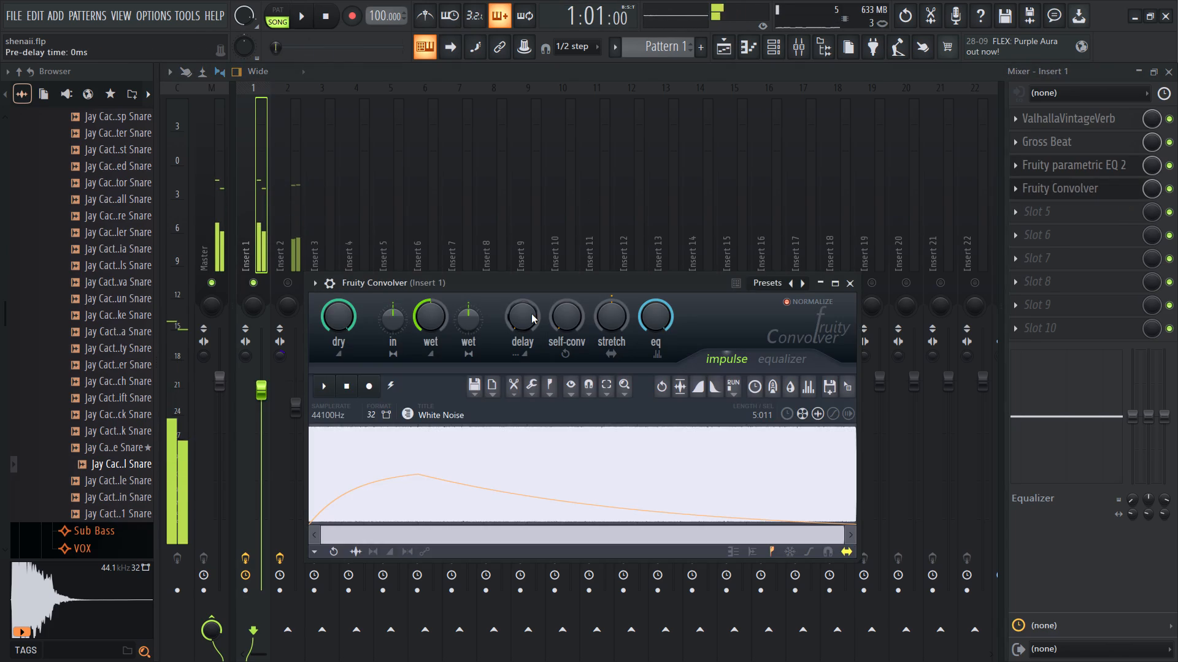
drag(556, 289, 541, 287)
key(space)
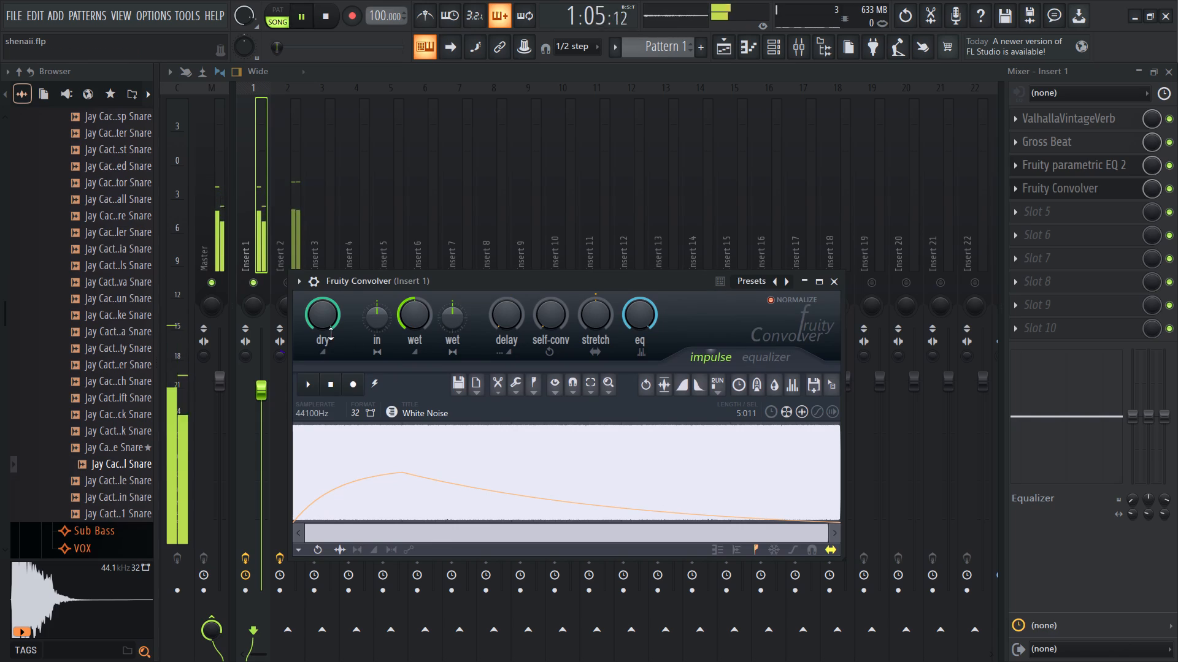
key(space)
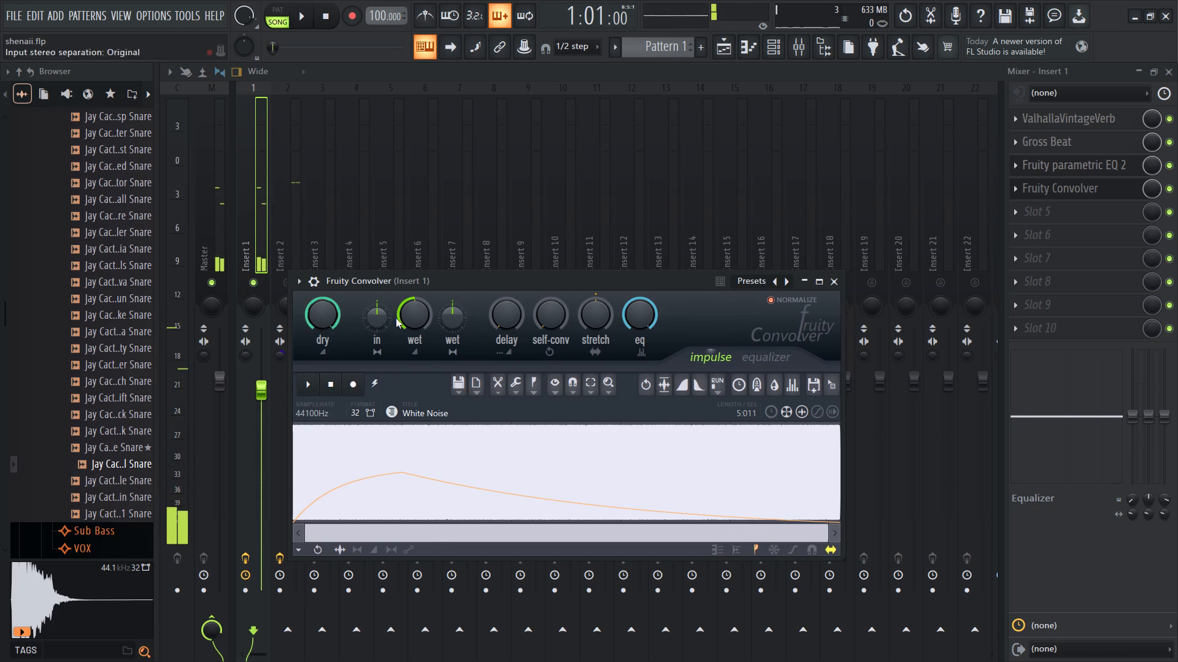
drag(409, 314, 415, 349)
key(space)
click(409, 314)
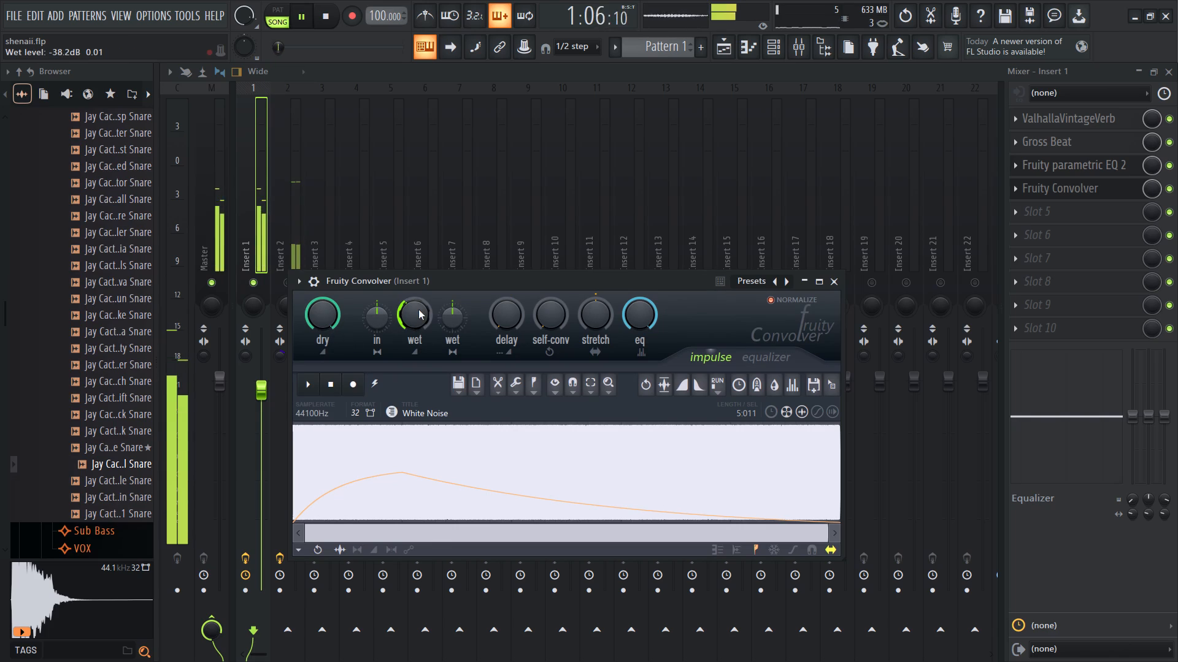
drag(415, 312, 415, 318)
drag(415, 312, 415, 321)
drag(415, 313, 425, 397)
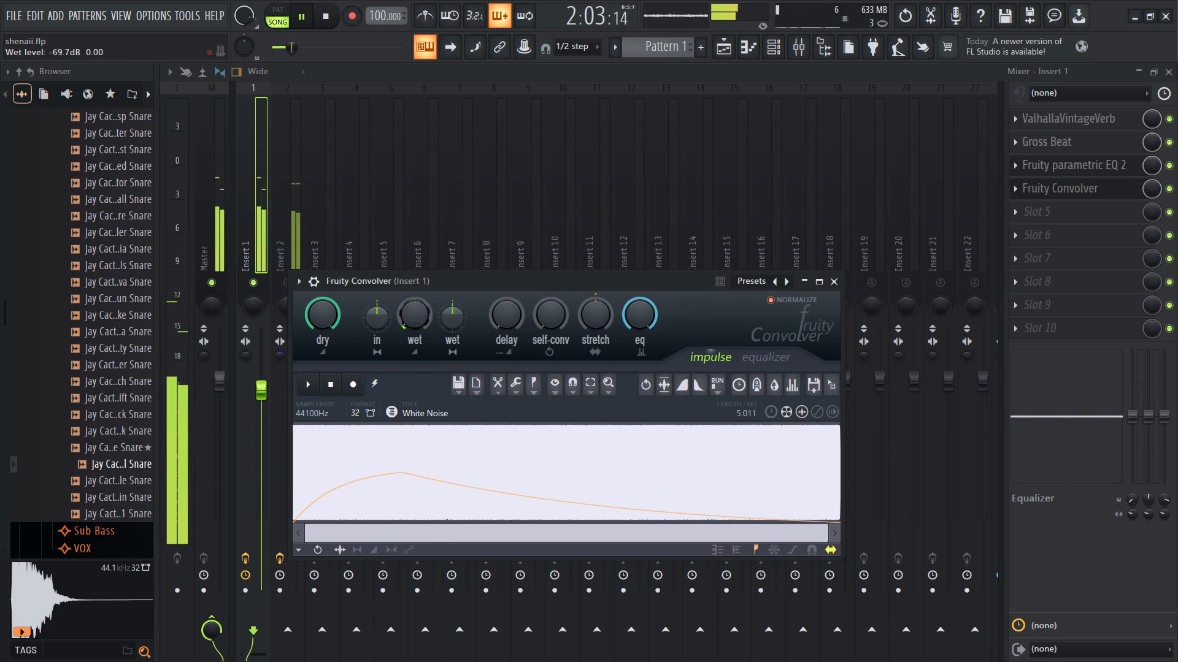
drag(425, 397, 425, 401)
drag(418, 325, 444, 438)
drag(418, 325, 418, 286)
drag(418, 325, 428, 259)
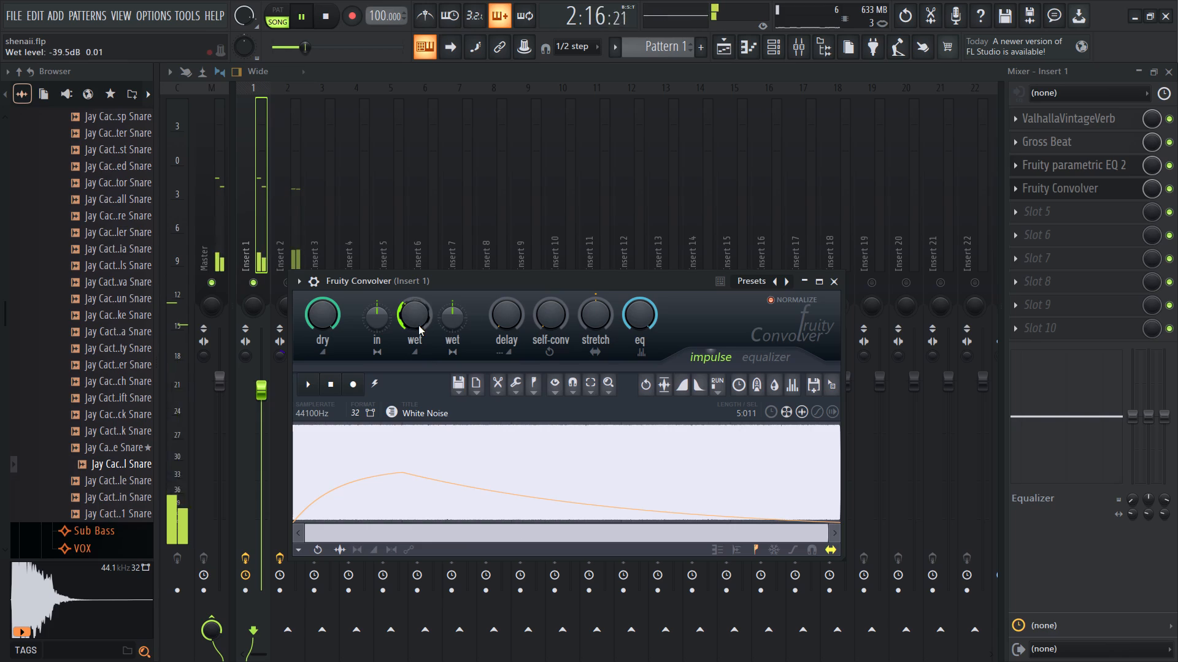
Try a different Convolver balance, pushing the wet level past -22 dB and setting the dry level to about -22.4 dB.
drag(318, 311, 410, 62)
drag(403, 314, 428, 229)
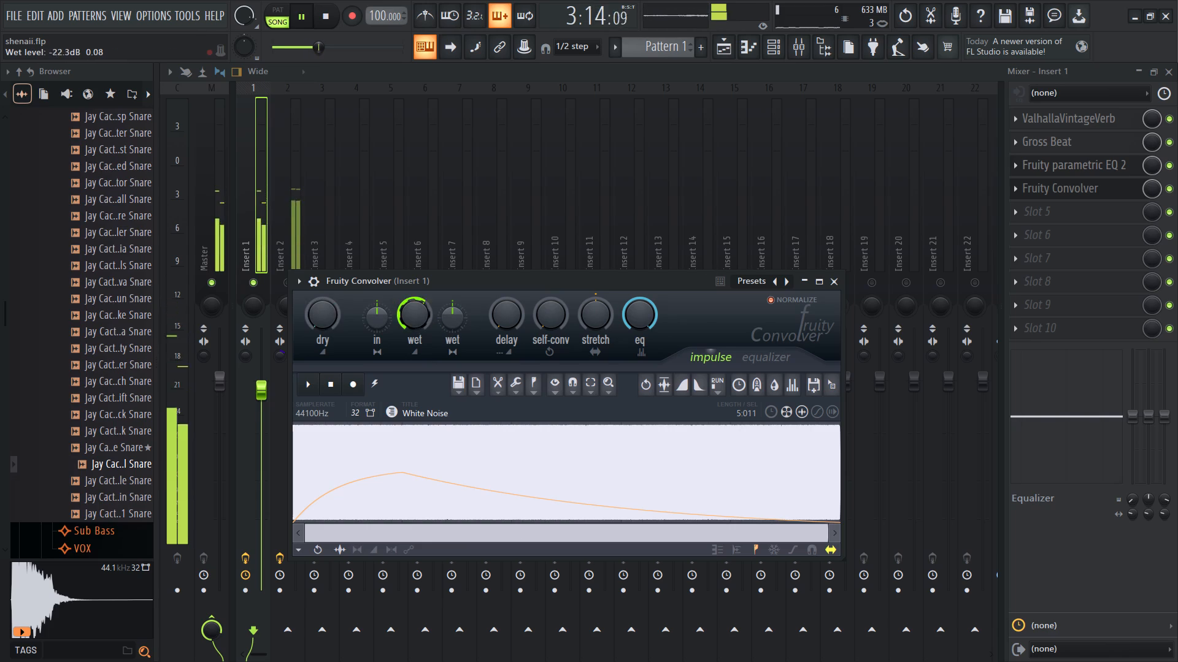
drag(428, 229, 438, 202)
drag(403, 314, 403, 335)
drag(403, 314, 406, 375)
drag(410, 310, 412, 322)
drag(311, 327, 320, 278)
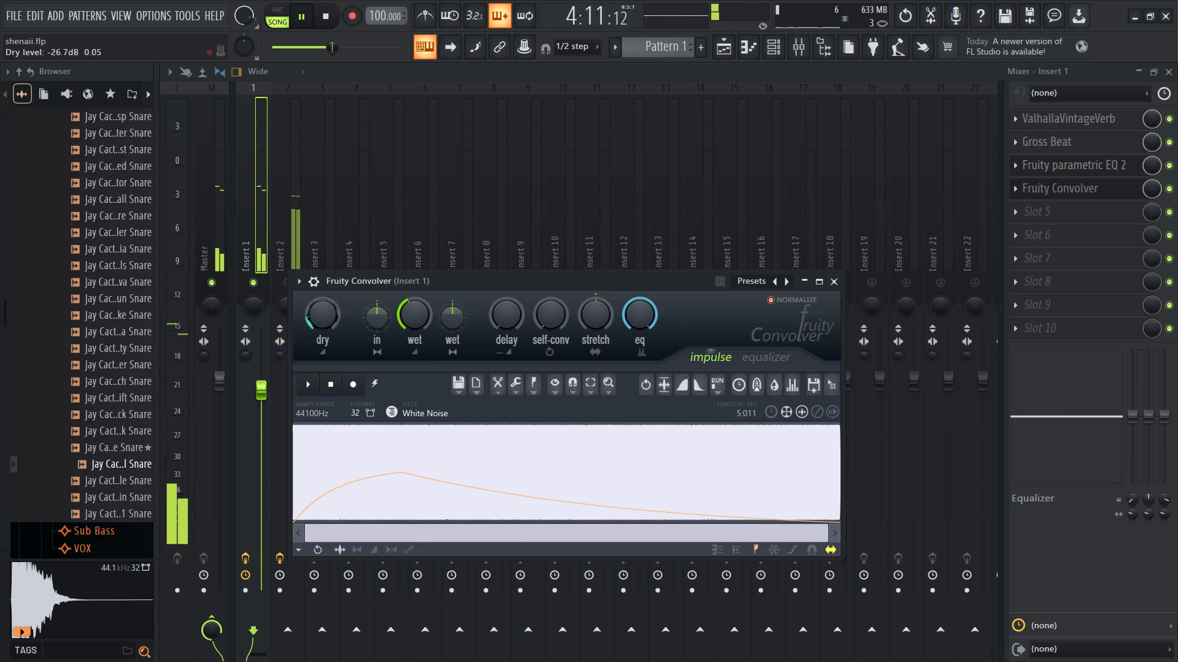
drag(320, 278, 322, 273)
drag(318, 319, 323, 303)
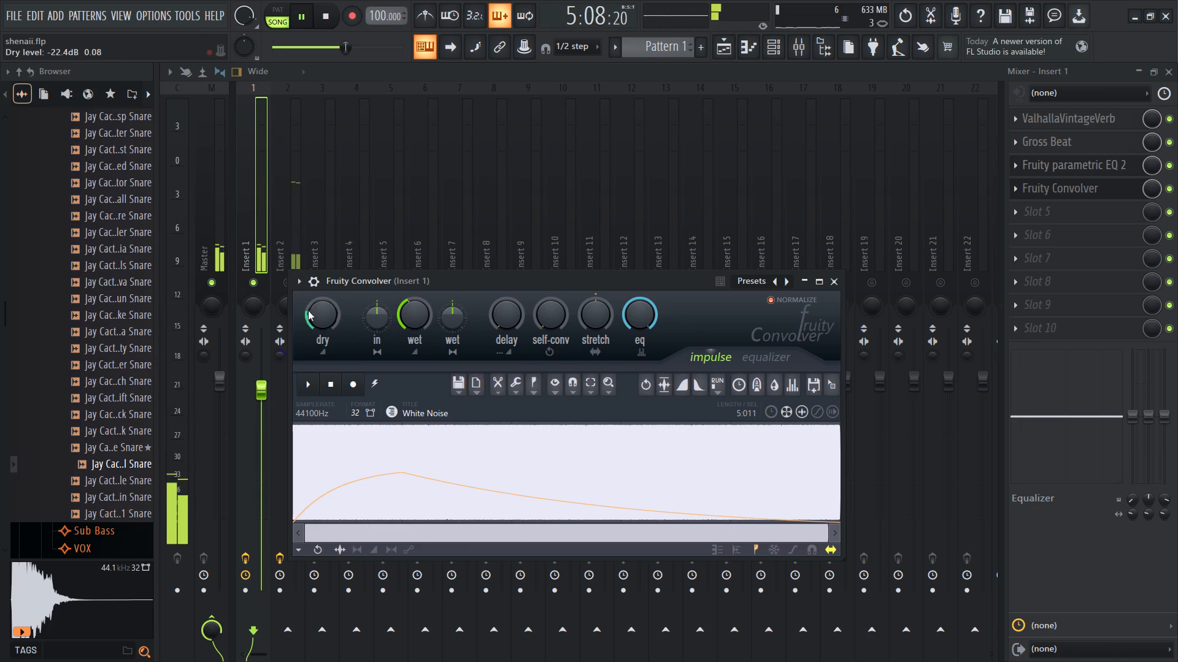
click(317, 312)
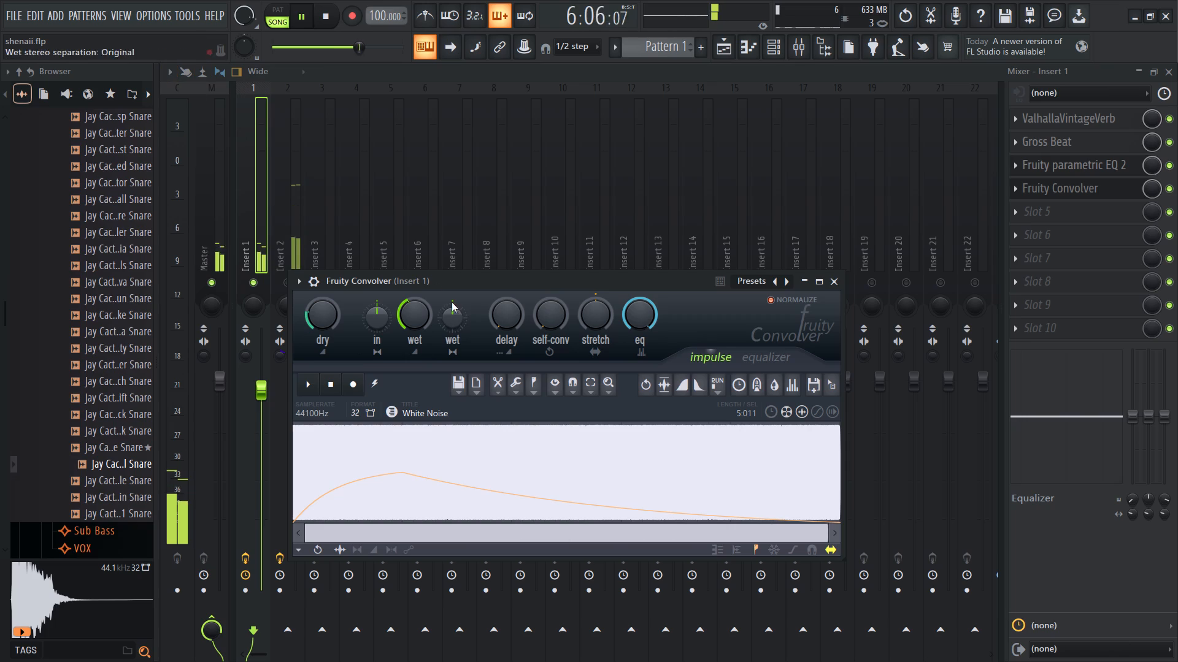
Set the Convolver's pre-delay to about 125 ms.
drag(504, 319, 522, 250)
click(516, 308)
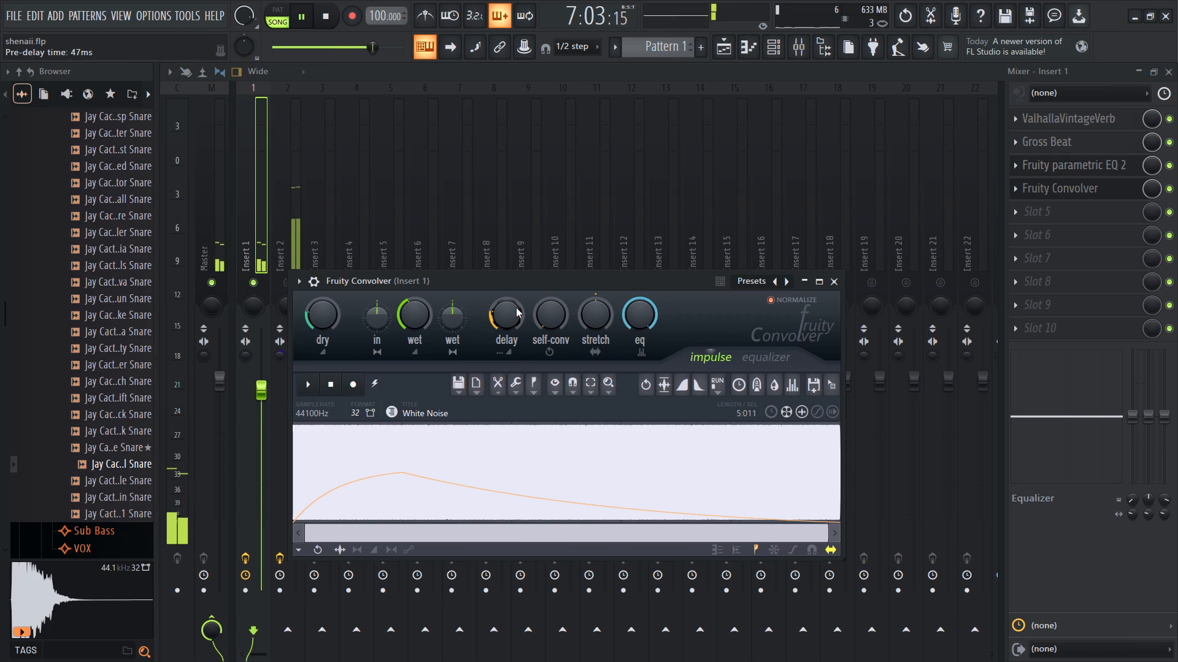
drag(510, 319, 523, 247)
click(510, 319)
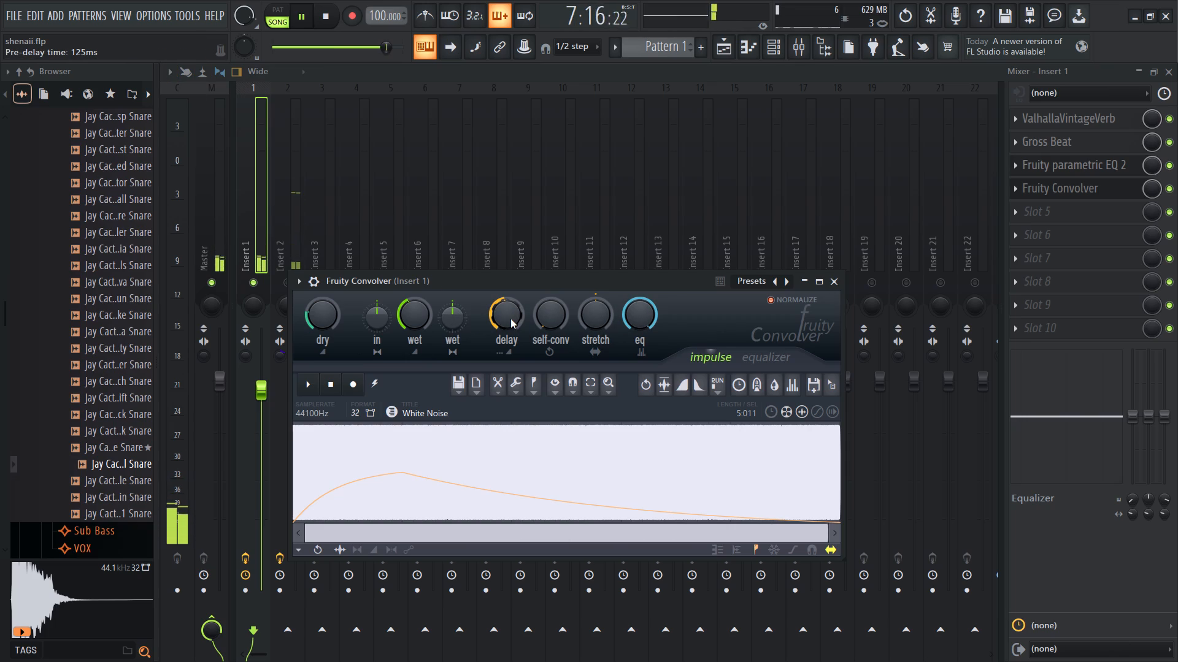
Raise the Convolver's self-convolution to maximum, and try a 200% impulse stretch before settling on a lower ratio.
key(space)
drag(542, 319, 559, 221)
key(space)
drag(542, 321, 588, 96)
drag(594, 313, 644, 124)
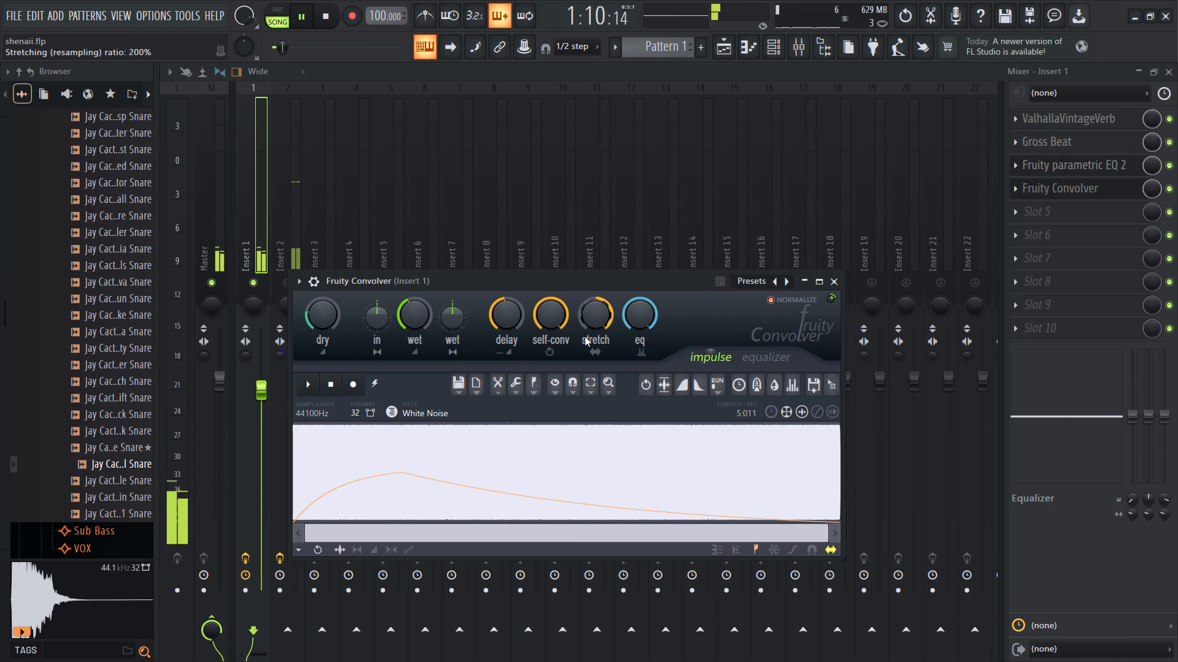
drag(581, 344, 631, 661)
drag(577, 310, 627, 84)
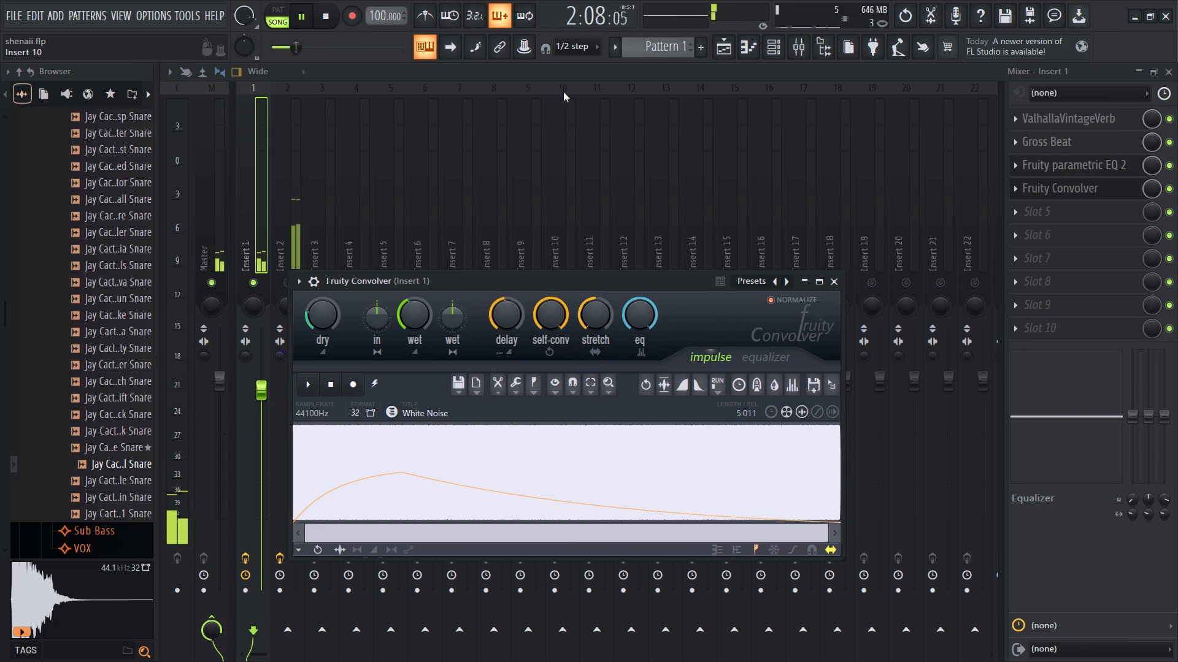
Try the Convolver's wet stereo separation at both extremes and leave it partly toward separated.
drag(456, 326, 489, 152)
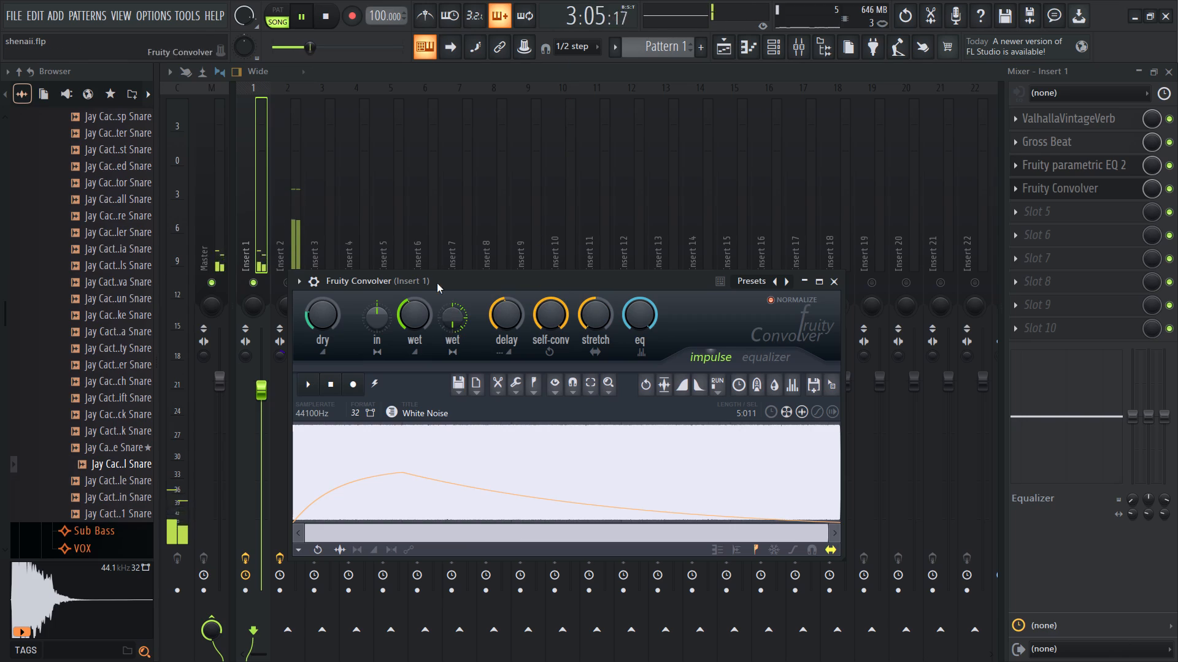
drag(453, 329, 453, 360)
drag(456, 327, 475, 569)
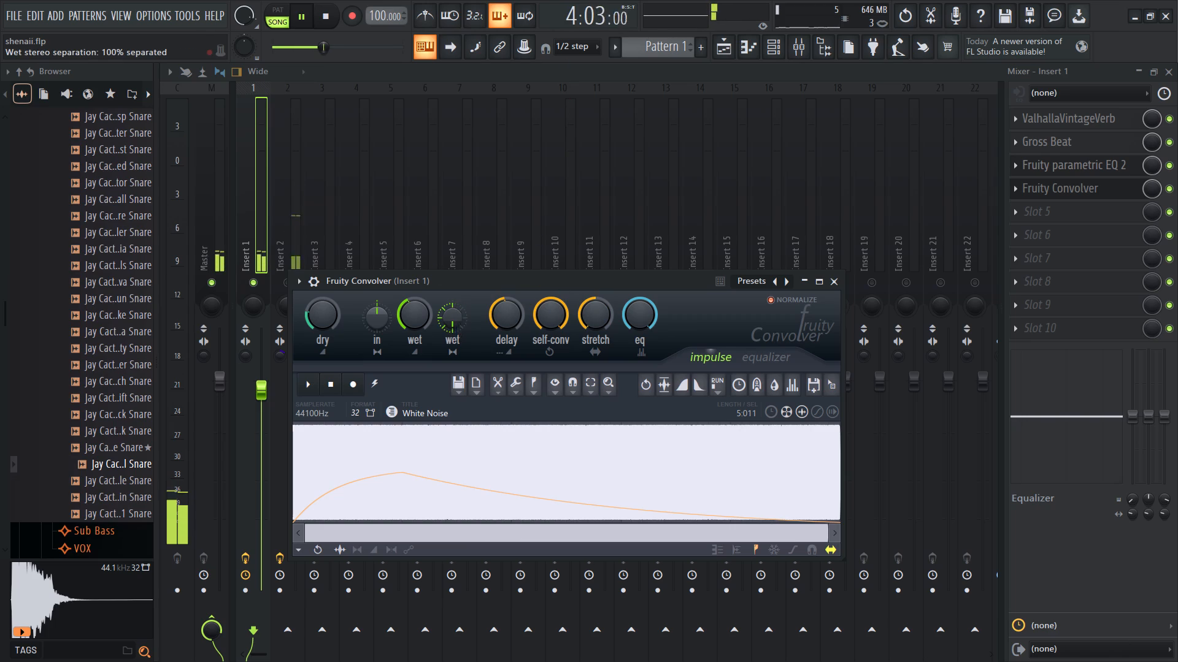
drag(475, 569, 482, 599)
drag(452, 329, 454, 276)
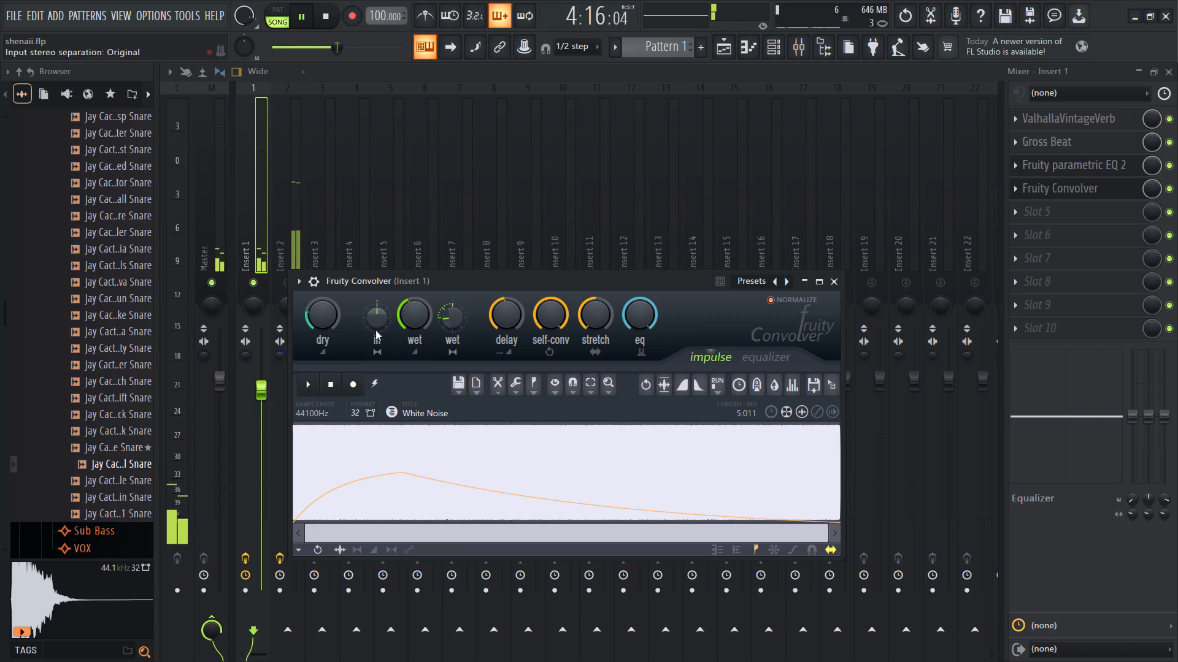
Rebalance the Convolver with a low wet level and a dry level of about -4.6 dB, and stop playback.
drag(306, 320, 328, 264)
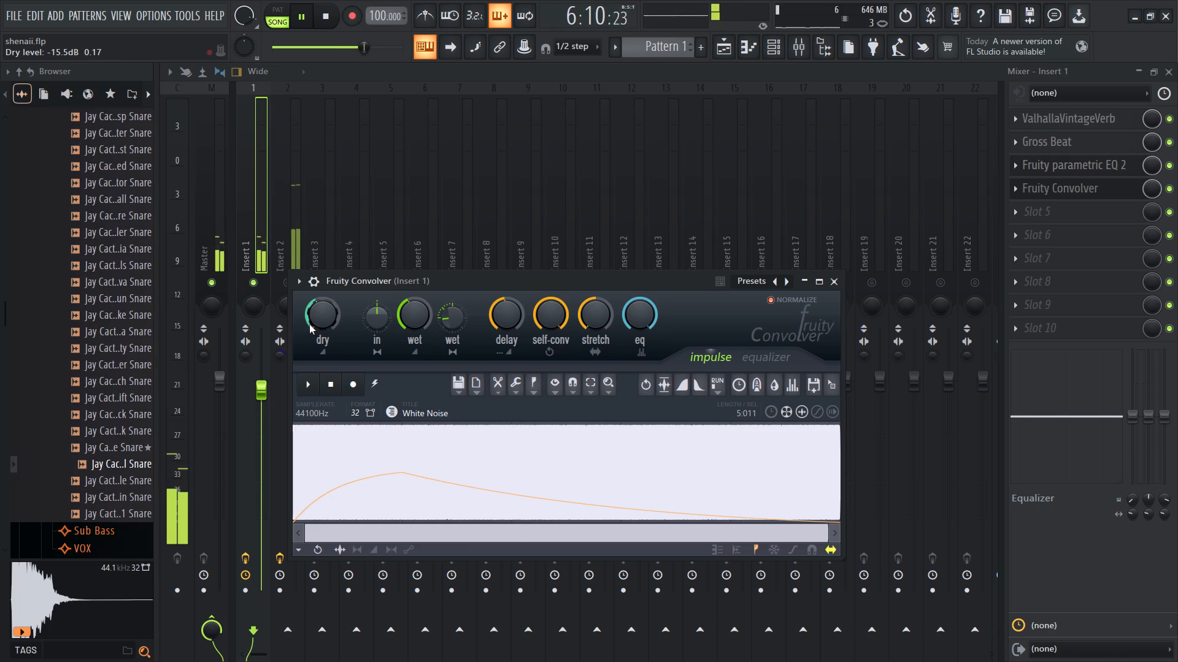
drag(324, 311, 341, 254)
drag(414, 316, 428, 370)
drag(415, 321, 422, 403)
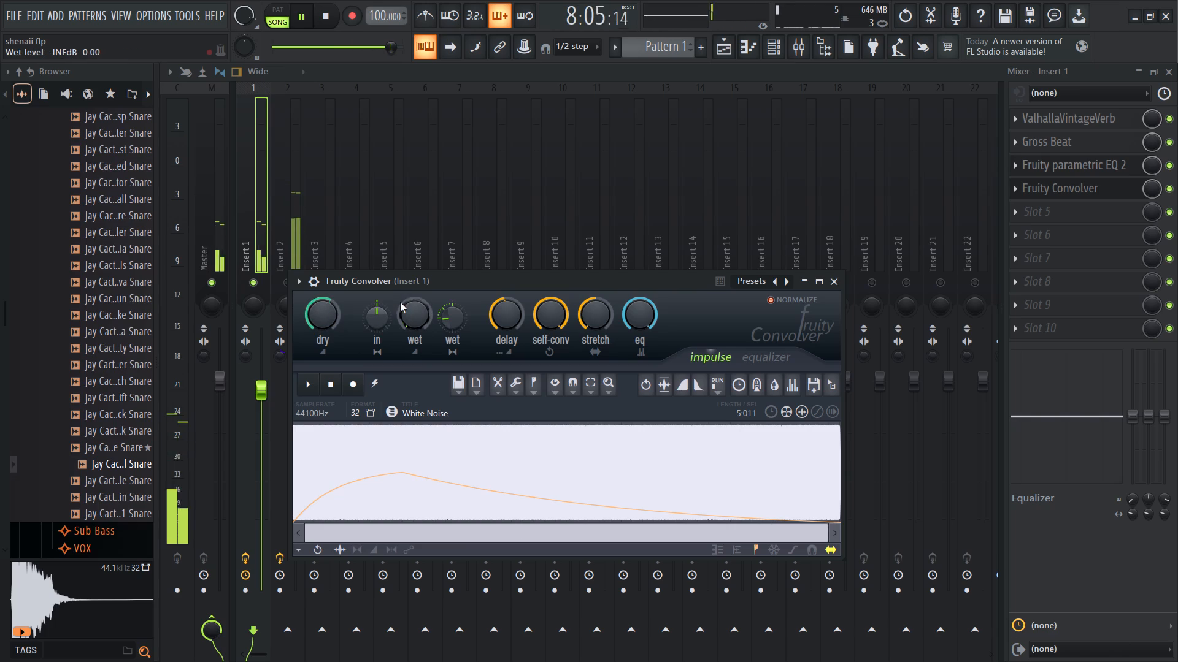
drag(406, 312, 417, 260)
drag(311, 316, 328, 254)
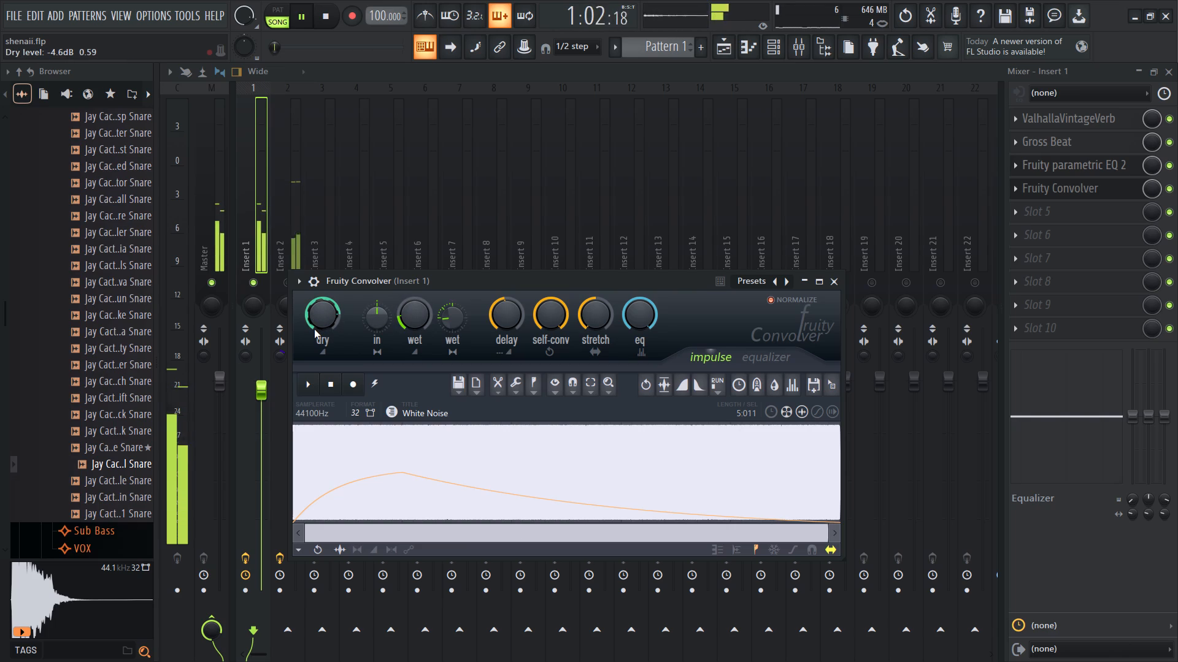
key(space)
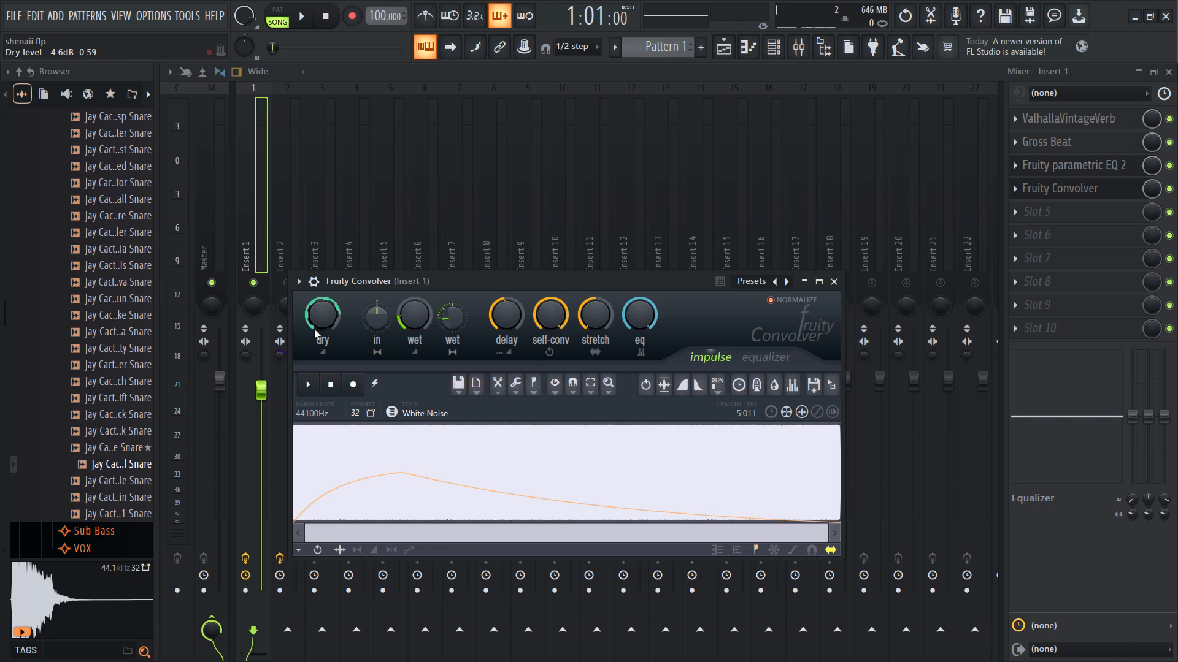
Save the project.
key(ctrl+s)
key(ctrl+s)
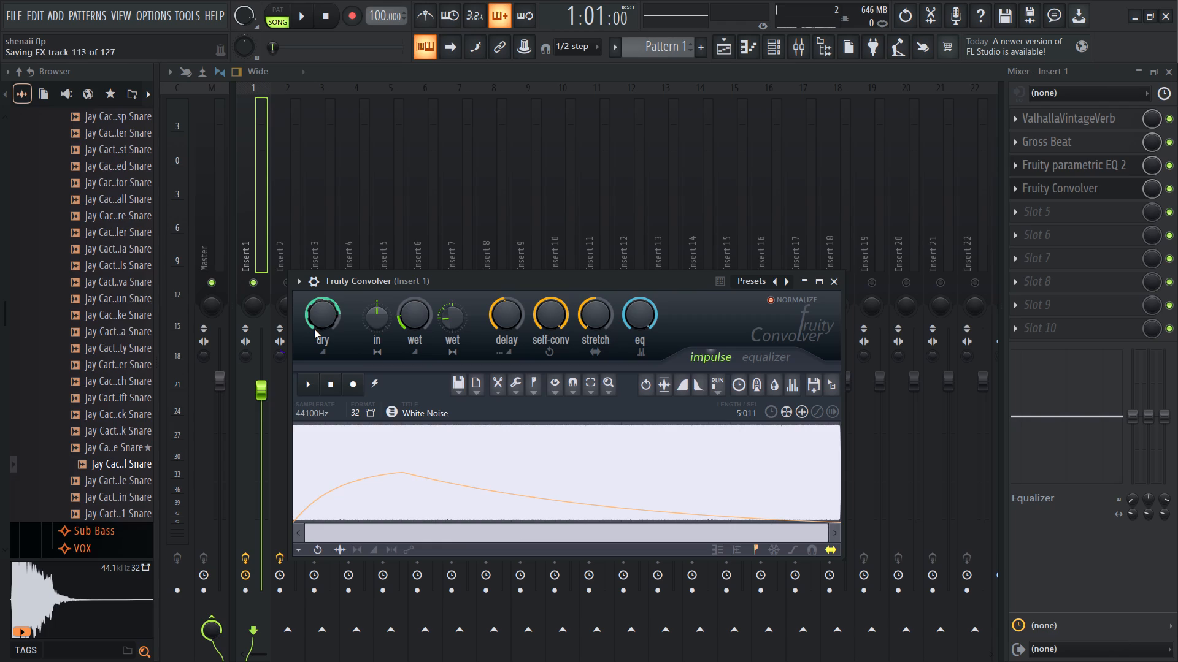
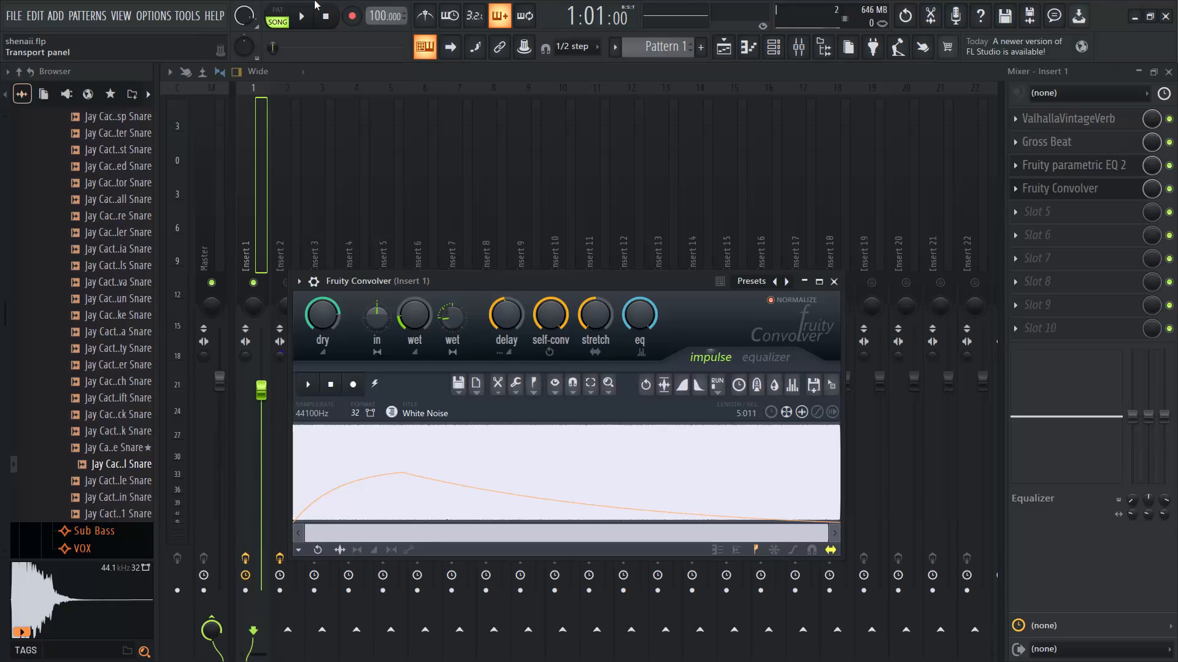
Play the arrangement briefly from the start and stop it.
key(space)
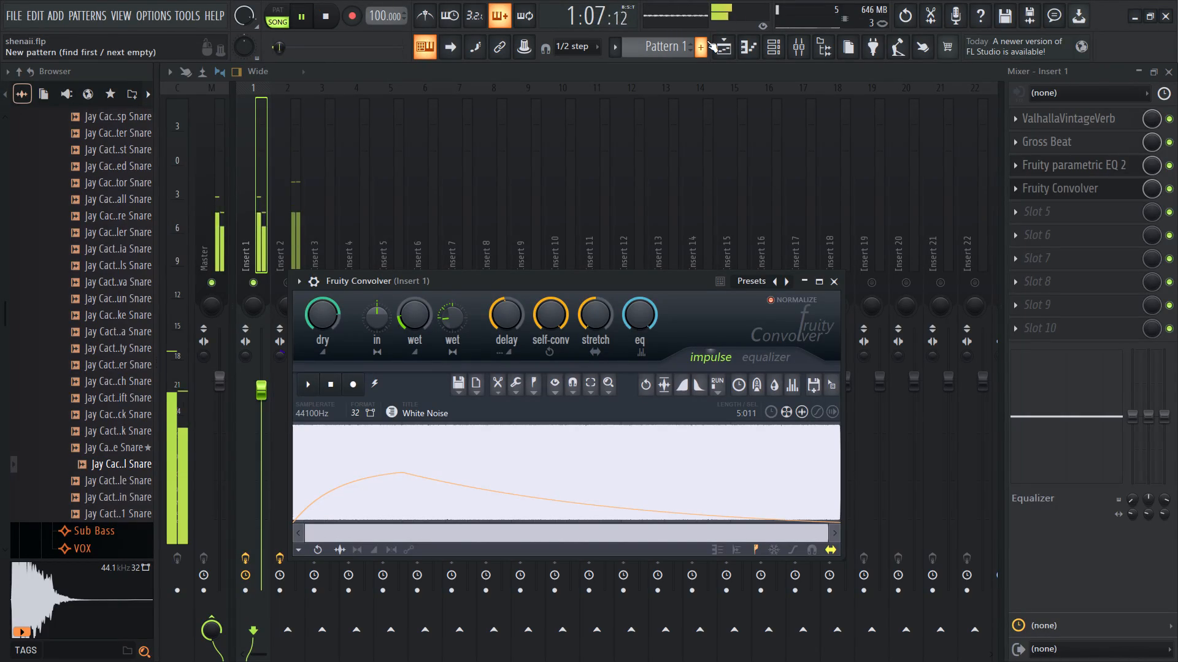
key(space)
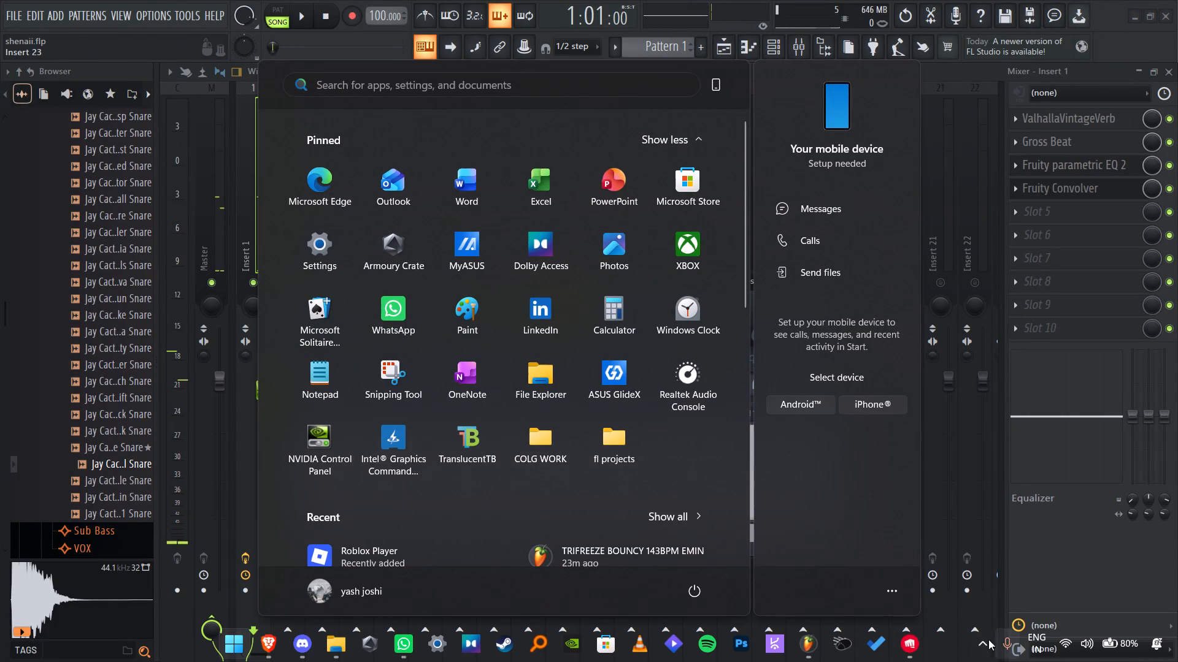
Switch to Windows Settings, check the system's sound output devices, and close Settings.
click(436, 649)
click(151, 154)
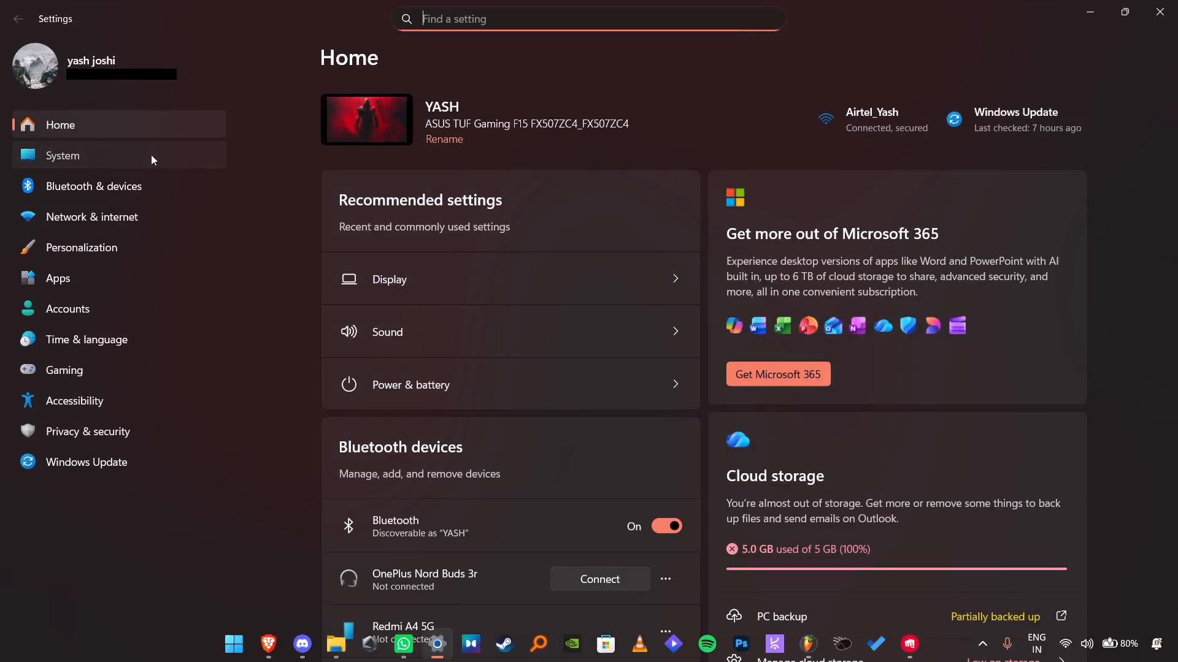
click(395, 248)
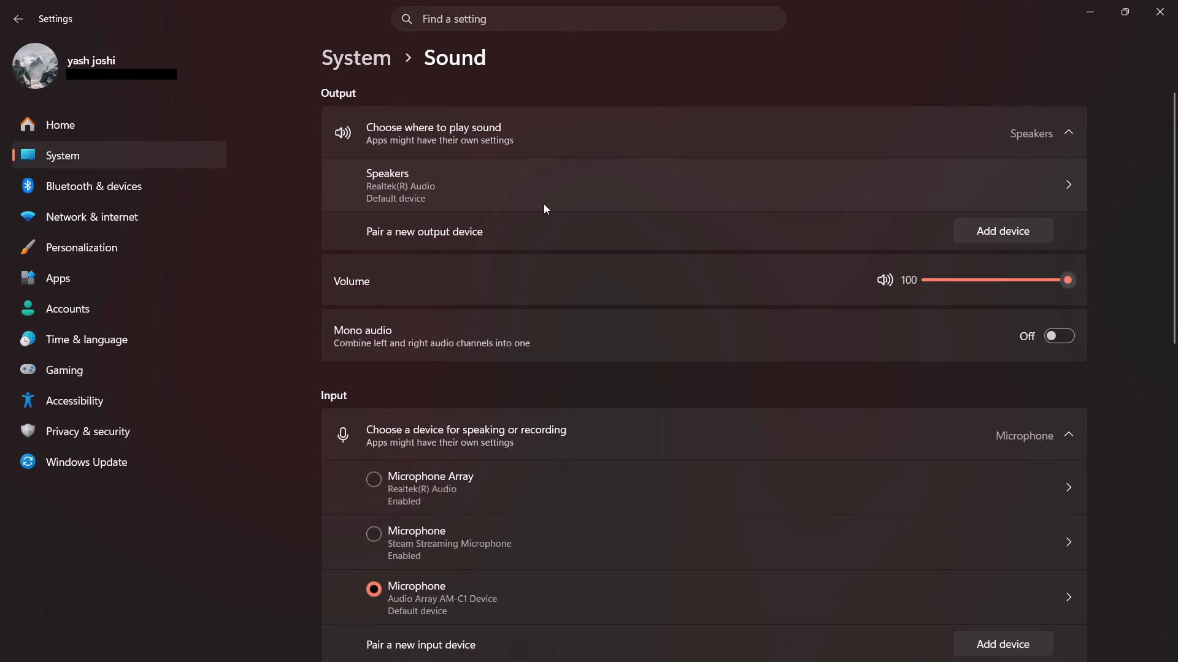
click(1063, 646)
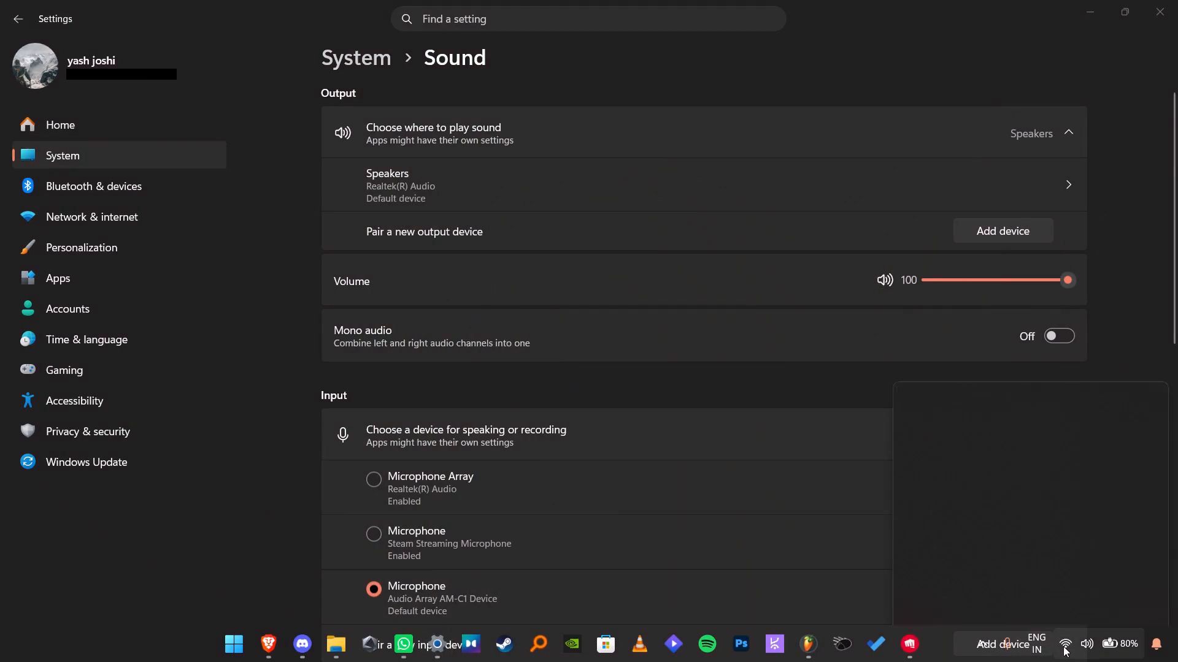
click(1063, 646)
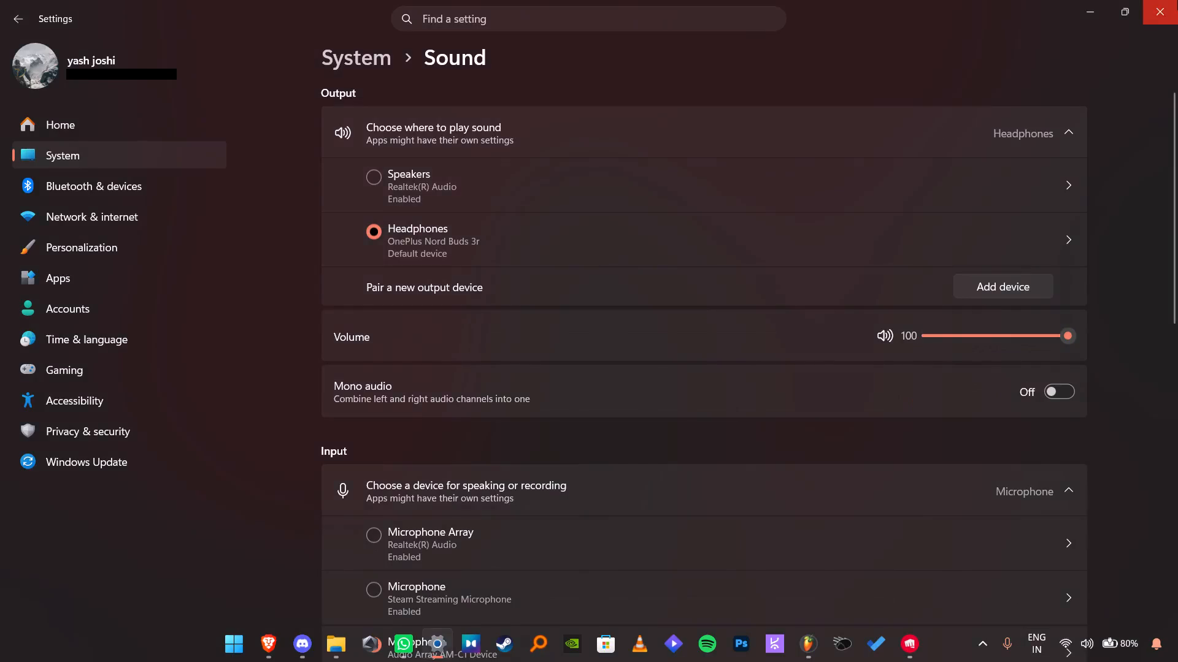
click(1177, 0)
During playback, open CHOP 1's channel settings from the playlist and set its panning to about 29% left.
key(space)
click(730, 42)
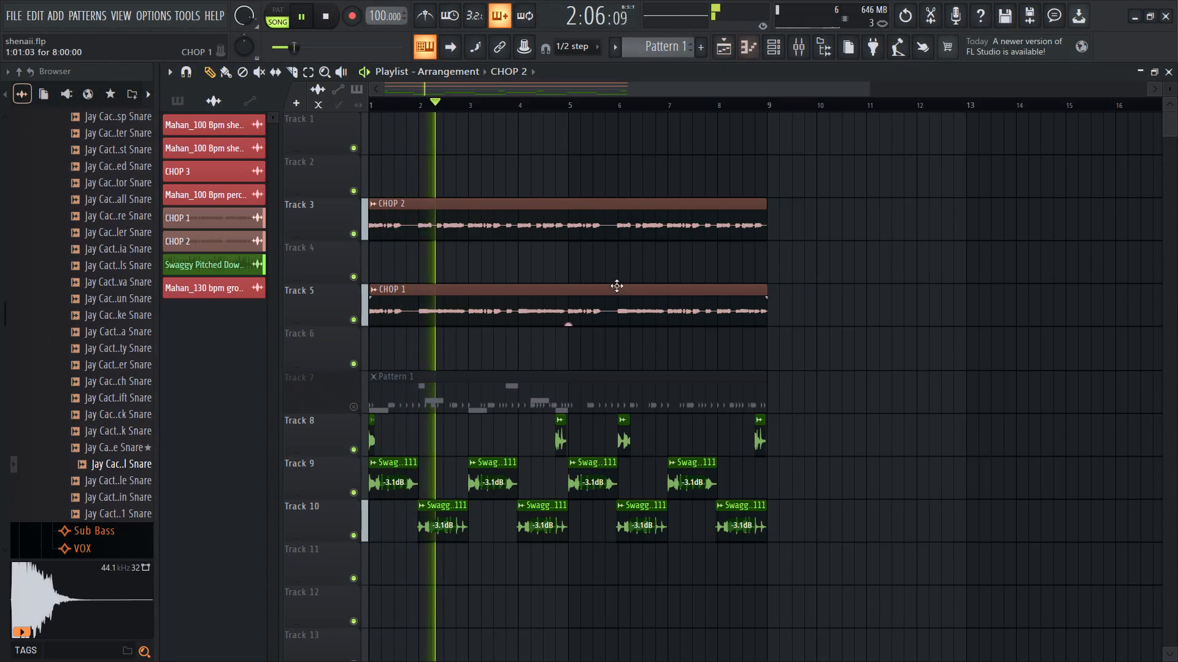
double_click(585, 297)
drag(482, 198, 483, 176)
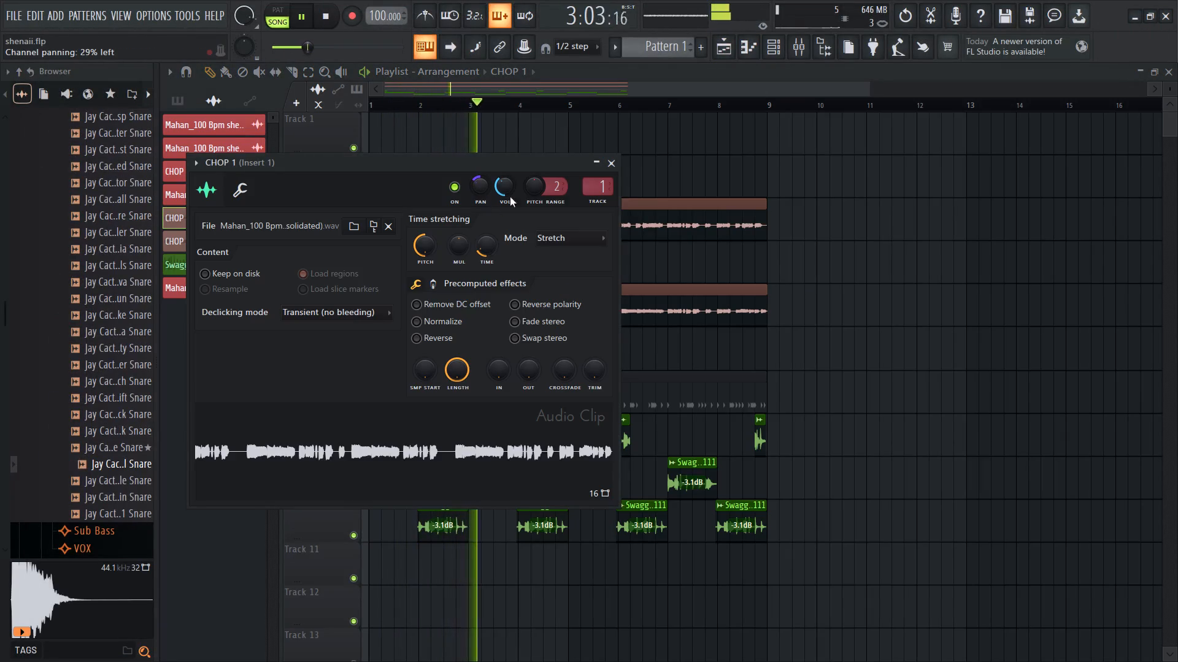
click(420, 248)
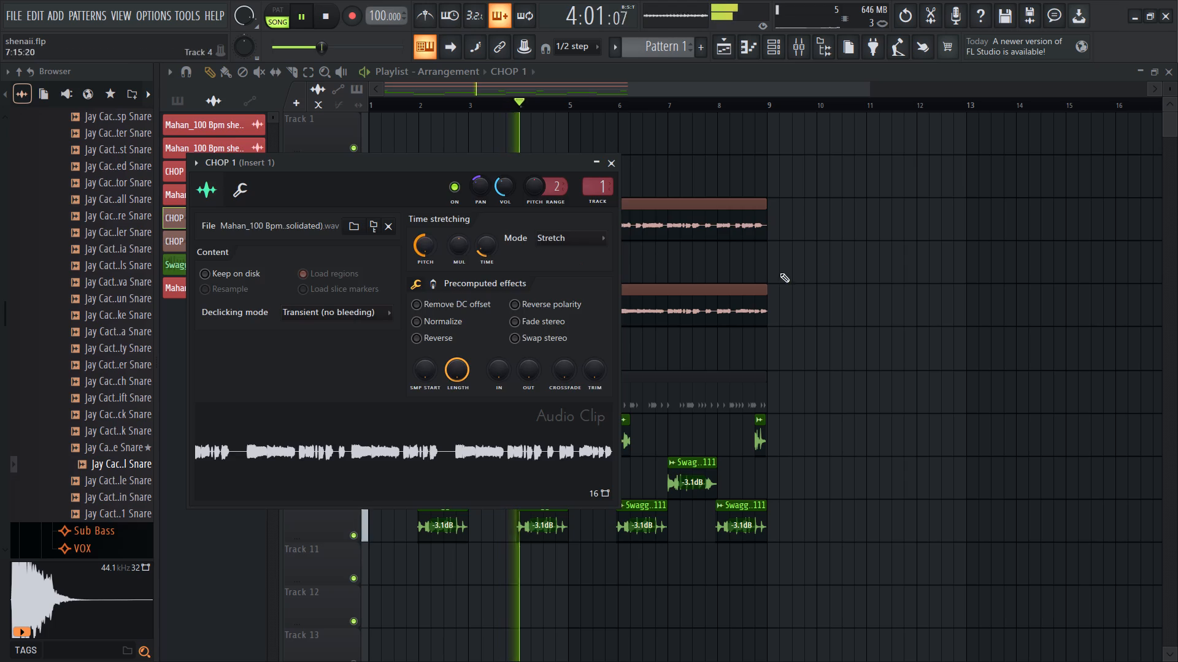
Check the channel settings of the CHOP 2 and CHOP 1 clips, and close them.
double_click(725, 229)
right_click(844, 276)
double_click(684, 303)
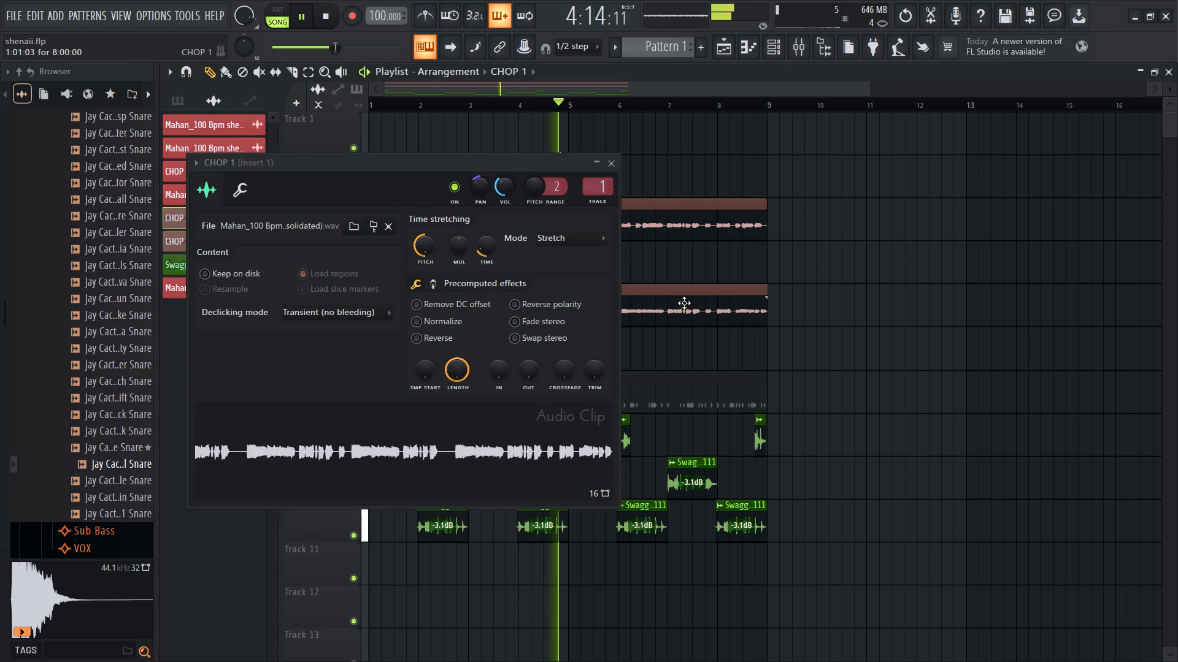
right_click(798, 252)
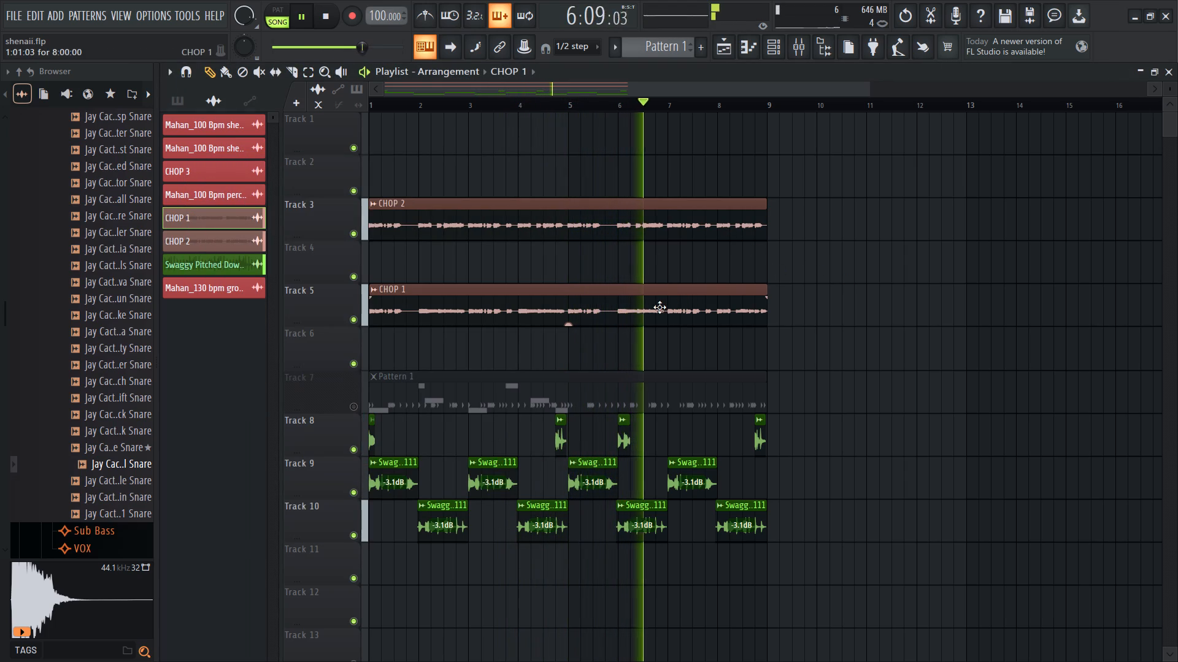
Restart playback and mute Track 5, which holds the CHOP 1 clip.
drag(571, 281, 930, 292)
key(space)
right_drag(950, 262, 941, 273)
key(space)
click(349, 322)
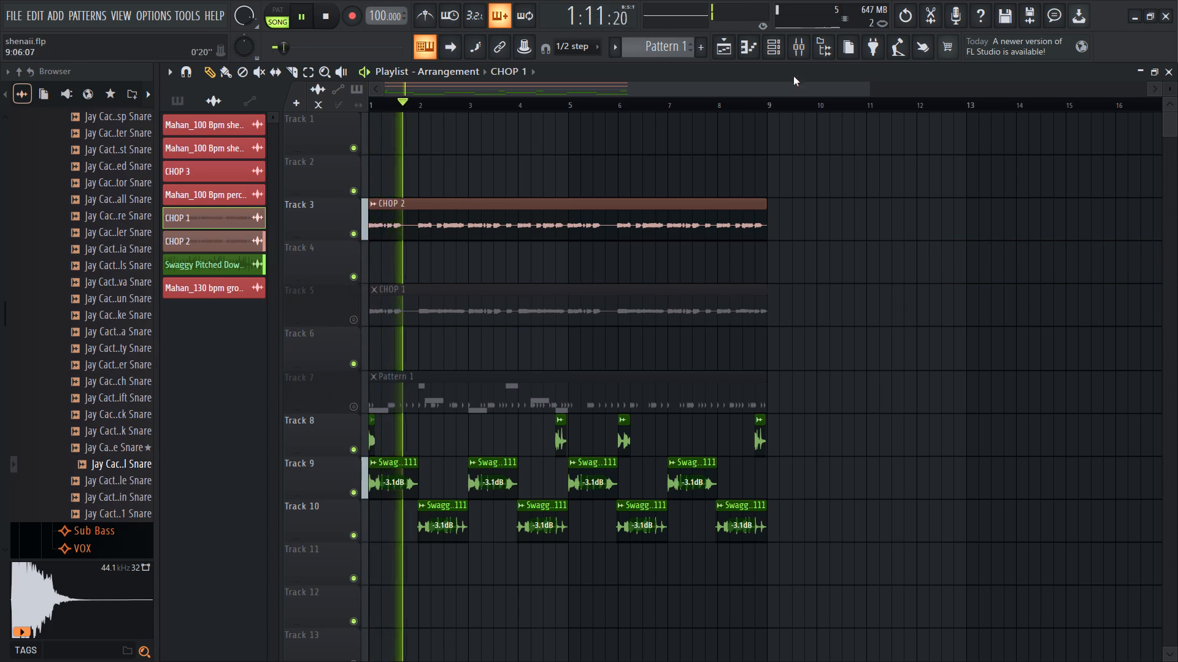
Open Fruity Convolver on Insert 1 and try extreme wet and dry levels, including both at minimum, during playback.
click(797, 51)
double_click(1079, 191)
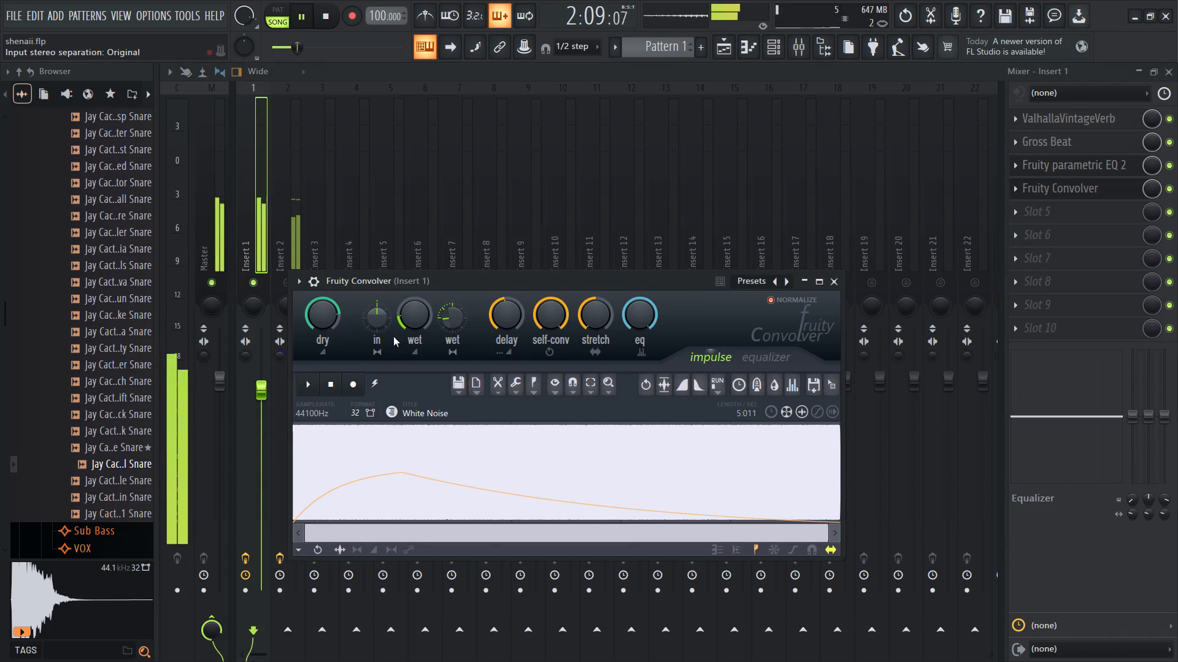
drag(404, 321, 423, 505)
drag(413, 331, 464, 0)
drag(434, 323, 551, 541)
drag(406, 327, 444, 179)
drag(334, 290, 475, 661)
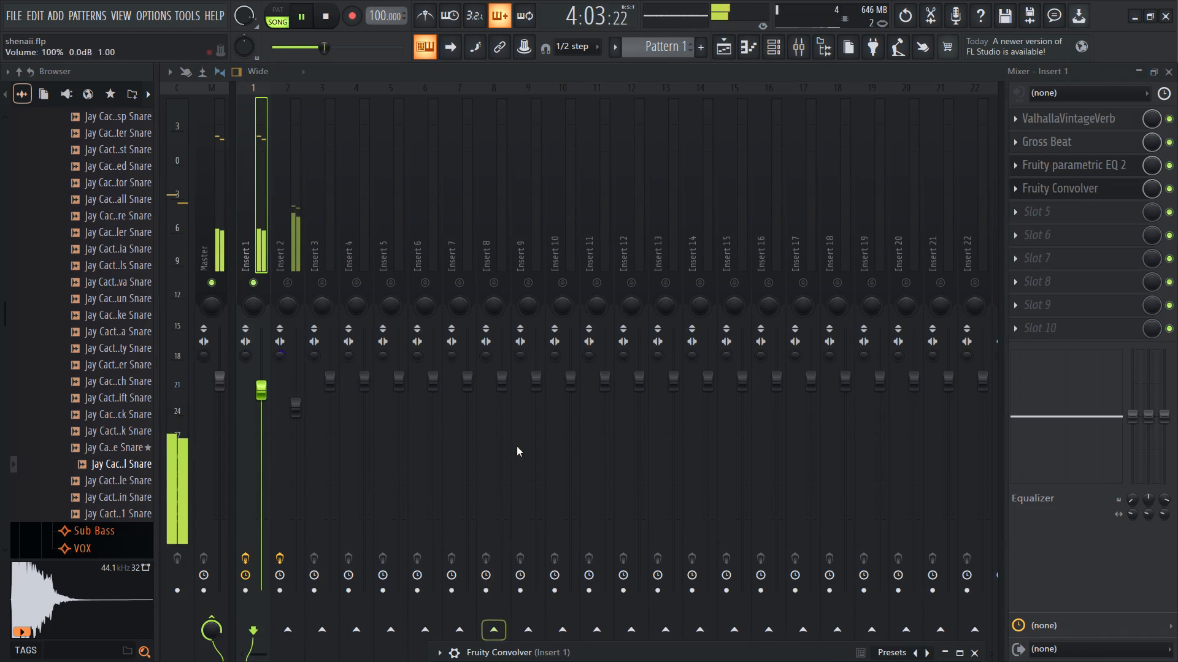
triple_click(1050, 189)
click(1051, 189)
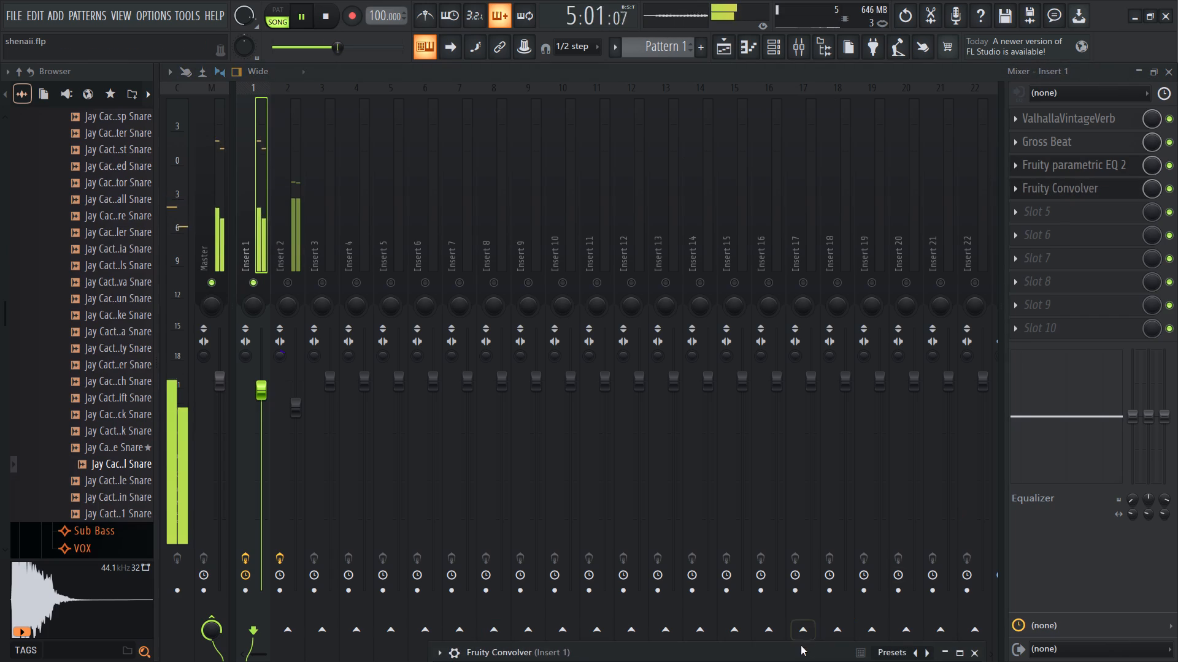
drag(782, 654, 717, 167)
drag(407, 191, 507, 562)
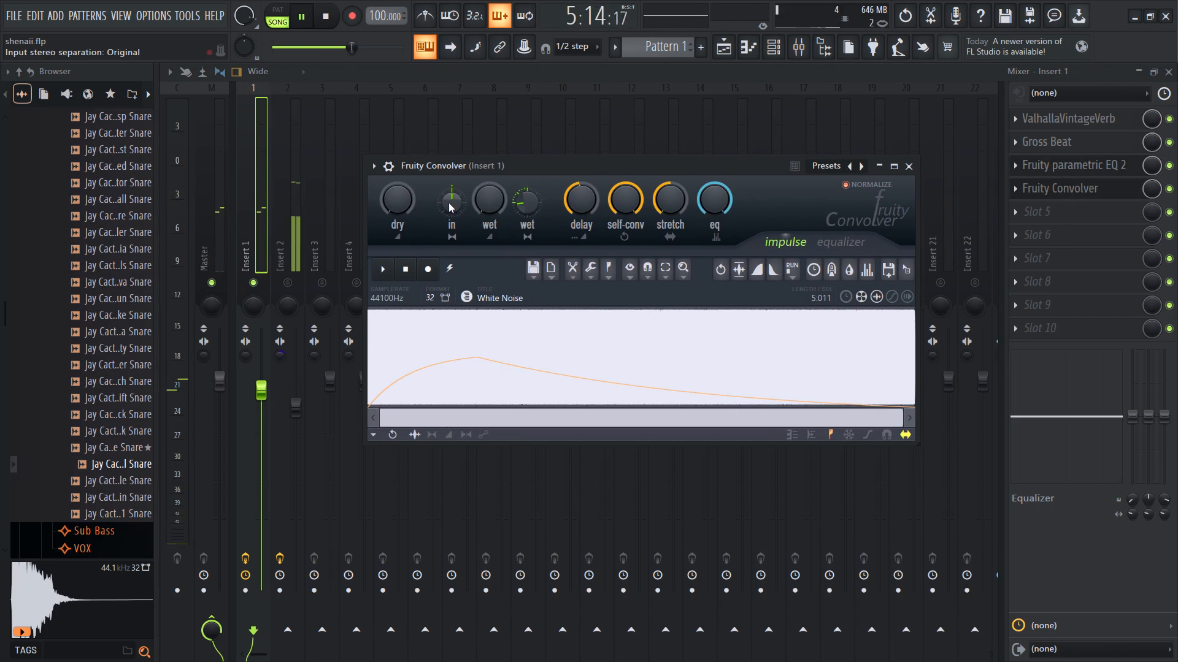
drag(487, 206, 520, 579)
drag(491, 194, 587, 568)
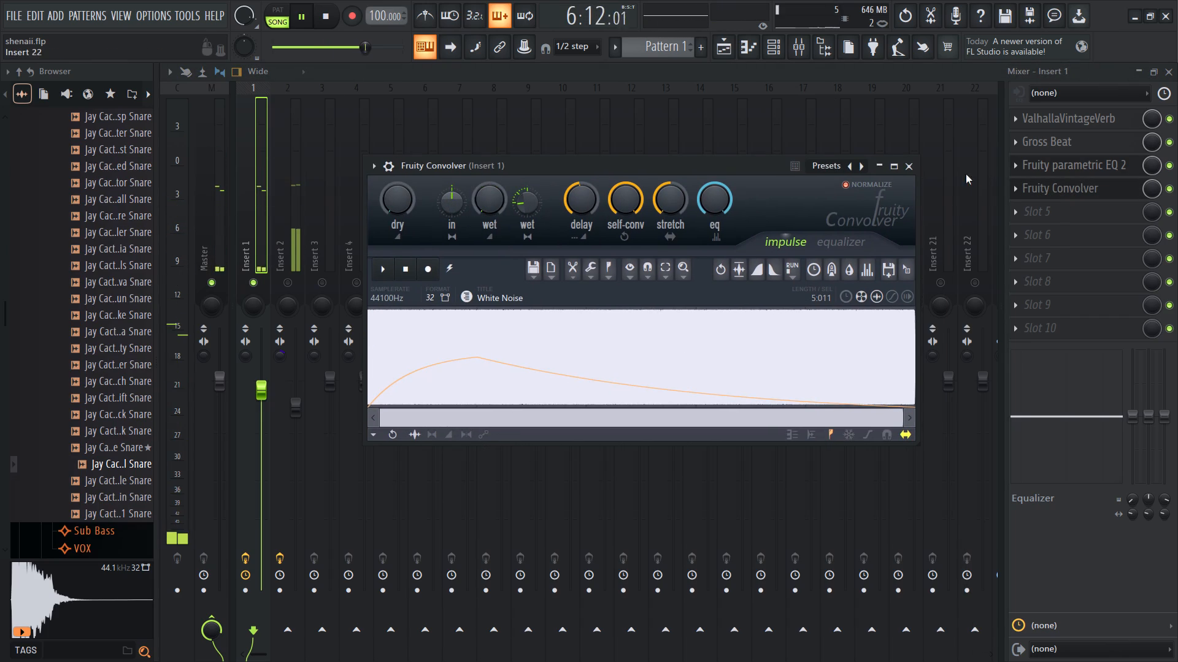
Delete Fruity Convolver from Insert 1's effect chain.
click(1016, 185)
click(1047, 219)
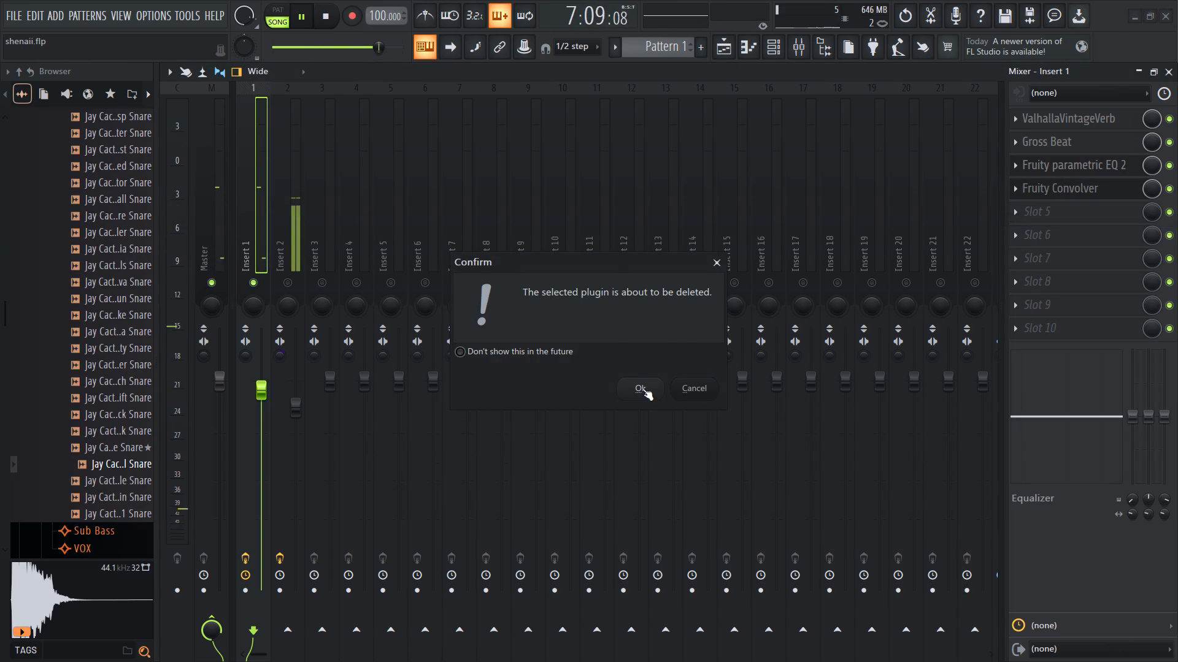
click(642, 389)
Set ValhallaVintageVerb's mix on Insert 1 to 2.3%, and close the plugin.
click(1101, 117)
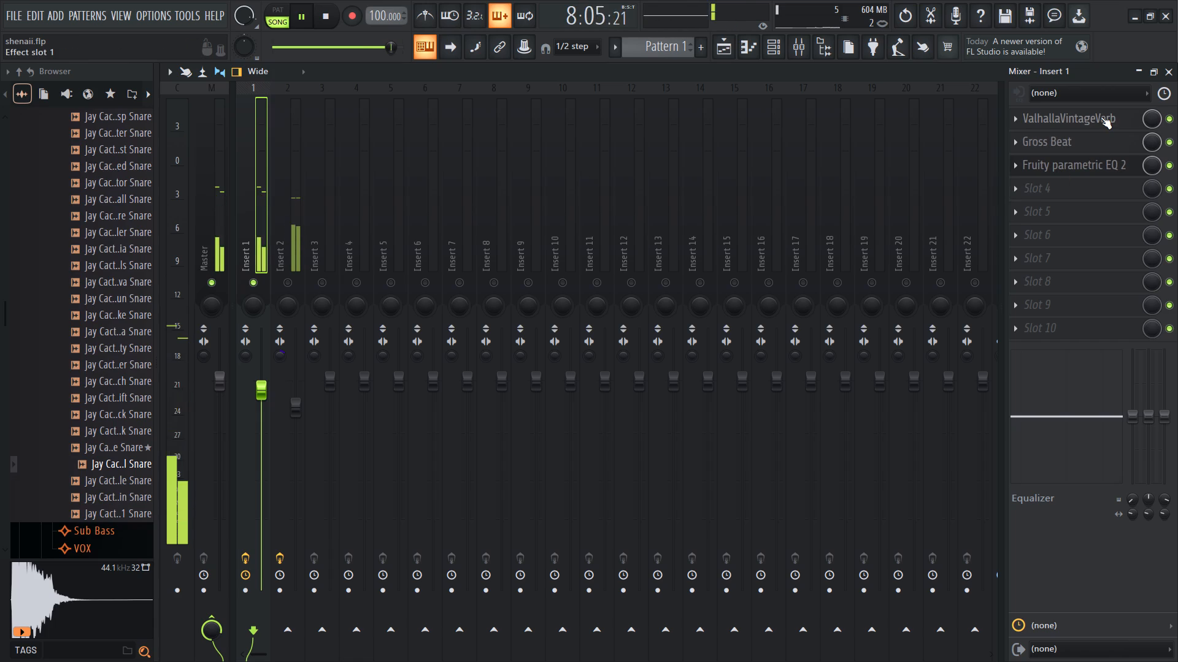
drag(315, 352, 315, 360)
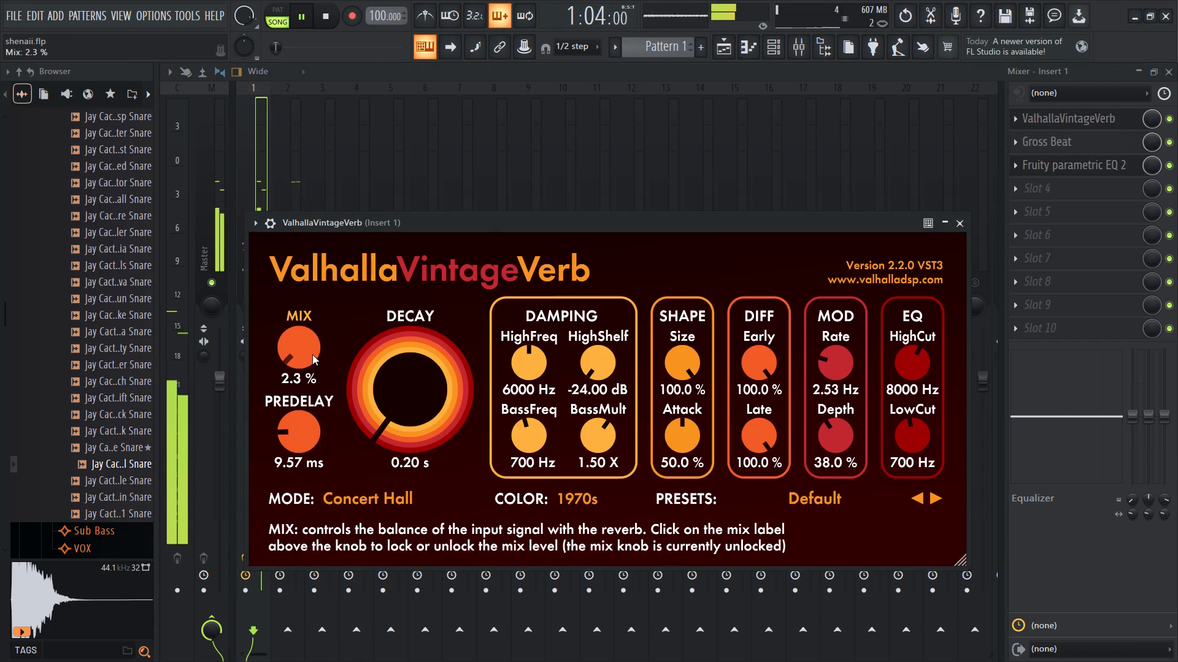
click(312, 354)
click(312, 351)
click(312, 356)
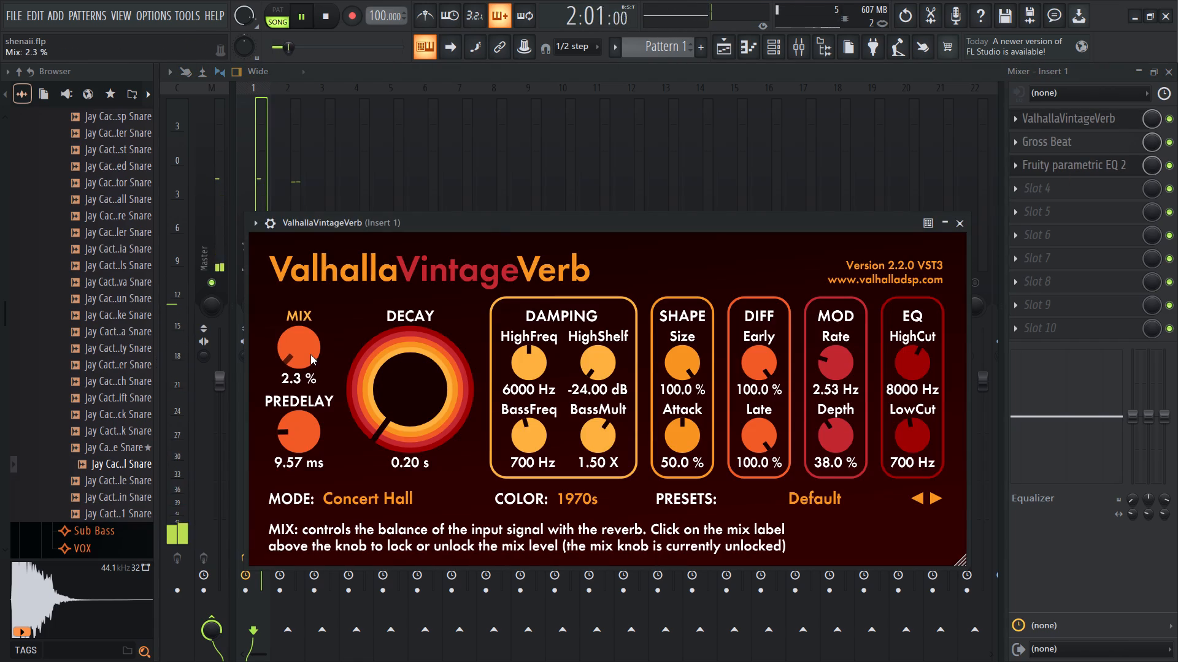
click(955, 219)
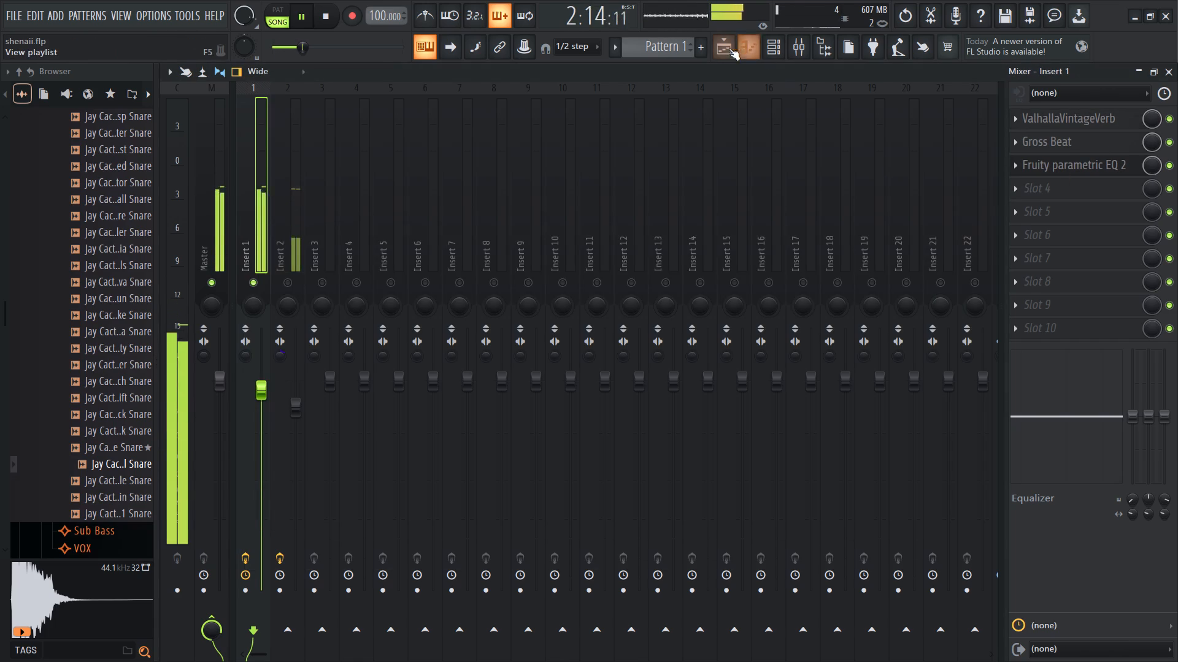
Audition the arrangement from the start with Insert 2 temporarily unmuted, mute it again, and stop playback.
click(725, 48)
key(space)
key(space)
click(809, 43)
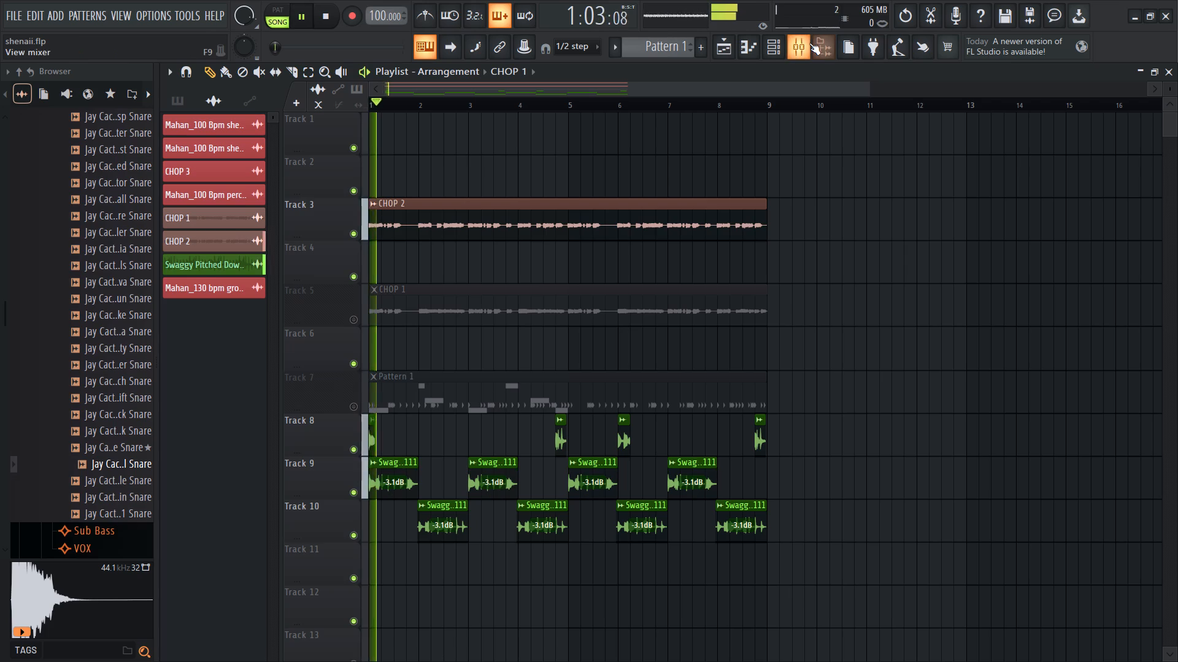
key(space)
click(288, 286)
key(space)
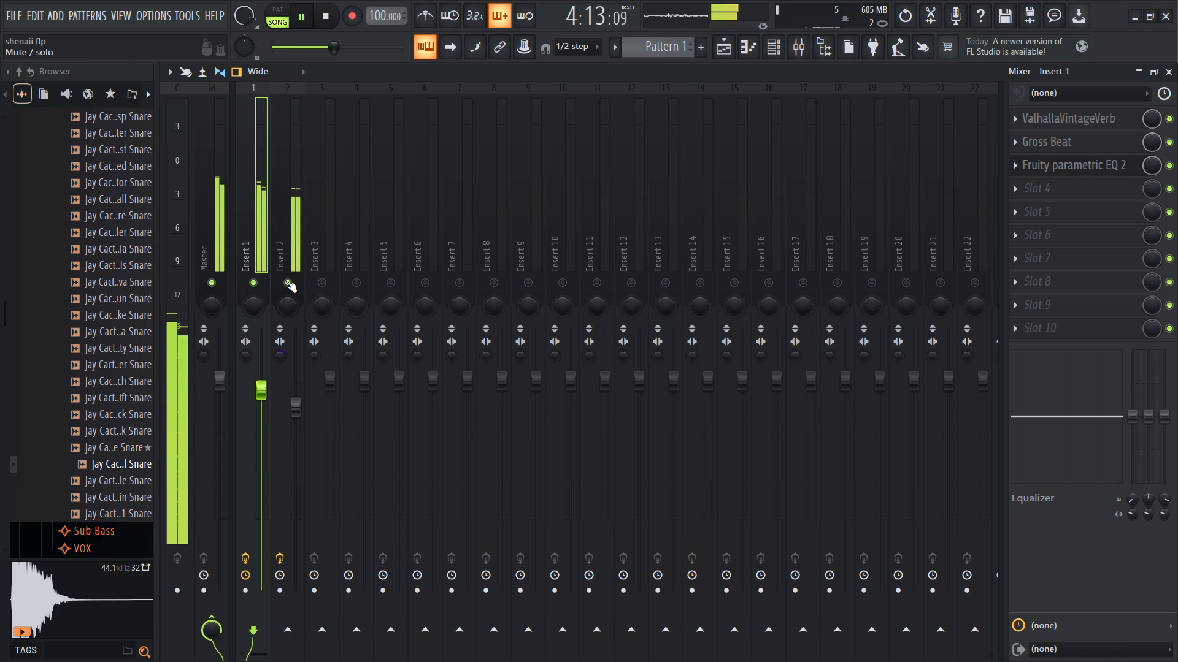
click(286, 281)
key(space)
Create Pattern 2, place it at bar 1 on Track 12, and extend it to the start of bar 9.
click(718, 39)
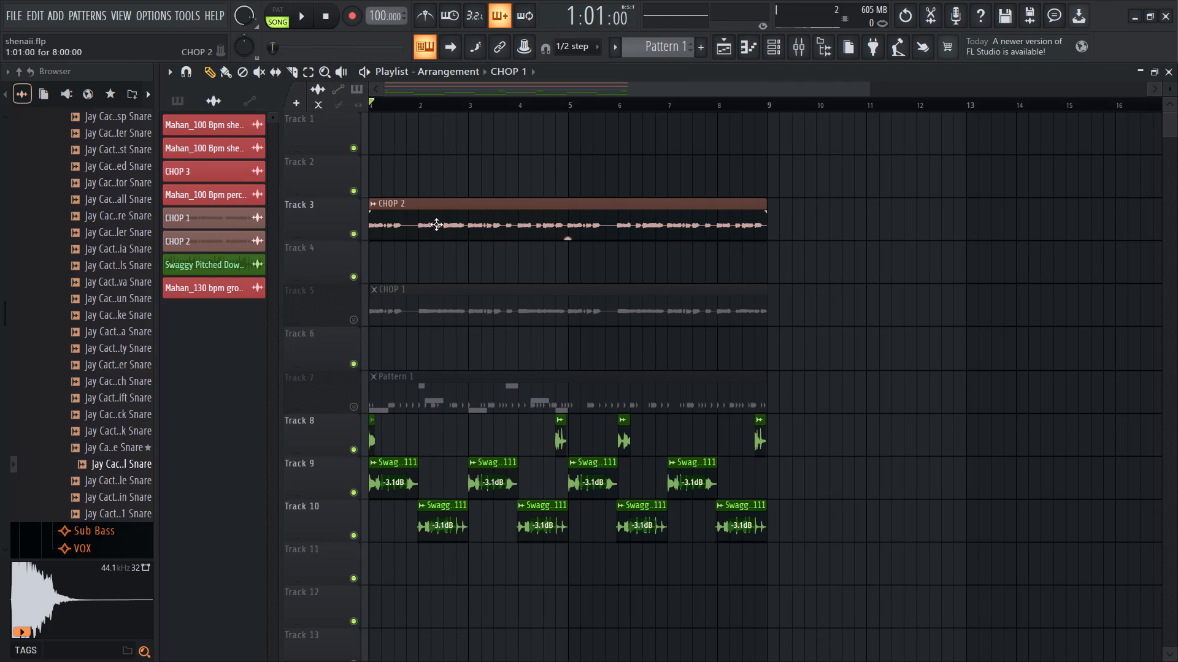
click(701, 56)
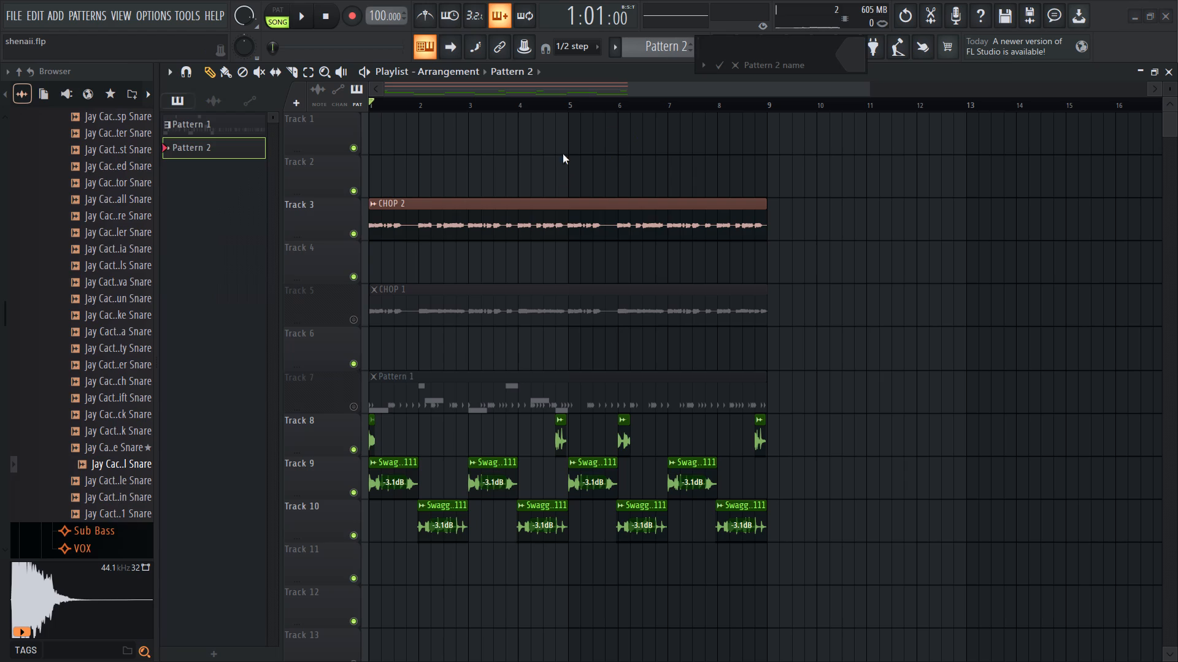
click(717, 64)
scroll(402, 437, down, 4)
drag(407, 434, 274, 449)
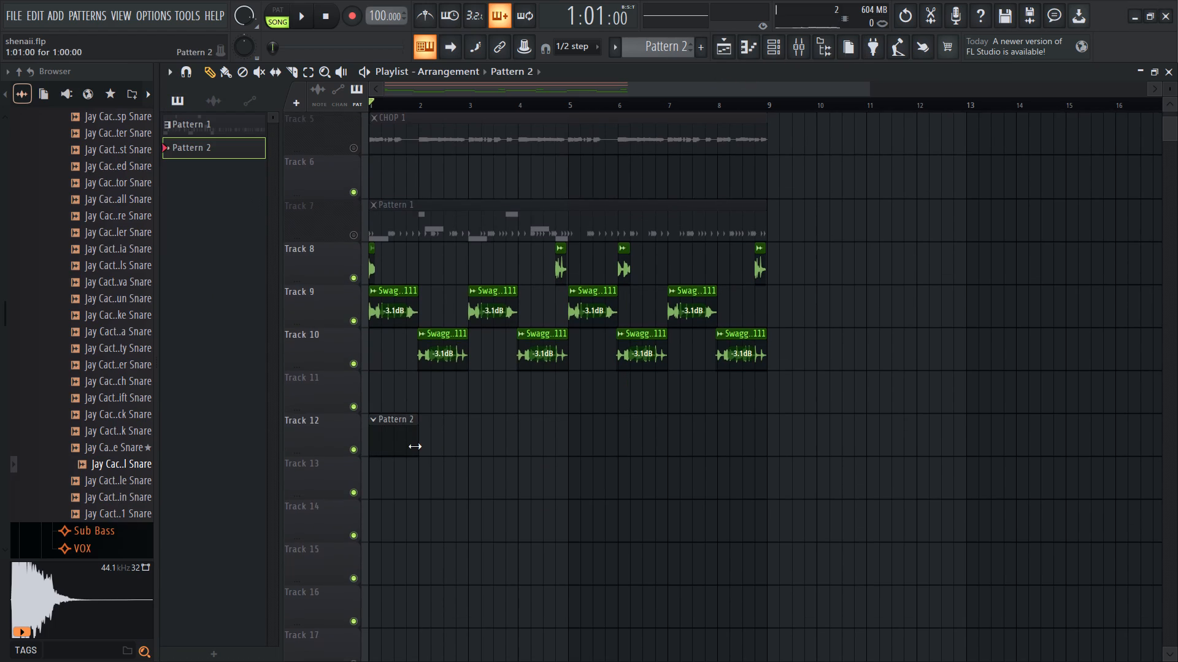
drag(412, 444, 762, 442)
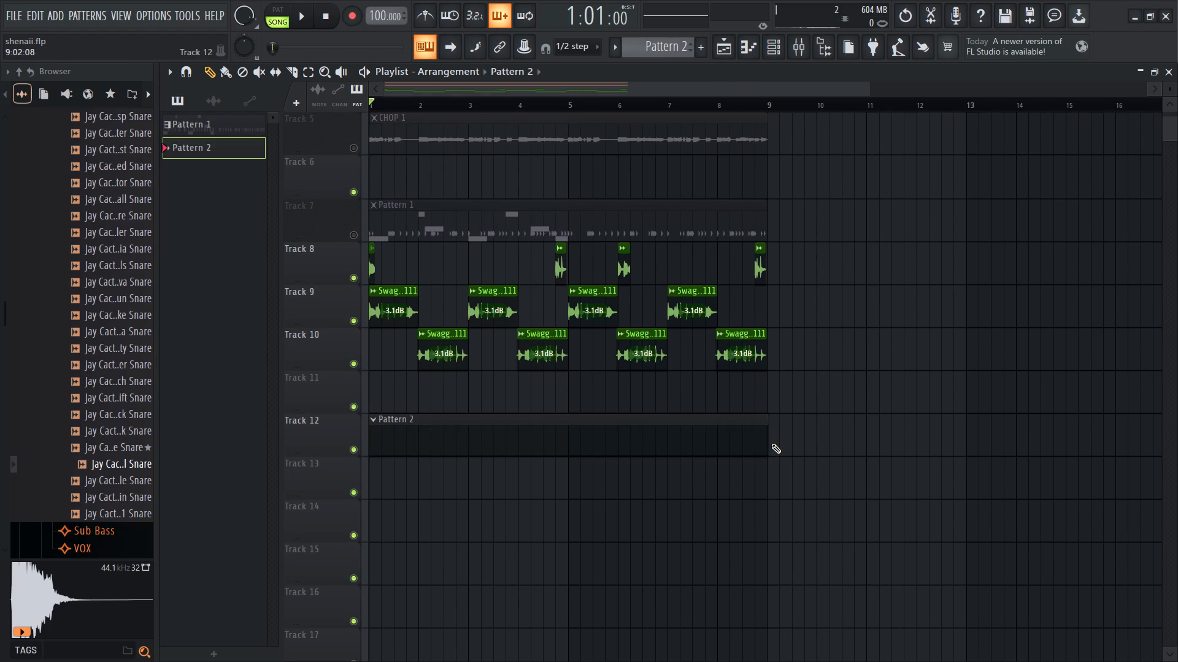
ctrl+scroll(771, 444, up, 18)
drag(714, 428, 691, 431)
Add a second Gross Beat to slot 4 of Insert 1, searching the effect list for "gro".
click(790, 53)
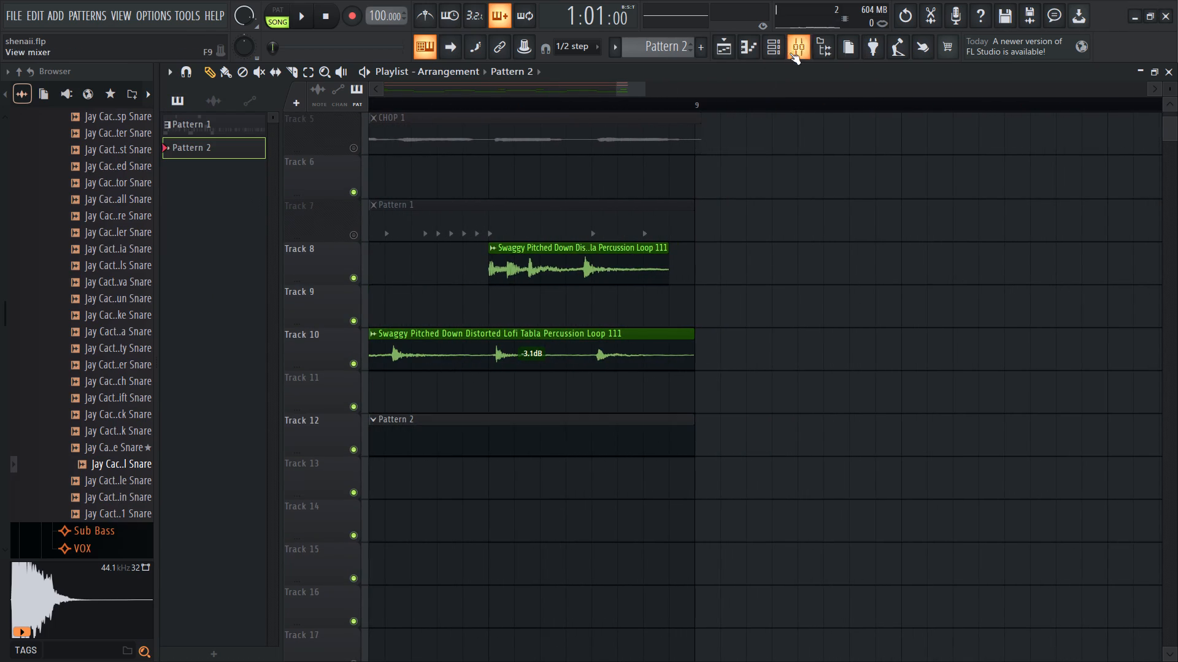
click(1052, 186)
click(564, 23)
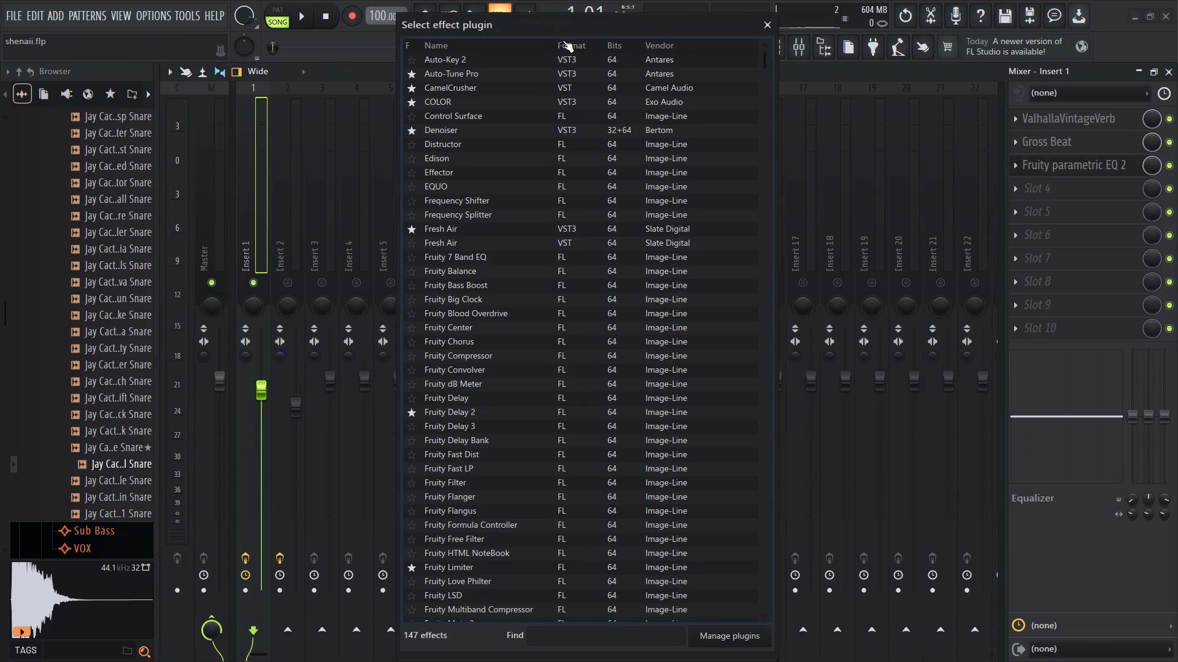
text(gro)
double_click(480, 68)
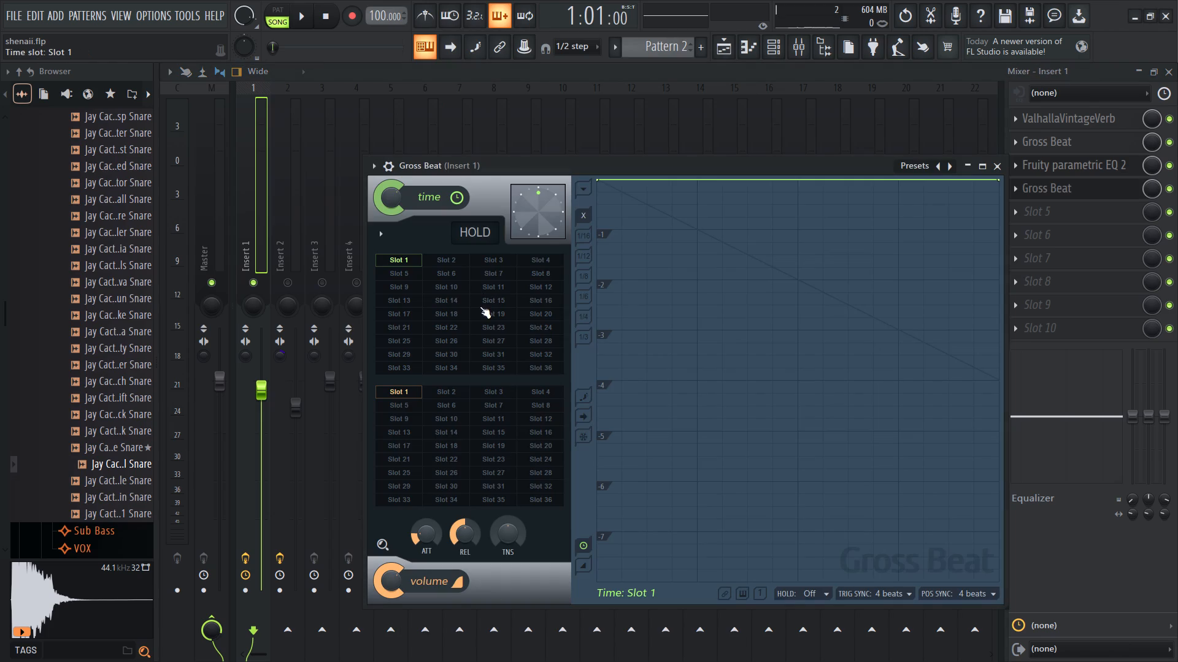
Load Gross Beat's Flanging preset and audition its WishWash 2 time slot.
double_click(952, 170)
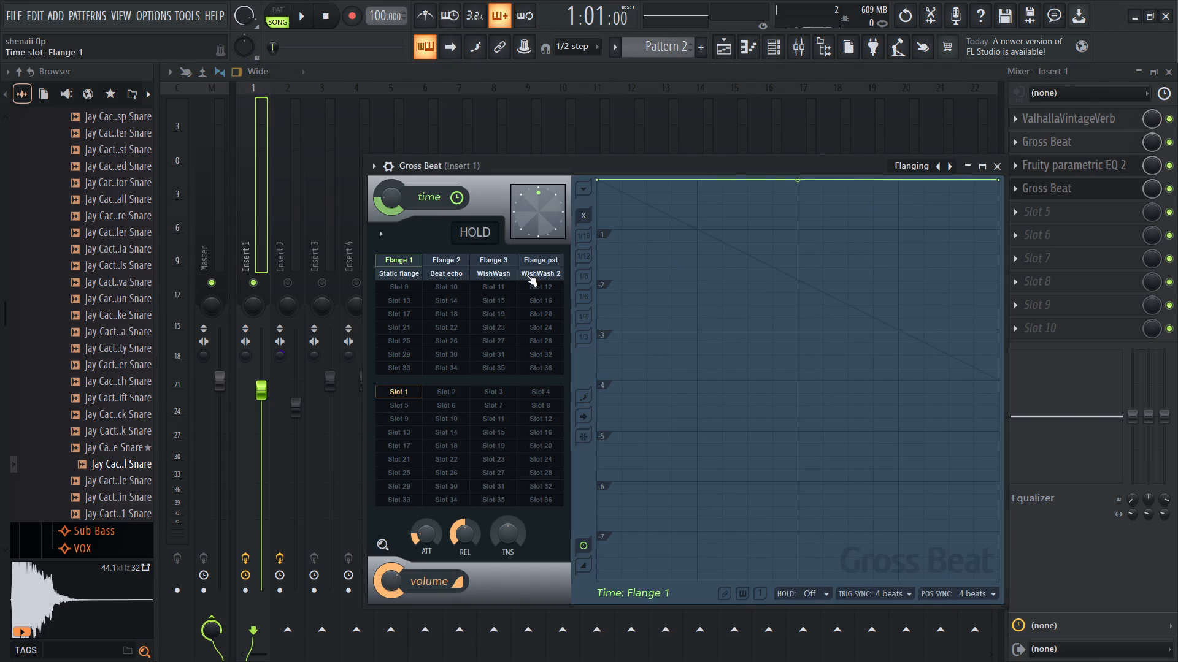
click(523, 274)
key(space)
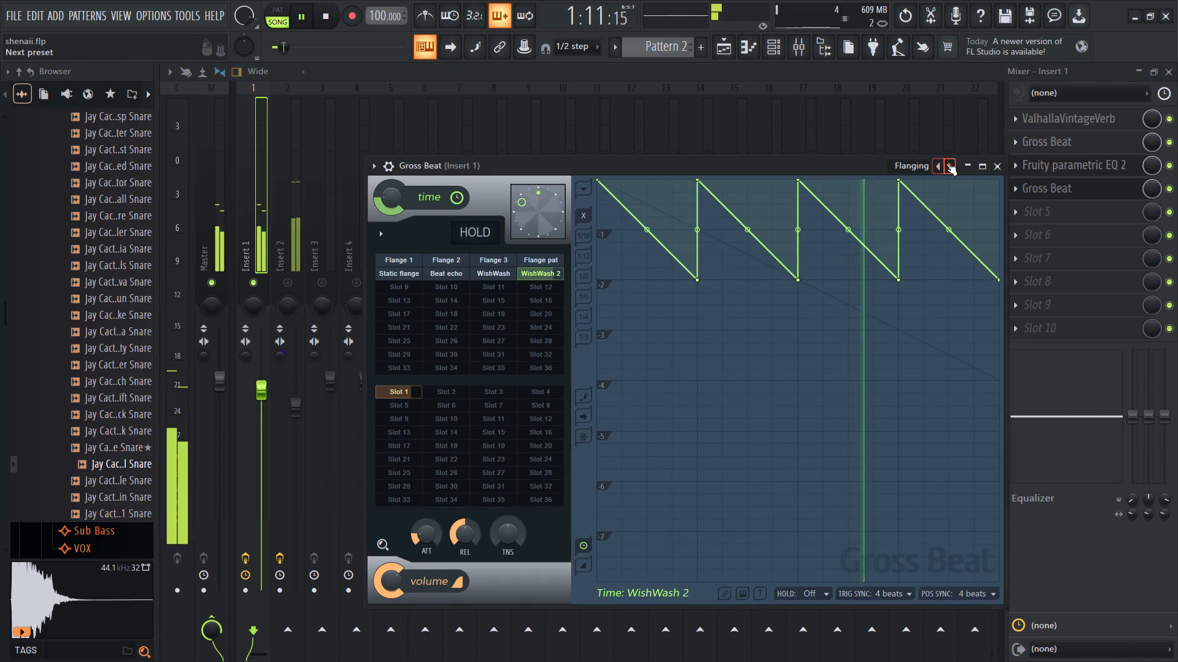
Load Gross Beat's Juggling Science preset and audition its Errors, Tension, Returner 1 and Punk time slots from the start of the song.
click(946, 164)
key(space)
click(514, 270)
key(space)
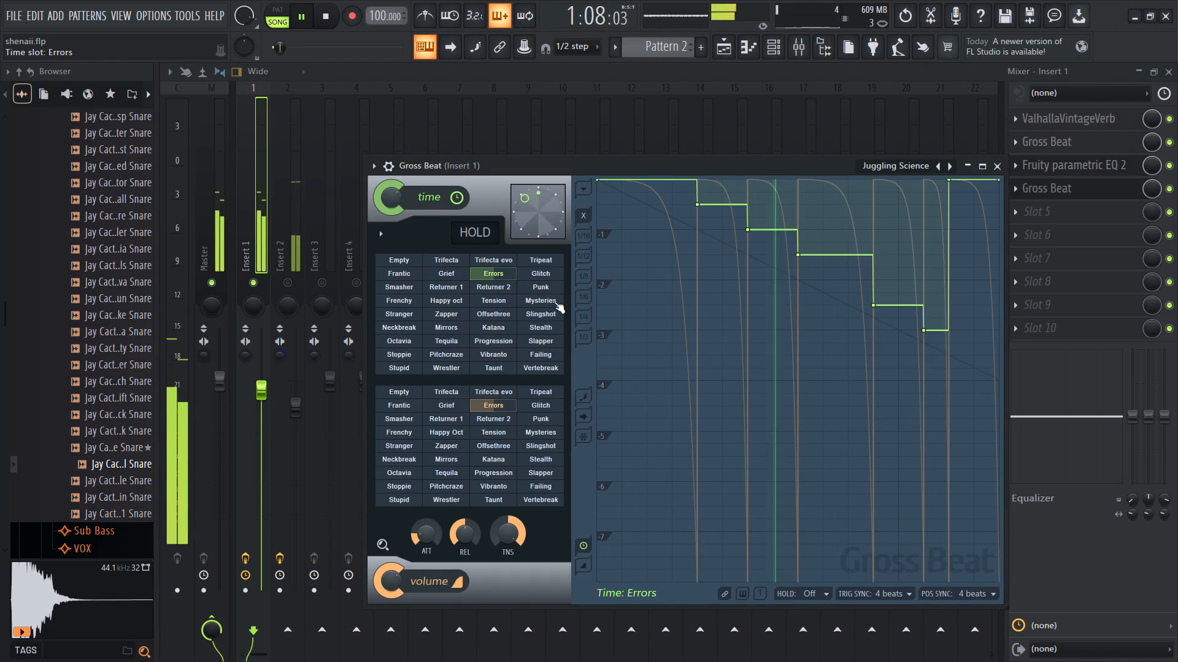
click(485, 302)
key(space)
key(space)
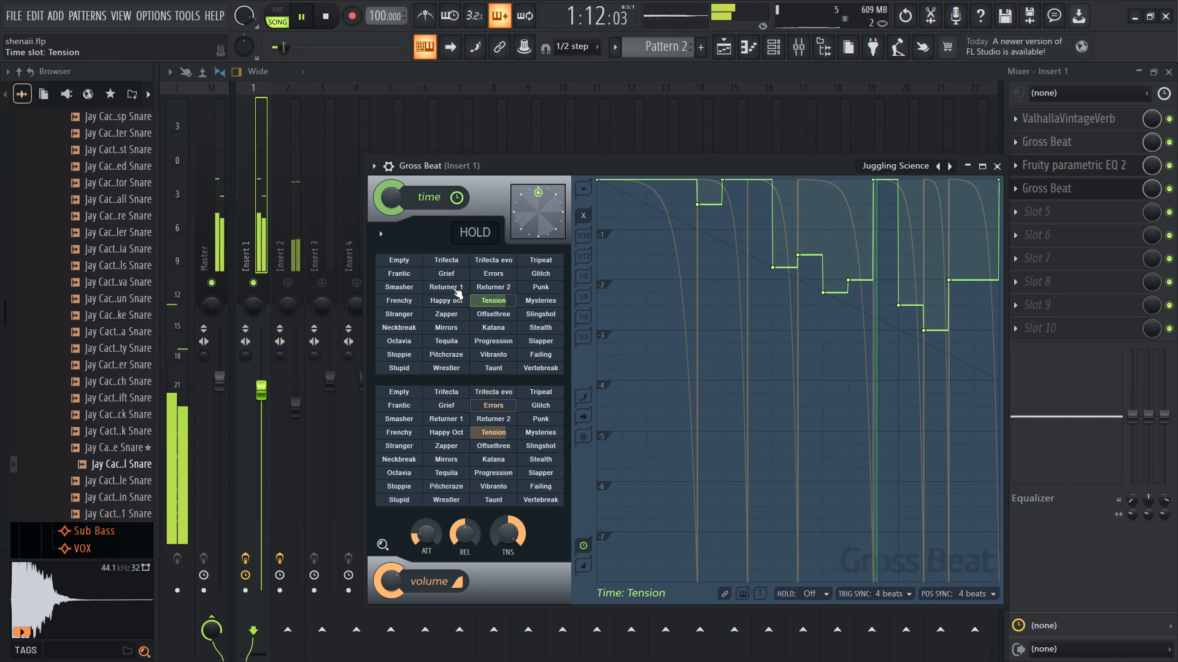
click(452, 287)
key(space)
key(space)
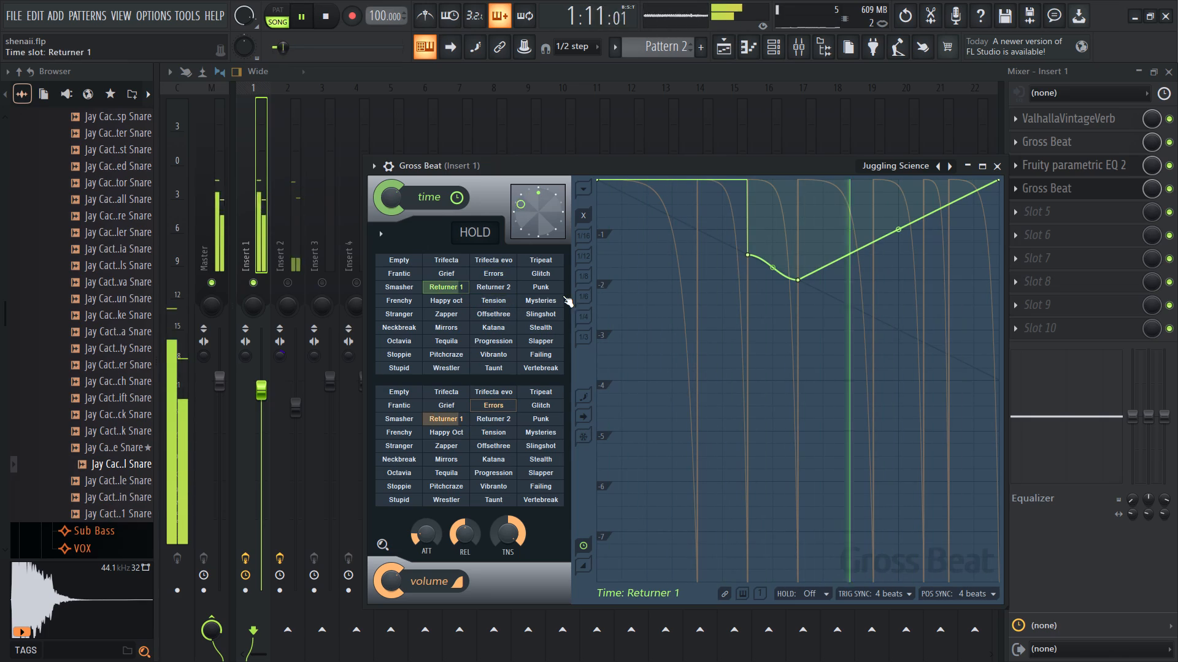
click(548, 293)
key(space)
key(space)
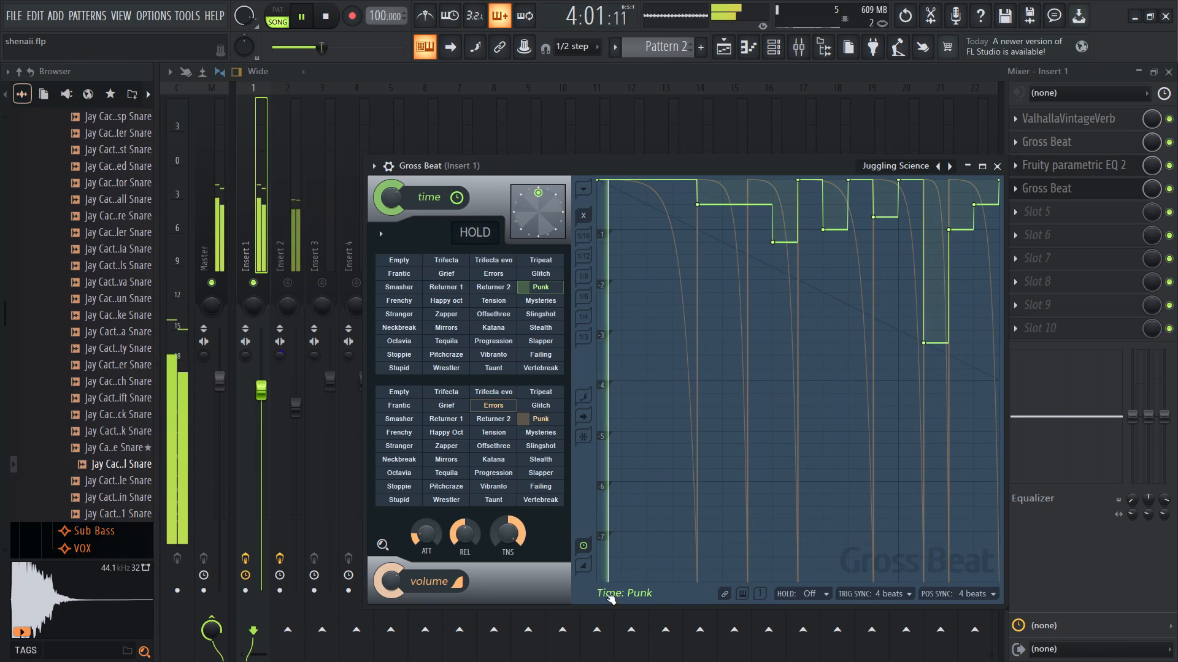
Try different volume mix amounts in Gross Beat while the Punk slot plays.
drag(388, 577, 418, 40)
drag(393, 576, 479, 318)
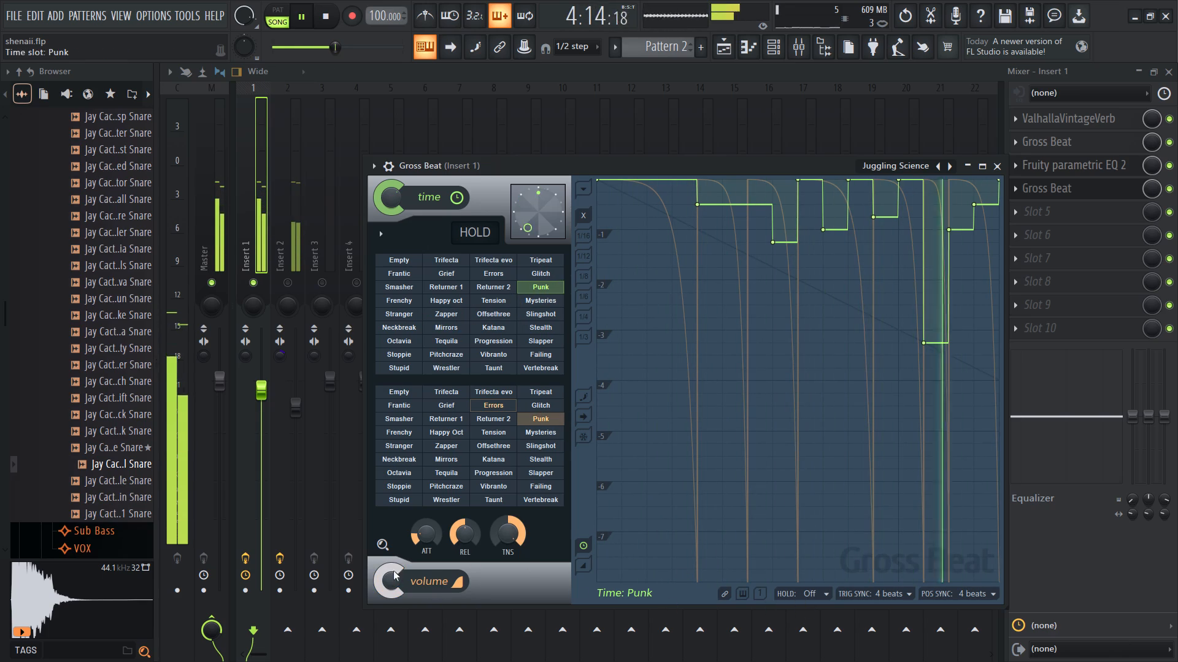
Lengthen Gross Beat's volume smoothing attack to about 193 ms and set its release to 0 ms.
drag(418, 536, 434, 444)
drag(420, 534, 437, 457)
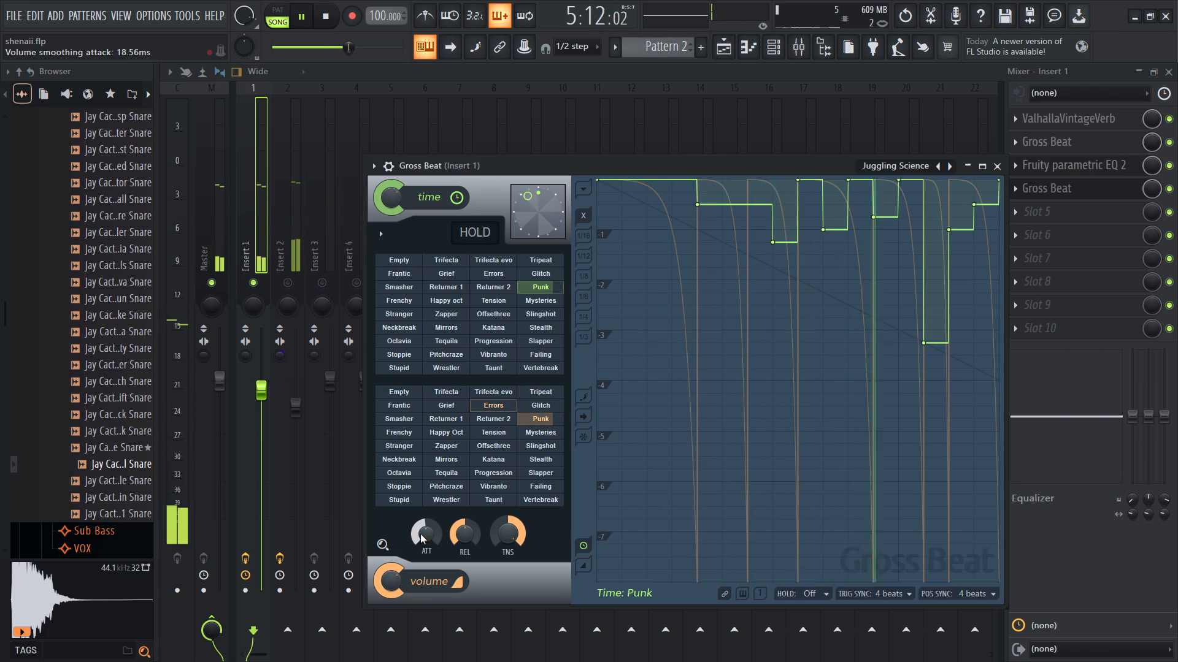
drag(420, 534, 426, 378)
drag(428, 531, 445, 399)
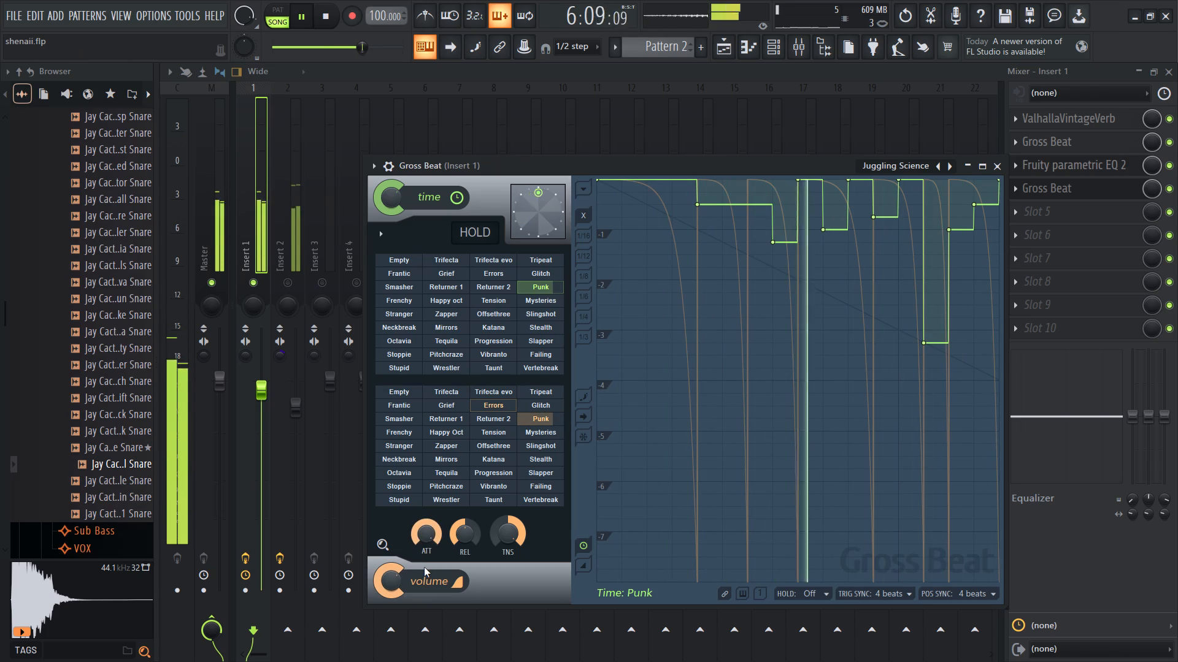
drag(431, 538, 431, 571)
drag(458, 537, 556, 259)
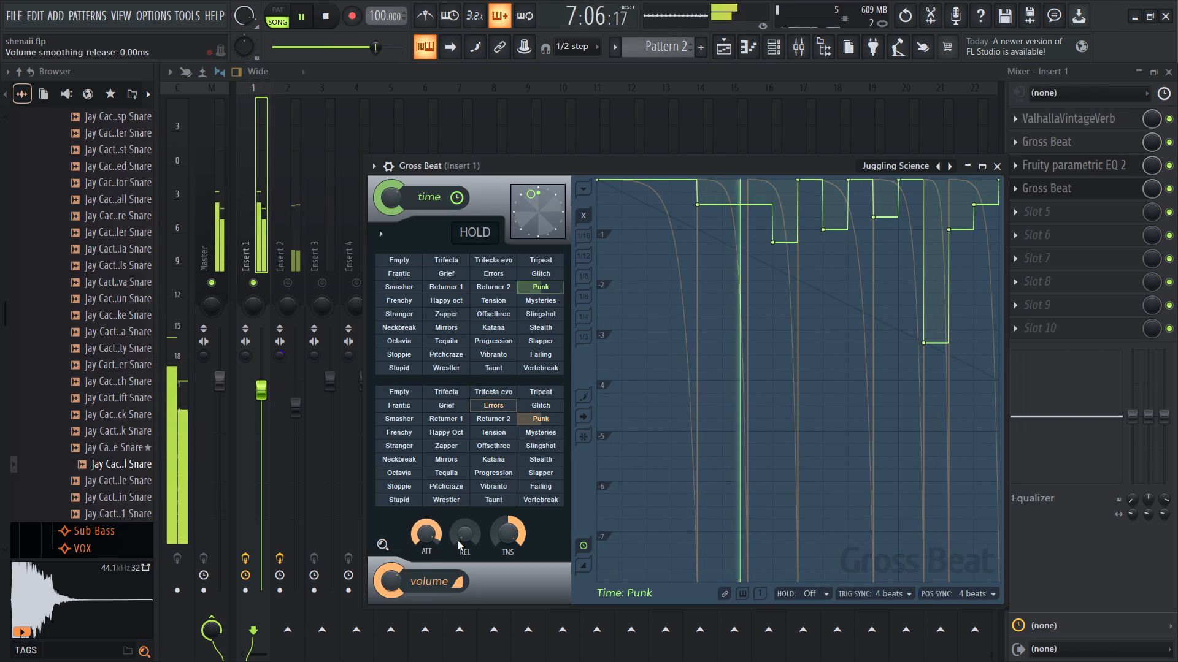
drag(429, 541, 429, 588)
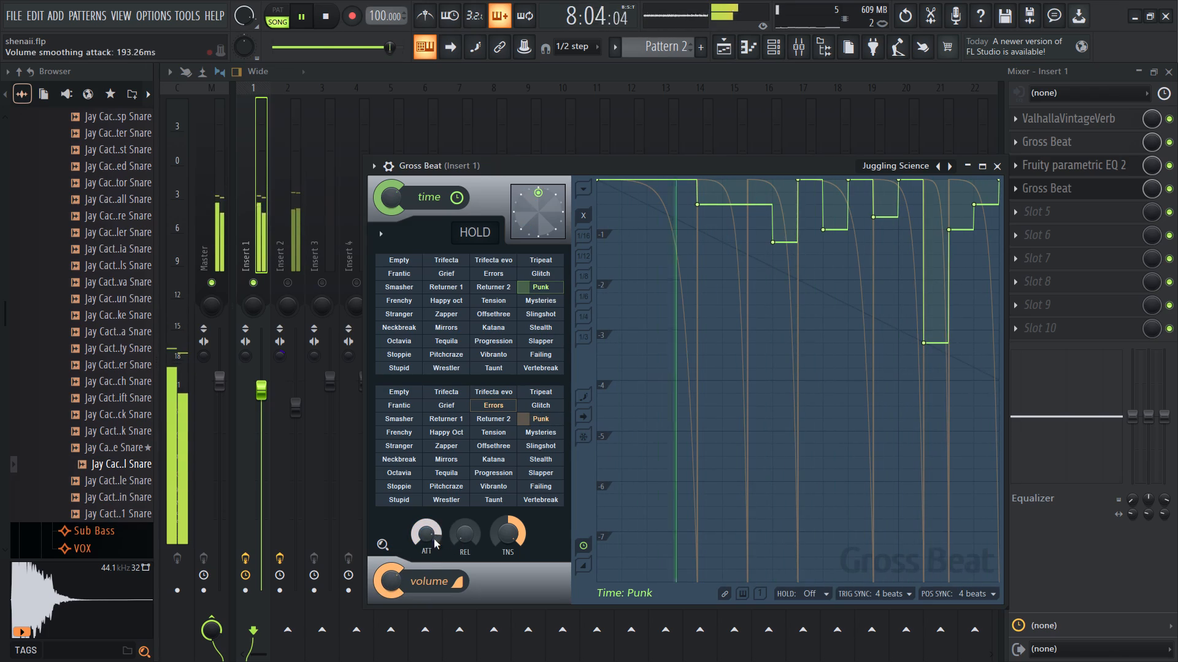
drag(464, 541, 463, 516)
drag(464, 543, 484, 603)
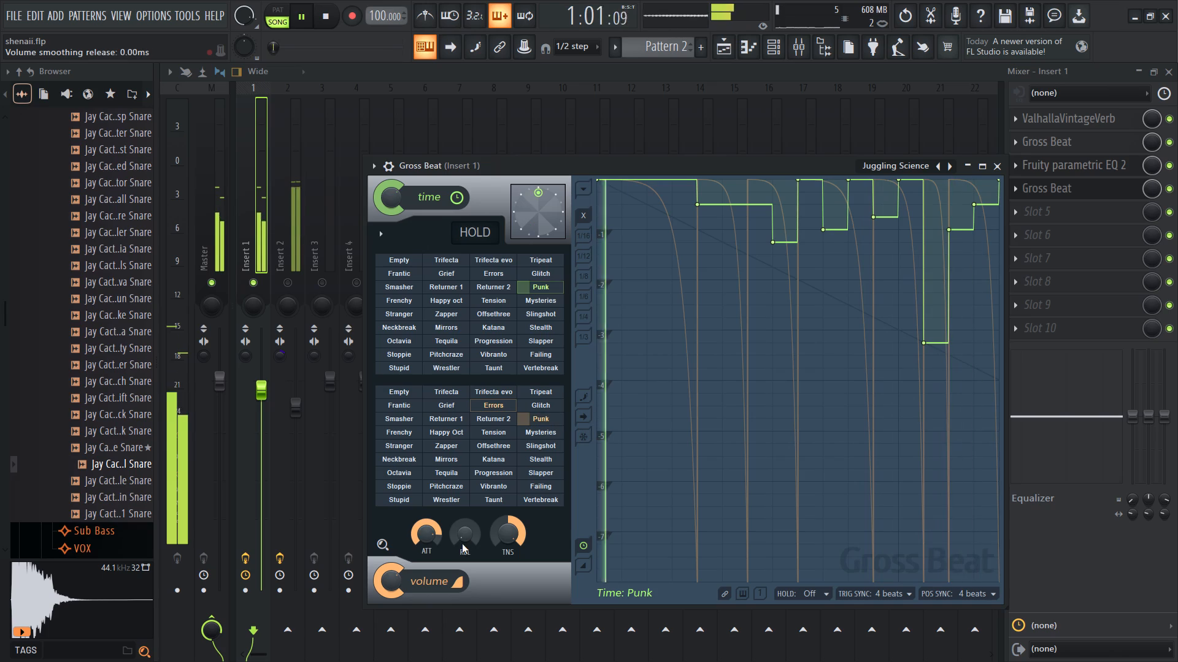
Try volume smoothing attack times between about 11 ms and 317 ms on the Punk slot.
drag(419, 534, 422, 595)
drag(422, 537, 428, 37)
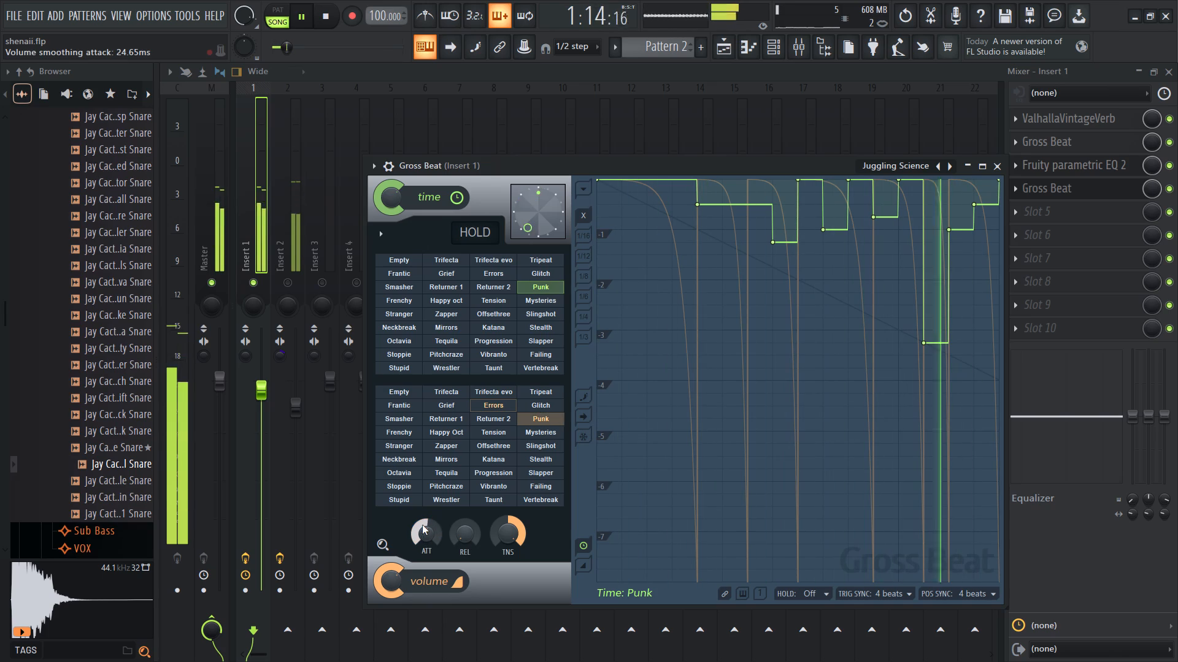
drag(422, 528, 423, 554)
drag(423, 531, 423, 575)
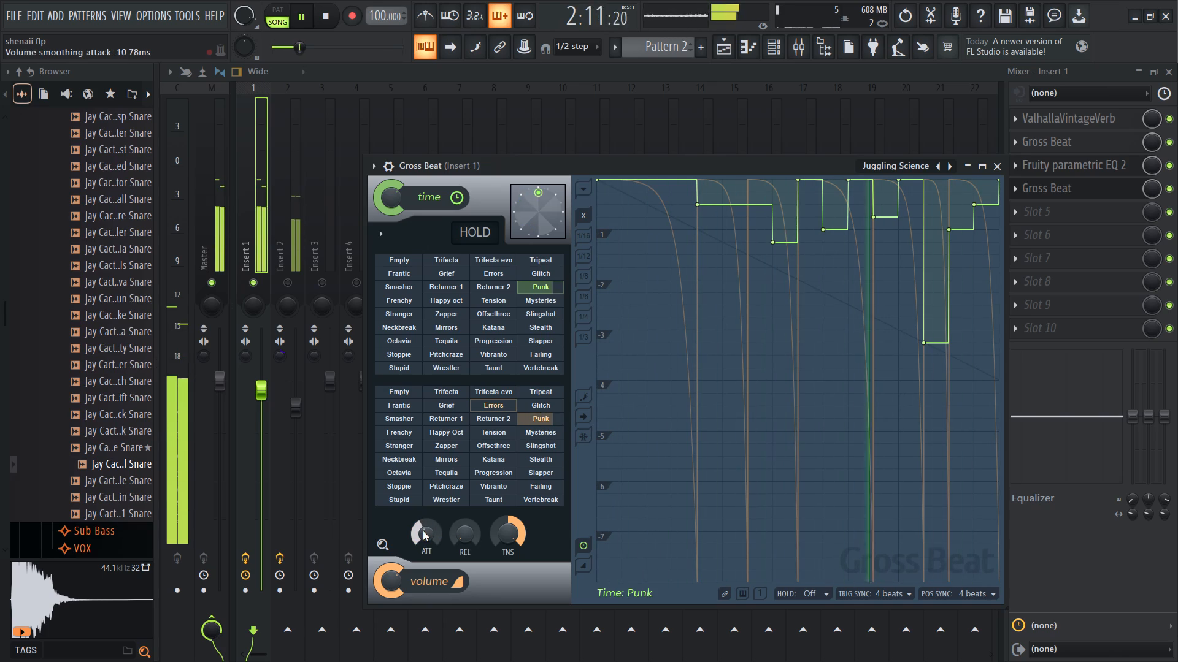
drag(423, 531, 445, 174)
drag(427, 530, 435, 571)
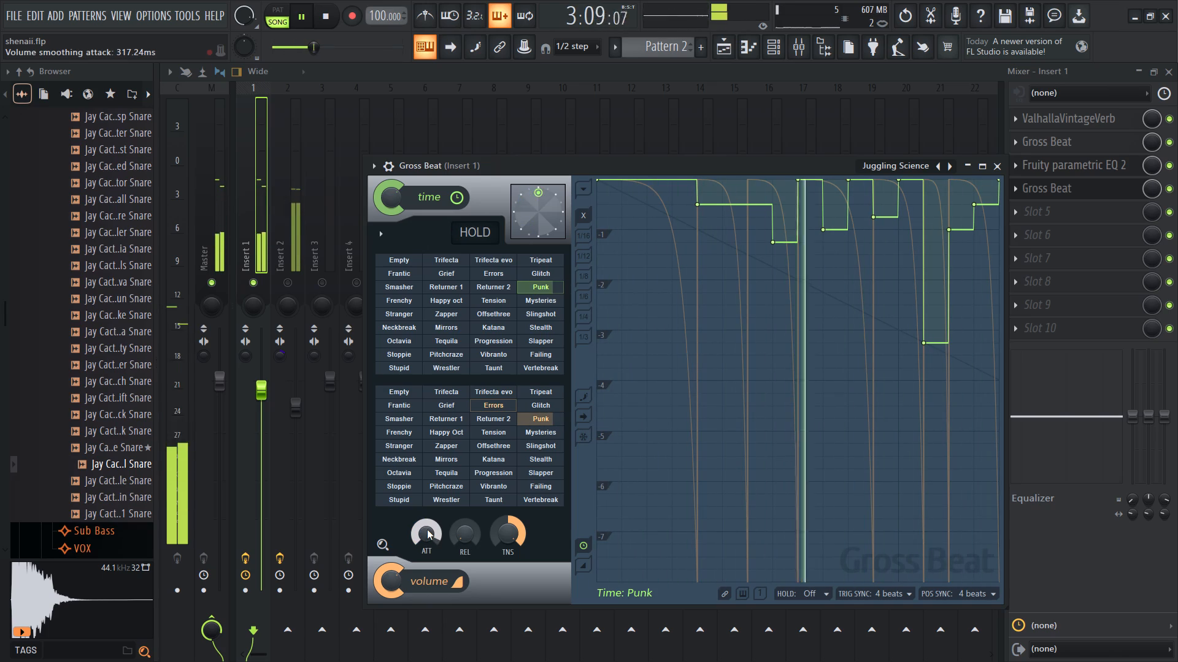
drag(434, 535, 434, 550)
Sweep Gross Beat's volume envelope tension down to -100% and set it to 100%, easing the attack slightly along the way.
drag(520, 539, 541, 135)
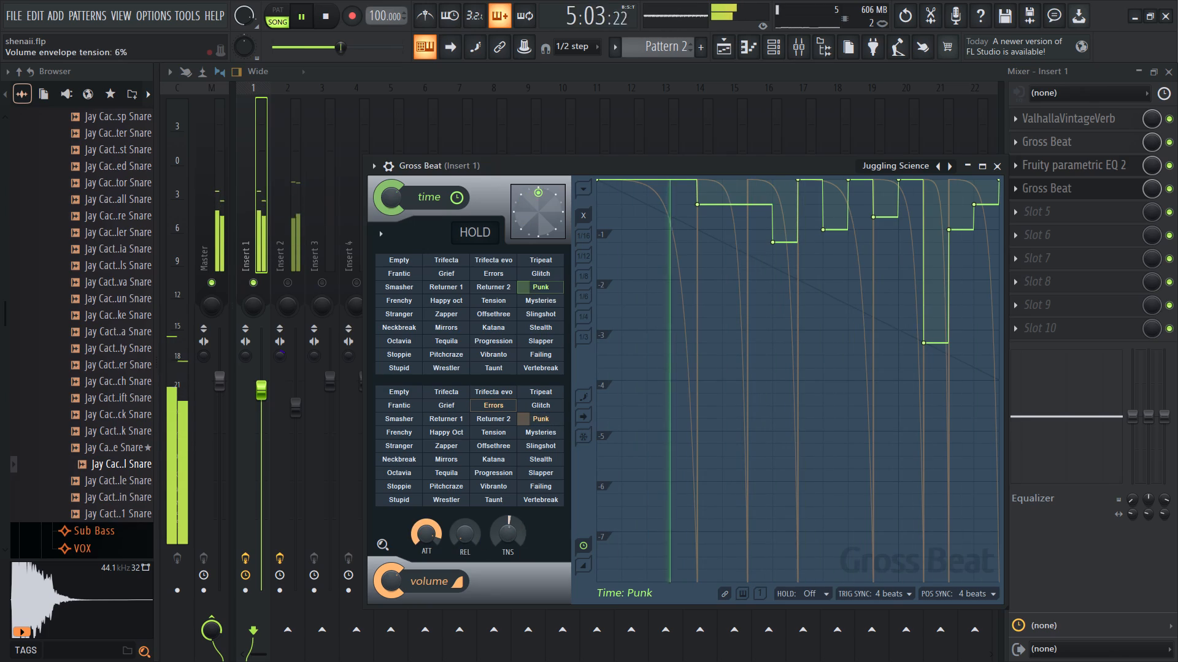
drag(541, 135, 569, 455)
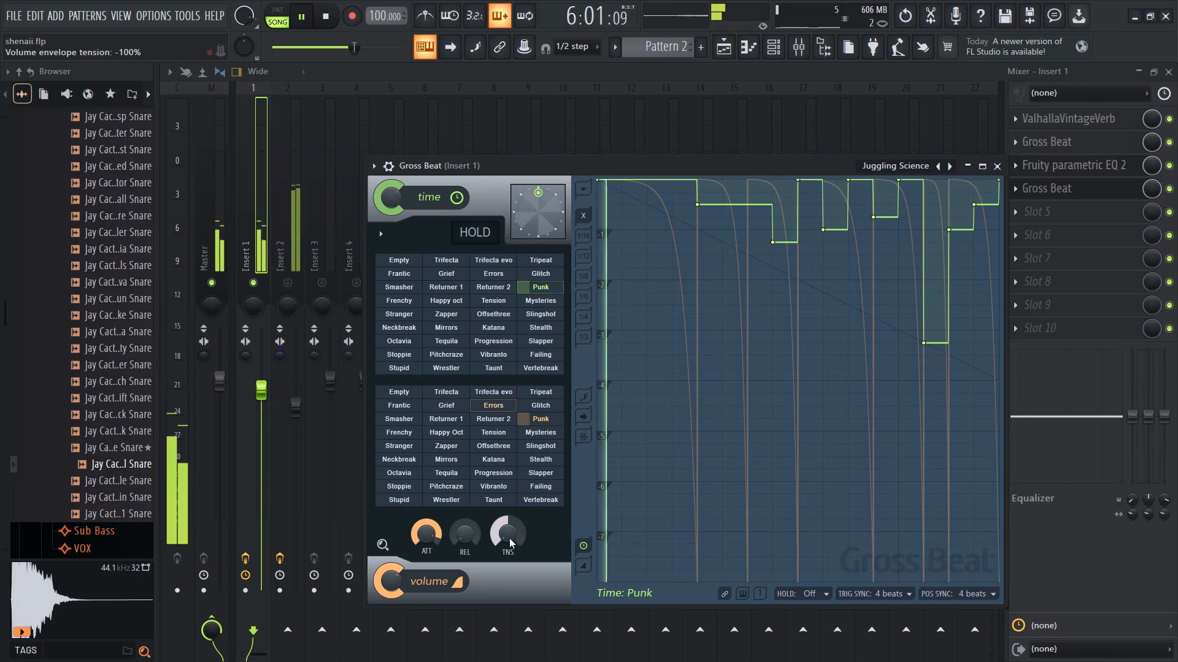
drag(508, 537, 855, 492)
drag(514, 536, 518, 39)
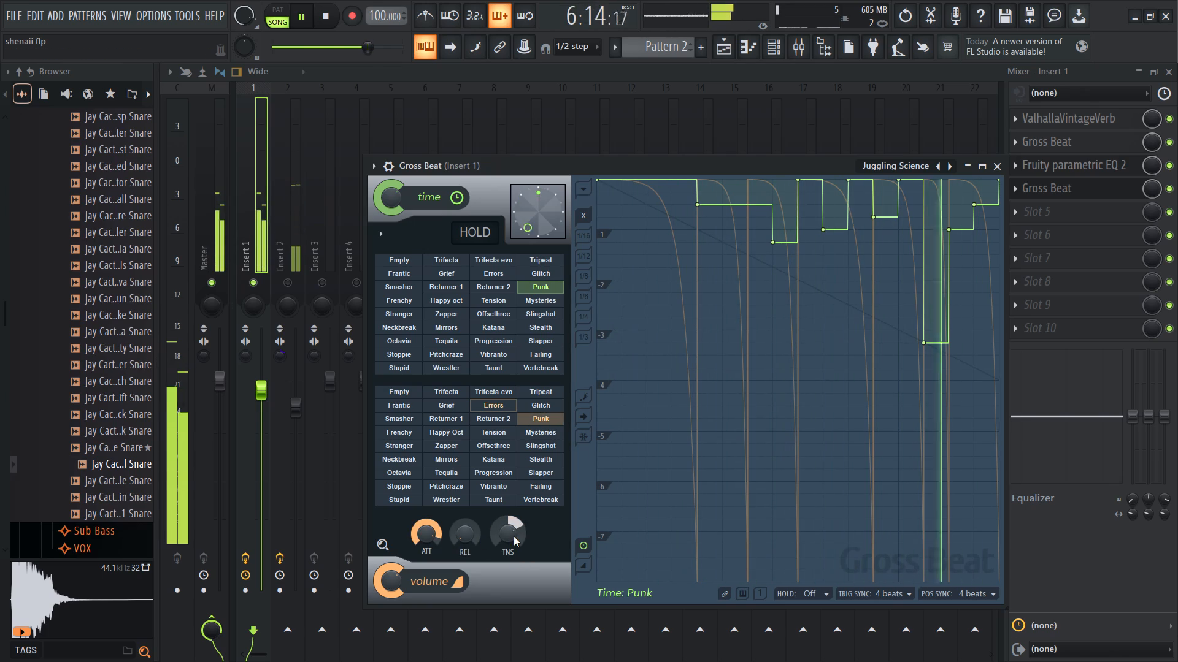
drag(433, 544, 429, 585)
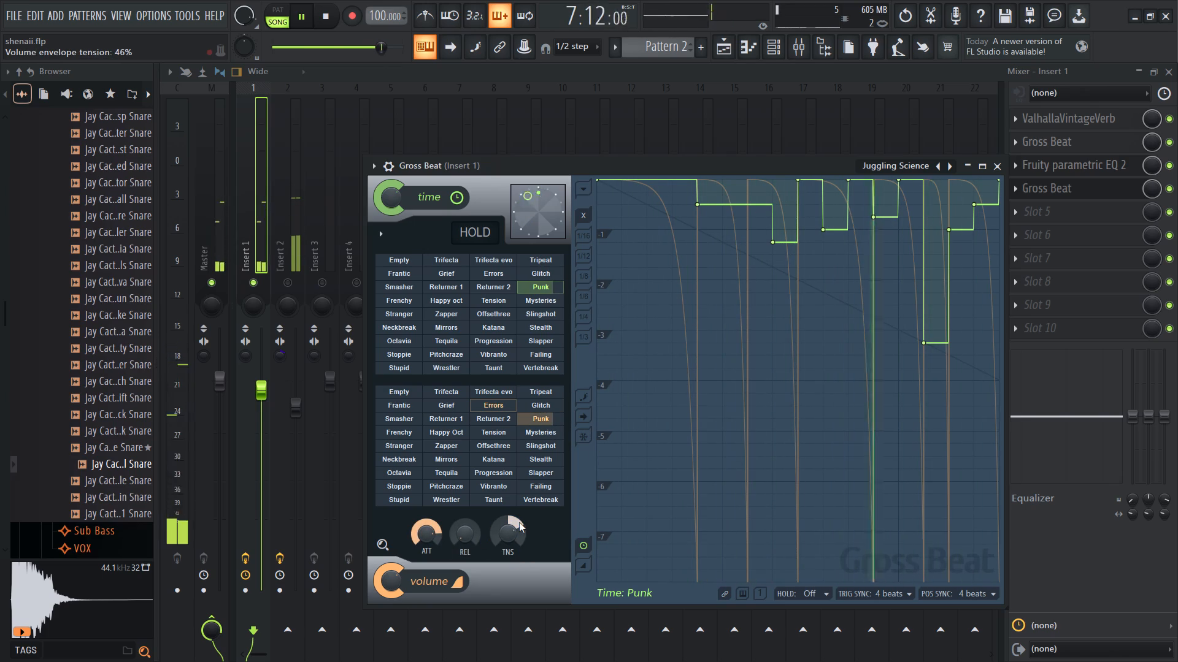
drag(516, 528, 642, 135)
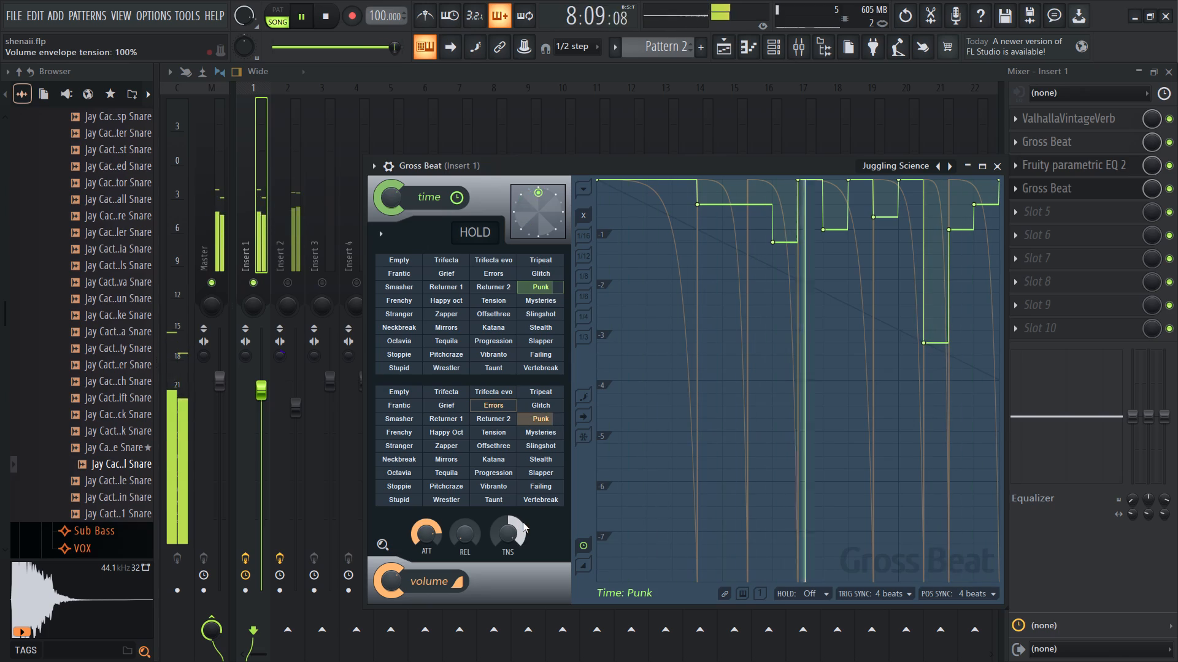
Set the volume smoothing attack to about 15 ms and, after trying release times such as 6.75 ms, set the release to 0 ms.
drag(422, 536, 444, 126)
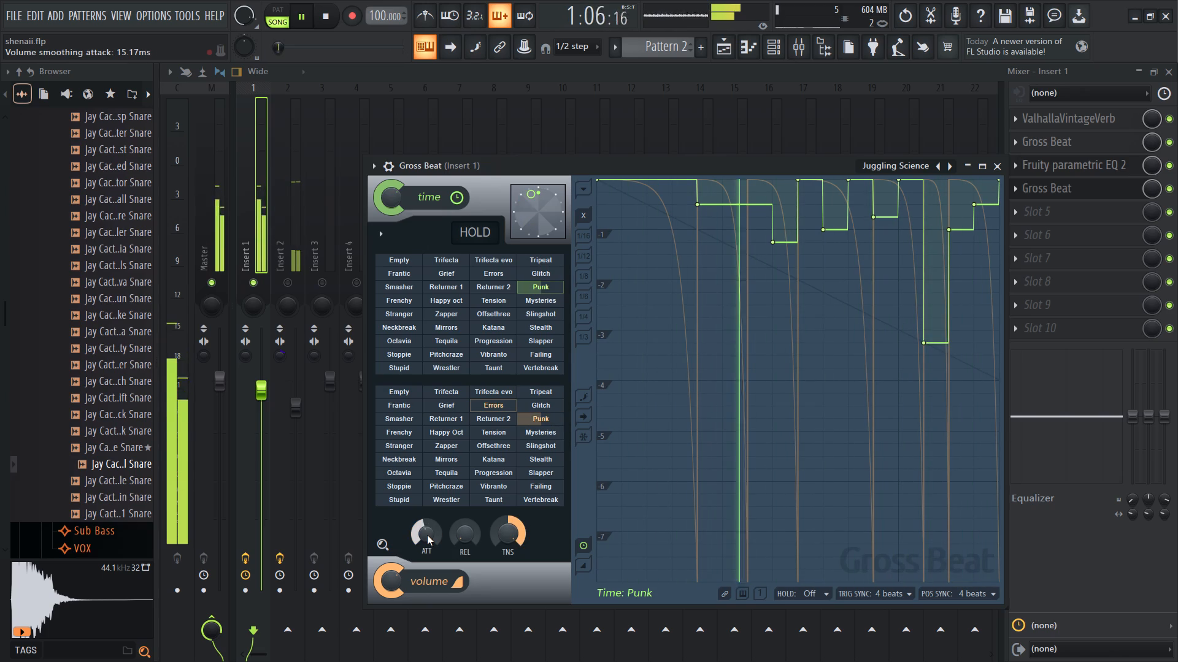
drag(464, 537, 468, 506)
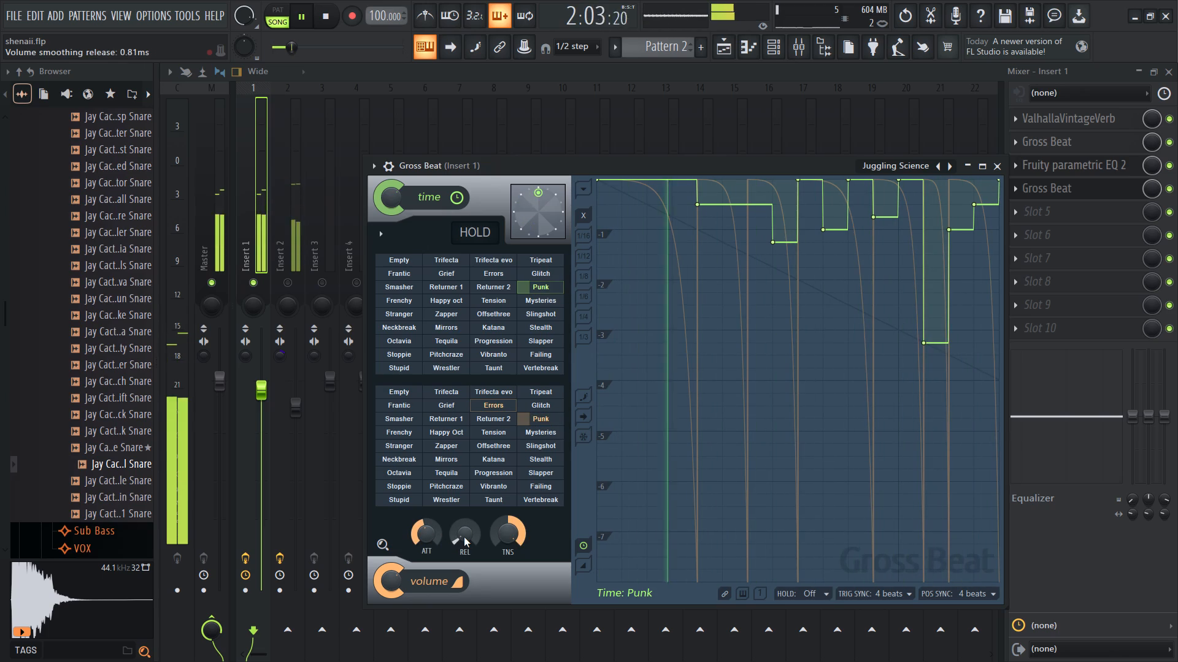
drag(464, 537, 466, 434)
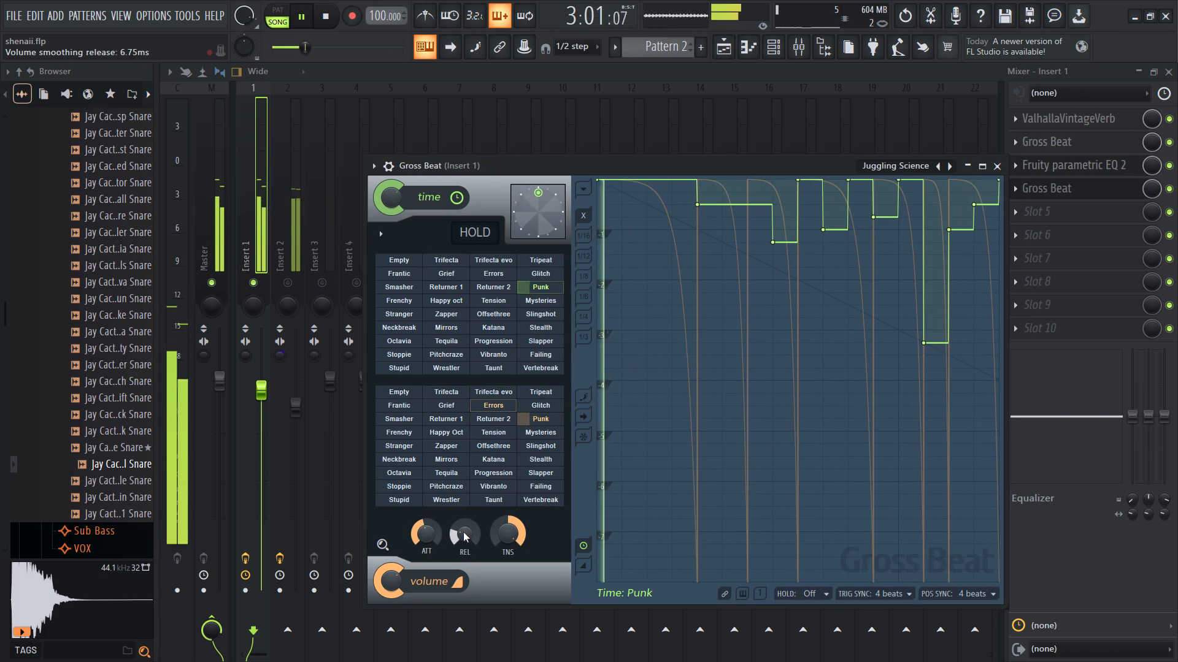
drag(463, 532, 491, 154)
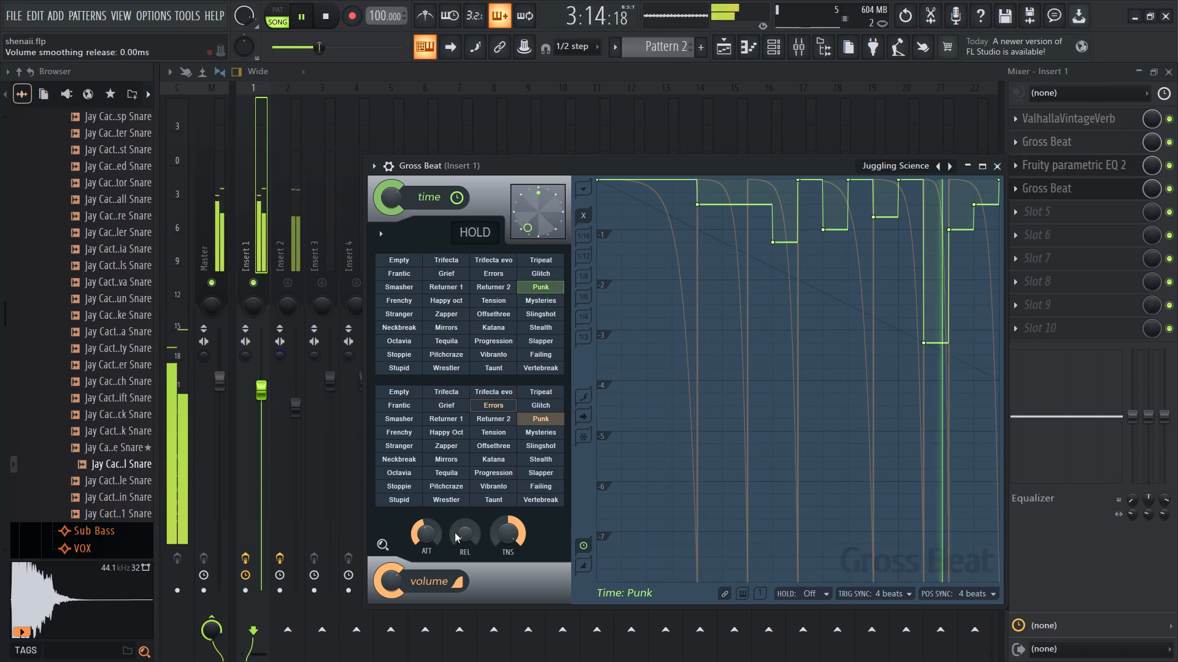
drag(442, 532, 427, 517)
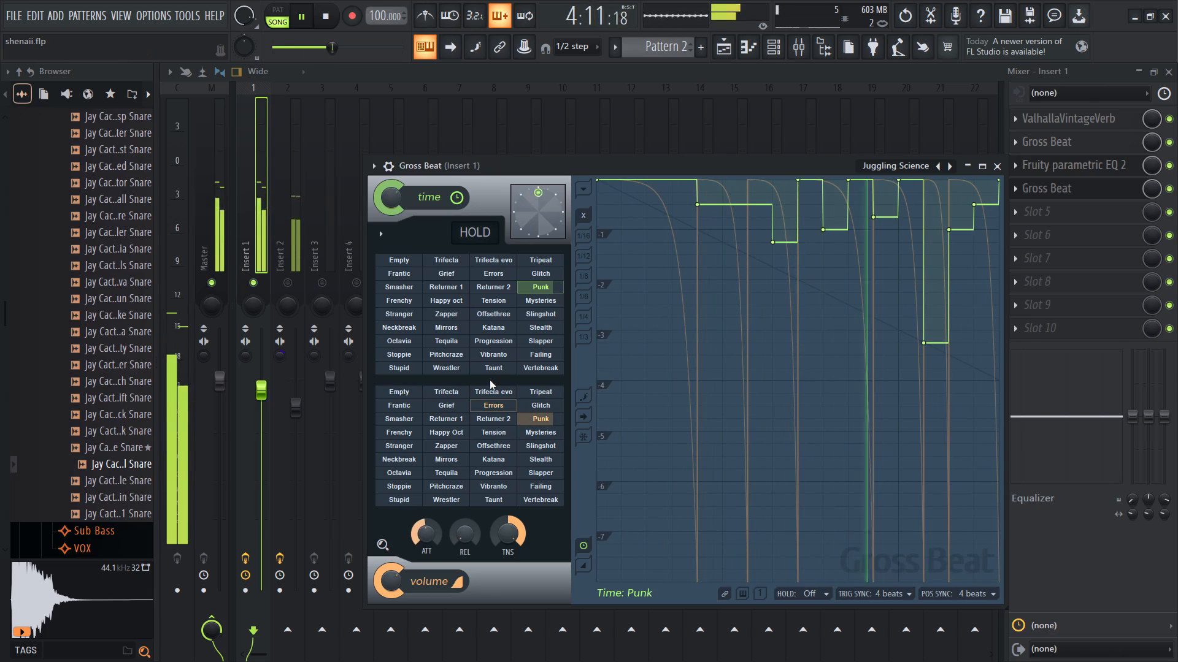
Audition the Returner 2, Returner 1 and Mirrors time slots from the song start, keep Mirrors, and close Gross Beat.
click(498, 279)
click(502, 290)
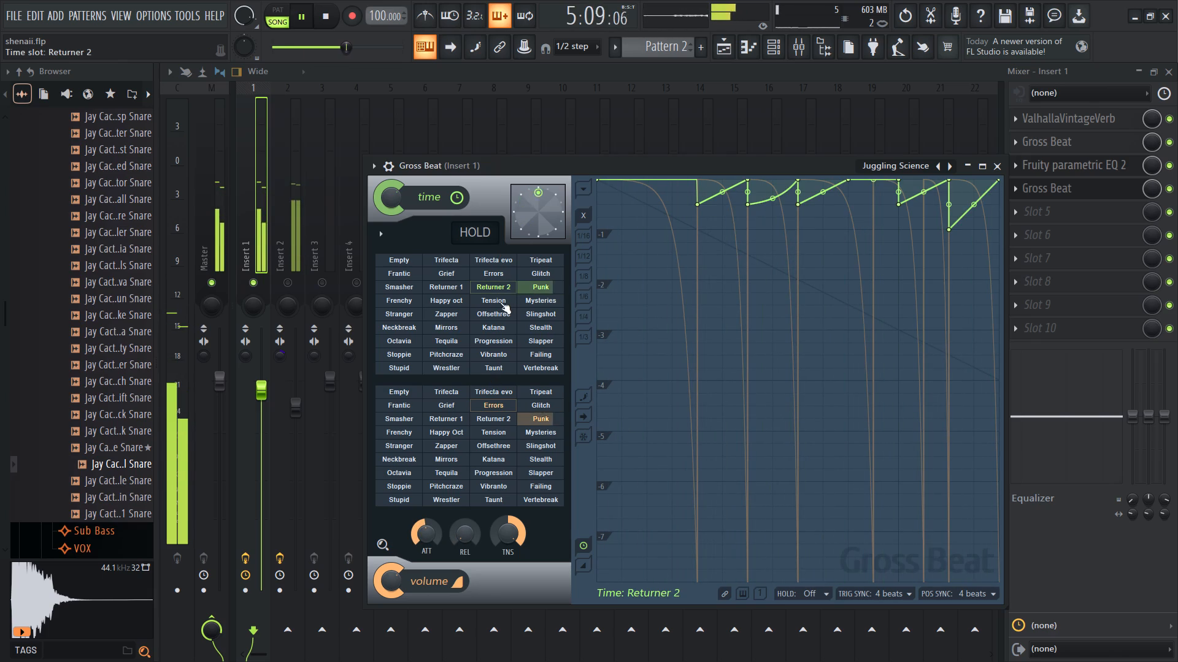
key(space)
click(457, 285)
key(space)
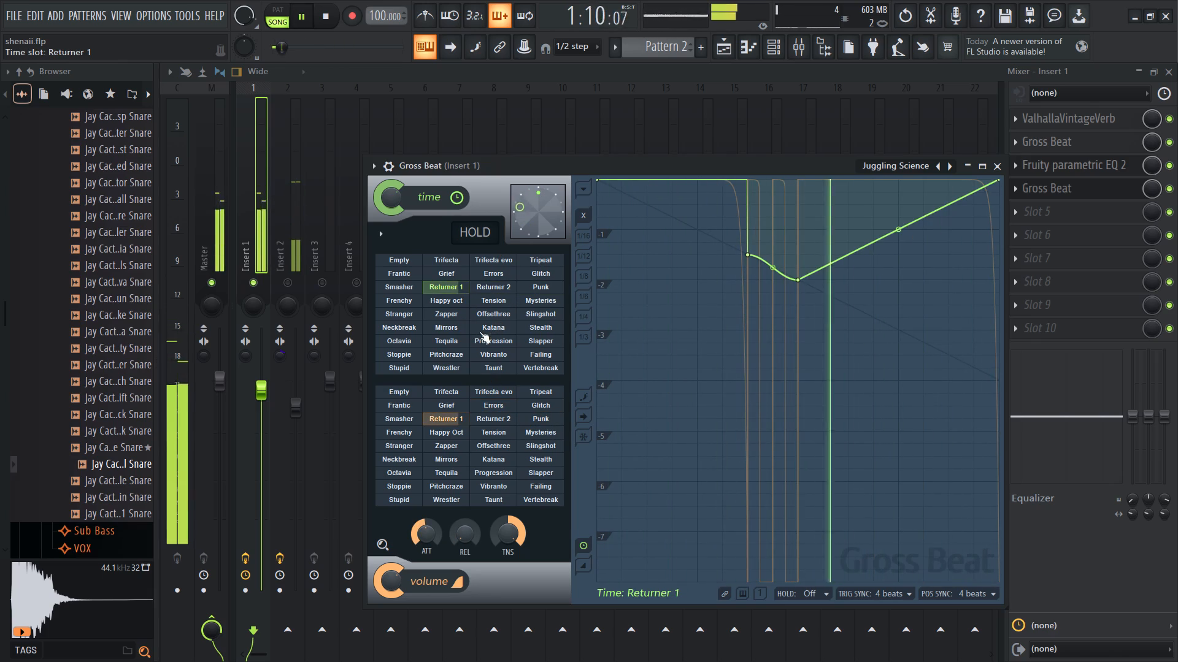
click(450, 327)
key(space)
key(space)
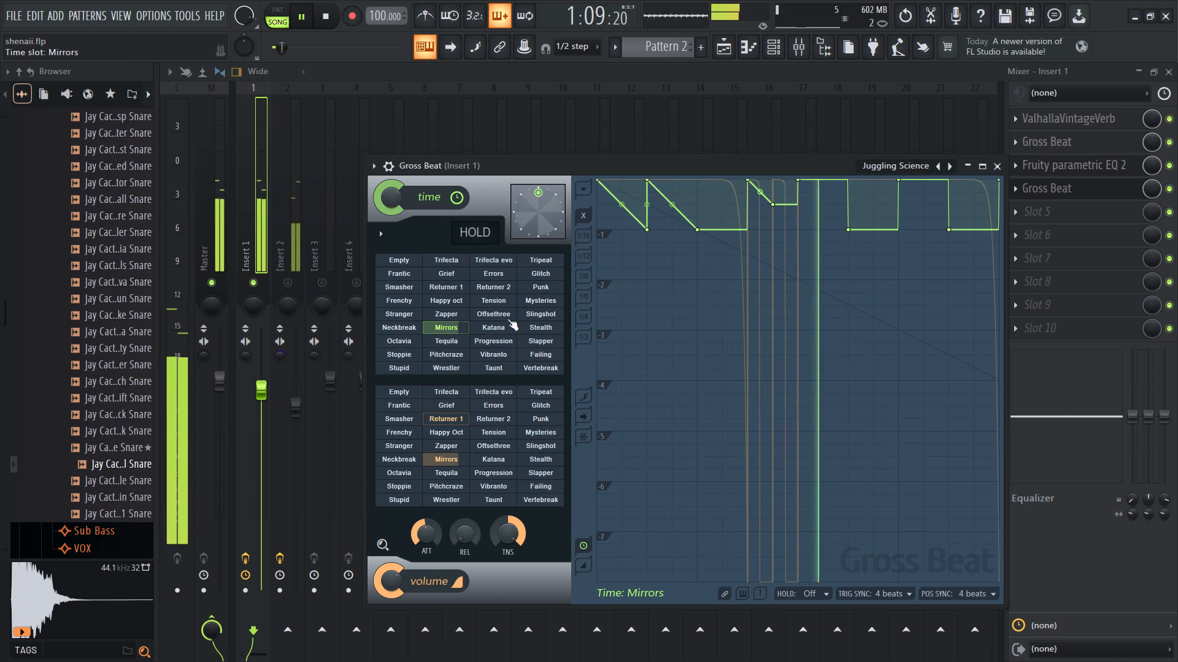
key(space)
key(space)
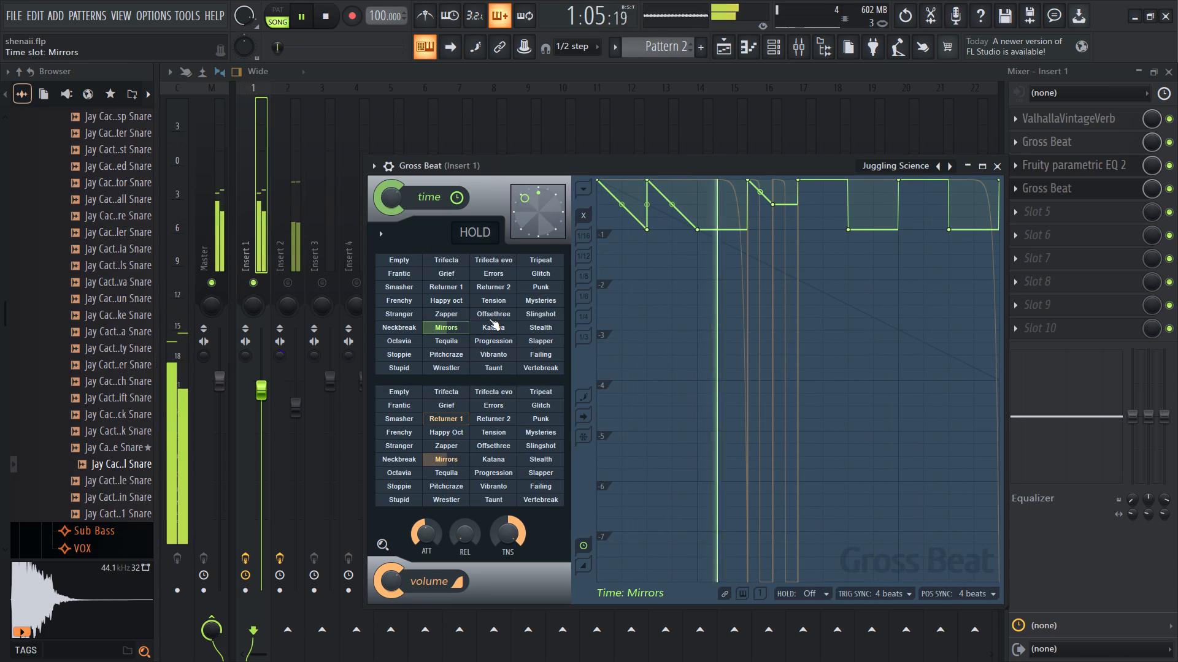
key(space)
key(space)
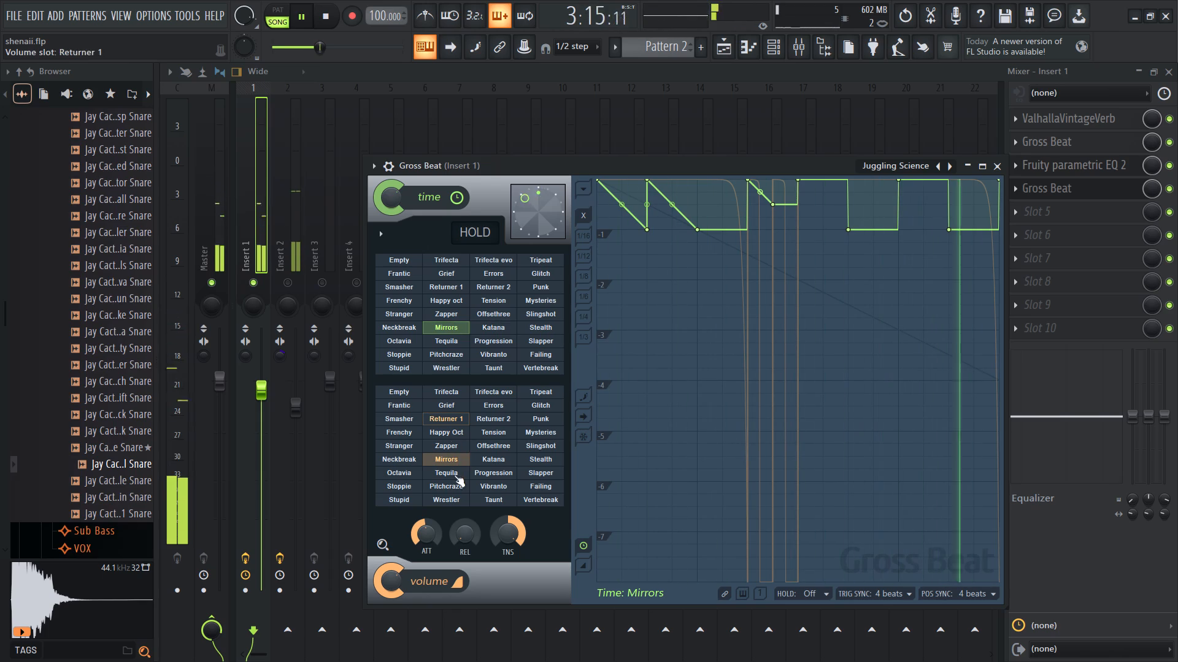
click(424, 528)
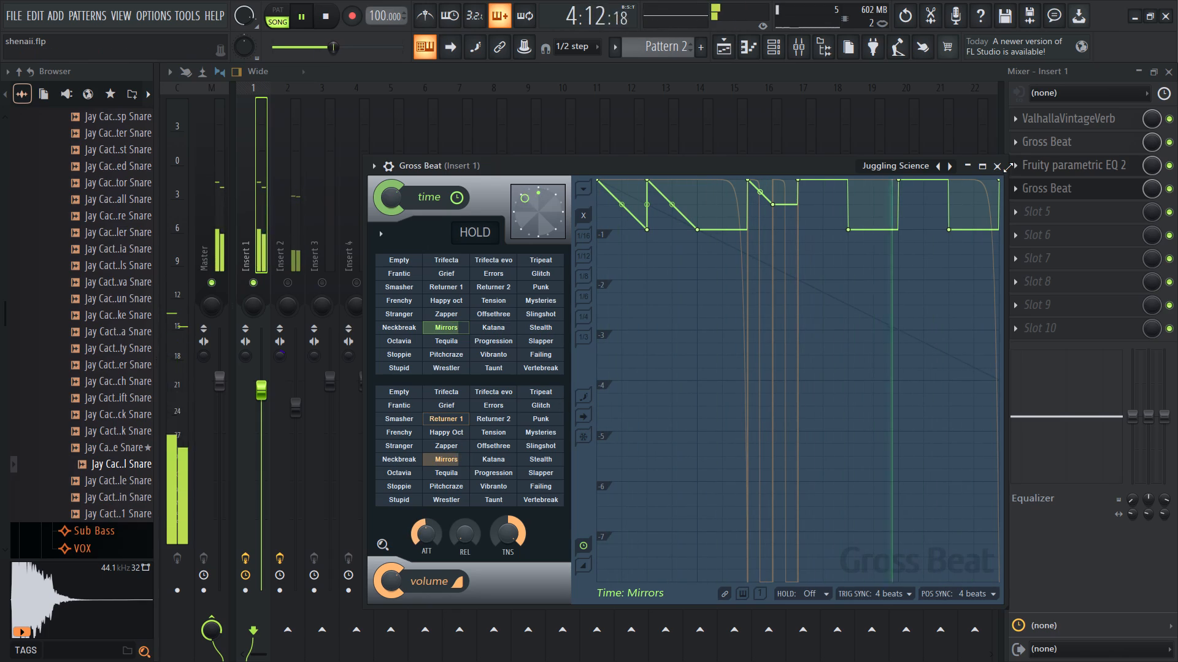
click(1002, 168)
Raise the ValhallaVintageVerb mix on Insert 1 to 4.8% and close the plugin.
click(1079, 120)
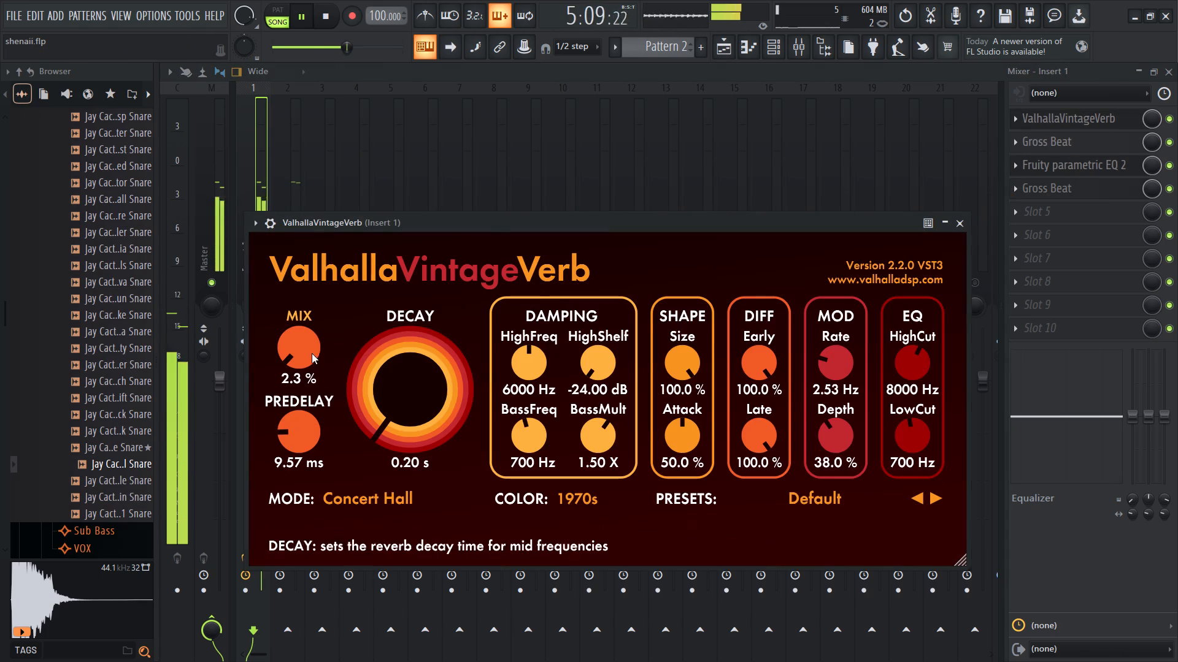
drag(271, 354, 272, 343)
drag(284, 346, 287, 335)
drag(288, 344, 291, 349)
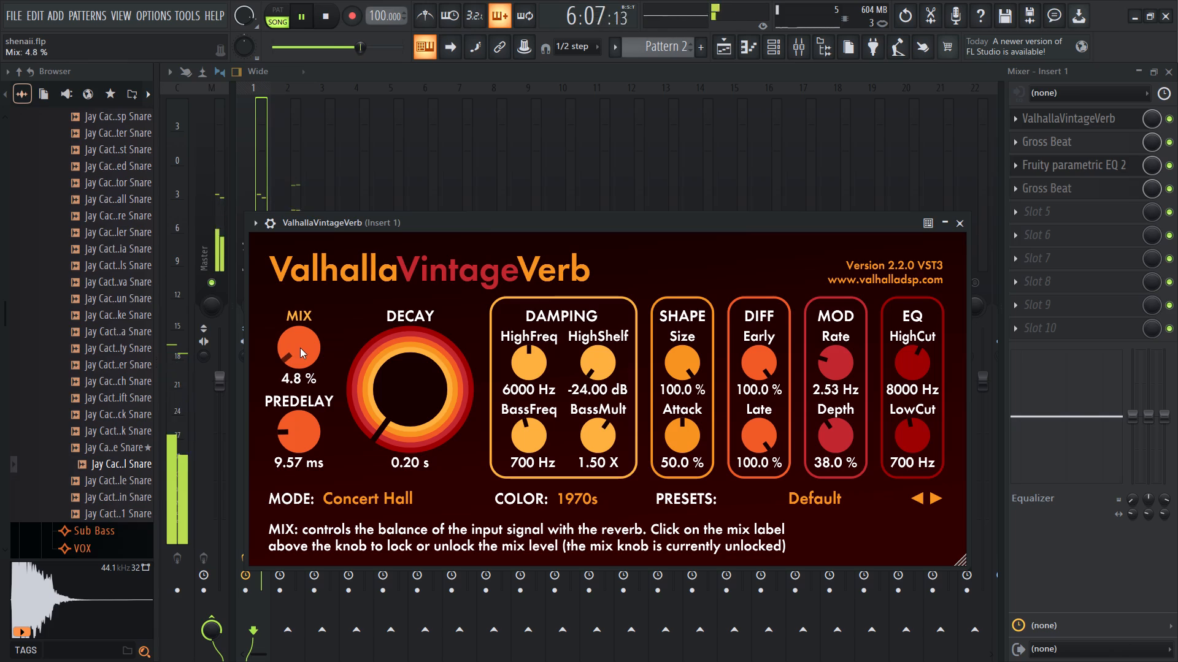
click(299, 345)
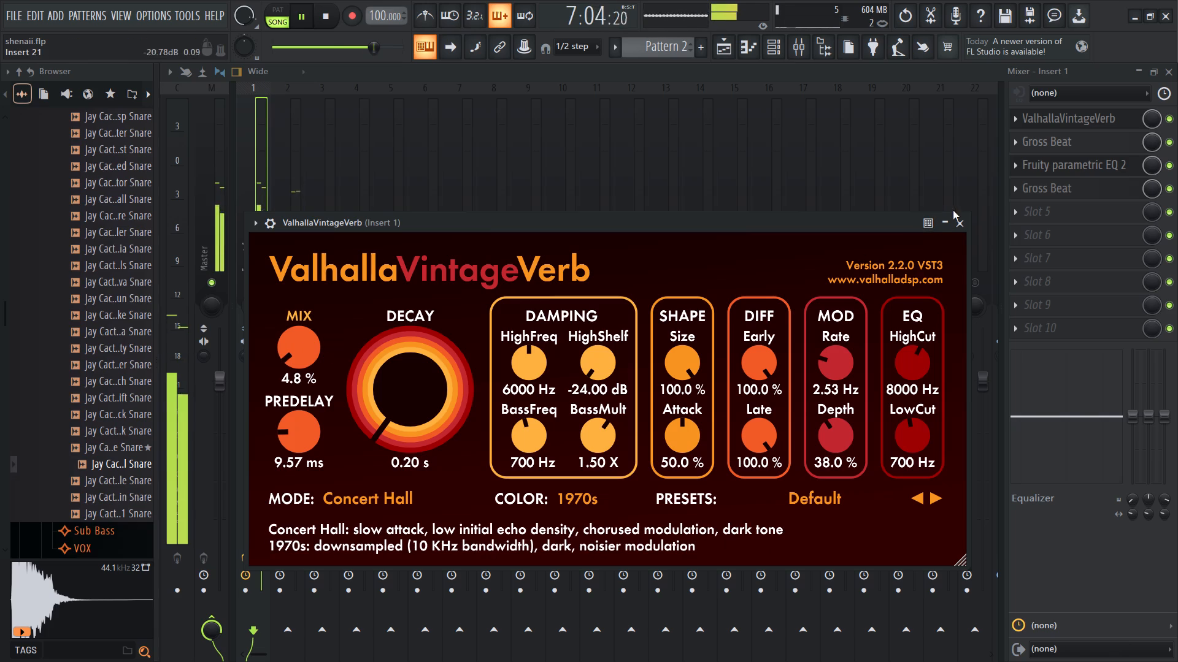
click(957, 229)
Stop playback, open the playlist, and look over the arrangement back to bar 1.
key(space)
click(730, 50)
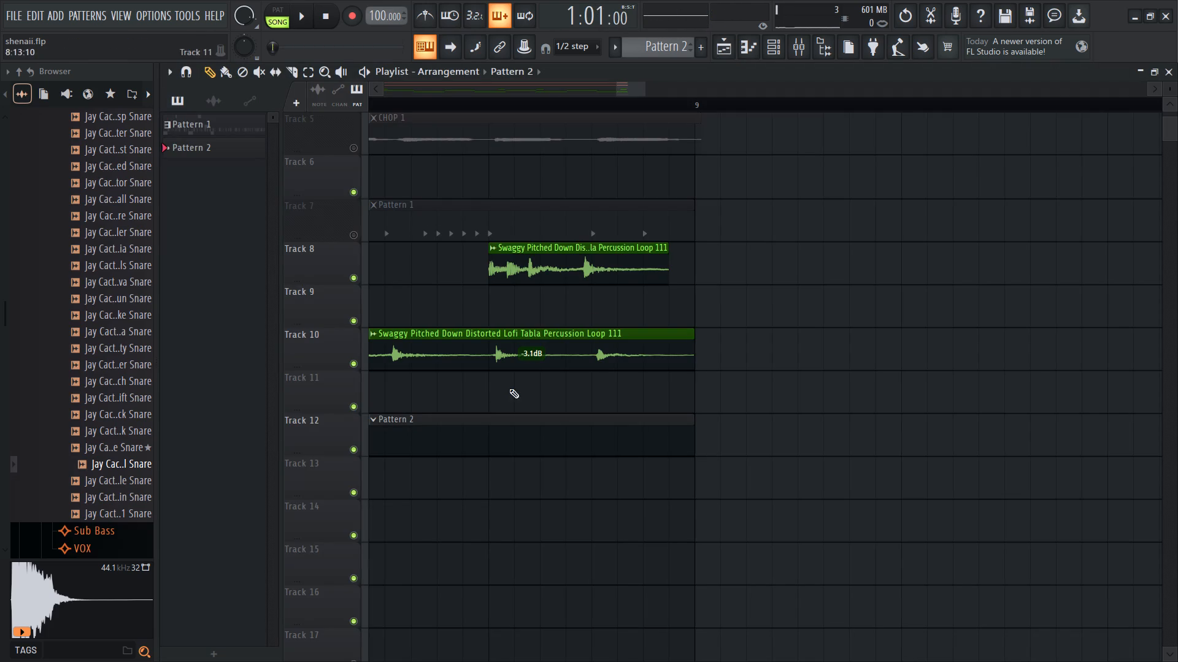
ctrl+scroll(493, 363, down, 11)
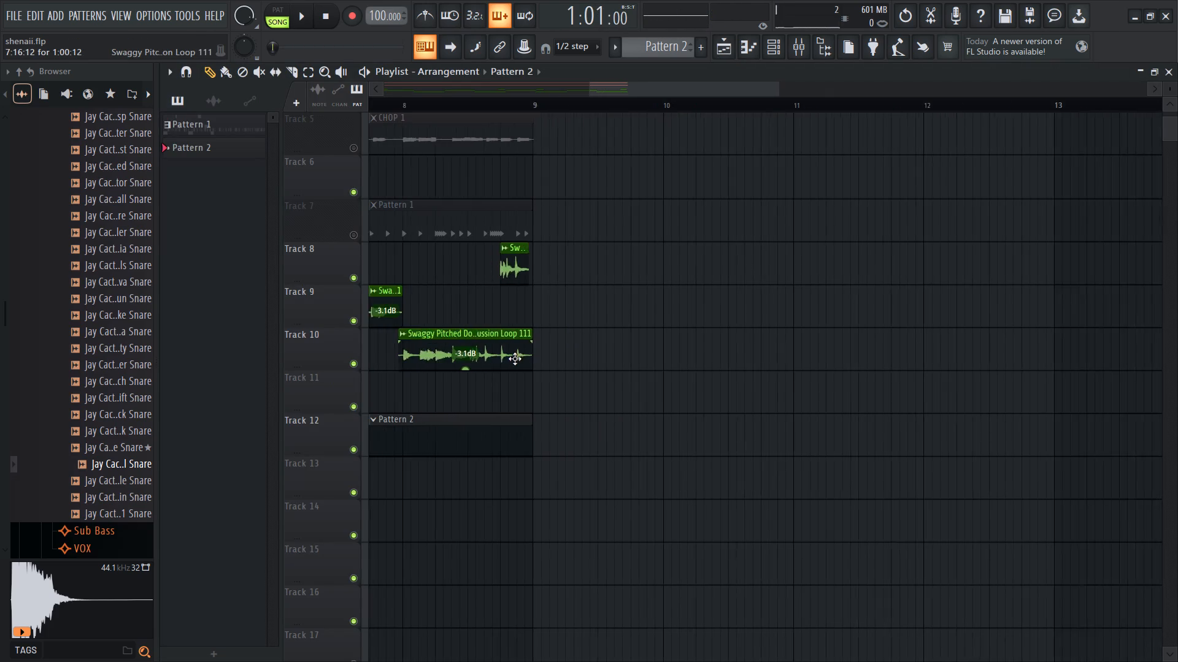
ctrl+scroll(515, 359, down, 15)
ctrl+scroll(314, 399, up, 11)
scroll(385, 368, up, 6)
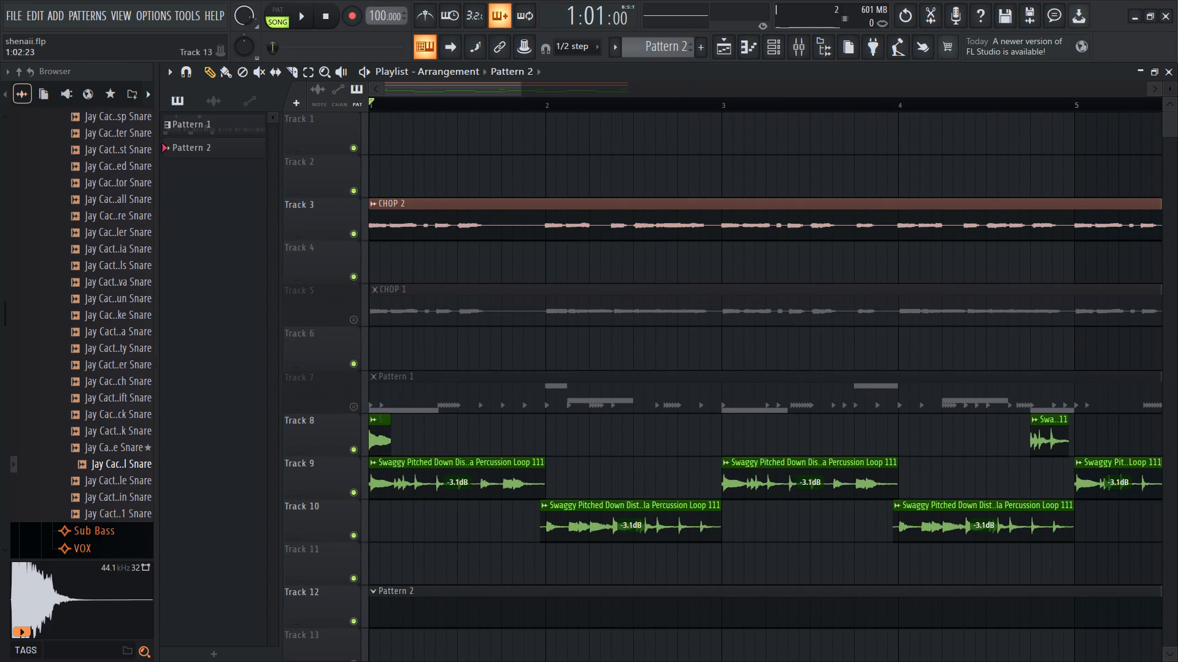
Re-enable all mixer inserts by toggling solo on Insert 2, and return to the playlist.
click(806, 40)
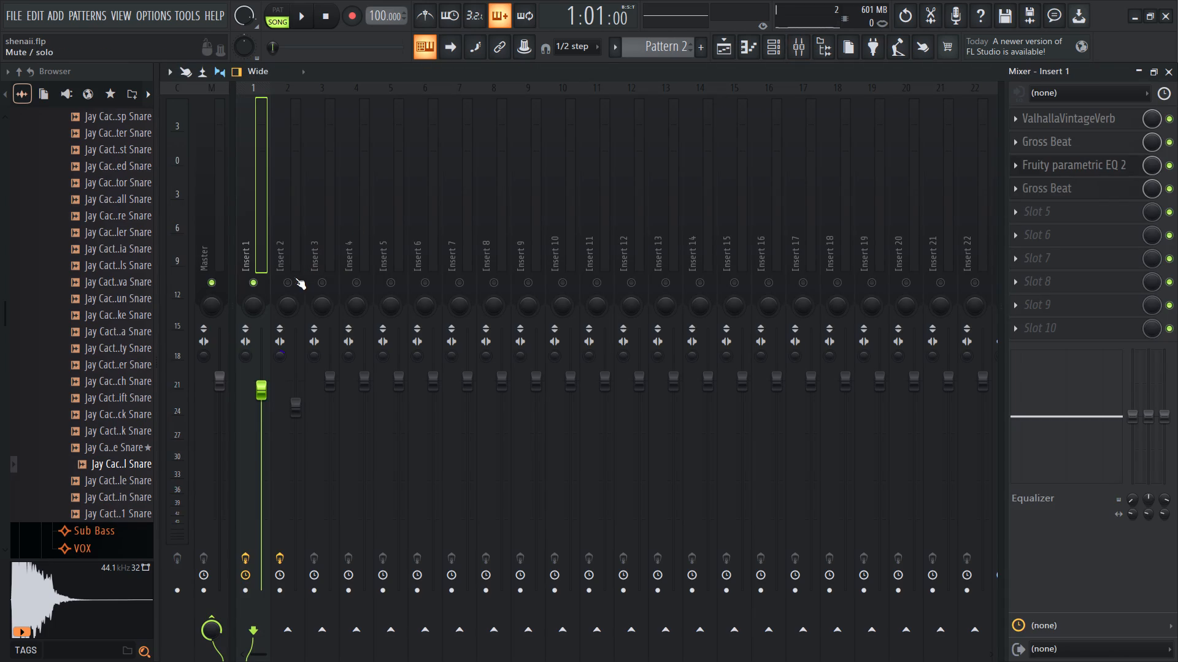
right_click(290, 280)
right_click(290, 280)
click(714, 42)
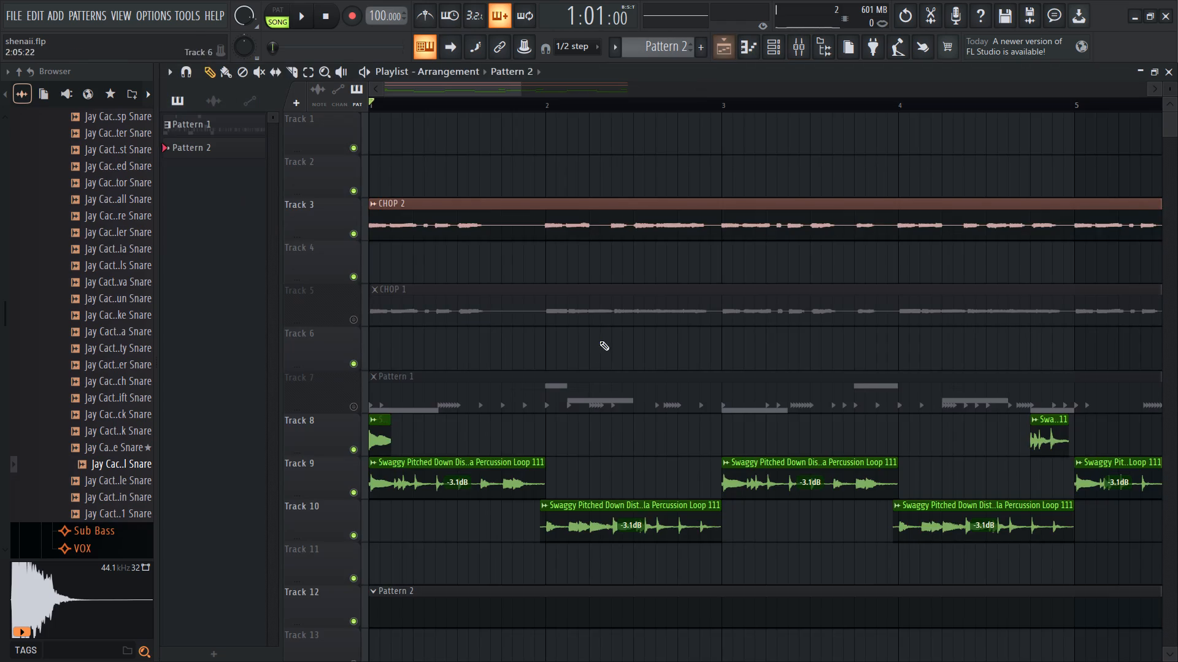
Mute the tabla loop clips on Track 9 and Track 10 and start playback.
ctrl+scroll(562, 420, down, 12)
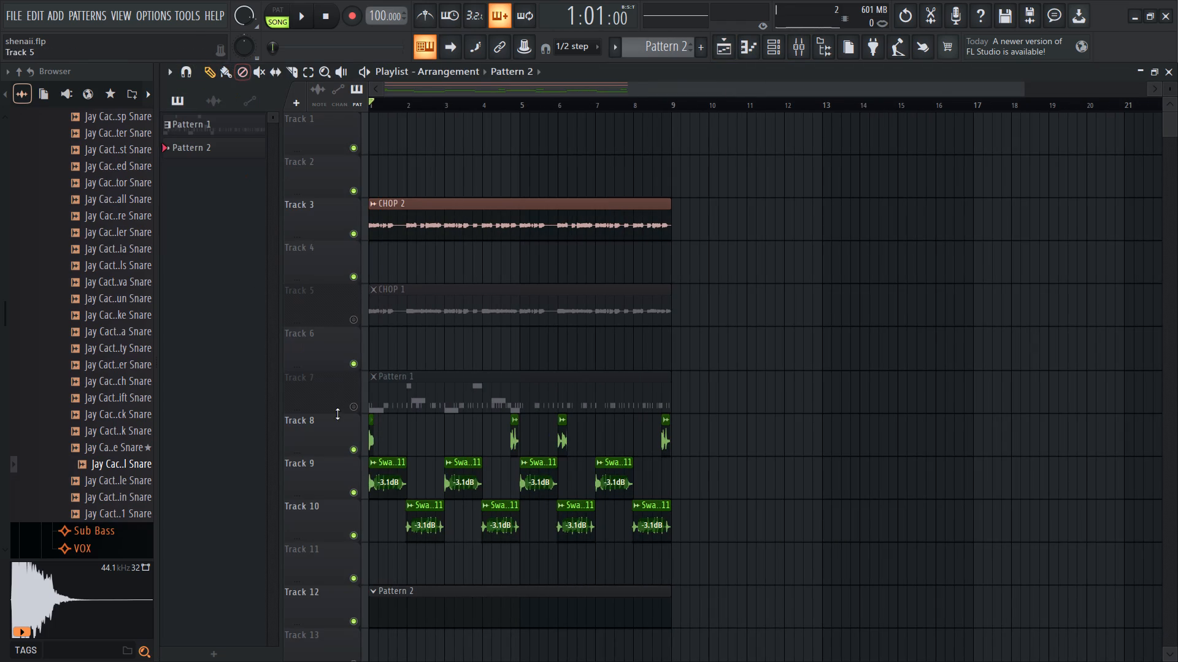
click(353, 490)
click(352, 537)
key(space)
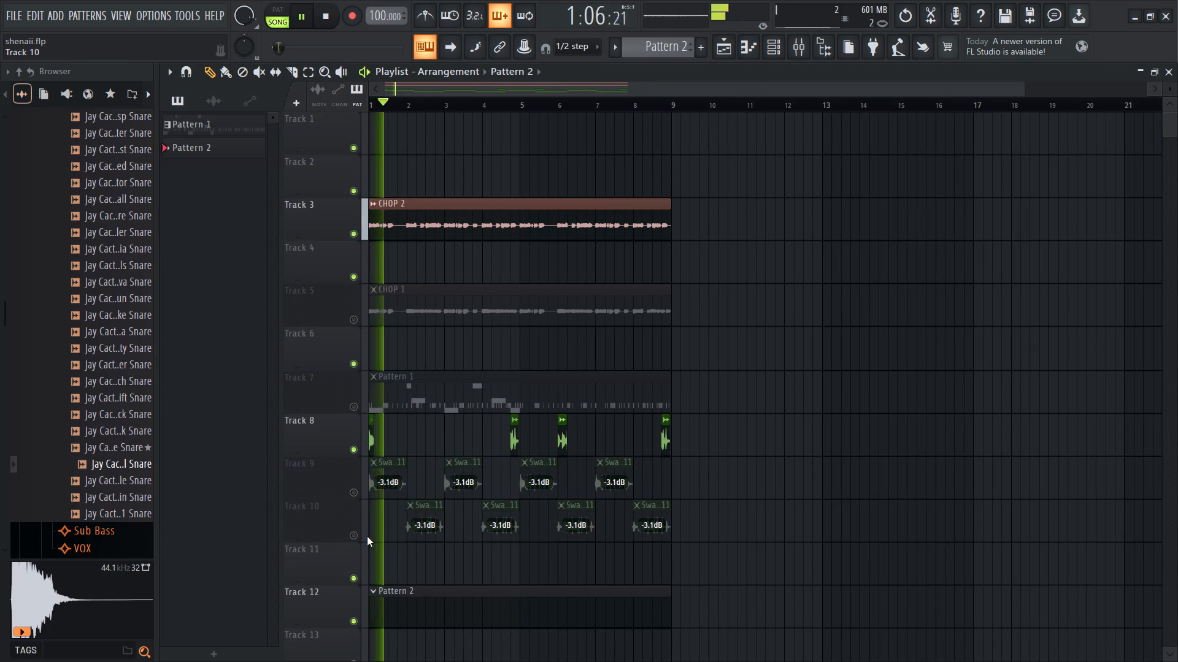
Lower the channel volume of the tabla loop clip on Track 8, check the mixer levels during playback, and stop.
ctrl+scroll(367, 536, up, 8)
double_click(376, 432)
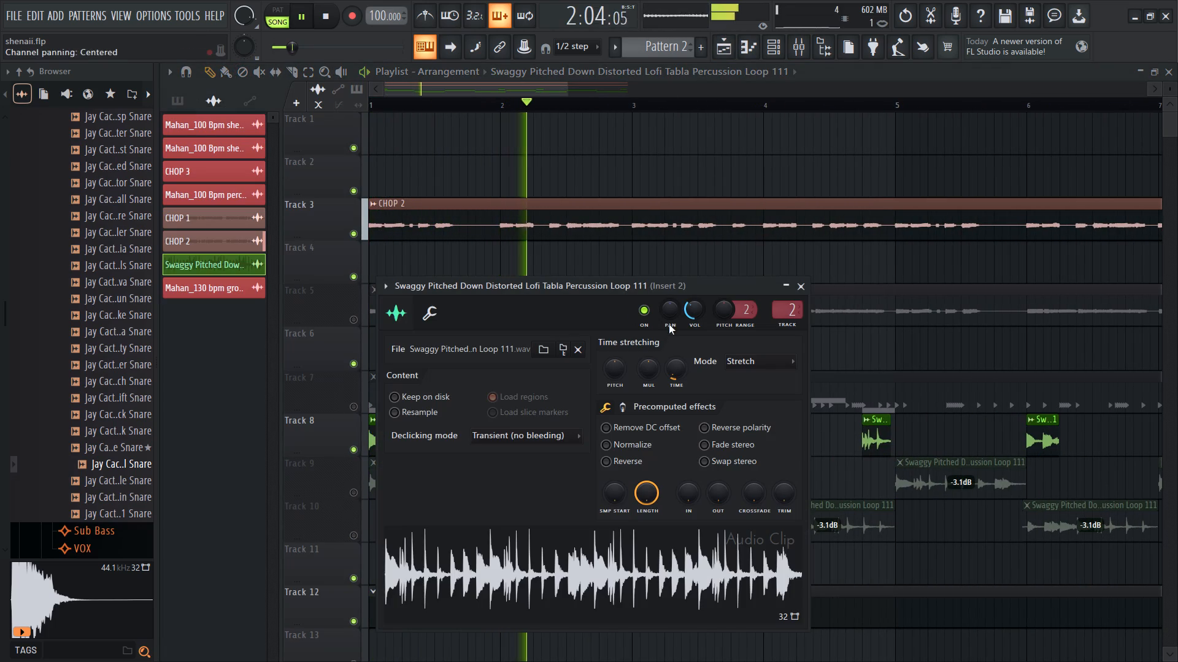
drag(689, 313, 692, 329)
right_click(767, 178)
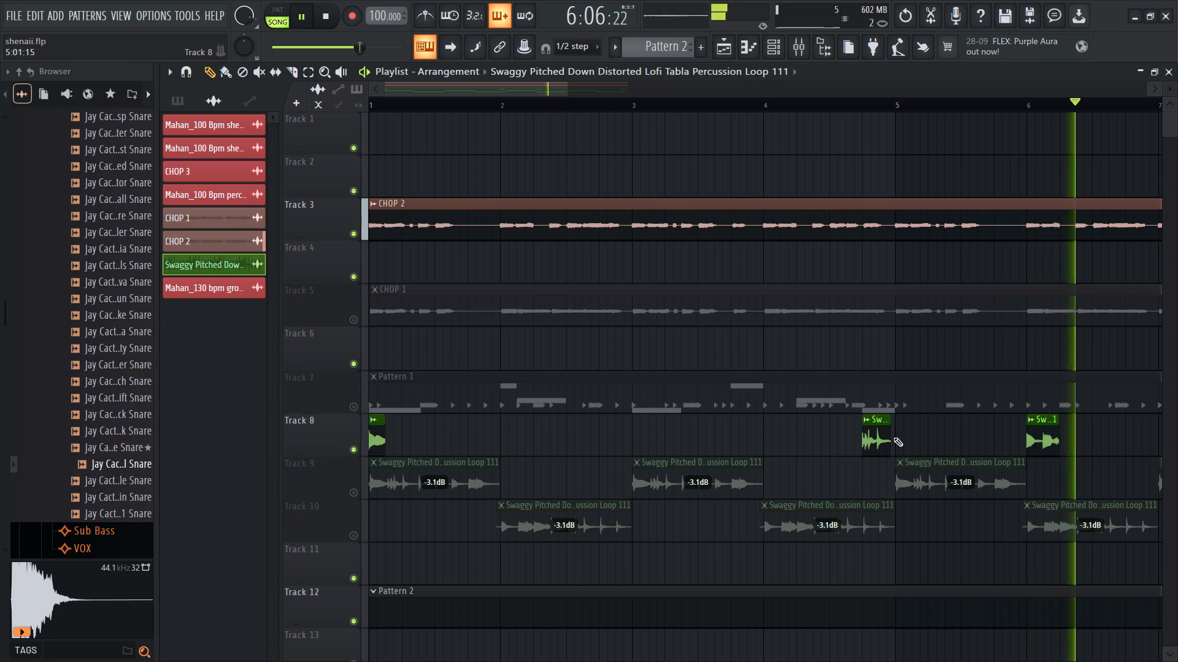
ctrl+scroll(851, 434, down, 8)
click(803, 42)
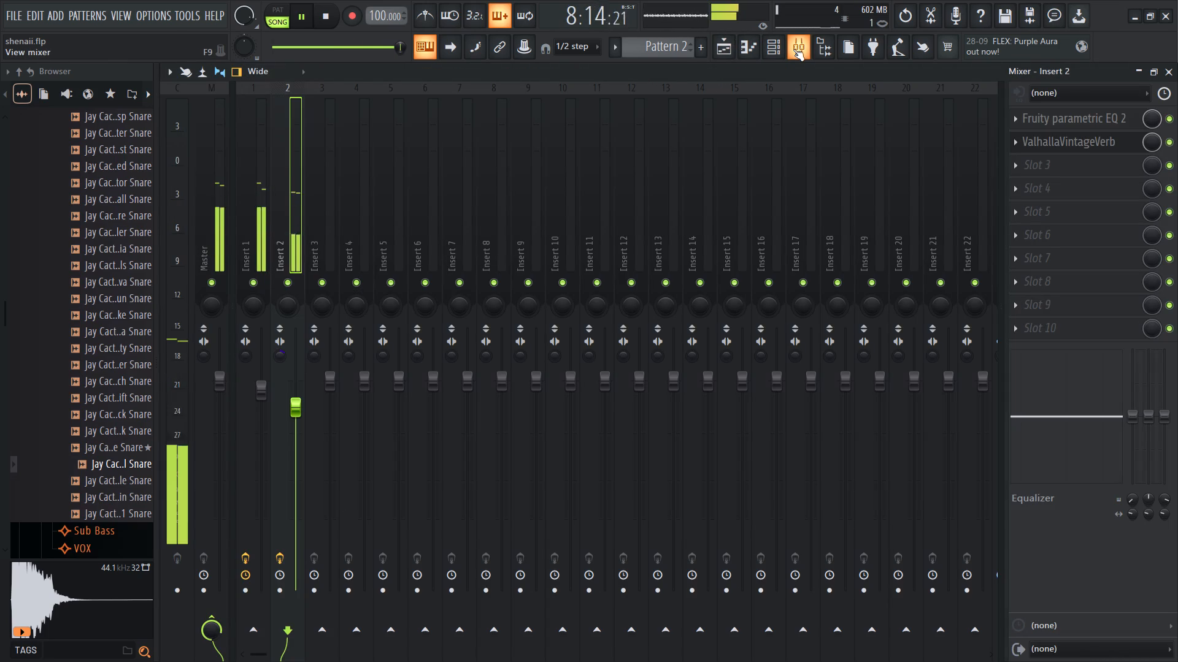
click(793, 49)
key(space)
Search the browser for "drum loop" and look into the Cymatics 70 BPM loop and 10. DRUM LOOPS folders.
click(47, 647)
text(drum loop)
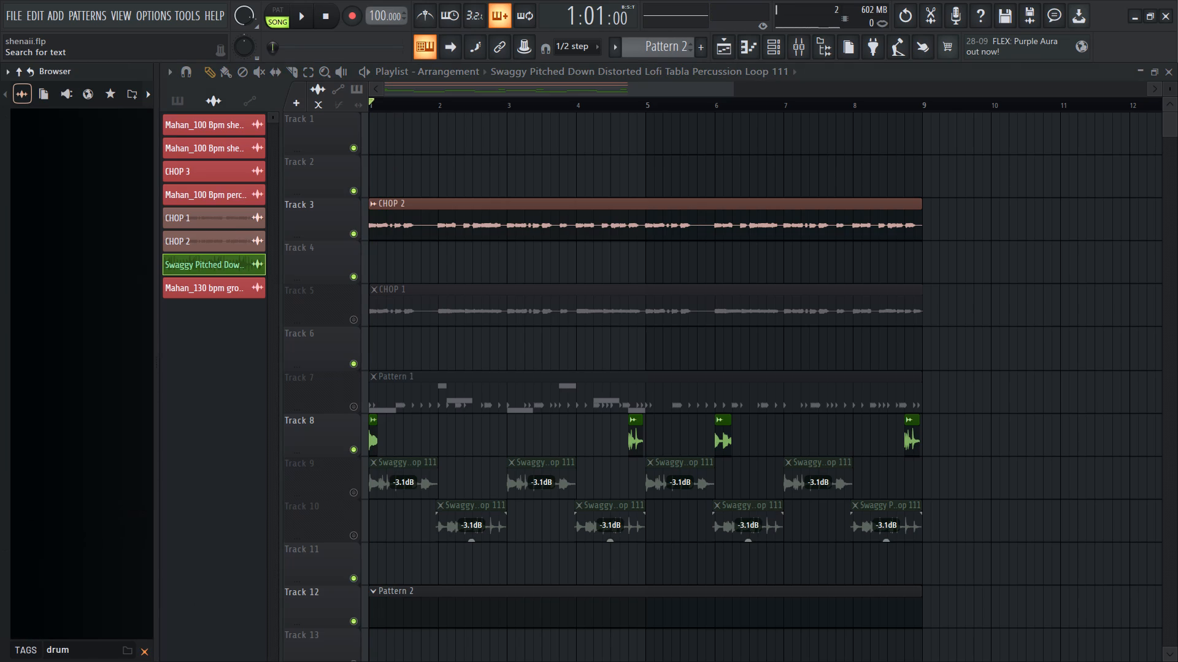
click(96, 648)
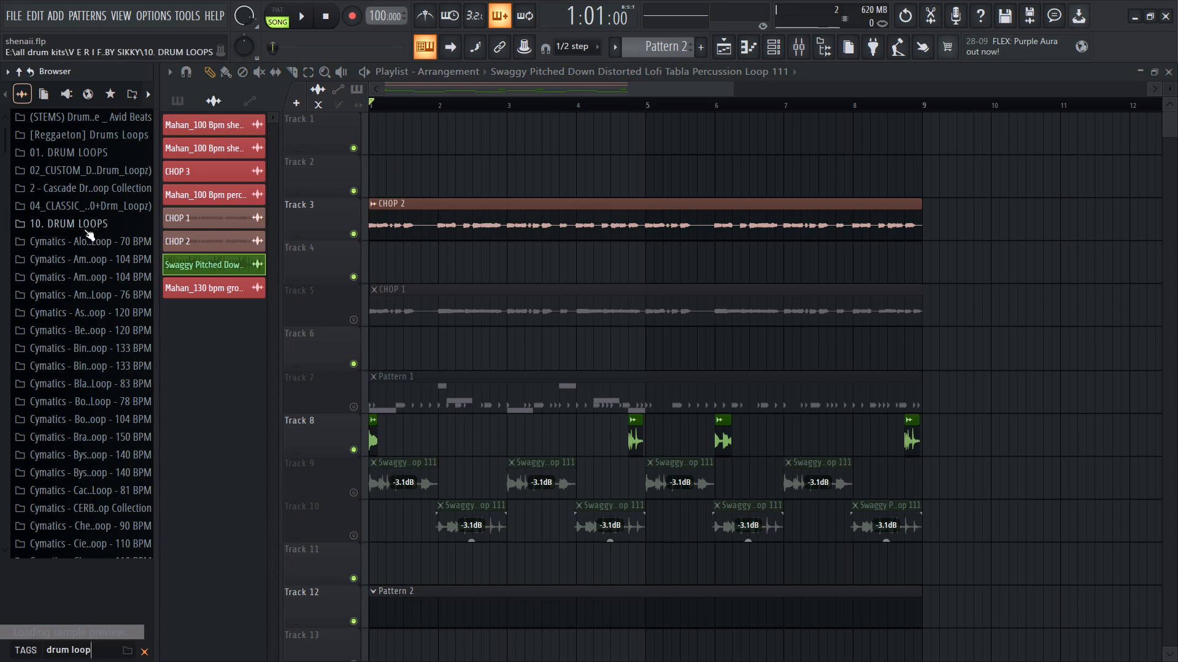
click(75, 239)
click(76, 254)
click(80, 271)
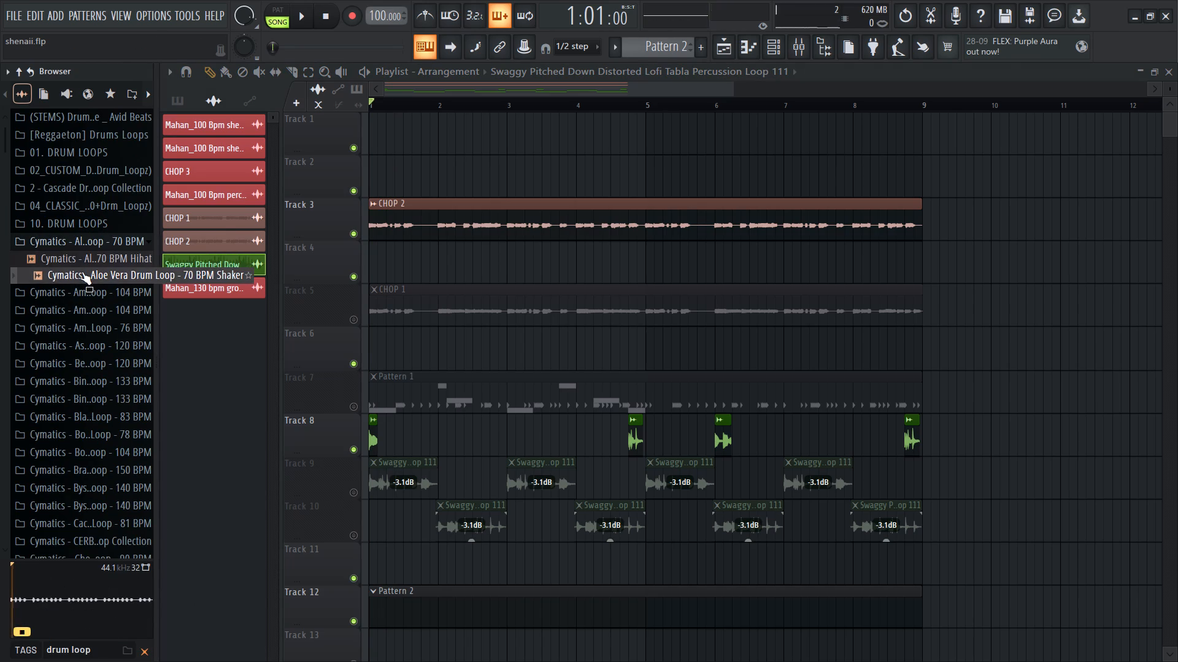
click(83, 249)
click(87, 223)
click(93, 227)
Audition breaks in the 04_CLASSIC drum loops folder, including 79BPM, 79.4 BPM and 81.50BPM, and collapse the folder.
double_click(98, 211)
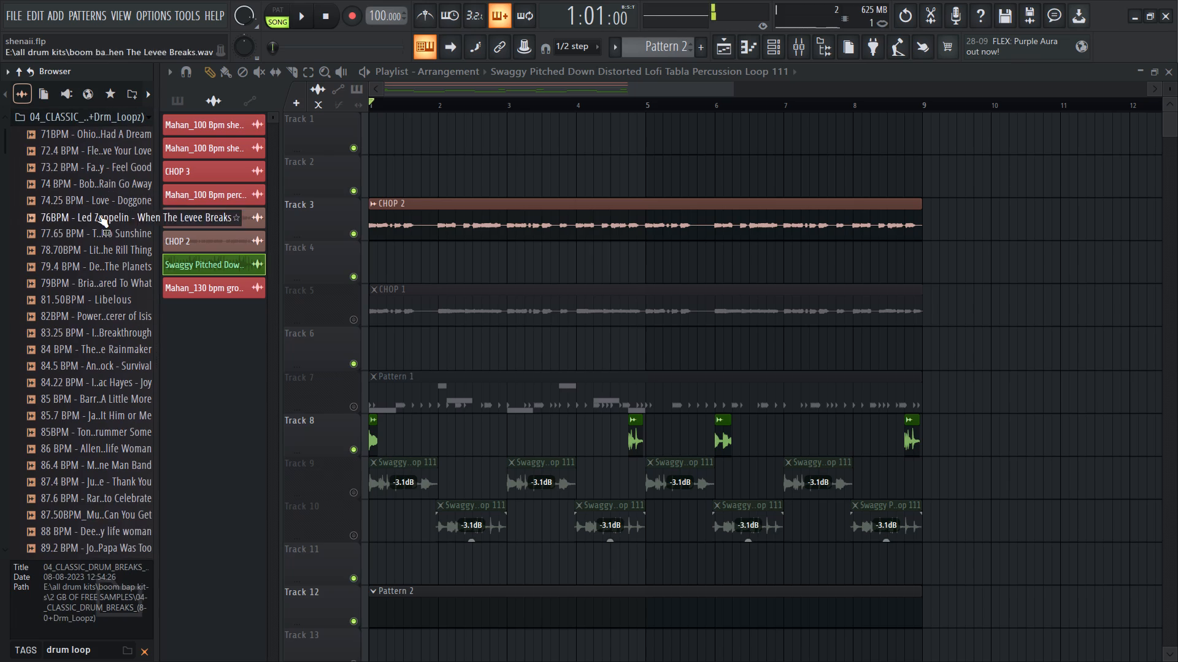
click(108, 290)
scroll(108, 290, up, 3)
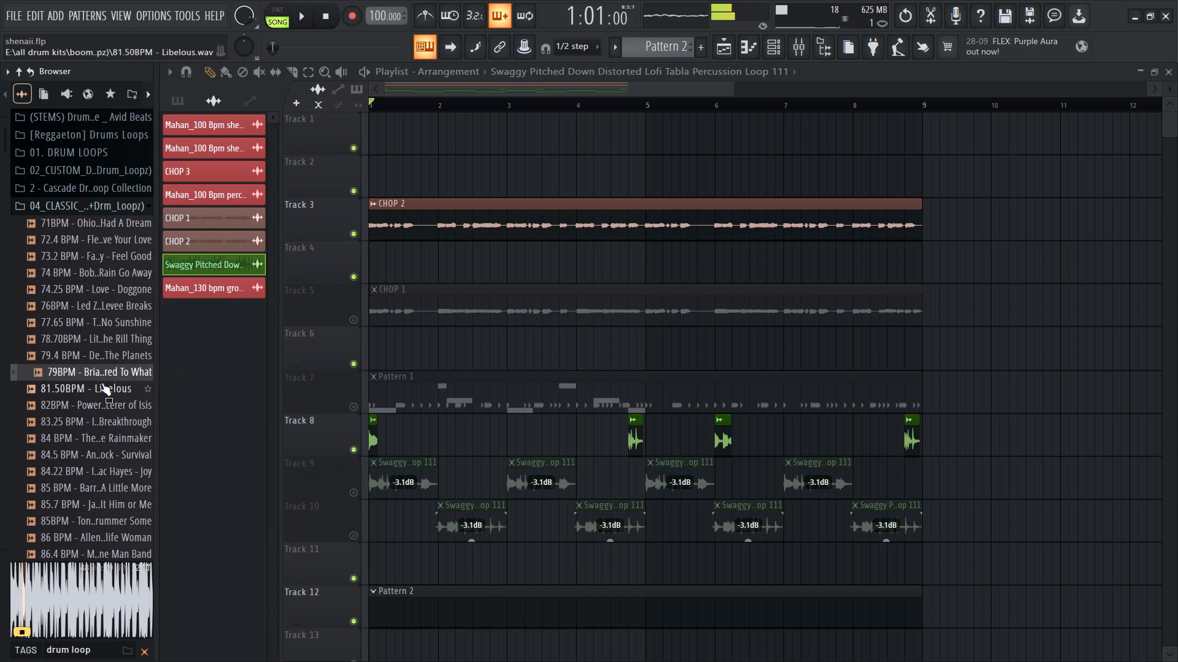
click(96, 383)
click(96, 356)
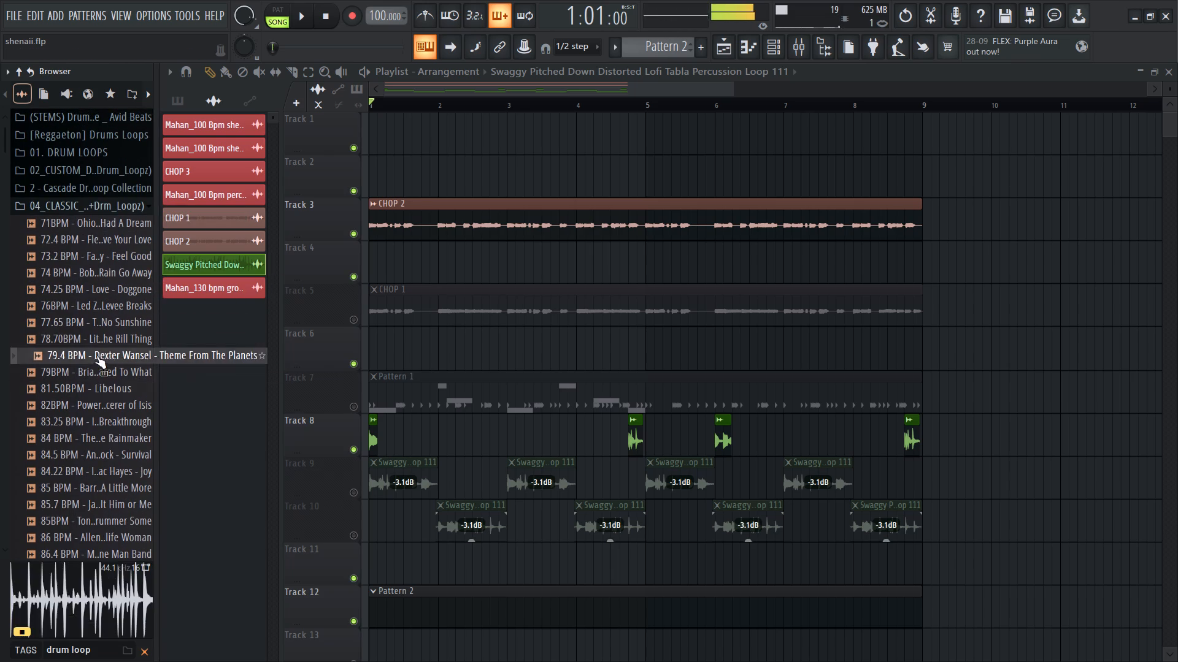
click(90, 367)
click(95, 289)
click(90, 211)
Audition Cymatics loops in the 2 - Cascade drum loop collection, including Blanket 83 BPM and Sentimental 76 BPM, and collapse it.
click(96, 193)
click(89, 199)
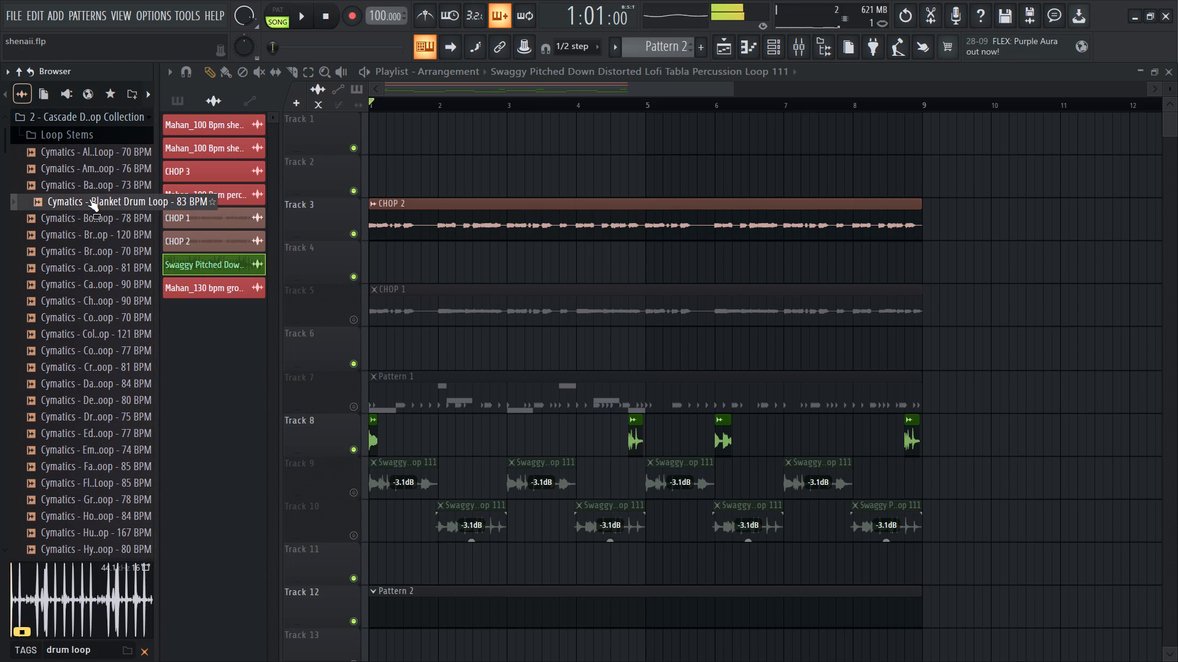
click(98, 328)
scroll(99, 329, down, 5)
click(99, 325)
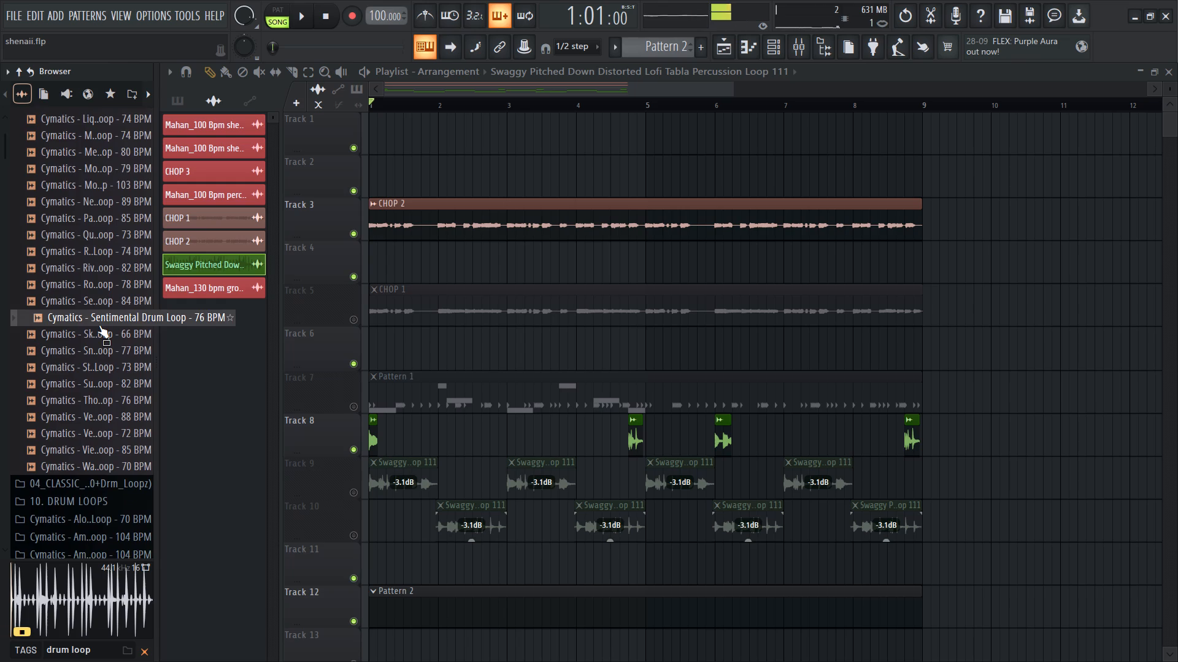
scroll(99, 325, up, 6)
click(91, 196)
Audition BOOMBAP CLASSICS loops in the 02_CUSTOM drum loops folder, including the 80 bpm one, and collapse the folder.
click(94, 173)
click(94, 173)
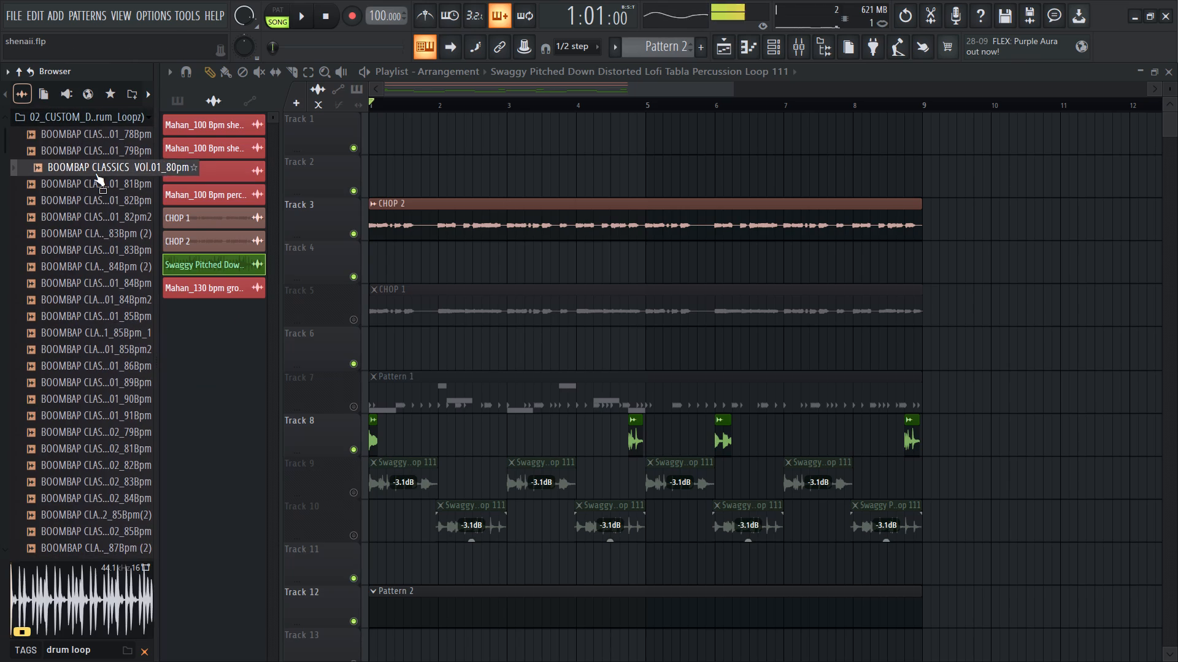
click(99, 276)
scroll(99, 278, down, 5)
click(99, 279)
scroll(99, 279, up, 6)
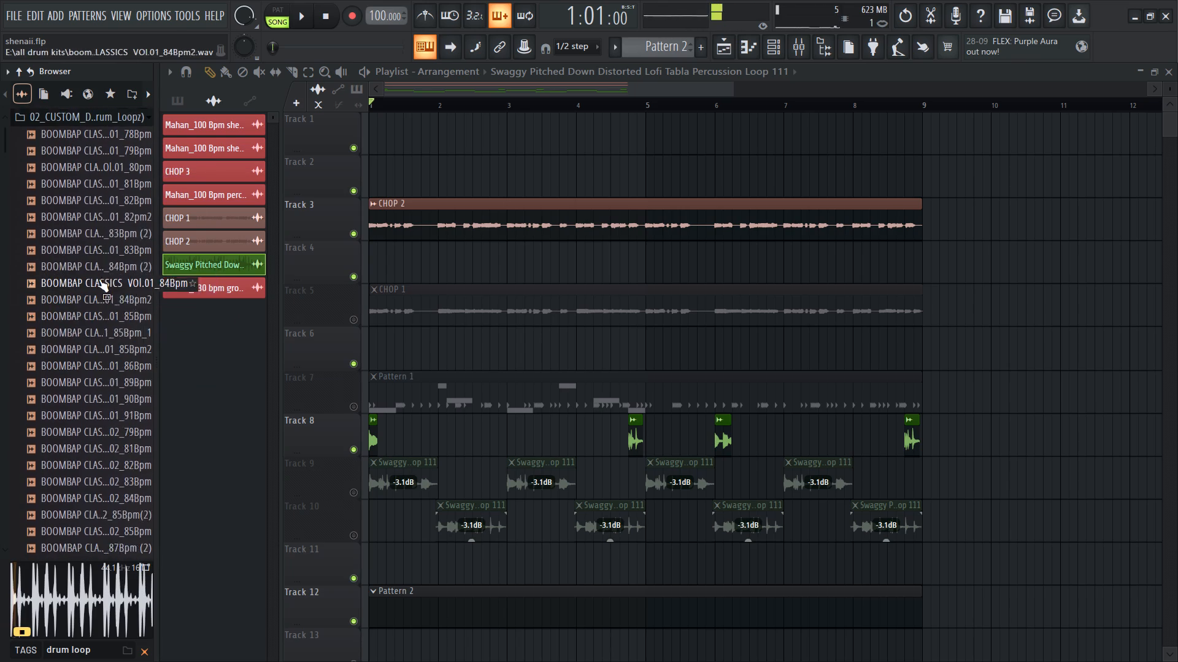
scroll(99, 279, up, 8)
click(107, 175)
Audition the loops in 01. DRUM LOOPS and place SIKKY - VERIFIED BOUNCE - DRUM LOOP 06 - 99 BPM on Track 4 at bar 1.
click(108, 159)
click(109, 202)
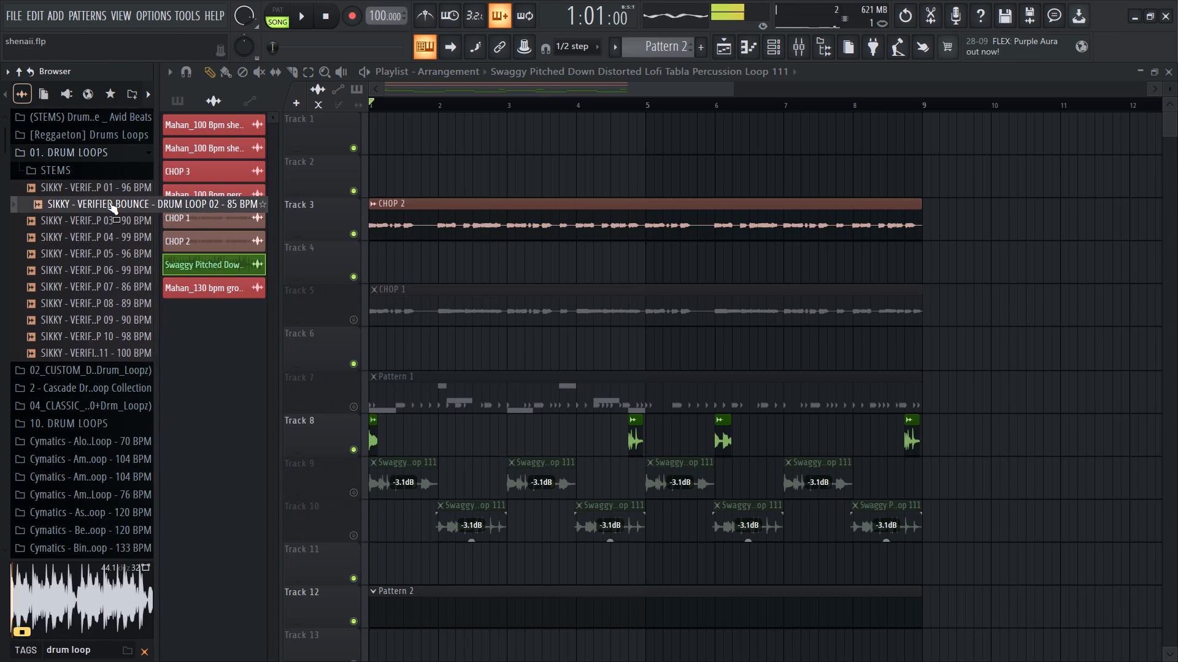
click(108, 234)
click(108, 257)
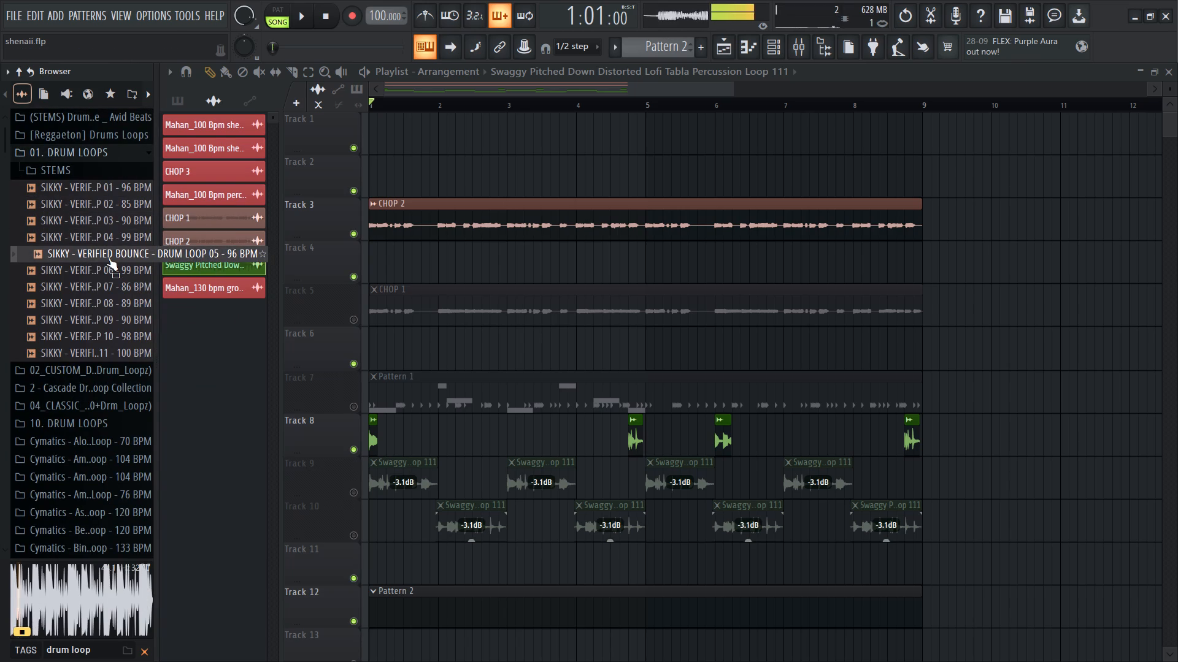
click(106, 275)
drag(106, 275, 242, 275)
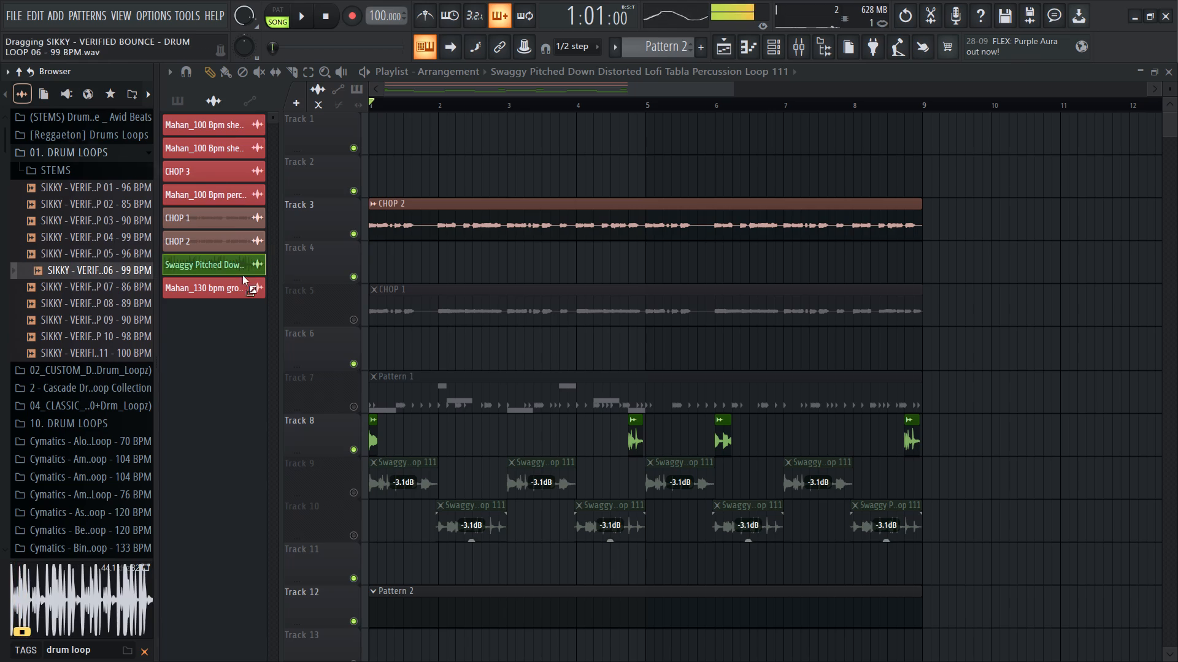
drag(242, 275, 373, 267)
drag(468, 253, 380, 251)
Play the drum loop with the chop, undo a plain trim, and time-stretch the Track 4 clip to end at bar 5.
key(space)
ctrl+scroll(628, 276, up, 4)
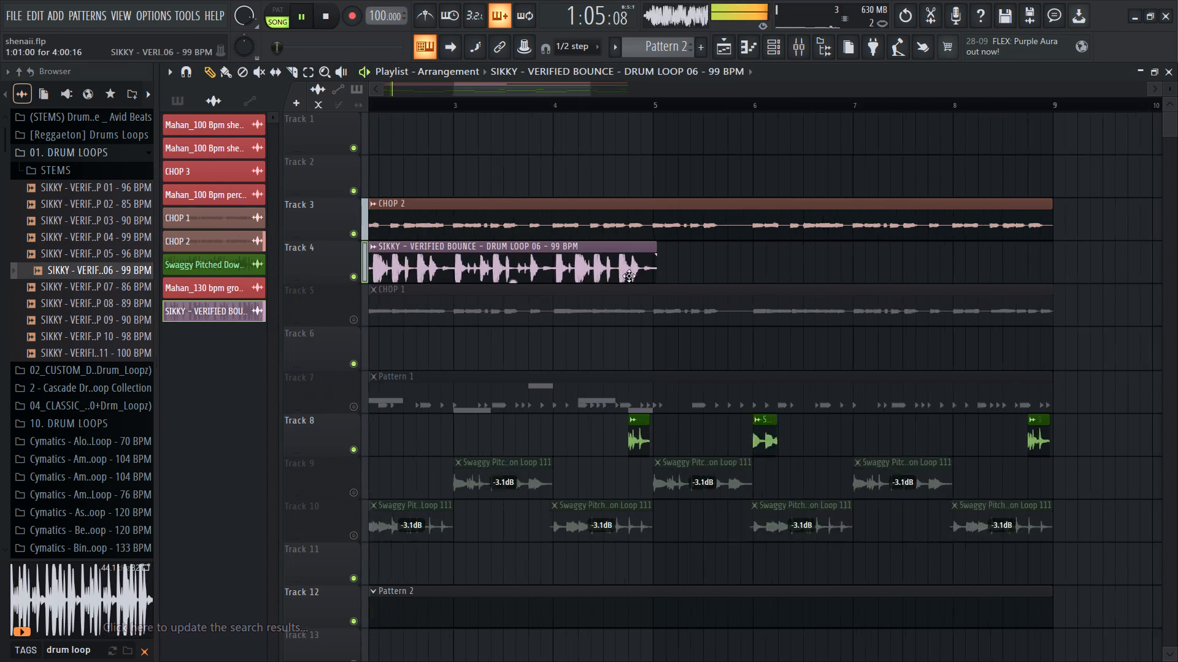
ctrl+scroll(629, 276, up, 7)
key(space)
alt+drag(696, 251, 678, 251)
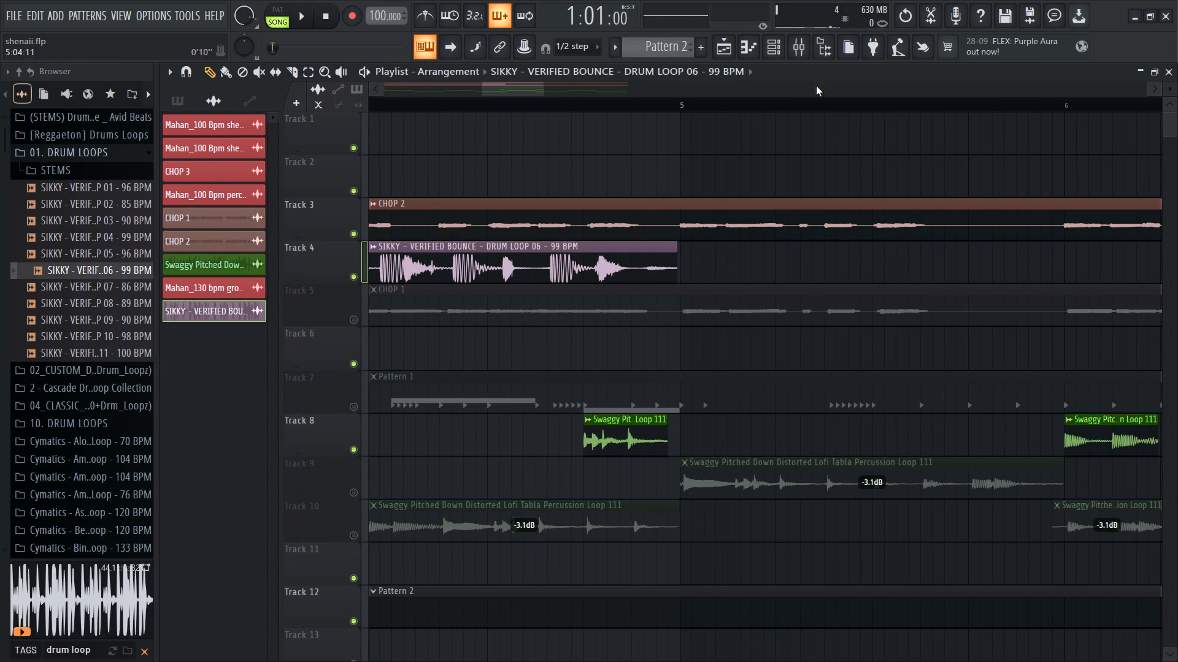
click(903, 6)
click(352, 102)
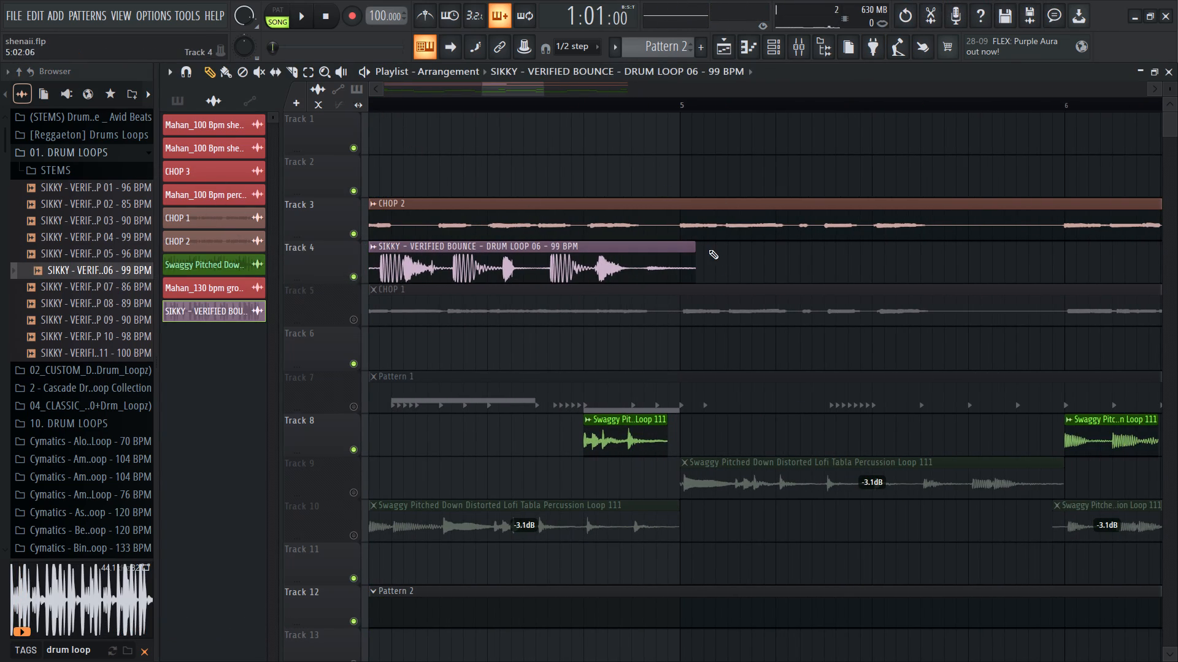
alt+drag(695, 246, 679, 246)
Set DRUM LOOP 06's time-stretching mode to Stretch, lower its channel volume while it plays, and close its settings.
scroll(686, 253, up, 6)
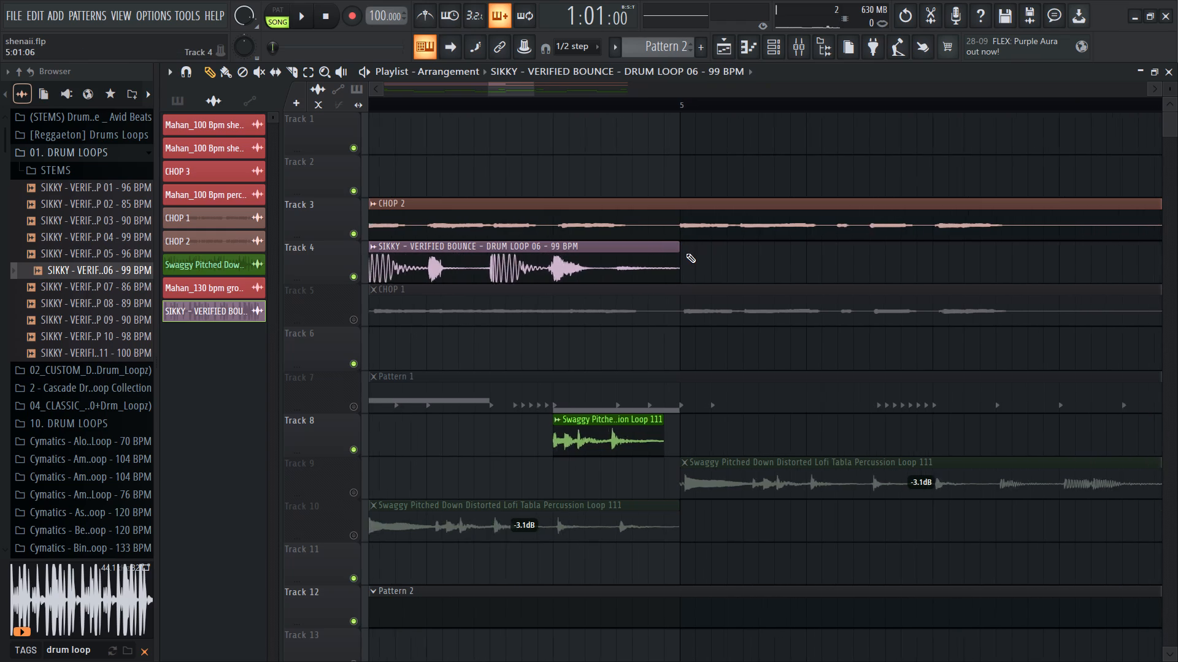
scroll(686, 253, up, 12)
double_click(606, 242)
click(602, 280)
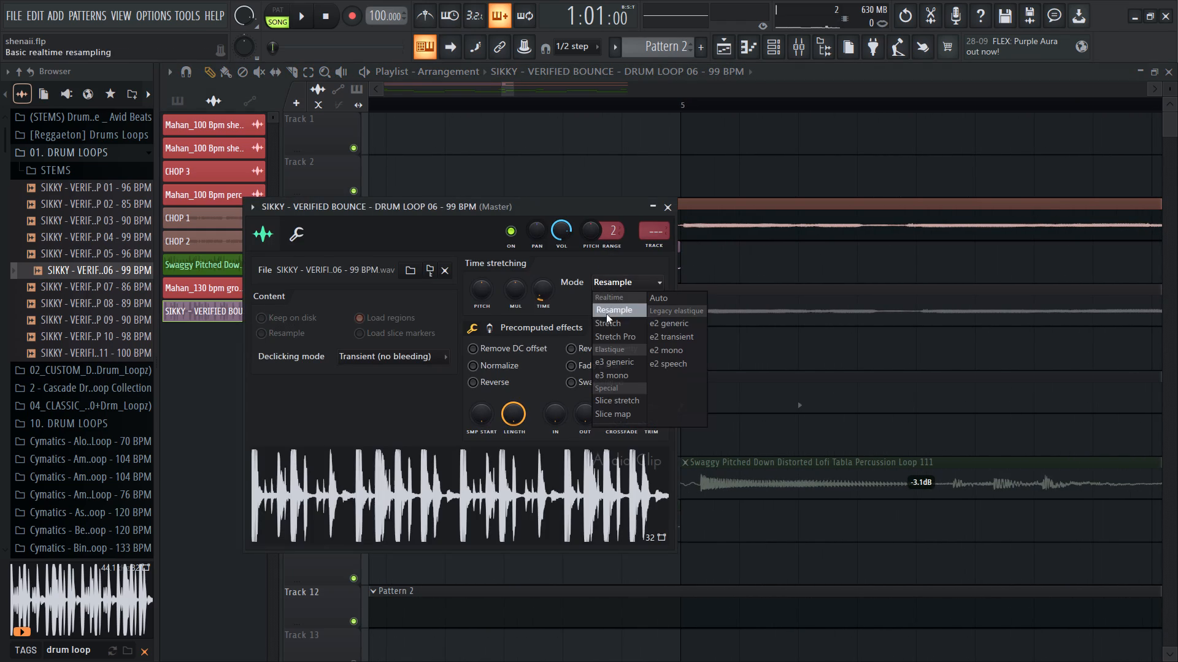
click(608, 324)
drag(563, 236, 566, 305)
key(space)
drag(560, 232, 559, 225)
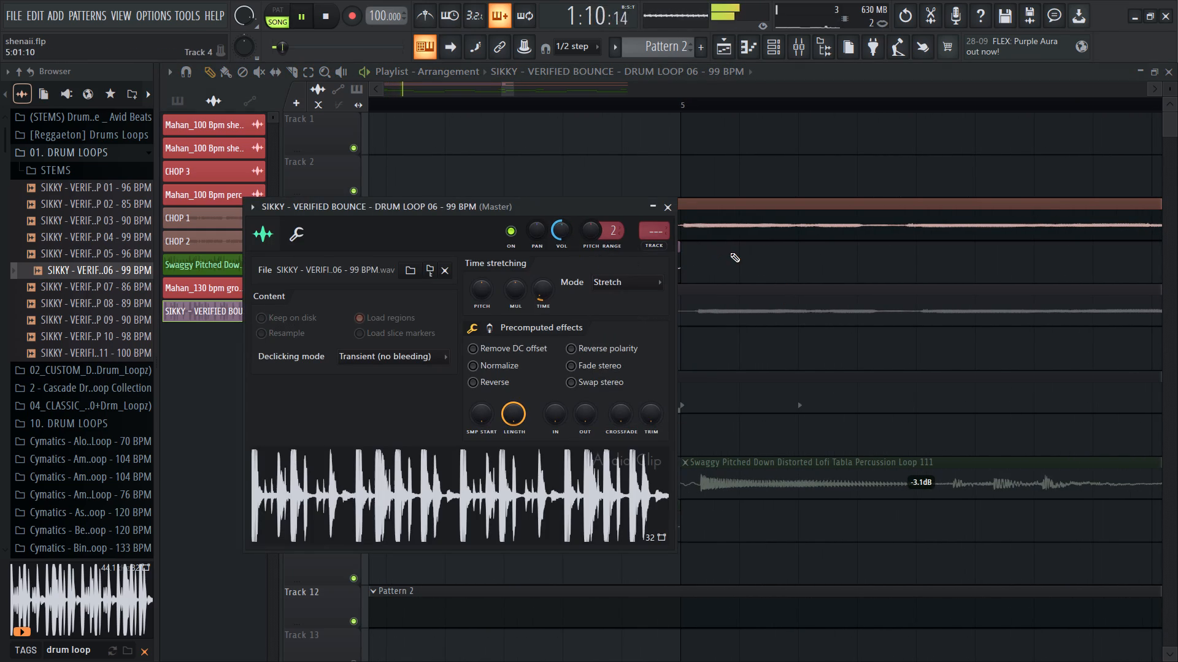
right_click(730, 255)
Listen to the arrangement with the drum loop, mute Track 4, and play from the start without it.
ctrl+scroll(730, 255, down, 5)
ctrl+scroll(391, 308, down, 3)
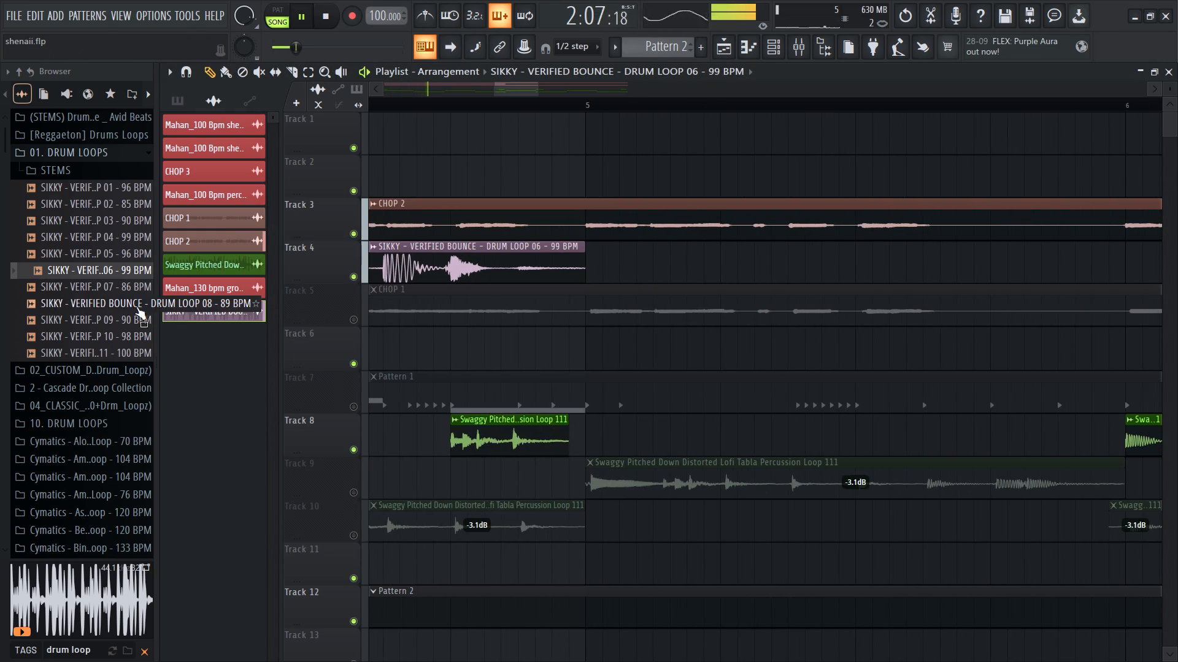
ctrl+scroll(496, 318, down, 20)
ctrl+scroll(496, 318, down, 2)
ctrl+scroll(288, 342, up, 3)
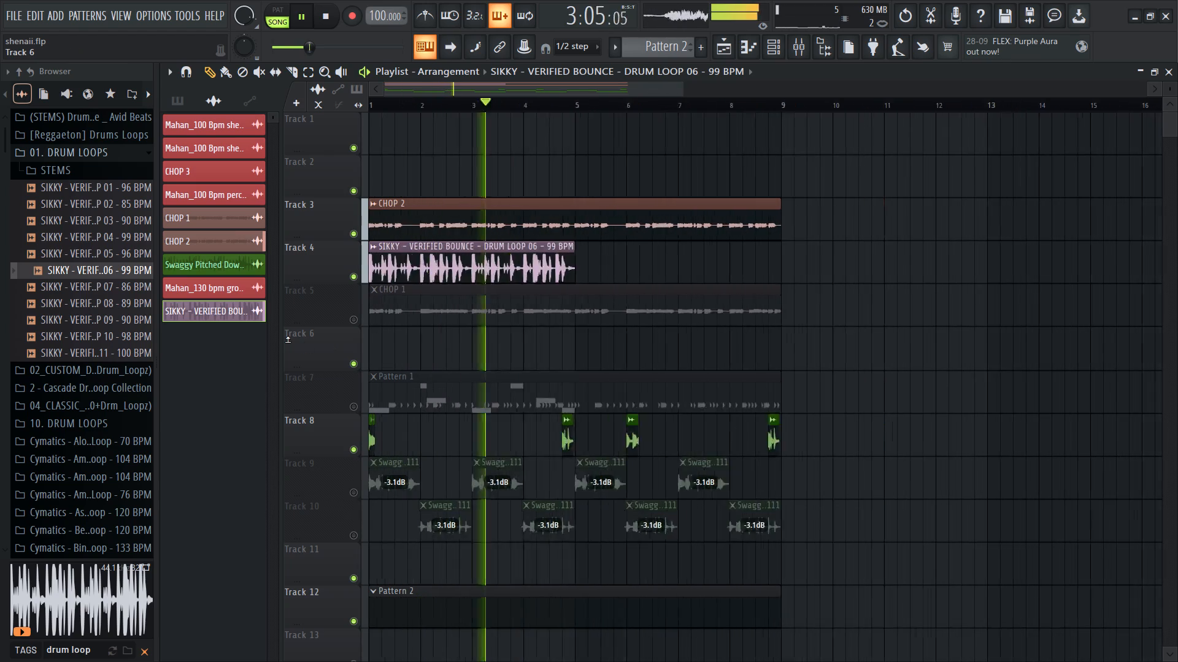
ctrl+scroll(288, 342, up, 9)
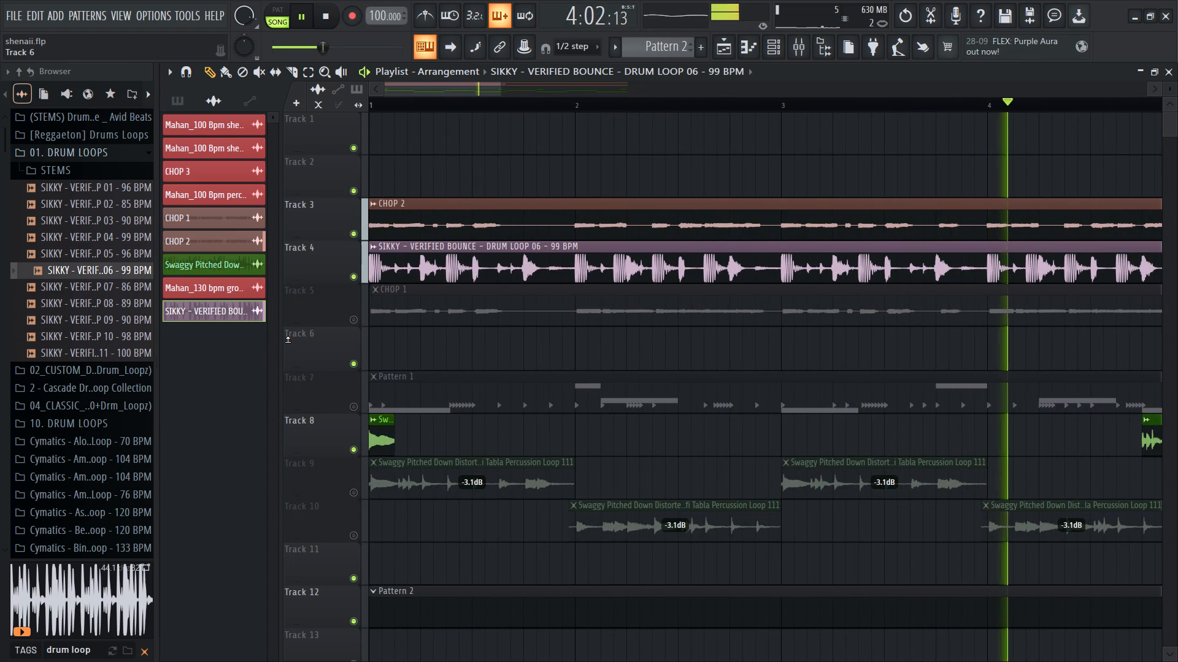
key(space)
click(352, 277)
key(space)
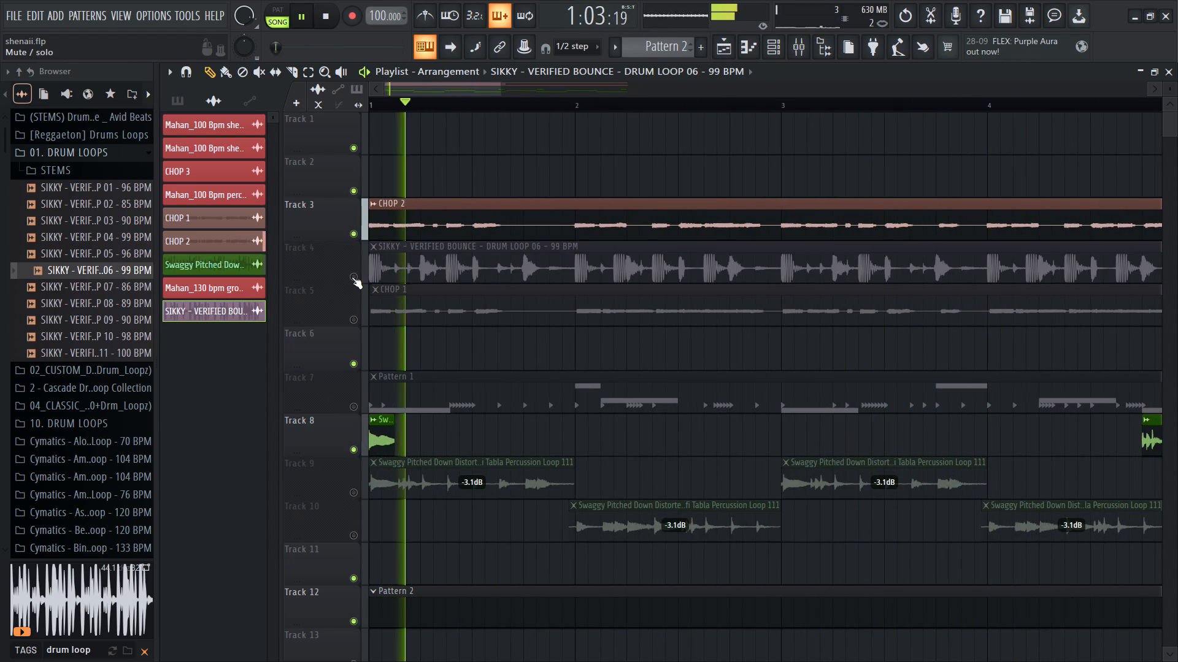
key(space)
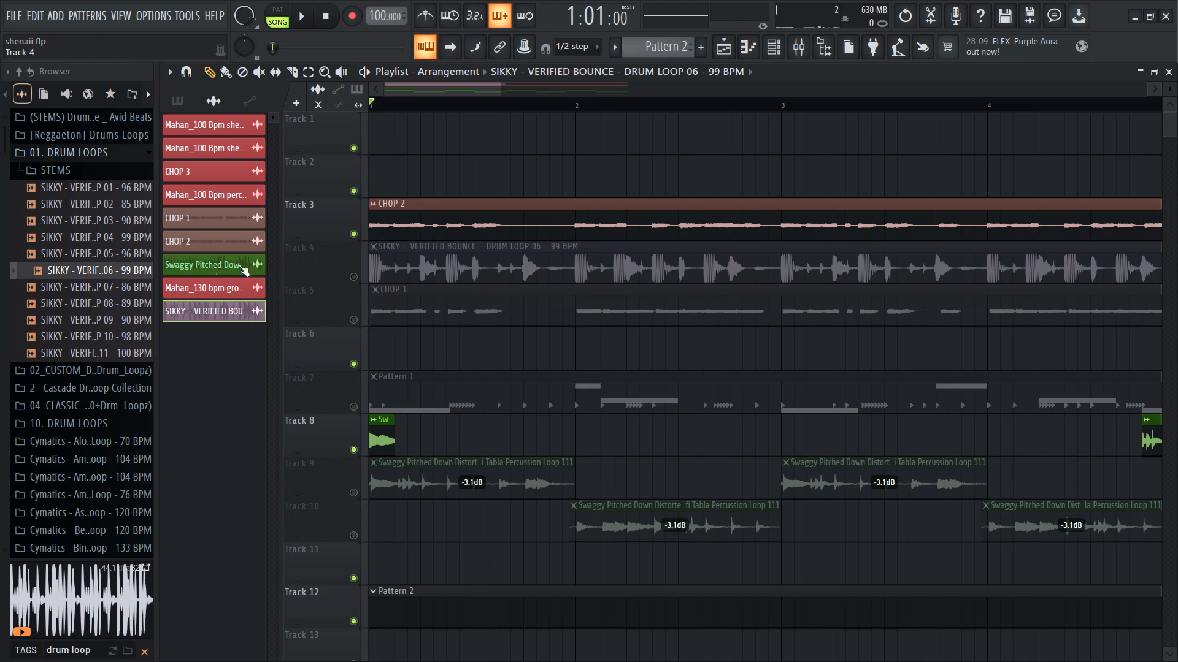
Audition the neighbouring VERIFIED BOUNCE loops and replace the Track 4 loop with DRUM LOOP 09 - 90 BPM.
click(130, 284)
click(118, 296)
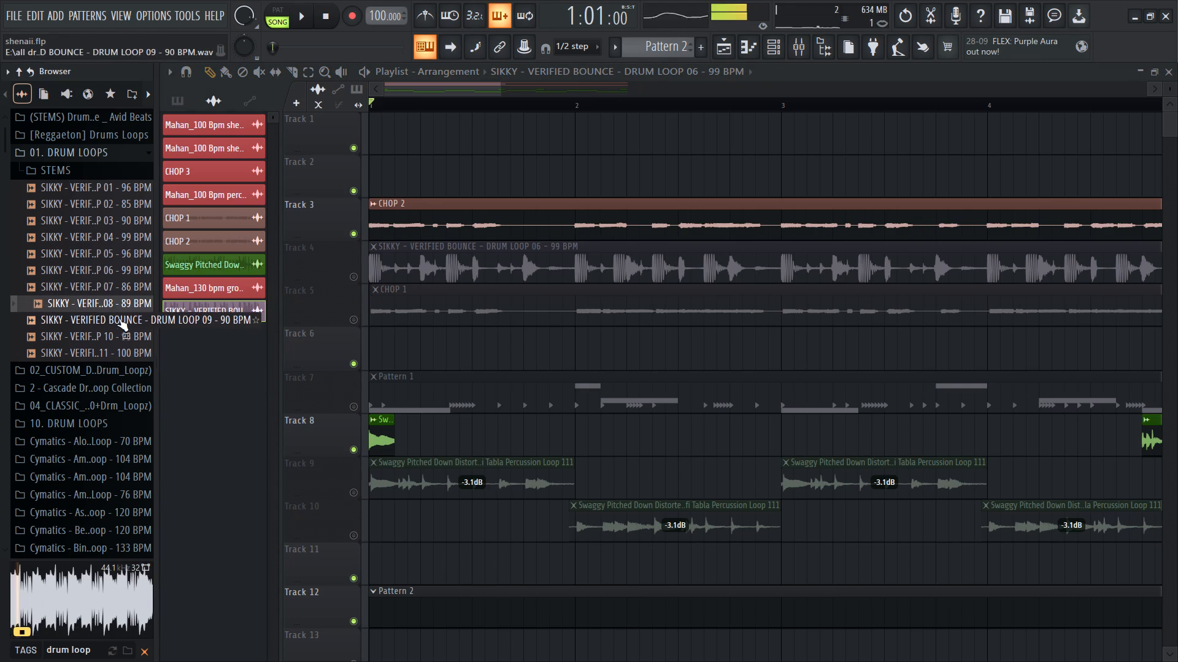
click(118, 321)
drag(118, 321, 387, 262)
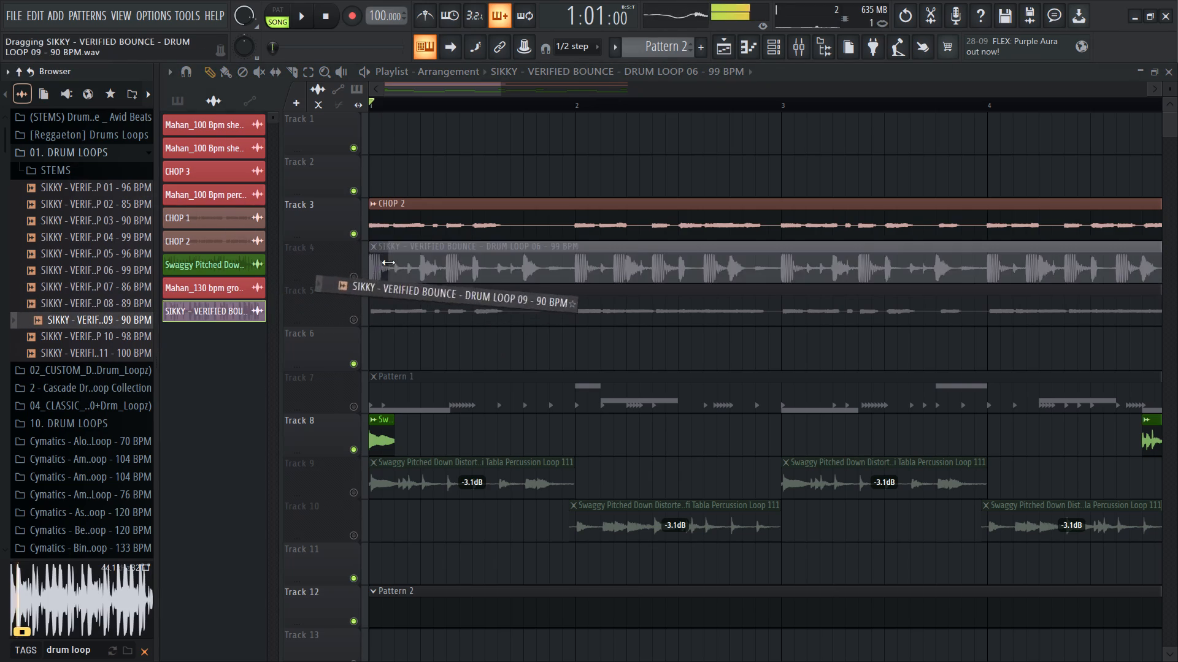
Time-stretch the DRUM LOOP 09 clip on Track 4 to end at bar 5, unmute the track, and start playback.
ctrl+scroll(334, 270, down, 8)
ctrl+scroll(660, 318, up, 10)
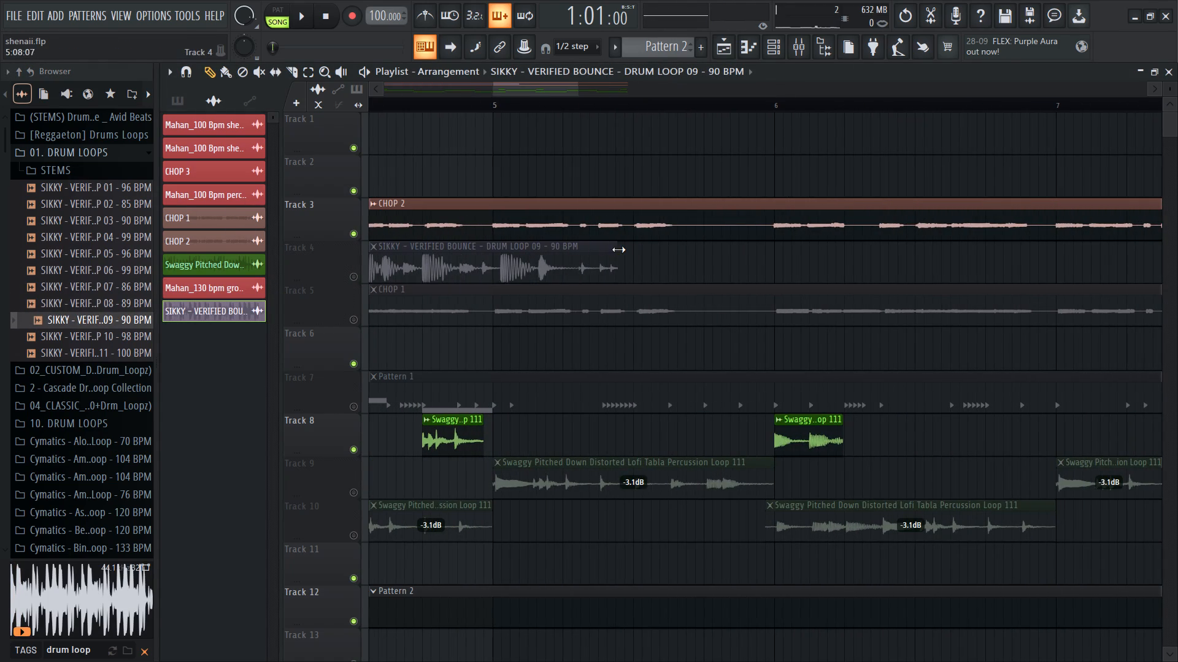
drag(617, 249, 490, 255)
ctrl+scroll(493, 259, up, 12)
alt+drag(505, 251, 503, 251)
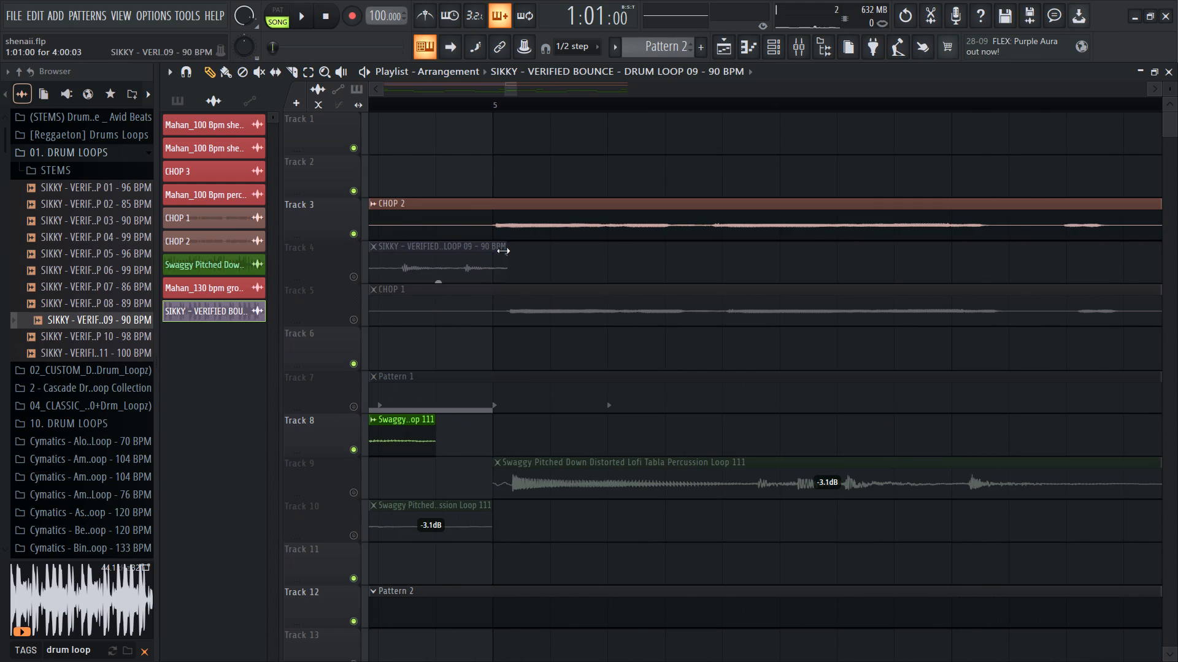
alt+drag(503, 251, 489, 253)
click(348, 276)
key(space)
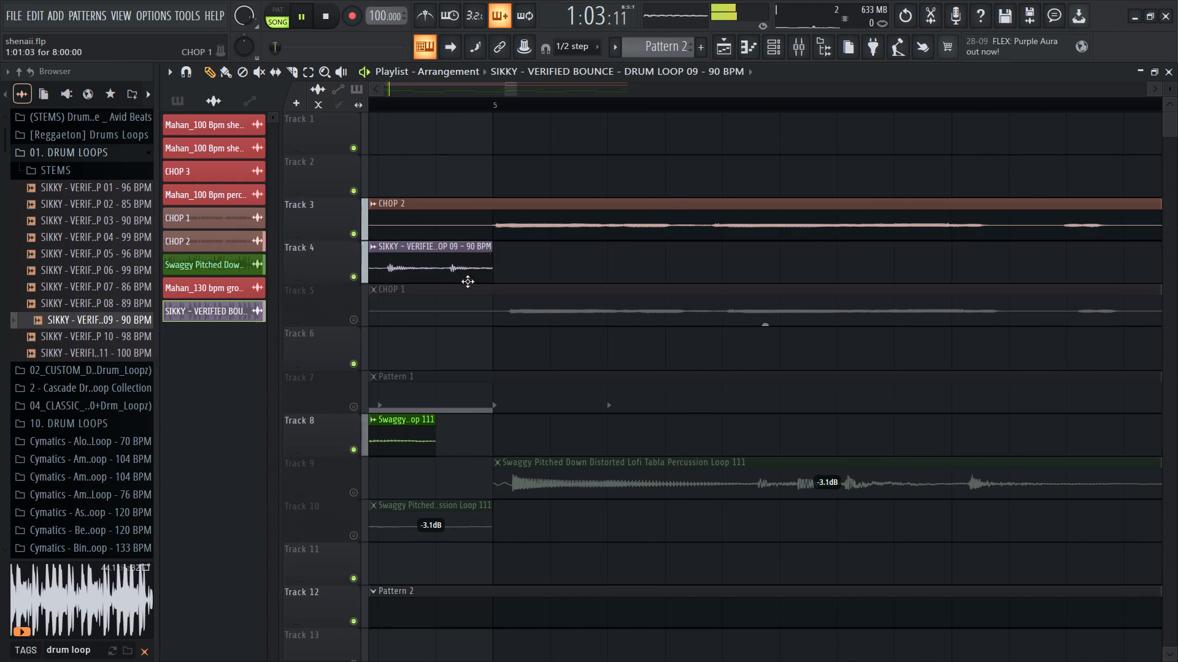
Change DRUM LOOP 09's time-stretching mode, stop playback, and make a small adjustment in its channel settings.
double_click(451, 256)
click(603, 283)
click(598, 322)
right_click(742, 278)
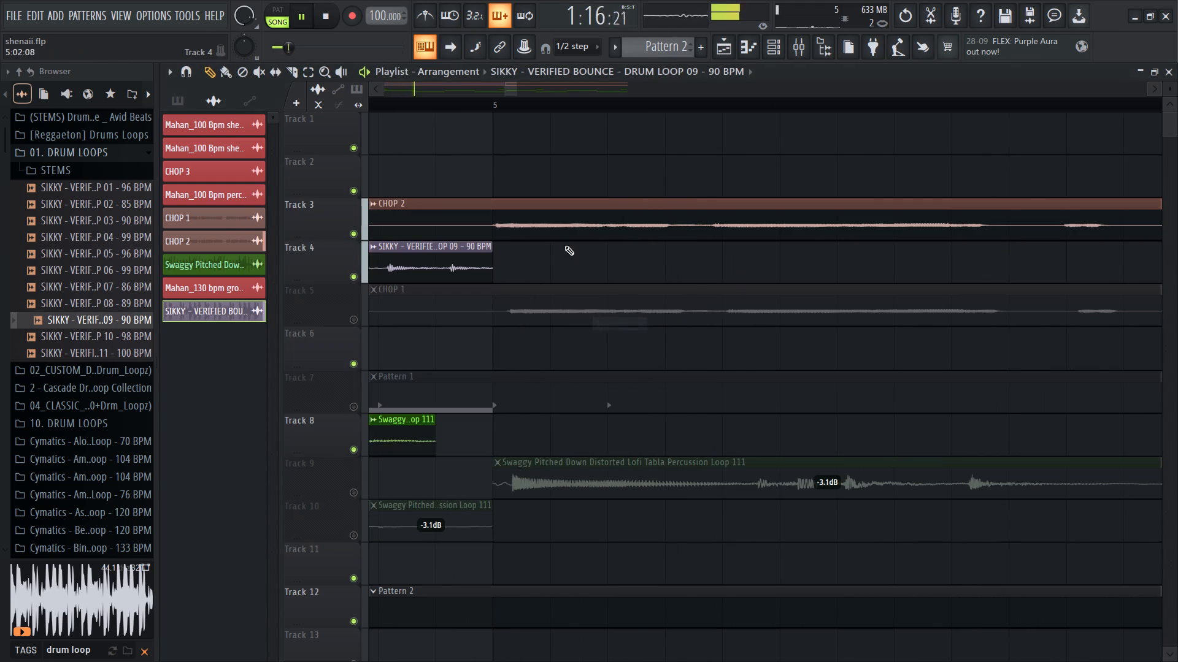
key(space)
ctrl+scroll(546, 247, down, 20)
ctrl+scroll(546, 247, down, 5)
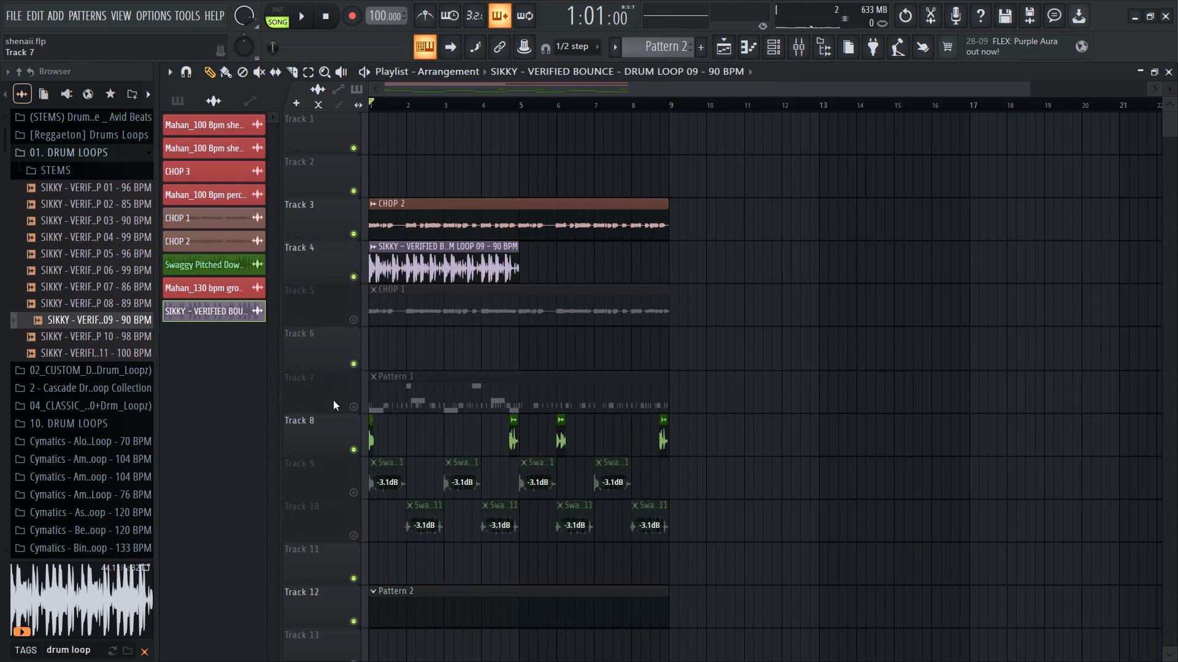
ctrl+scroll(333, 400, down, 5)
ctrl+scroll(323, 392, up, 17)
click(451, 283)
double_click(474, 272)
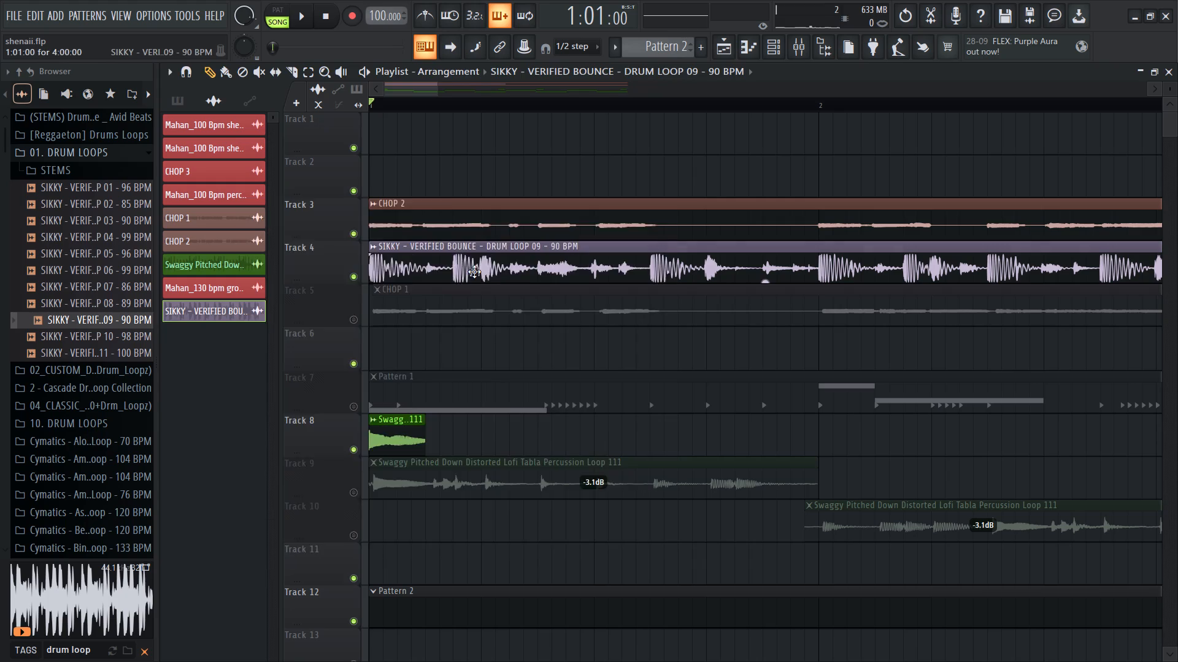
drag(559, 229, 562, 221)
right_click(584, 158)
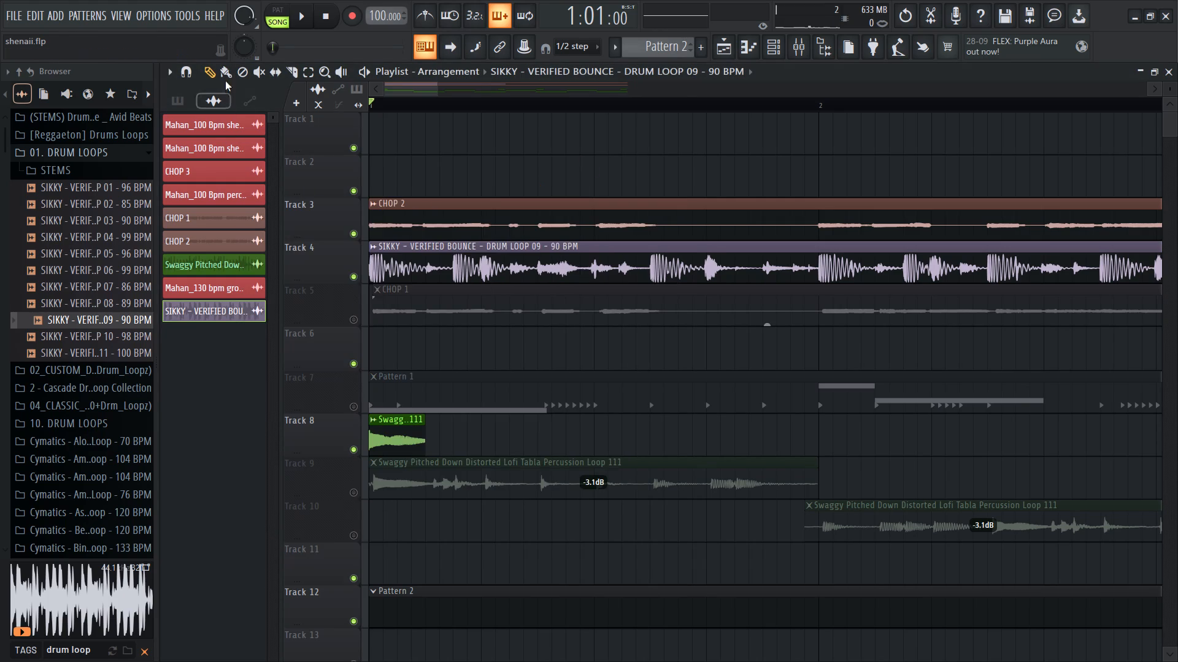
Slice the Track 4 loop within bar 1 during playback and remove the segment leading up to bar 2.
click(294, 71)
key(space)
shift+drag(644, 271, 649, 285)
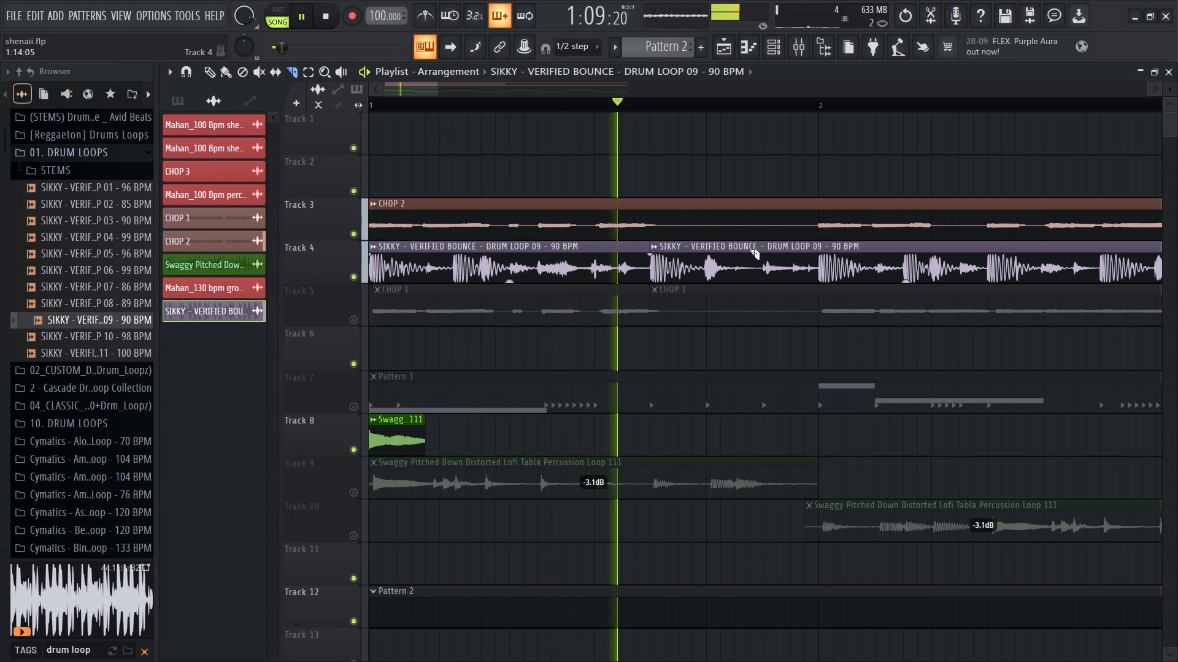
shift+right_drag(749, 251, 815, 294)
ctrl+scroll(489, 202, down, 9)
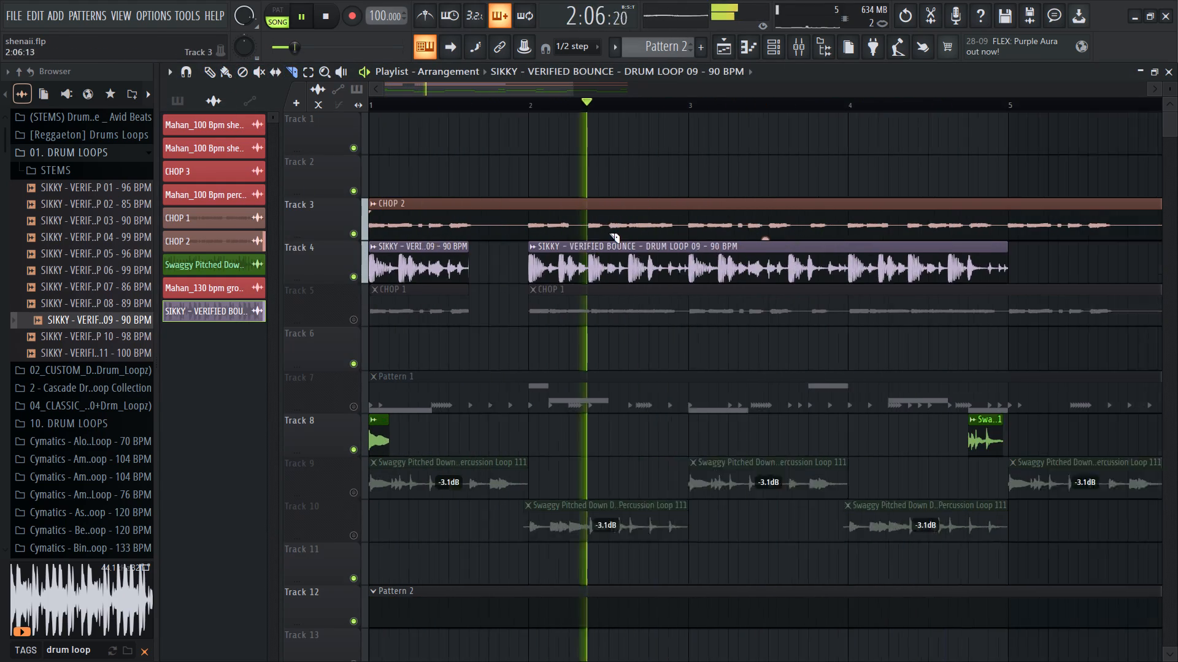
key(space)
Set CHOP 2's pitch shift to -300 cents, listen to it with the drums, and close its settings.
click(214, 72)
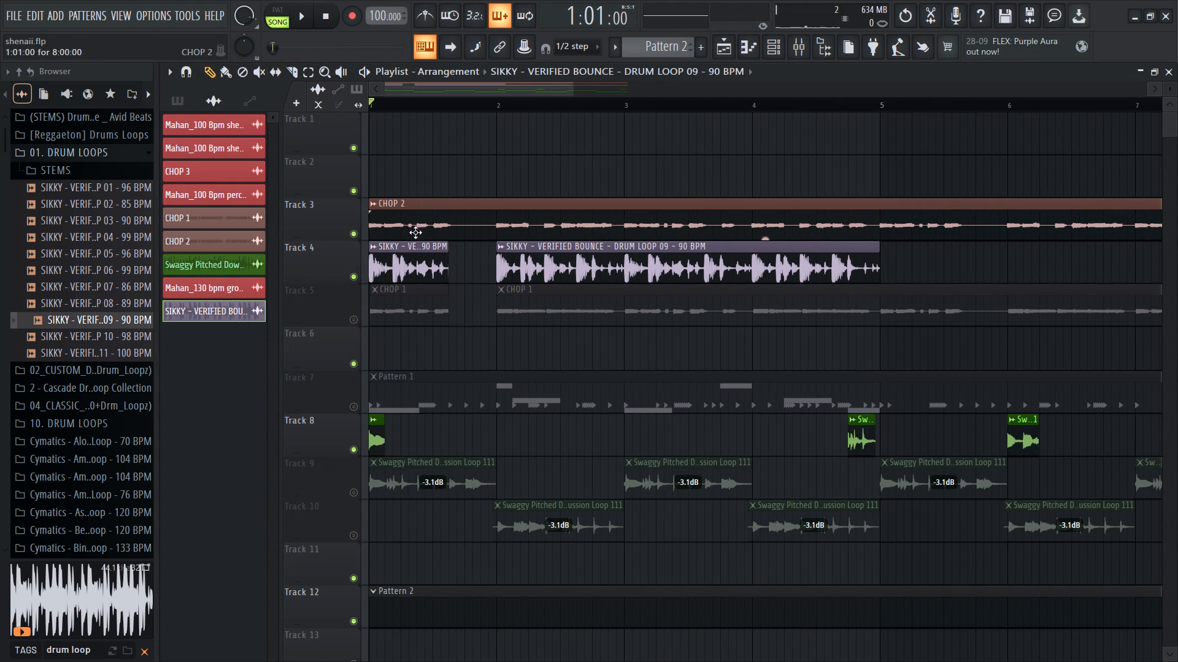
double_click(423, 227)
drag(448, 268, 455, 327)
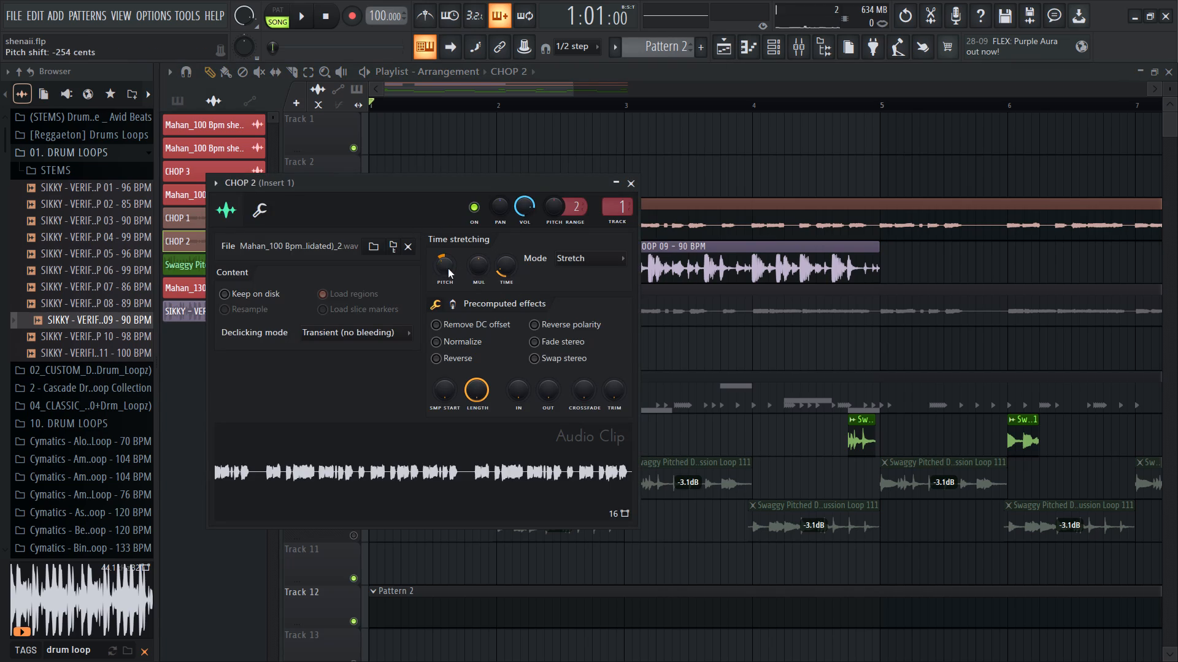
drag(448, 270, 451, 278)
key(space)
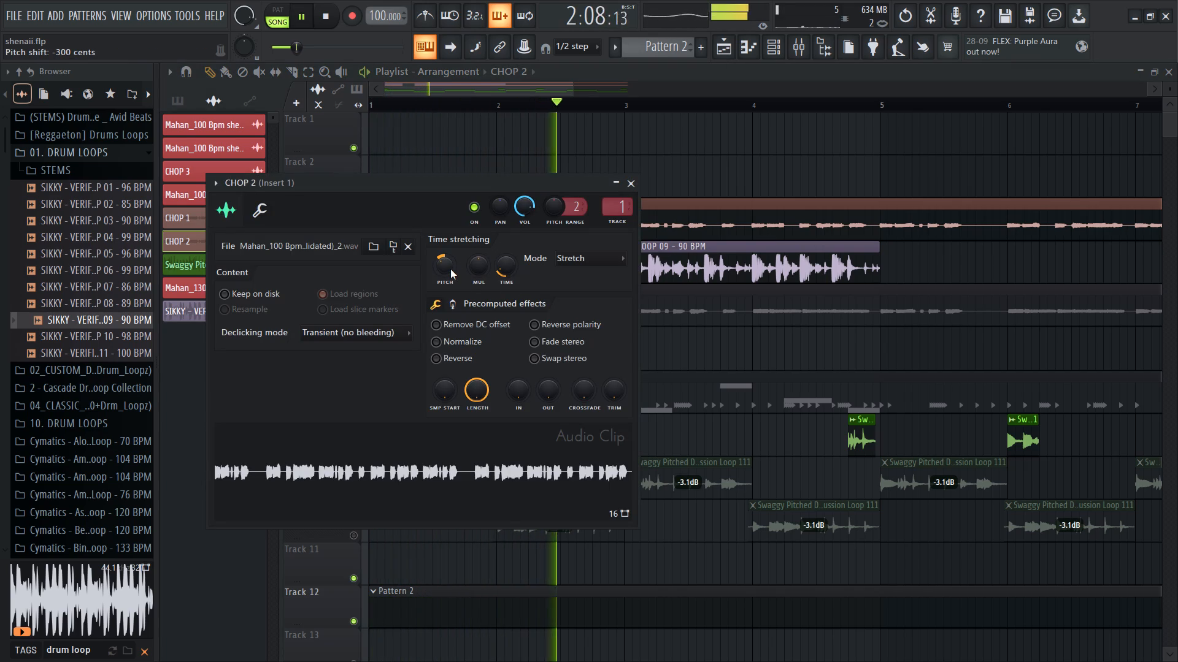
click(637, 186)
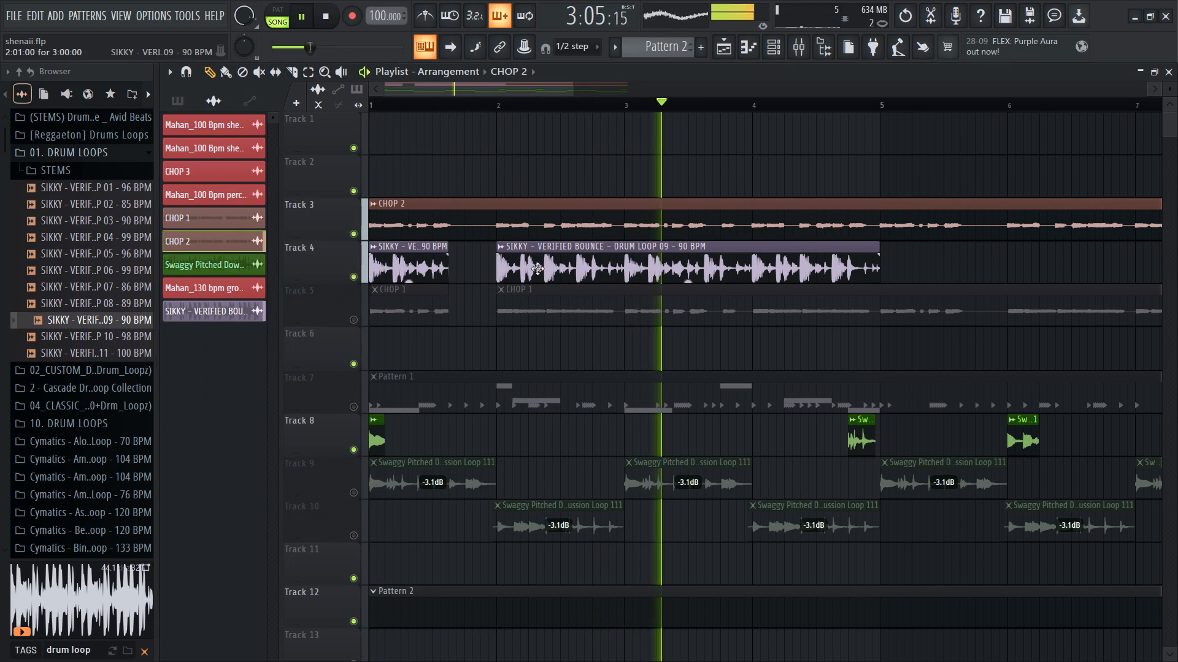
key(space)
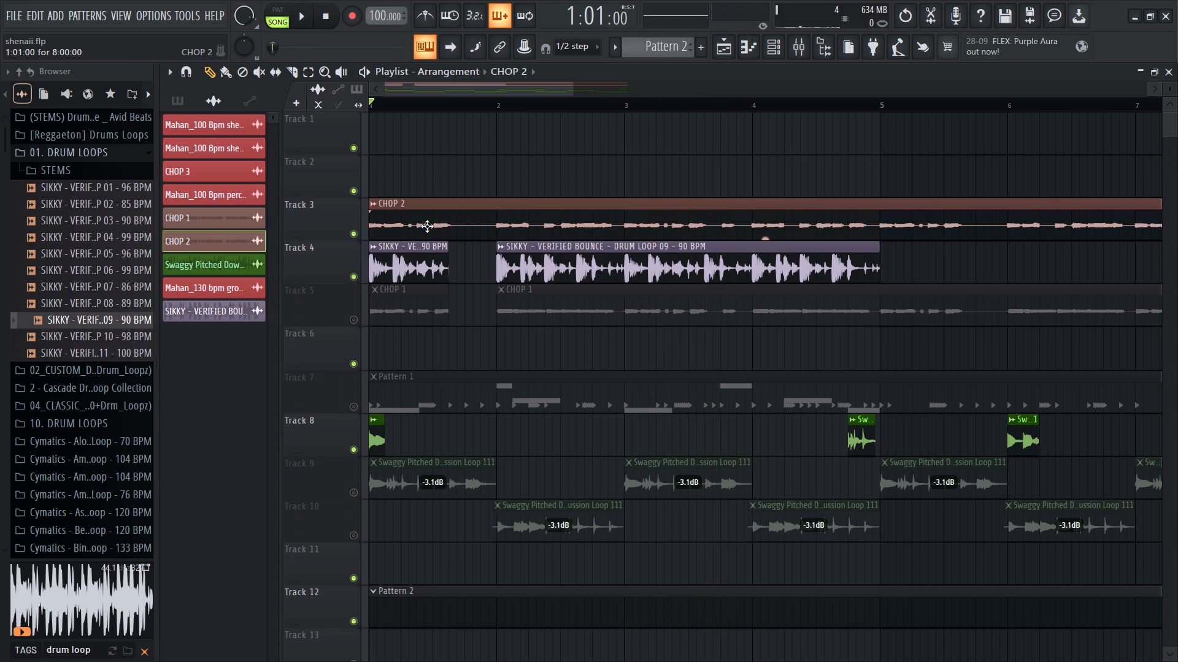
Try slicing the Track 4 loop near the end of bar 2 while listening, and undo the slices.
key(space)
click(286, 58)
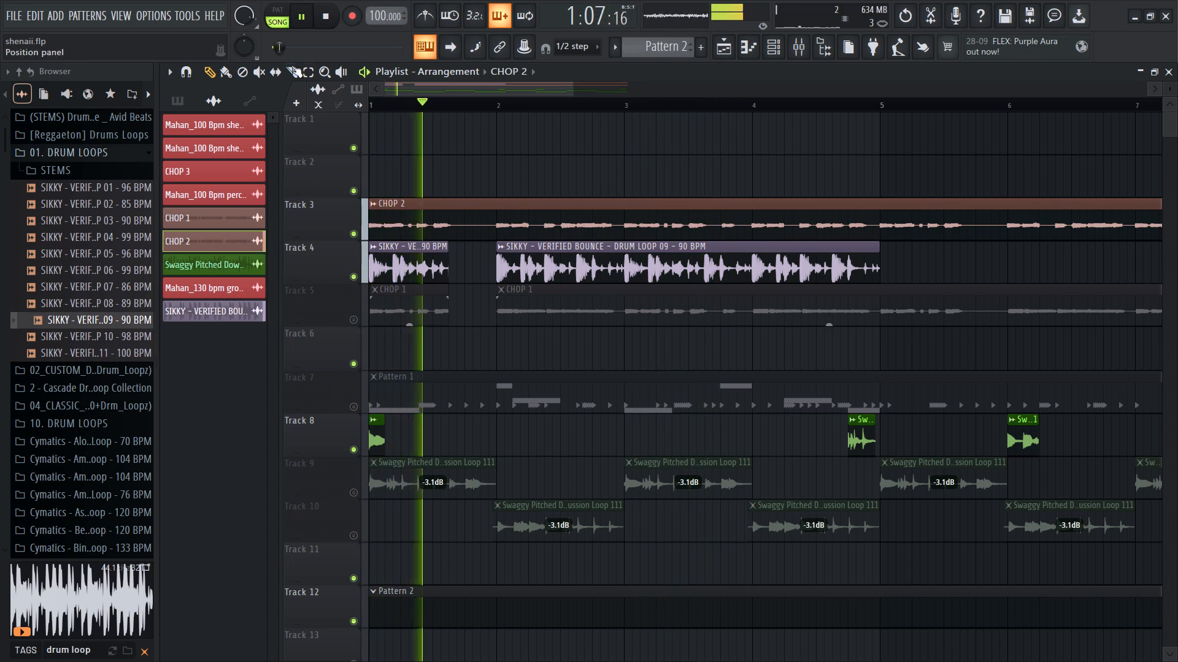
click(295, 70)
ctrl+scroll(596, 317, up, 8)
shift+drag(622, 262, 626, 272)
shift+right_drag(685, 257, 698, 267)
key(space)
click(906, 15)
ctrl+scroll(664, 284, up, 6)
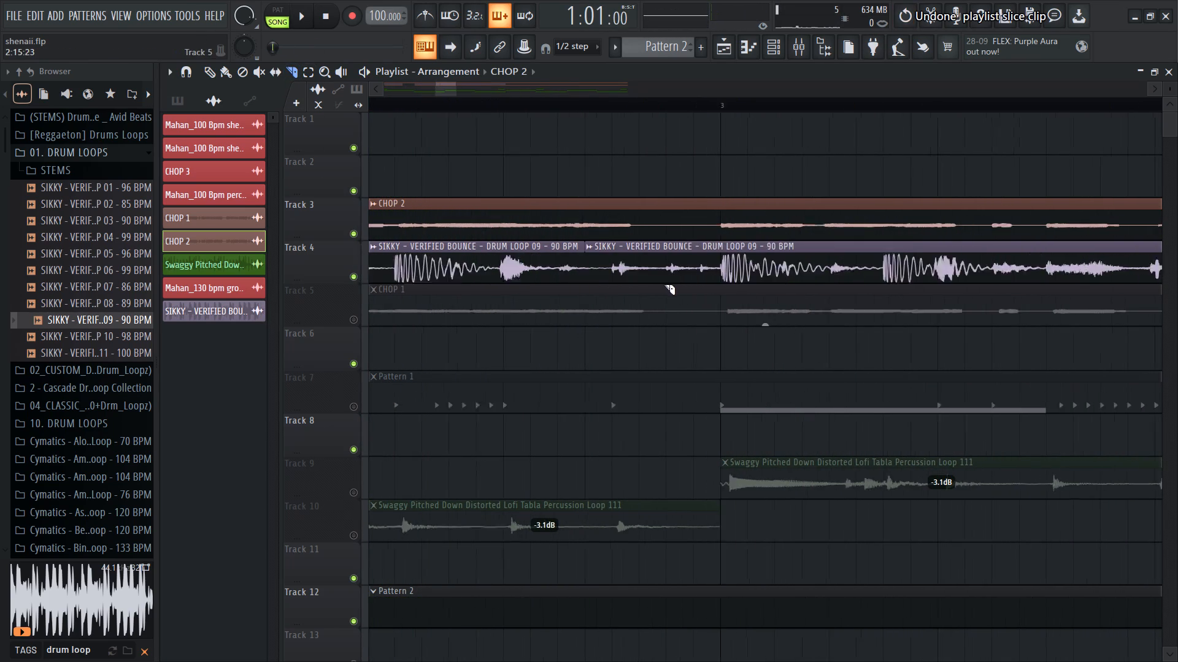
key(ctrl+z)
Slice the Track 4 loop late in bar 2 and remove the short segment leading up to bar 3.
shift+click(607, 270)
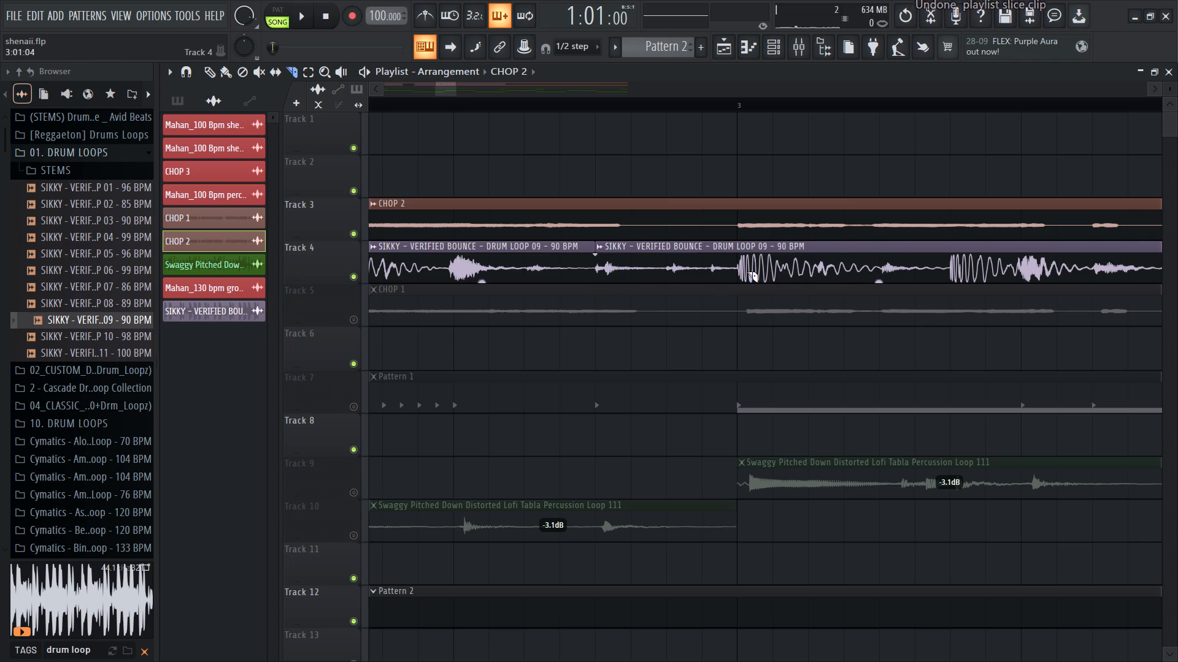
shift+right_click(744, 270)
ctrl+scroll(729, 291, down, 11)
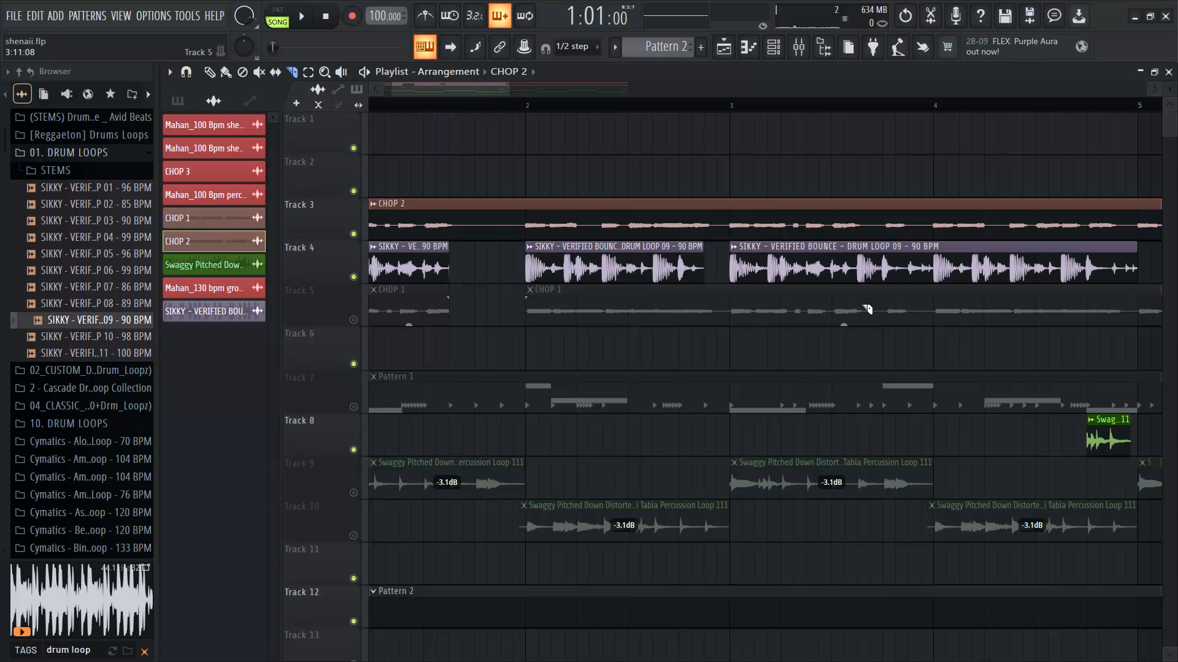
Disable ValhallaVintageVerb on mixer Insert 1 and replay the arrangement from the start.
key(space)
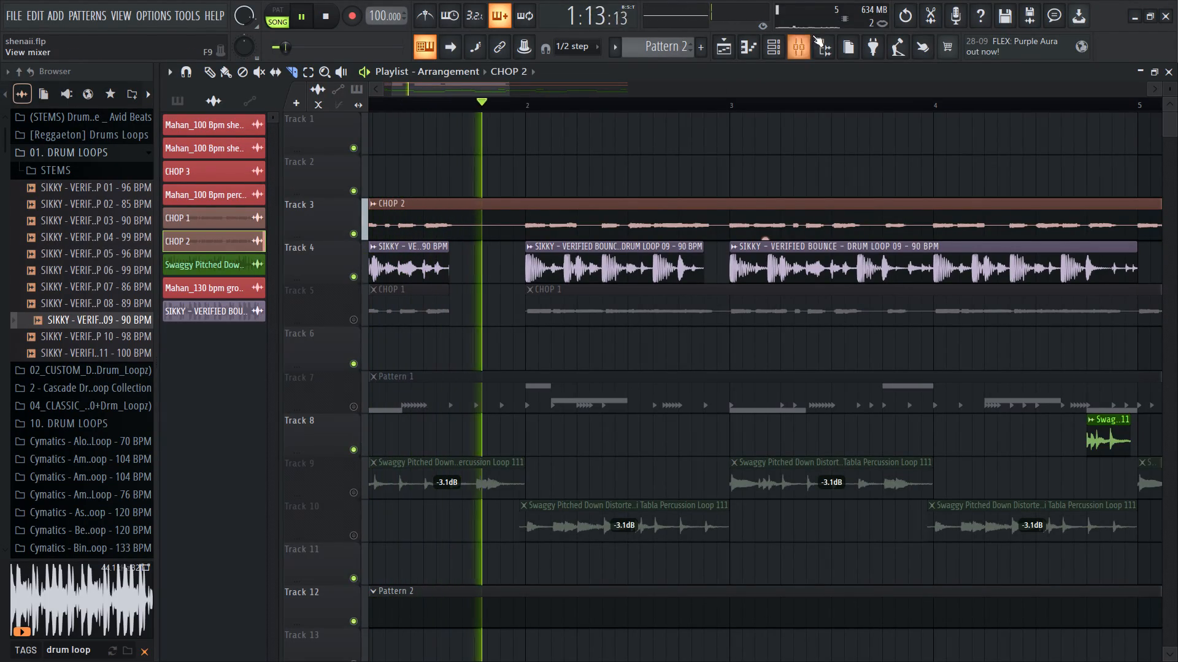
click(812, 35)
click(799, 44)
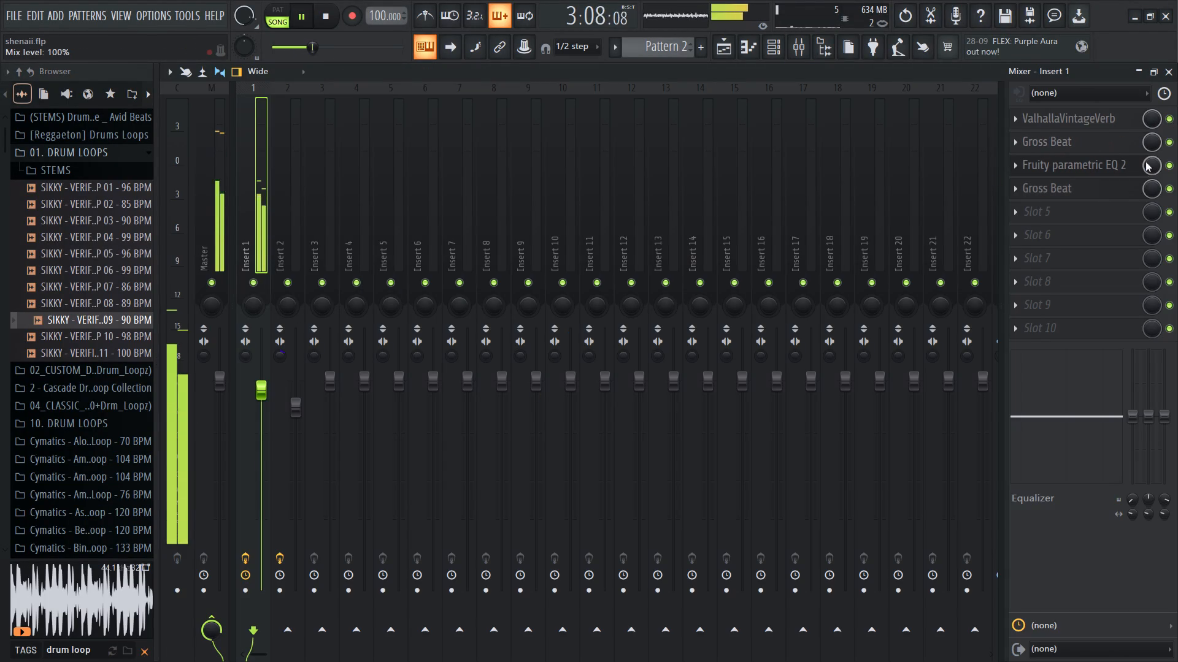
key(space)
click(1172, 118)
key(space)
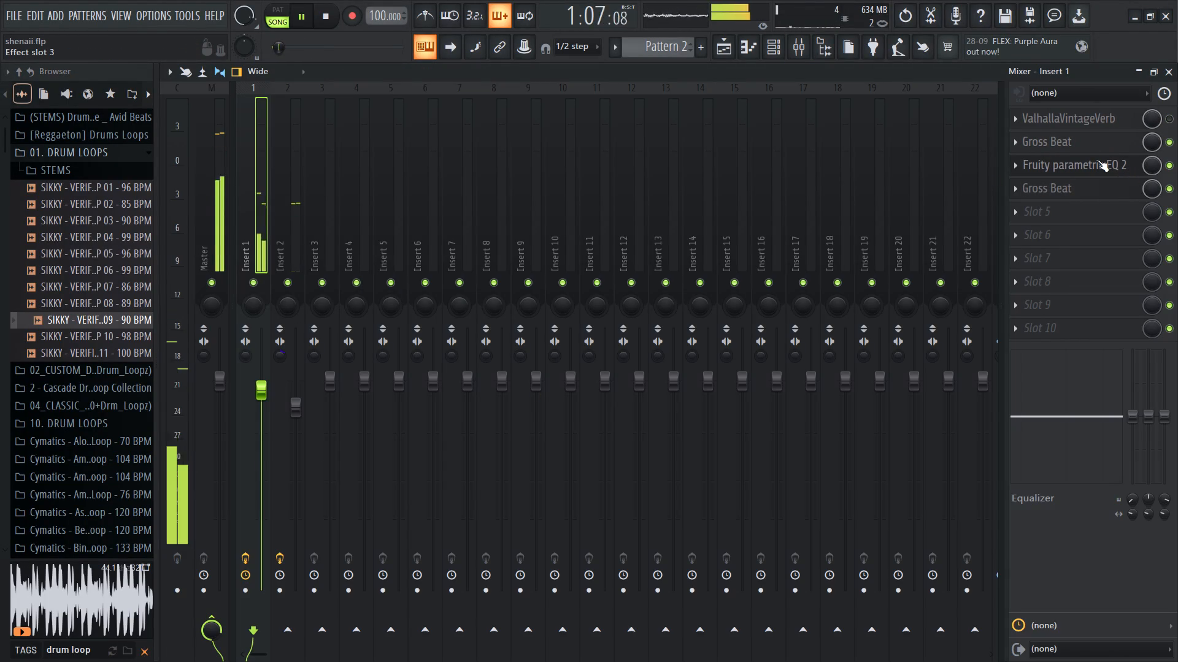
In Insert 1's Fruity Parametric EQ 2, adjust the low end and sweep band 6 above 6 kHz to a slight boost while listening.
double_click(1098, 160)
key(space)
drag(433, 406, 171, 397)
key(space)
drag(324, 400, 354, 408)
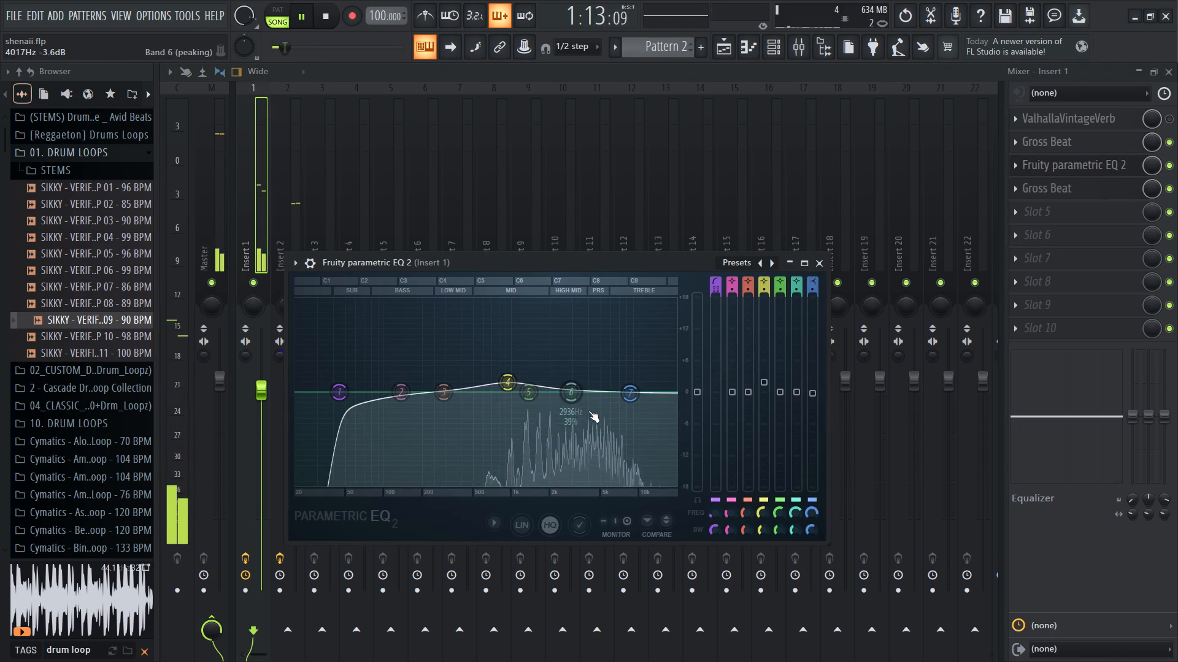
scroll(585, 396, down, 3)
drag(585, 396, 686, 294)
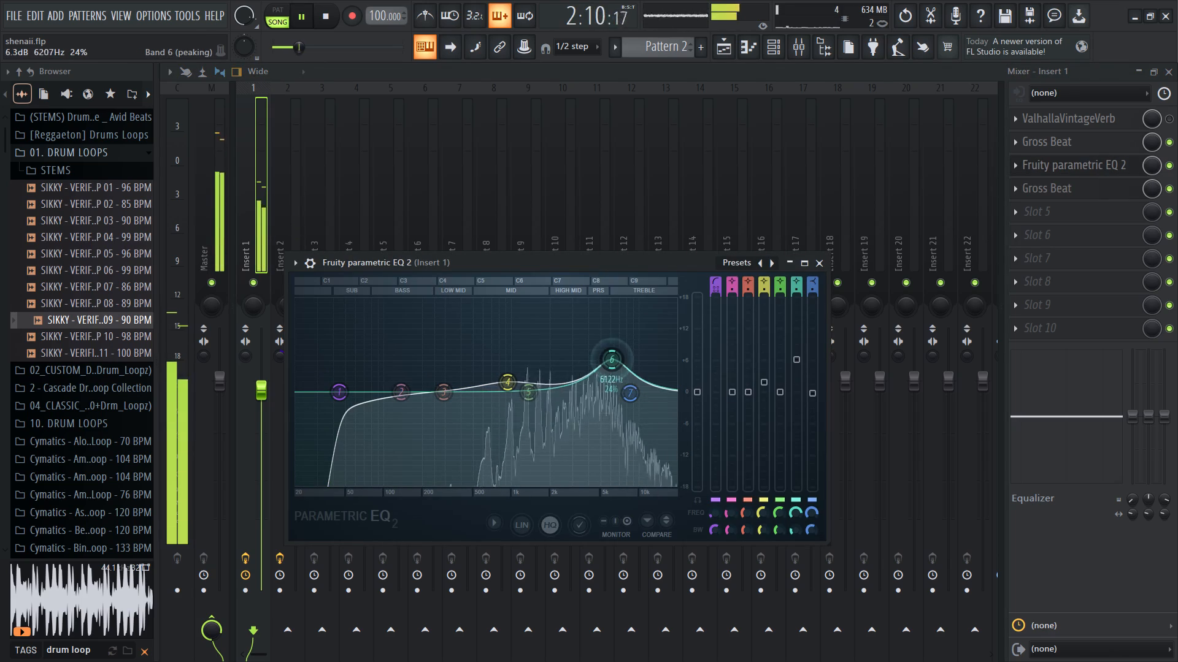
drag(686, 294, 696, 281)
drag(617, 357, 615, 431)
scroll(616, 379, up, 3)
drag(616, 379, 619, 404)
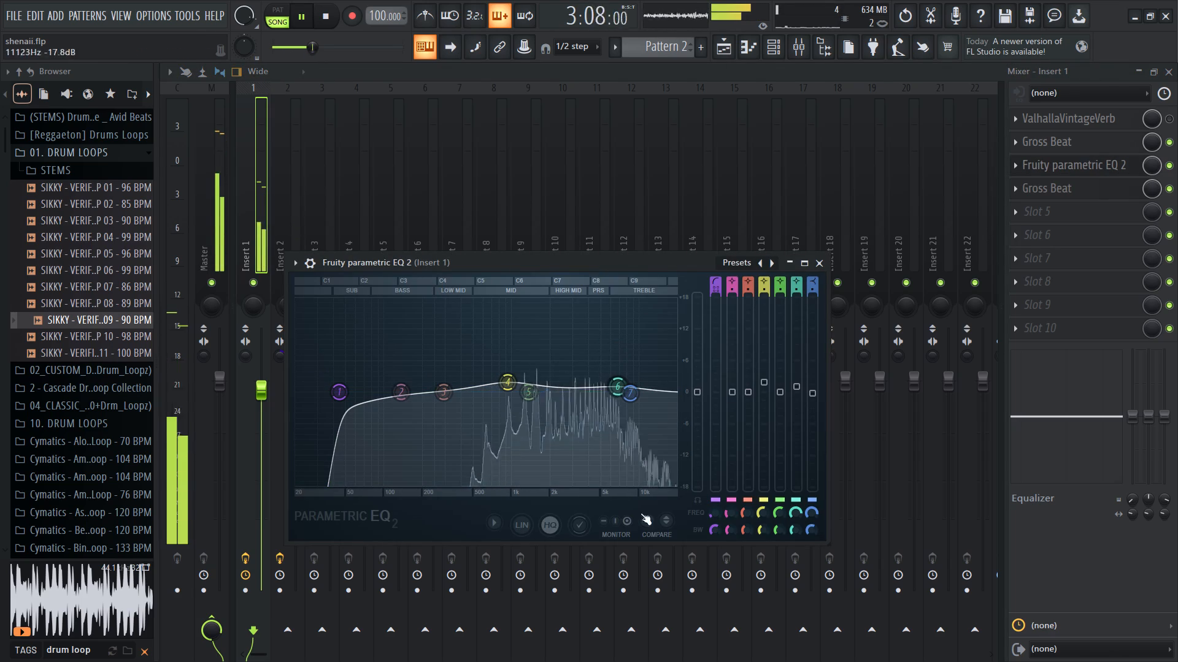
Enable linear-phase processing in Insert 1's EQ, boost band 3 in the low mids, replay the mix, and close the EQ.
click(525, 527)
drag(434, 389, 425, 309)
drag(437, 366, 442, 399)
key(space)
key(space)
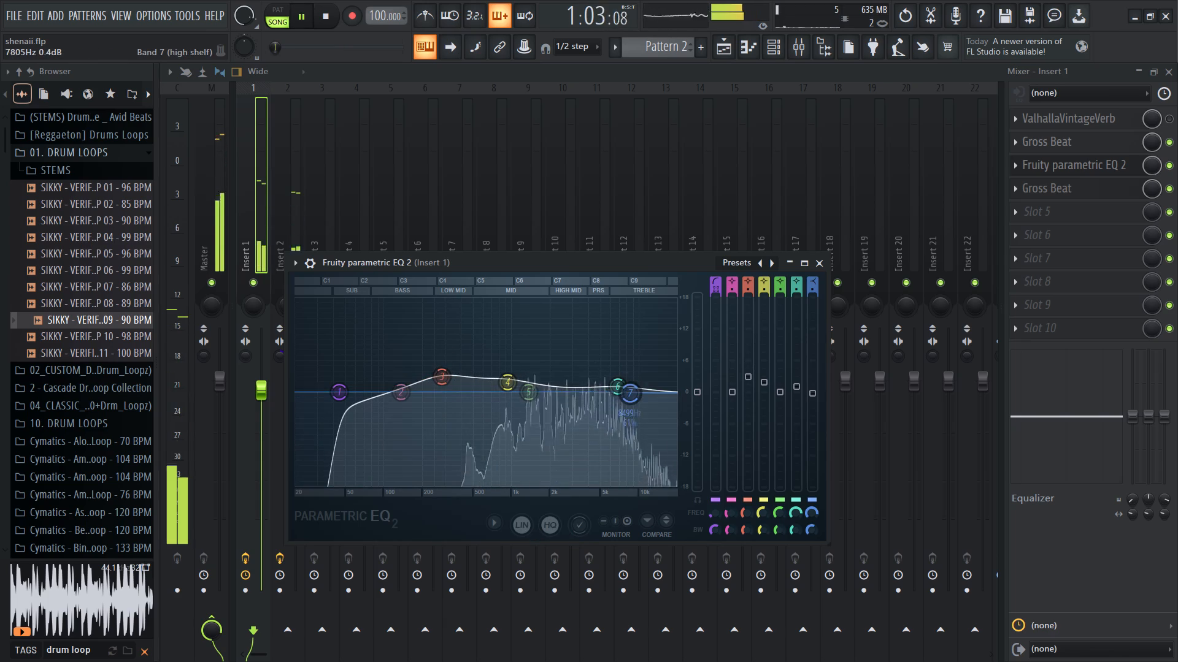
click(625, 390)
drag(452, 386, 452, 398)
click(818, 262)
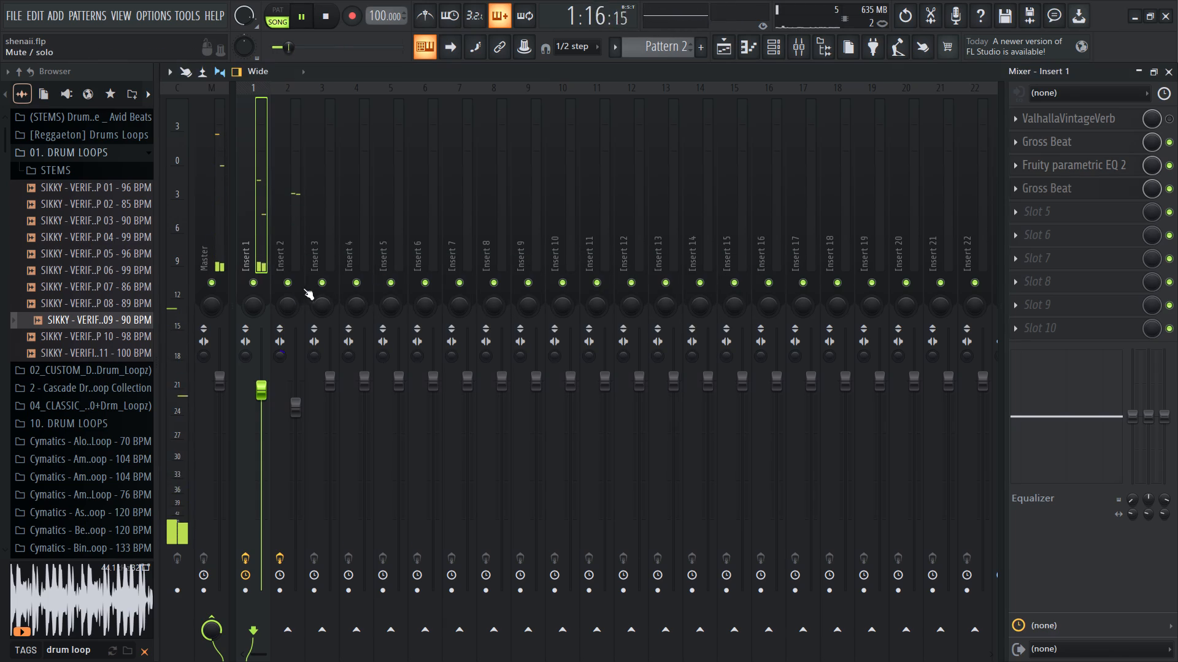
Return to the playlist and check CHOP 2's clip settings while the arrangement plays.
click(717, 49)
double_click(576, 267)
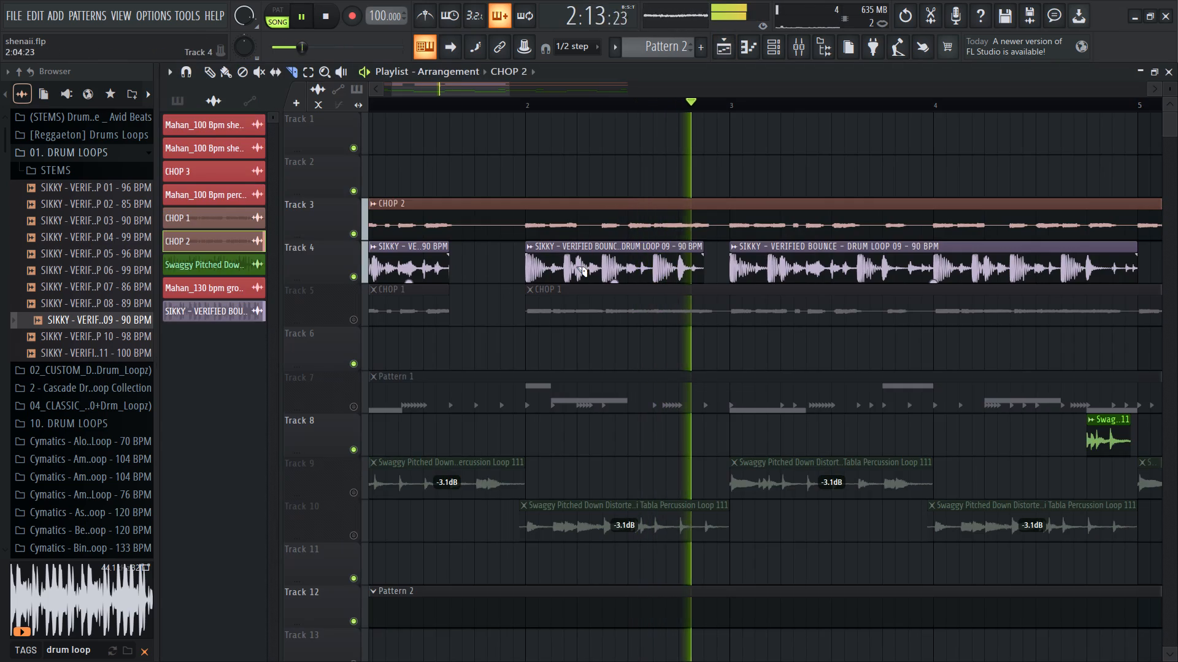
click(187, 67)
click(205, 73)
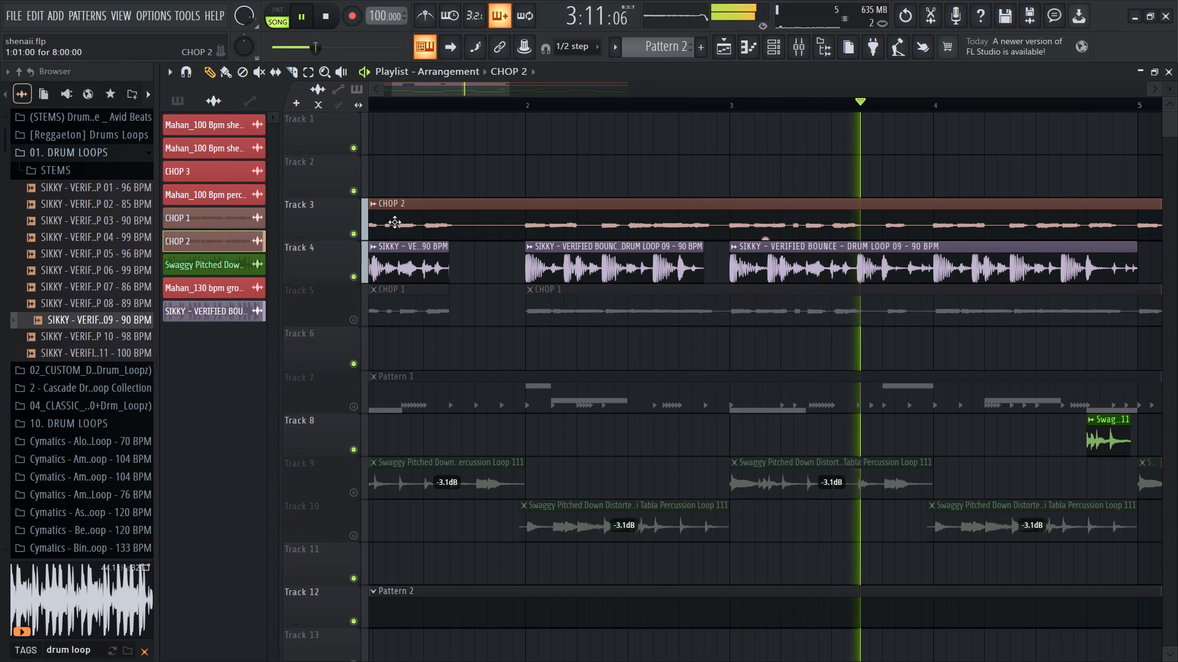
double_click(398, 223)
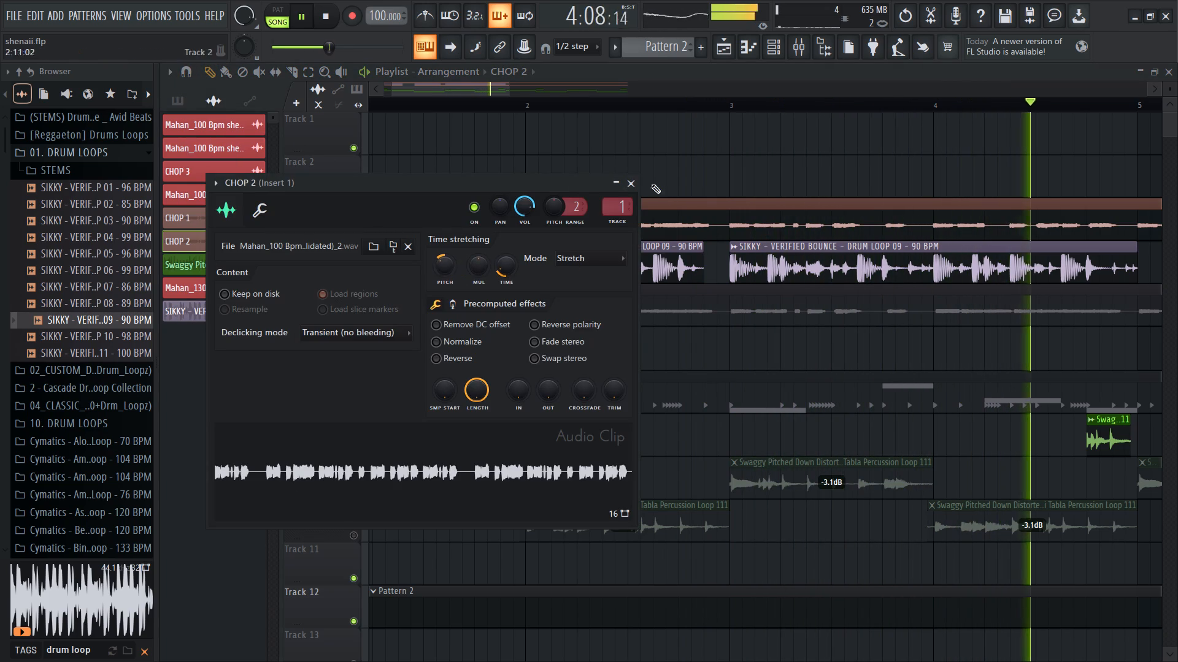
click(626, 182)
Solo mixer Insert 1, adjust its stereo separation, and unsolo it.
click(794, 45)
right_click(255, 289)
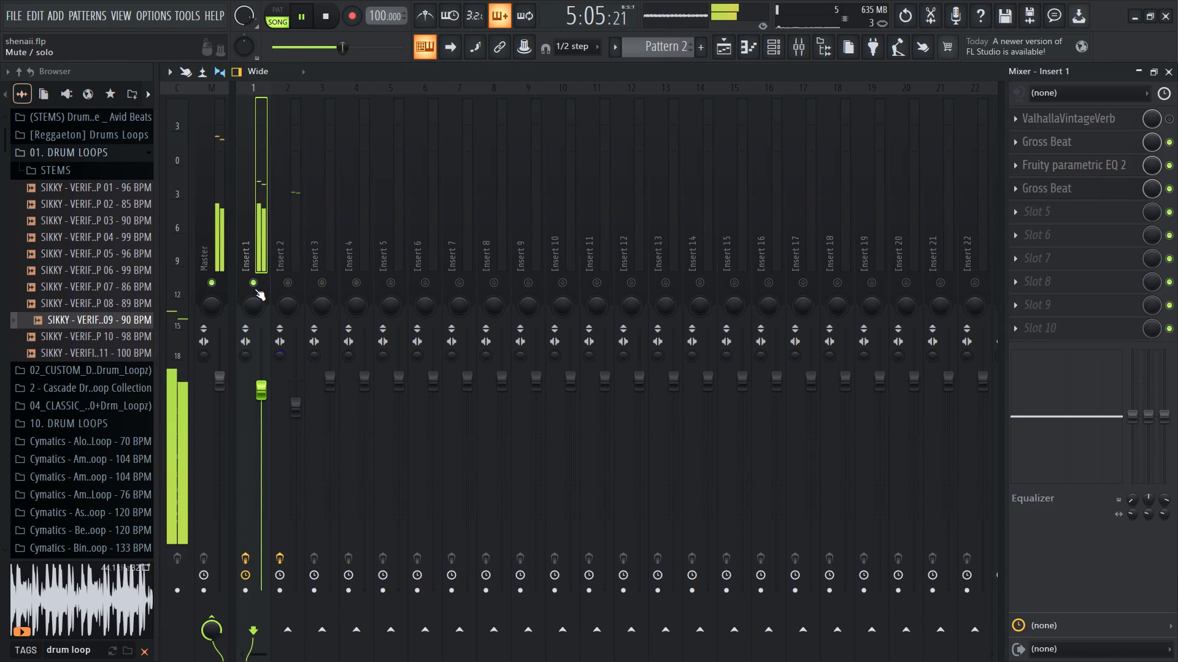
drag(241, 354, 263, 481)
drag(242, 361, 244, 333)
right_click(250, 283)
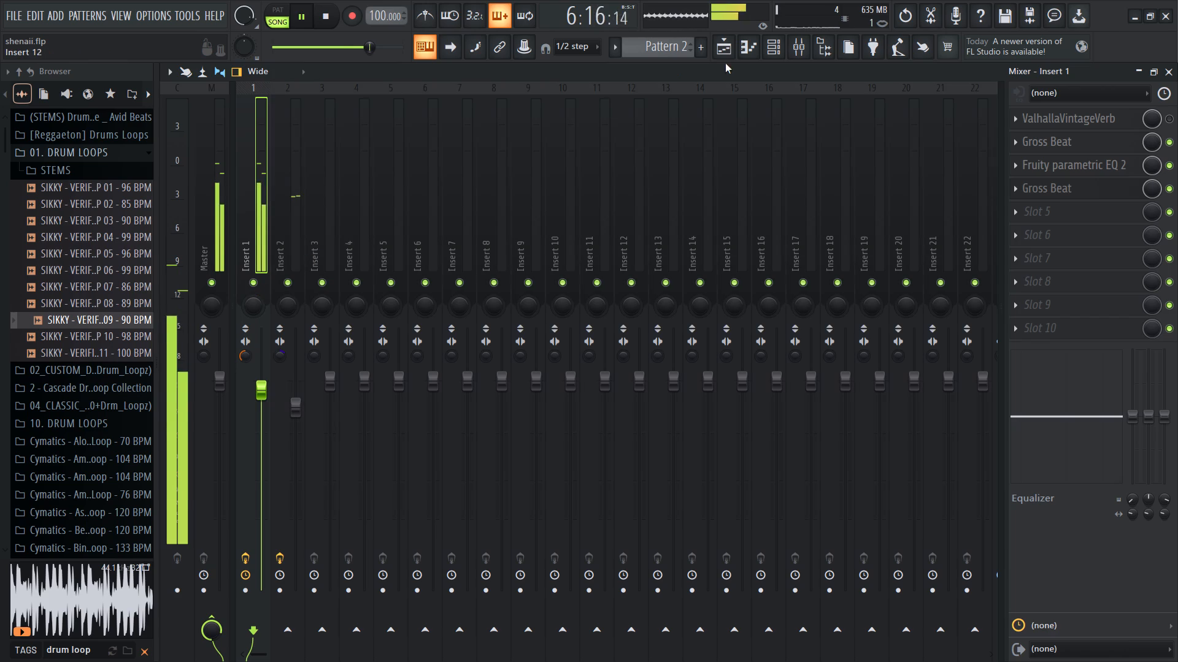
Replay the arrangement from the start and review the playlist and mixer levels while listening.
click(725, 63)
click(725, 57)
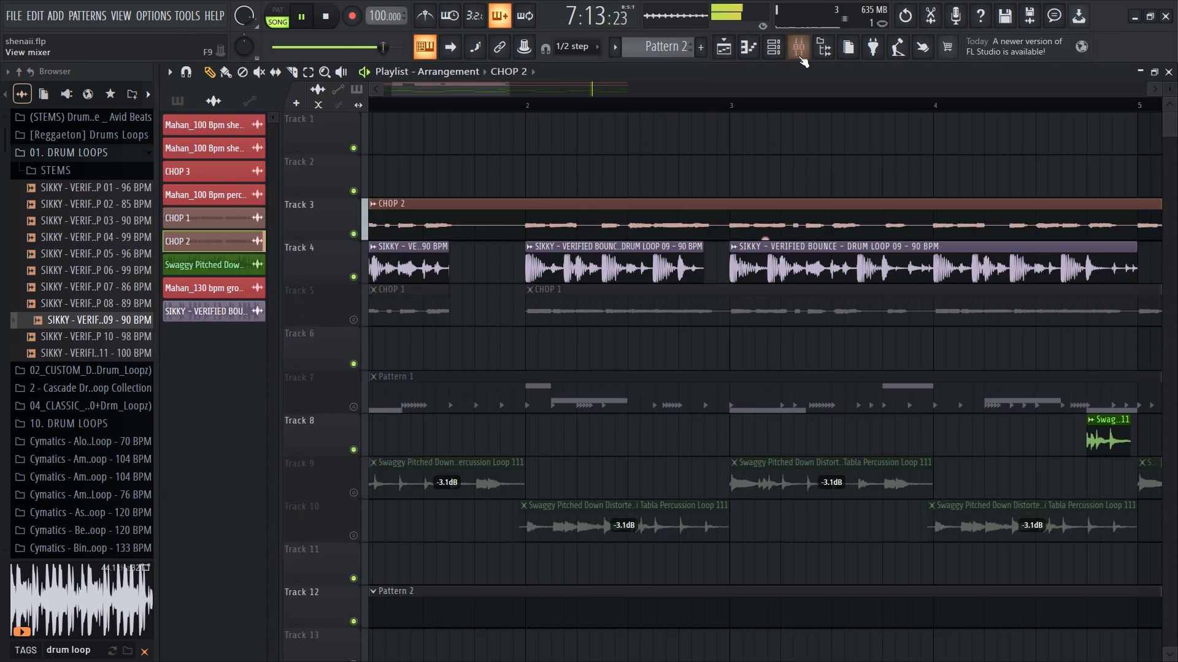
click(798, 56)
click(798, 56)
key(space)
key(space)
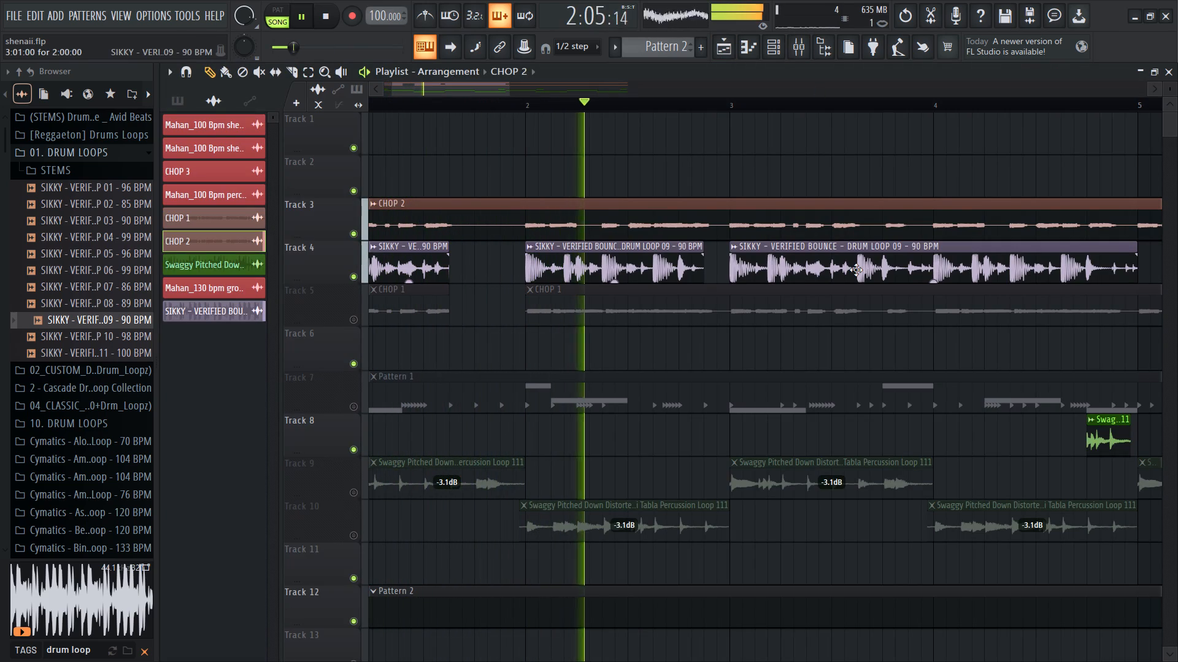
click(798, 42)
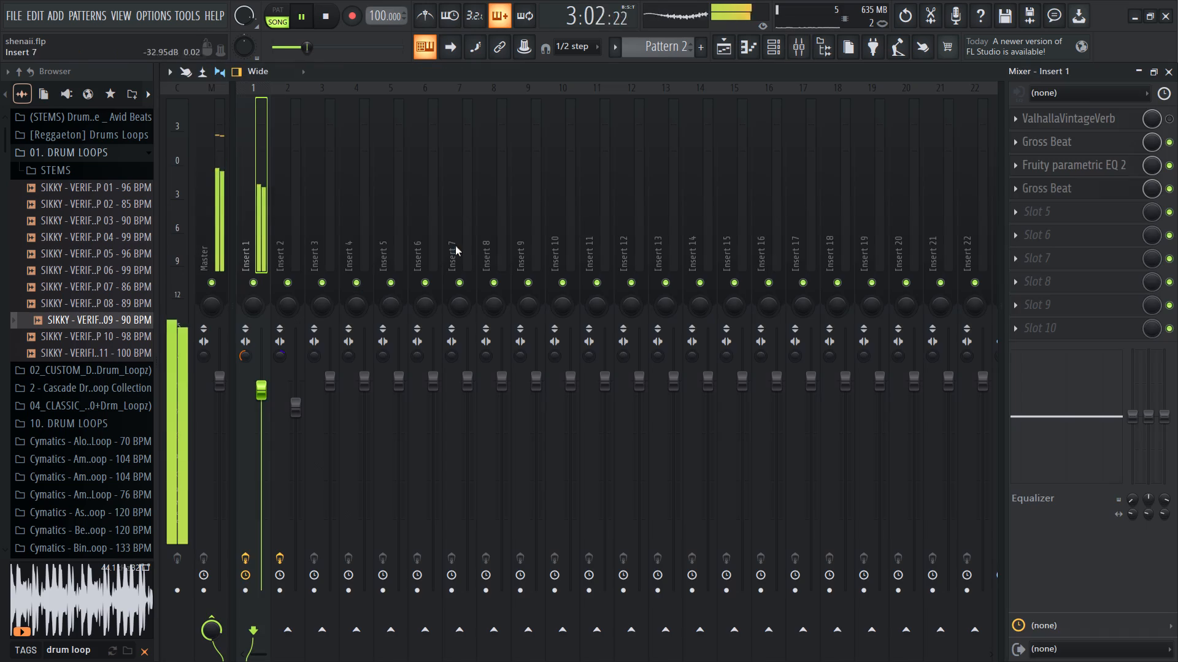
click(723, 44)
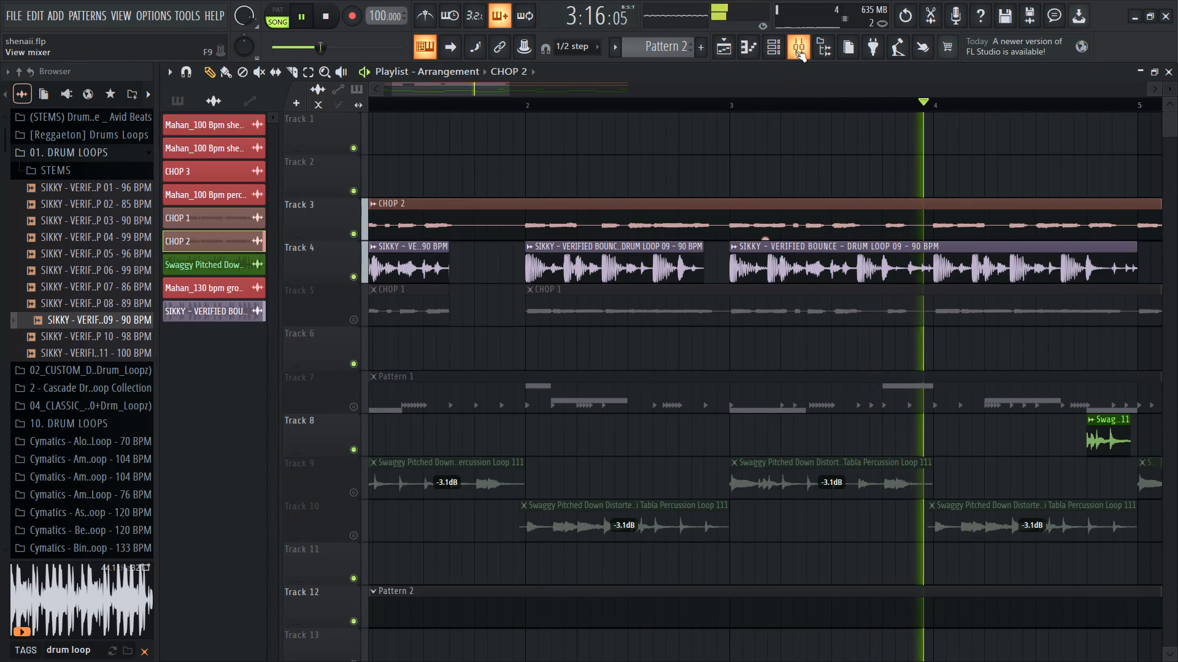
Slice the DRUM LOOP 09 clip on Track 4 at bar 4.
click(285, 66)
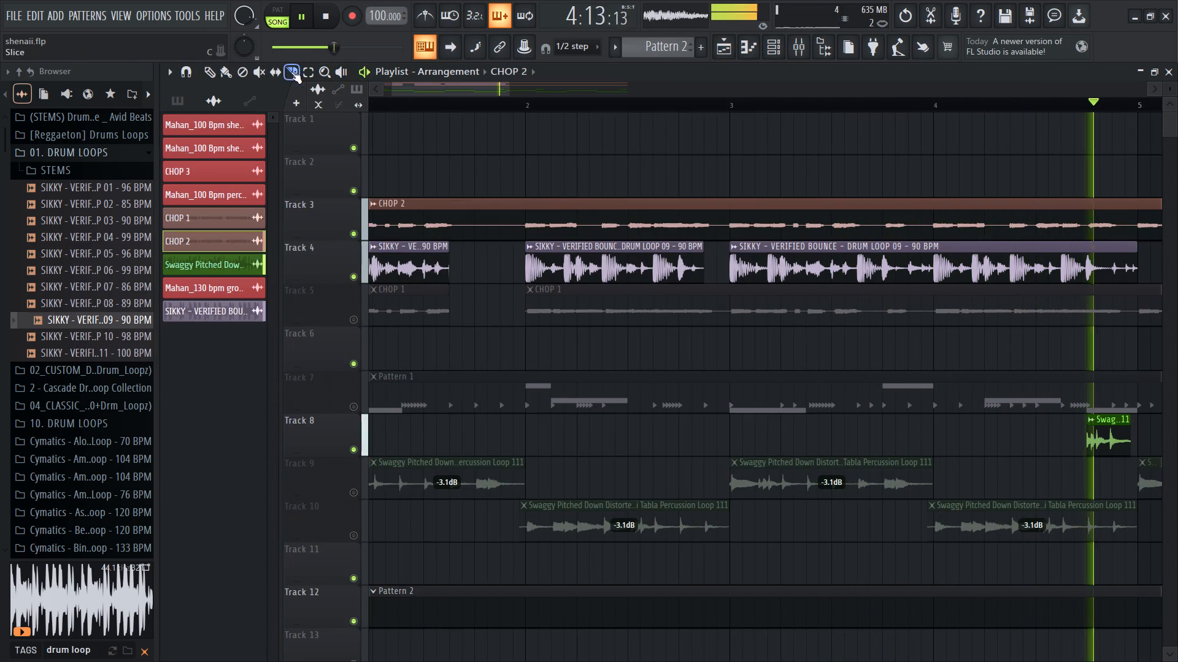
key(space)
key(space)
ctrl+scroll(958, 286, up, 7)
shift+click(887, 268)
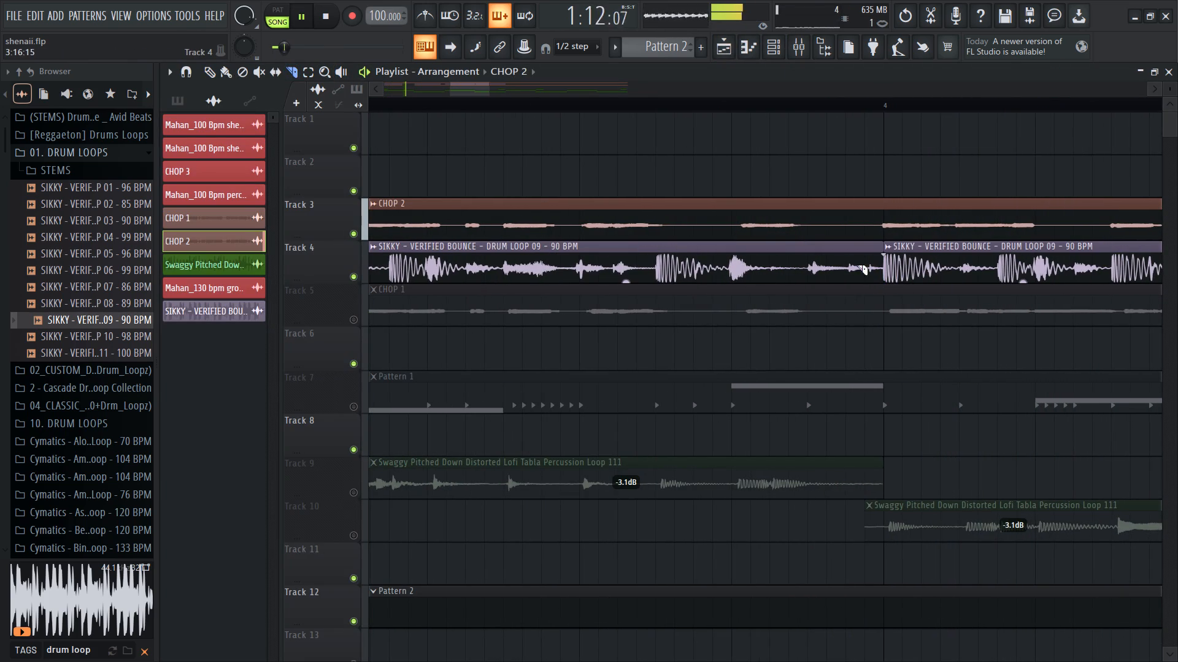
Cut away the tail of bar 3's DRUM LOOP 09 clip on Track 4 so the clip ends at 3:13.
shift+right_click(815, 257)
ctrl+scroll(737, 277, down, 6)
ctrl+scroll(774, 272, up, 6)
ctrl+right_drag(774, 272, 766, 268)
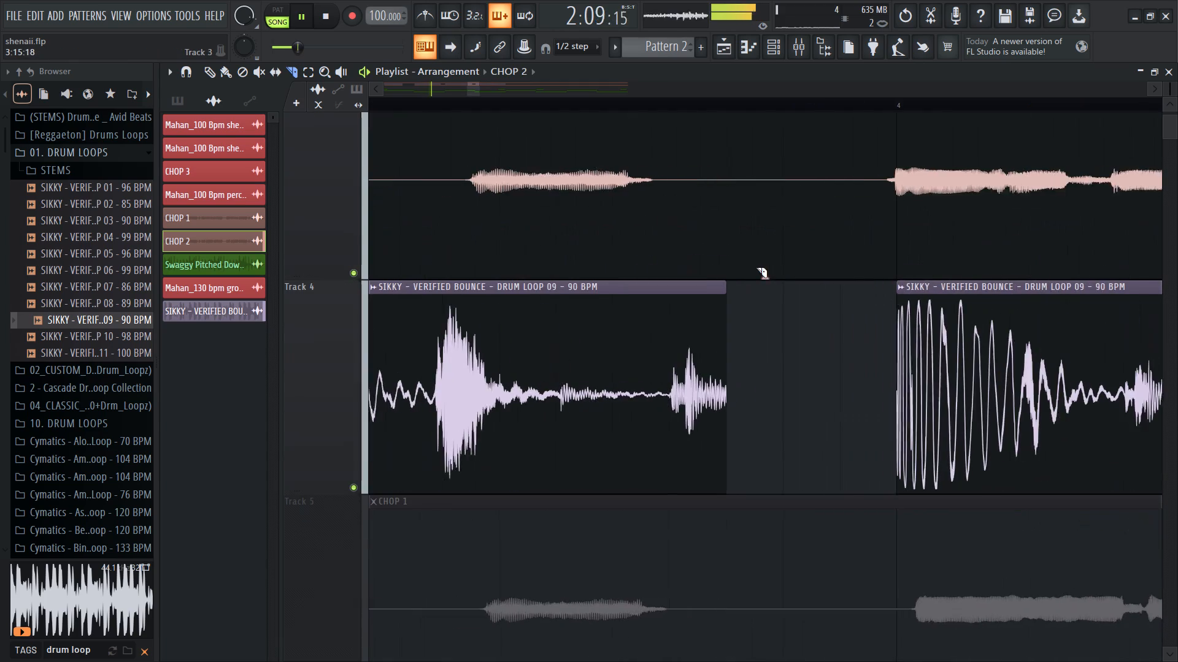
ctrl+right_click(788, 203)
ctrl+scroll(639, 260, up, 13)
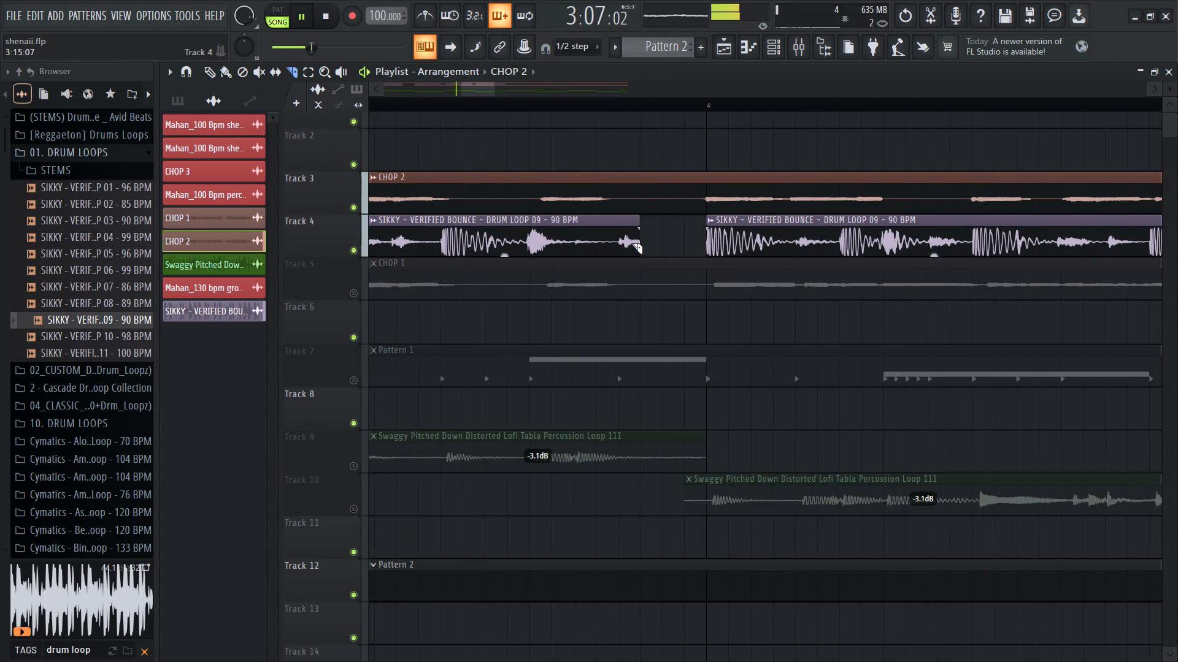
shift+right_click(629, 243)
ctrl+scroll(809, 249, down, 3)
key(space)
key(space)
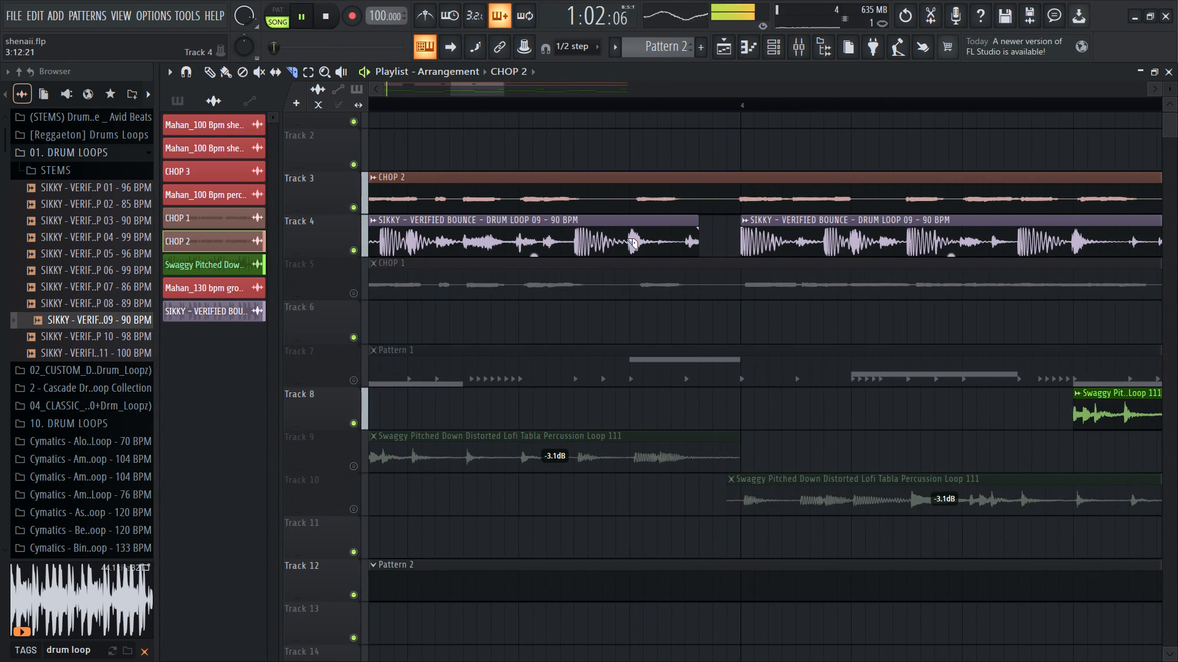
shift+right_click(626, 238)
Cut away the tail of bar 4's DRUM LOOP 09 clip on Track 4 so the clip ends at 4:15.
ctrl+scroll(571, 240, down, 6)
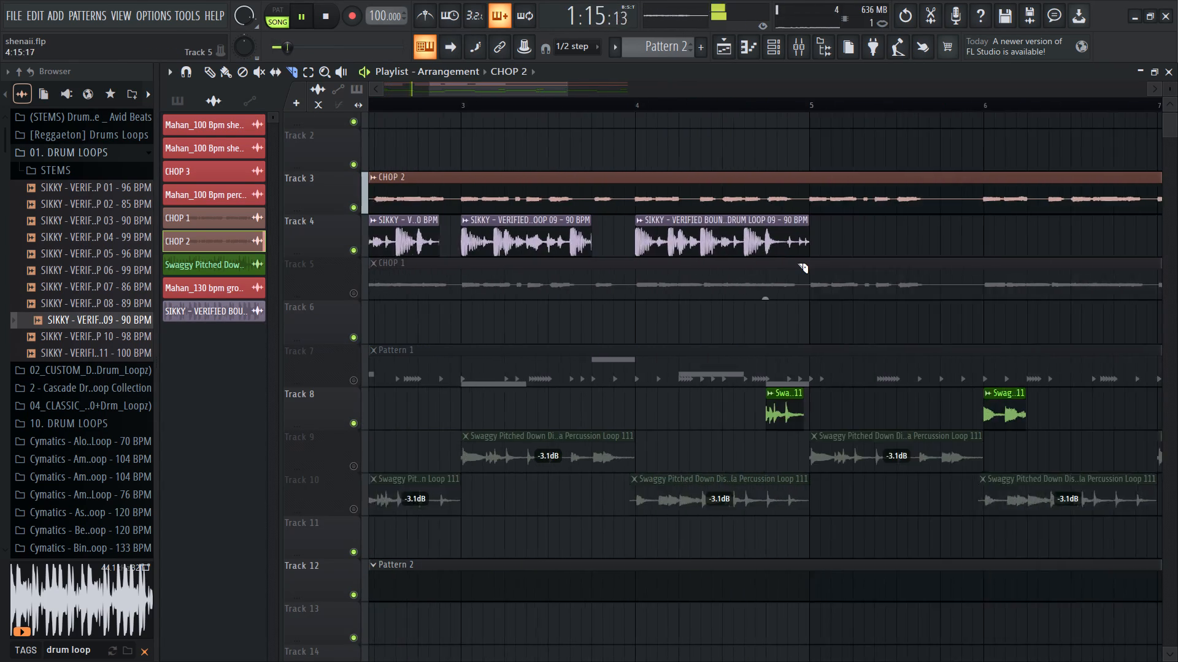
ctrl+scroll(797, 263, up, 13)
shift+right_drag(776, 238, 731, 249)
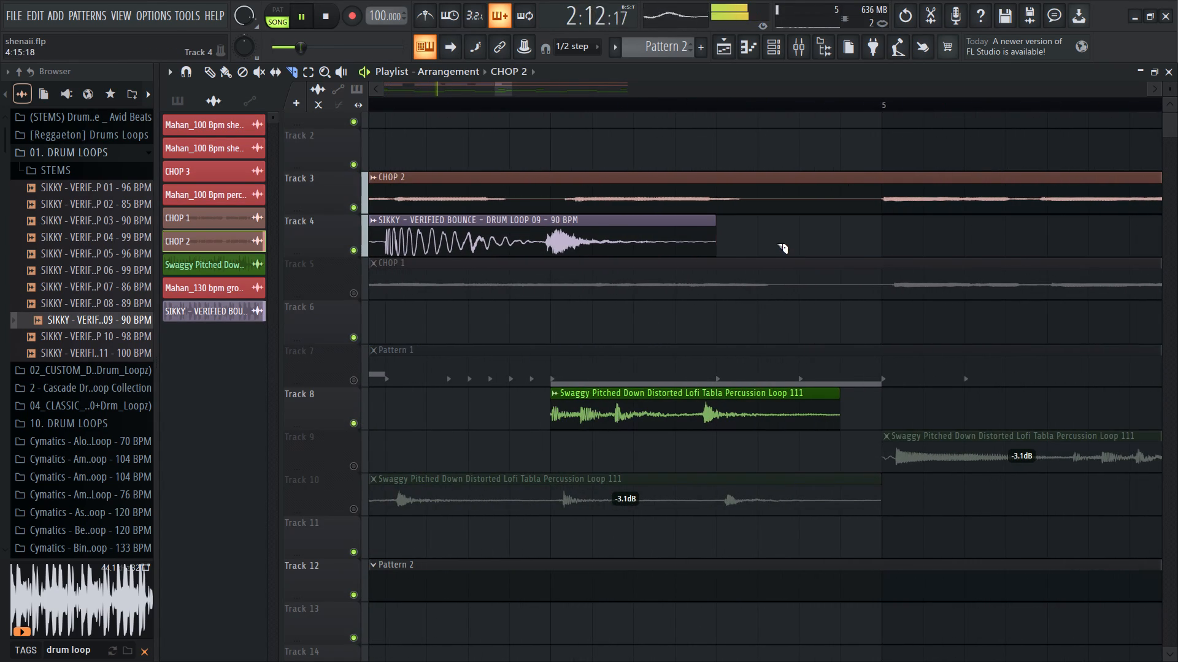
Add a short fade-out to the end of bar 3's drum loop clip on Track 4.
ctrl+scroll(774, 245, down, 20)
ctrl+scroll(774, 245, down, 2)
ctrl+scroll(545, 286, up, 12)
ctrl+scroll(545, 286, down, 4)
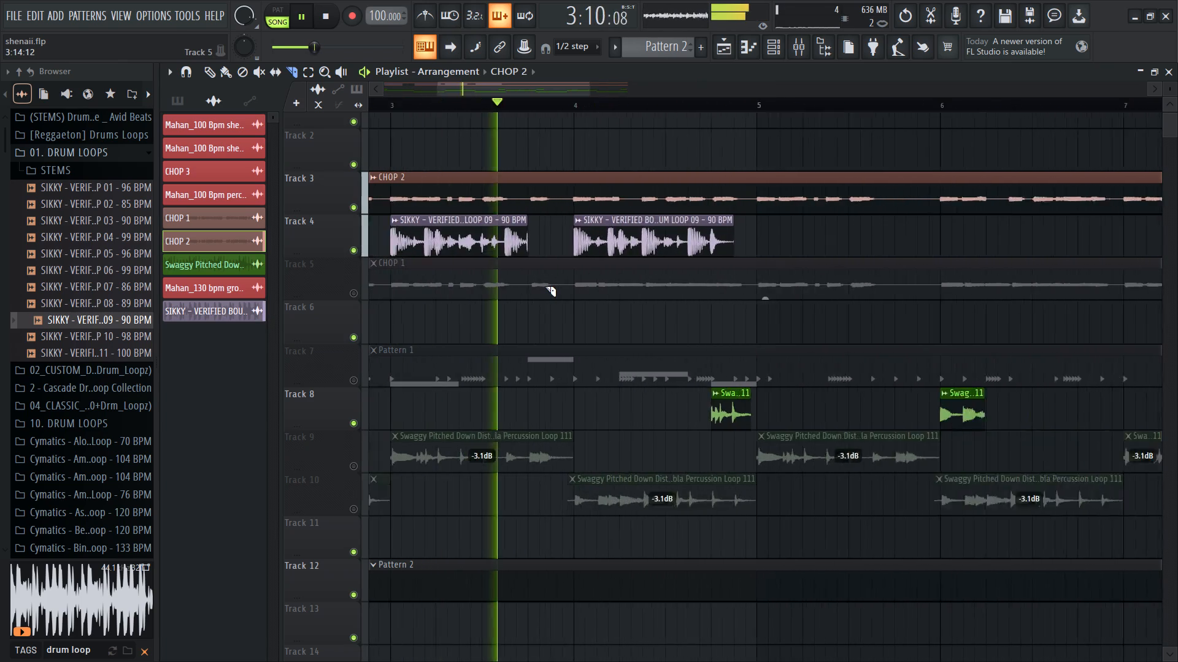
ctrl+scroll(545, 286, down, 3)
ctrl+scroll(545, 286, up, 14)
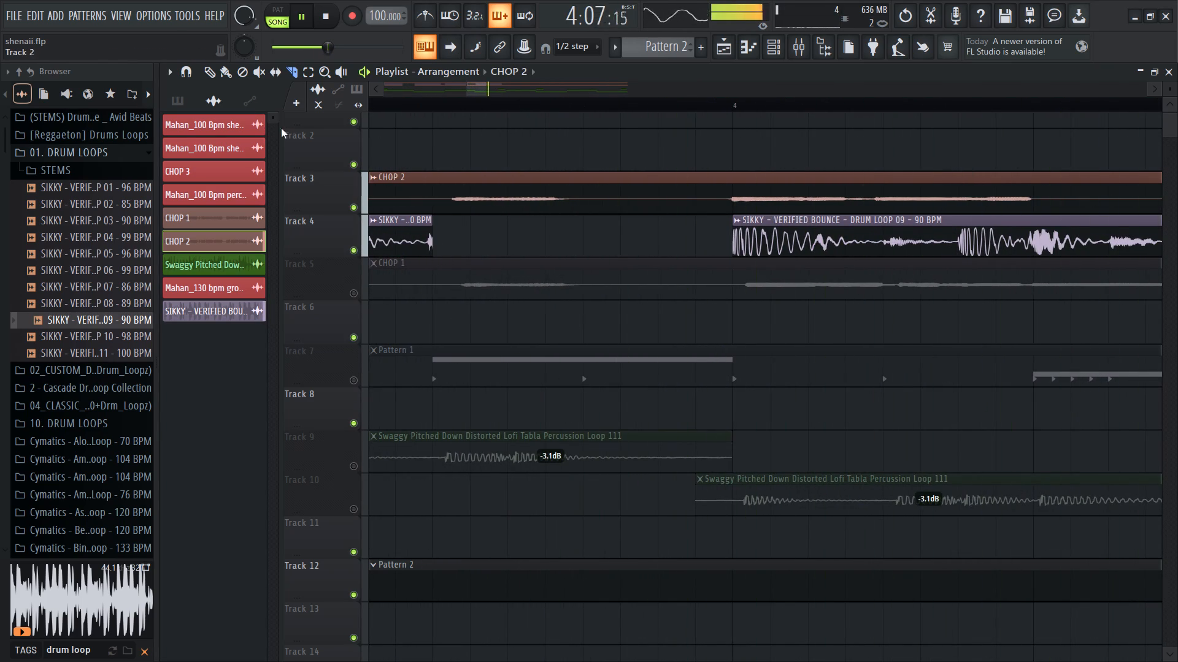
click(213, 69)
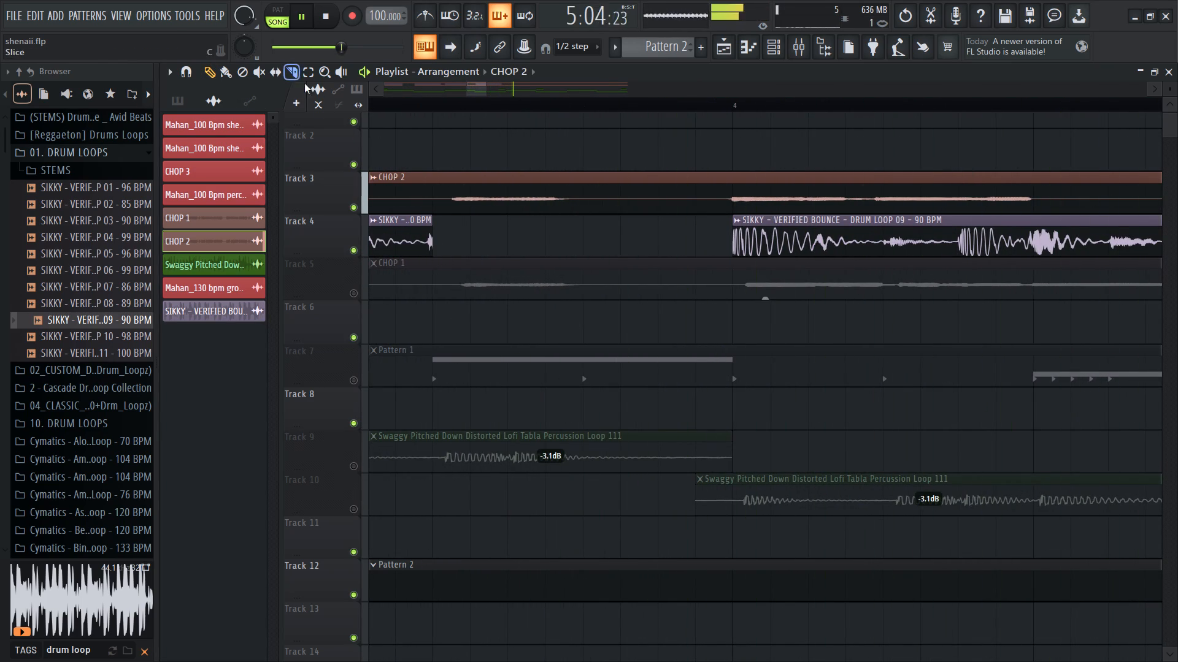
drag(429, 231, 409, 234)
Replay the arrangement from the start and check the trimmed Track 4 drum clips through bar 5.
key(space)
ctrl+scroll(545, 260, down, 8)
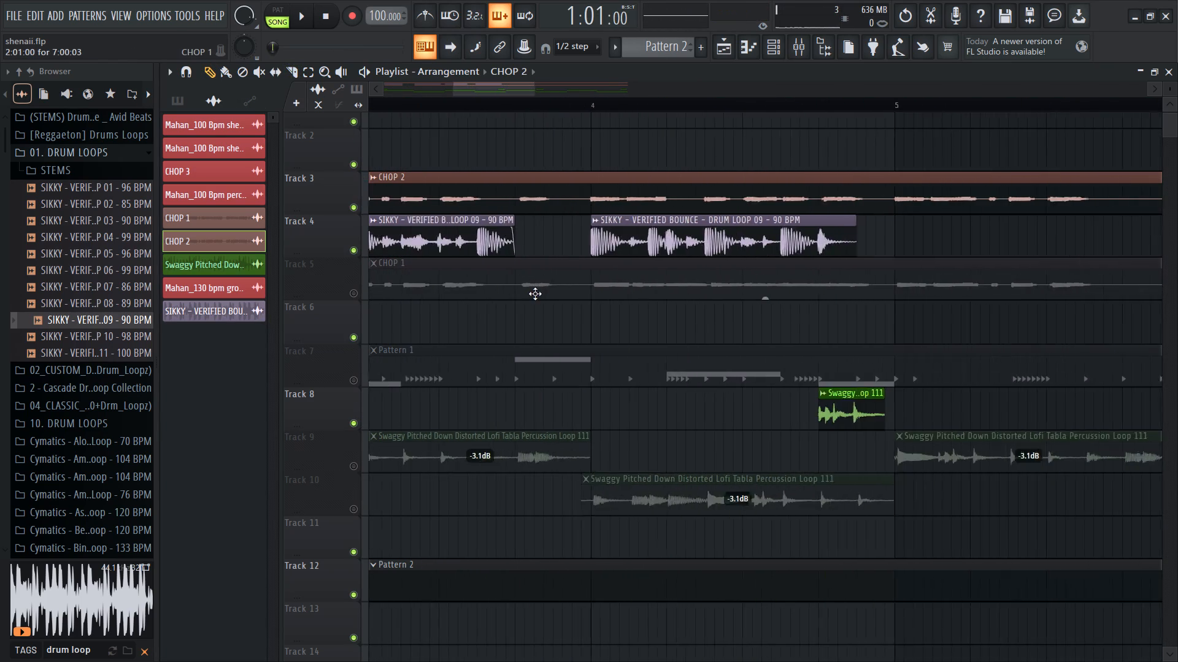
ctrl+scroll(535, 294, down, 14)
key(space)
ctrl+scroll(287, 280, up, 14)
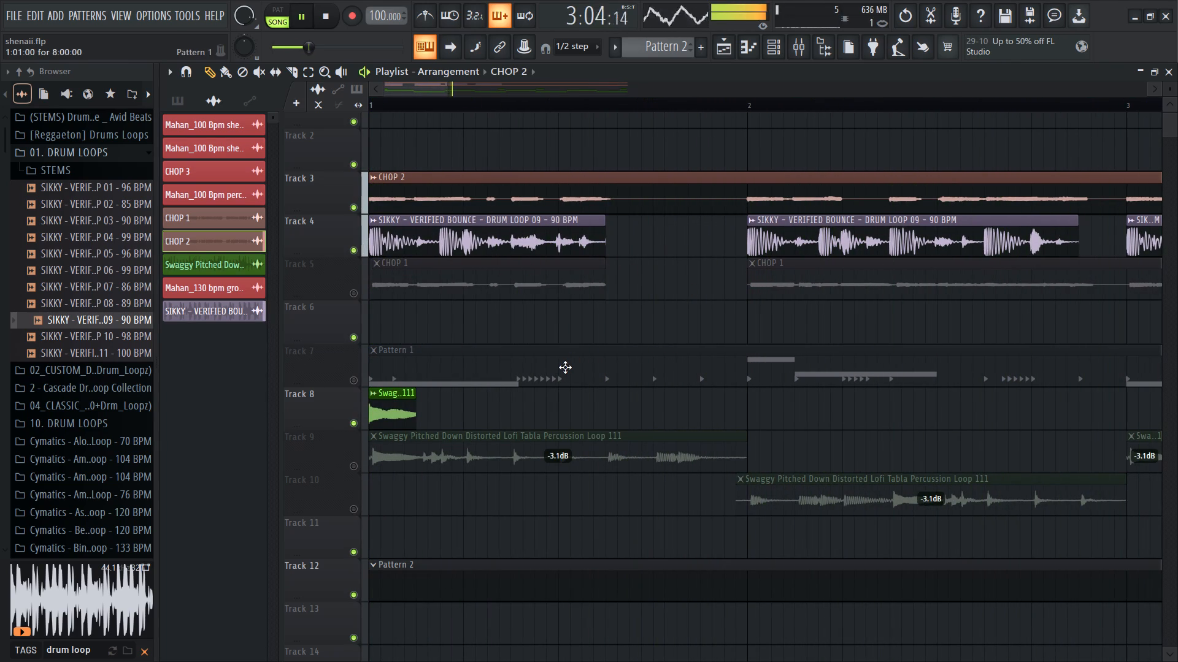
ctrl+scroll(446, 335, down, 13)
ctrl+scroll(538, 380, up, 15)
ctrl+scroll(544, 386, down, 9)
ctrl+scroll(691, 426, up, 6)
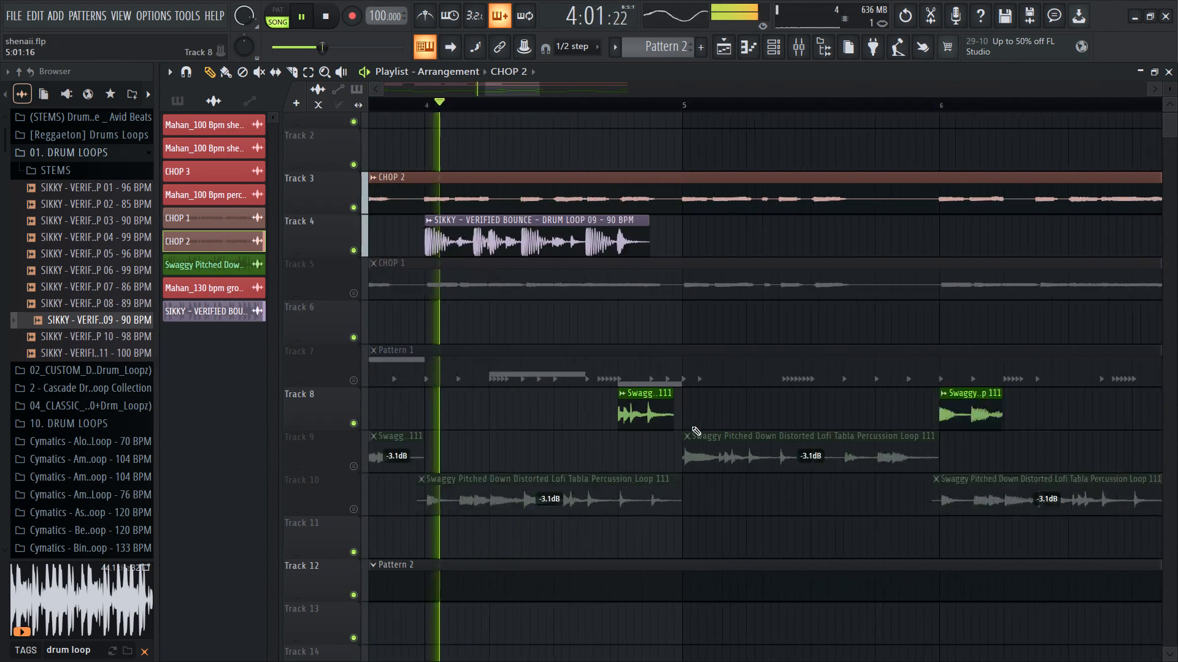
ctrl+scroll(691, 426, up, 2)
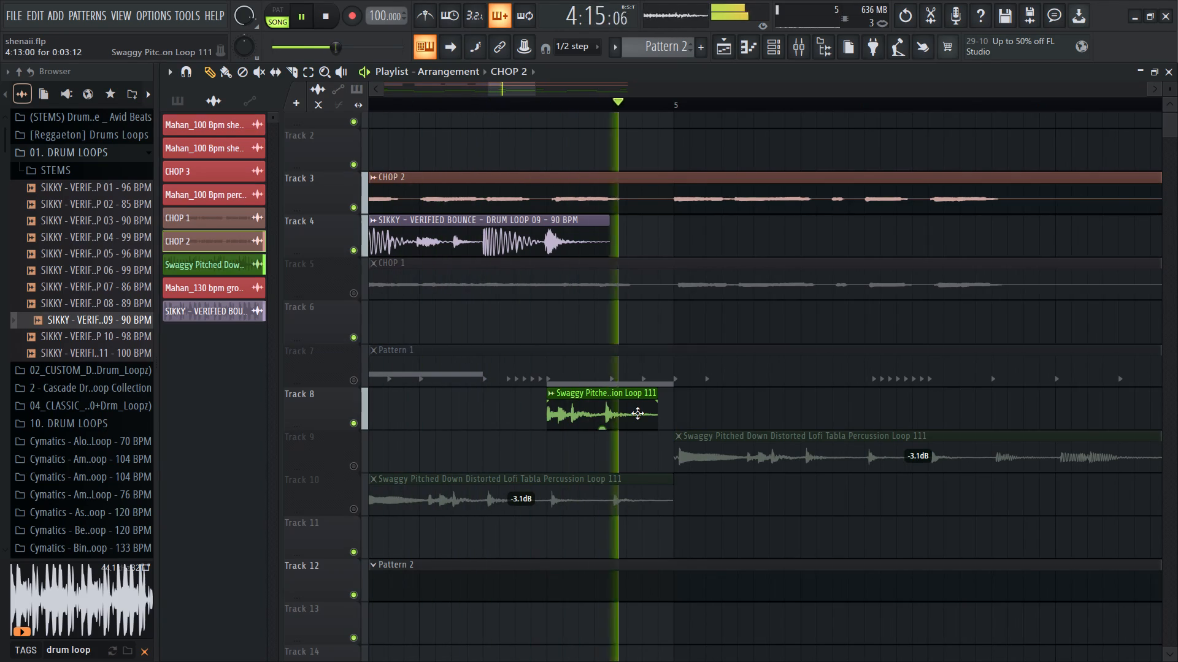
ctrl+scroll(615, 361, down, 8)
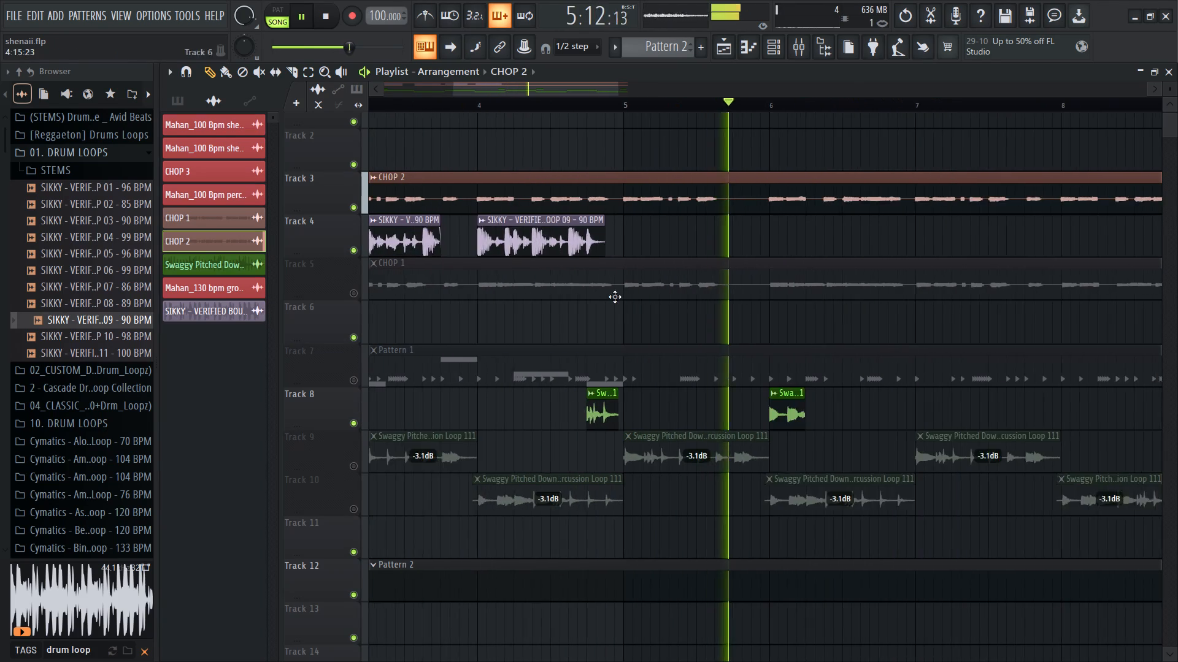
Copy the four DRUM LOOP 09 clips of bars 1 to 4 on Track 4 to the section around bar 5.
ctrl+scroll(617, 294, down, 7)
ctrl+drag(661, 233, 280, 227)
shift+drag(438, 230, 647, 238)
ctrl+scroll(568, 306, up, 14)
drag(691, 243, 705, 245)
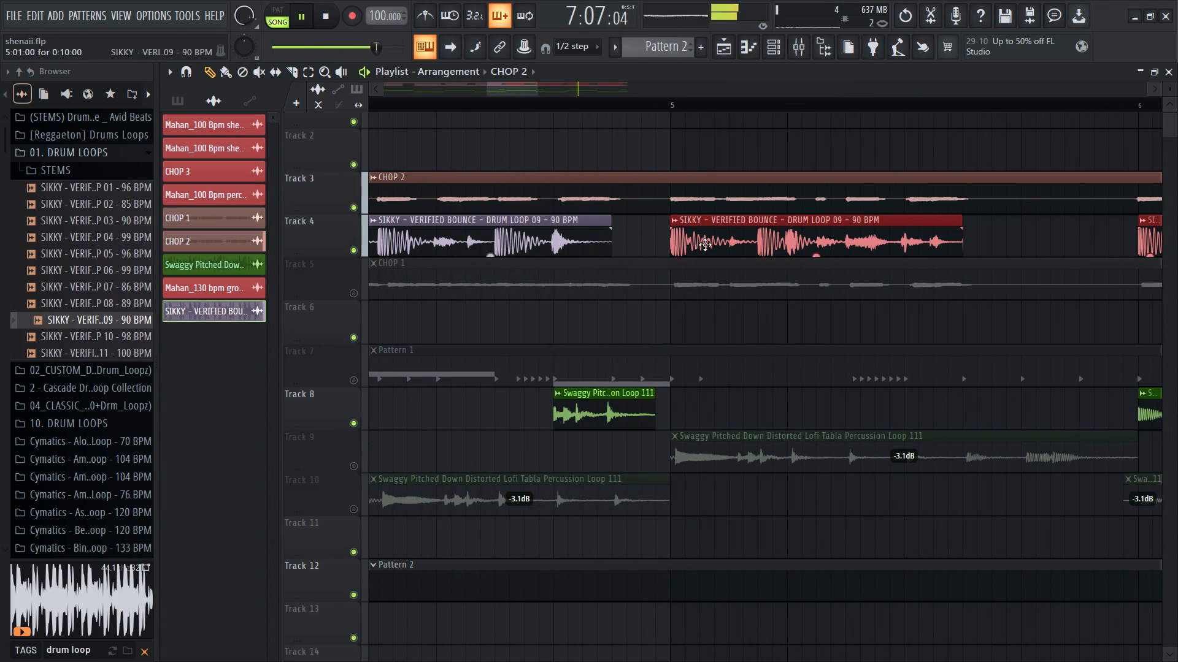
drag(704, 243, 694, 241)
key(space)
key(space)
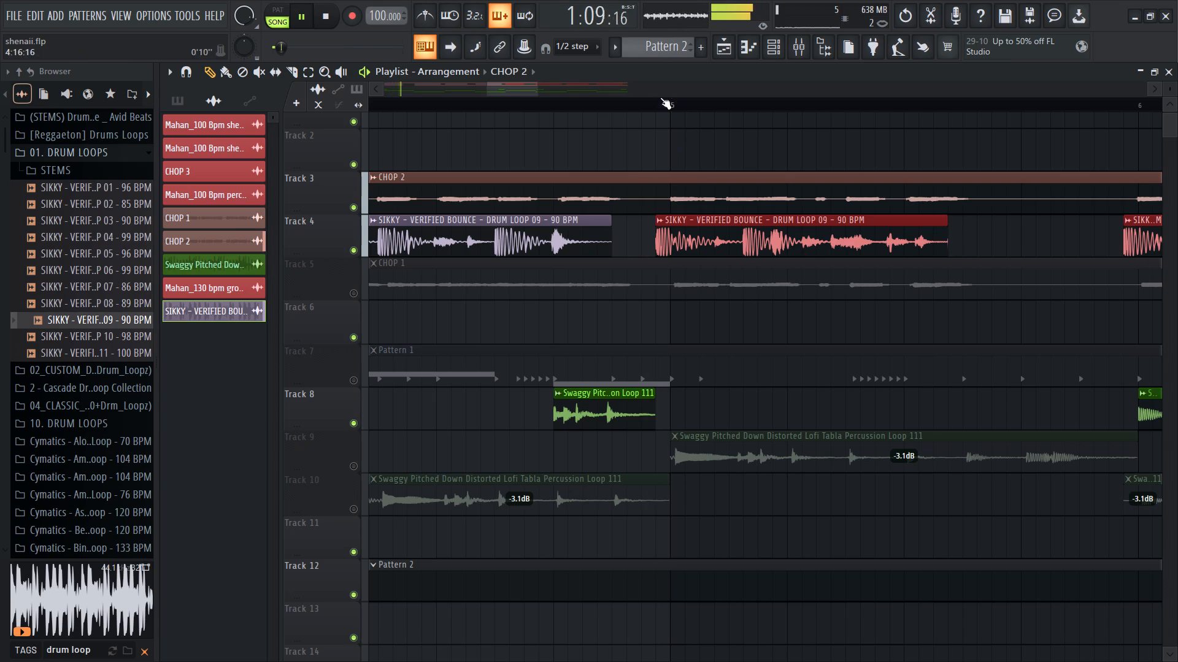
Play from just before bar 5 and shift the copied drum clips so the first one starts exactly on bar 5.
click(660, 97)
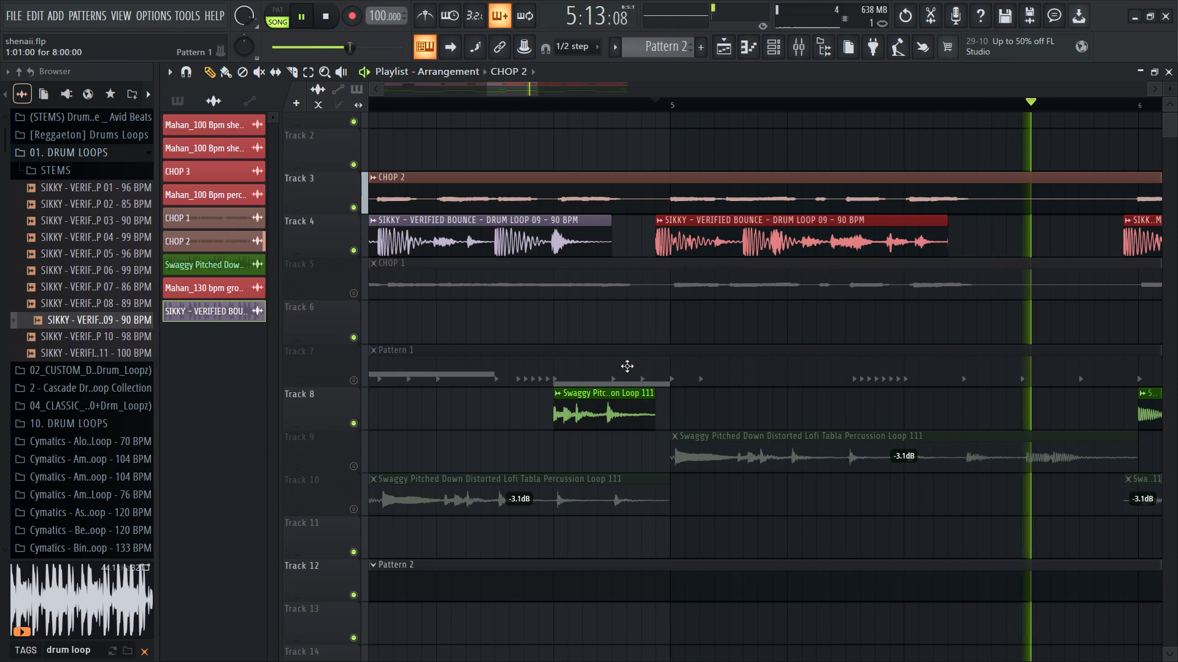
scroll(677, 313, down, 10)
ctrl+scroll(630, 344, up, 6)
ctrl+scroll(630, 346, down, 13)
scroll(630, 355, up, 7)
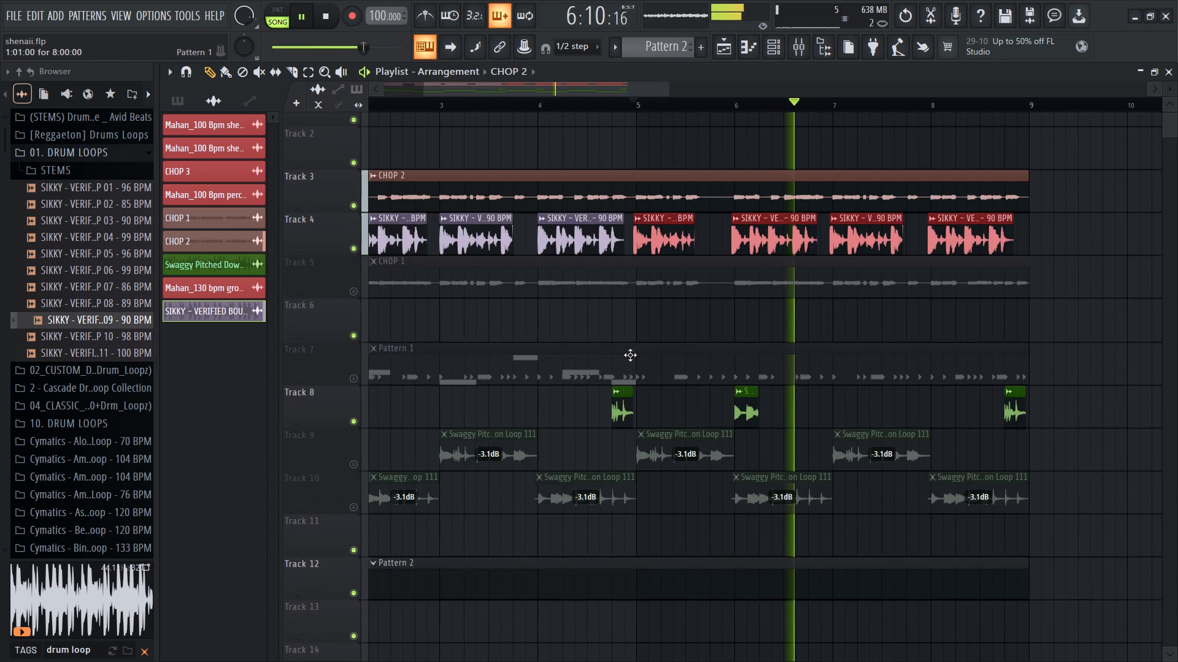
ctrl+scroll(659, 231, up, 15)
drag(482, 226, 489, 228)
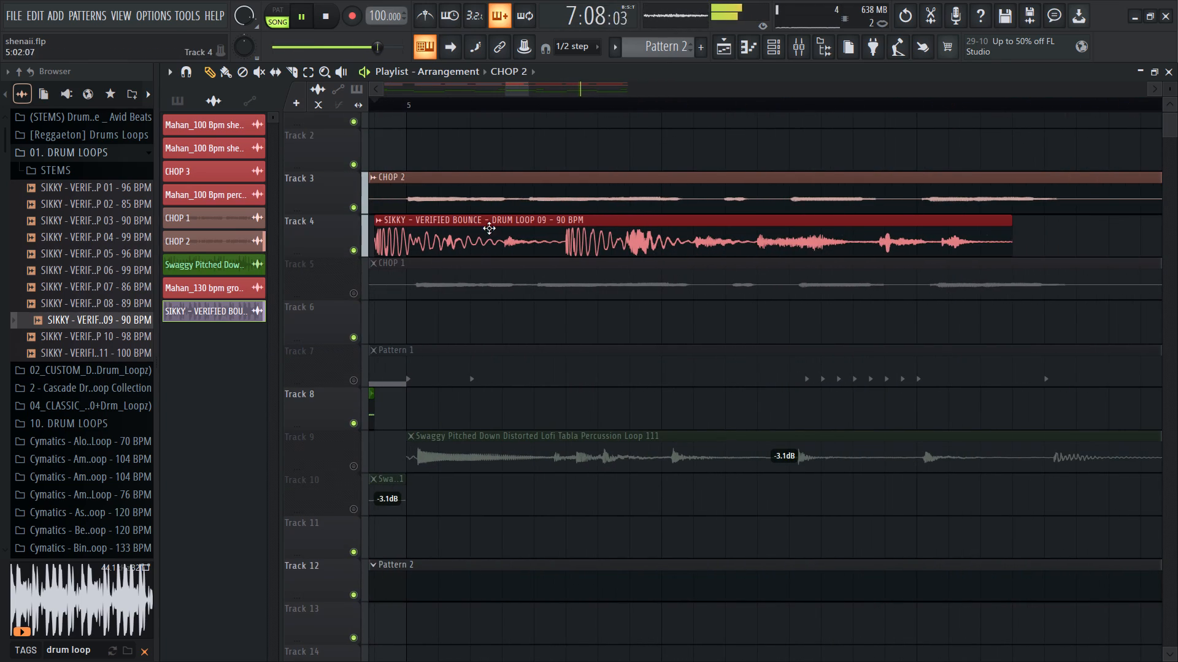
drag(489, 228, 516, 239)
key(space)
key(space)
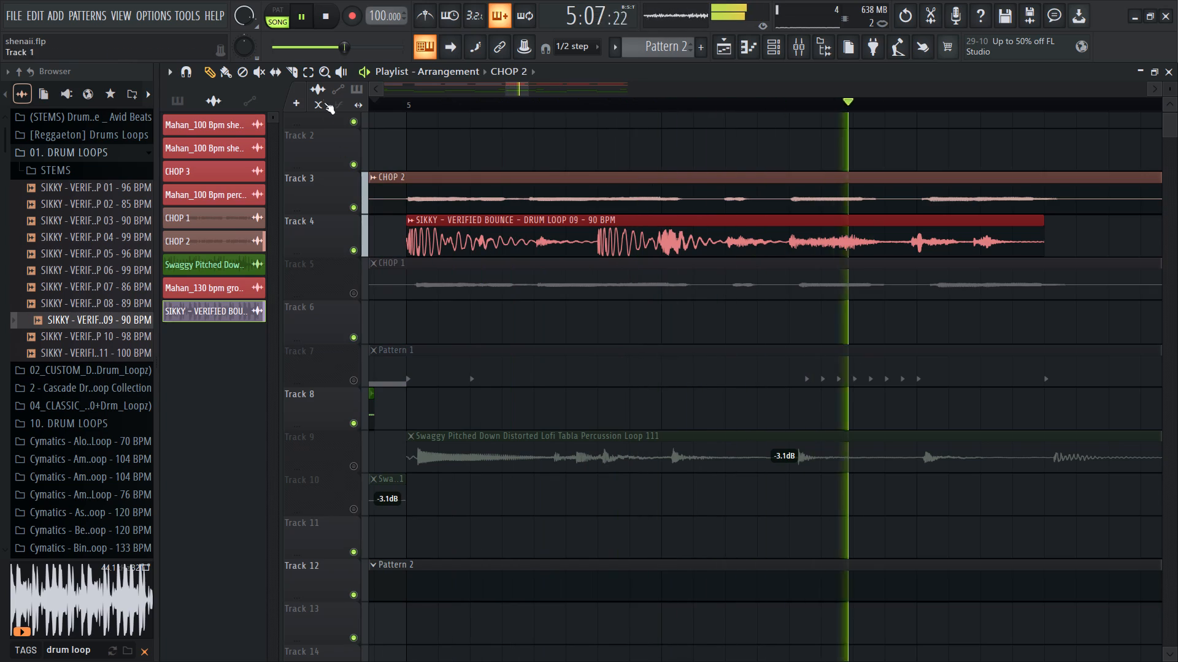
Cut away the first half step of the DRUM LOOP 09 clip at bar 5 and replay from there.
click(295, 65)
shift+right_drag(478, 234, 452, 248)
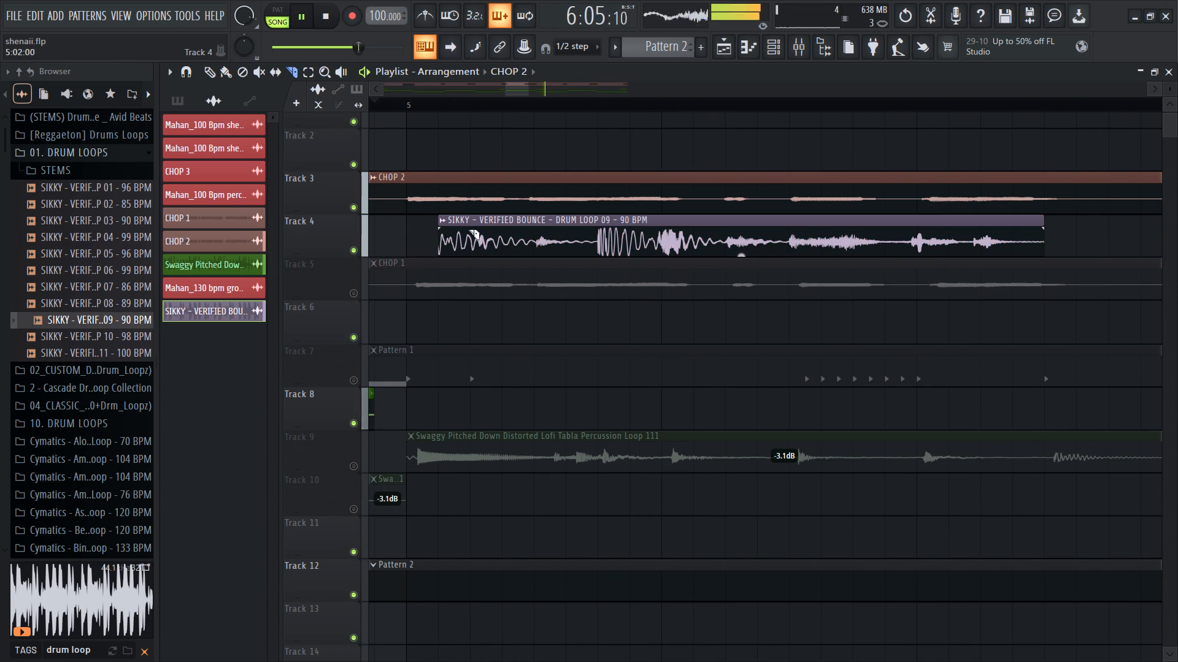
click(406, 101)
click(391, 108)
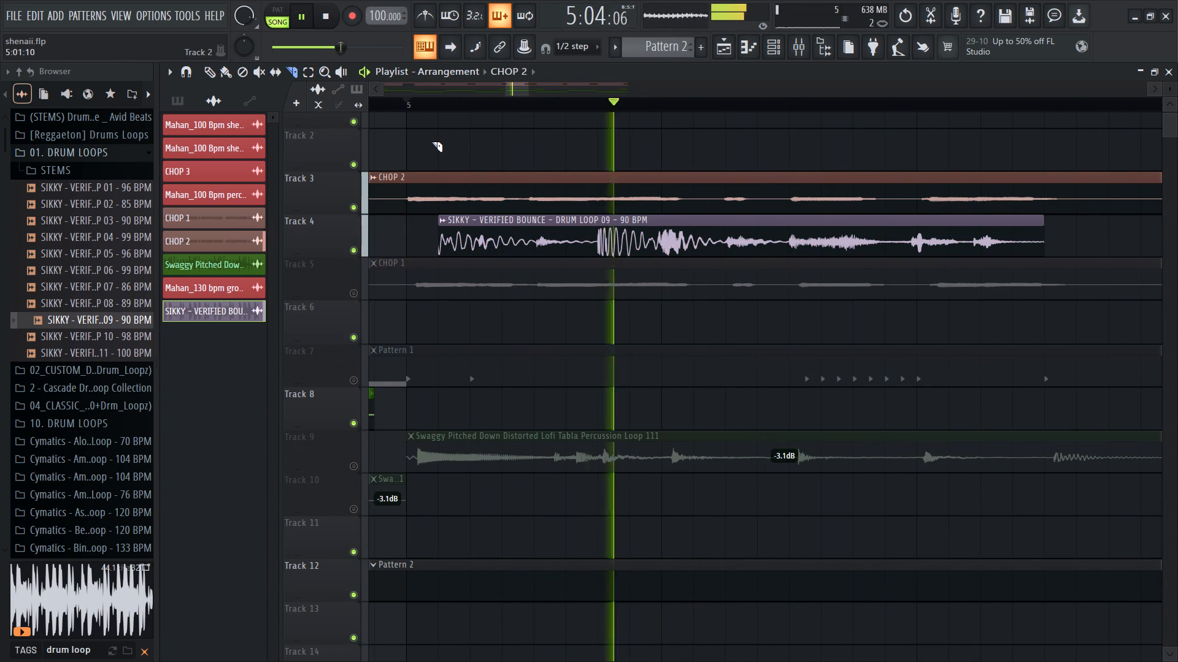
Add a short fade-in to the start of the trimmed bar 5 drum clip.
drag(204, 70, 212, 76)
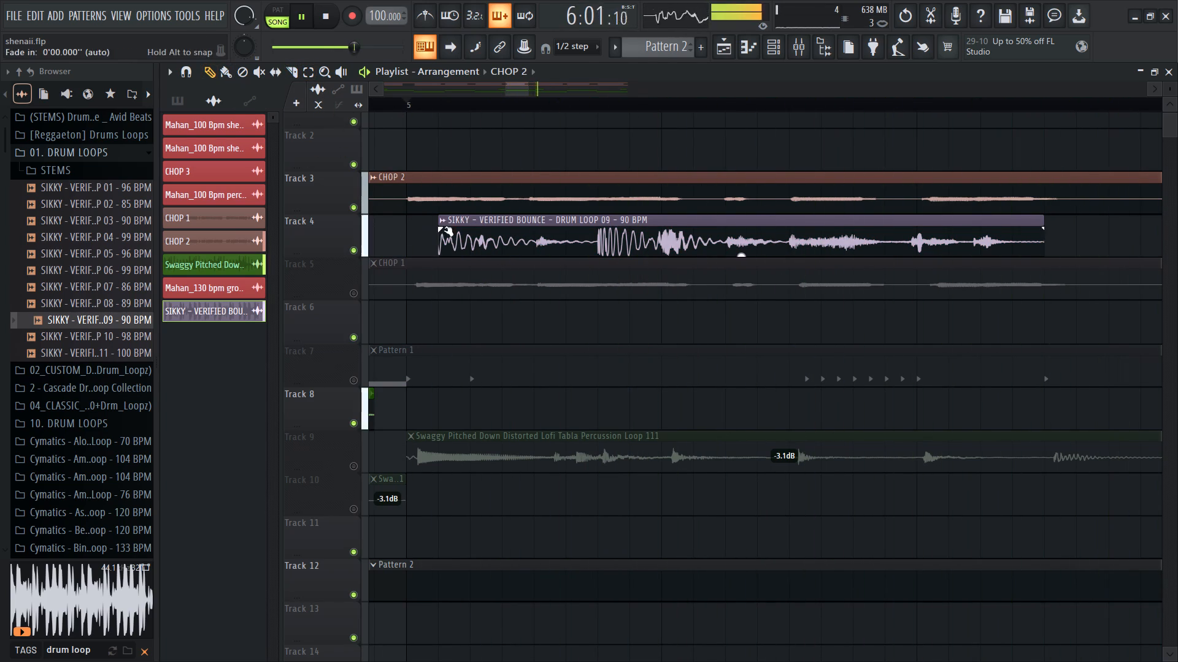
drag(445, 230, 453, 232)
click(443, 231)
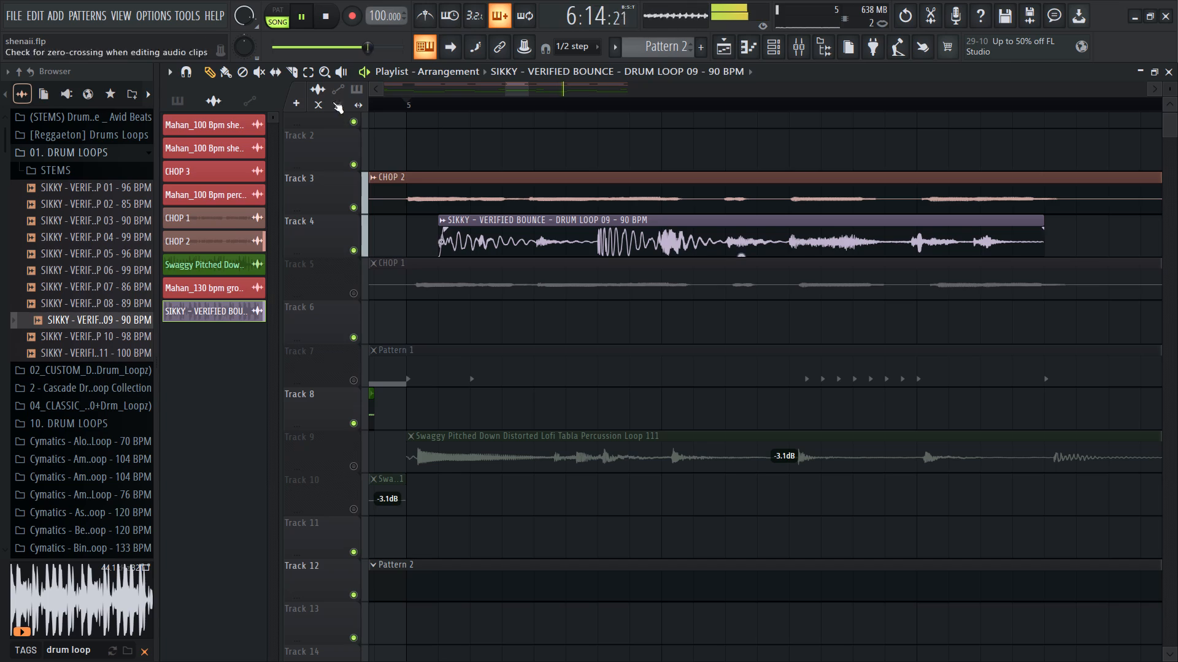
Stop playback and slice the bar 5 drum clip on Track 4 at 5:04.
click(291, 74)
key(space)
ctrl+scroll(587, 254, up, 6)
shift+click(600, 246)
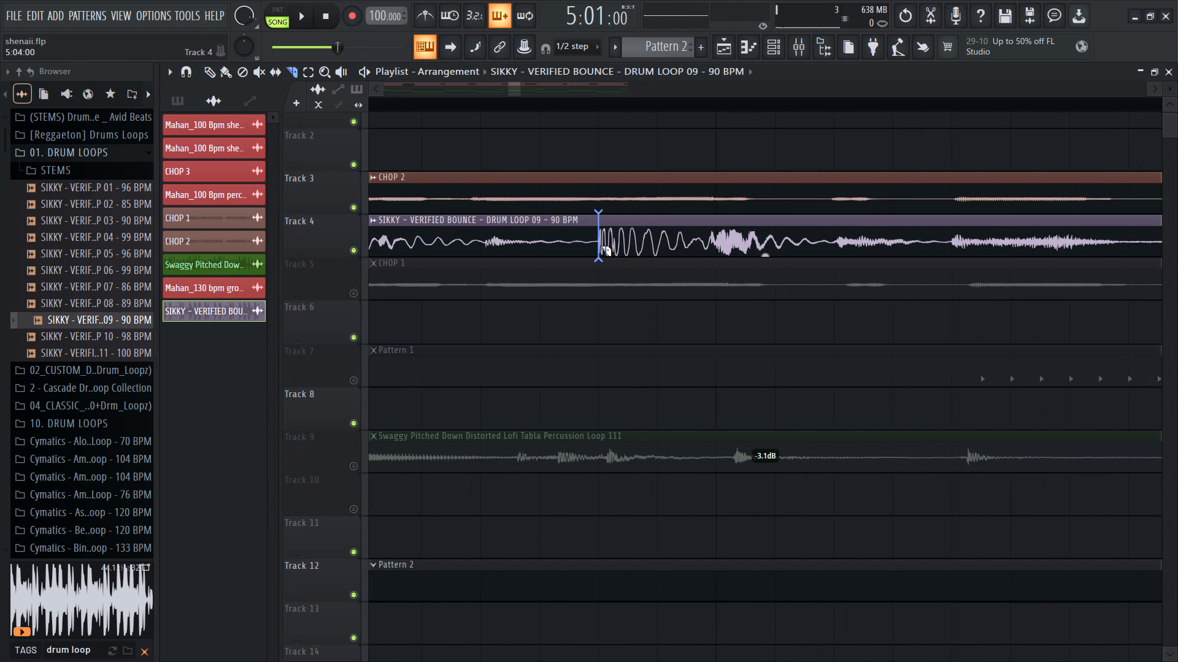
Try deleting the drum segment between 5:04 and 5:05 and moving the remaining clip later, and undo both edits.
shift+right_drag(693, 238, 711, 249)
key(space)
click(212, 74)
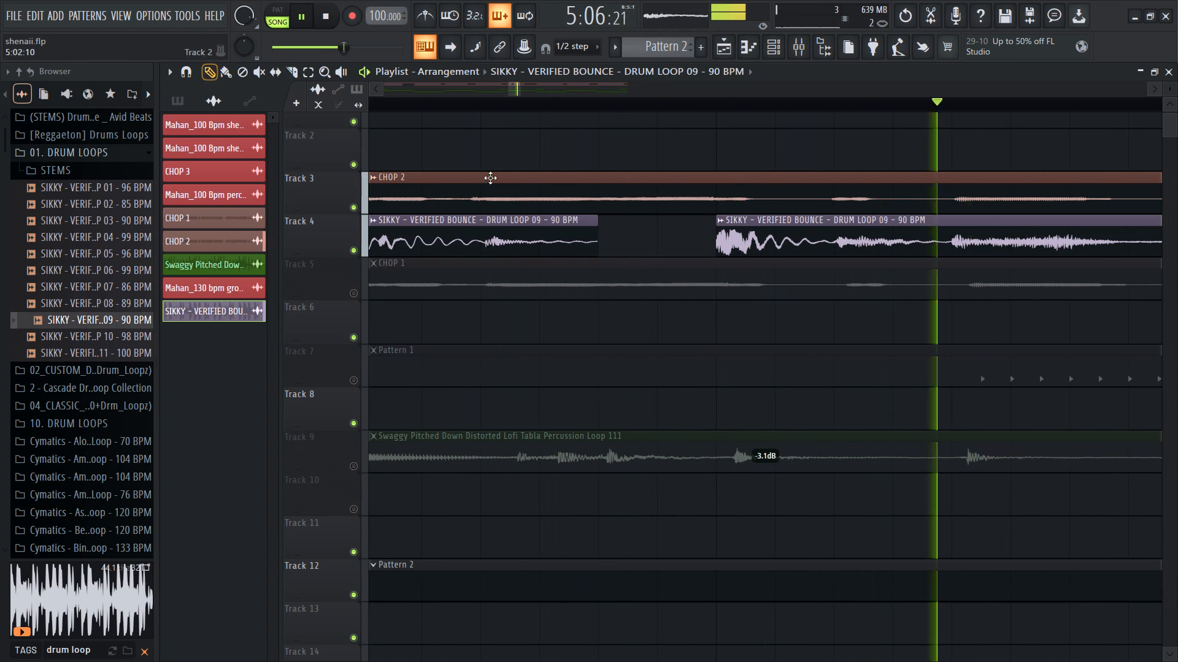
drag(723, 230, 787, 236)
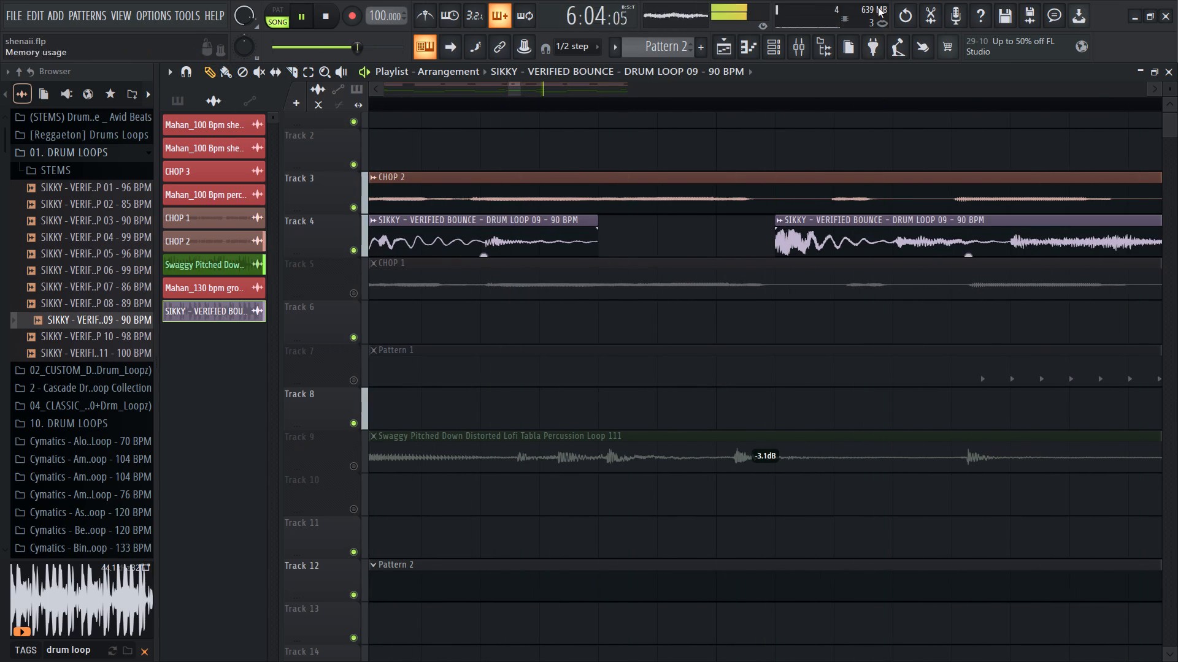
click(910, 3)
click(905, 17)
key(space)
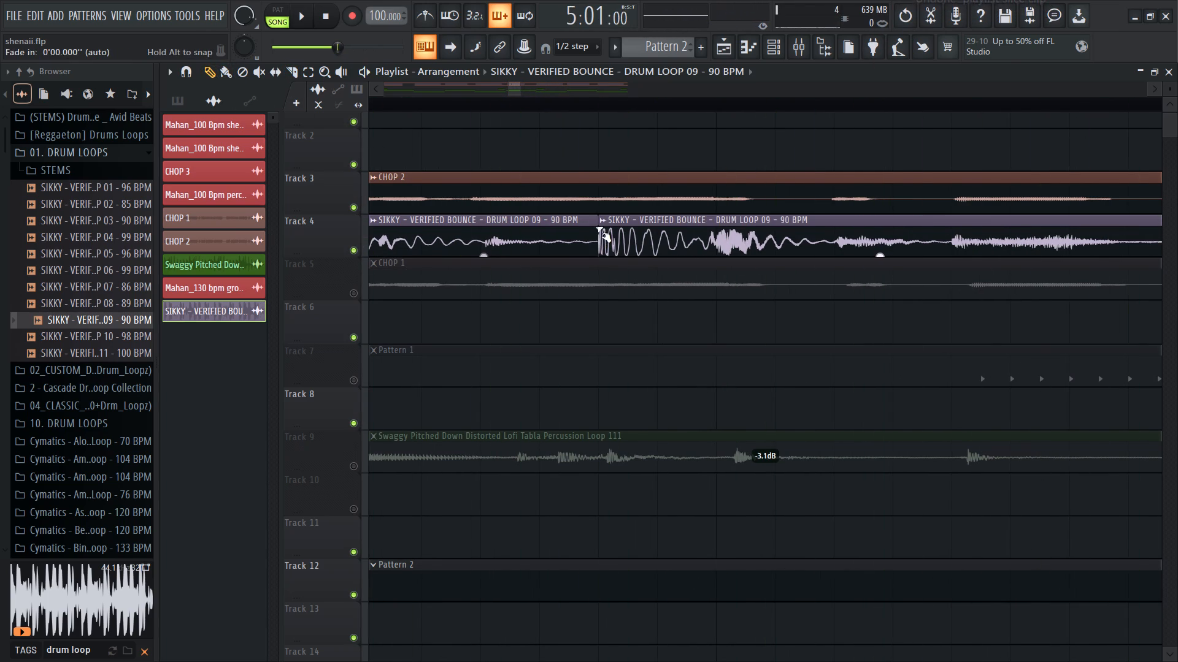
Delete the drum loop segment between 5:04 and 5:05 on Track 4.
click(294, 66)
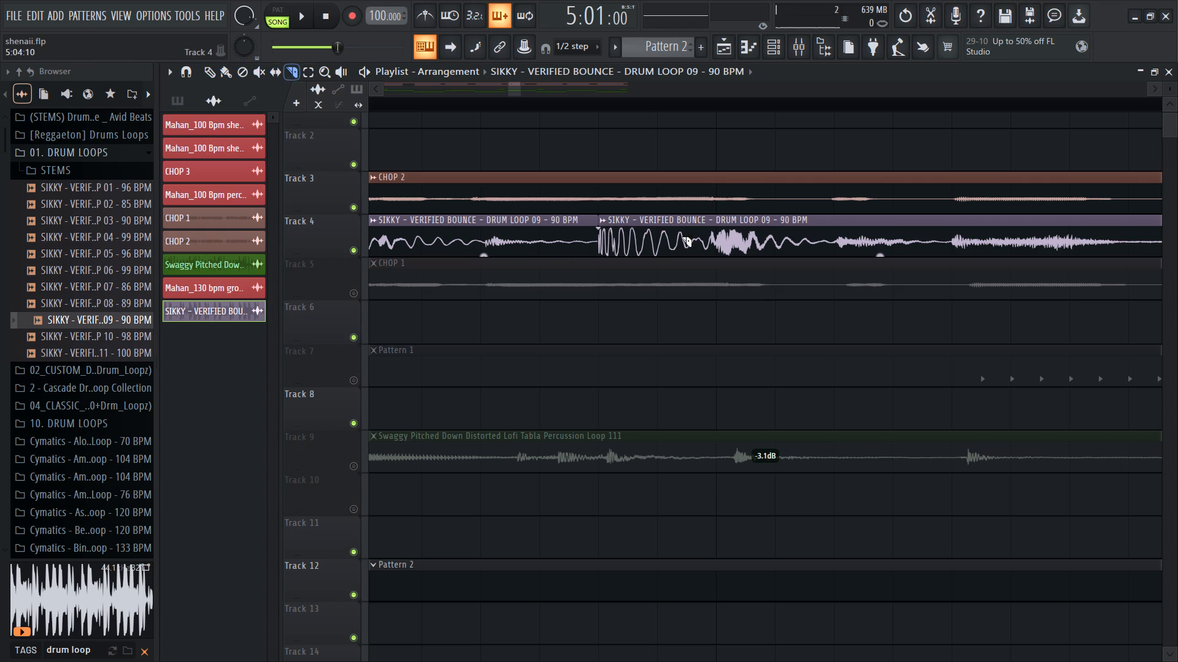
shift+right_drag(698, 240, 704, 243)
Add a fade-in a little over one step long to the drum clip starting at 5:05.
click(210, 66)
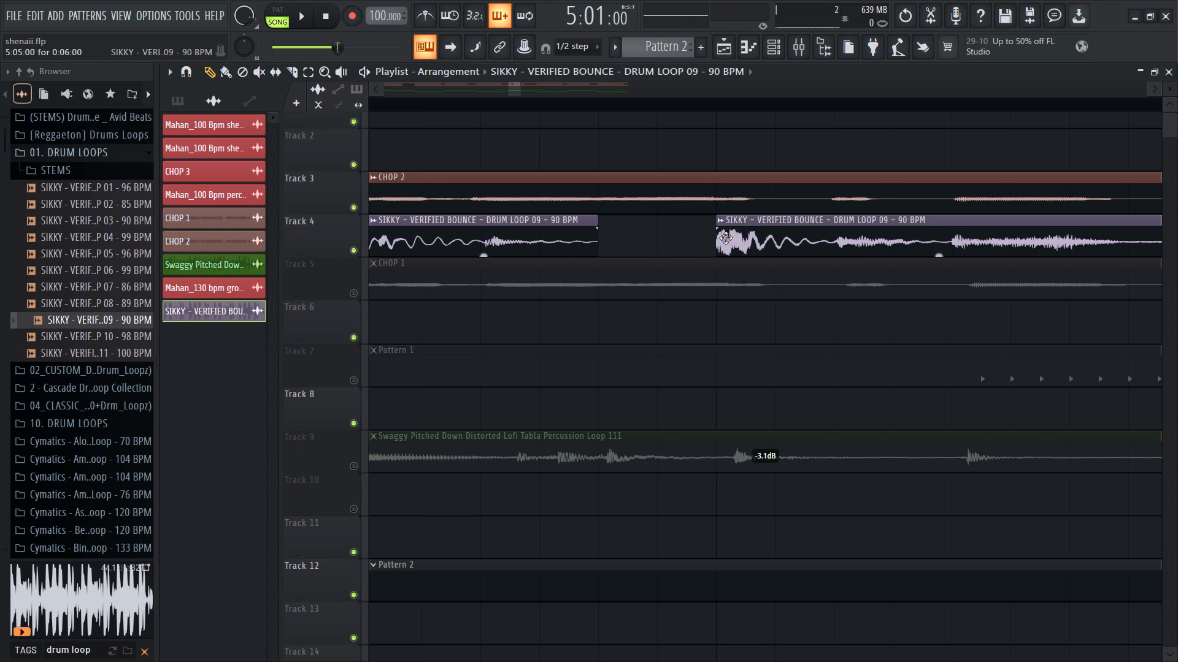
drag(720, 237, 857, 251)
Replay from bar 5 and examine the Track 4 drum clips through bars 6 and 7.
key(space)
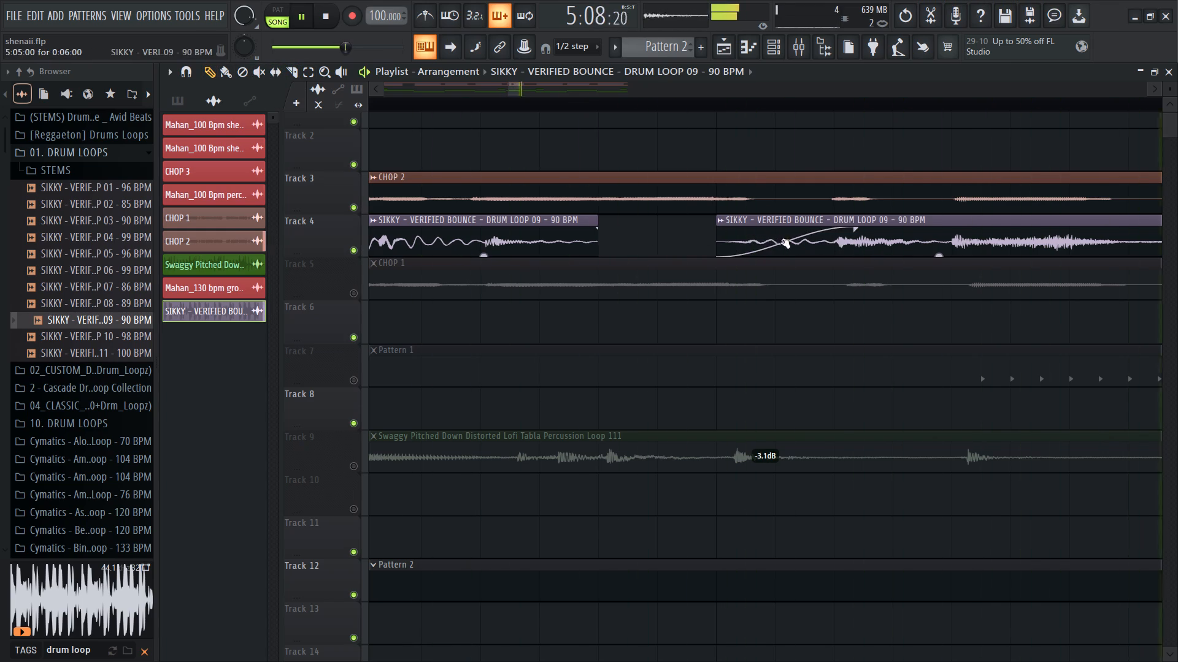
ctrl+scroll(717, 238, down, 8)
ctrl+scroll(772, 281, down, 7)
ctrl+scroll(943, 324, up, 7)
ctrl+scroll(855, 283, up, 4)
ctrl+scroll(850, 283, down, 4)
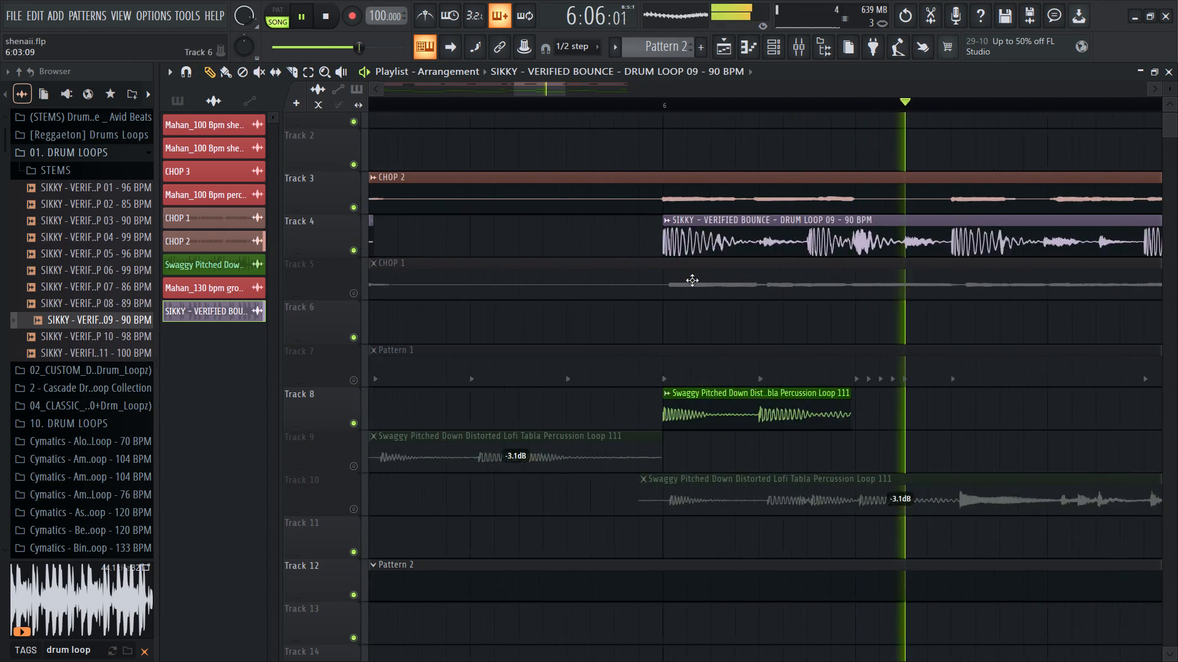
ctrl+scroll(692, 280, down, 10)
ctrl+scroll(842, 305, up, 8)
ctrl+scroll(540, 299, down, 7)
ctrl+scroll(482, 296, up, 10)
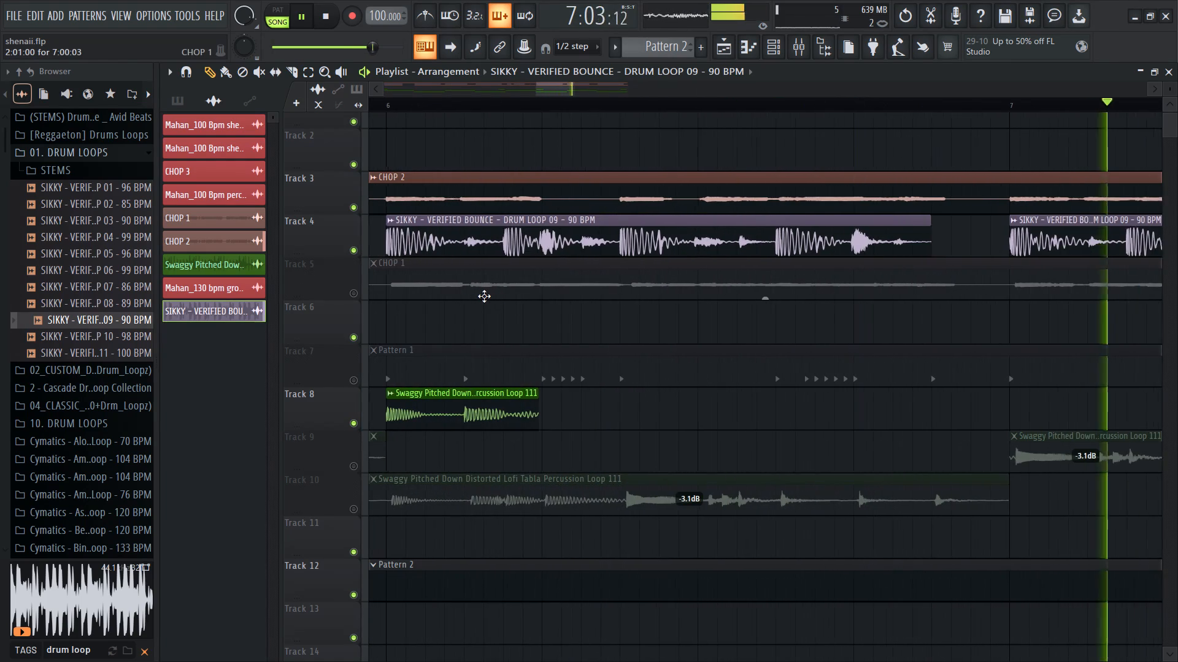
Slice the bar 6 drum loop on Track 4 and delete the segments 6:01 to 6:03 and 6:04 to 6:05.
key(space)
click(287, 73)
ctrl+scroll(351, 251, up, 7)
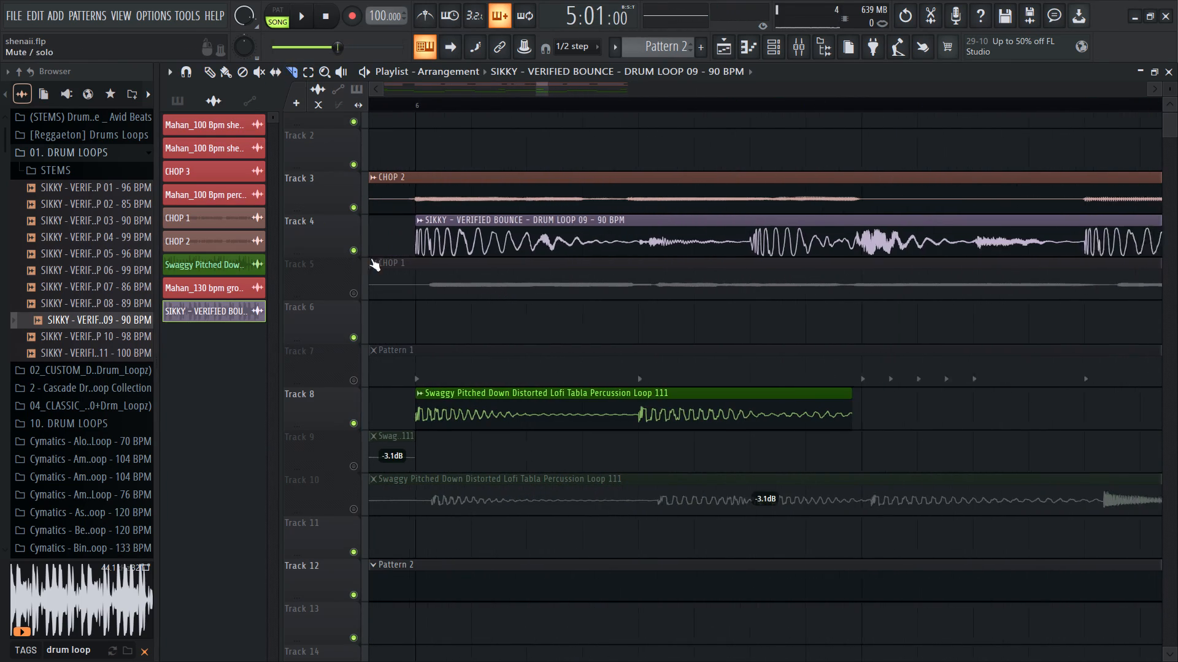
shift+right_drag(565, 230, 645, 234)
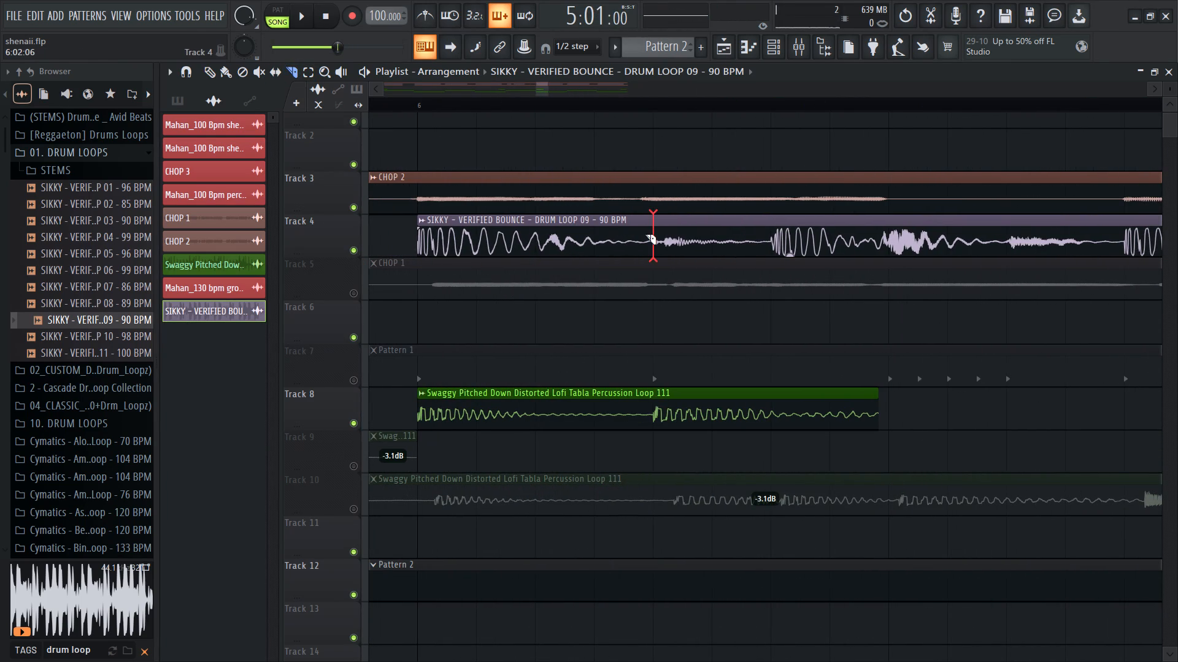
shift+right_drag(645, 234, 645, 235)
shift+drag(794, 246, 780, 248)
shift+right_drag(853, 243, 865, 248)
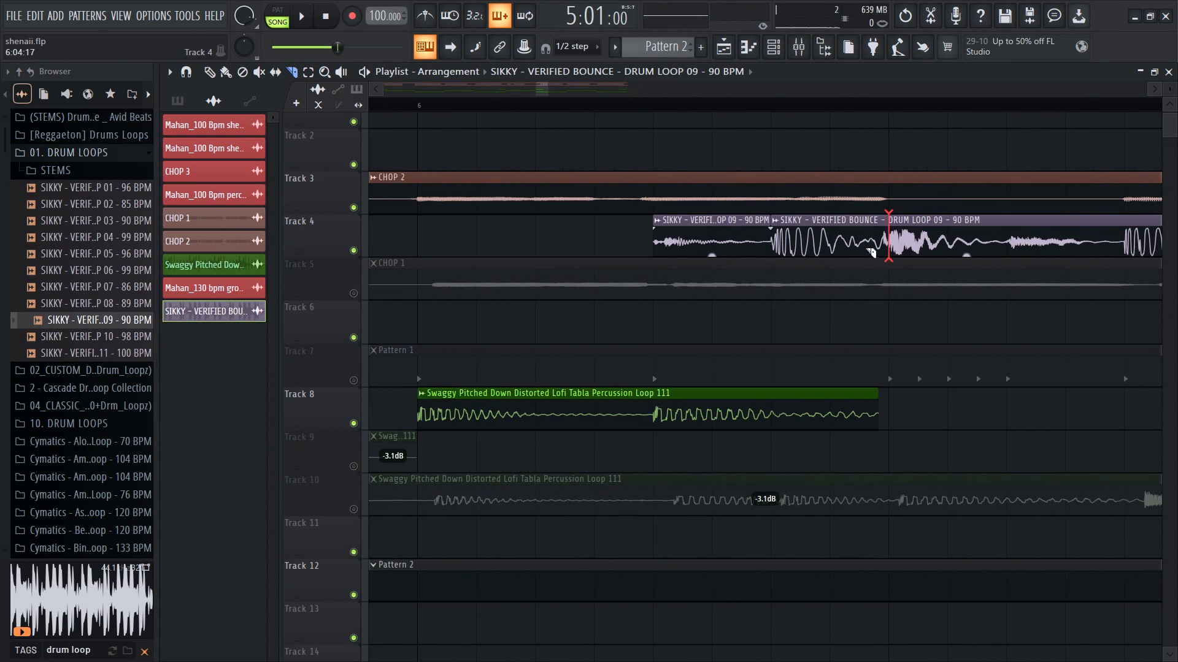
shift+right_drag(865, 248, 872, 249)
Add a fade-in about 0.7 of a step long to the drum clip starting at 6:05 and replay it.
key(space)
click(222, 74)
click(217, 74)
click(210, 75)
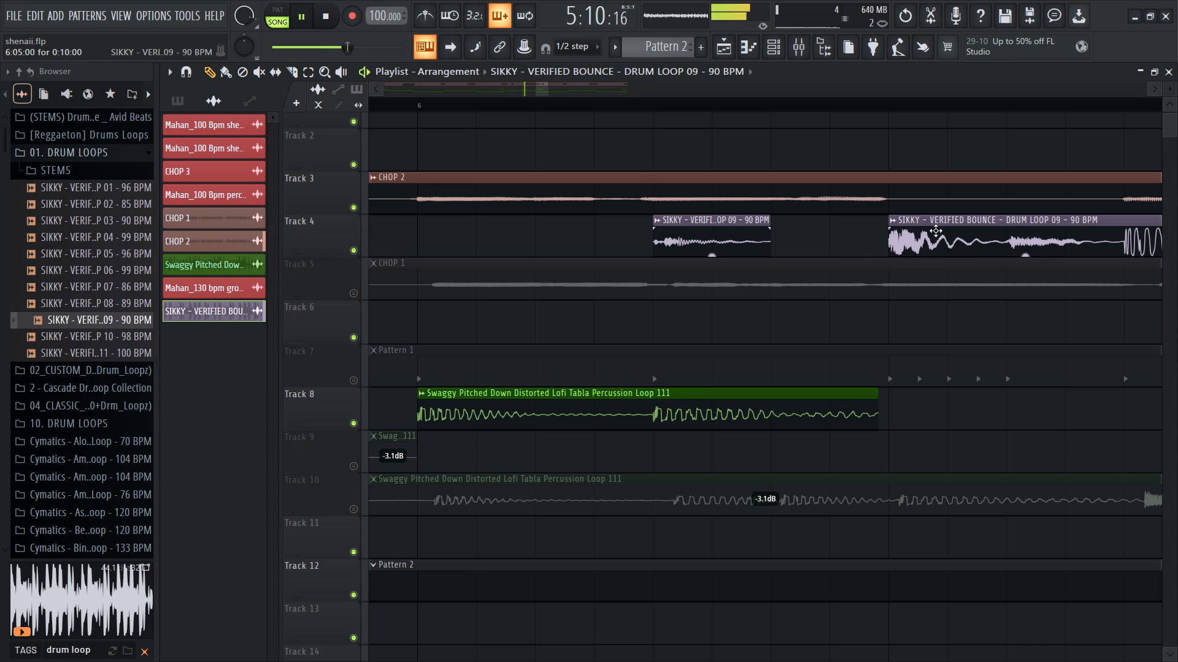
drag(894, 232, 975, 236)
ctrl+scroll(580, 242, down, 7)
ctrl+scroll(728, 329, down, 2)
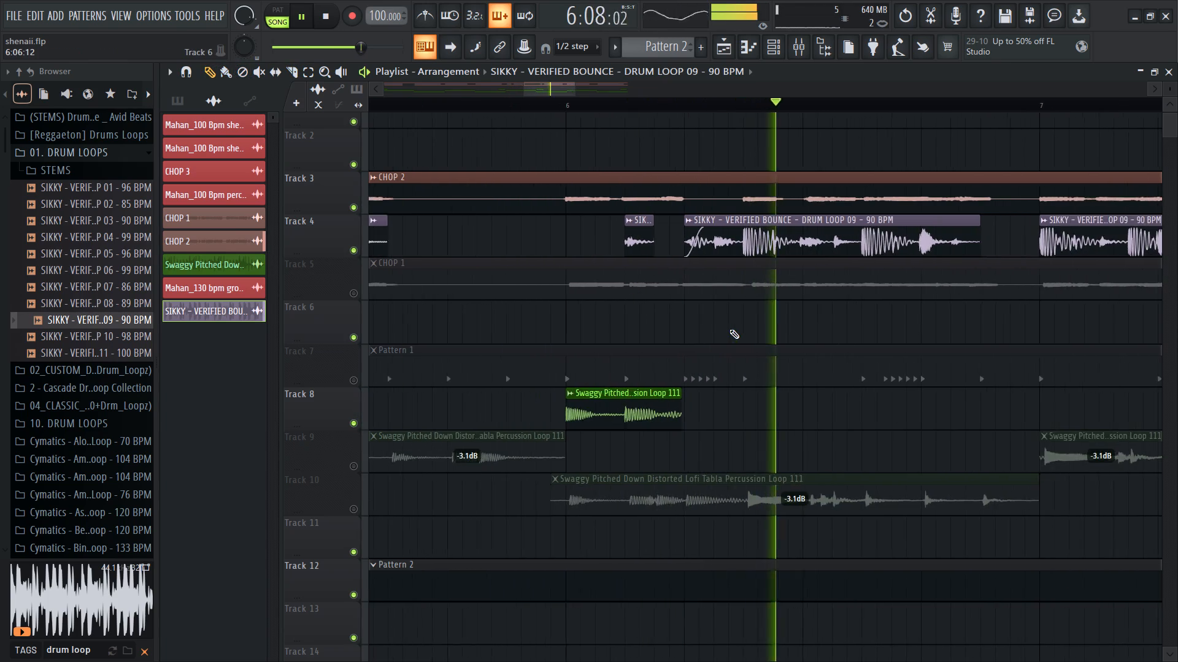
ctrl+scroll(731, 329, up, 8)
ctrl+scroll(569, 305, down, 10)
ctrl+scroll(610, 303, up, 8)
key(space)
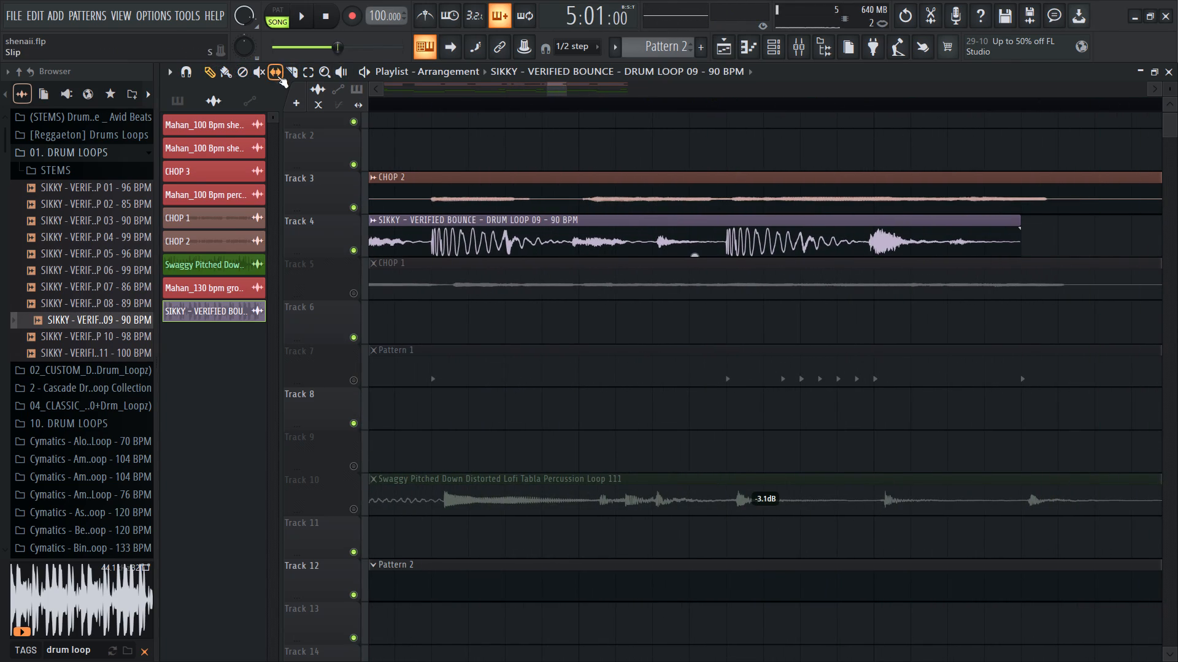
Save the project and split the Track 4 drum clip at 6:07.
click(286, 75)
key(ctrl+s)
ctrl+click(437, 248)
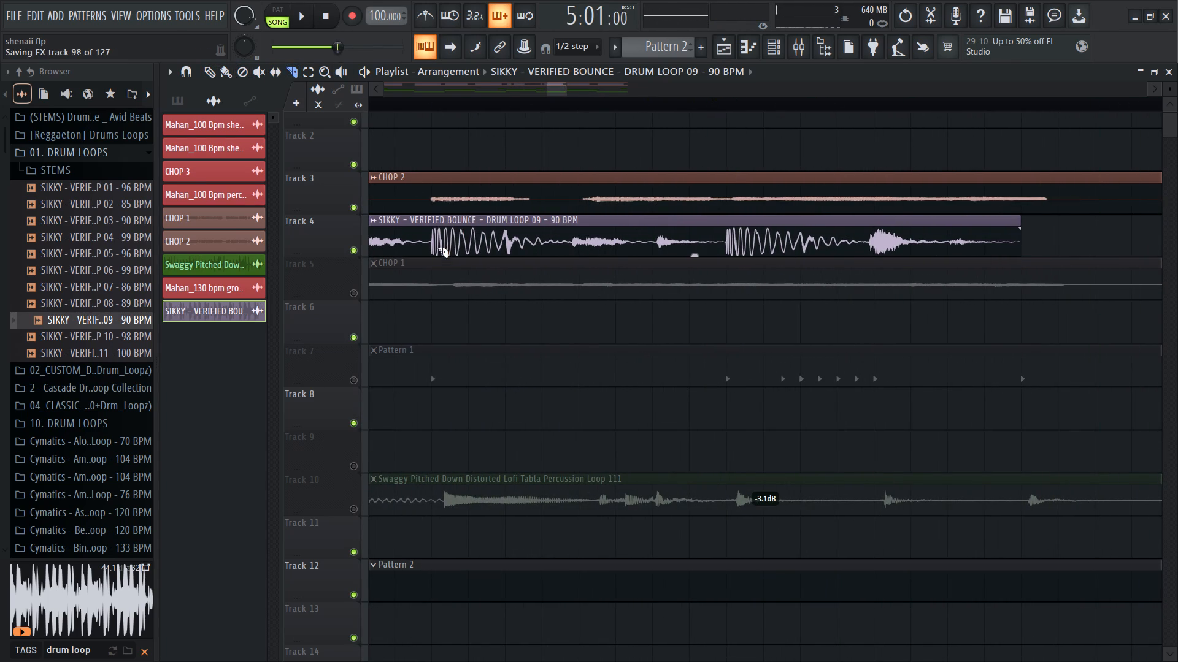
shift+click(439, 245)
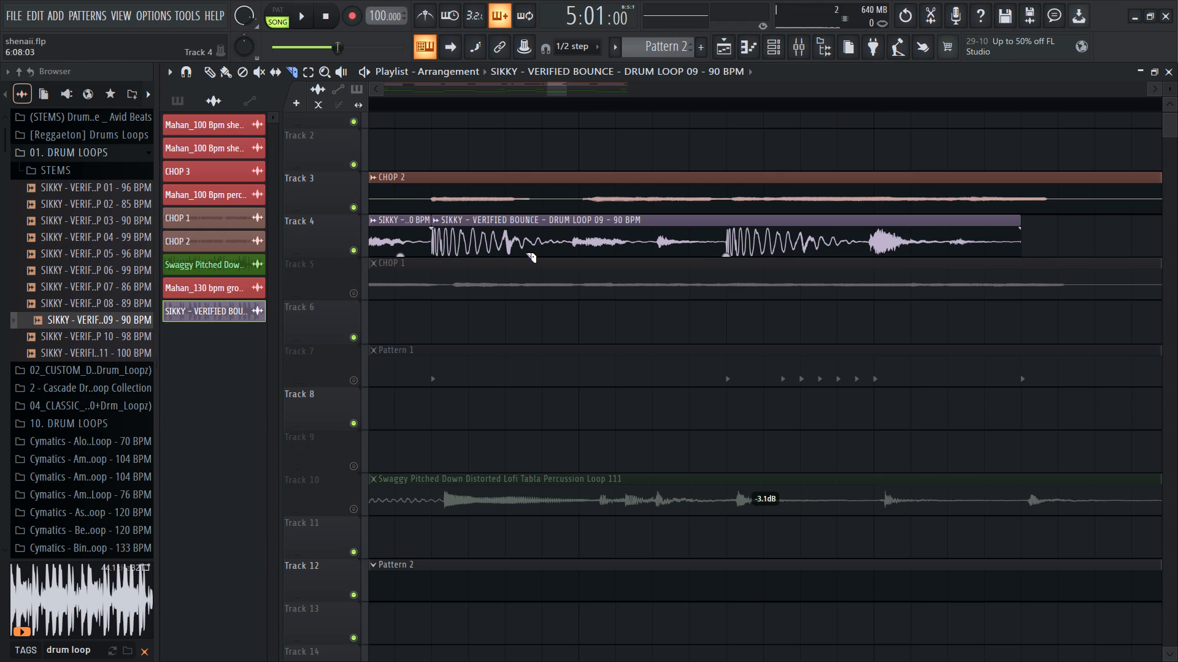
ctrl+click(537, 248)
Add a fade-in about 2.5 steps long with -18% tension to the drum clip starting at 6:07, and replay it.
click(201, 64)
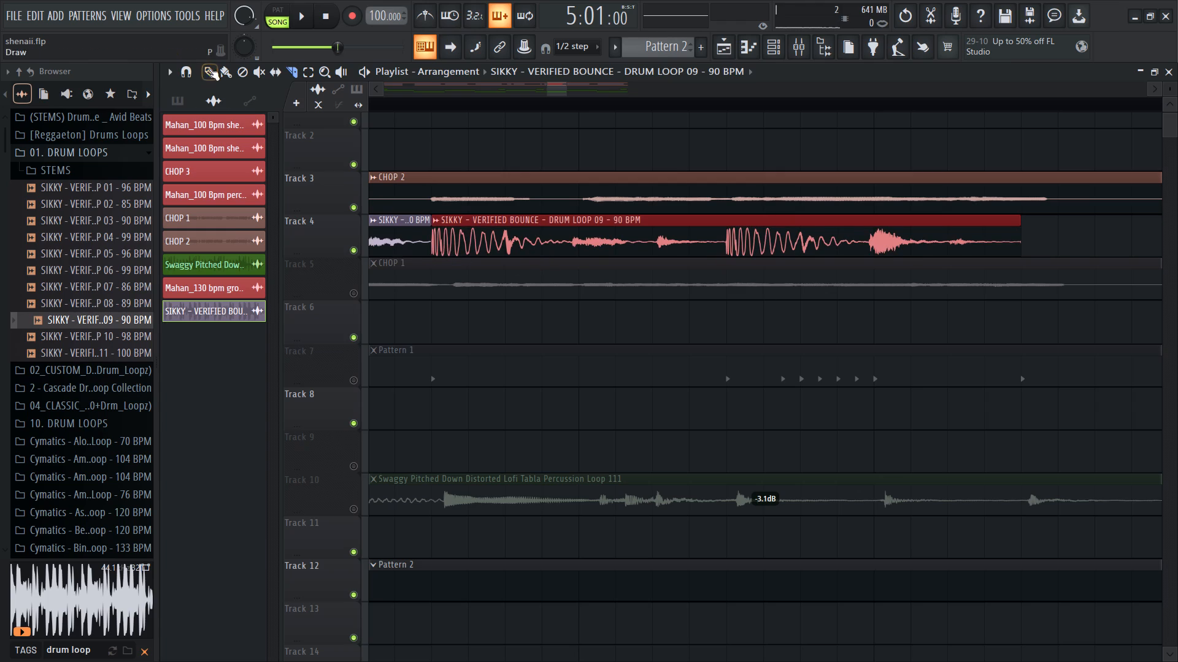
click(209, 69)
drag(437, 227, 622, 246)
drag(523, 242, 536, 299)
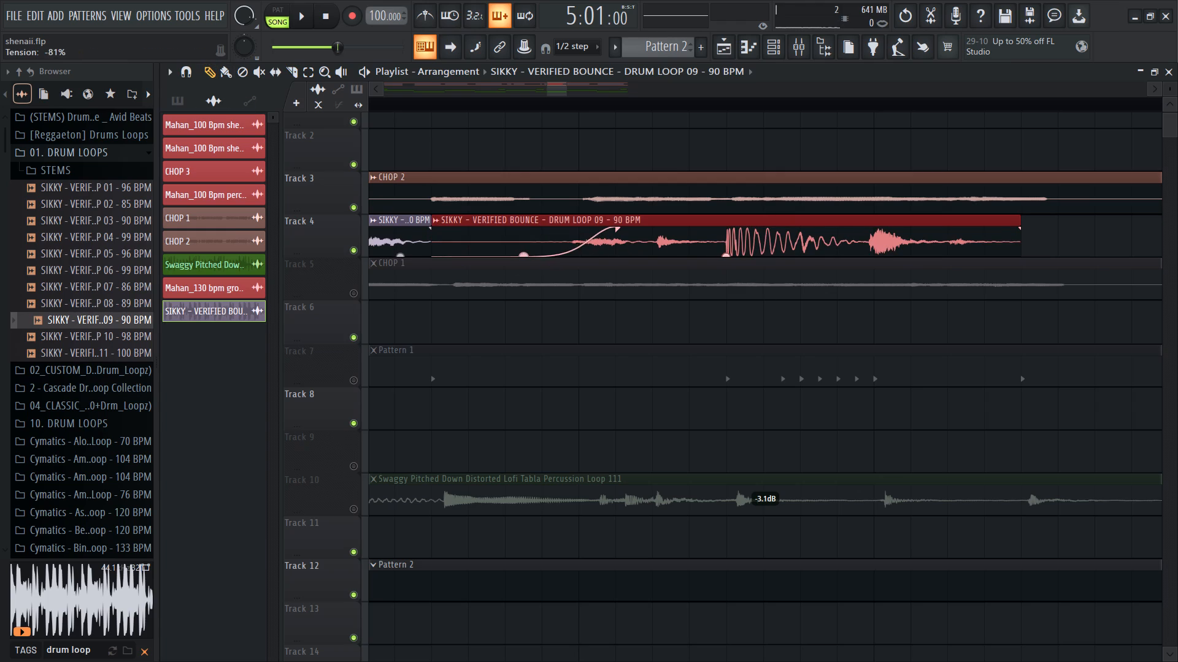
drag(536, 299, 547, 253)
key(space)
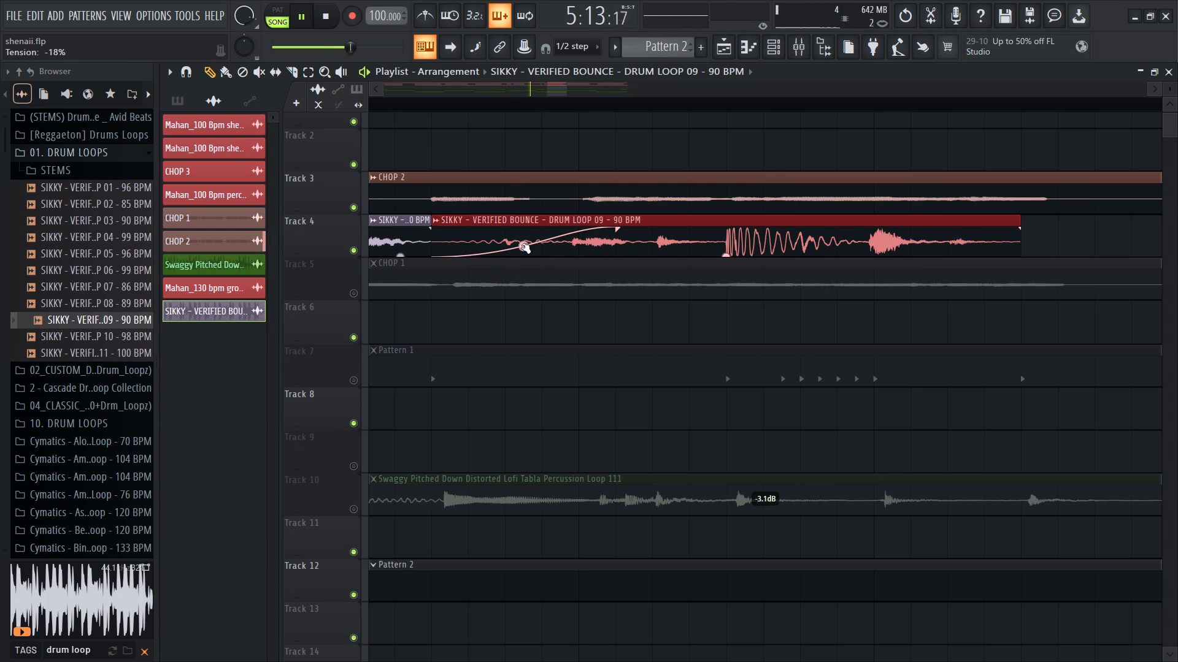
scroll(522, 256, down, 12)
ctrl+scroll(525, 262, up, 7)
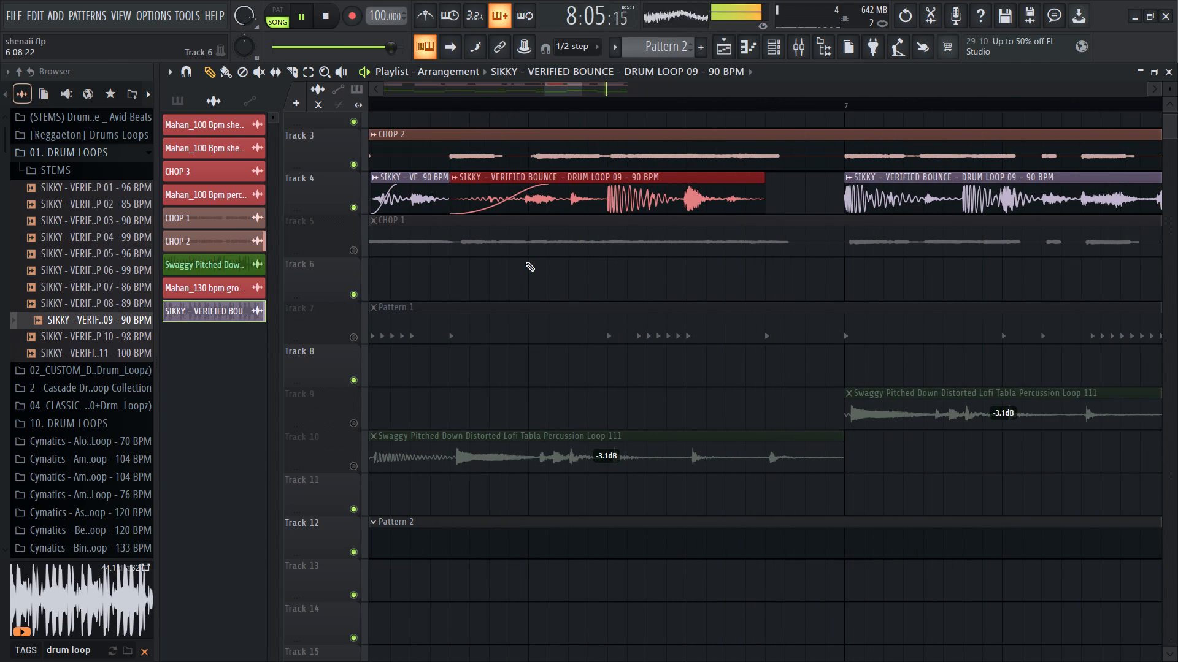
key(space)
Delete the first step of the bar 7 drum loop on Track 4, from 7:01 to 7:02.
ctrl+scroll(700, 284, down, 8)
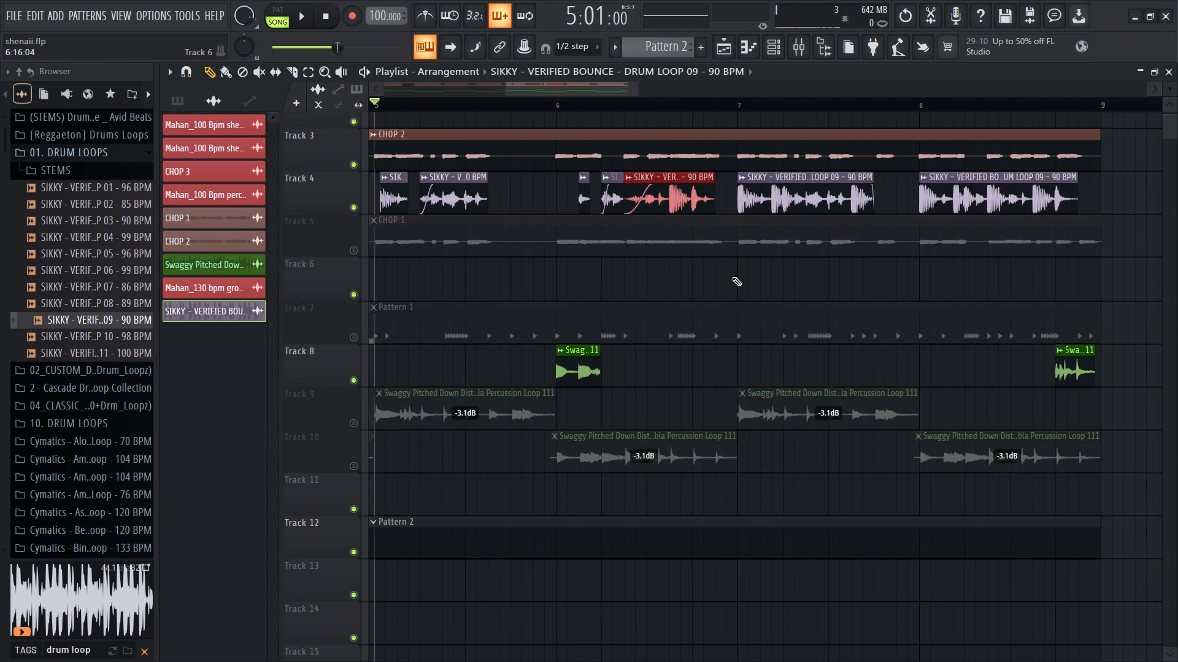
ctrl+scroll(734, 276, up, 14)
ctrl+scroll(271, 173, down, 3)
ctrl+scroll(707, 235, up, 4)
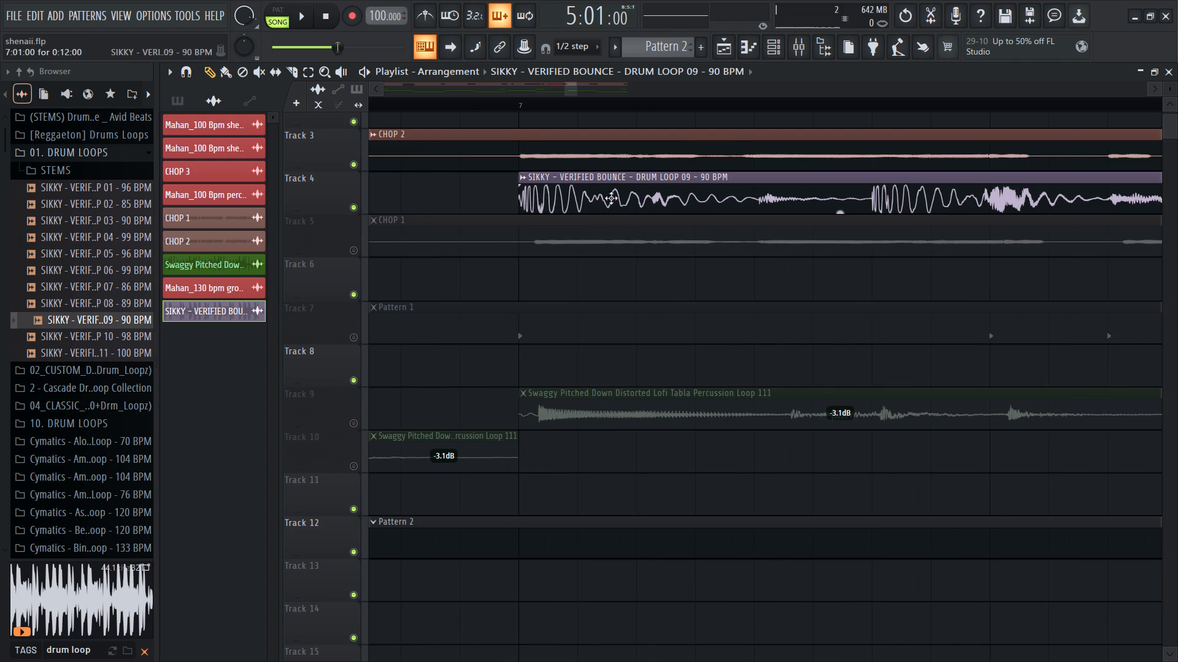
click(293, 74)
shift+right_drag(564, 205, 649, 203)
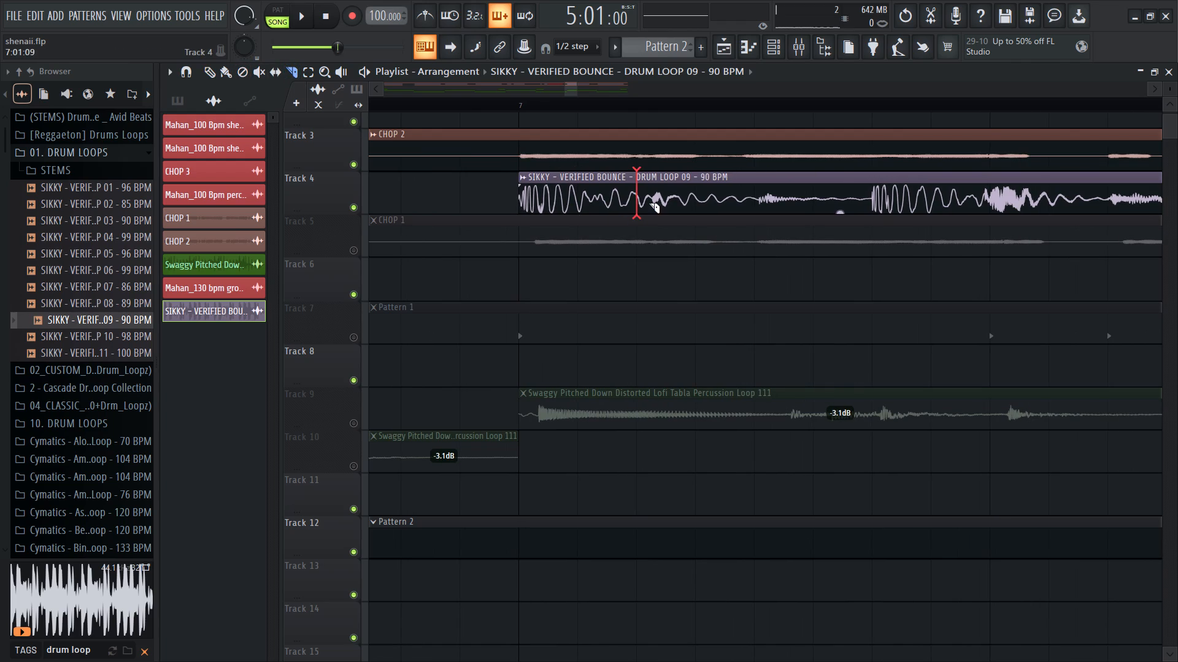
shift+right_drag(649, 203, 649, 204)
Add a fade-in a little over one step long to the drum clip starting at 7:02 and bend its curve.
key(space)
drag(207, 72, 214, 77)
drag(644, 188, 753, 196)
click(904, 5)
key(space)
key(space)
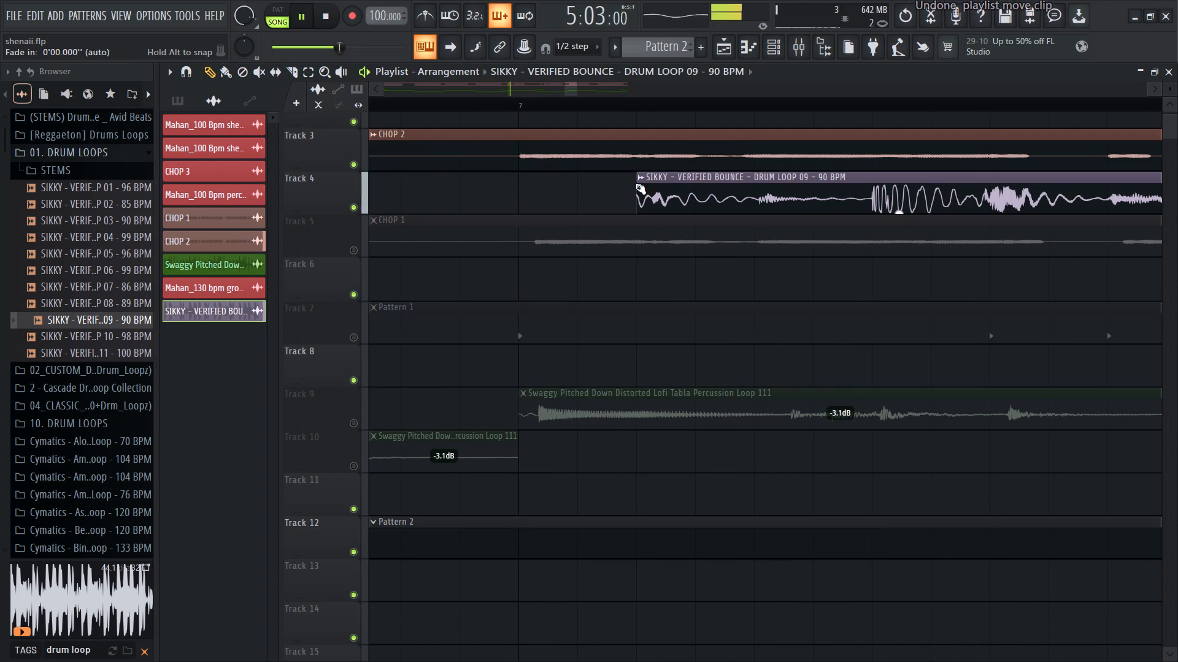
drag(637, 188, 764, 183)
drag(703, 202, 707, 247)
Delete the drum loop segment between 7:04 and 7:05 on Track 4.
ctrl+scroll(628, 185, down, 9)
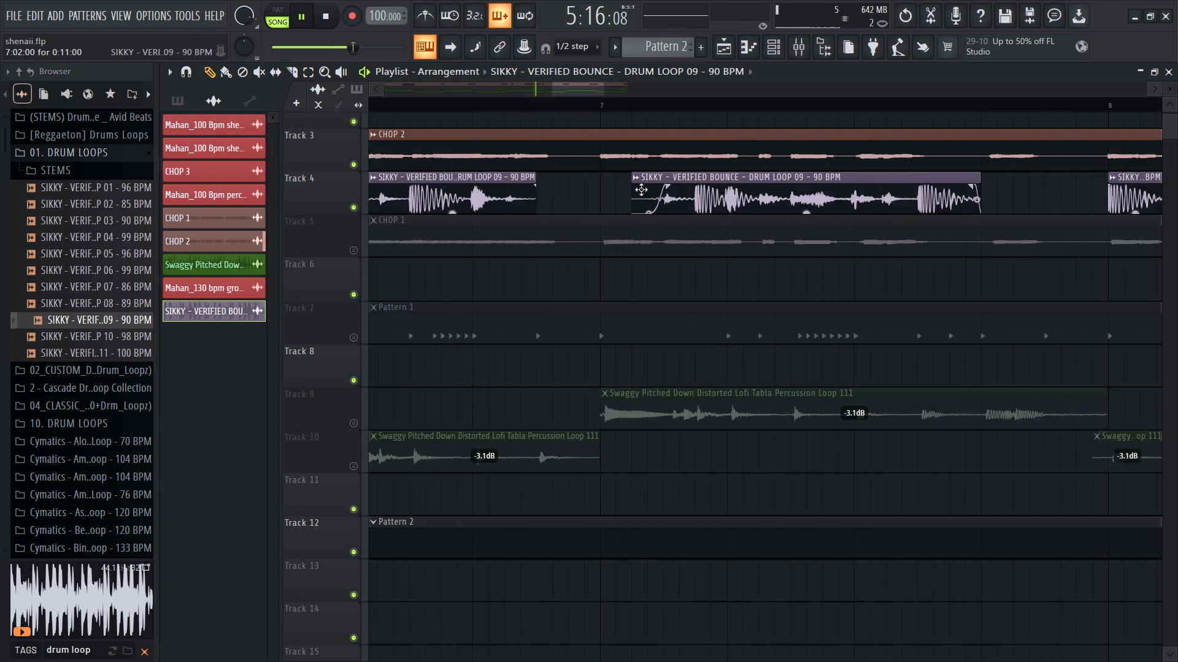
ctrl+scroll(699, 199, up, 14)
double_click(296, 68)
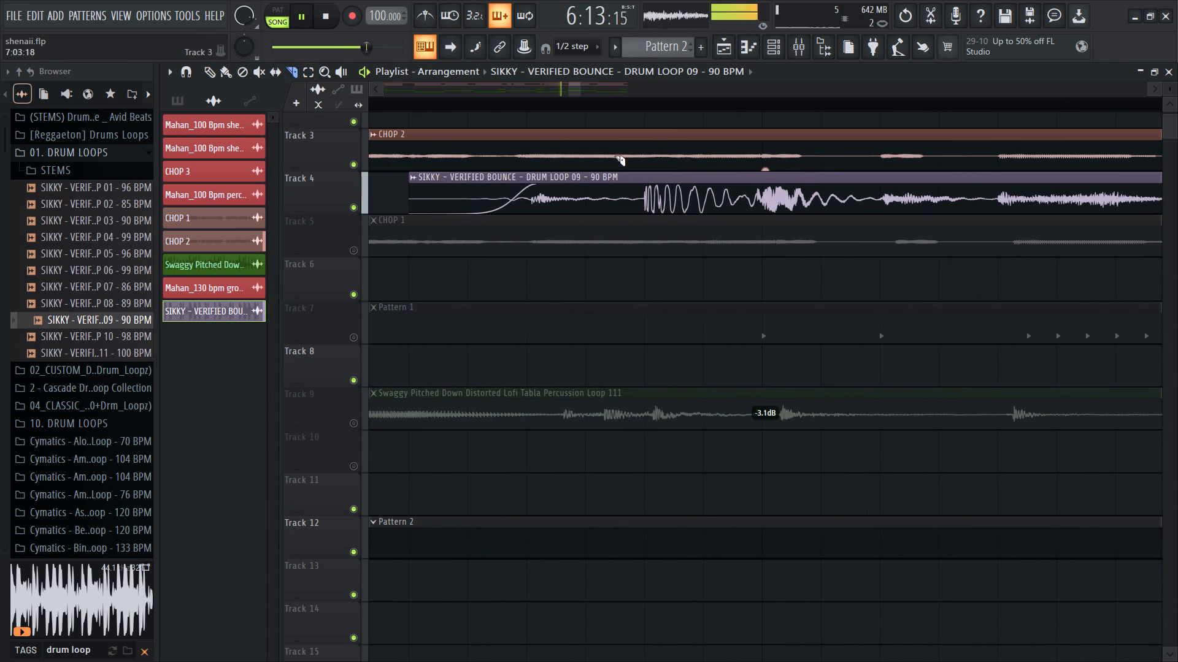
shift+click(648, 196)
shift+right_click(761, 191)
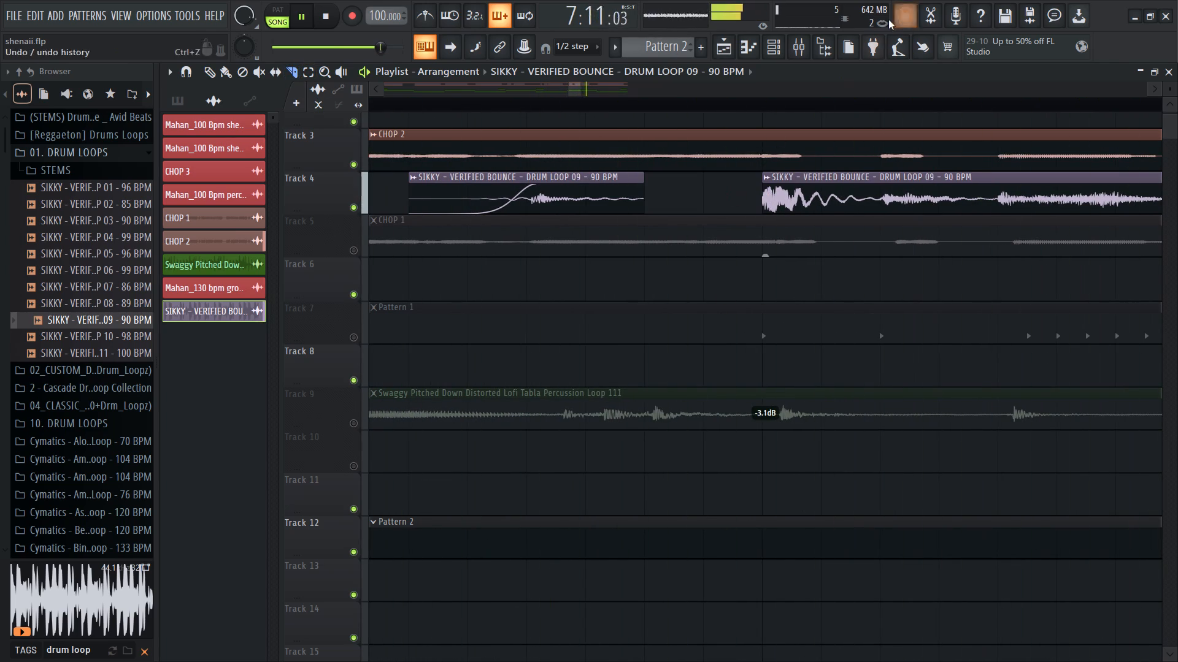
Add a fade-in about 0.7 of a step long to the drum clip starting at 7:05.
click(212, 74)
key(space)
key(space)
drag(761, 186, 838, 193)
drag(800, 203, 803, 212)
double_click(800, 203)
Cut off the end of the bar 7 drum clip on Track 4, from 7:11 to 7:13.
ctrl+scroll(621, 197, down, 9)
ctrl+scroll(697, 212, up, 9)
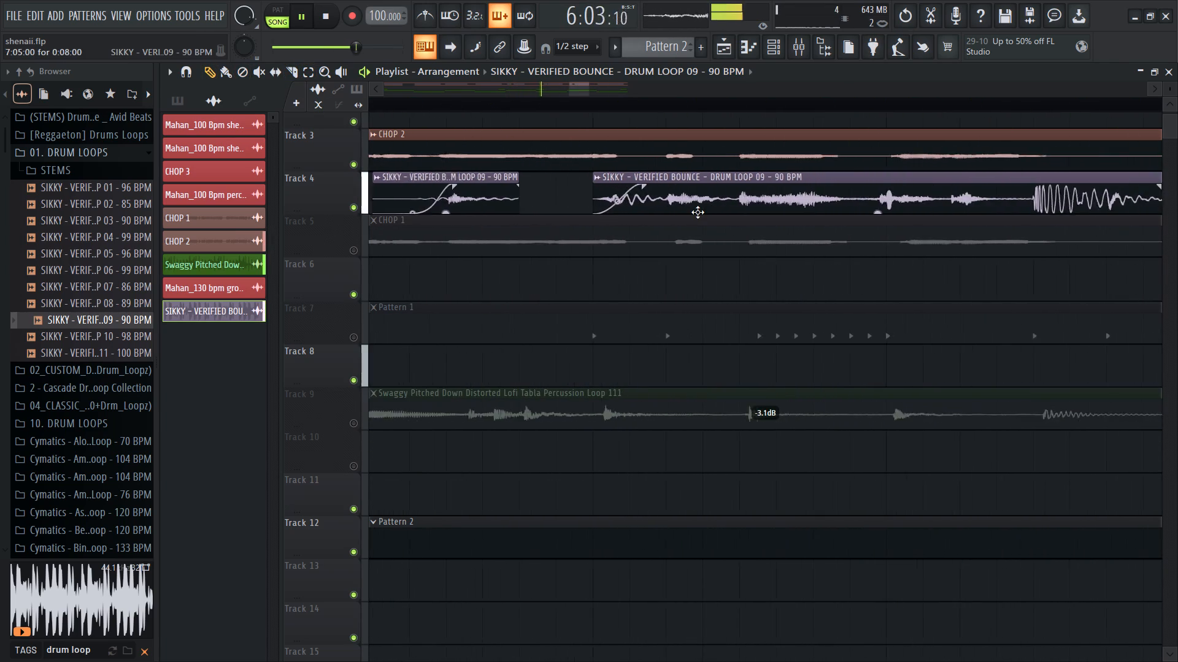
ctrl+scroll(698, 212, up, 3)
ctrl+scroll(698, 211, down, 7)
ctrl+scroll(810, 246, up, 9)
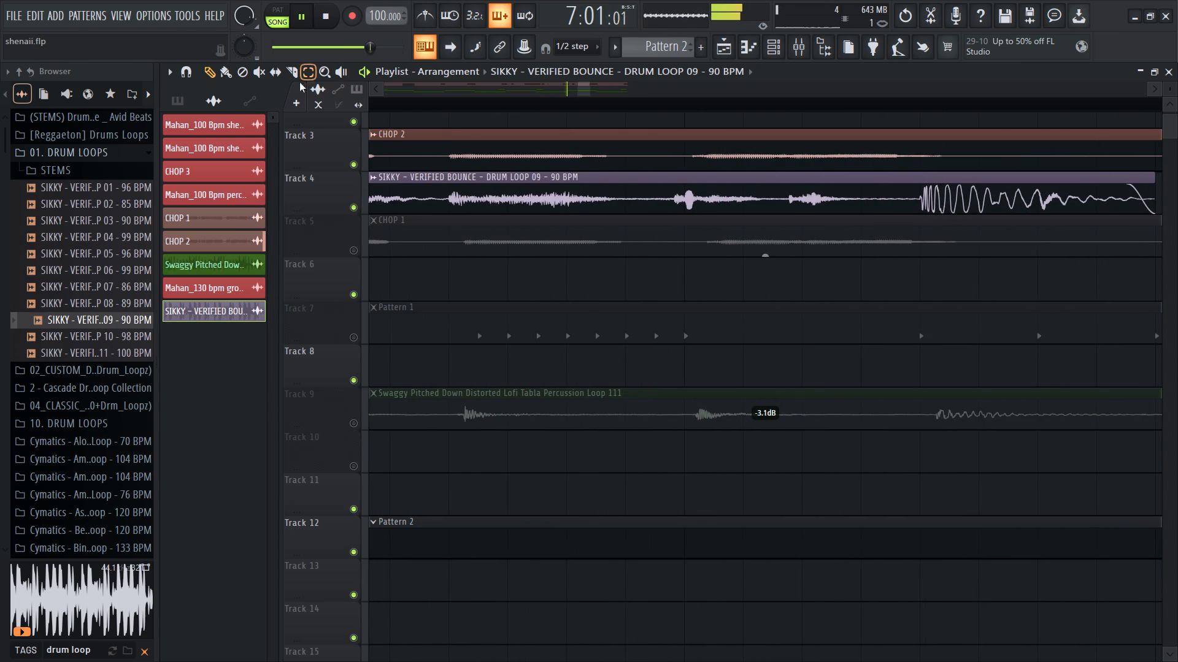
click(289, 78)
shift+right_drag(1090, 202, 1062, 204)
shift+right_drag(993, 198, 987, 198)
shift+right_click(952, 200)
shift+right_drag(950, 200, 949, 207)
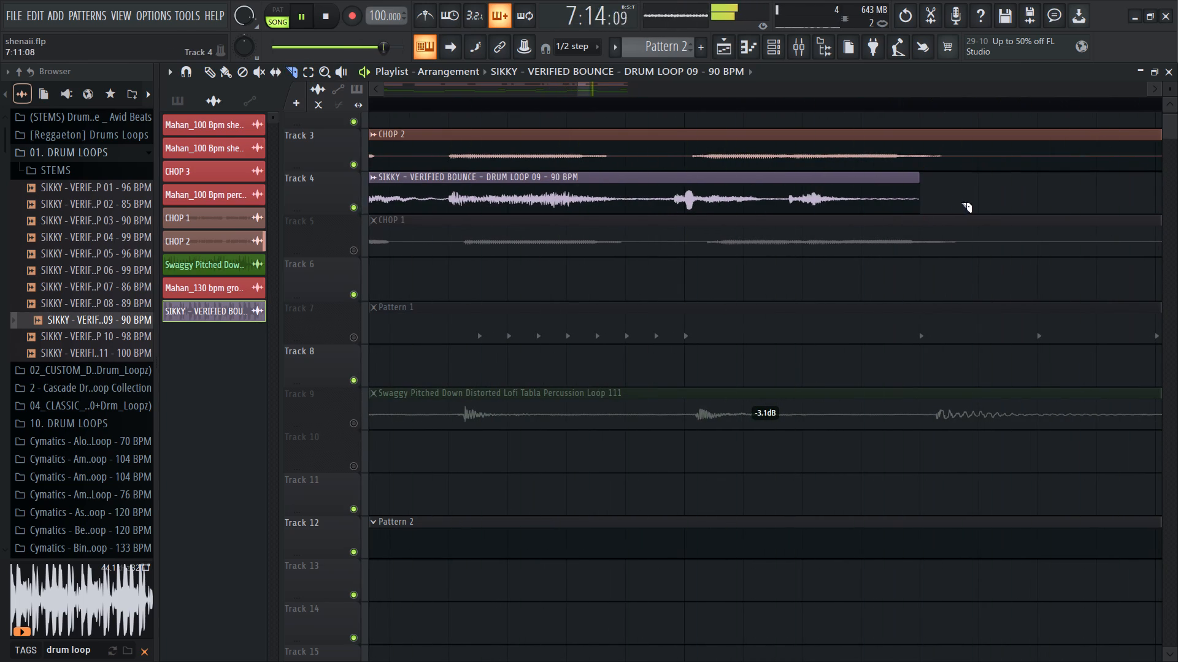
Delete the first two steps of the bar 8 drum loop on Track 4, from 8:01 to 8:03.
ctrl+scroll(703, 176, down, 12)
ctrl+scroll(926, 226, up, 8)
ctrl+scroll(926, 227, down, 7)
ctrl+scroll(935, 227, up, 7)
key(space)
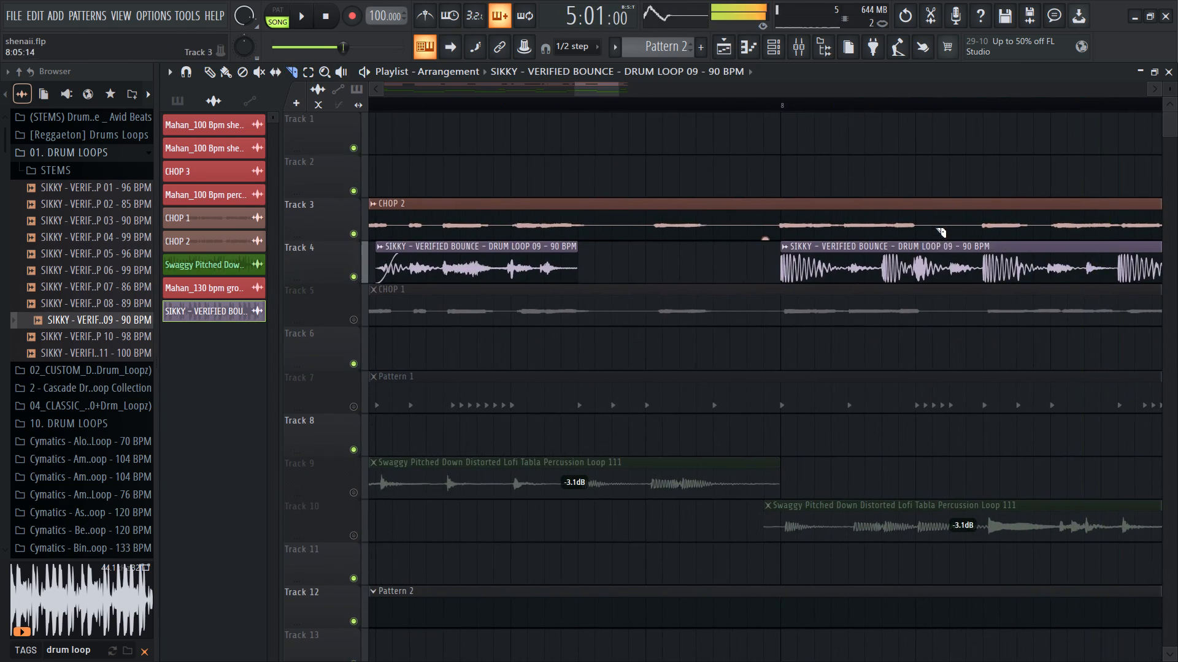
ctrl+scroll(888, 272, up, 8)
shift+right_click(751, 265)
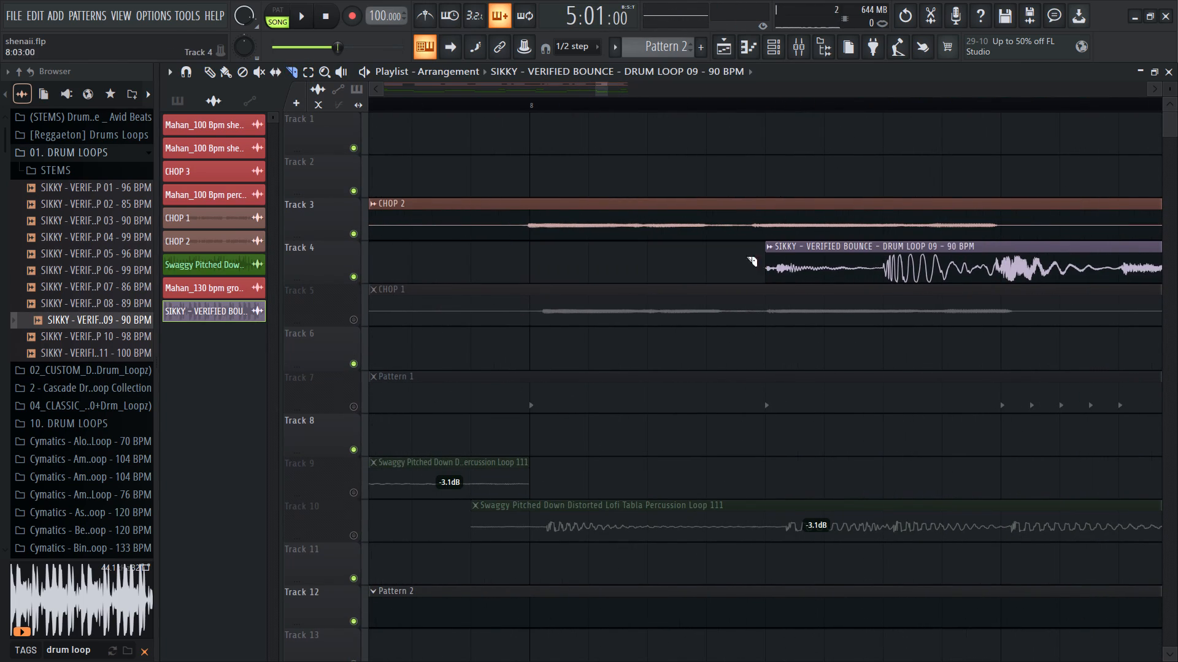
Add a fade-in about 0.8 of a step long to the drum clip starting at 8:03.
key(space)
click(191, 66)
click(205, 74)
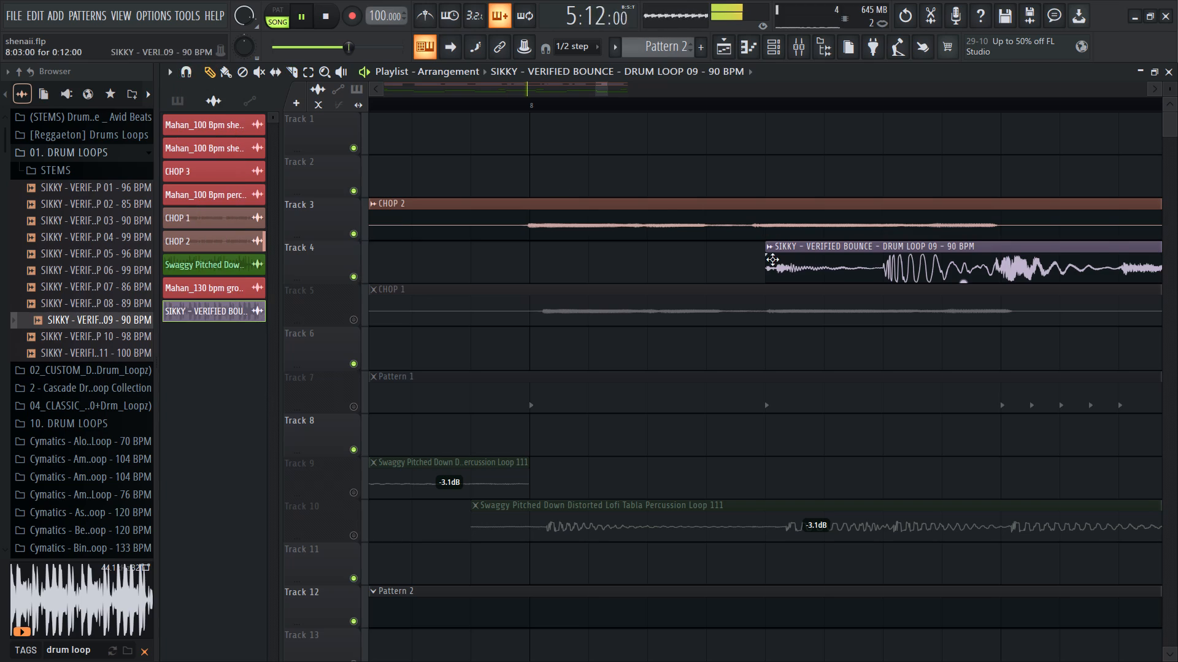
click(772, 259)
drag(768, 257, 863, 264)
drag(821, 270, 823, 278)
Delete the drum loop segment between 8:04 and 8:05 on Track 4.
ctrl+scroll(698, 253, down, 7)
ctrl+scroll(798, 273, up, 7)
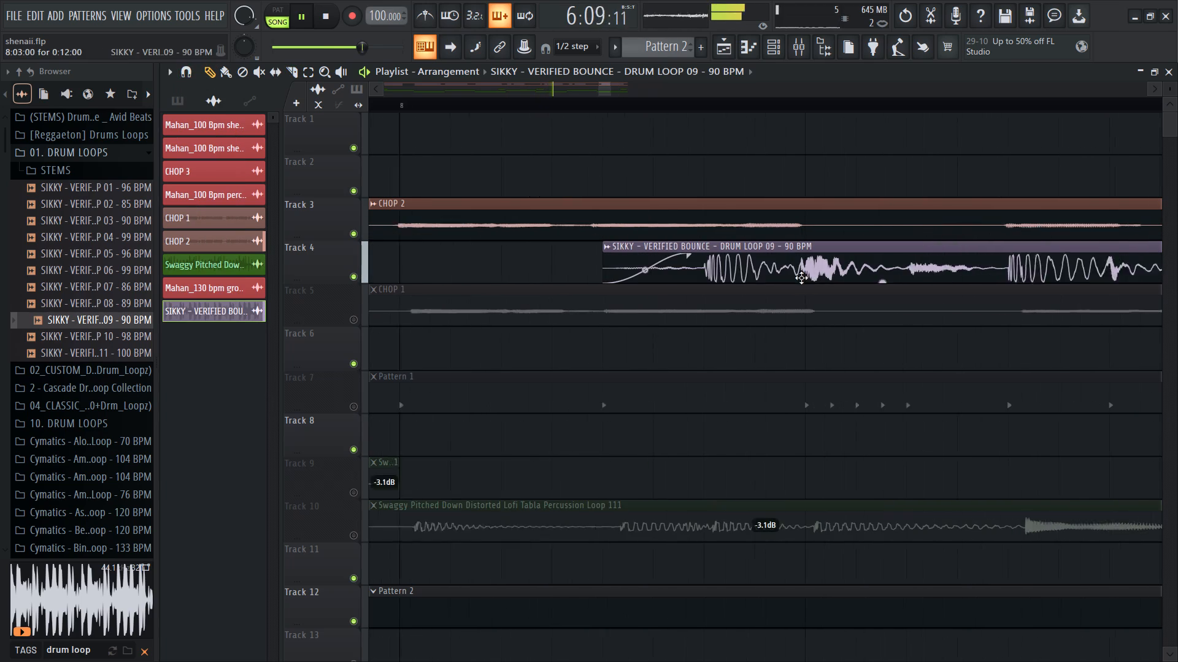
click(288, 75)
shift+click(683, 261)
shift+right_click(801, 276)
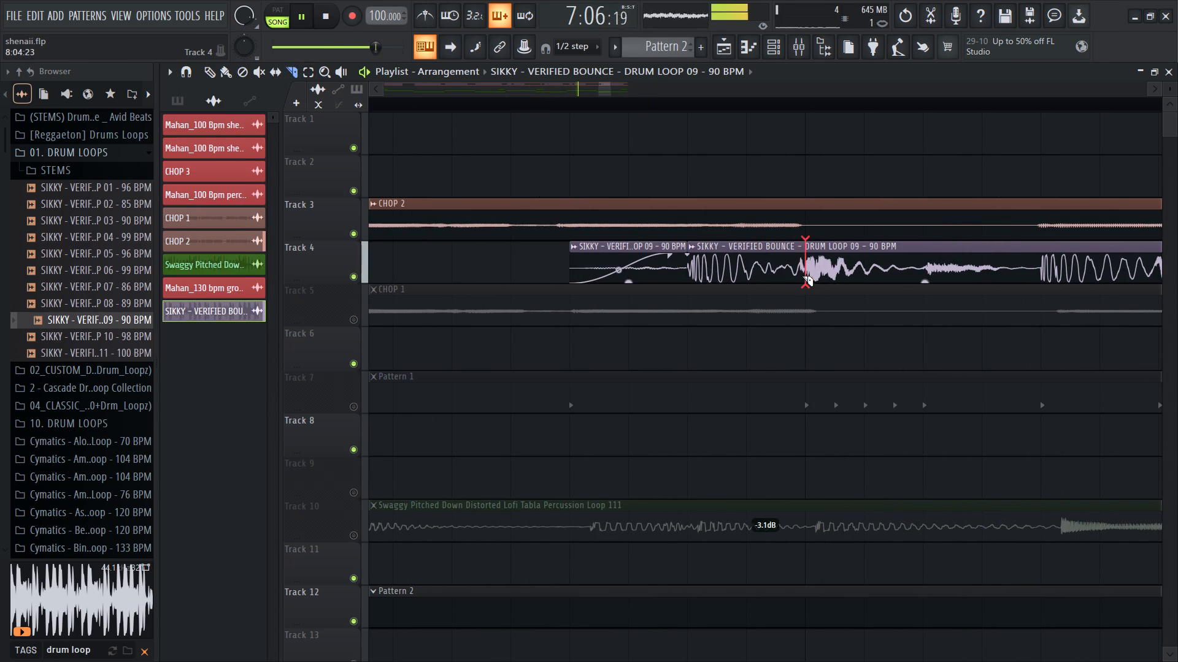
Add a fade-in a little over one step long with -50% tension to the drum clip starting at 8:05.
click(210, 78)
drag(808, 261, 934, 275)
drag(877, 273, 879, 278)
drag(874, 267, 881, 303)
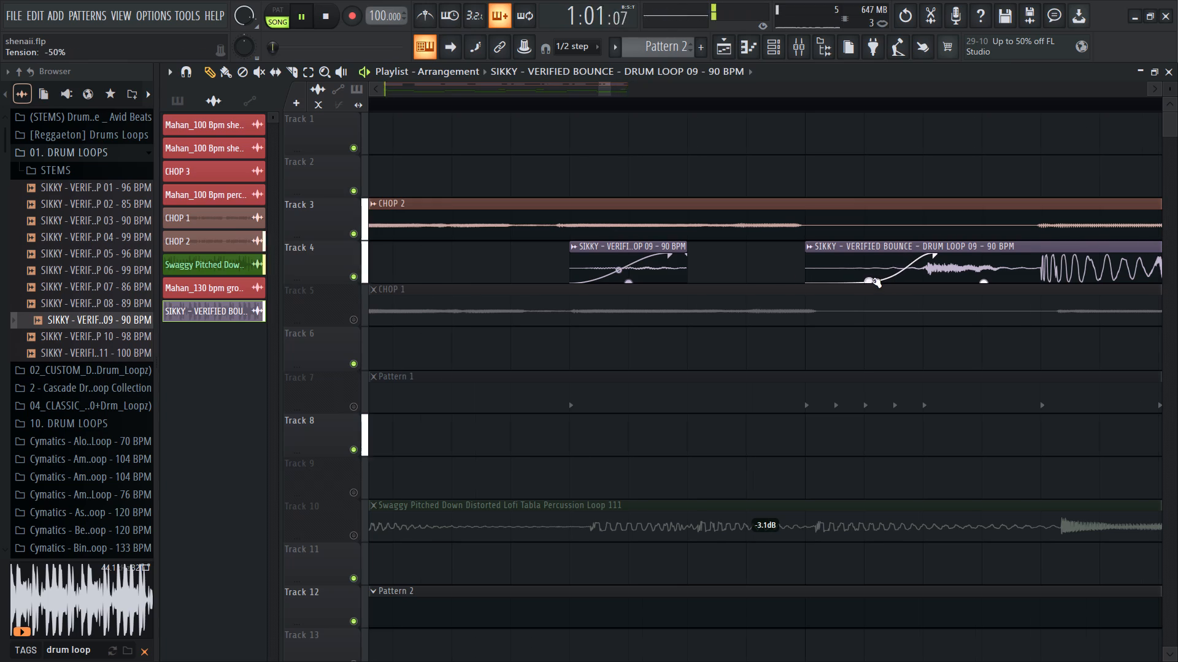
Split the Track 4 drum clip at 8:07.
ctrl+scroll(866, 285, down, 10)
ctrl+scroll(903, 280, up, 12)
click(290, 71)
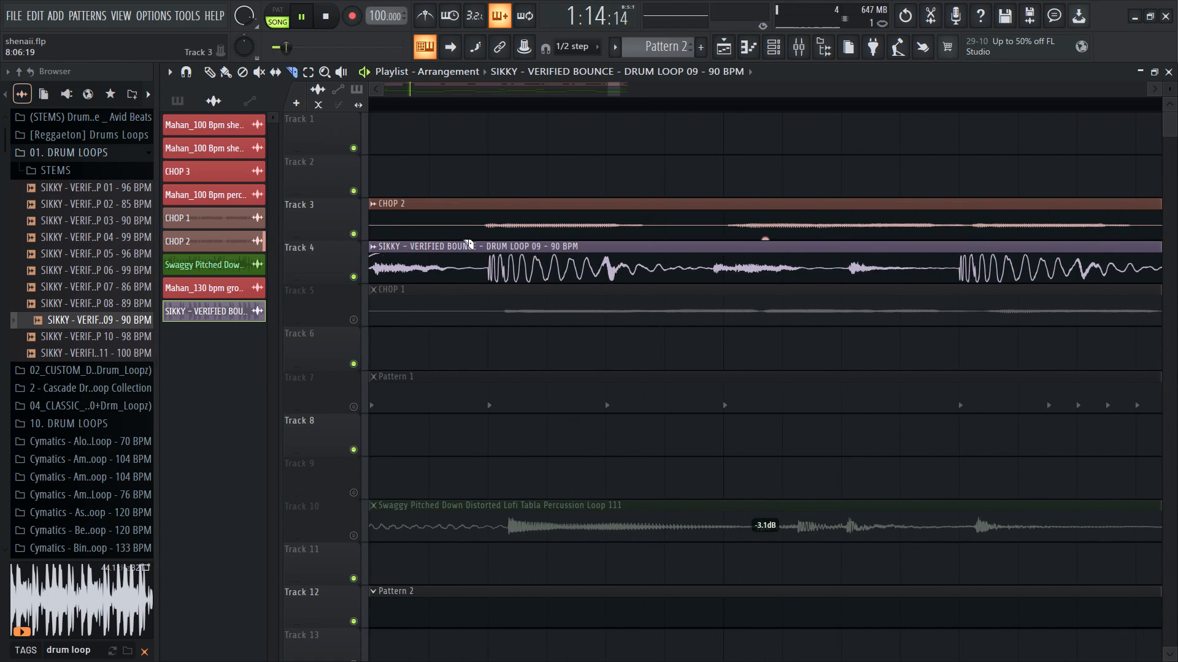
shift+drag(476, 260, 486, 278)
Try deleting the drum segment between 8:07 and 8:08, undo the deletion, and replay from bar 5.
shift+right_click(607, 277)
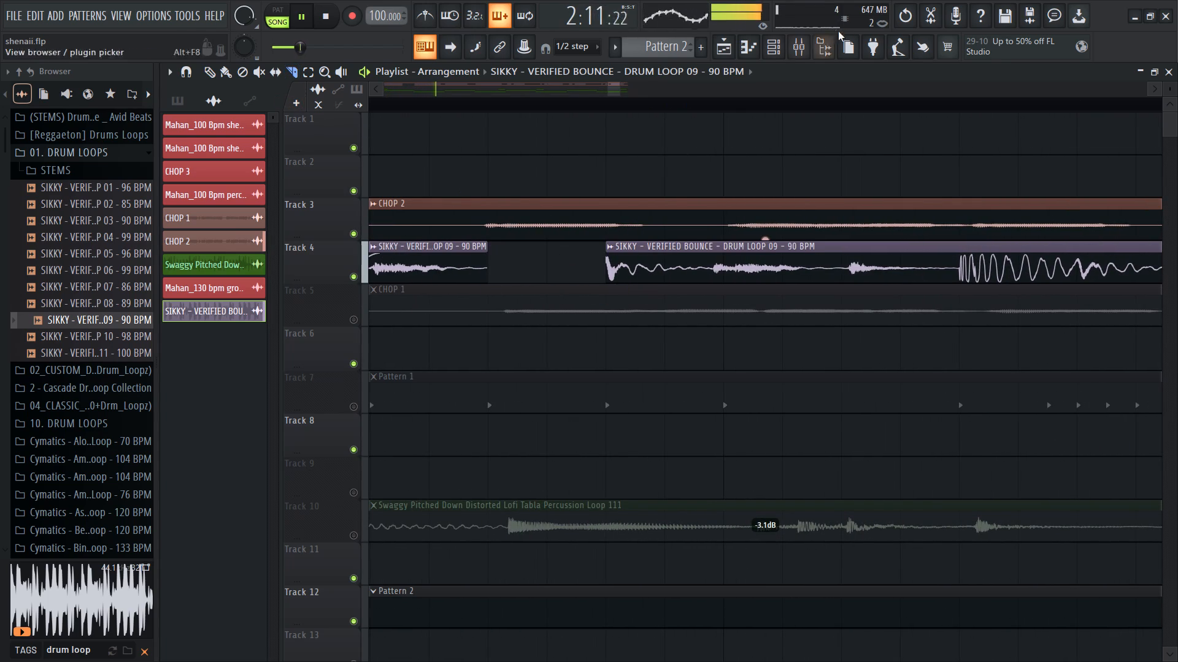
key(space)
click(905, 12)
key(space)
Listen through the bar 5 to 8 drum chops and delete the drum segment between 8:07 and 8:08.
ctrl+scroll(718, 261, down, 10)
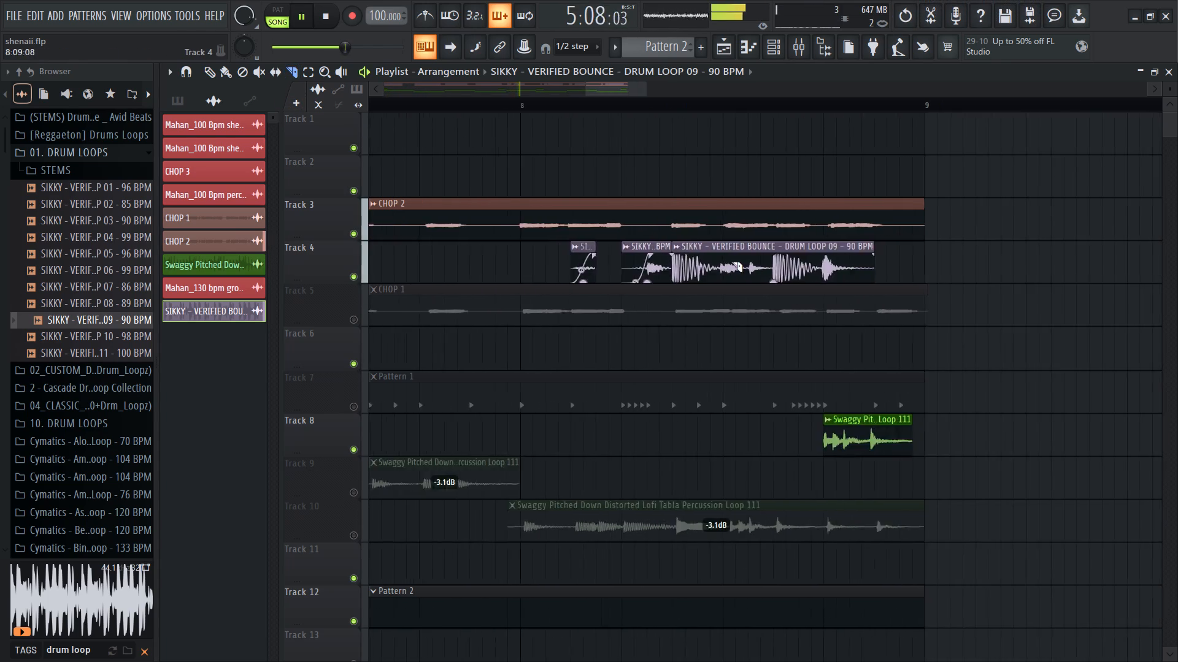
ctrl+scroll(731, 262, down, 16)
ctrl+scroll(553, 318, up, 7)
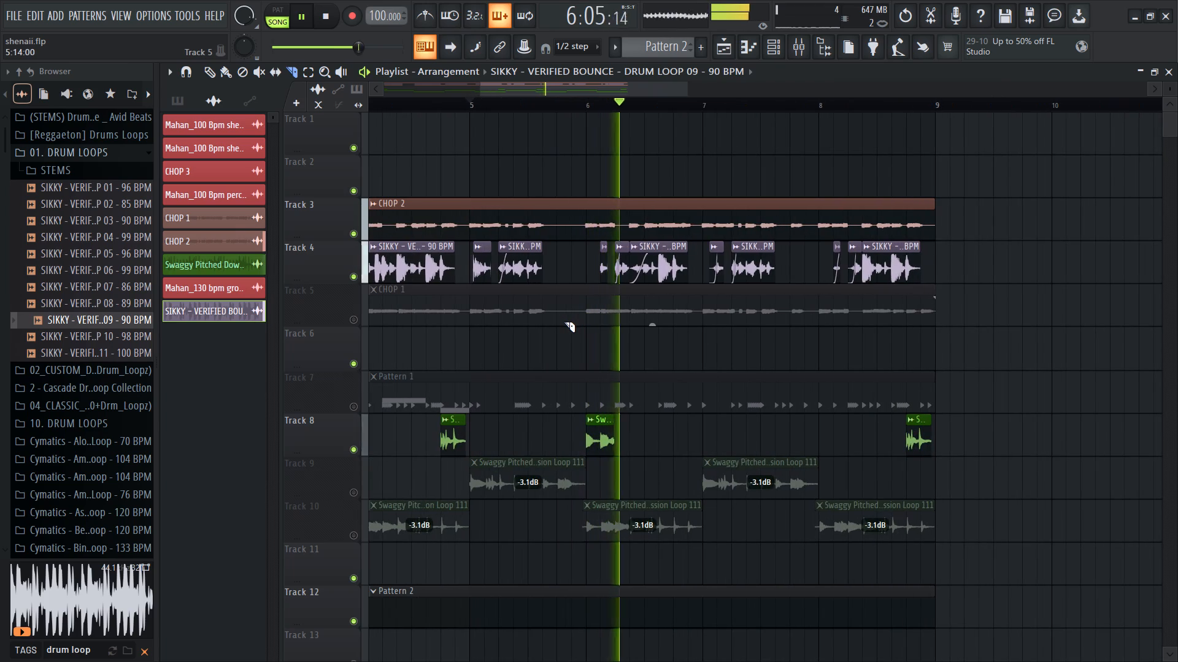
ctrl+scroll(564, 322, up, 1)
ctrl+scroll(1033, 326, up, 8)
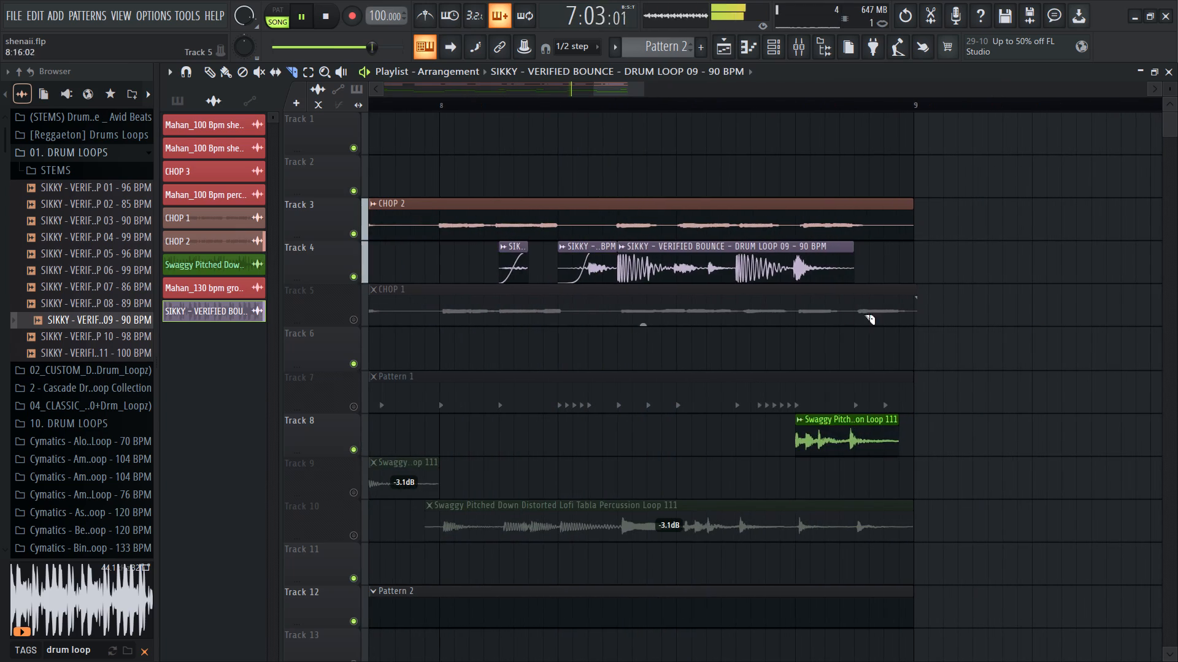
ctrl+scroll(616, 286, up, 7)
shift+right_click(718, 268)
key(space)
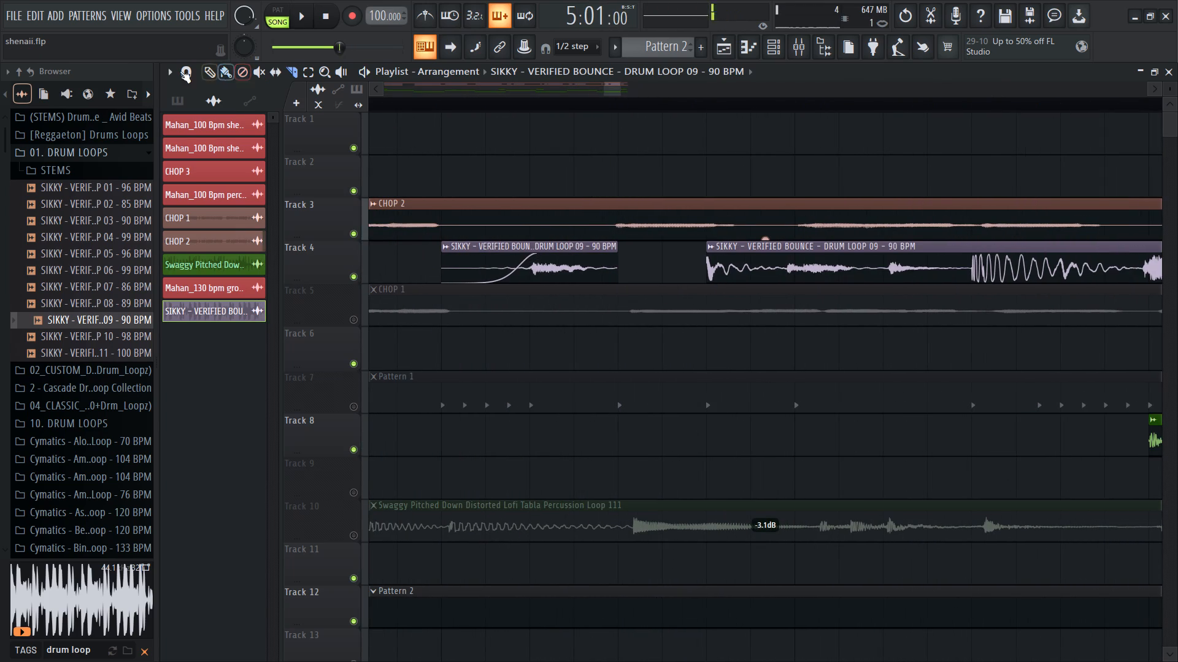
Add a fade-in about a third of a step long to the Track 4 drum clip starting at 8:08 and bend its curve.
click(180, 71)
key(space)
click(202, 70)
click(210, 78)
key(space)
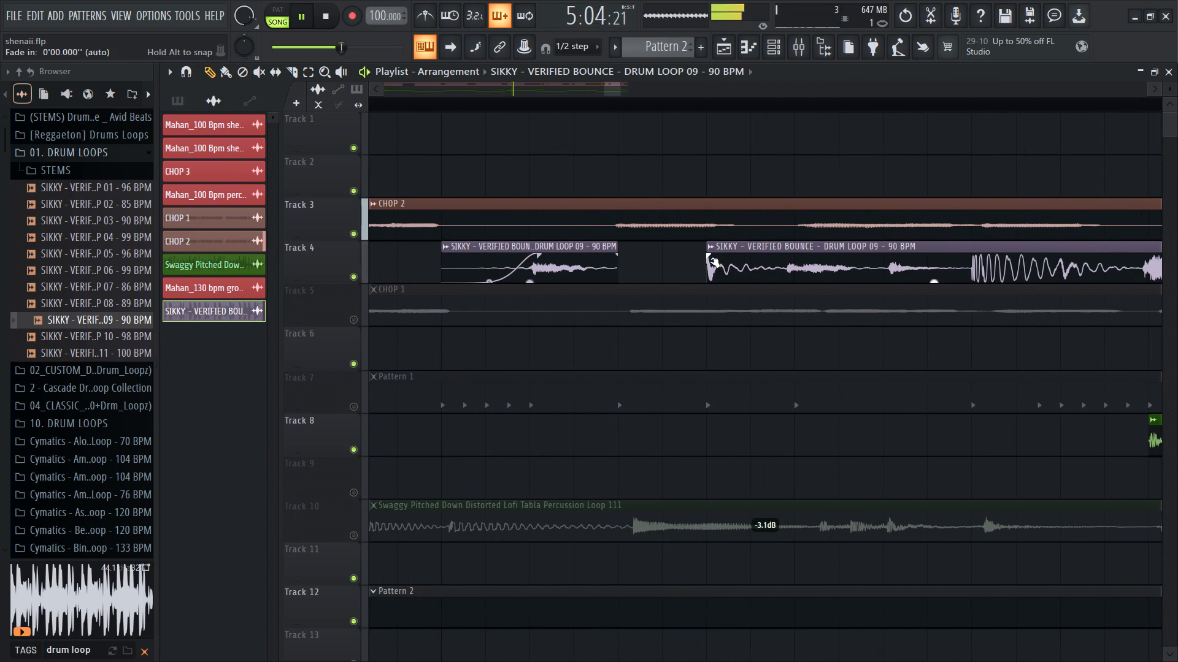
drag(711, 261, 736, 265)
drag(725, 267, 725, 276)
drag(734, 254, 739, 261)
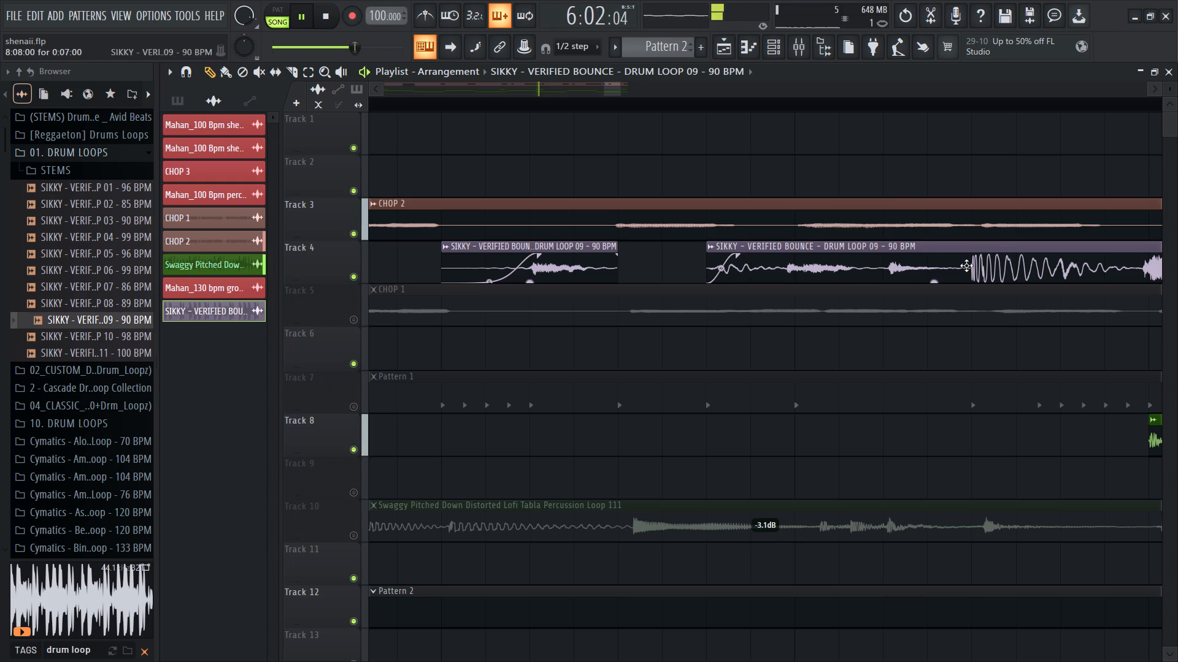
Cut out the Track 4 drum segment between 8:11 and 8:12.
click(293, 69)
ctrl+scroll(728, 218, down, 6)
ctrl+scroll(837, 273, up, 2)
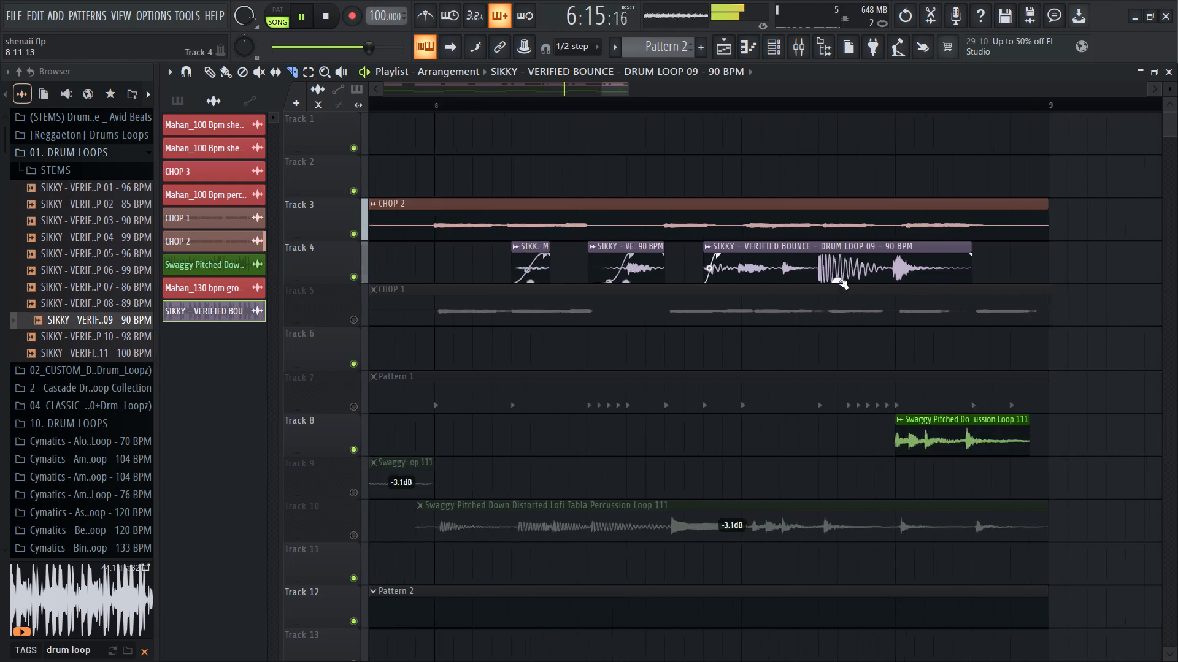
ctrl+scroll(840, 283, up, 5)
shift+click(786, 273)
shift+right_click(898, 275)
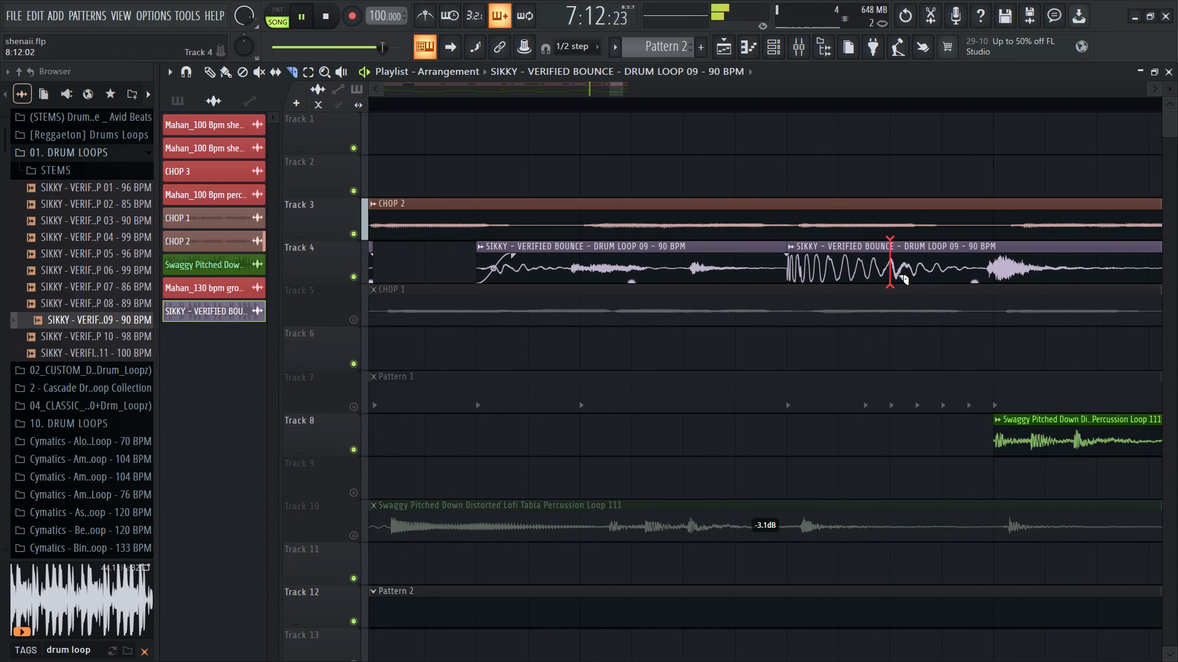
Add a fade-in about half a step long to the drum clip starting at 8:12 and bend its curve.
click(210, 77)
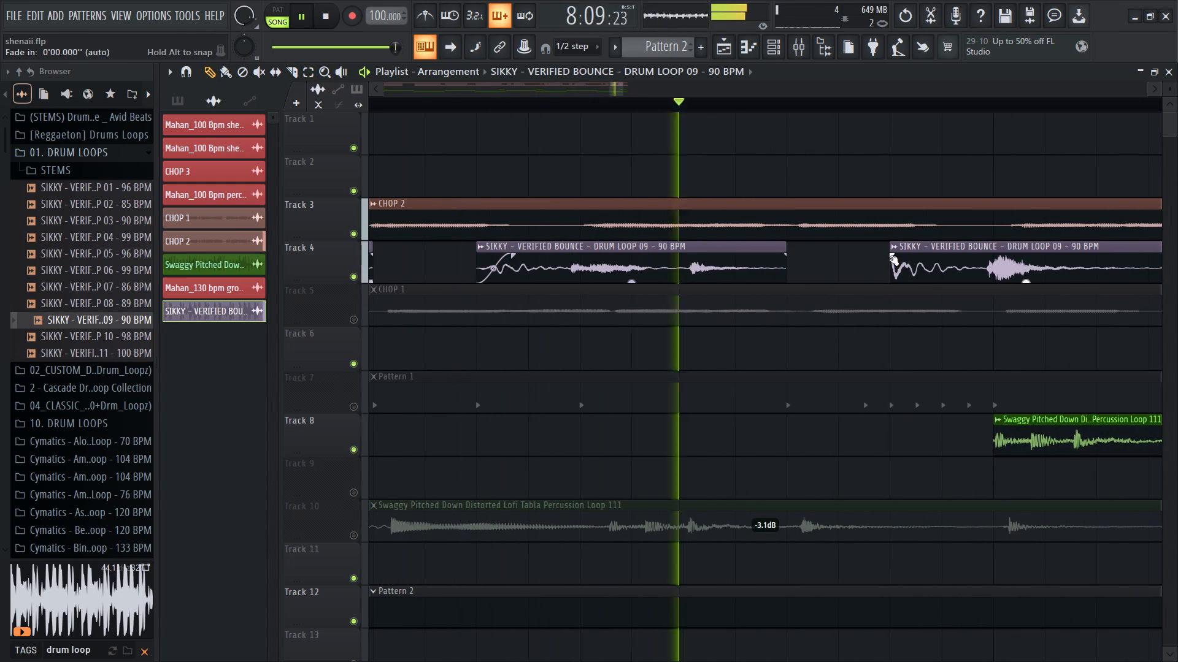
drag(891, 259, 939, 258)
drag(919, 267, 922, 279)
Delete the Track 4 drum clips across bars 1 to 4.
ctrl+scroll(819, 260, down, 14)
ctrl+scroll(860, 266, up, 3)
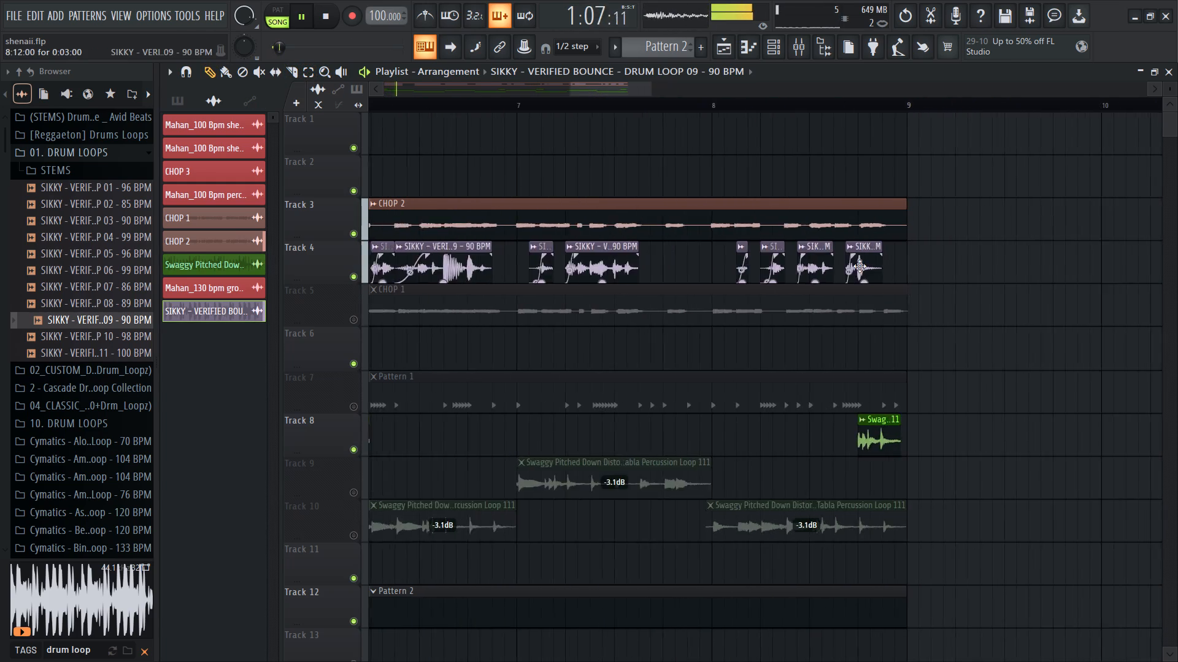
ctrl+scroll(860, 266, up, 5)
ctrl+scroll(860, 266, down, 13)
ctrl+scroll(523, 269, down, 12)
ctrl+scroll(346, 285, up, 8)
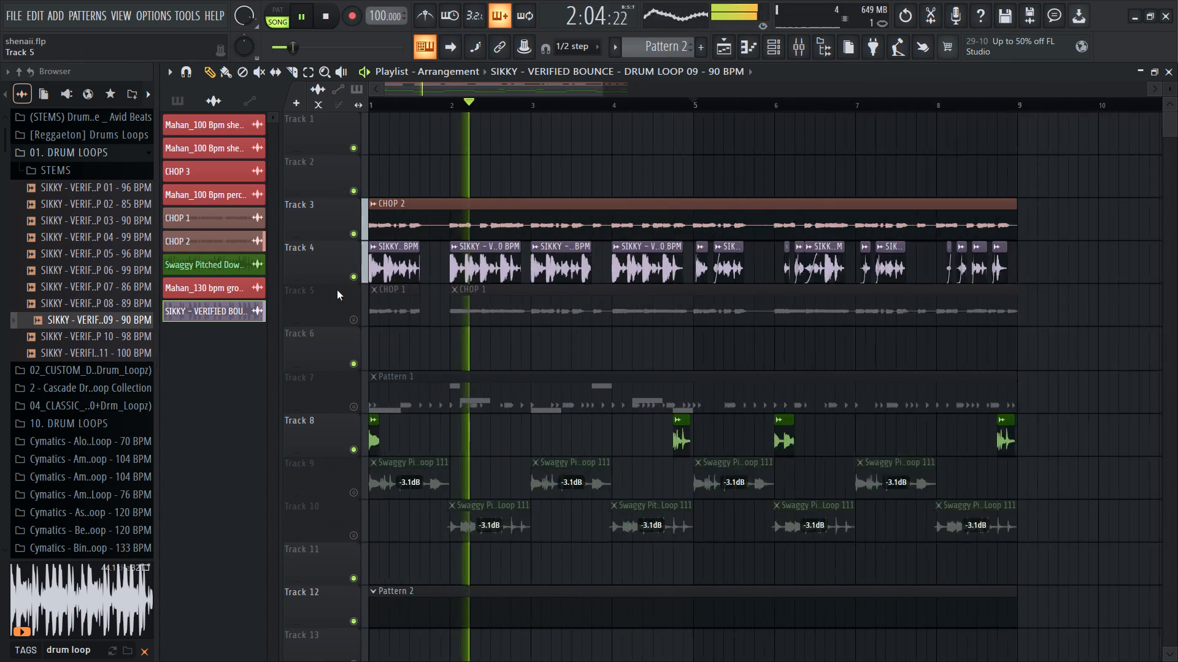
right_drag(414, 267, 444, 267)
right_drag(526, 260, 722, 262)
key(space)
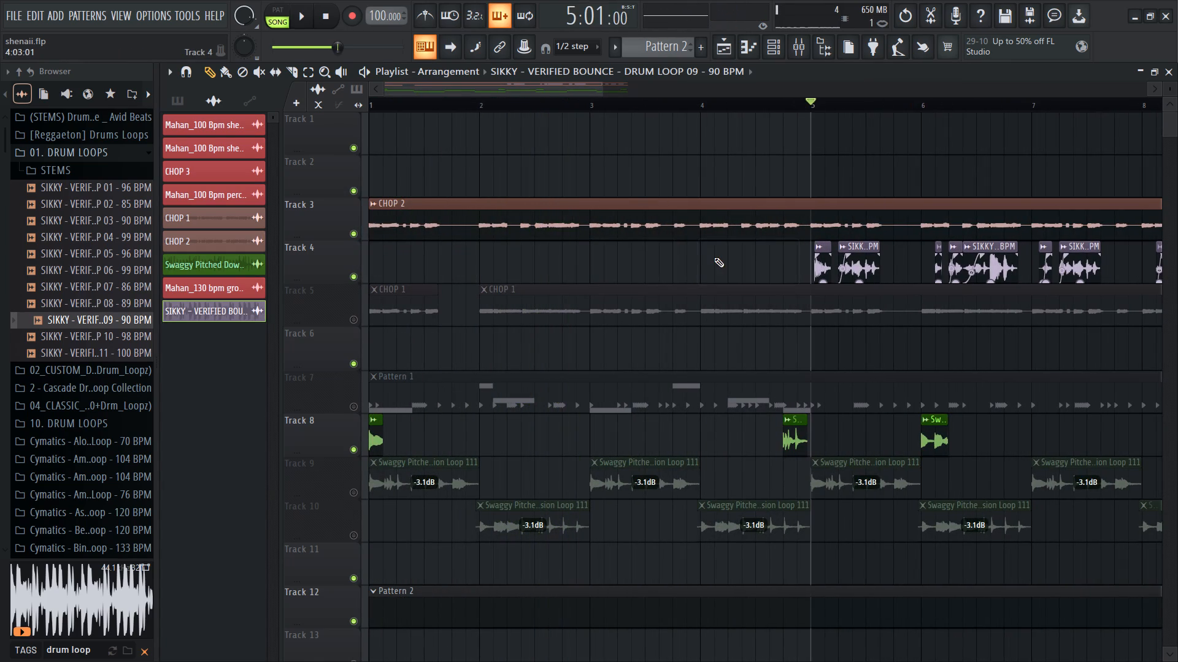
Move all the chopped Track 4 drum clips from bars 5 to 8 back to bars 1 to 4, starting at 1:01:12.
ctrl+scroll(660, 253, down, 10)
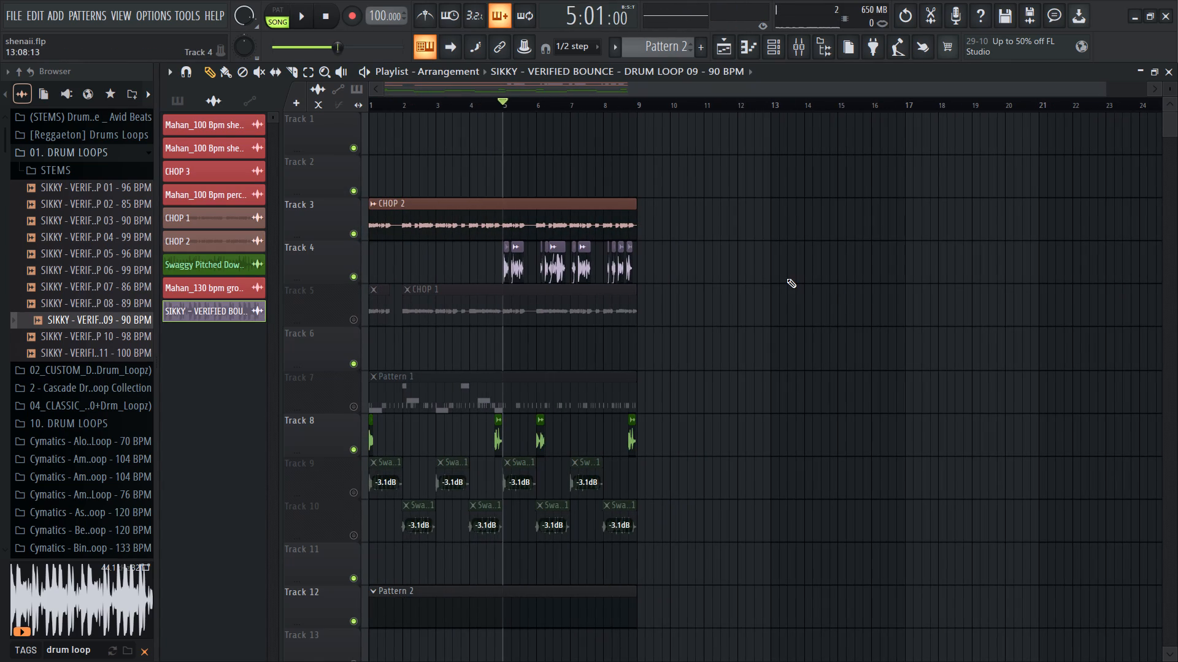
ctrl+drag(688, 268, 462, 263)
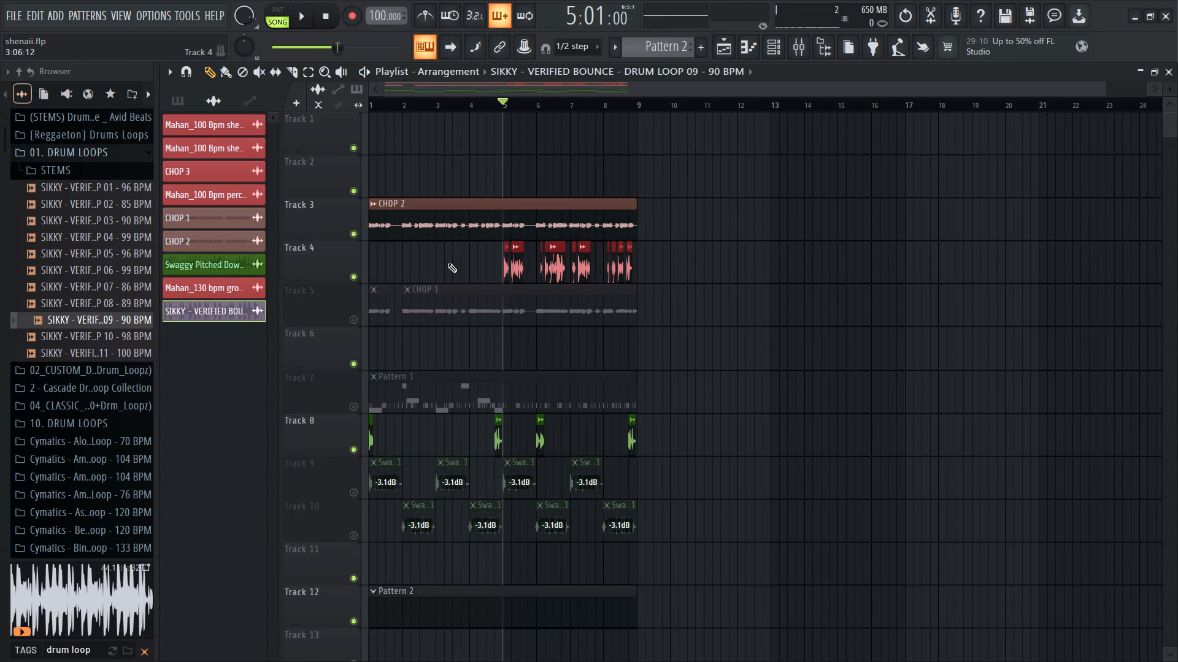
ctrl+scroll(499, 274, up, 19)
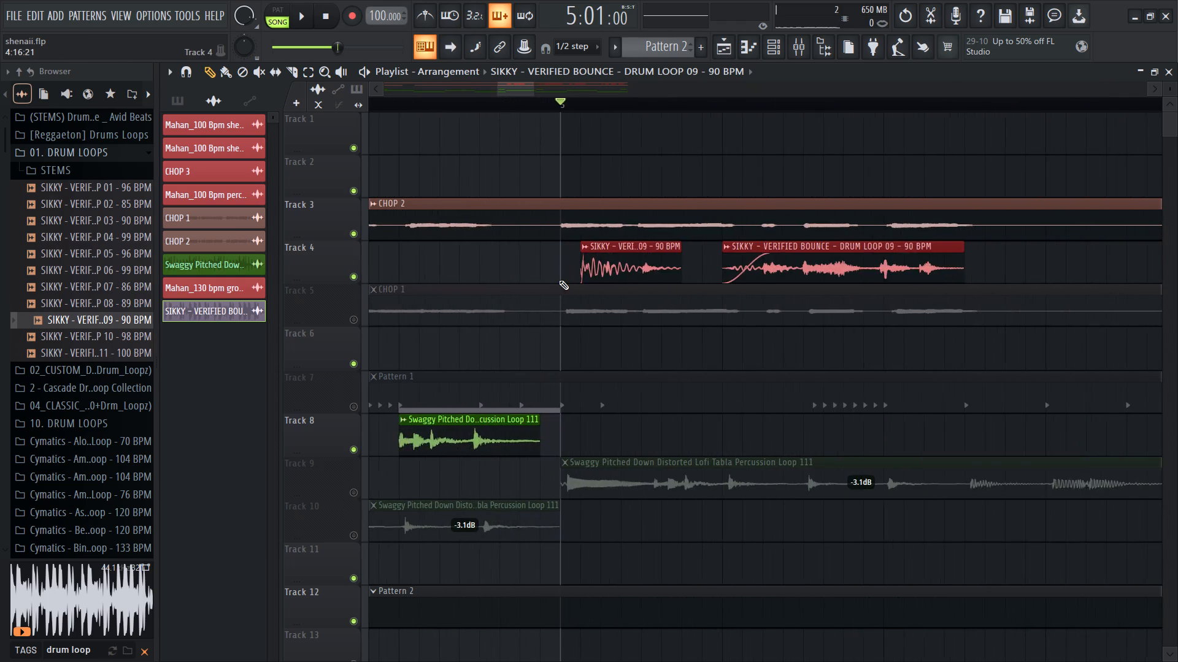
ctrl+scroll(562, 281, up, 7)
drag(692, 262, 368, 269)
ctrl+scroll(472, 270, down, 19)
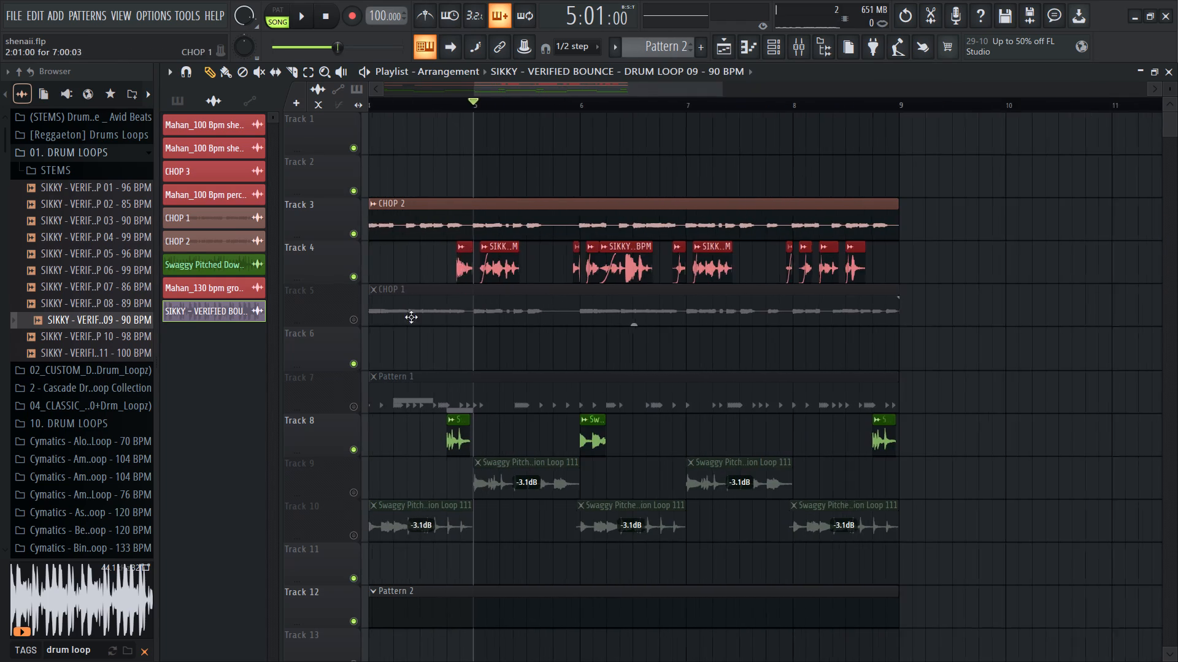
alt+scroll(455, 265, up, 8)
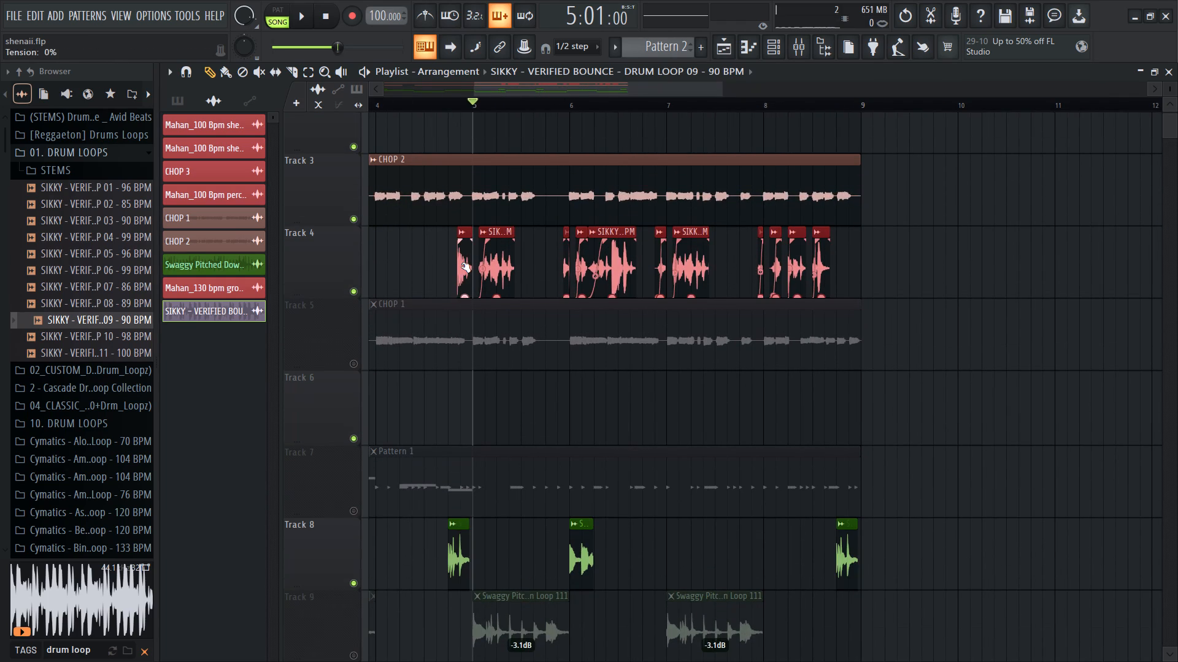
alt+scroll(464, 266, up, 7)
drag(464, 266, 0, 249)
drag(390, 106, 207, 118)
ctrl+scroll(243, 319, up, 12)
drag(404, 267, 416, 267)
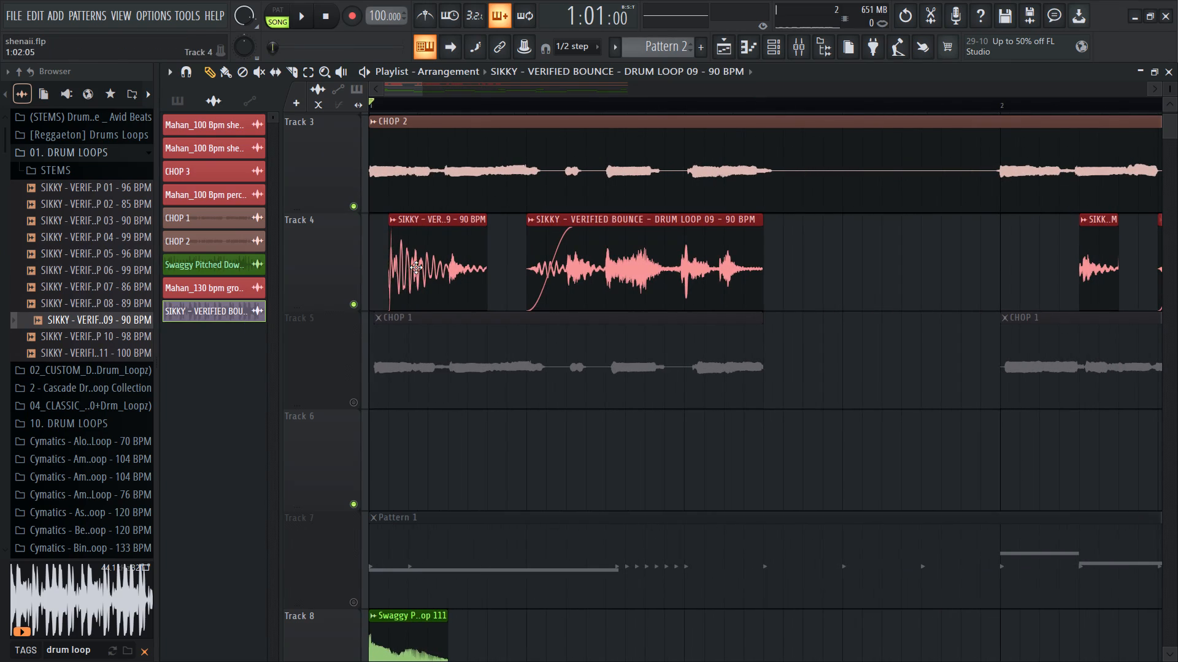
drag(416, 267, 417, 267)
Add a fade-out across nearly the full length of the Swaggy percussion clip at bar 1 on Track 8.
key(space)
alt+scroll(425, 292, down, 16)
drag(444, 403, 376, 405)
key(space)
key(space)
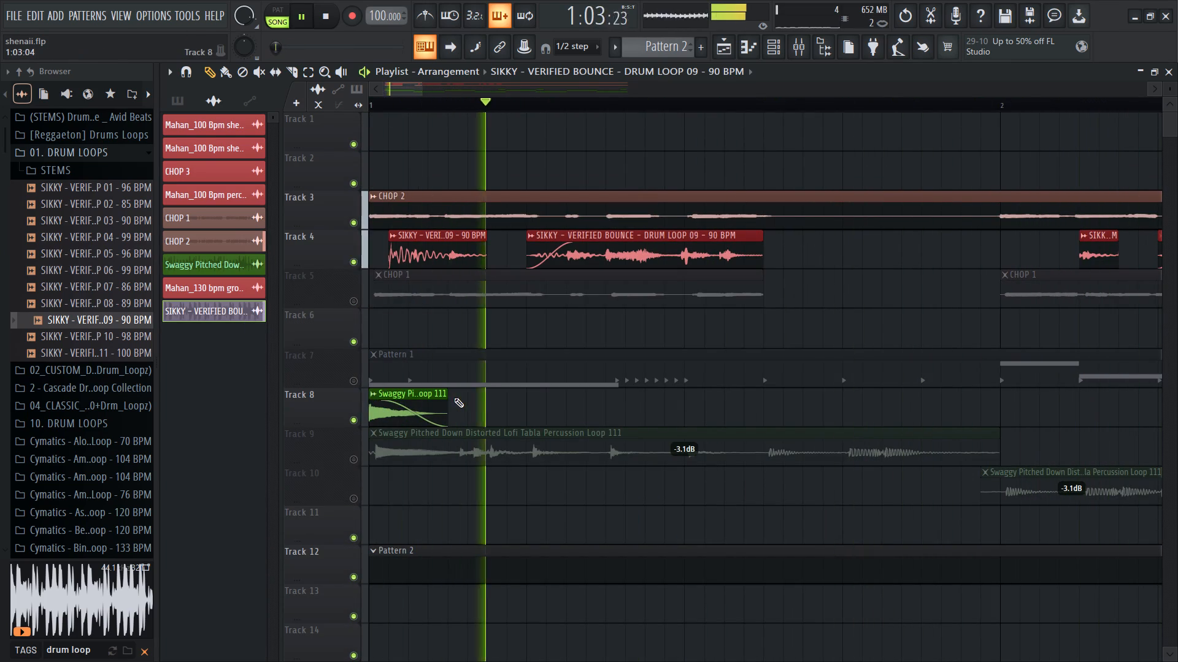
key(space)
Deselect the moved drum clips, replay from bar 1, and cut out the Track 4 drum segment between 2:11 and 2:12.
drag(372, 99, 332, 105)
ctrl+scroll(337, 267, up, 8)
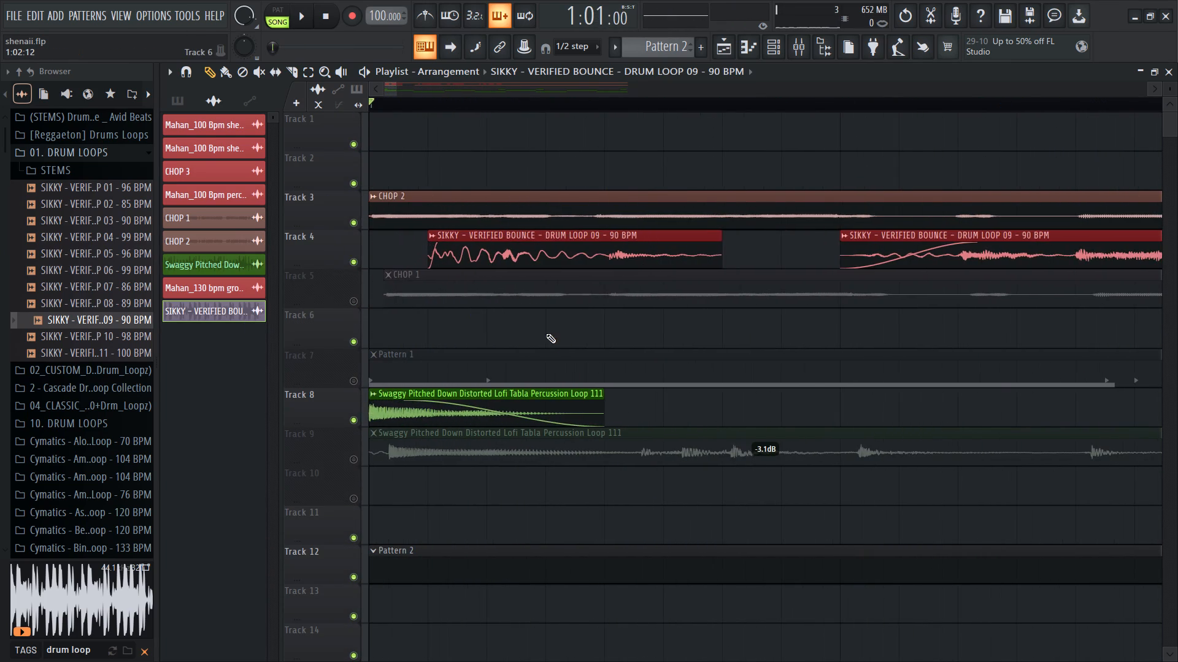
right_click(546, 333)
key(space)
ctrl+scroll(426, 262, down, 9)
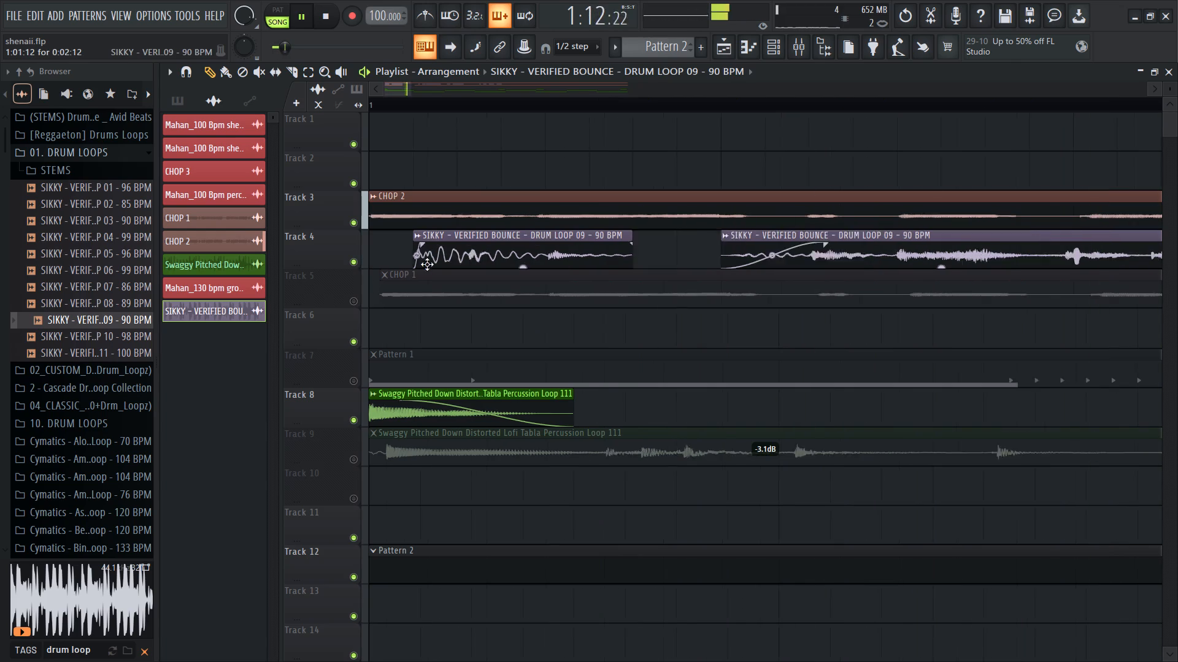
ctrl+scroll(427, 264, down, 8)
ctrl+scroll(647, 332, up, 16)
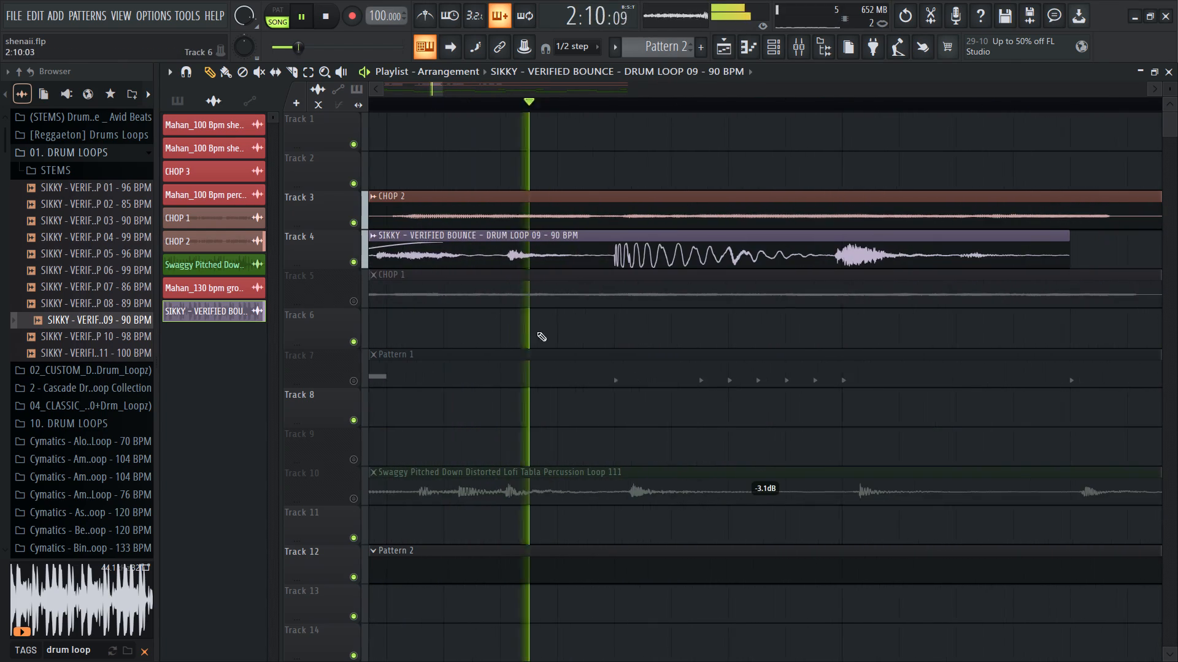
click(296, 78)
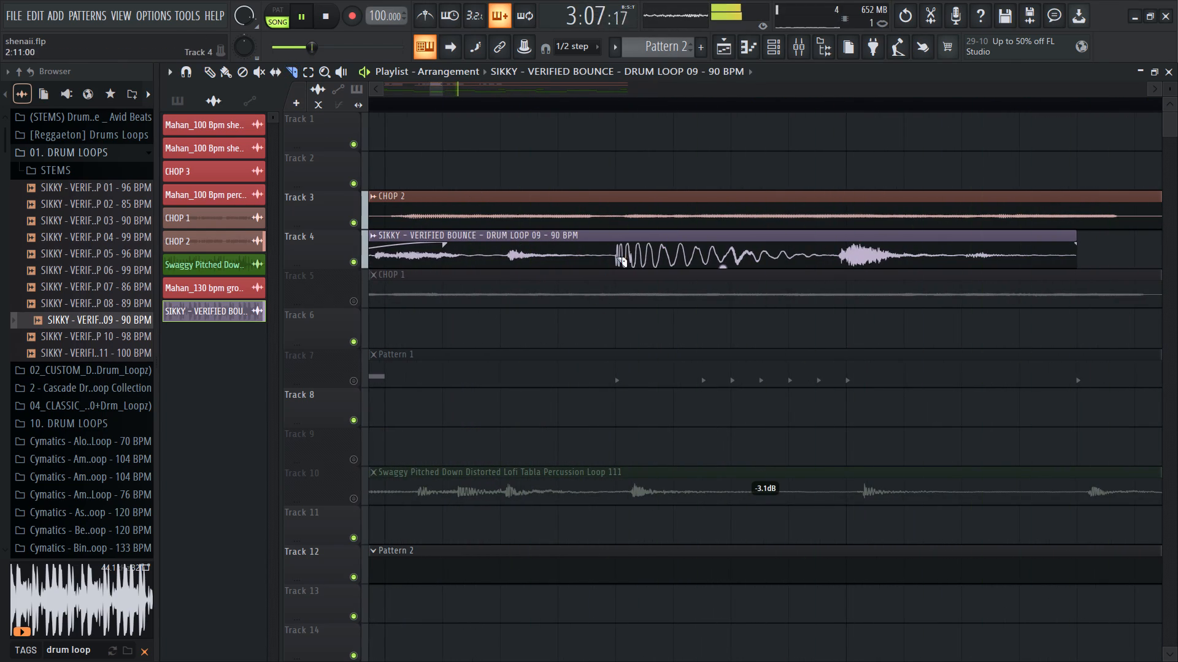
ctrl+scroll(699, 284, down, 11)
ctrl+scroll(698, 291, up, 14)
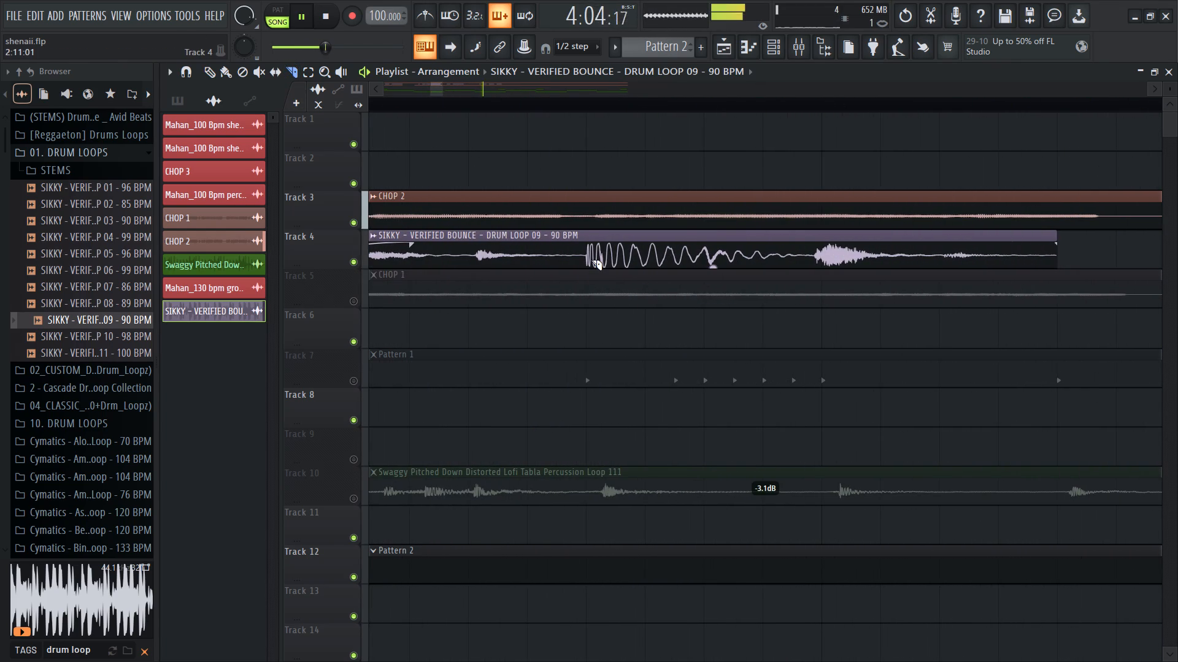
shift+click(591, 260)
shift+right_drag(715, 252, 712, 259)
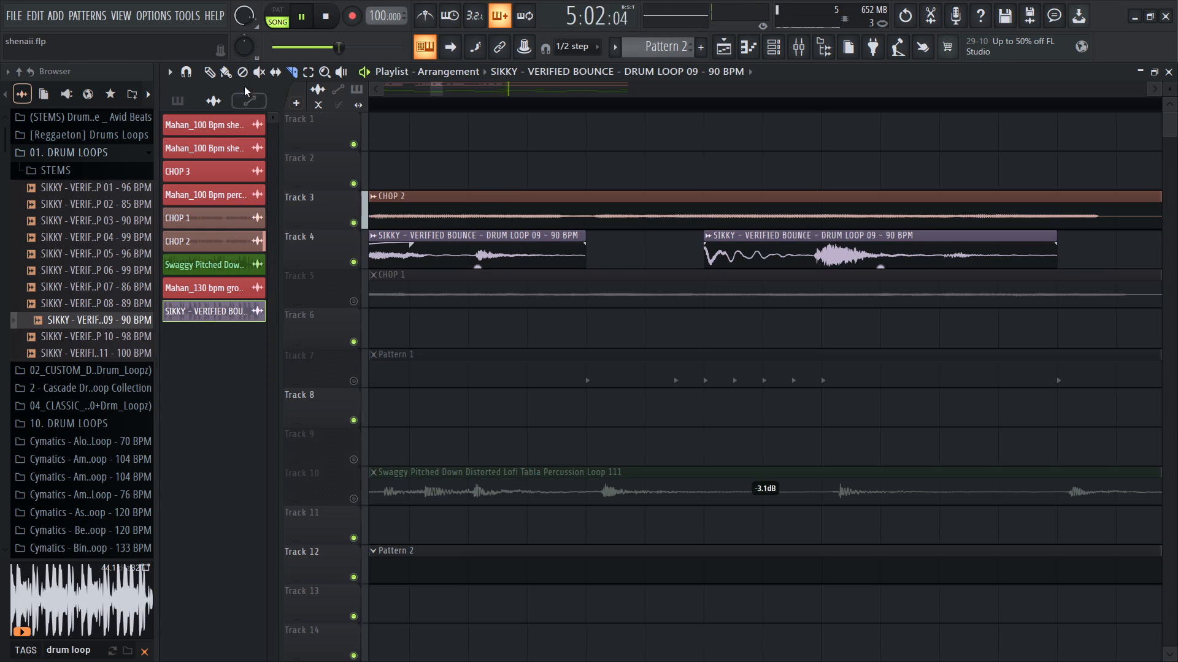
Add a fade-in about a quarter of a step long to the drum clip starting at 2:12 and replay the drums from bar 1.
click(202, 68)
double_click(218, 75)
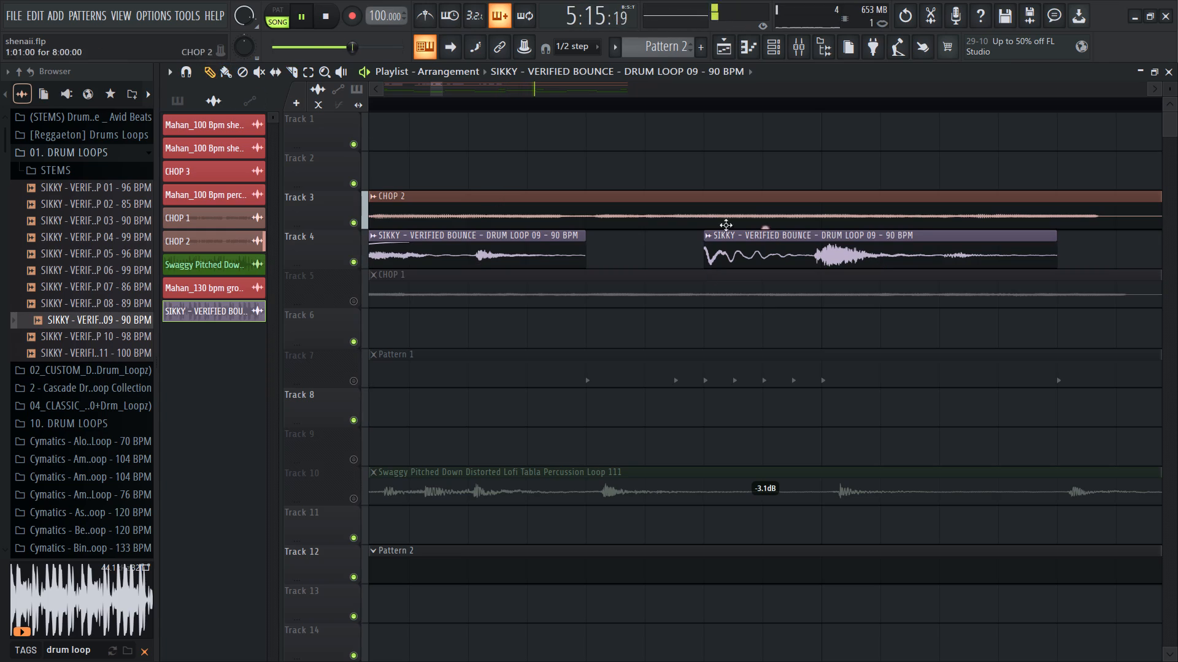
key(space)
drag(704, 249, 736, 249)
key(space)
ctrl+scroll(668, 258, down, 8)
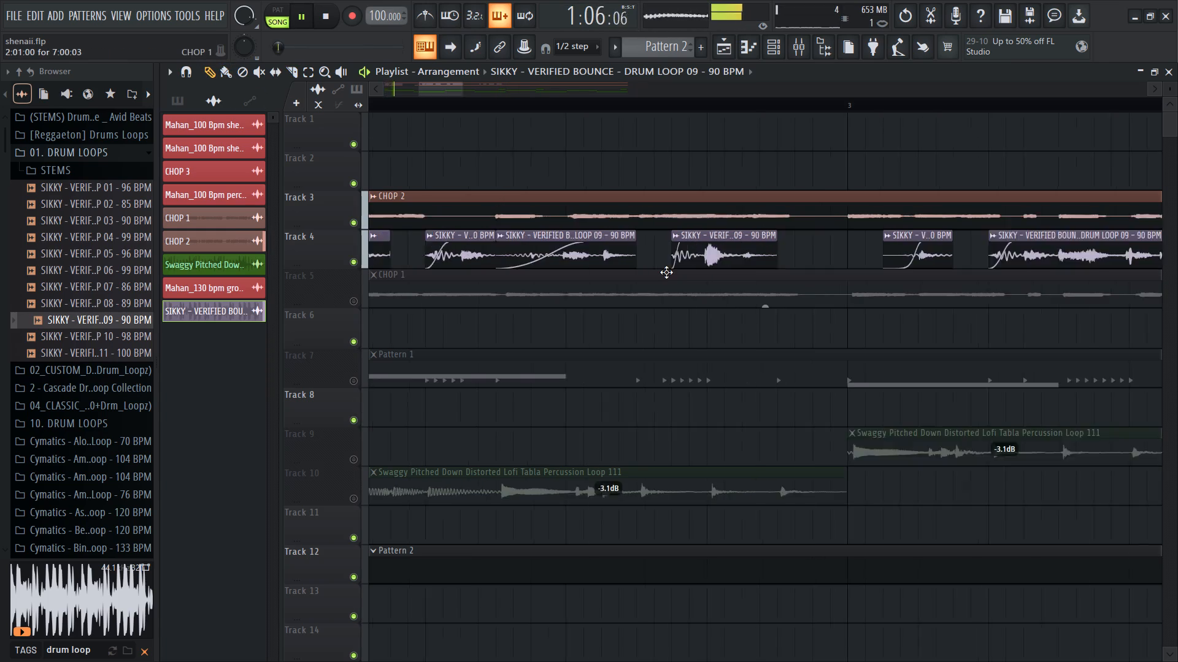
ctrl+scroll(666, 272, down, 15)
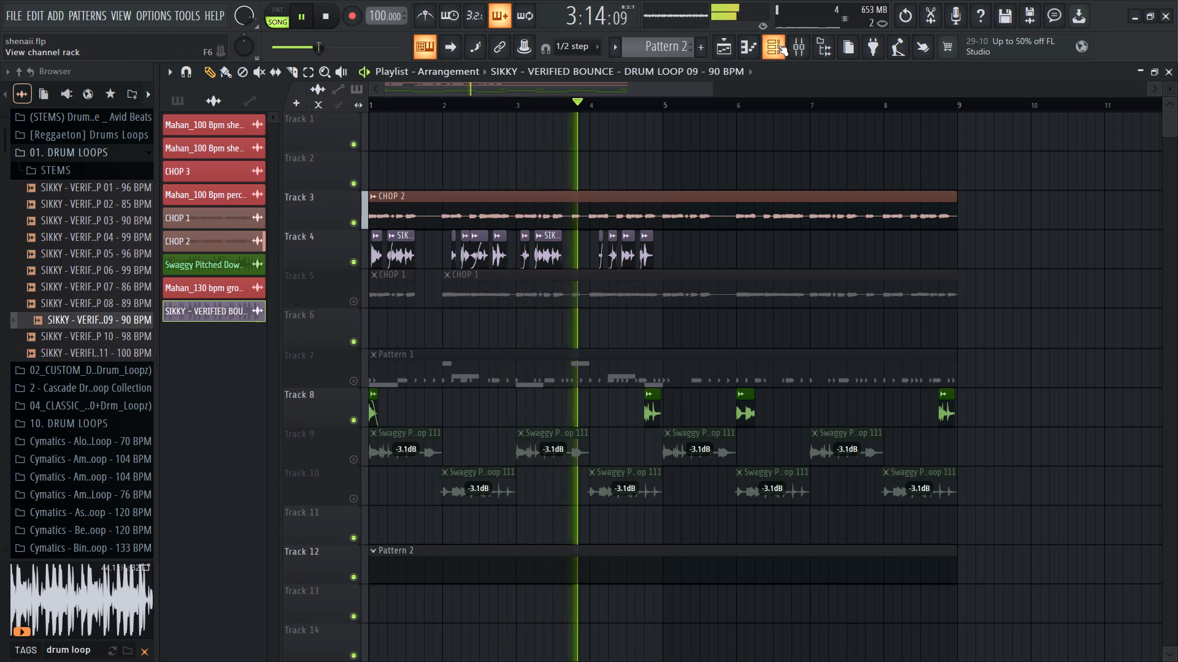
key(space)
Audition DRUM LOOP 10 - 98 BPM and place it on Track 6 starting at bar 1.
click(112, 337)
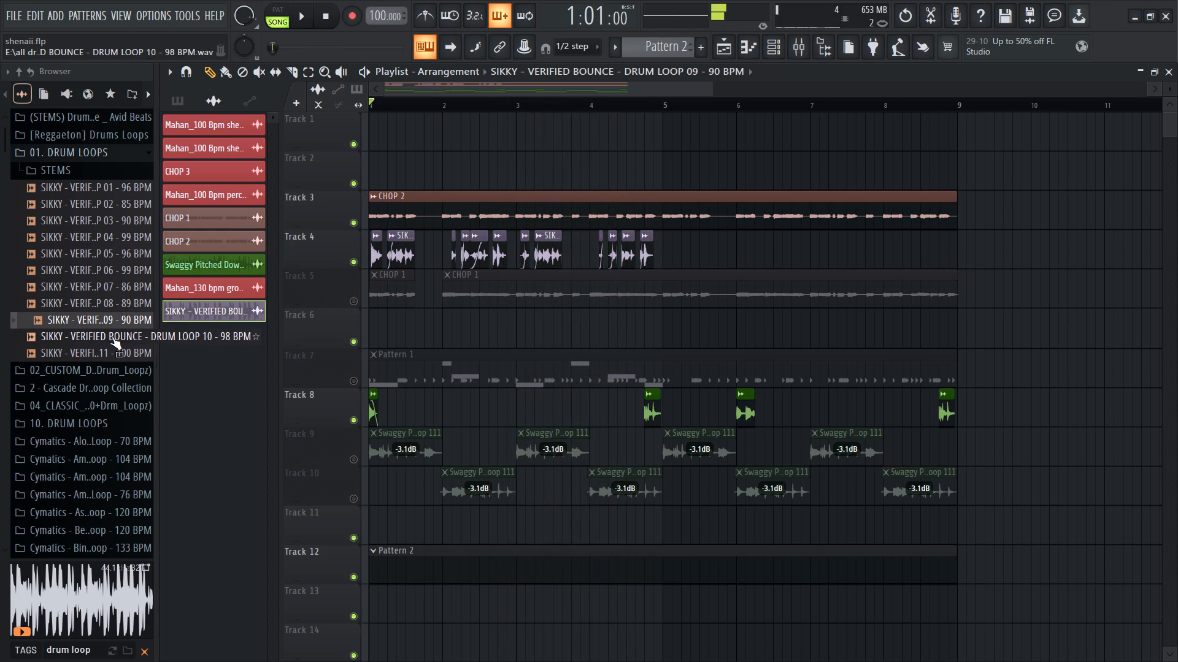
click(112, 337)
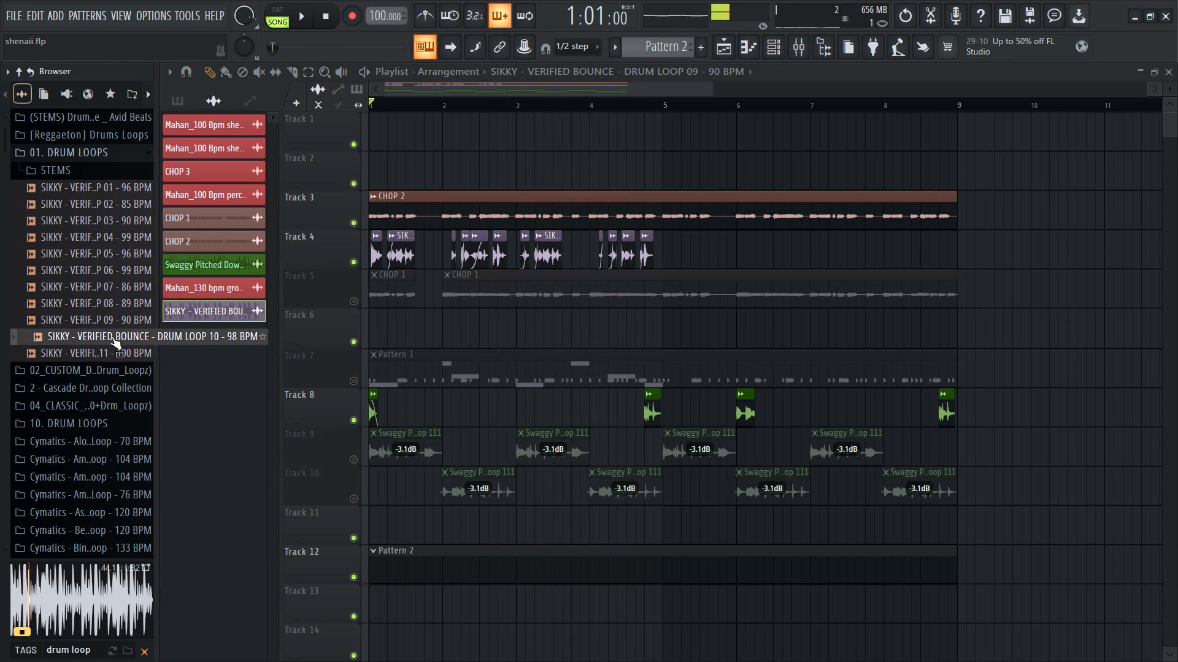
key(space)
drag(112, 337, 368, 326)
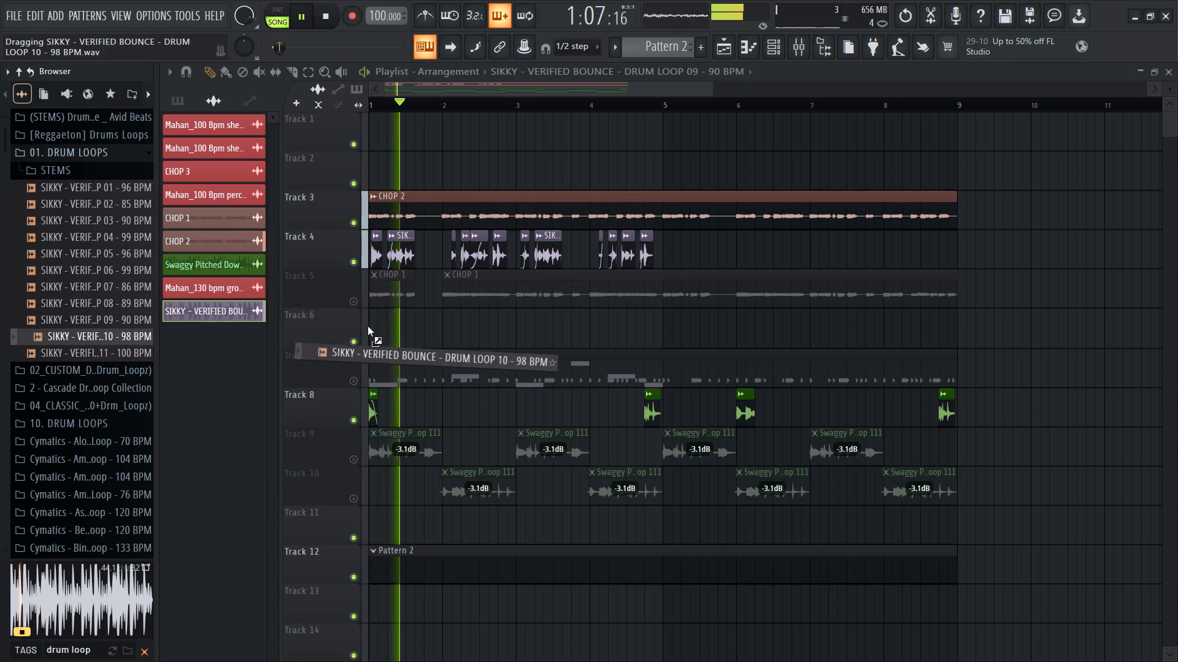
drag(368, 326, 374, 330)
key(space)
key(space)
drag(461, 332, 401, 333)
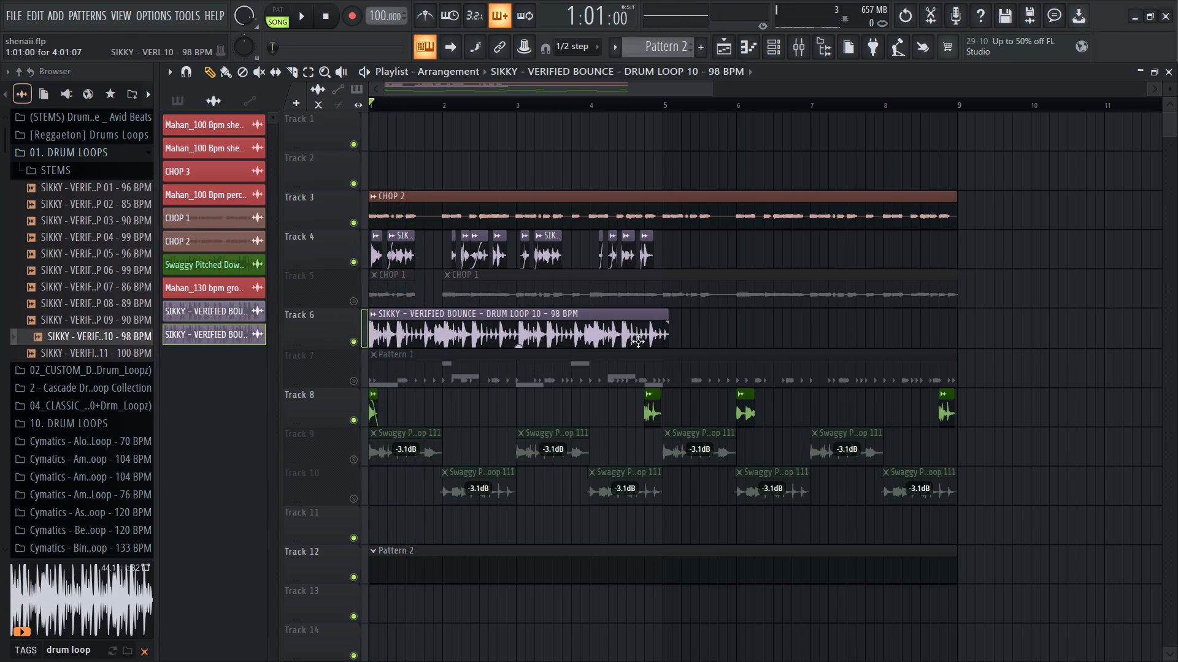
Stretch the Track 6 DRUM LOOP 10 clip so that it ends exactly at bar 5.
ctrl+scroll(644, 341, up, 18)
alt+drag(734, 319, 731, 319)
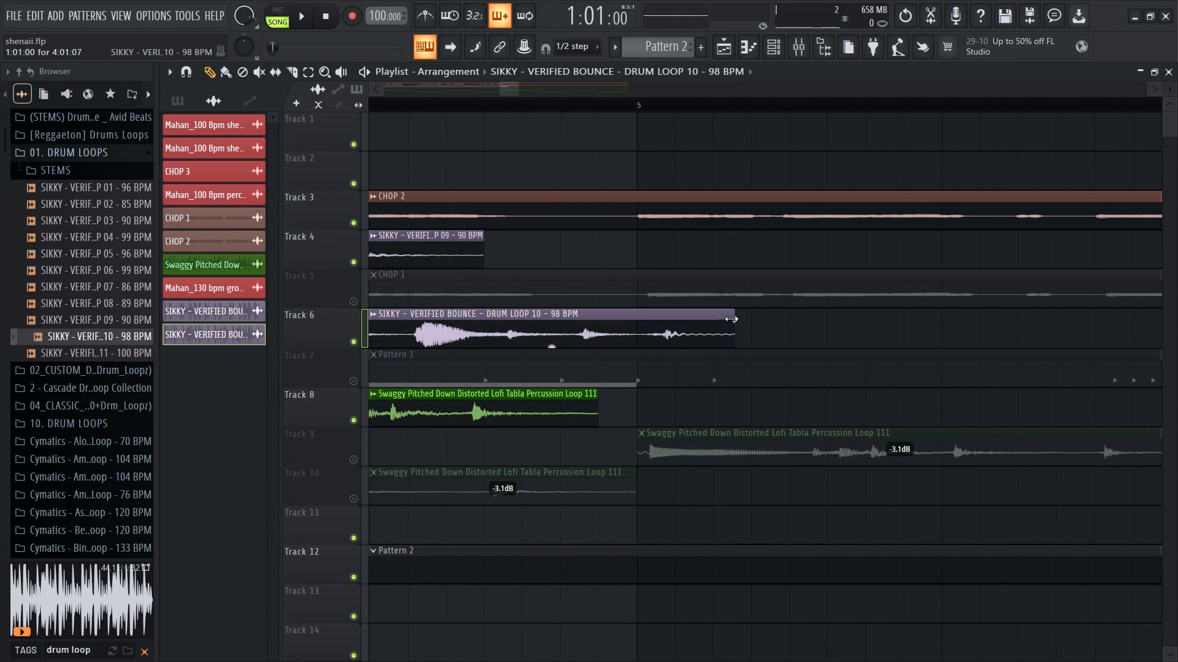
alt+drag(731, 319, 636, 327)
ctrl+scroll(653, 334, down, 5)
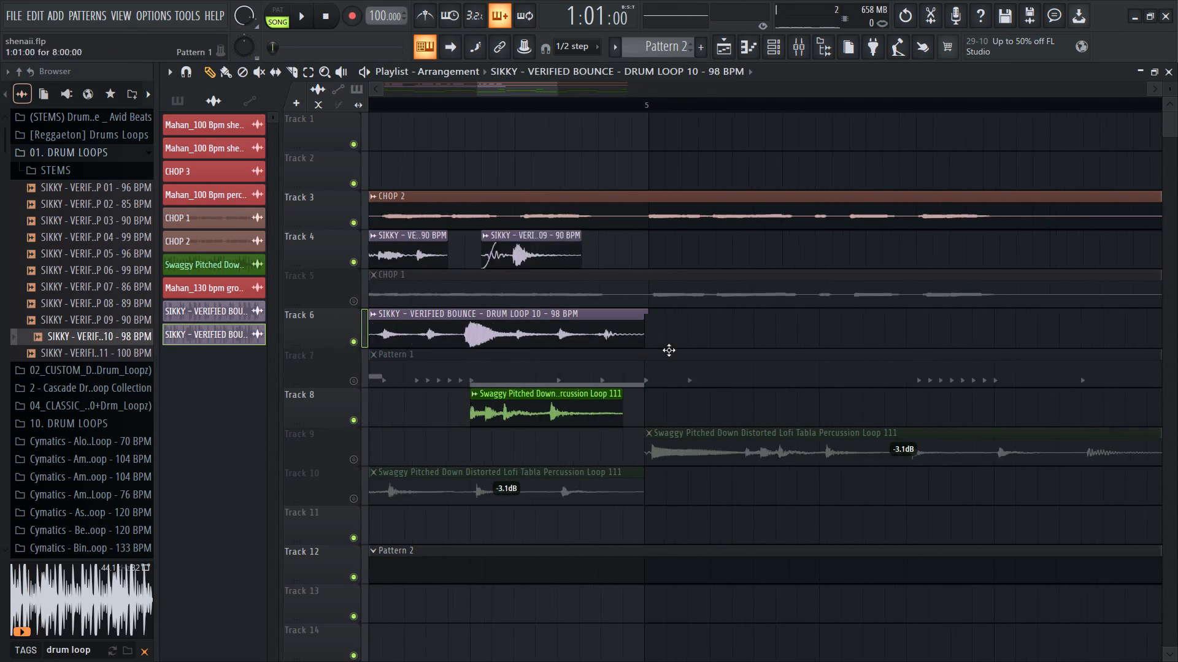
ctrl+scroll(669, 350, down, 20)
ctrl+scroll(669, 350, down, 4)
ctrl+scroll(323, 362, up, 19)
Play the start of DRUM LOOP 10 and cut off the part of its Track 6 clip before 1:03.
key(space)
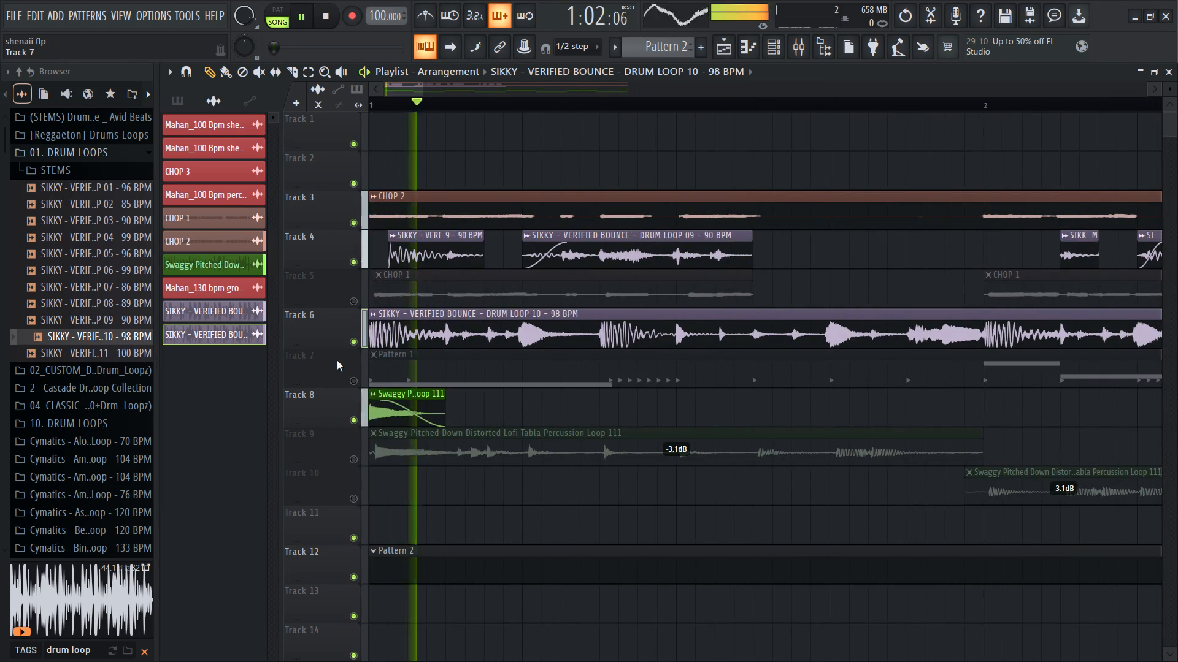
key(space)
click(288, 76)
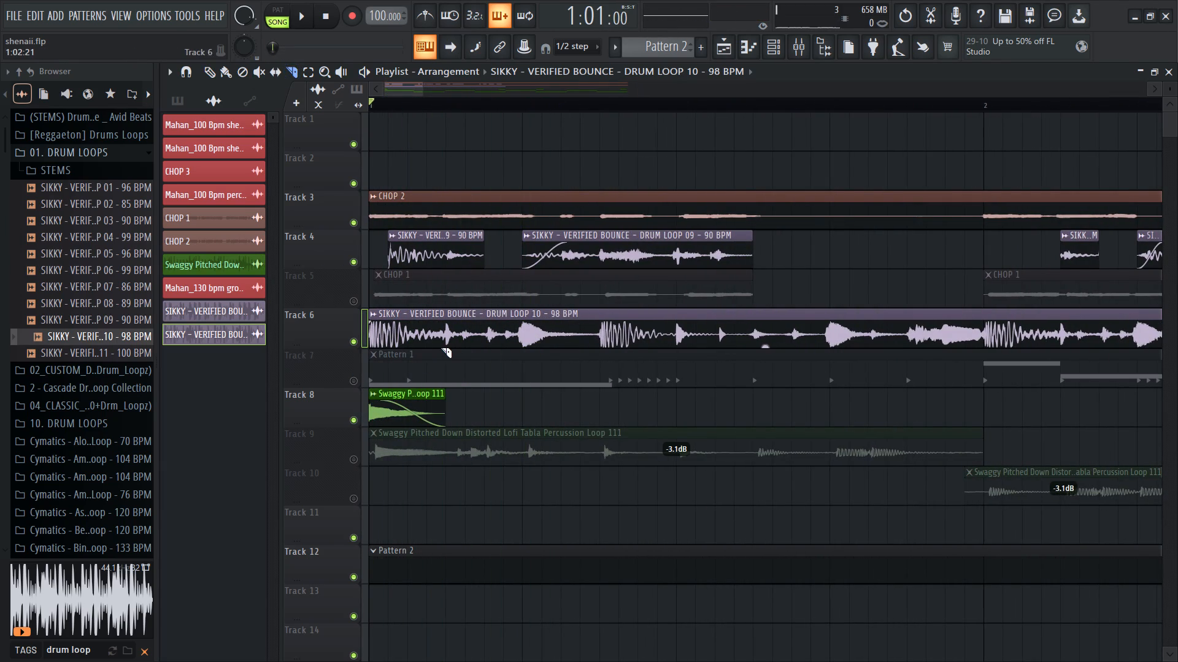
key(space)
ctrl+scroll(341, 383, up, 5)
key(space)
shift+right_drag(428, 330, 482, 332)
shift+right_click(500, 330)
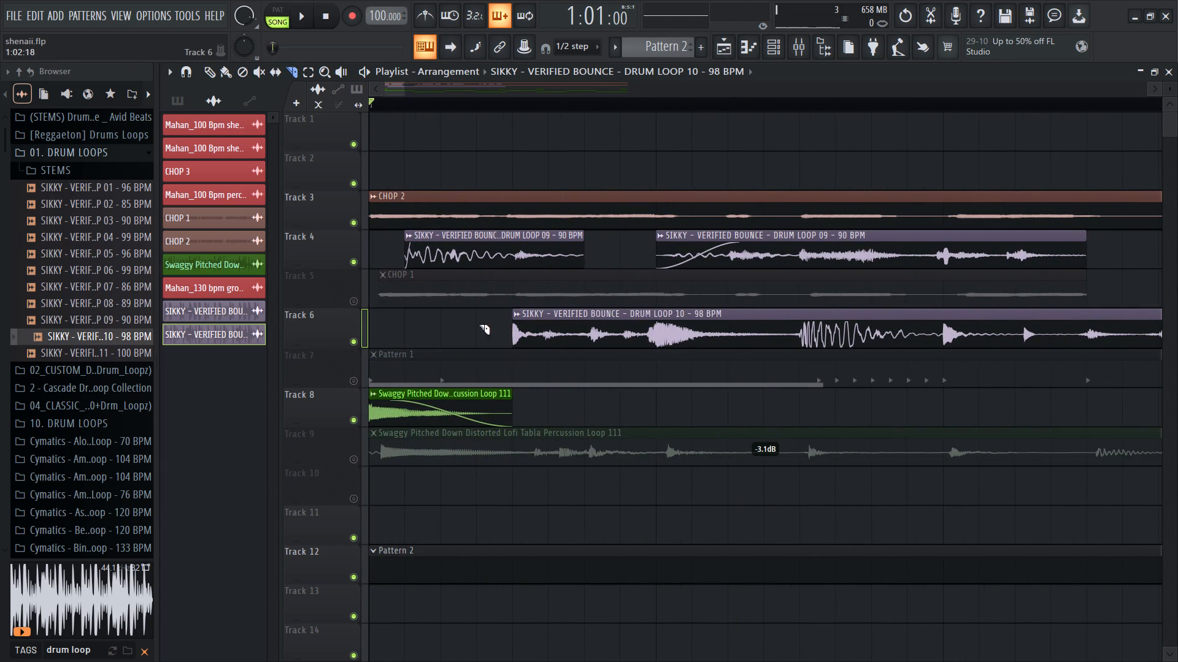
Lower the volume in the DRUM LOOP 10 clip's channel settings and check it in playback.
click(212, 78)
double_click(528, 333)
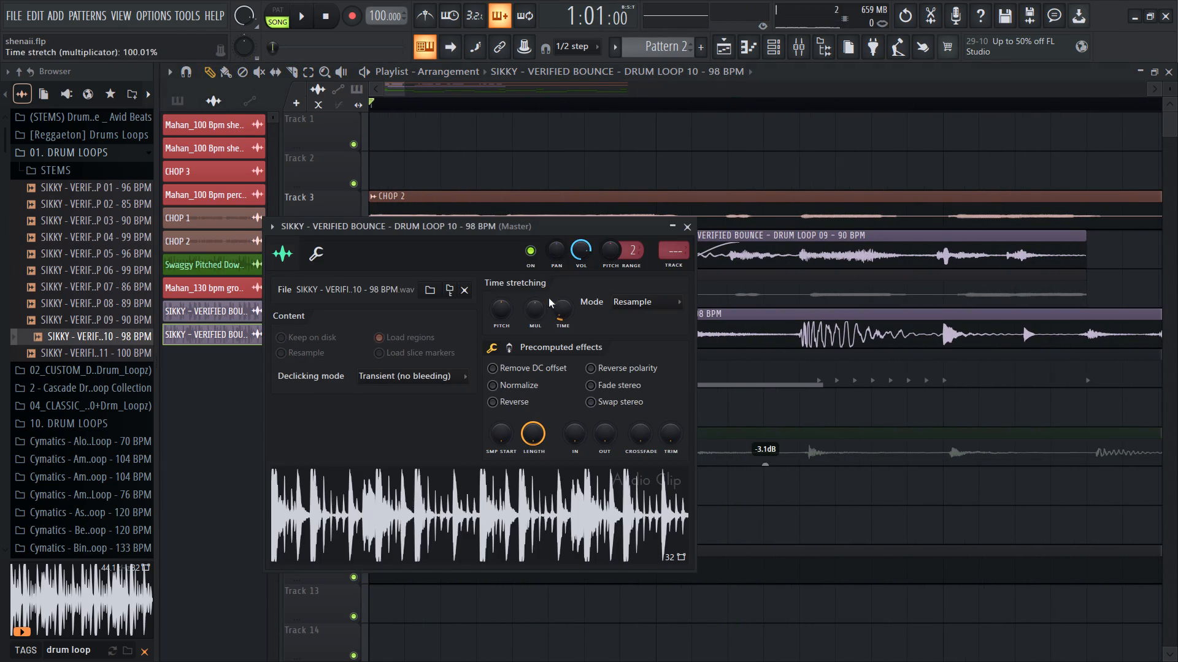
drag(574, 248, 580, 359)
key(space)
right_click(633, 121)
key(space)
Add a fade-in of about 0.07 seconds to the Track 6 drum clip starting at 1:03.
drag(514, 327, 555, 330)
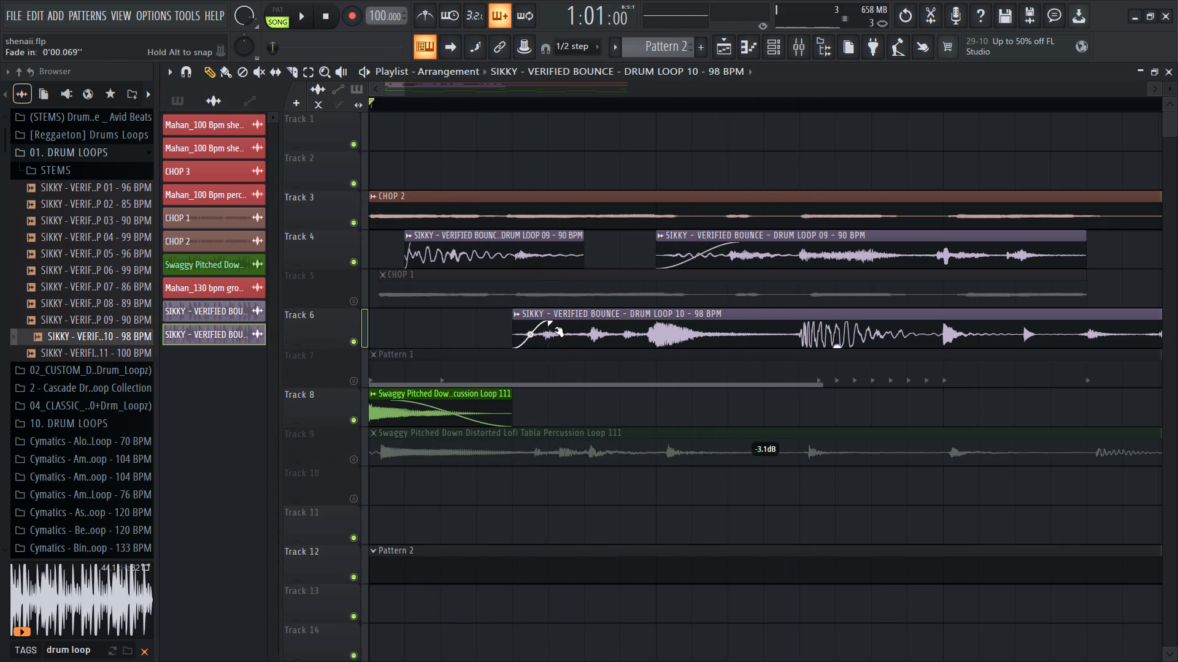
Slightly lengthen the fade-in on the Track 6 DRUM LOOP 10 clip at 1:03 and check it in playback.
drag(555, 330, 563, 330)
key(space)
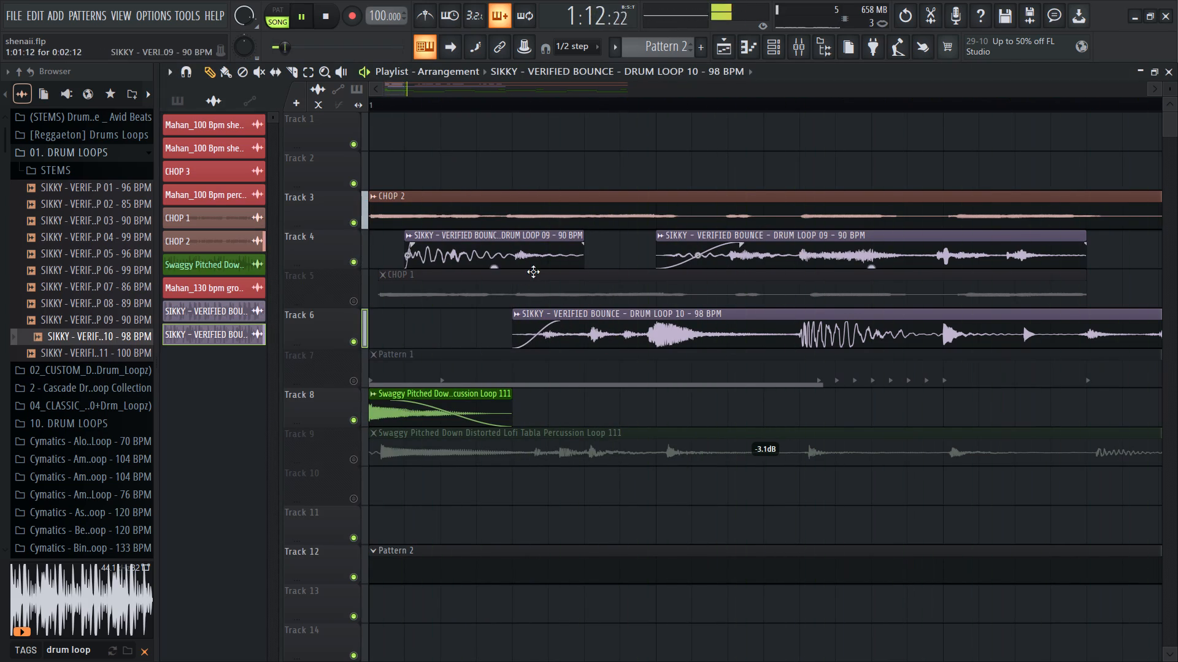
key(space)
Cut the sections 1:05–1:06 and 1:07–1:08 out of the Track 6 DRUM LOOP 10 clip and play the result.
click(294, 67)
shift+click(648, 330)
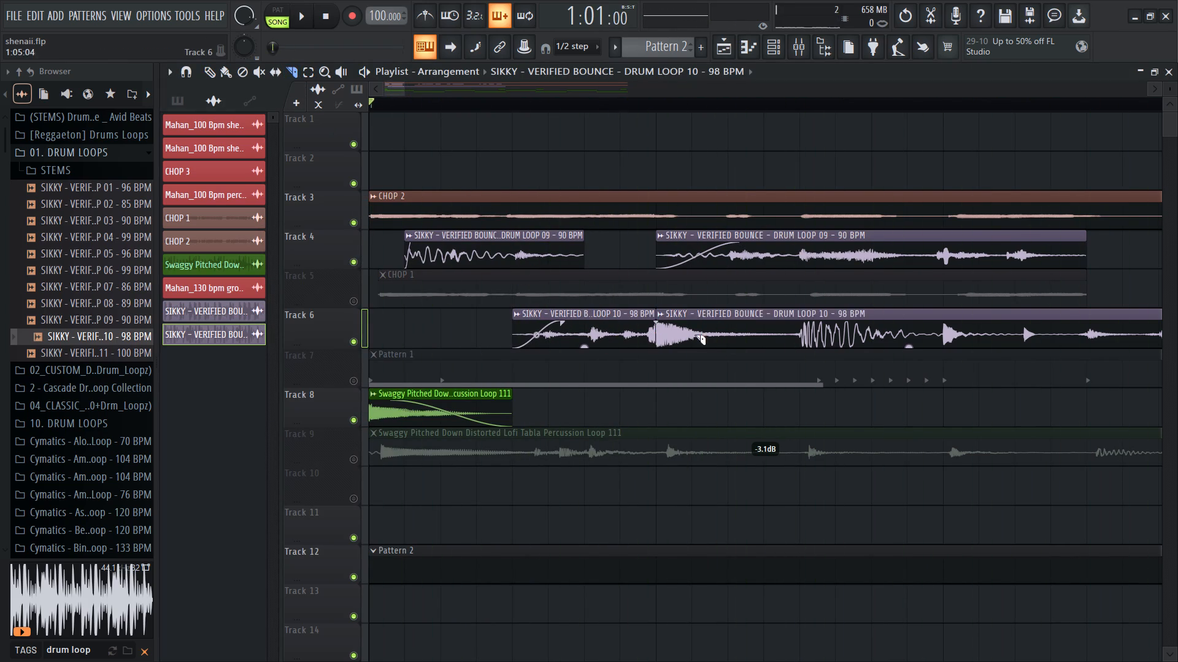
shift+right_click(746, 330)
key(space)
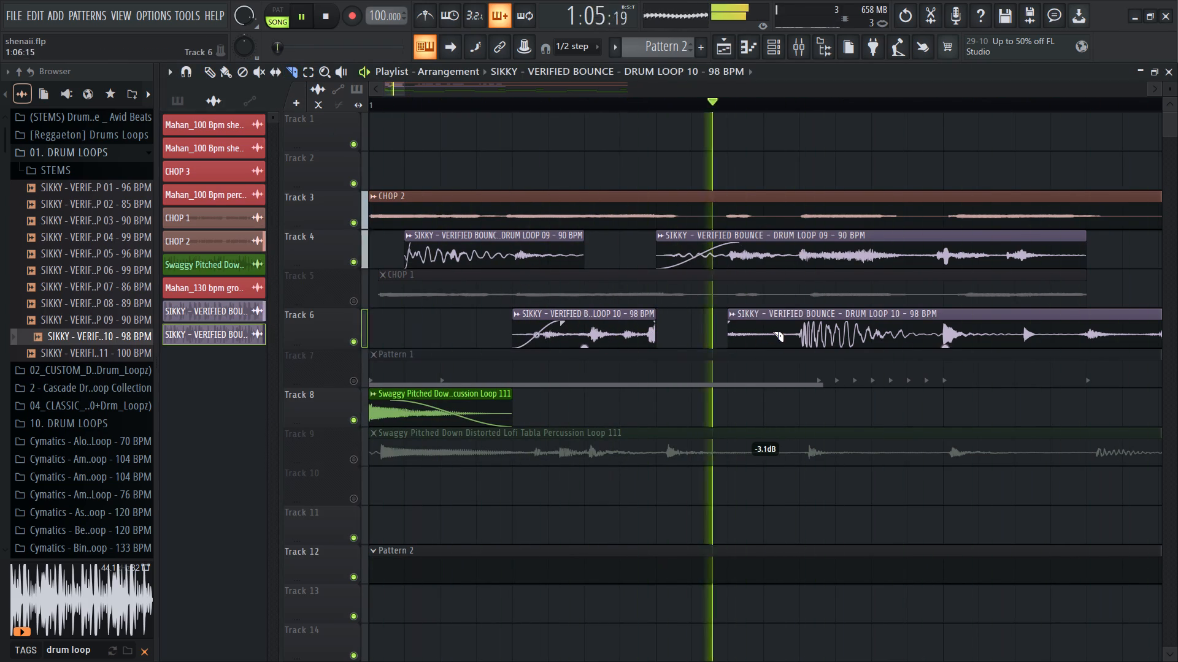
key(space)
shift+click(801, 339)
shift+right_drag(866, 338, 869, 346)
key(space)
ctrl+scroll(579, 358, down, 6)
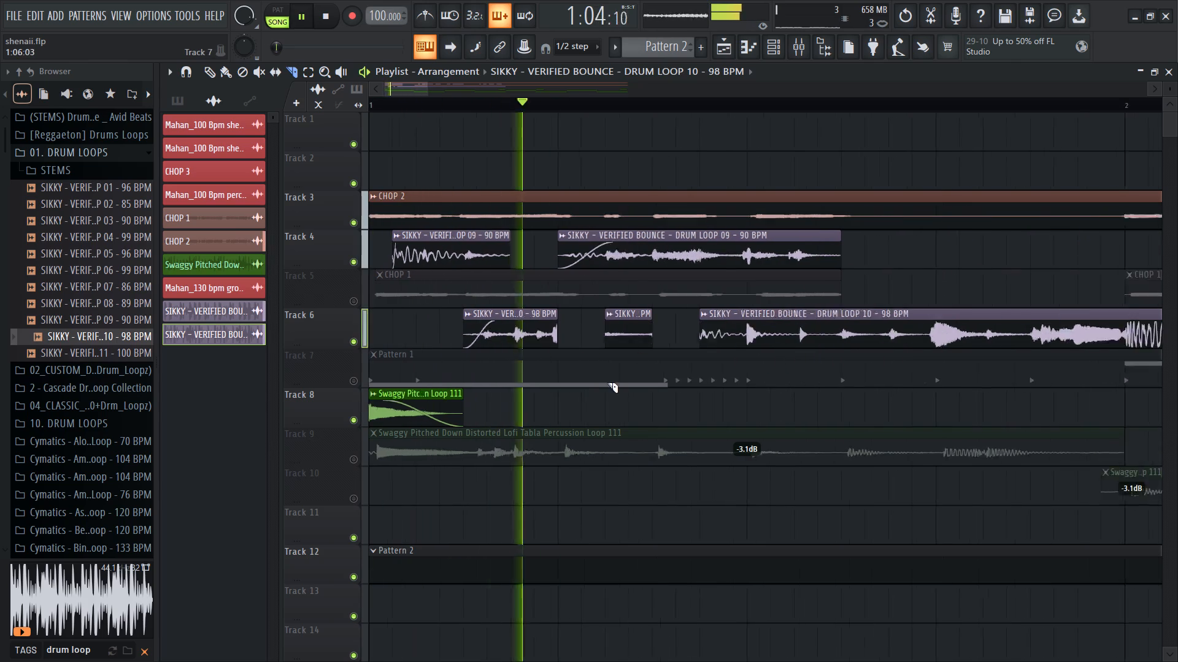
Set the declicking mode of DRUM LOOP 10 to Generic (bleeding) in its channel settings.
click(207, 71)
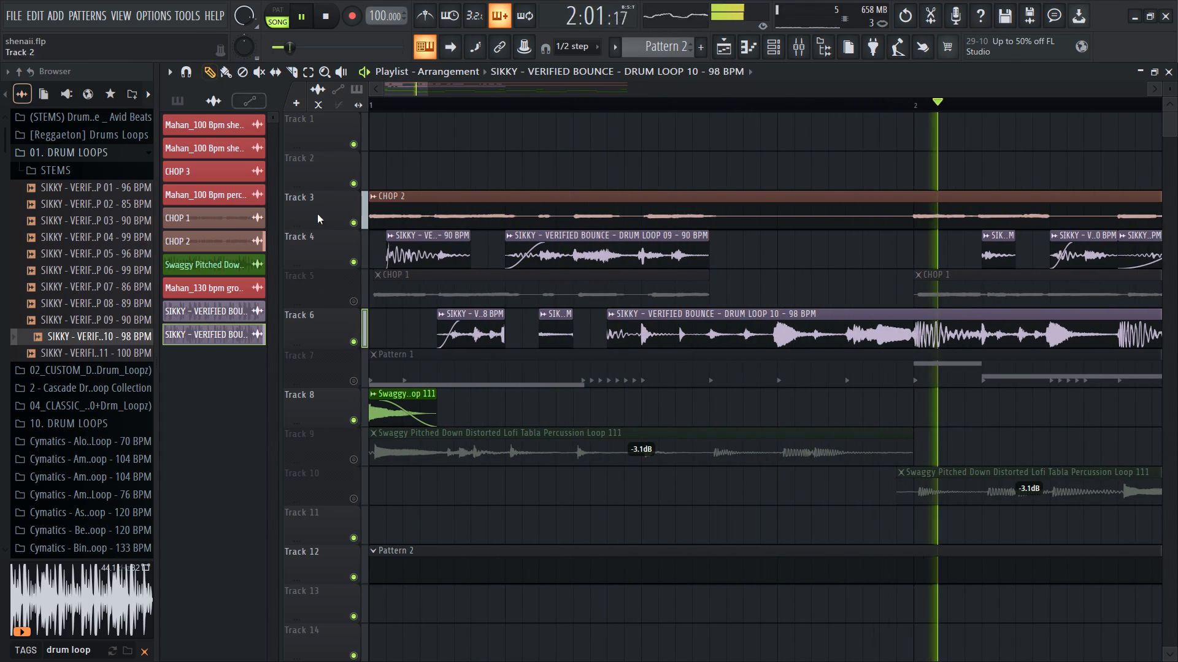
key(space)
click(453, 325)
double_click(466, 331)
click(491, 340)
double_click(483, 335)
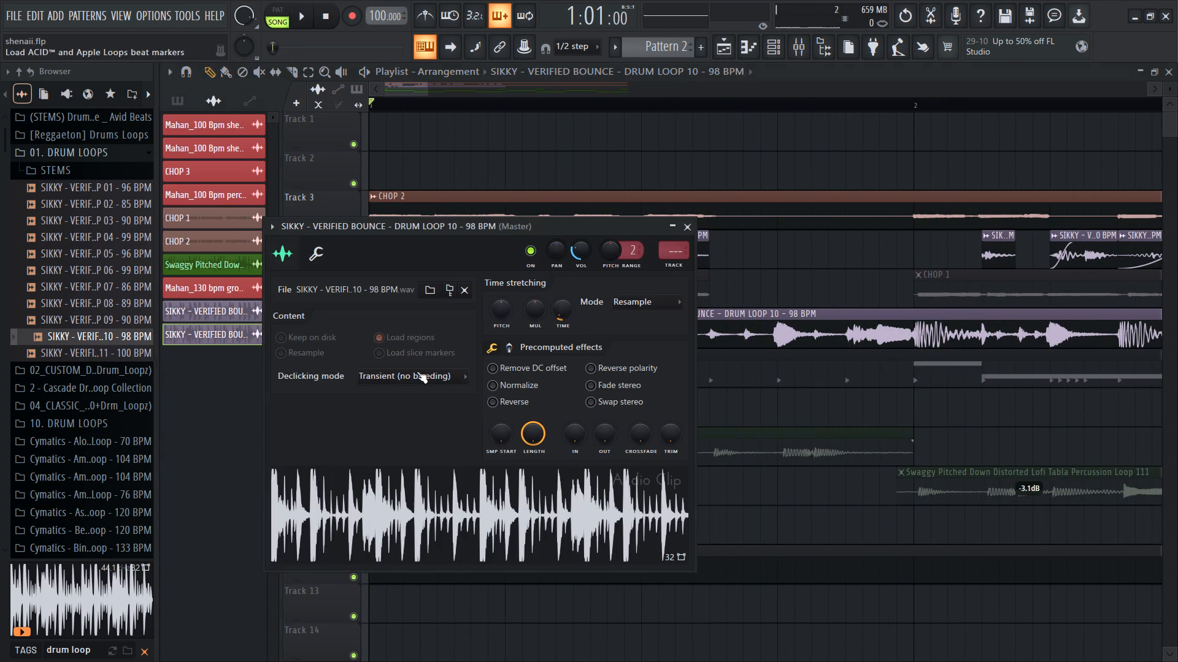
click(412, 384)
click(396, 433)
click(694, 237)
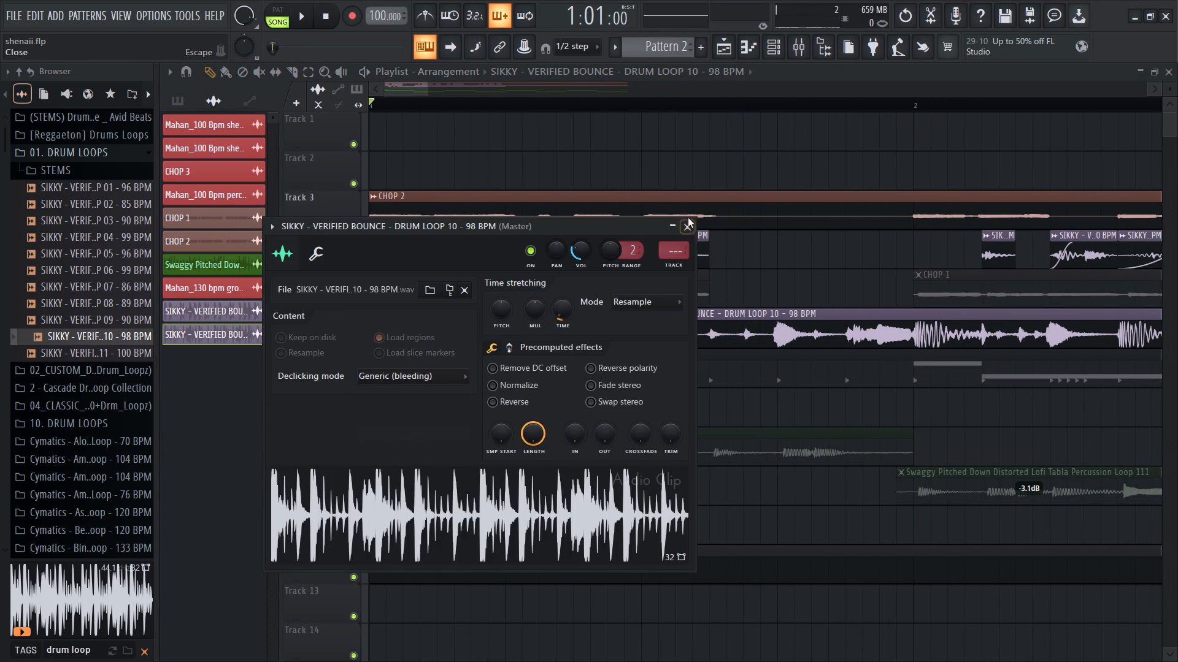
double_click(688, 218)
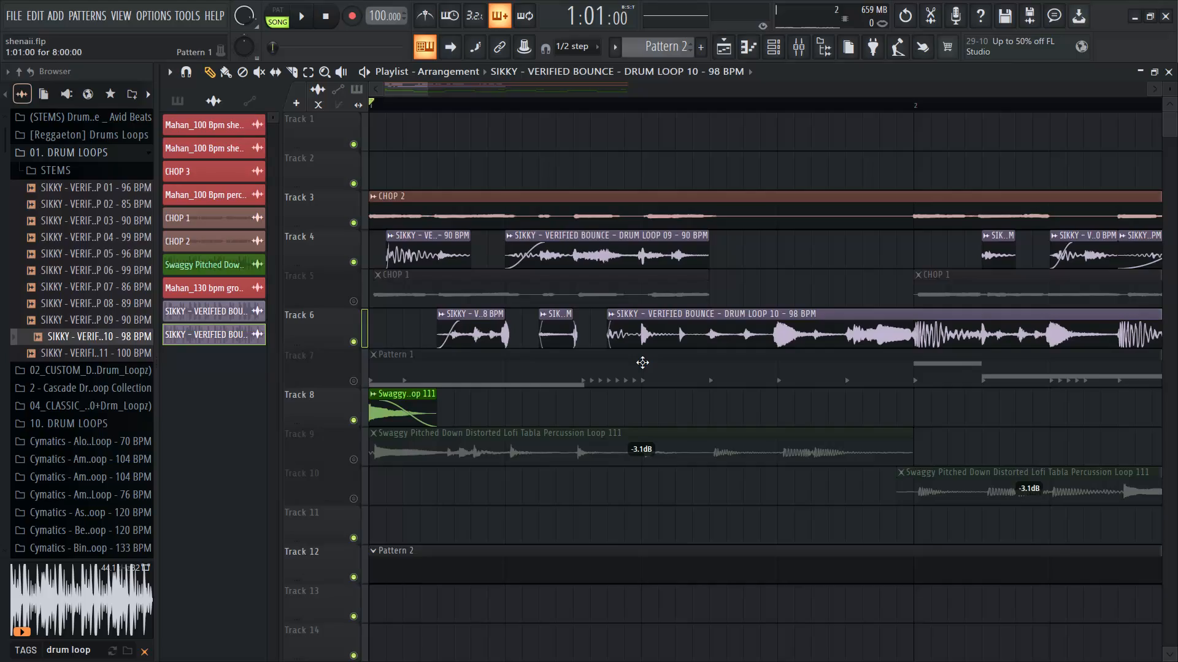
Split the Track 6 DRUM LOOP 10 clip at 1:09 during playback.
ctrl+scroll(642, 362, up, 8)
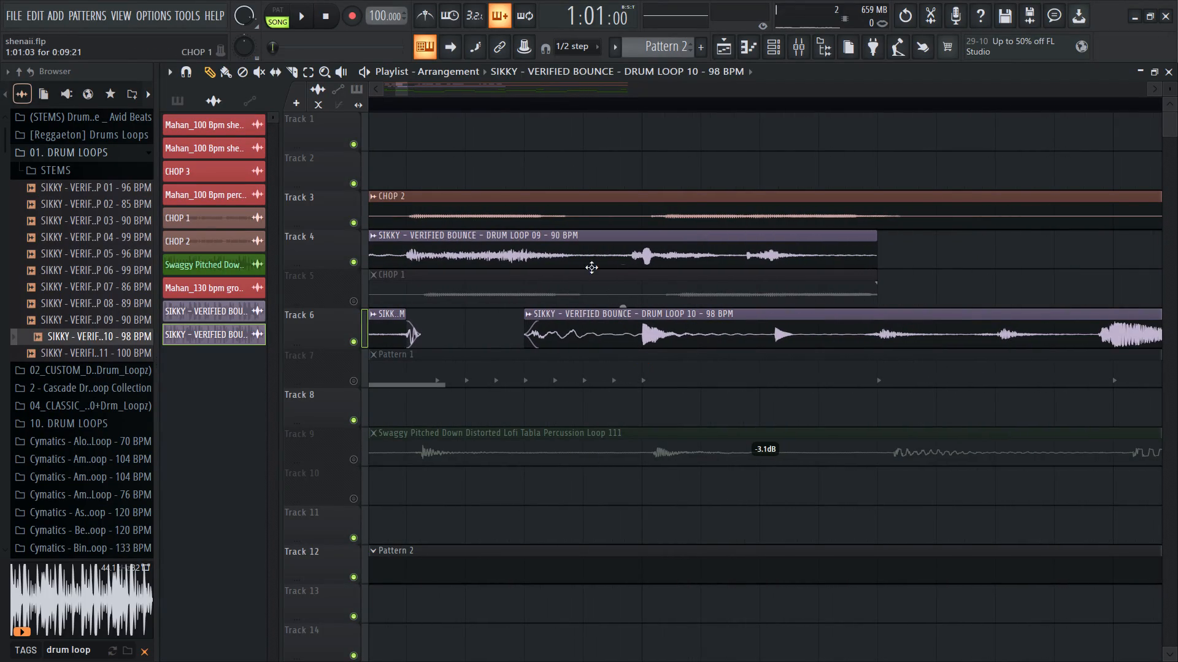
double_click(574, 215)
click(624, 176)
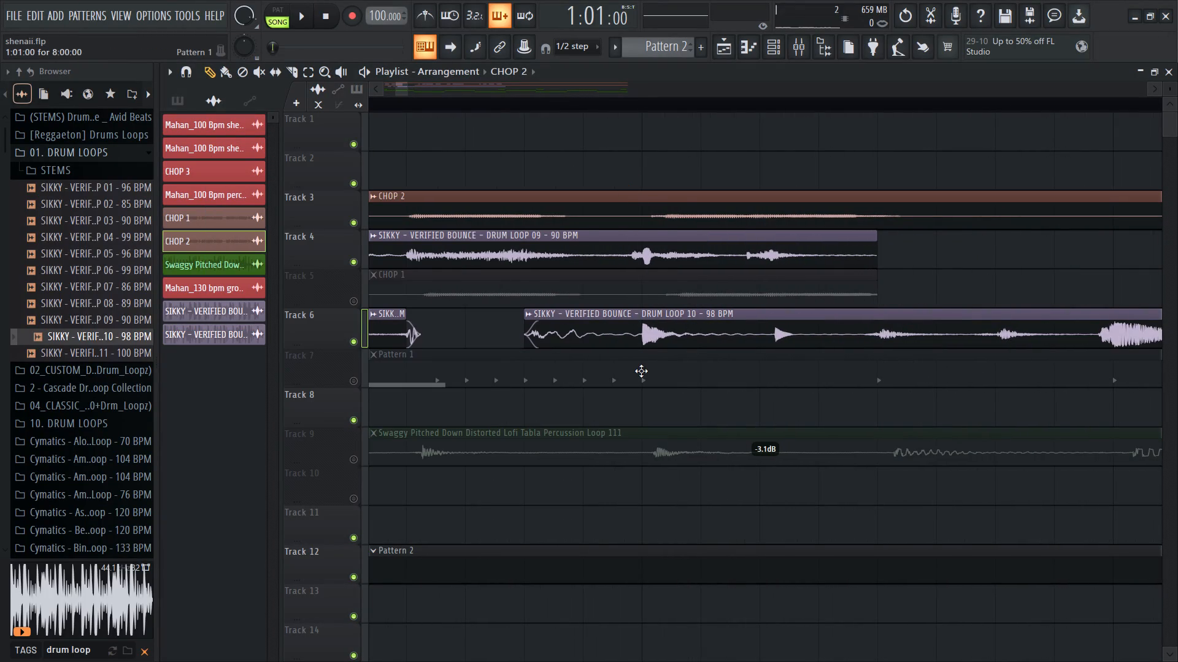
key(space)
click(296, 73)
shift+drag(635, 336, 645, 340)
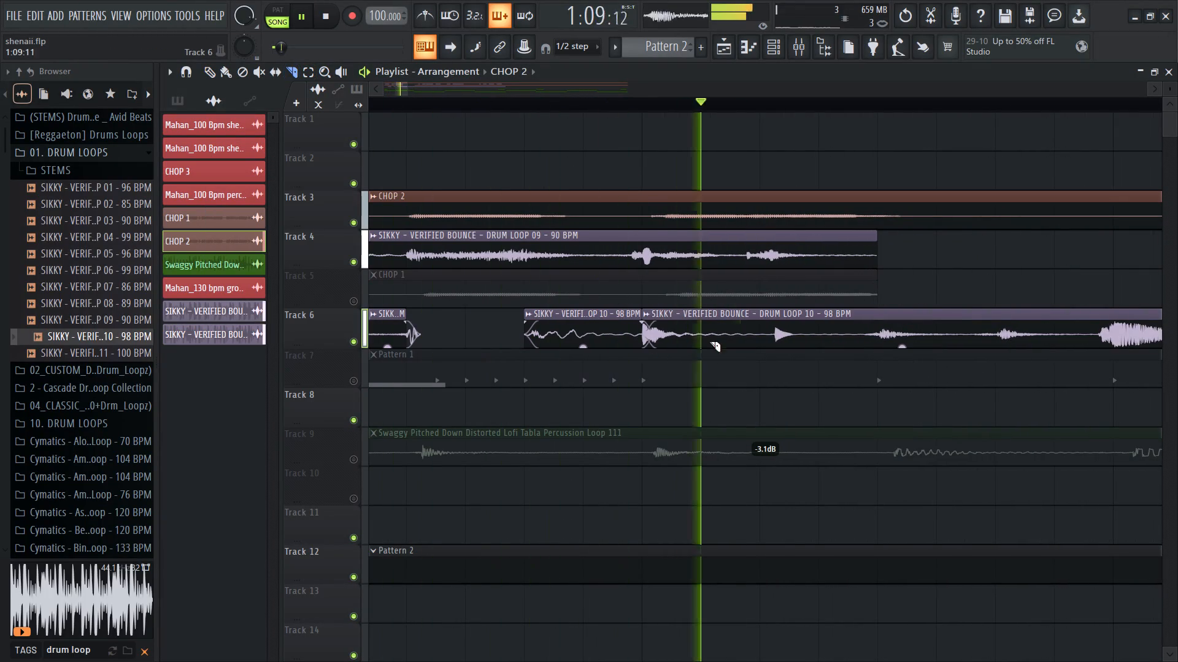
Cut the sections 2:01–2:03 and 2:07–2:09 out of the Track 6 DRUM LOOP 10 clip.
ctrl+scroll(590, 314, down, 7)
ctrl+scroll(762, 379, up, 7)
key(space)
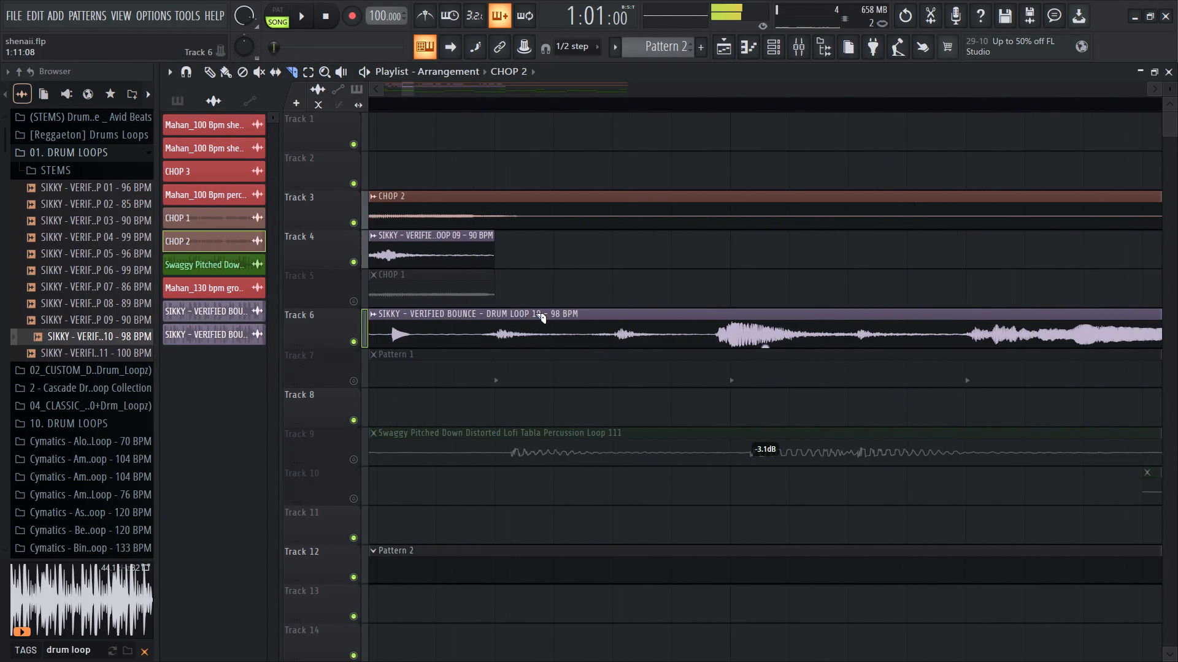
ctrl+scroll(535, 314, down, 7)
key(space)
ctrl+scroll(759, 349, up, 7)
shift+click(776, 344)
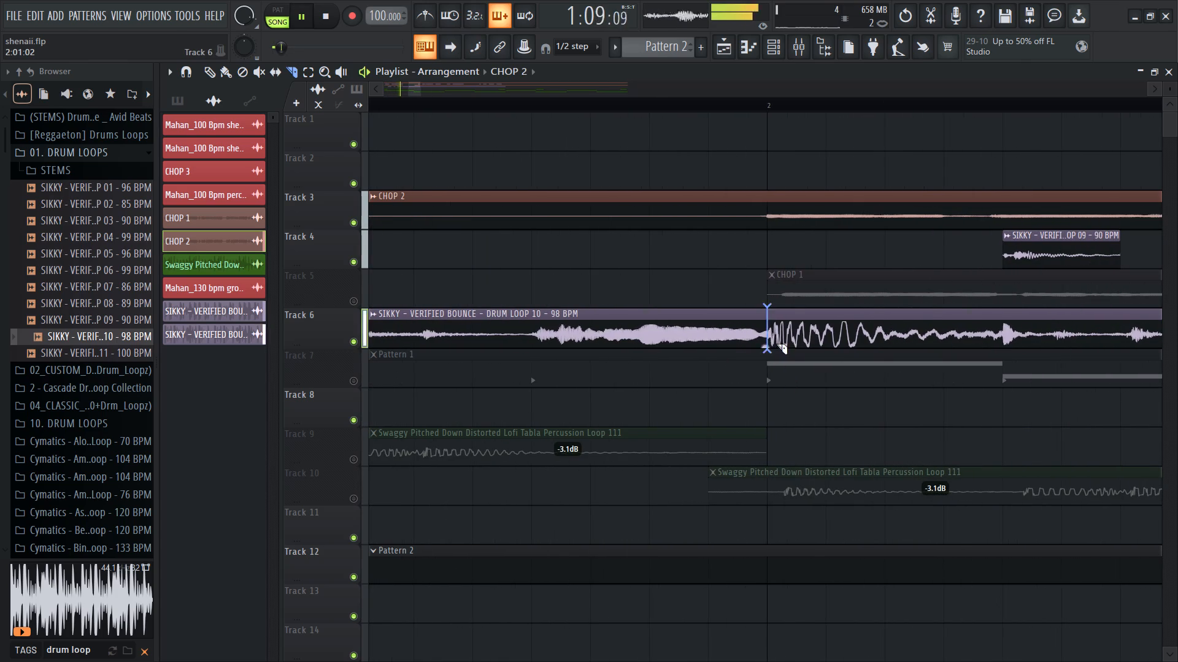
shift+right_click(989, 340)
ctrl+scroll(500, 308, down, 7)
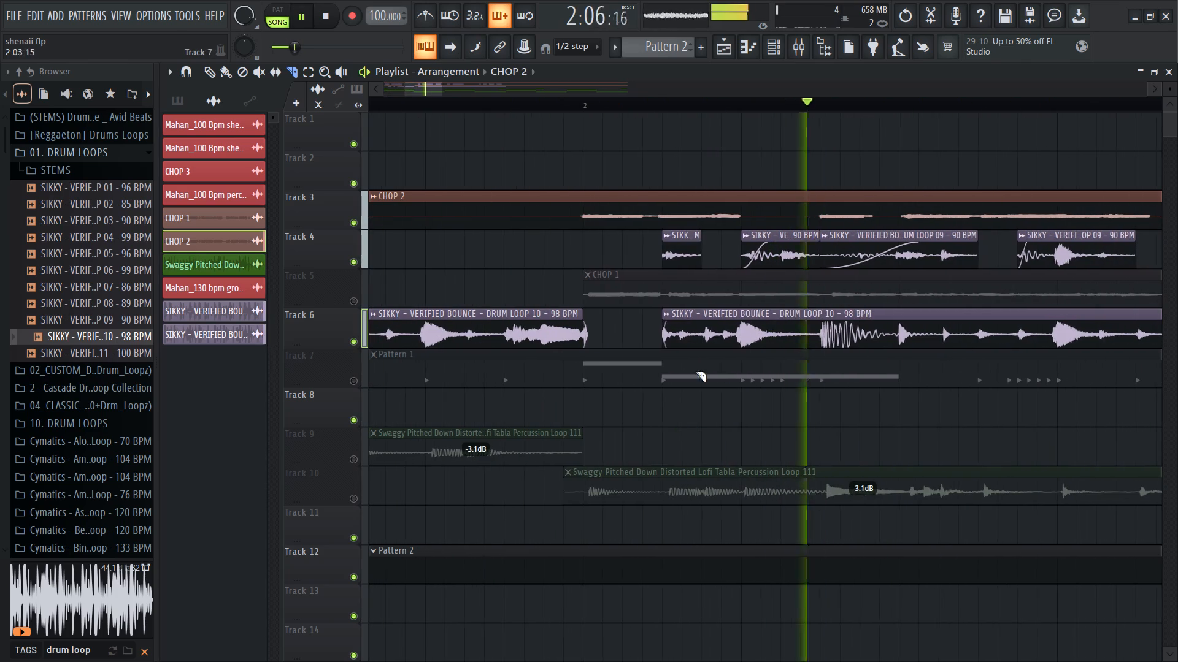
shift+drag(807, 332, 817, 336)
shift+right_drag(882, 336, 897, 343)
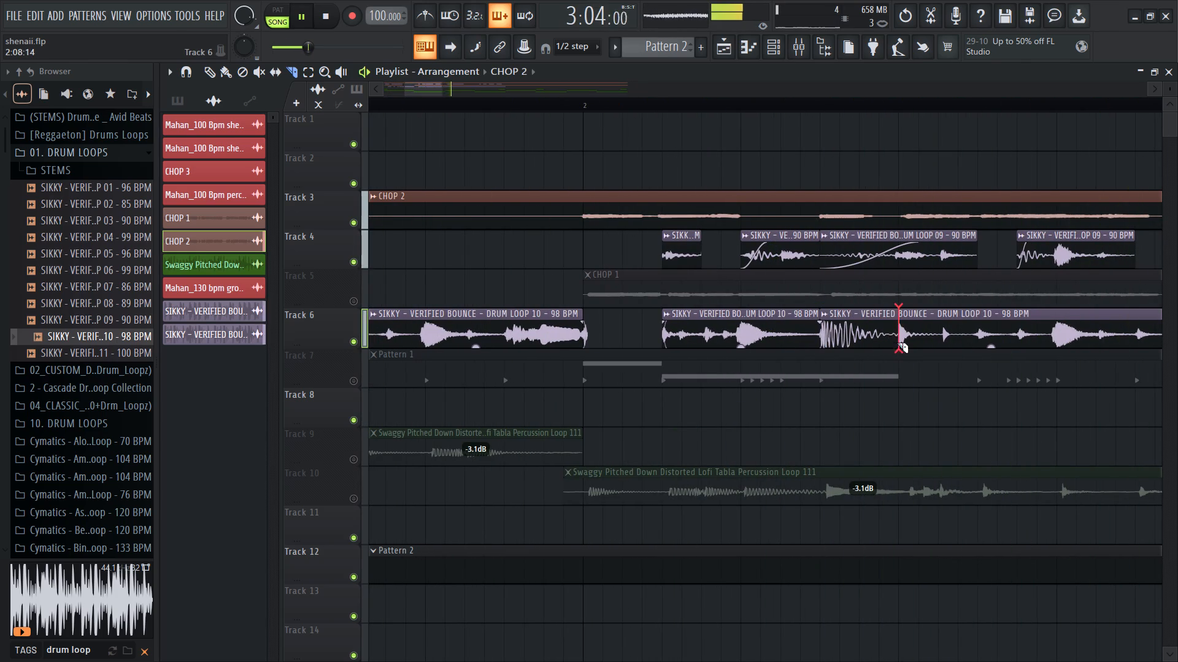
shift+right_drag(897, 343, 897, 343)
Split the Track 6 drum clip at bar 3 and remove its section from 3:01 to 3:03.
ctrl+scroll(725, 365, down, 7)
ctrl+scroll(853, 396, up, 8)
key(space)
shift+click(826, 335)
shift+right_drag(963, 341, 964, 341)
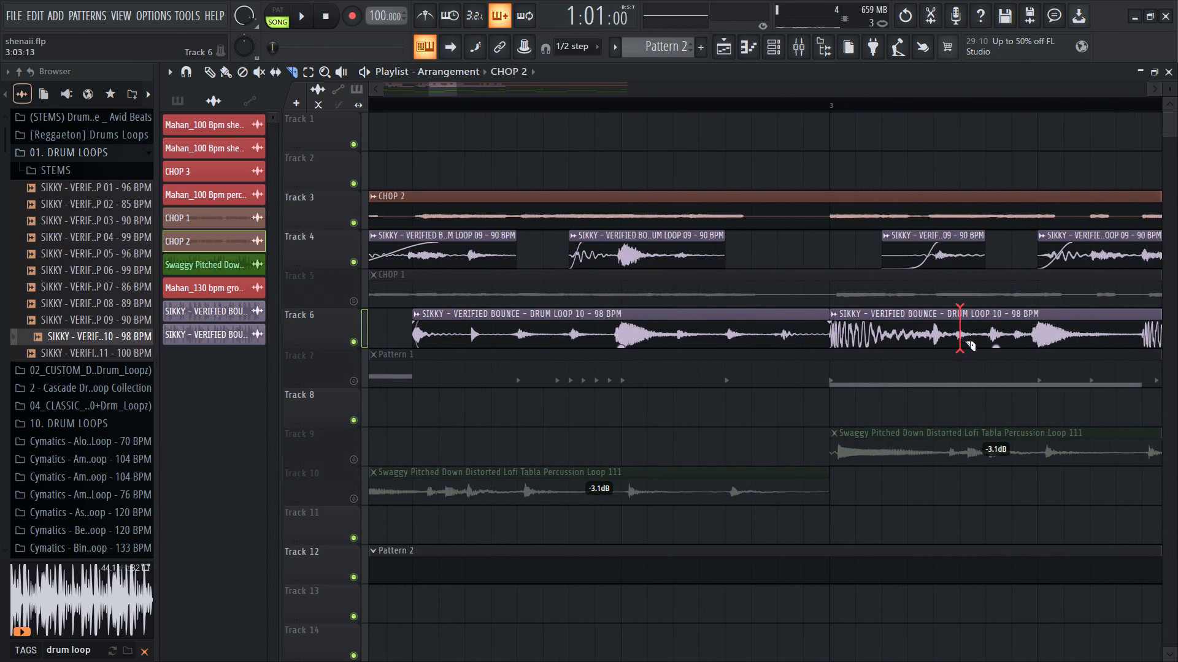
shift+right_drag(964, 341, 933, 338)
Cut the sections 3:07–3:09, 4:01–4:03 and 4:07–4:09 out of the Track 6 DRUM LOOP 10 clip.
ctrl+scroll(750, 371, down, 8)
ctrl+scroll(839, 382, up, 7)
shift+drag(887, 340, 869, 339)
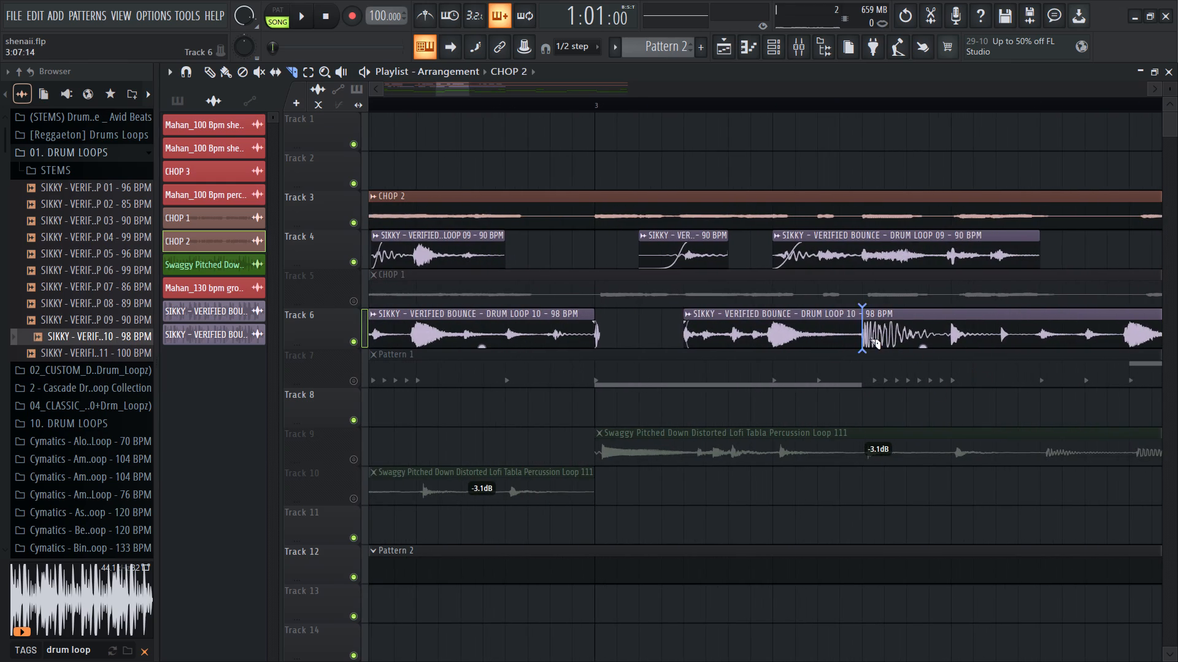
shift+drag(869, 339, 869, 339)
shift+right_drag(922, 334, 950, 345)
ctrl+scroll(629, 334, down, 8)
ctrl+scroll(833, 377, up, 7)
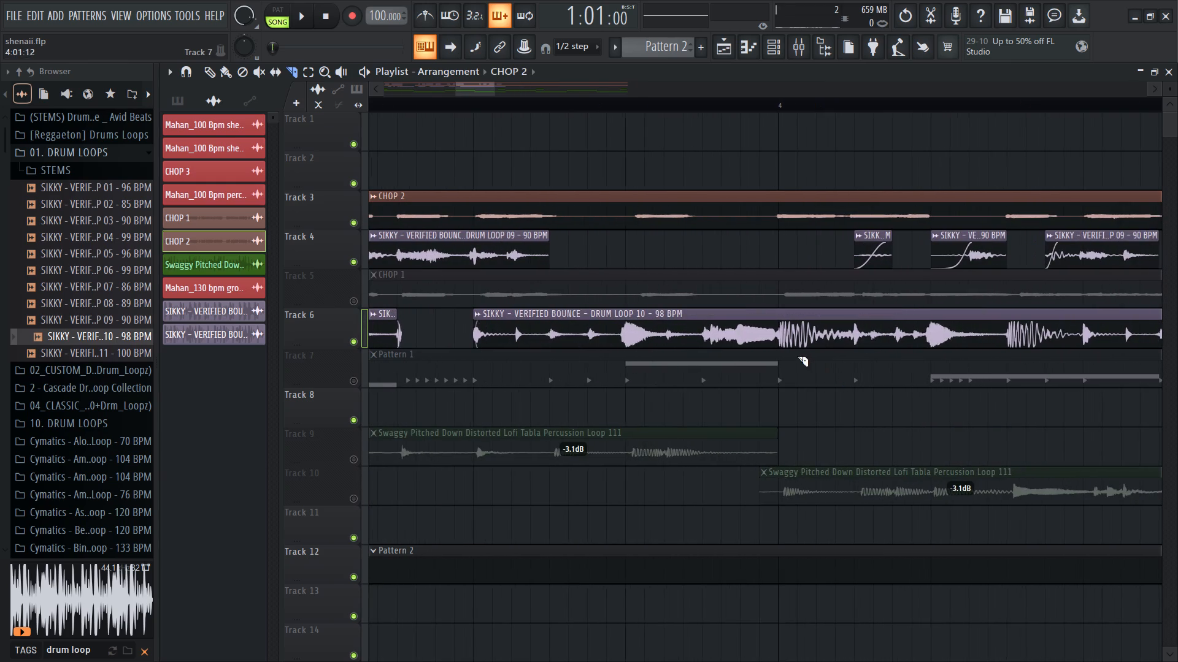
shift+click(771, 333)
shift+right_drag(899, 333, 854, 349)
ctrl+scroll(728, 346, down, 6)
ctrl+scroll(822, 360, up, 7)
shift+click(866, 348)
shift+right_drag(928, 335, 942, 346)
Play the arrangement and cut the section 1:13–1:14 out of the Track 6 drum clip.
ctrl+scroll(820, 350, down, 8)
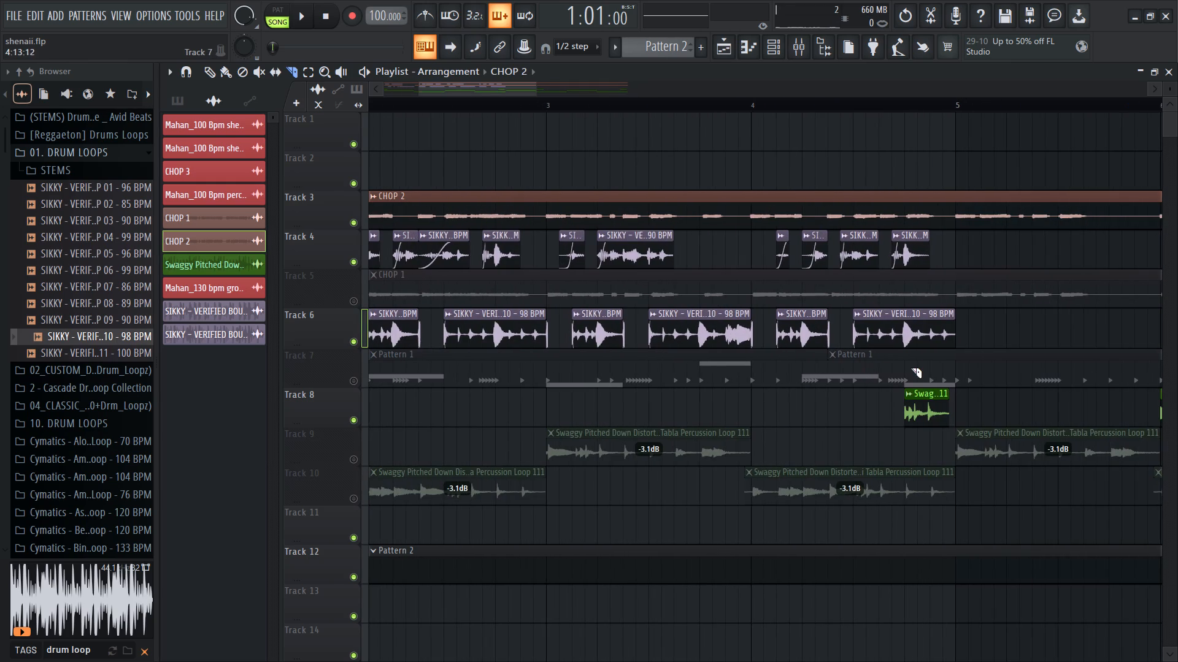
key(space)
ctrl+scroll(909, 340, down, 7)
ctrl+scroll(426, 386, up, 7)
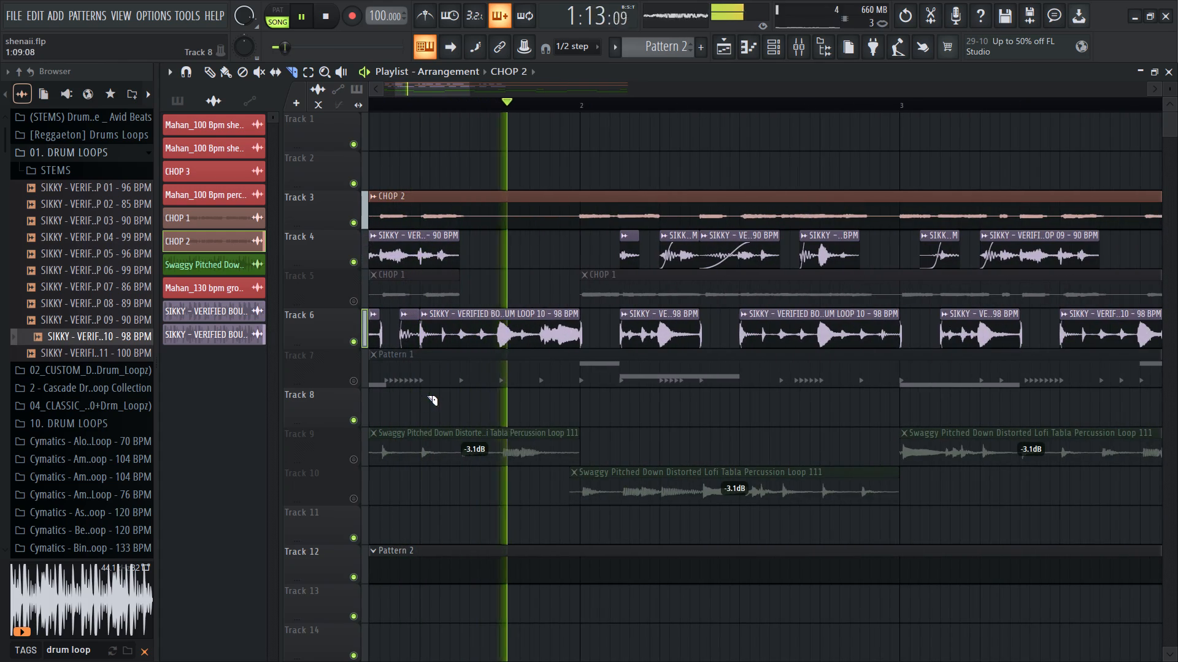
shift+click(494, 331)
shift+right_drag(507, 333, 515, 338)
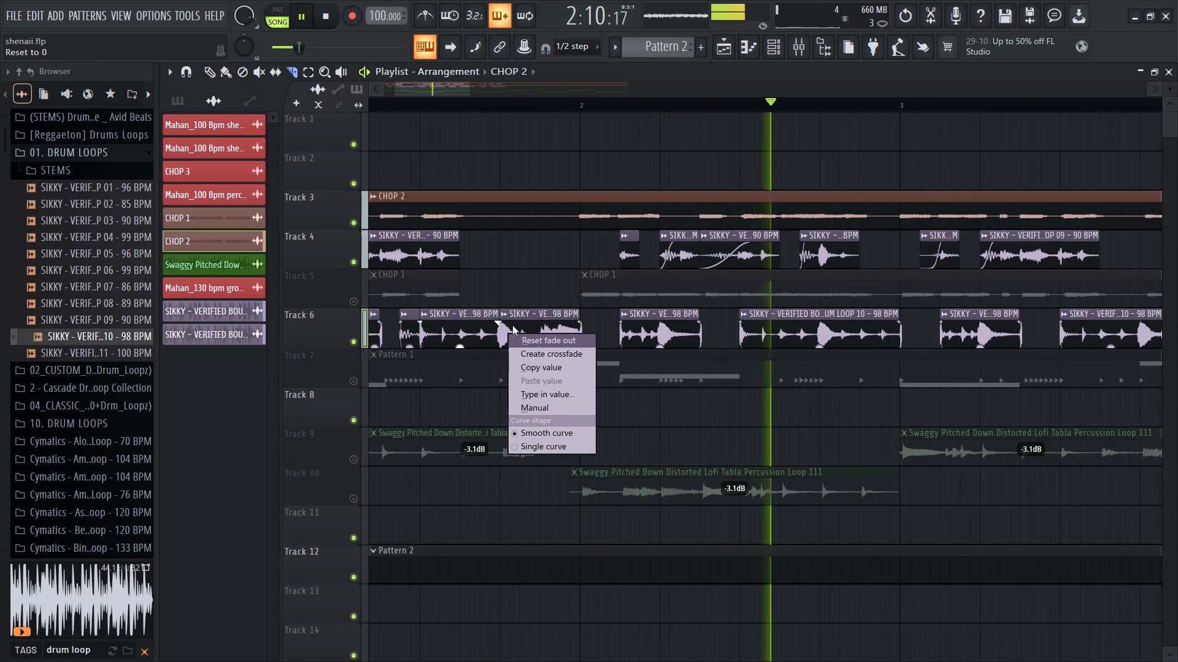
right_click(511, 296)
shift+right_drag(512, 327, 518, 333)
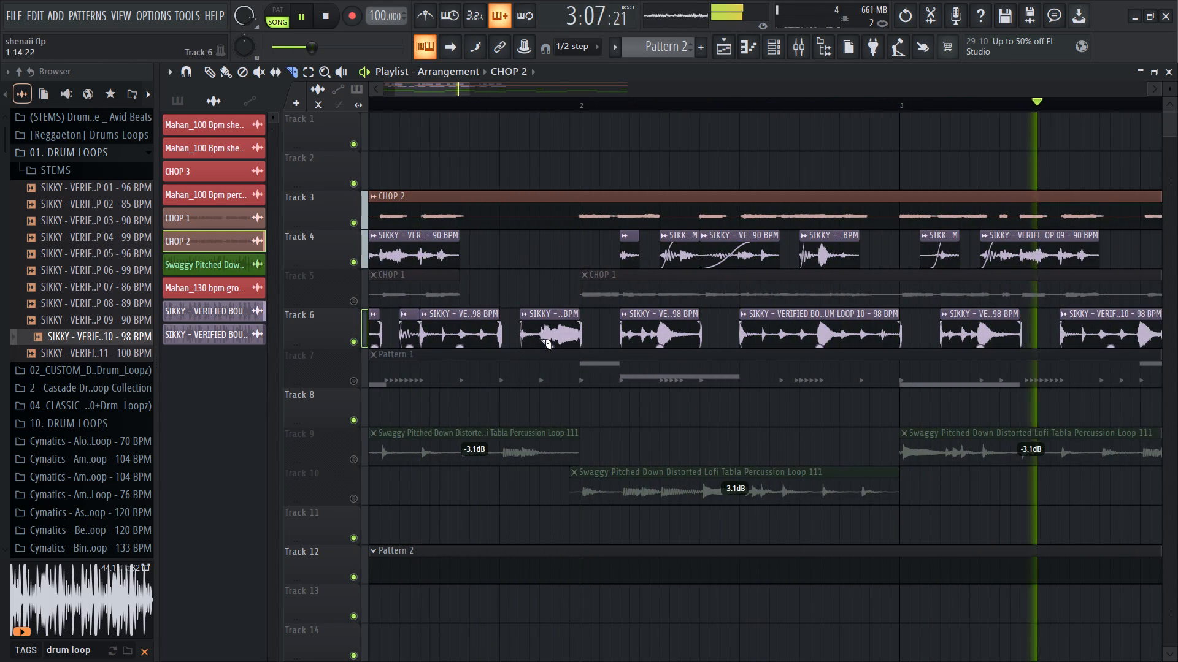
Split the Track 6 clip that starts at 2:03 at 2:05 and delete everything after the split up to 2:07.
shift+drag(653, 341, 659, 342)
shift+right_click(688, 333)
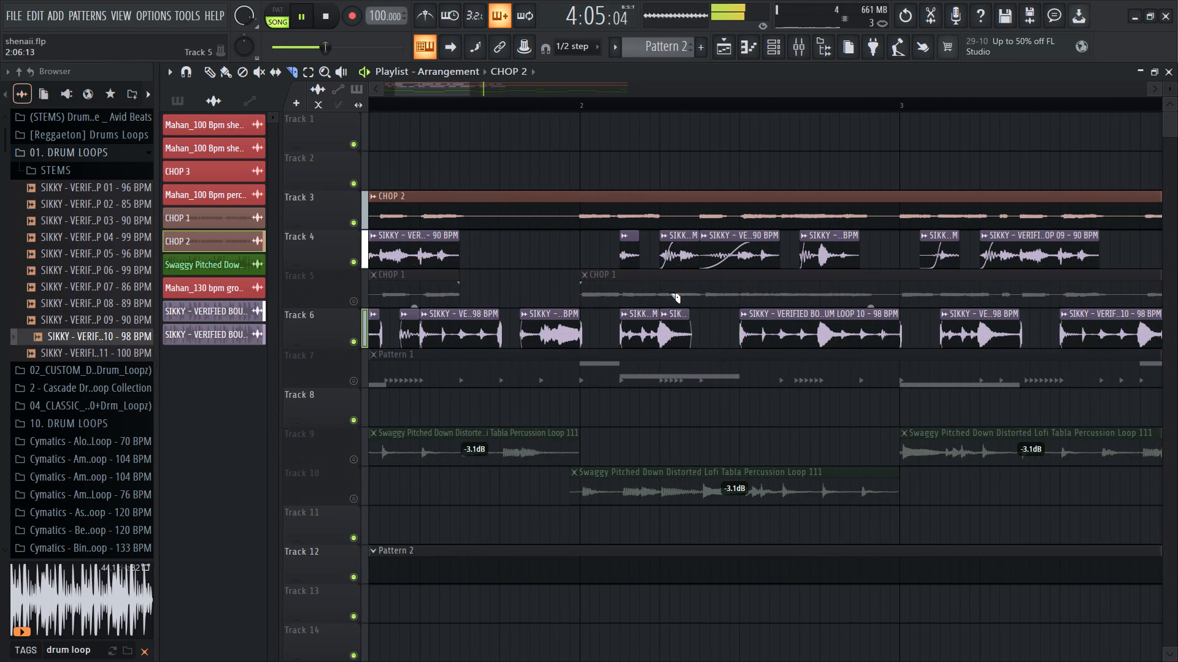
click(210, 74)
key(space)
key(space)
right_click(678, 334)
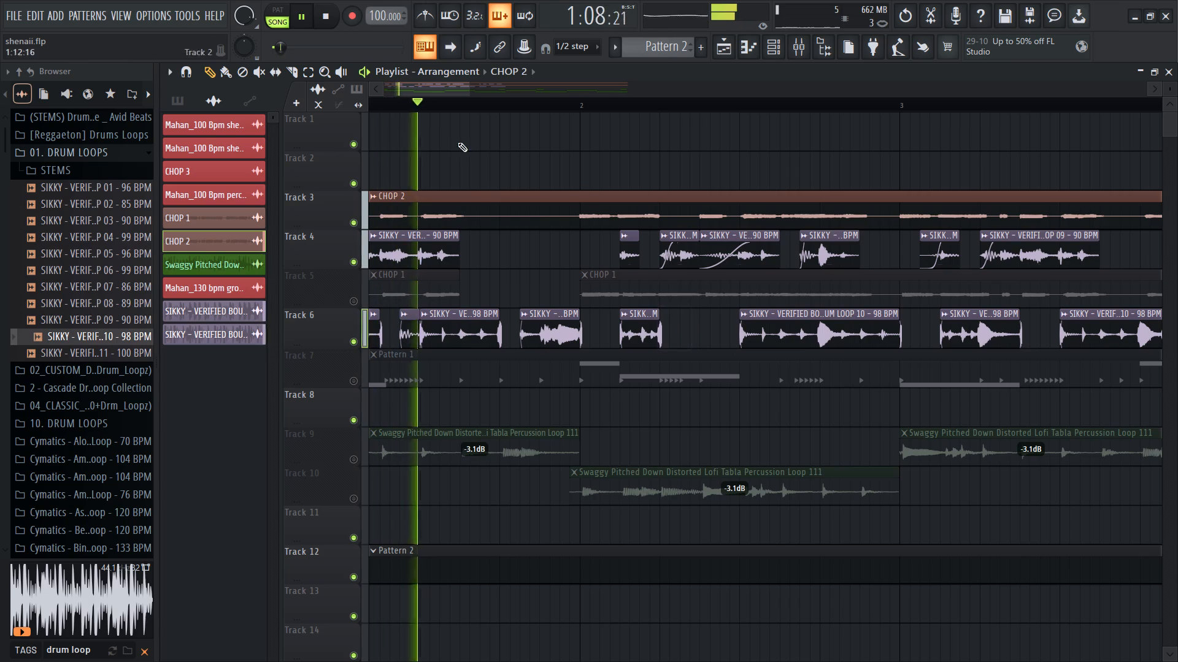
Cut the section 2:13–2:14 out of the Track 6 drum clip that starts at 2:09.
click(302, 69)
click(296, 68)
shift+click(825, 346)
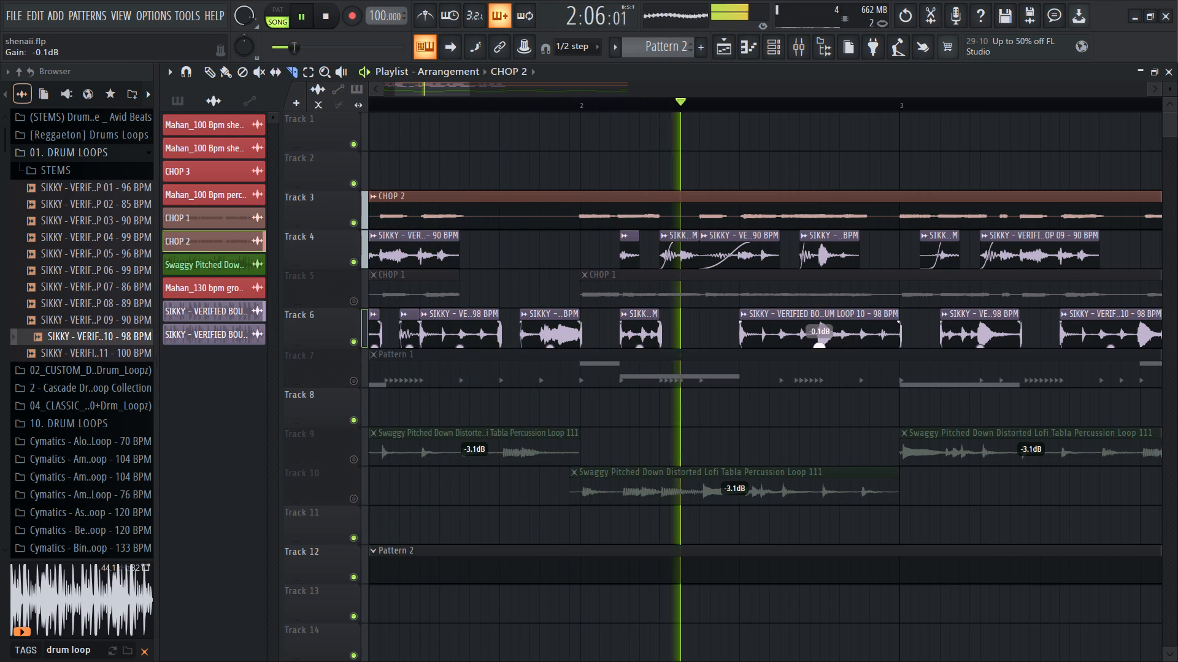
shift+click(817, 323)
shift+right_click(841, 330)
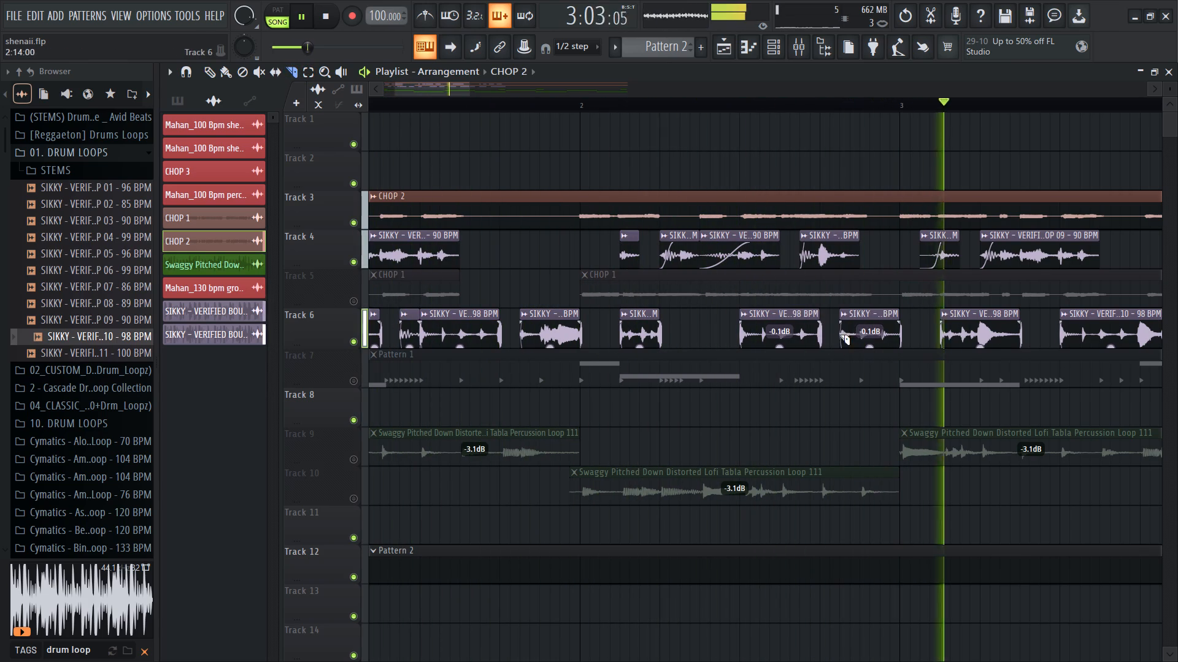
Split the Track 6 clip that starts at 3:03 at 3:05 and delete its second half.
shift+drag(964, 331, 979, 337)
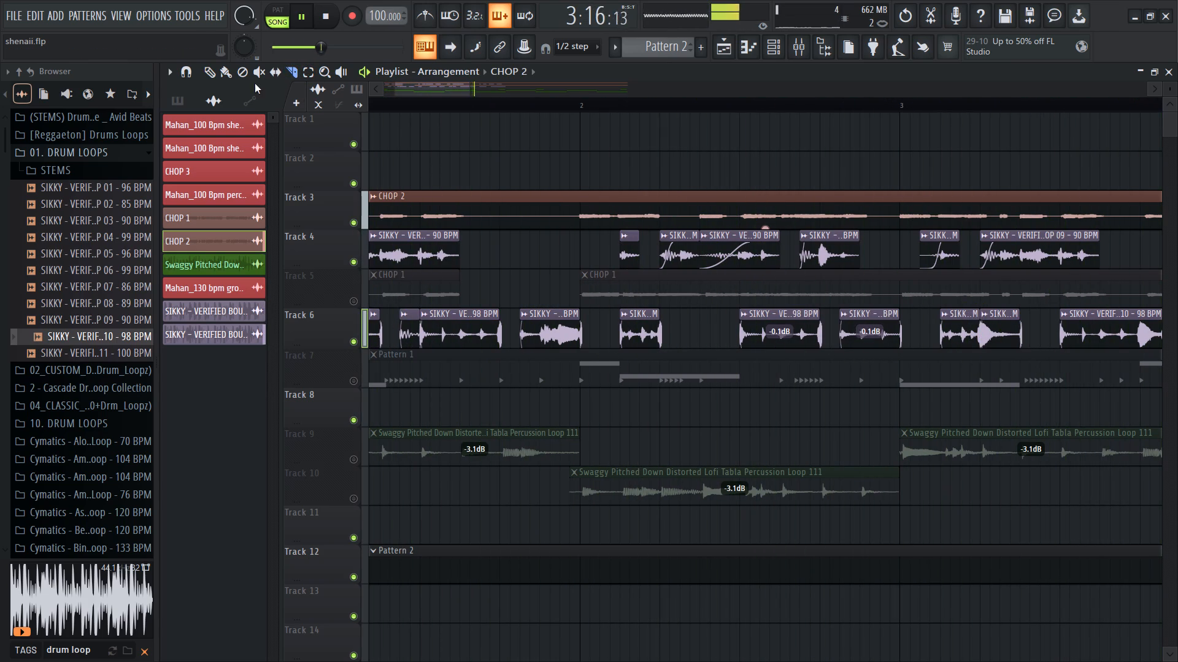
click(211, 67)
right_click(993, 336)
Delete all remaining Track 6 drum clips between bar 3 and bar 5.
ctrl+scroll(524, 318, down, 7)
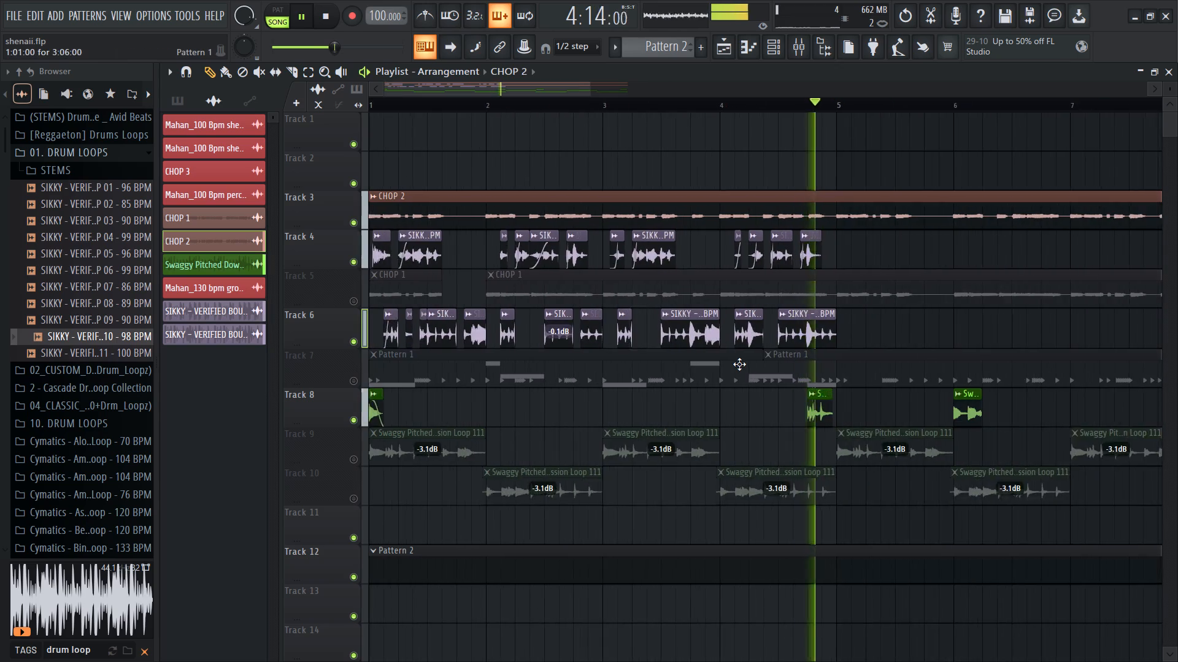
ctrl+scroll(739, 364, up, 1)
ctrl+scroll(739, 364, down, 4)
right_drag(809, 343, 563, 334)
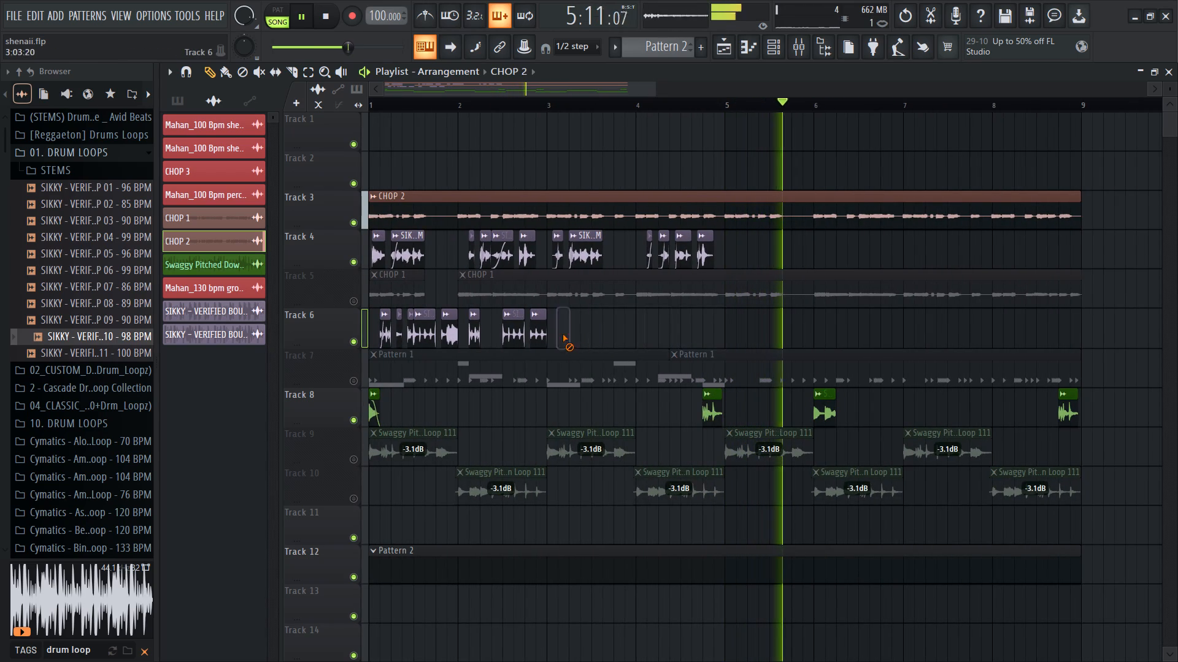
right_drag(563, 334, 552, 334)
Replay from the start and add a fade-out over about half of the Track 6 clip spanning 1:03–1:05.
drag(379, 105, 225, 123)
ctrl+scroll(296, 414, up, 11)
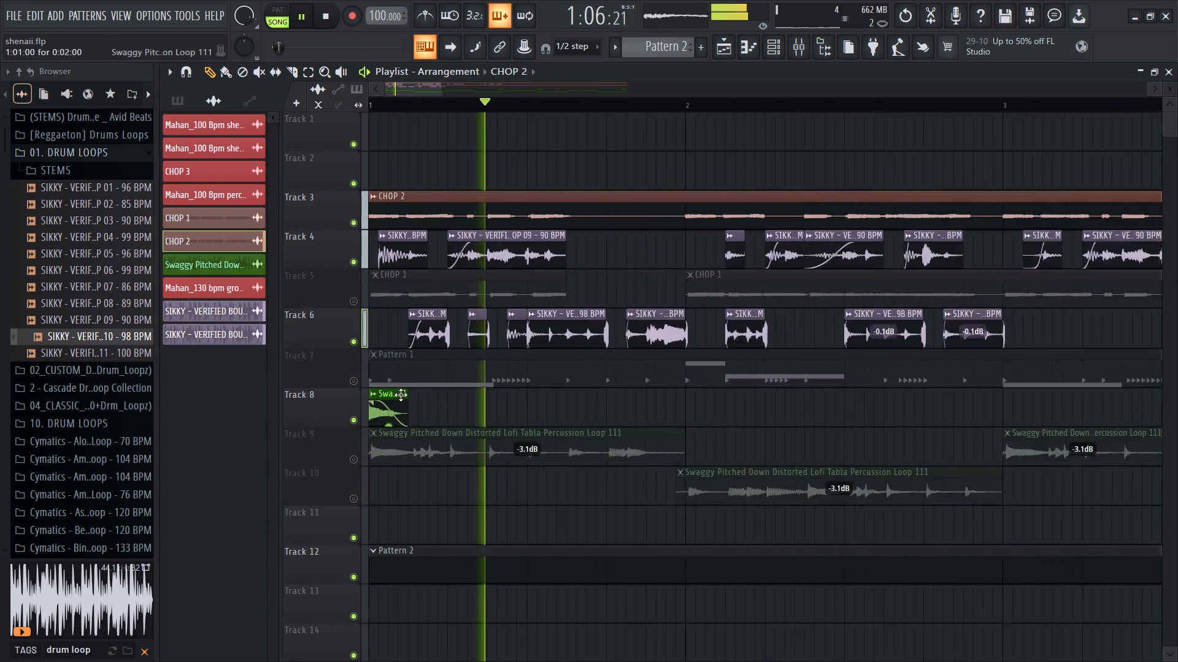
ctrl+scroll(401, 395, up, 3)
key(space)
drag(520, 321, 474, 321)
key(space)
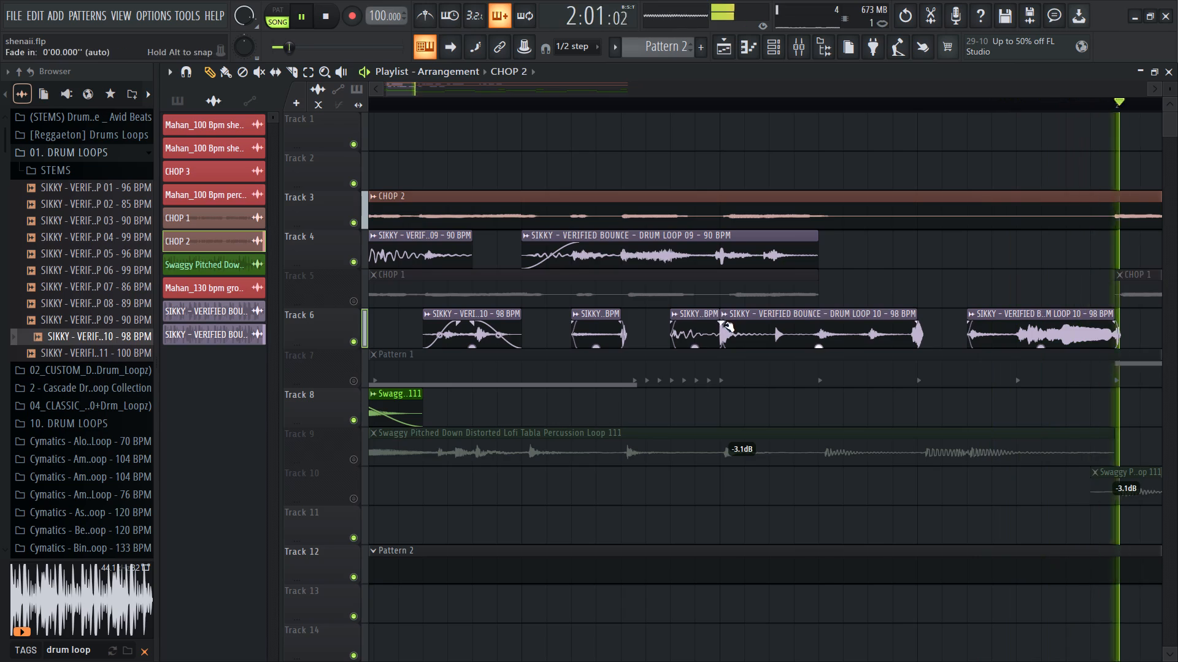
Add a long fade-out to the Track 6 clip spanning 1:14–2:01, bend its fade curve and check it in playback.
drag(1115, 325, 1001, 338)
key(space)
key(space)
click(1055, 340)
drag(1055, 334, 1057, 370)
Duplicate all the Track 6 drum clips from bars 1–3 so the copy fills bars 3–5.
ctrl+scroll(822, 463, down, 15)
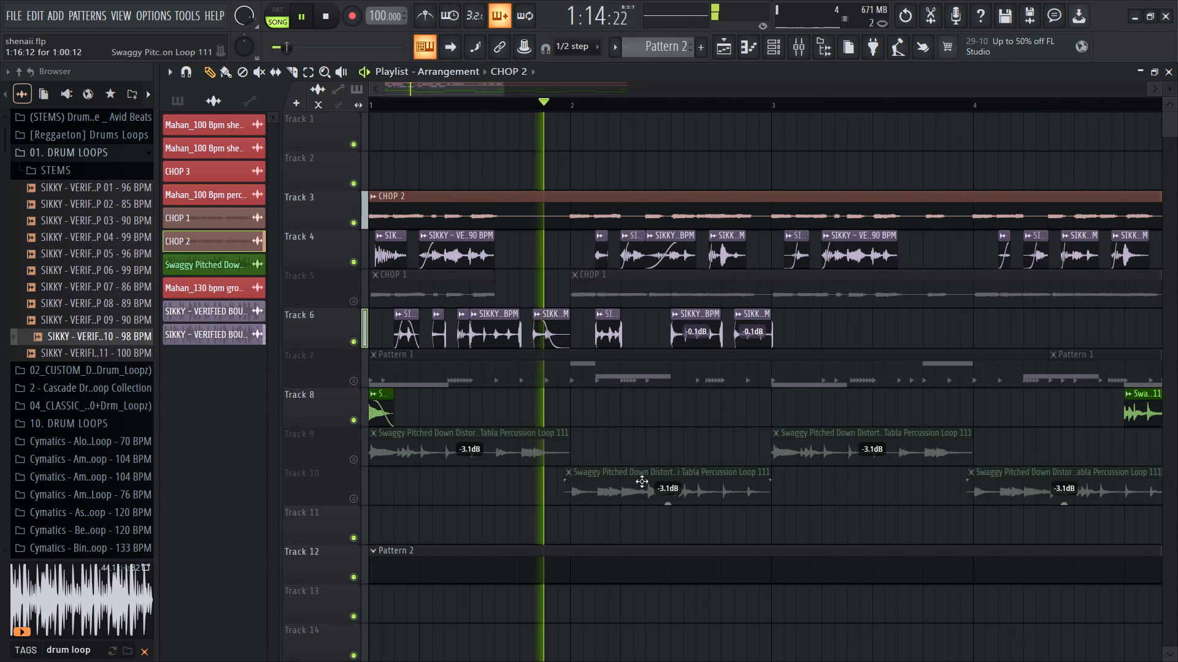
ctrl+scroll(642, 356, up, 6)
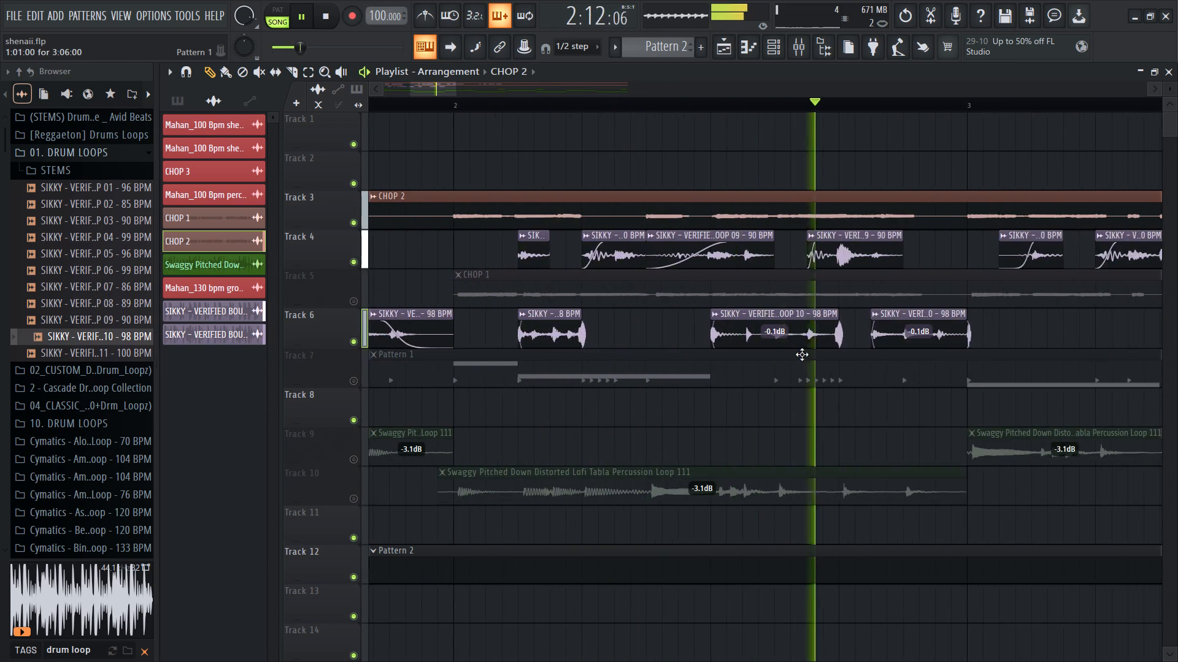
ctrl+scroll(788, 361, down, 14)
ctrl+drag(749, 320, 282, 311)
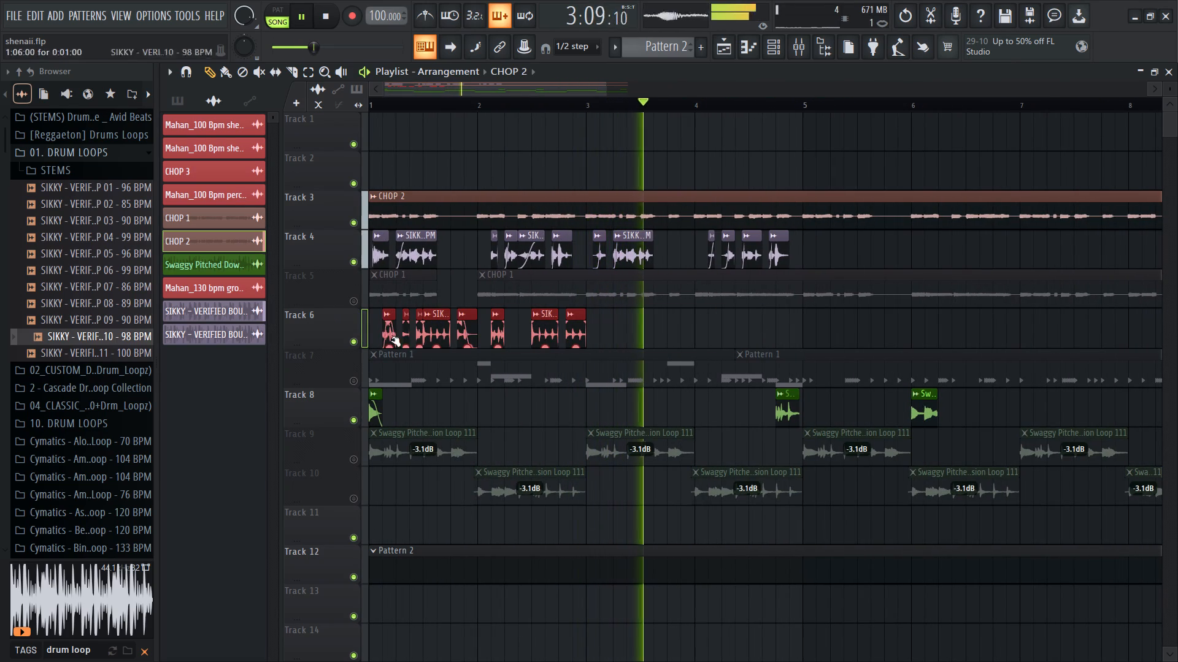
shift+drag(439, 332, 687, 328)
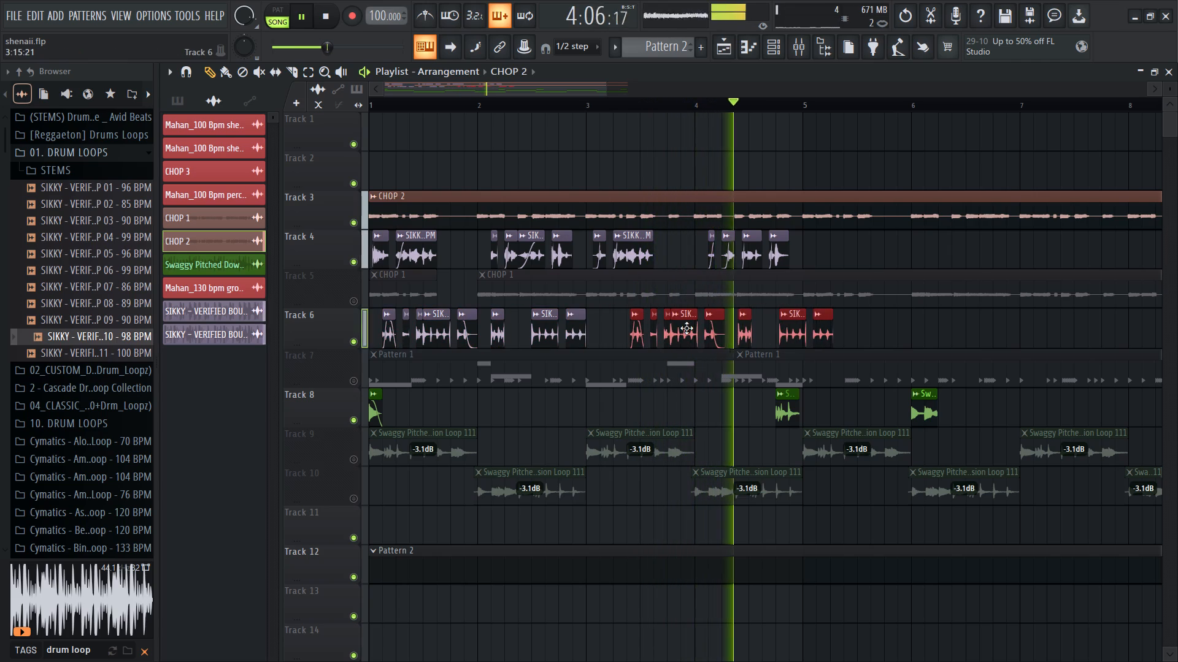
shift+drag(687, 328, 659, 325)
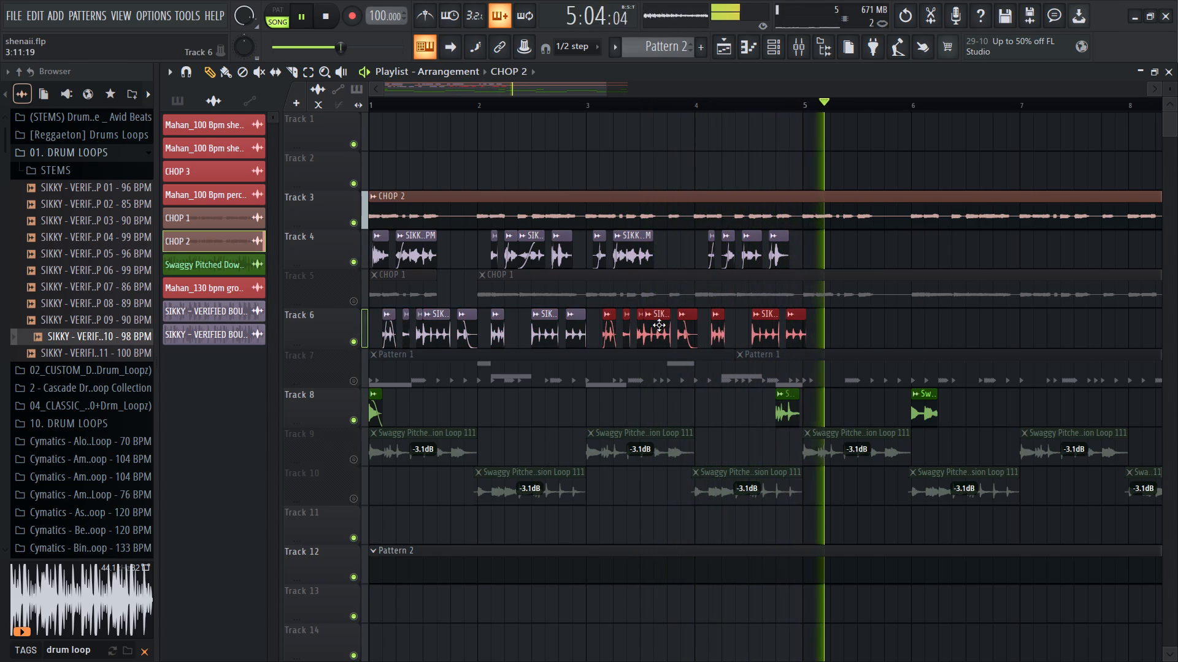
shift+drag(659, 325, 656, 324)
Lower the DRUM LOOP 10 clip's channel volume to about 15% while checking it in playback, and clear the clip selection.
double_click(650, 337)
key(space)
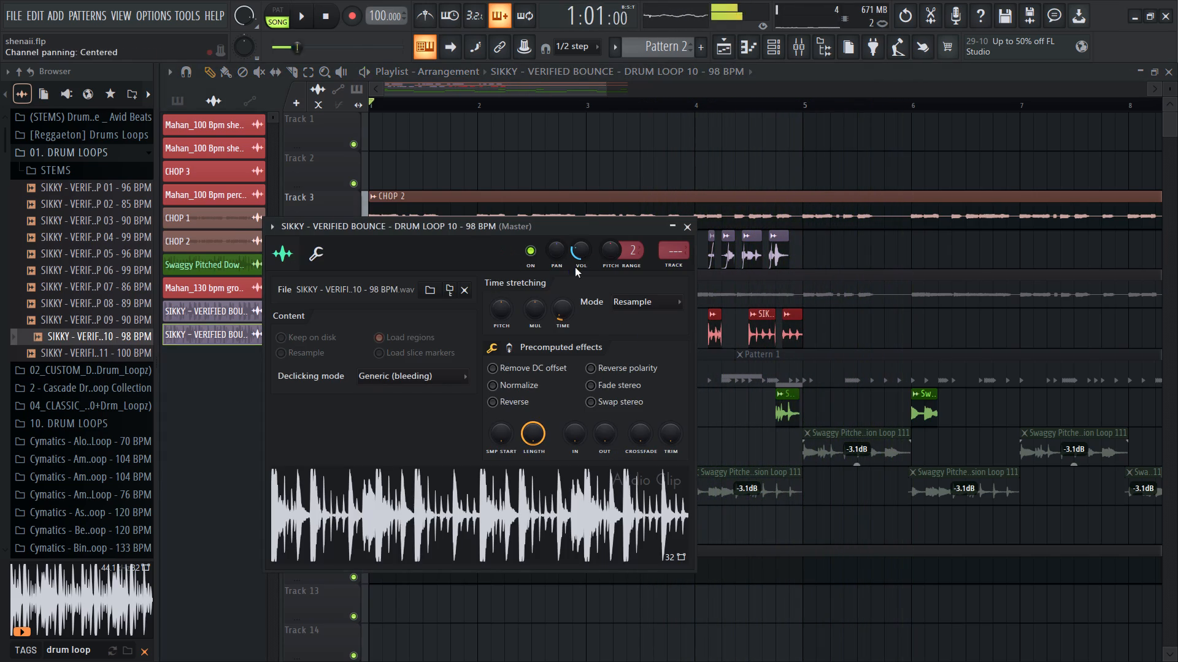
drag(588, 255, 591, 301)
key(space)
drag(585, 253, 587, 241)
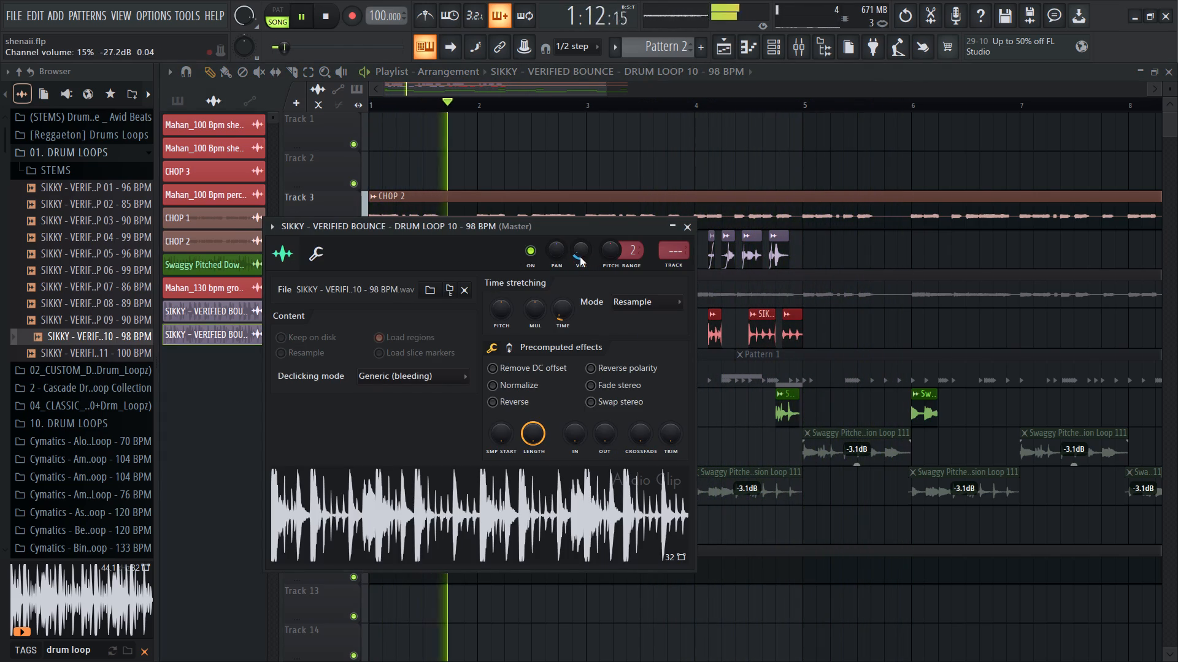
click(580, 257)
right_click(908, 318)
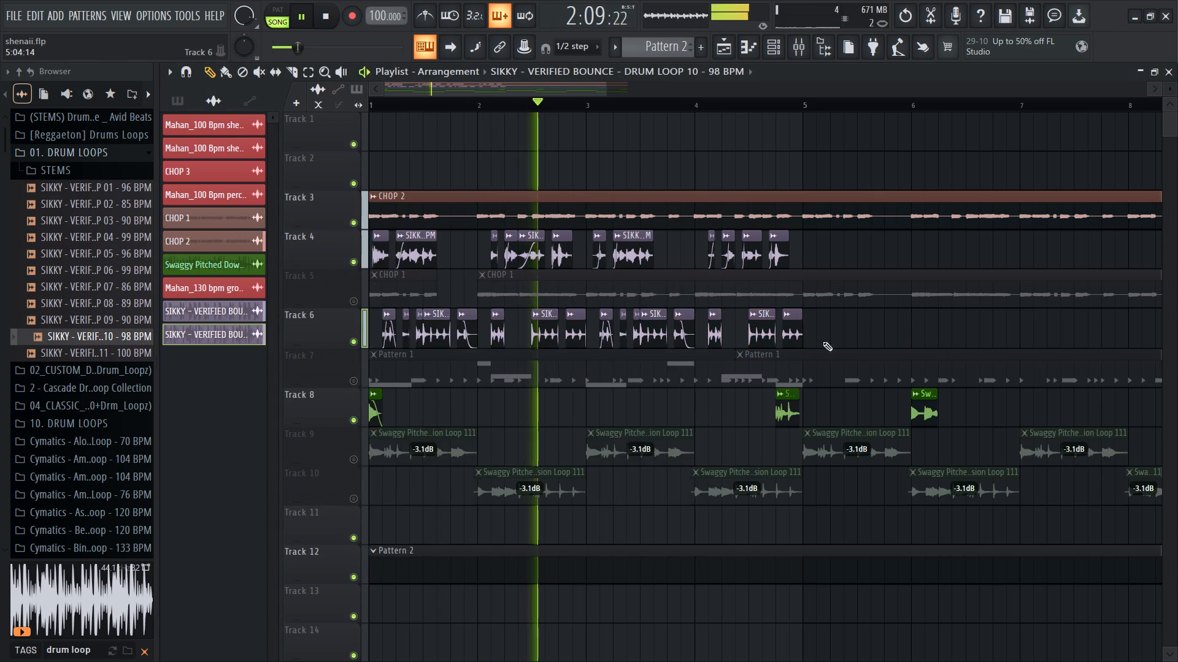
Add a fade-out over roughly the last 40% of the Track 6 clip that ends at bar 5.
ctrl+scroll(793, 352, up, 15)
ctrl+scroll(794, 352, up, 12)
right_drag(1018, 334, 1011, 329)
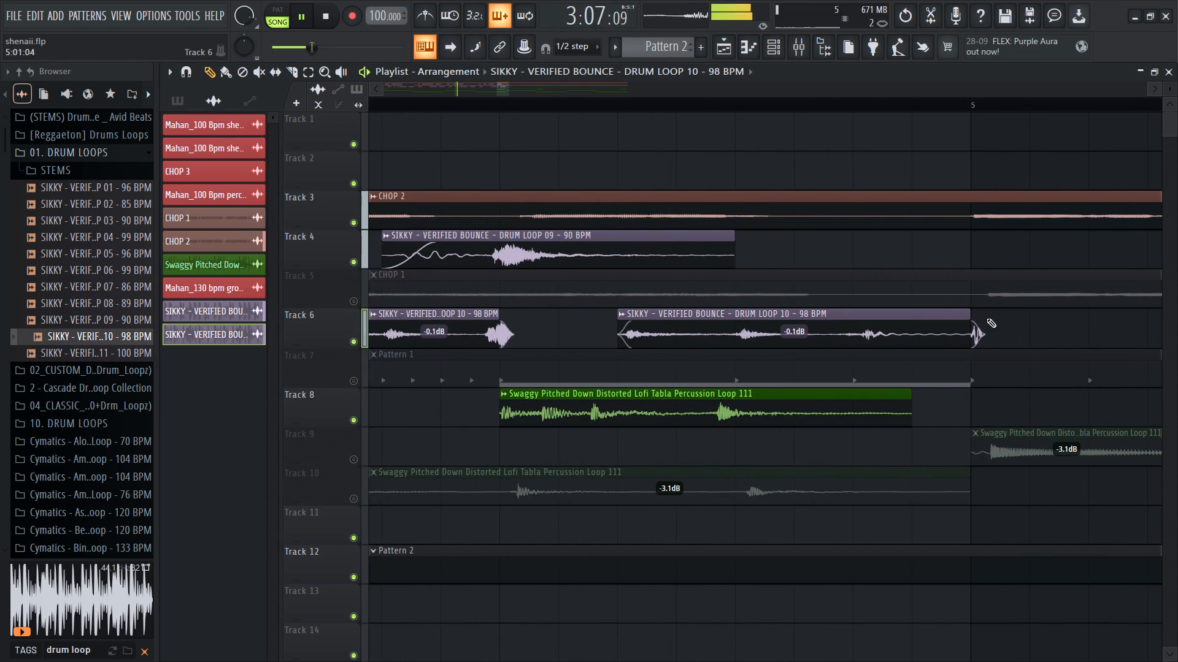
drag(964, 326, 826, 324)
Delete the first muted Pattern 1 clip, starting at bar 1 on Track 7.
ctrl+scroll(947, 327, down, 14)
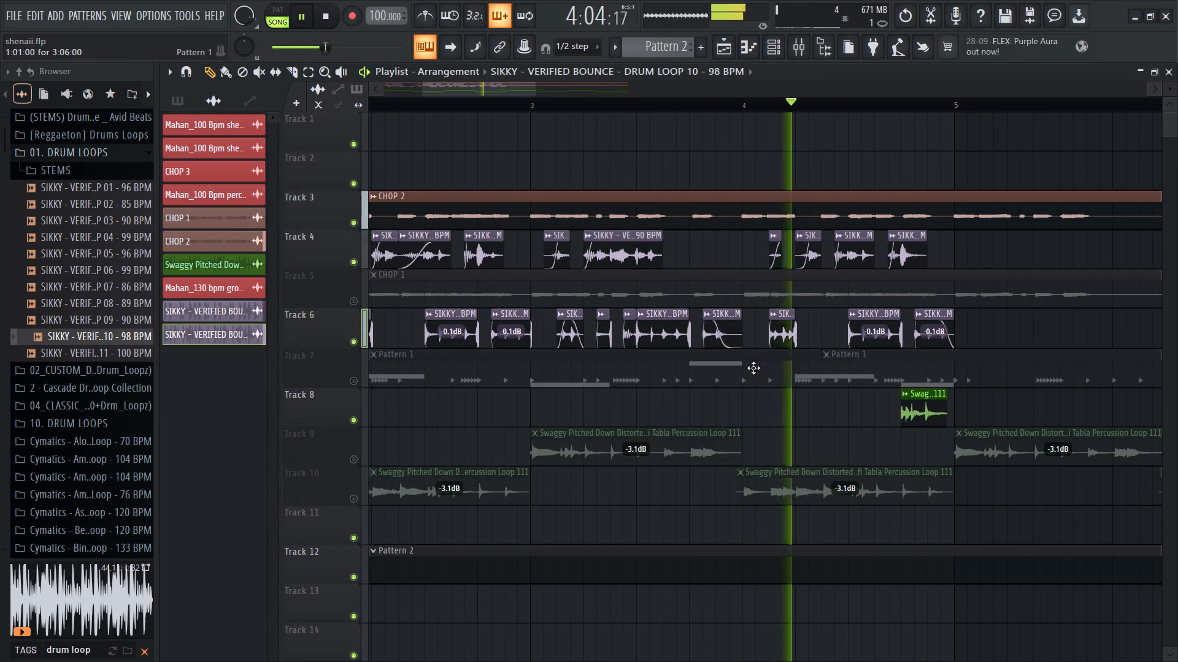
ctrl+scroll(774, 363, down, 5)
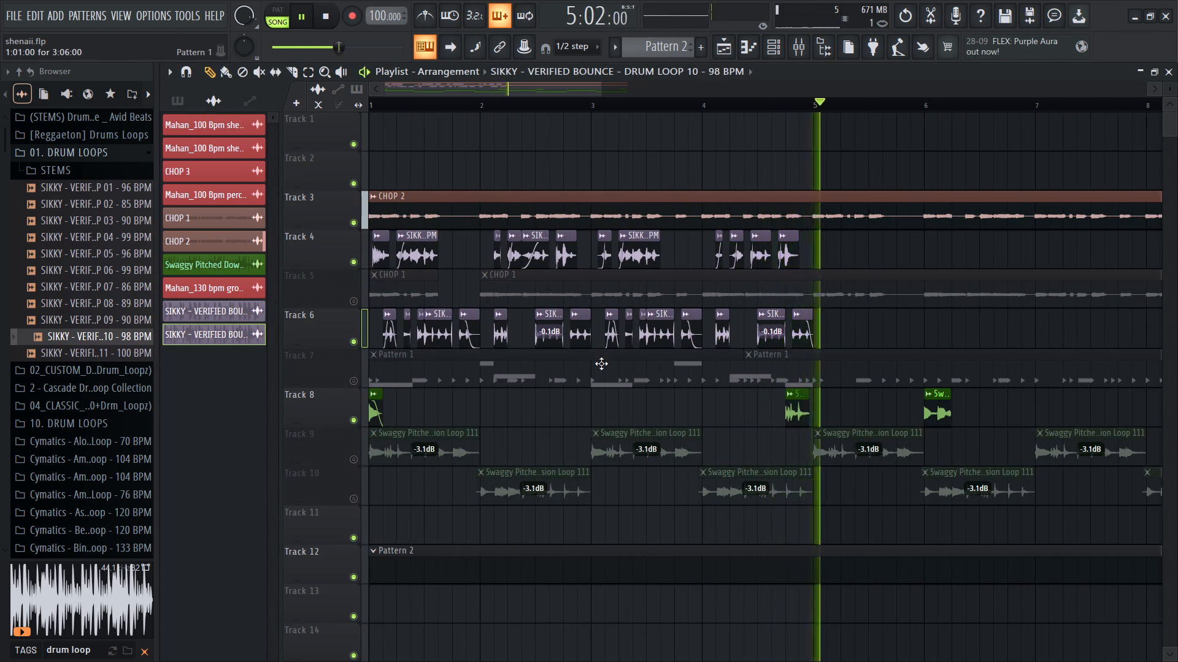
ctrl+scroll(601, 366, down, 6)
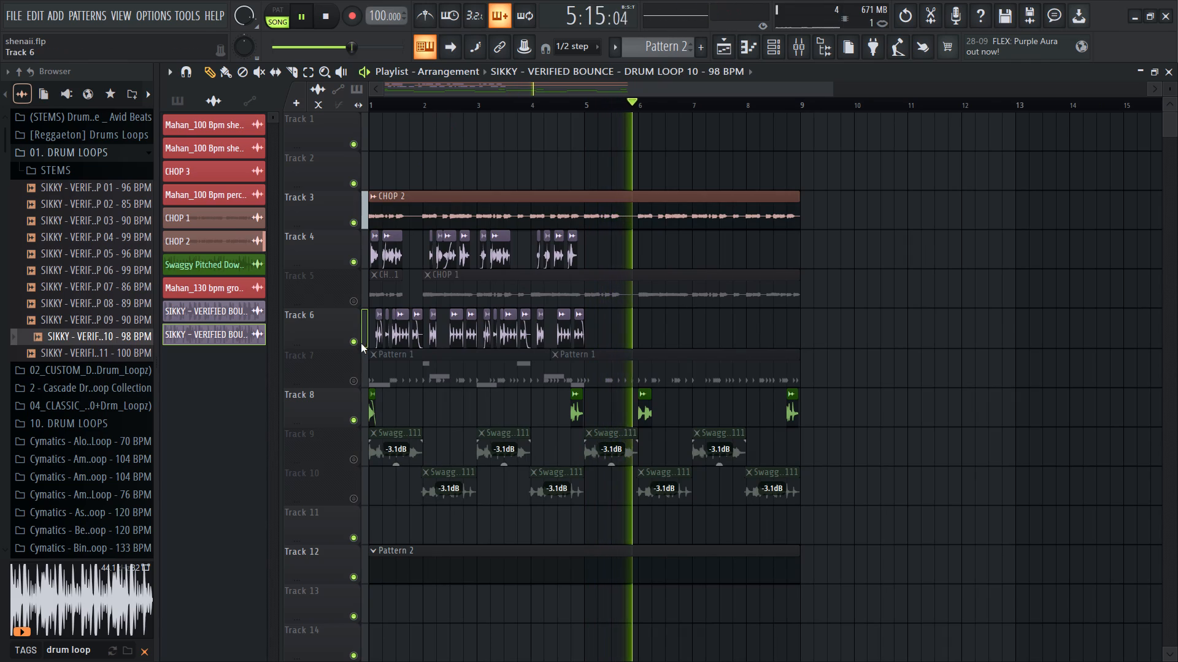
right_click(399, 381)
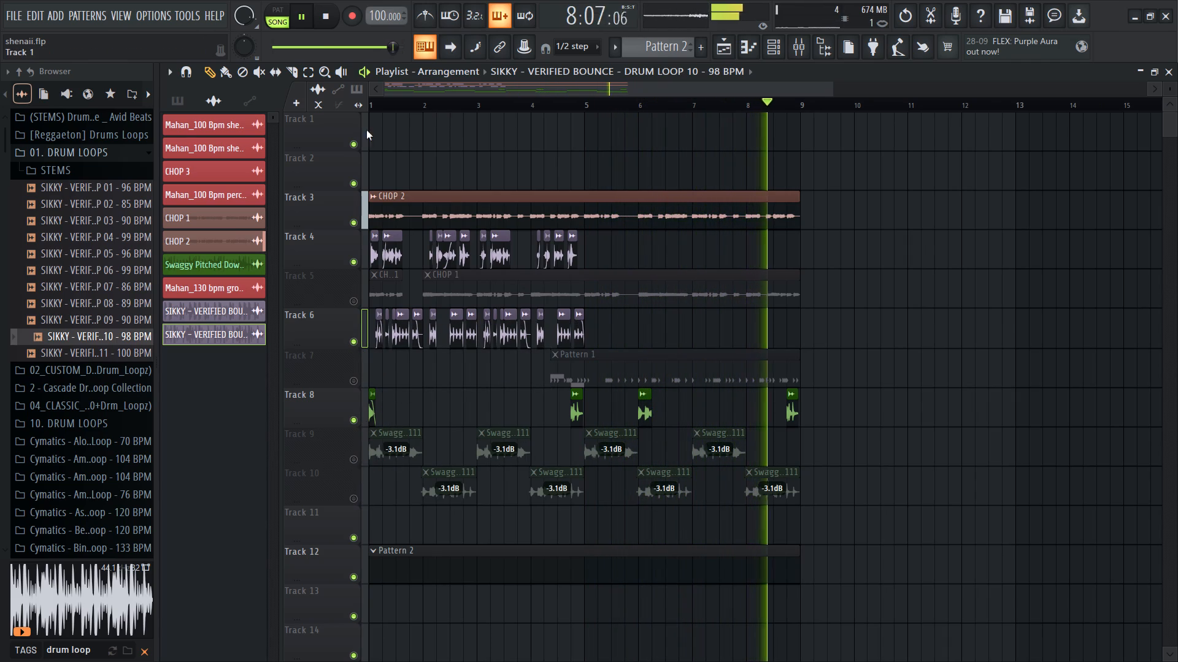
Compare playback from the start with Track 6 muted and unmuted.
drag(387, 110, 222, 131)
click(355, 337)
key(space)
key(space)
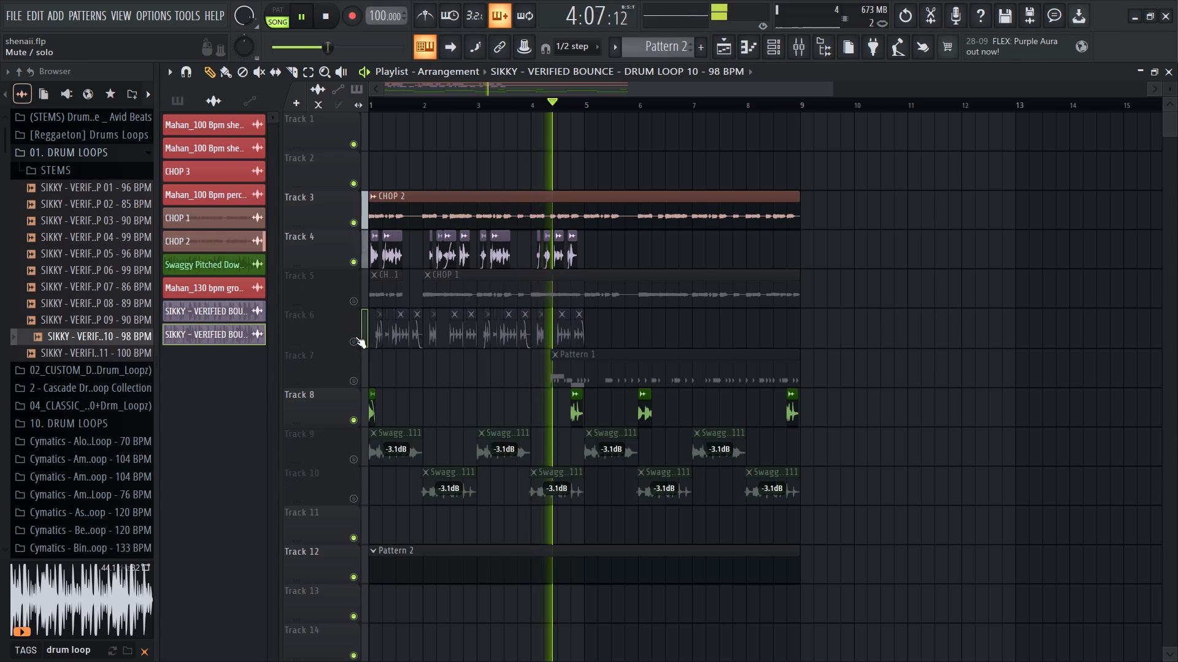
key(space)
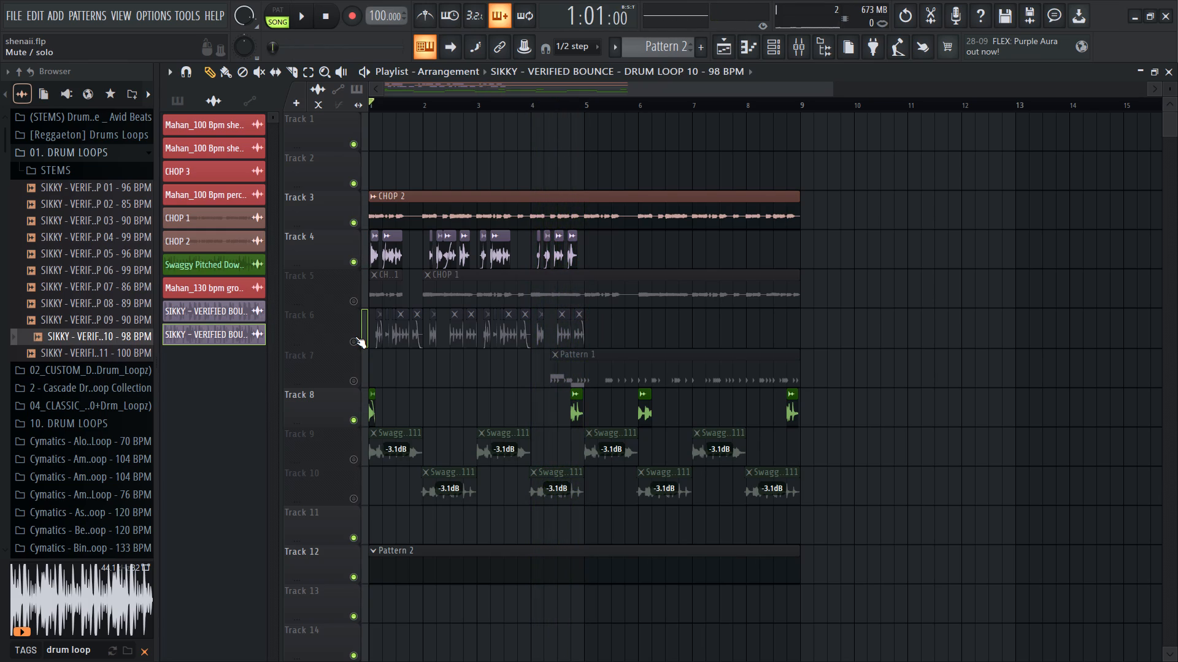
click(352, 341)
key(space)
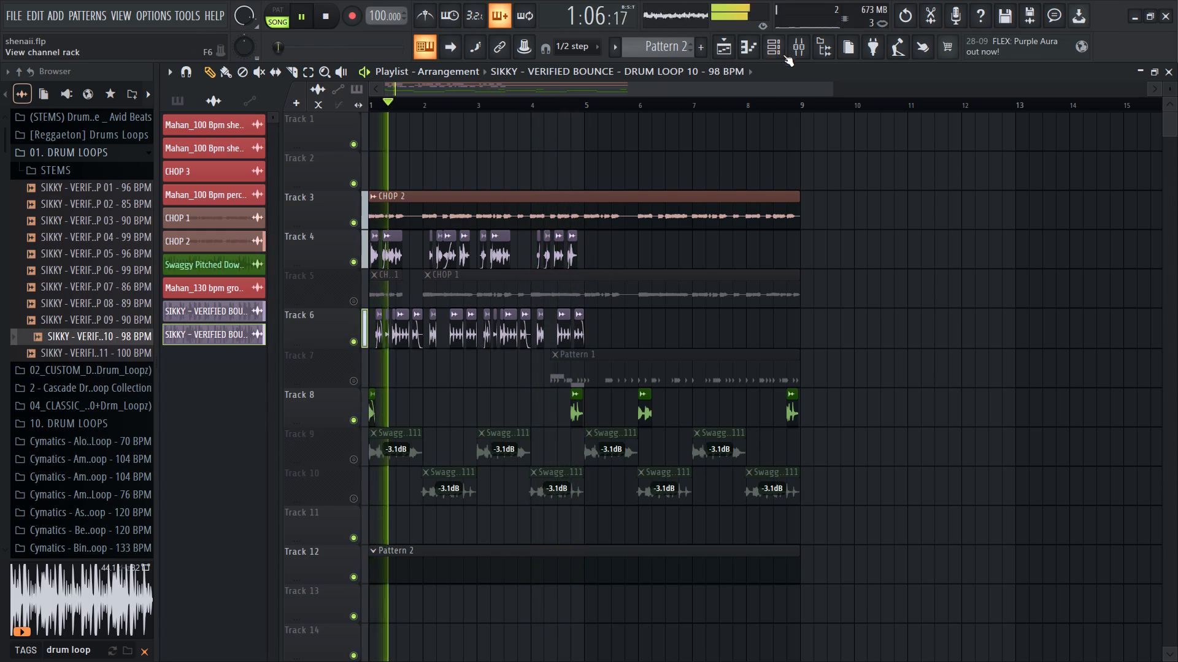
Stop playback and show the Unsorted channels of Pattern 2 in the Channel rack.
click(783, 50)
key(space)
click(415, 322)
click(408, 363)
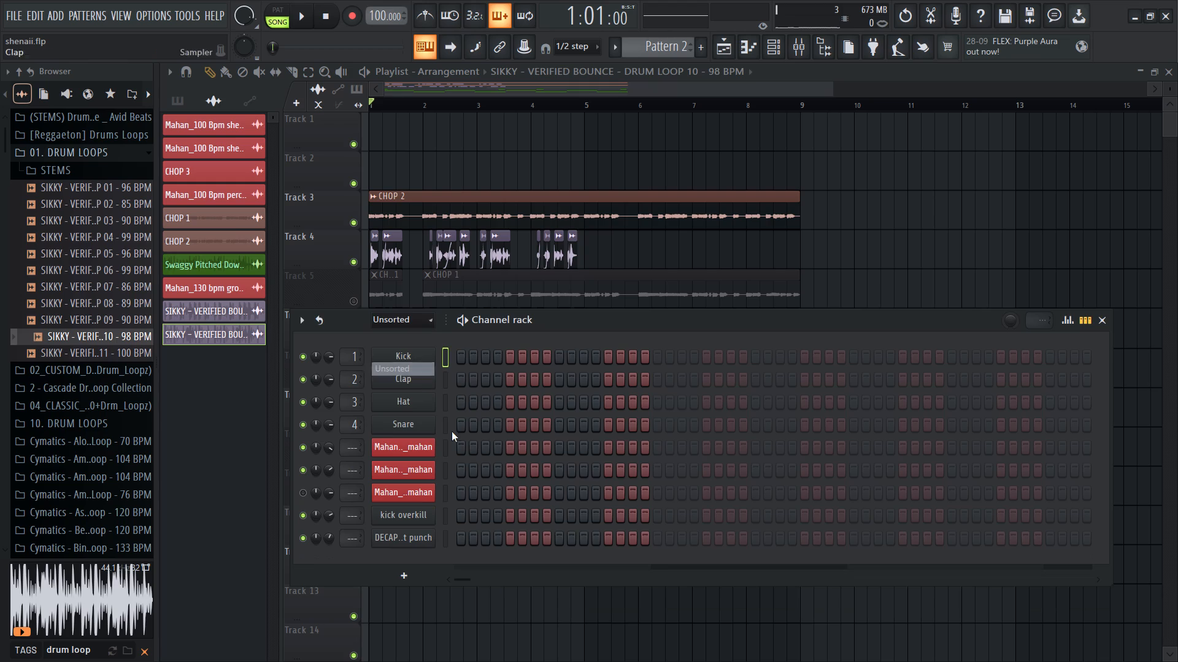
right_click(471, 604)
click(464, 555)
click(768, 45)
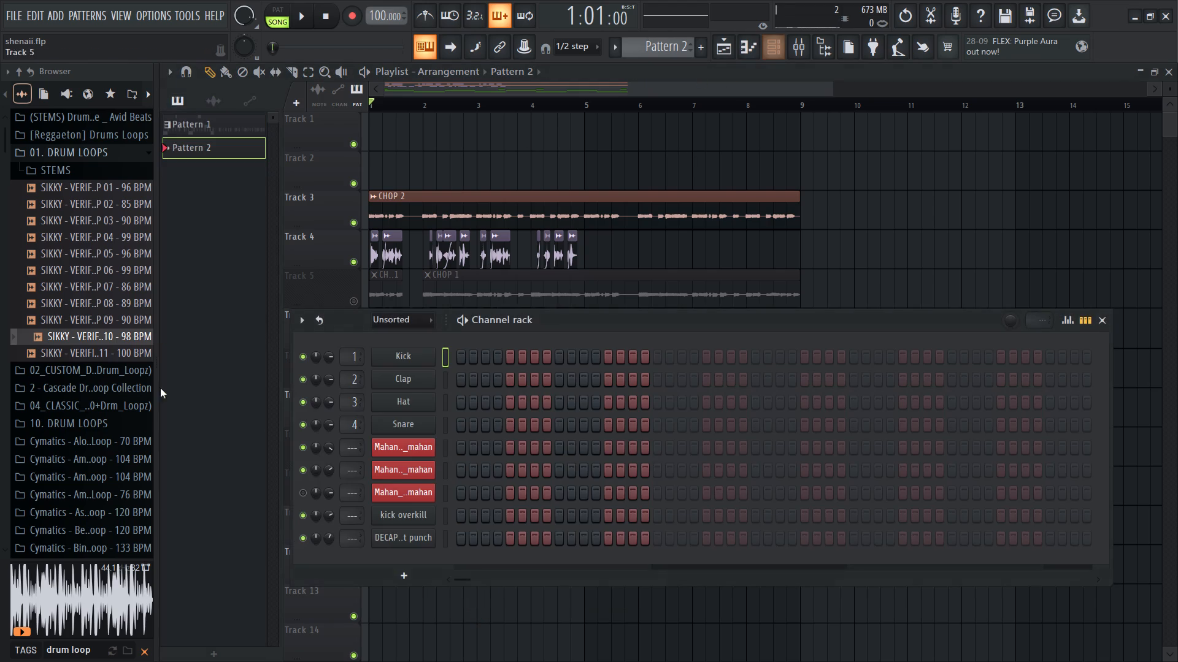
Close the drum loop search and expand the 808s folder of the Iced Out (Trap) kit.
click(139, 653)
scroll(99, 273, up, 5)
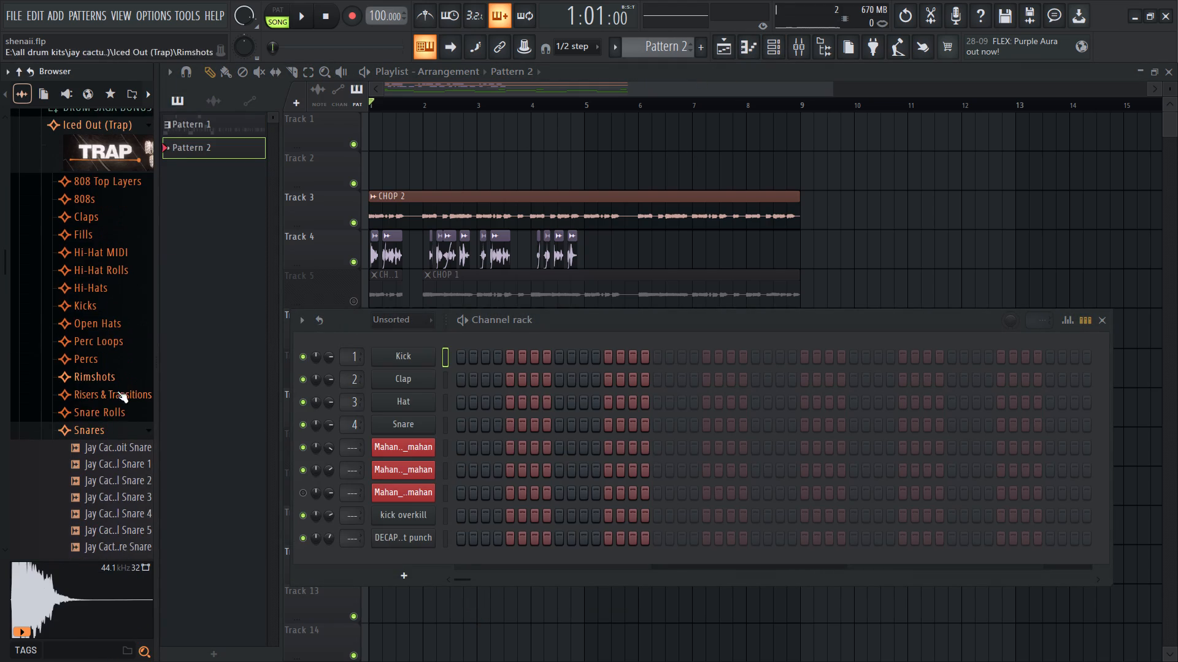
click(118, 427)
click(99, 190)
click(105, 180)
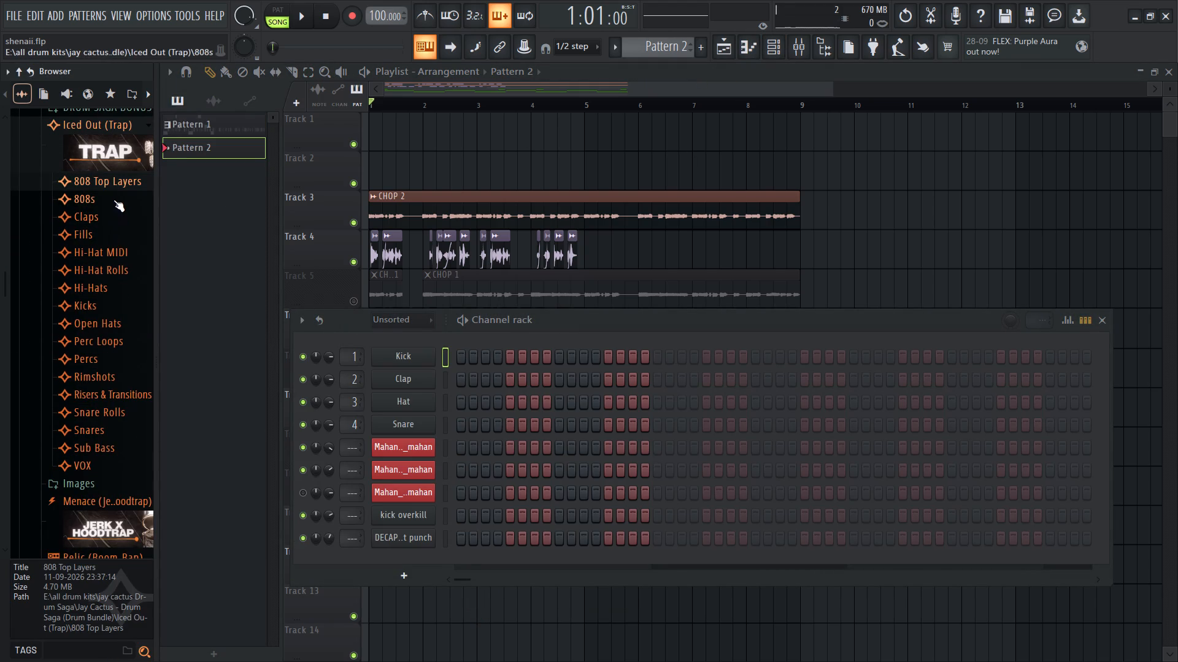
click(114, 200)
click(106, 229)
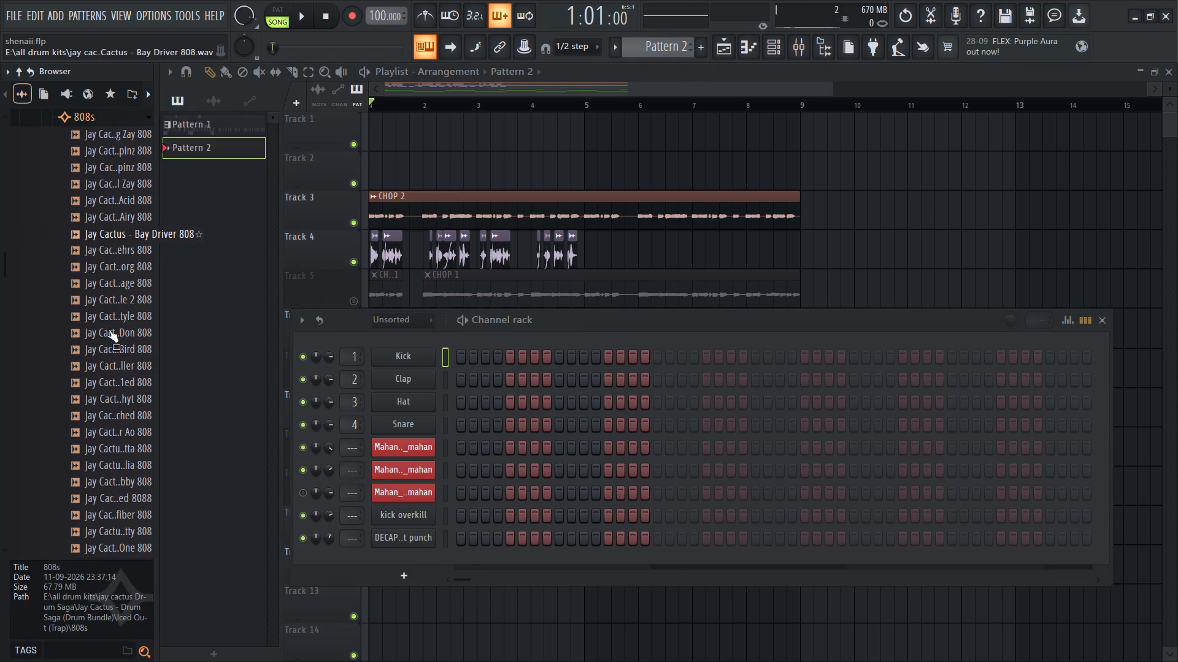
Audition samples through the 808s folder, including Essential Ring Zay, Bay Driver, Supra and Whoopsy.
scroll(109, 329, up, 2)
click(109, 336)
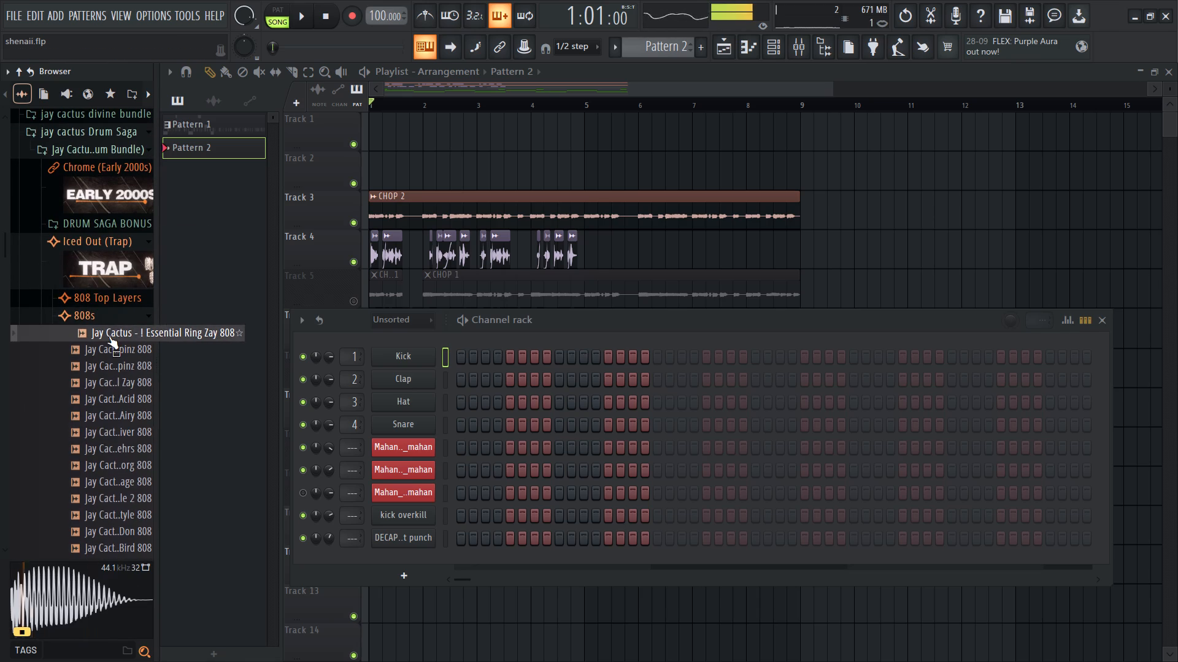
click(103, 364)
click(112, 439)
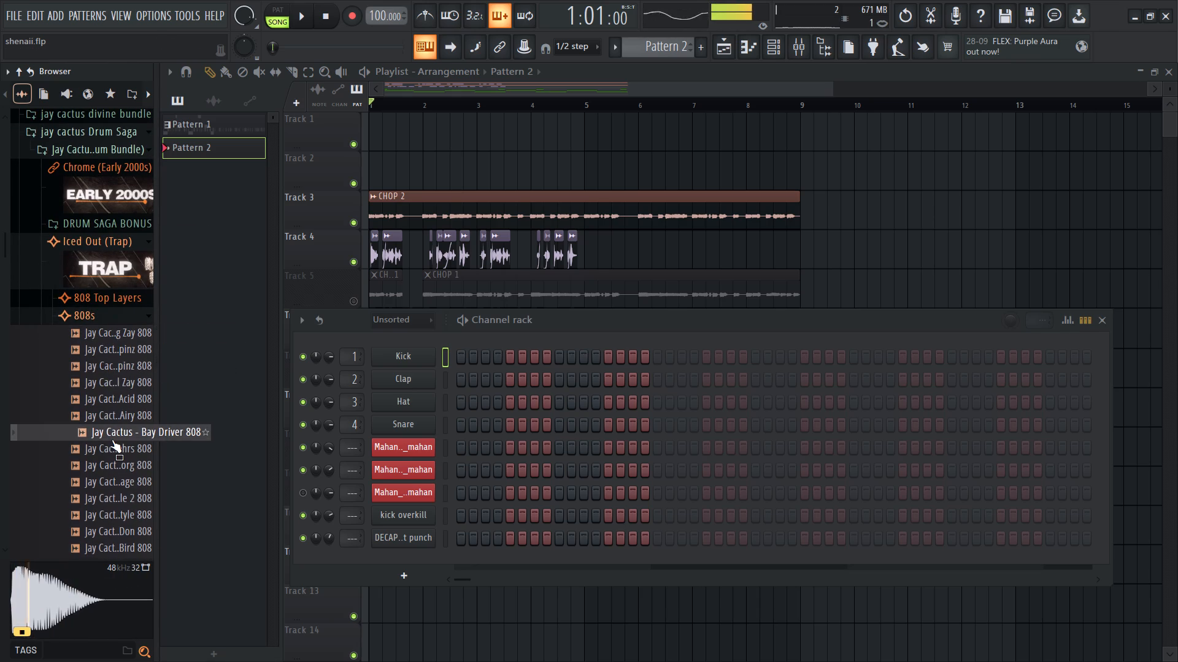
scroll(112, 439, down, 3)
click(112, 409)
scroll(112, 409, down, 3)
click(112, 387)
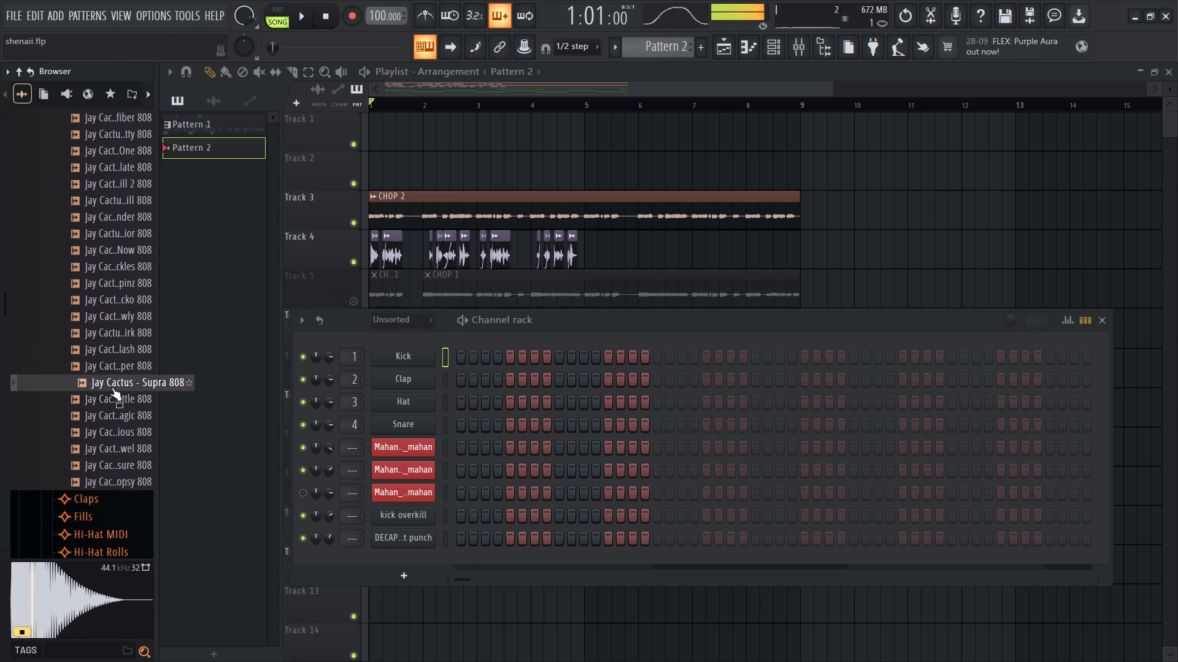
click(113, 419)
click(114, 471)
click(115, 481)
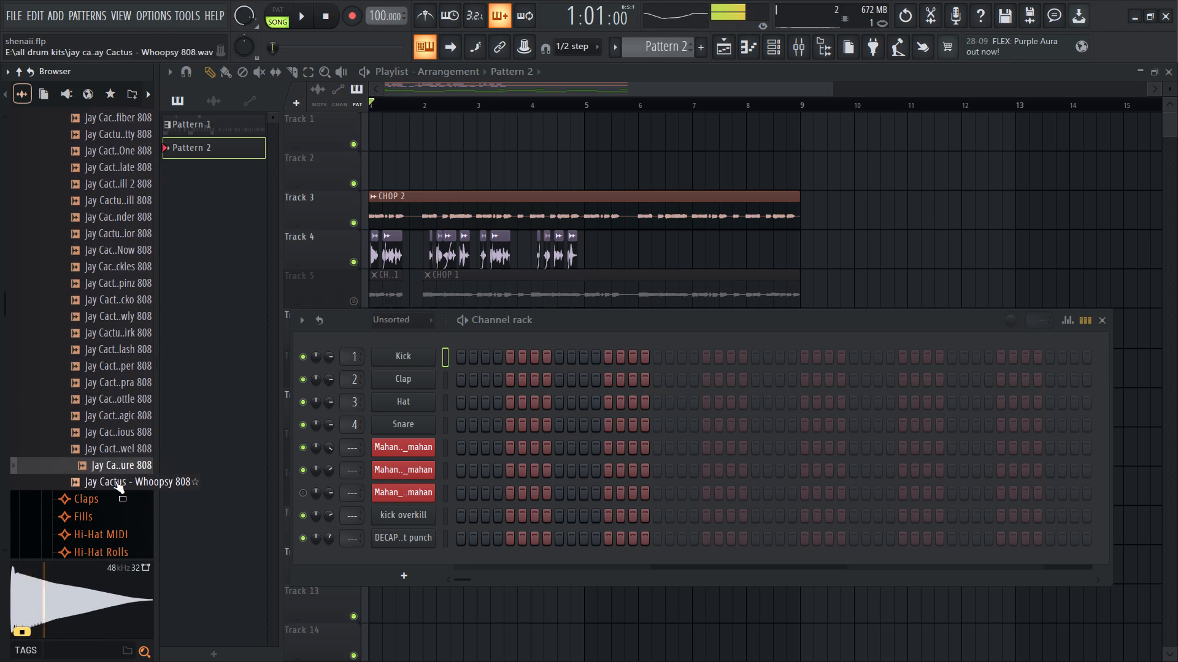
click(113, 450)
Add the Jay Cactus - Whoopsy 808 sample as a new channel below the existing ones.
drag(115, 481, 326, 564)
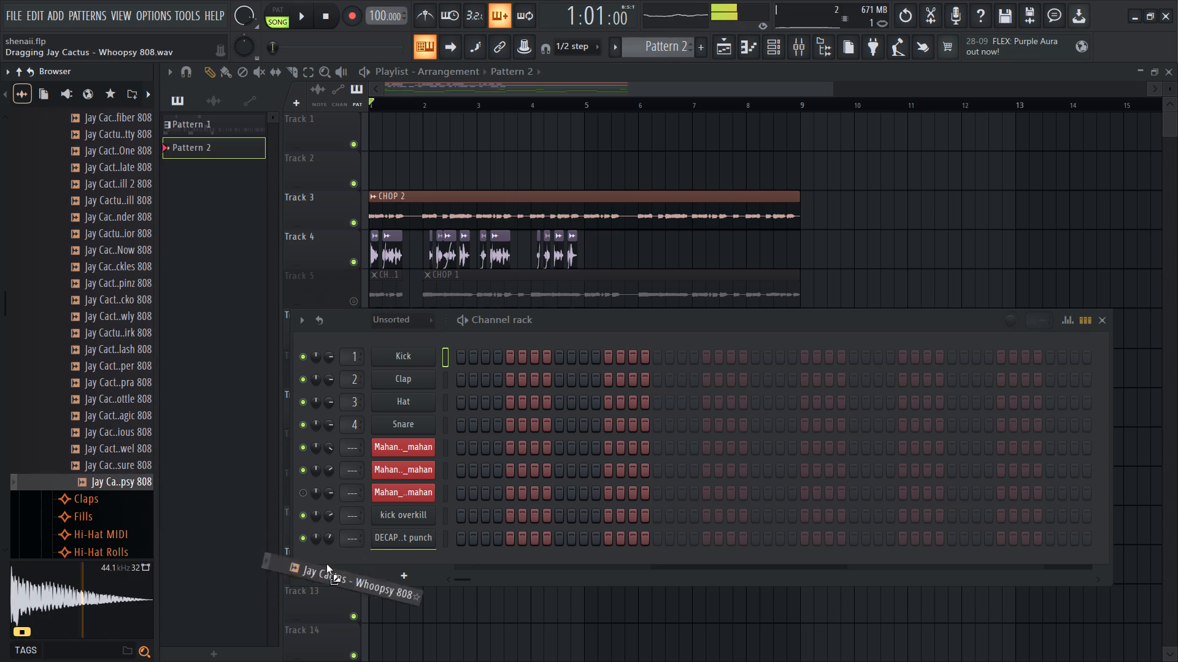
drag(326, 564, 329, 565)
Shape the Whoopsy 808 channel's volume envelope with full hold and zero attack, decay, sustain and release.
click(421, 564)
drag(337, 271, 337, 277)
drag(330, 420, 363, 42)
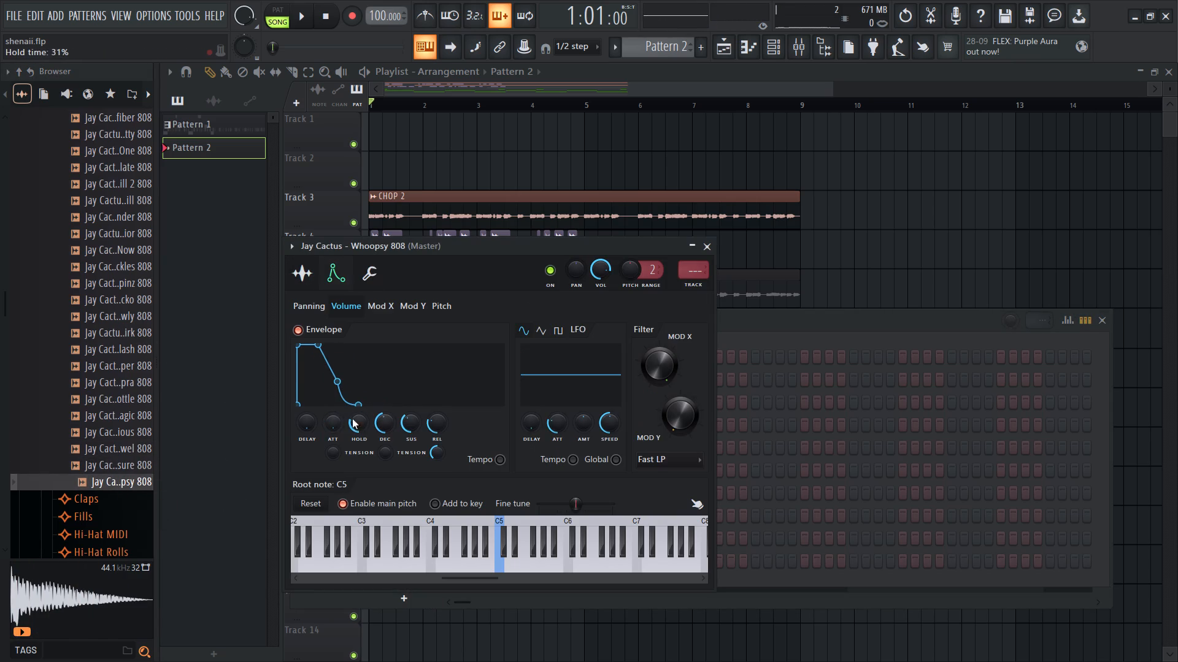
drag(353, 419, 446, 83)
drag(385, 428, 444, 102)
drag(408, 417, 470, 54)
drag(412, 408, 442, 523)
drag(436, 406, 488, 613)
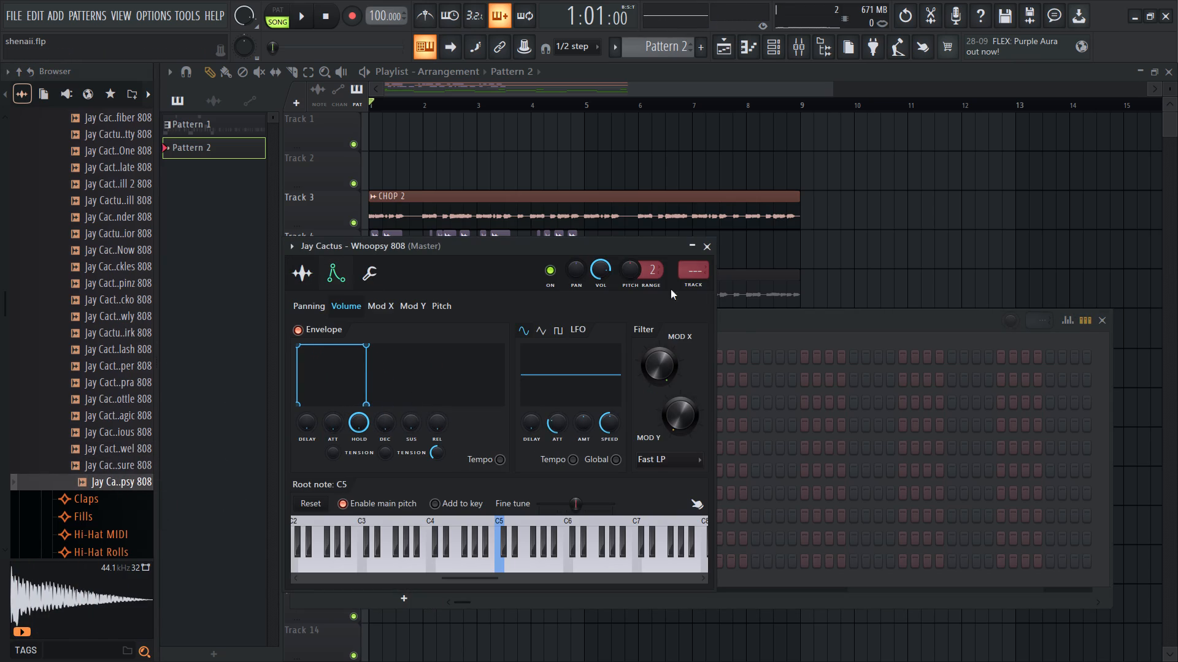
click(705, 244)
Open the Whoopsy 808 piano roll in Pattern 2, draw a four-step A#4 note at bar 1 and preview it.
right_click(419, 559)
click(502, 462)
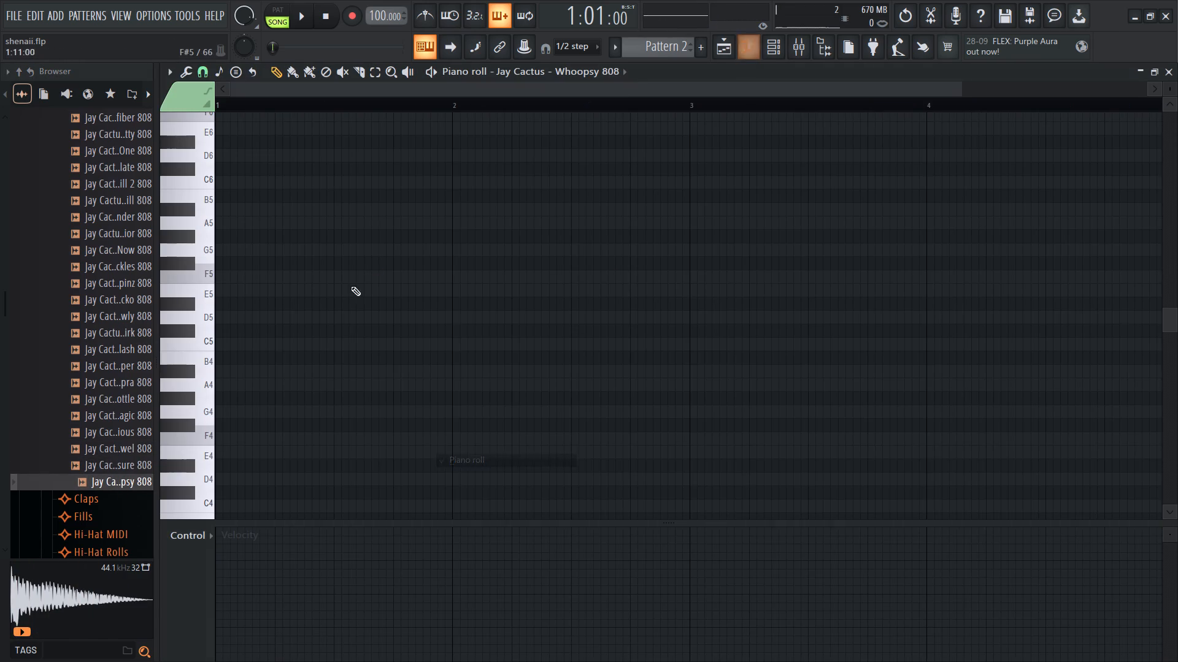
drag(299, 365, 110, 362)
drag(244, 369, 272, 380)
key(space)
key(space)
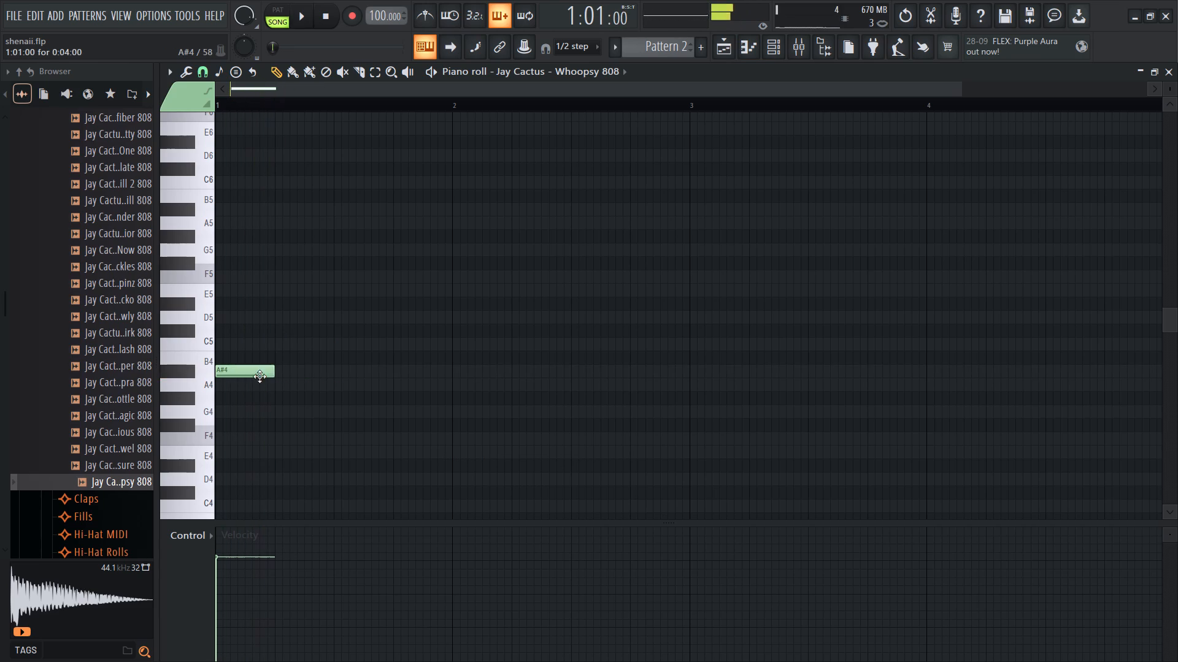
Try the bar 1 note at lower pitches including A4, and move it to C5, previewing it in playback.
drag(260, 378, 260, 449)
drag(228, 441, 220, 383)
key(space)
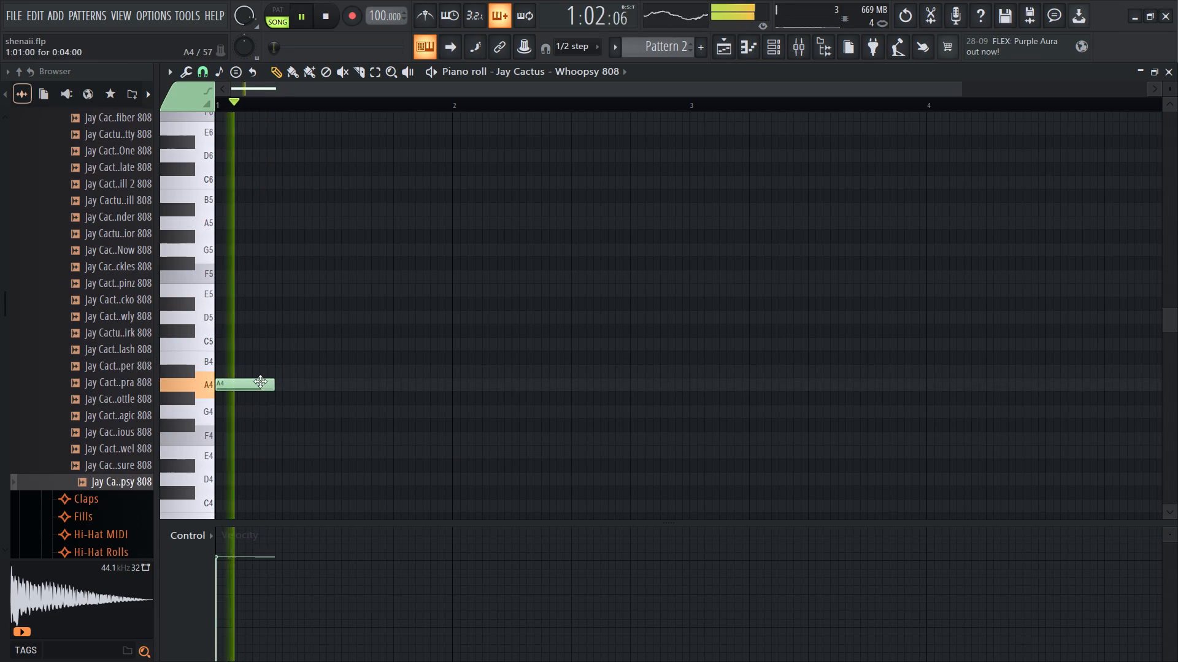
key(space)
drag(250, 386, 239, 338)
key(space)
key(space)
key(space)
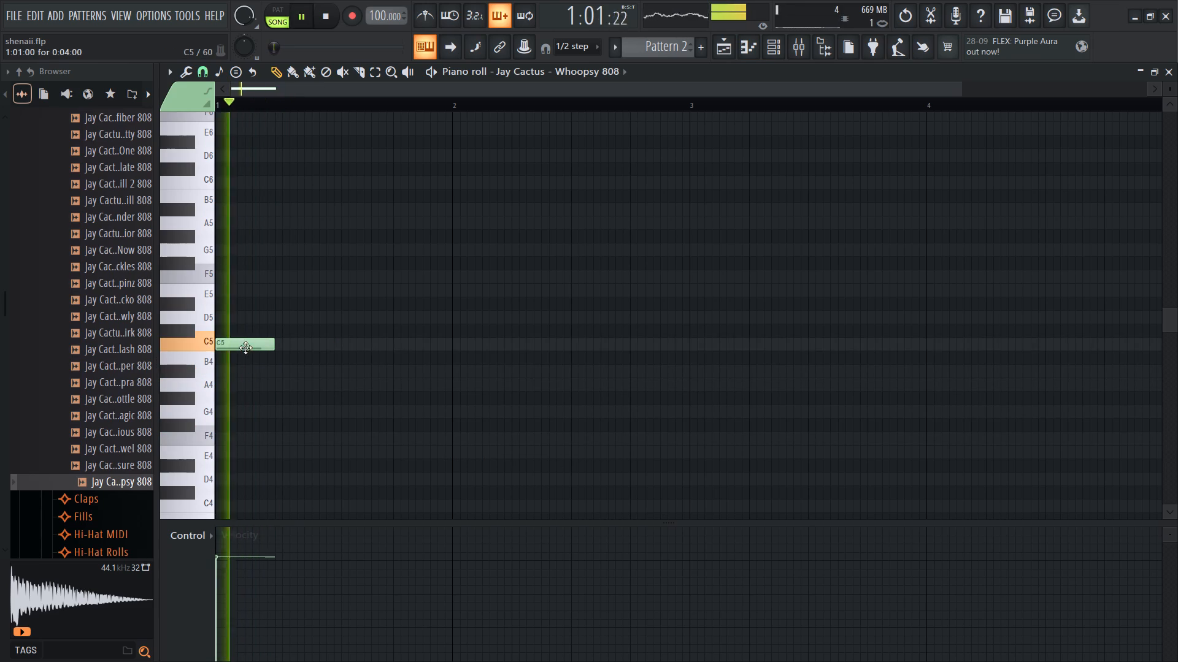
Shorten the C5 note at bar 1 to about 2.5 steps and replay it.
drag(272, 343, 246, 353)
key(space)
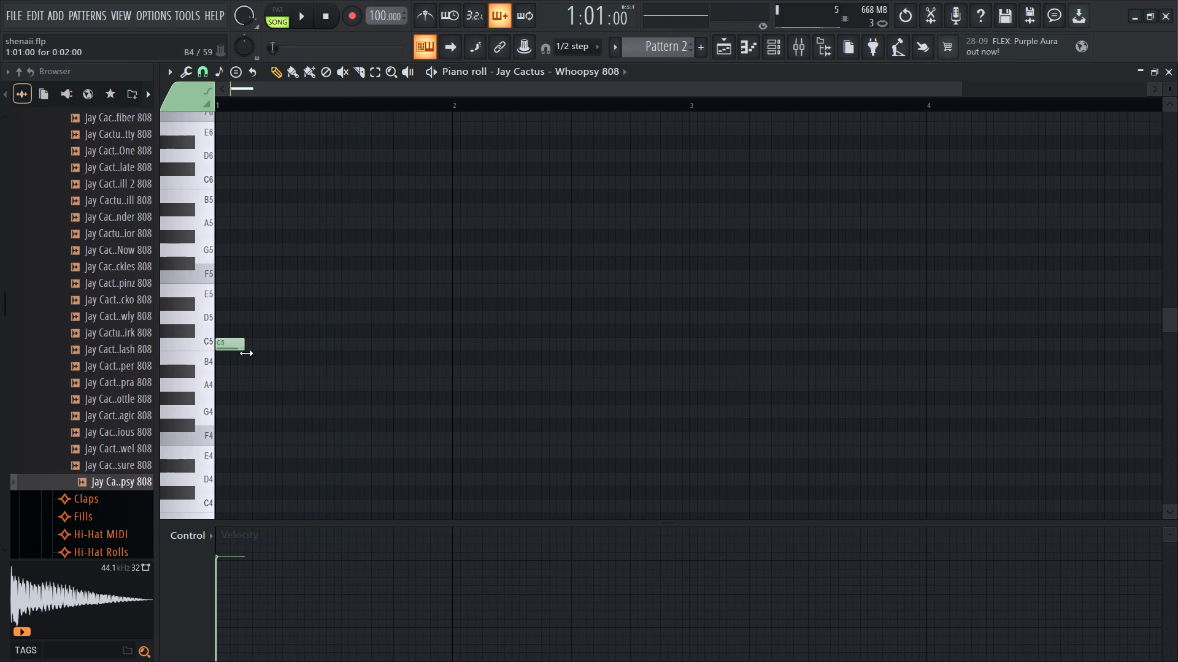
drag(246, 353, 247, 353)
key(space)
Add a second C5 note of the same length at step 13 of bar 1, preview it and return to the playlist.
drag(383, 347, 390, 353)
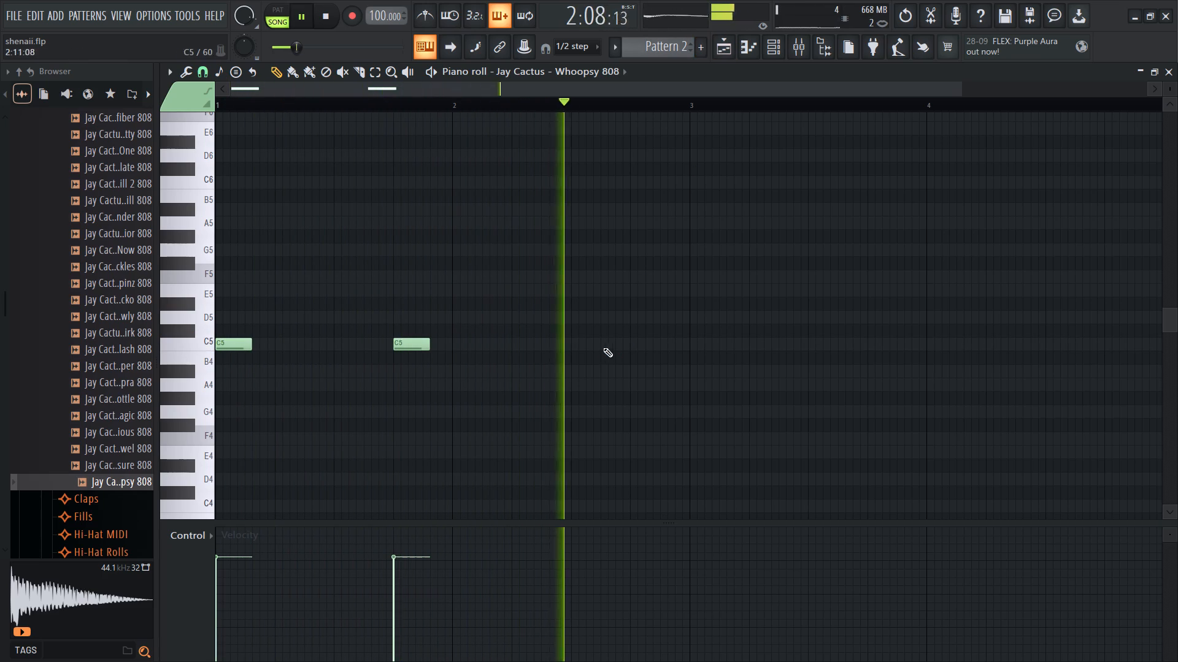
key(space)
key(space)
click(722, 40)
key(space)
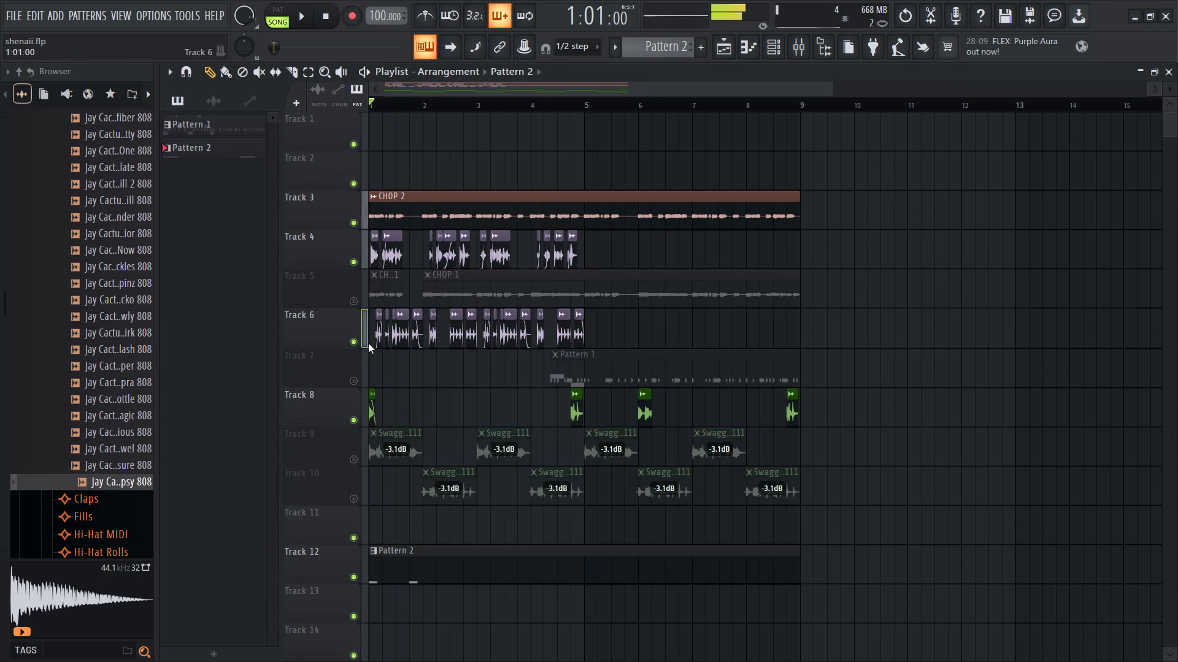
Play the arrangement with Track 6 muted to compare the drums, and unmute the track again.
click(356, 340)
key(space)
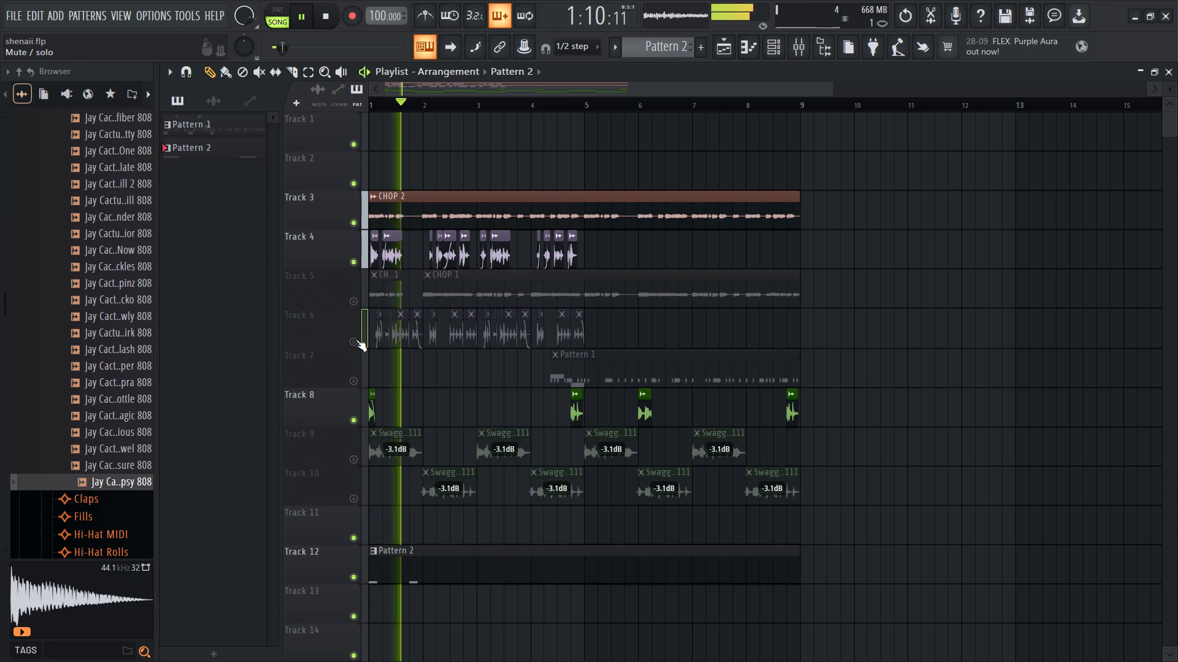
click(356, 340)
key(space)
Route the DRUM LOOP 09 audio clip to mixer insert 5 and rename that insert drum loop.
click(390, 250)
double_click(393, 259)
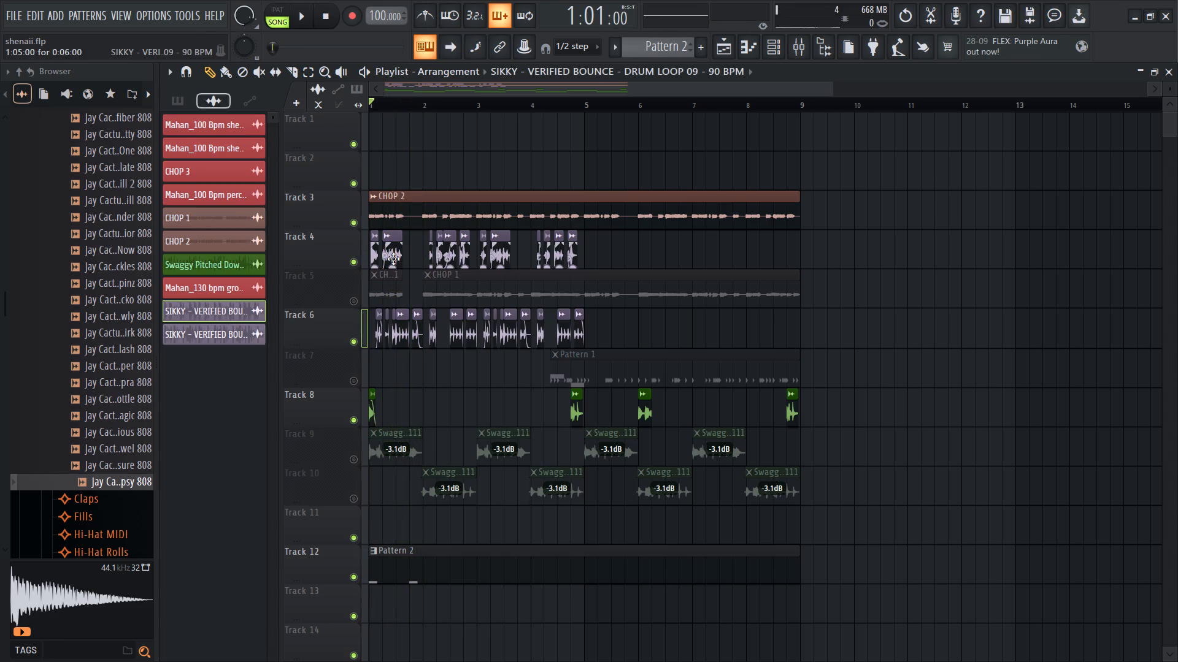
click(655, 242)
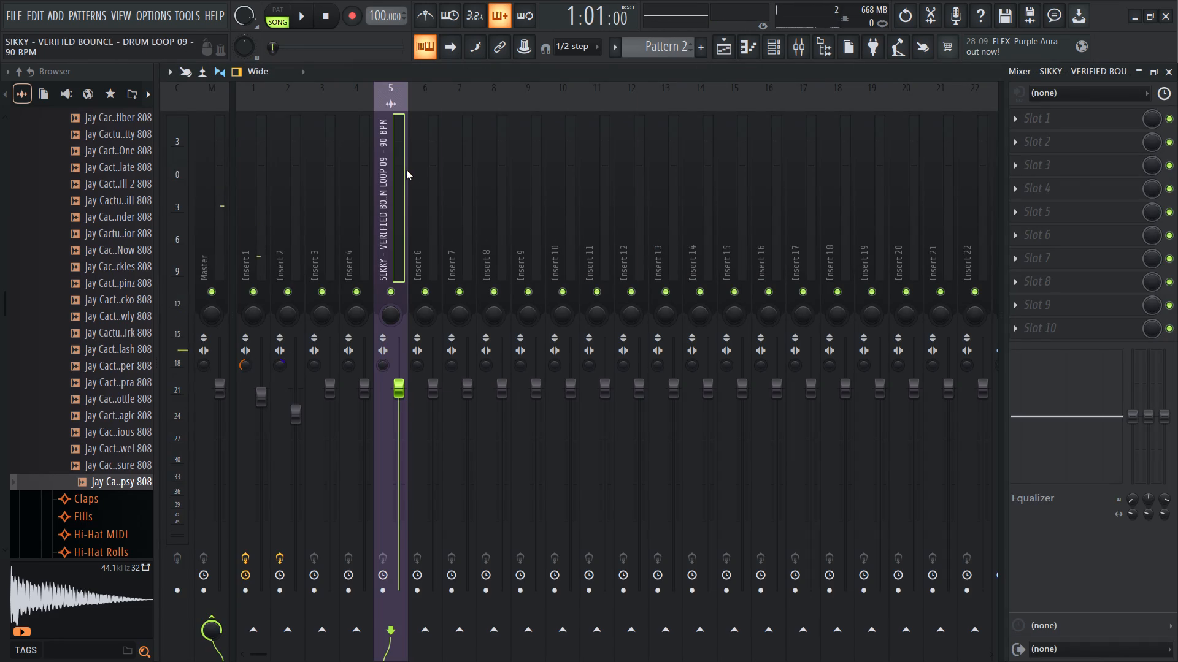
right_click(406, 170)
click(450, 105)
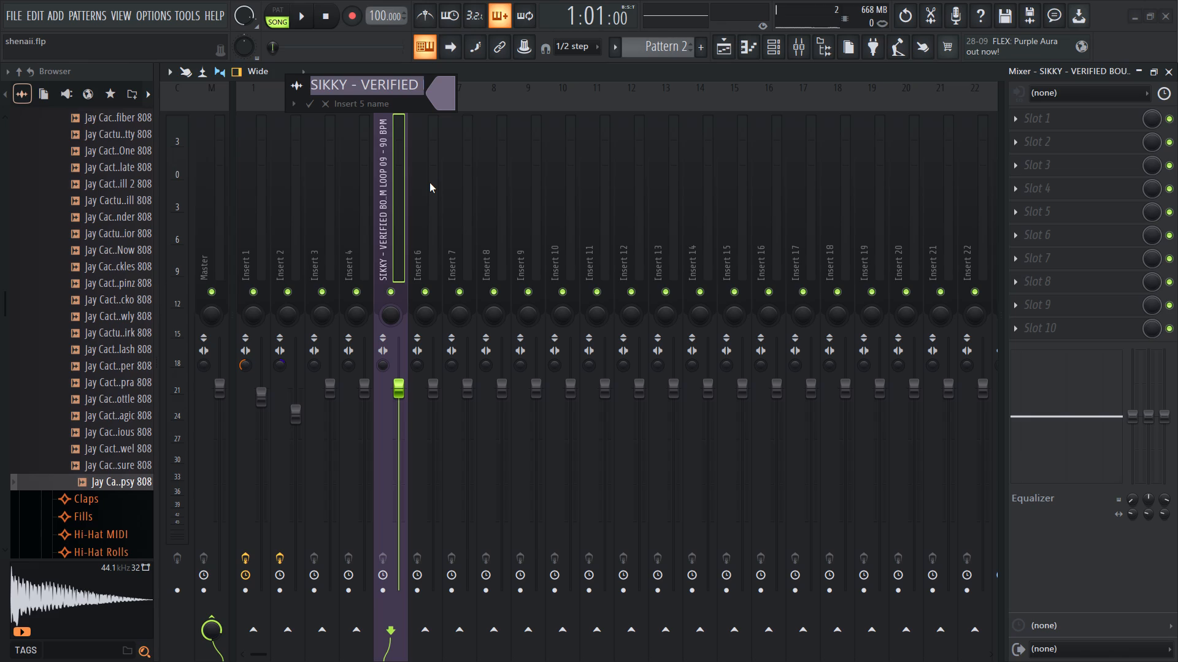
text(drum loop)
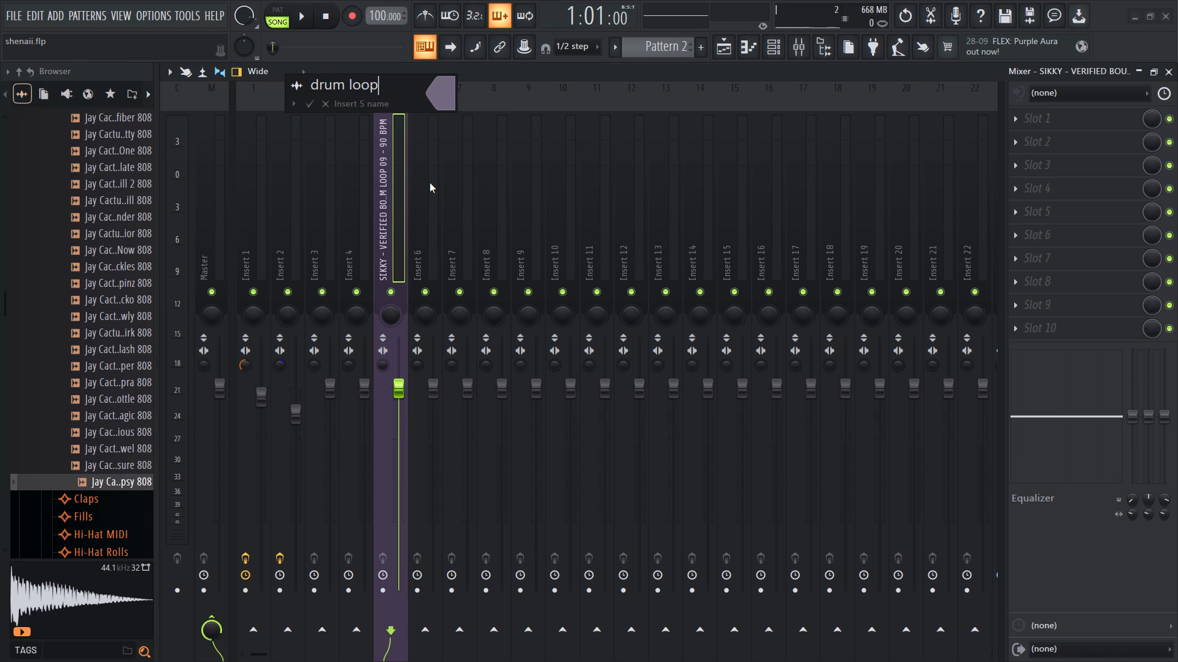
key(Return)
Add Fruity Parametric EQ 2 to the drum loop insert, load the 20Hz + 18kHz cut preset and raise its high-pass cutoff during playback.
click(1062, 114)
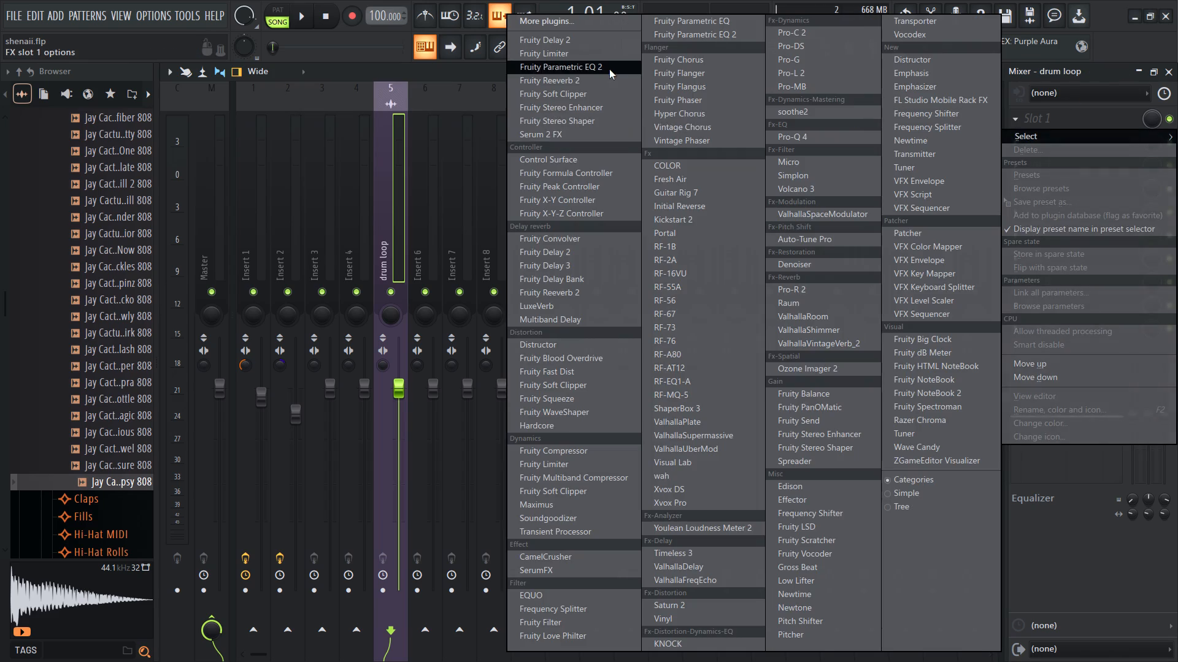
click(609, 69)
triple_click(730, 222)
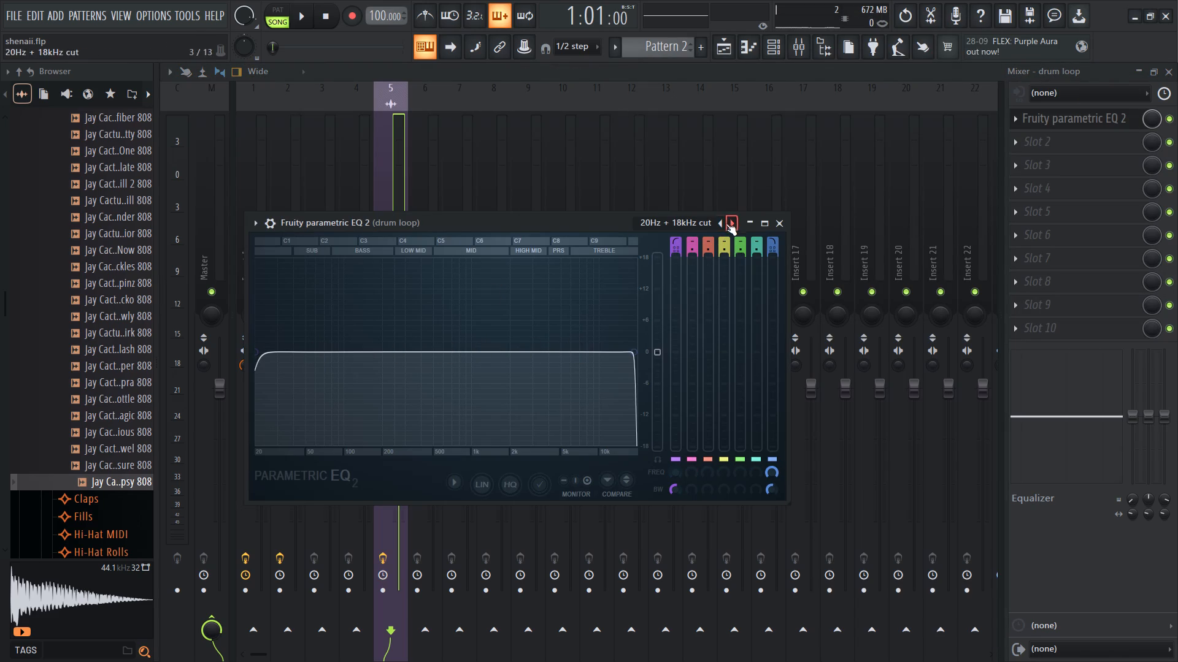
key(space)
drag(261, 354, 565, 356)
drag(383, 351, 352, 357)
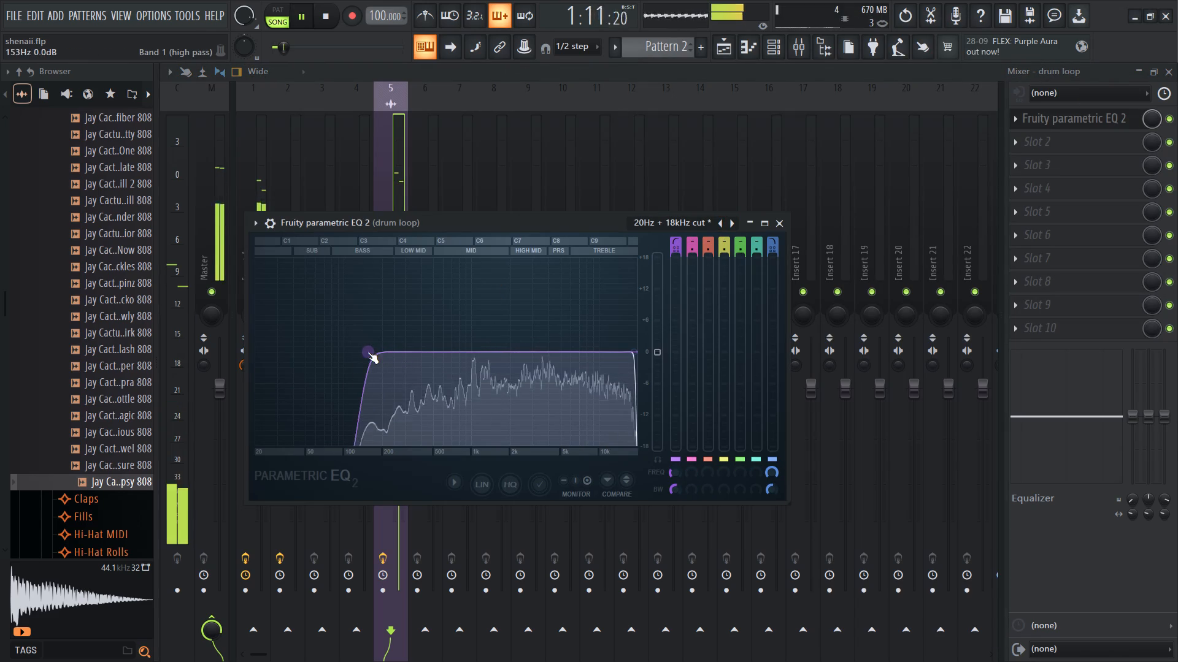
drag(368, 352, 406, 353)
click(773, 221)
Open the DRUM LOOP 10 clip's channel settings from Track 6, change its mixer track assignment and replay the arrangement.
click(729, 48)
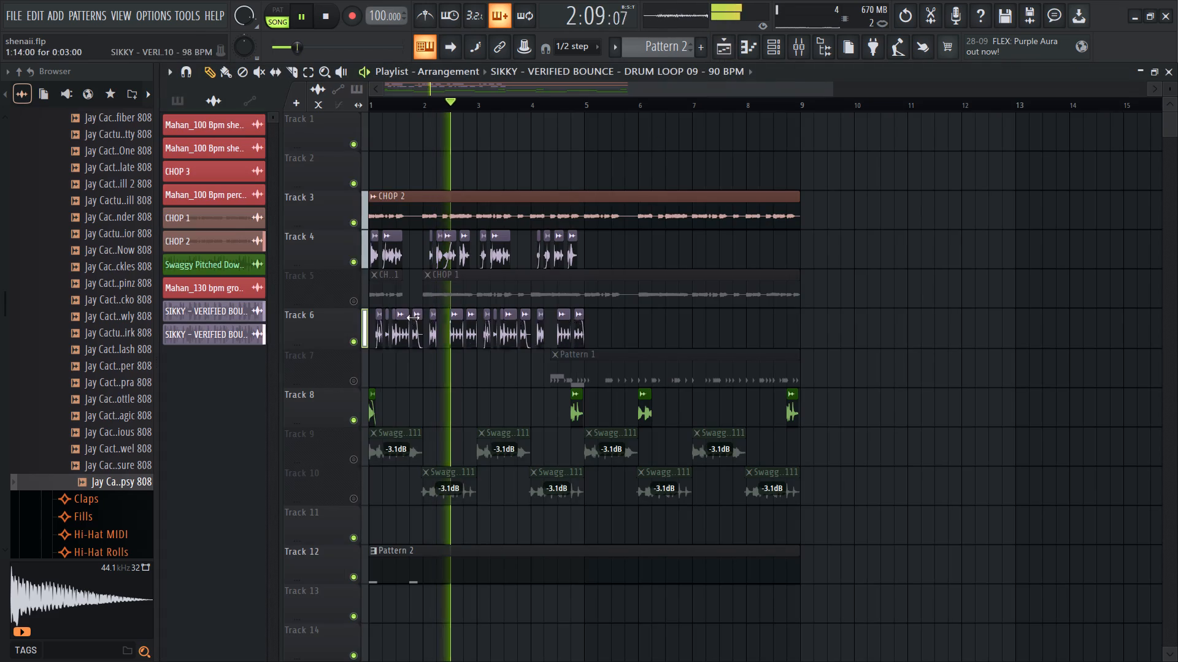
key(space)
ctrl+scroll(402, 330, up, 11)
double_click(402, 330)
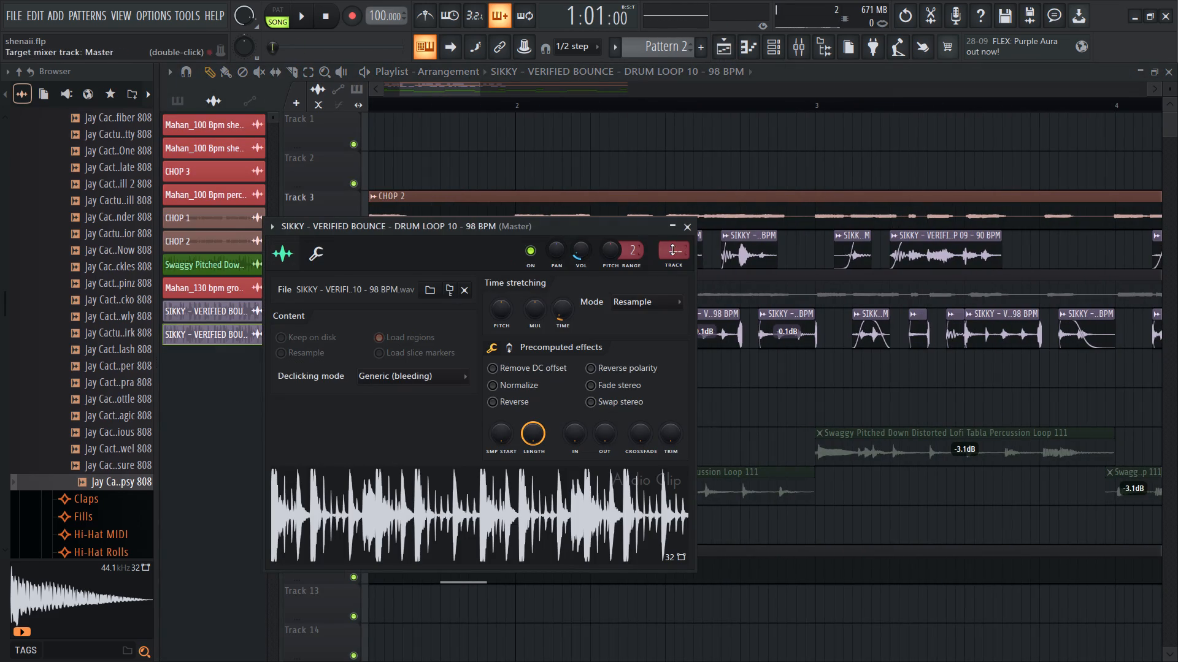
click(791, 39)
click(791, 39)
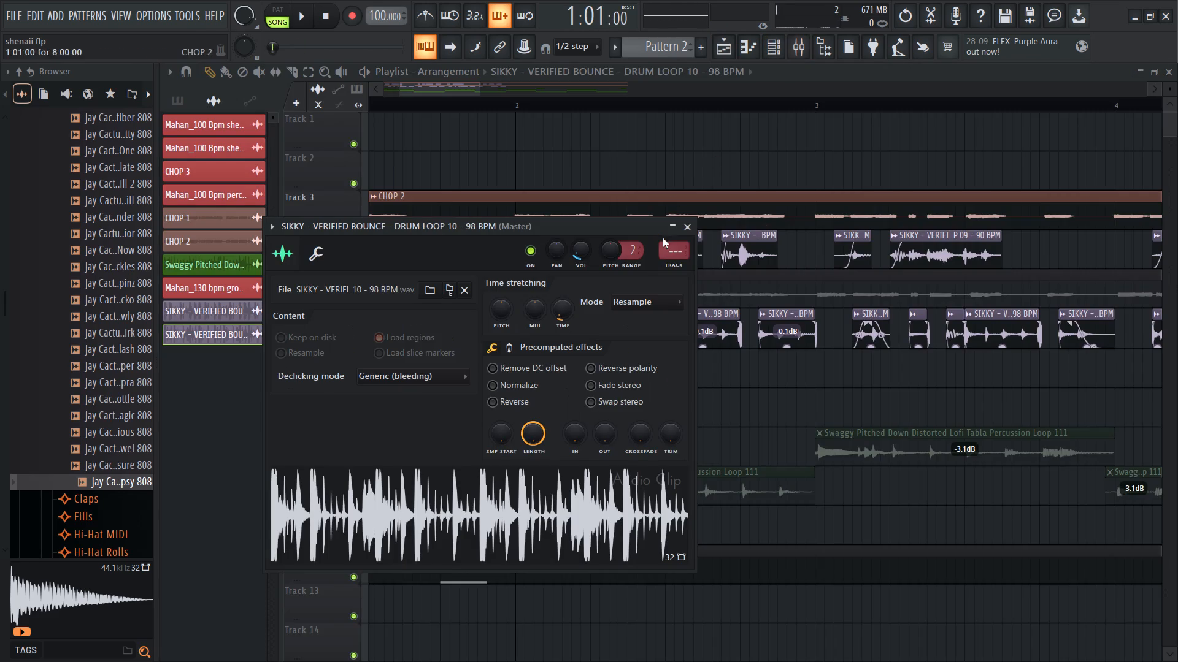
drag(669, 247, 687, 213)
right_click(702, 152)
key(space)
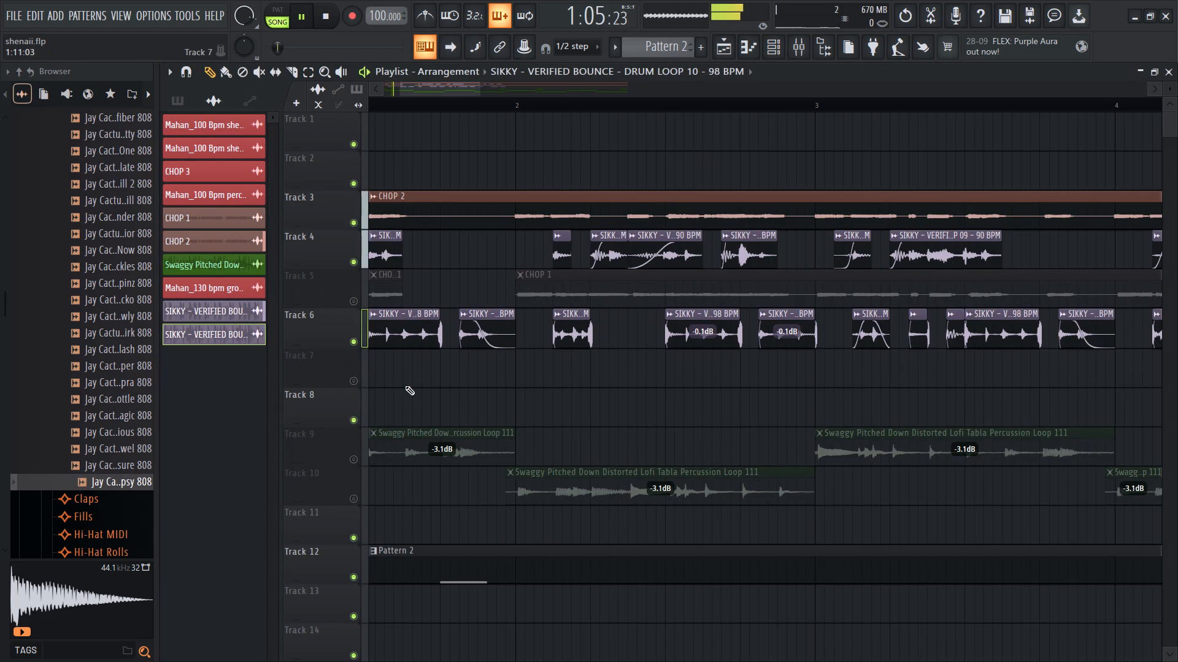
ctrl+scroll(406, 386, down, 12)
ctrl+scroll(295, 453, up, 10)
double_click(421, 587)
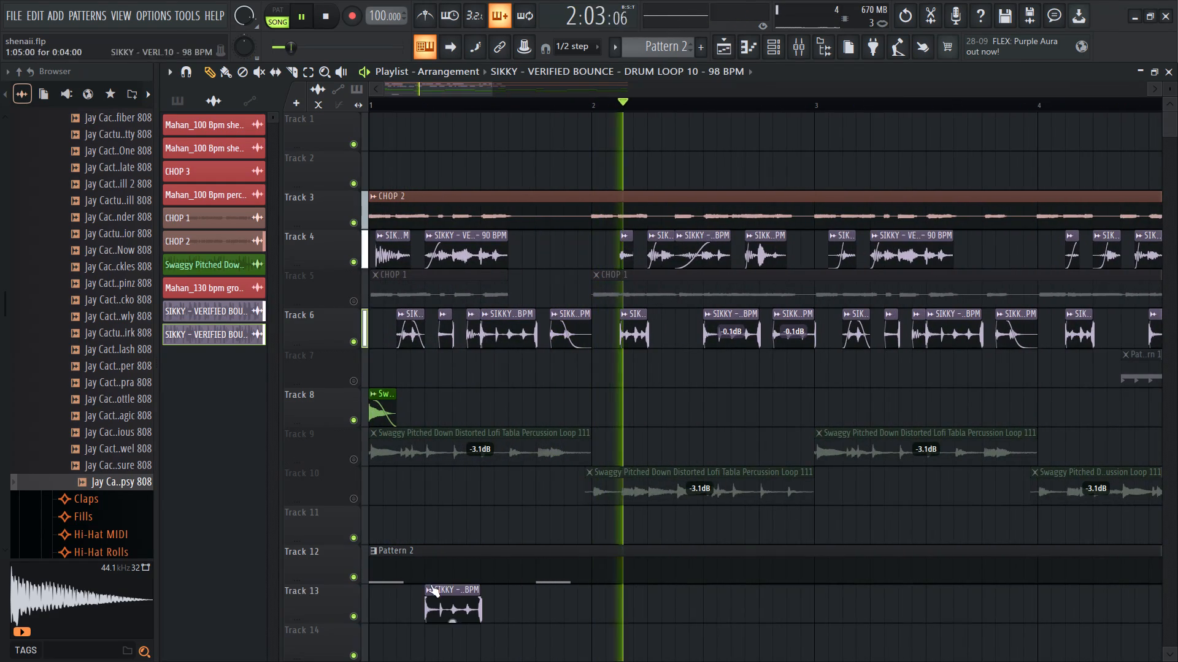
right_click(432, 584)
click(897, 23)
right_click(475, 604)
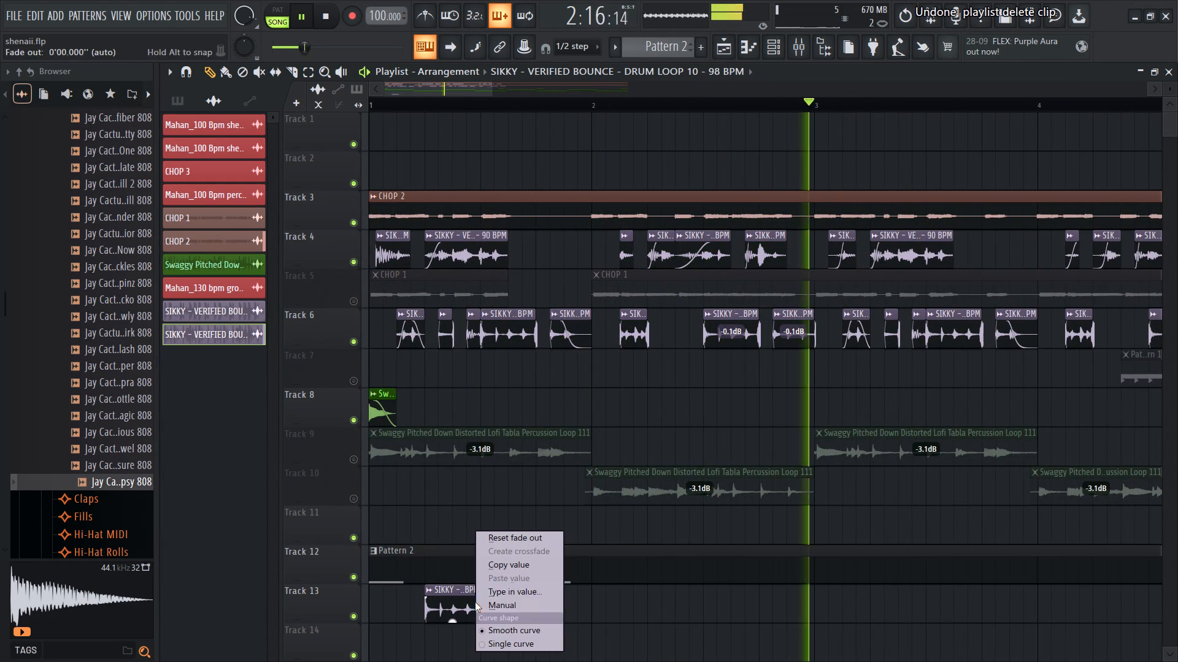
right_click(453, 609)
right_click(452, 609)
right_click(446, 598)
Open the Whoopsy 808 piano roll from the Pattern 2 clip and restart playback.
double_click(466, 565)
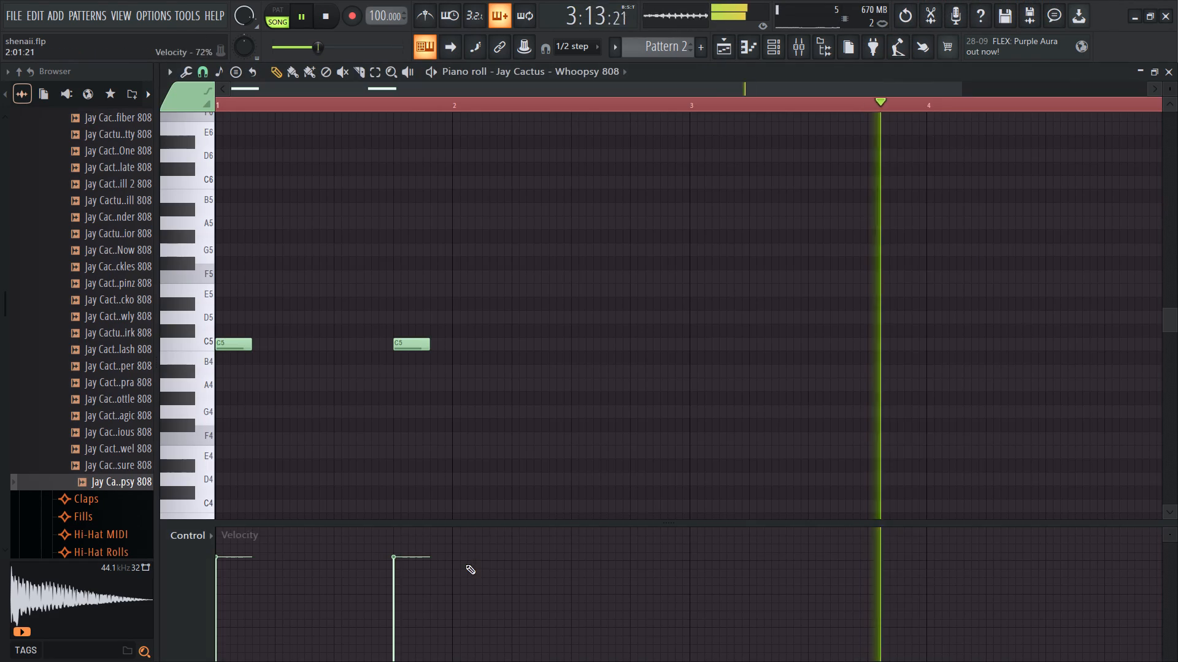
click(767, 47)
key(space)
key(space)
right_click(498, 249)
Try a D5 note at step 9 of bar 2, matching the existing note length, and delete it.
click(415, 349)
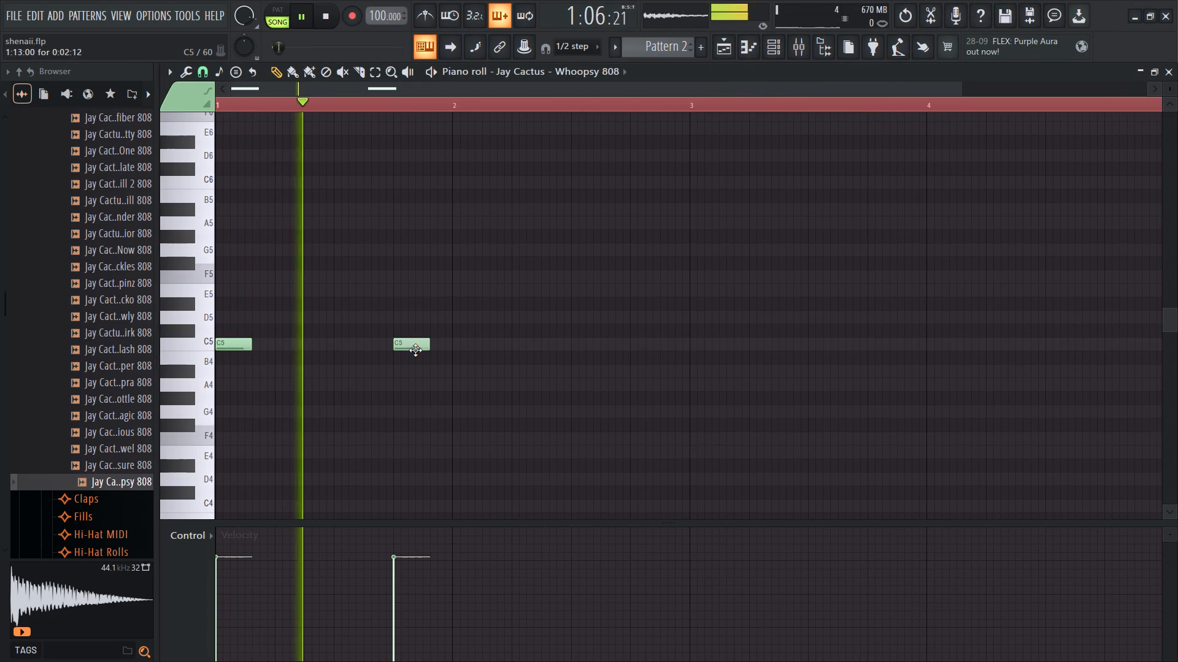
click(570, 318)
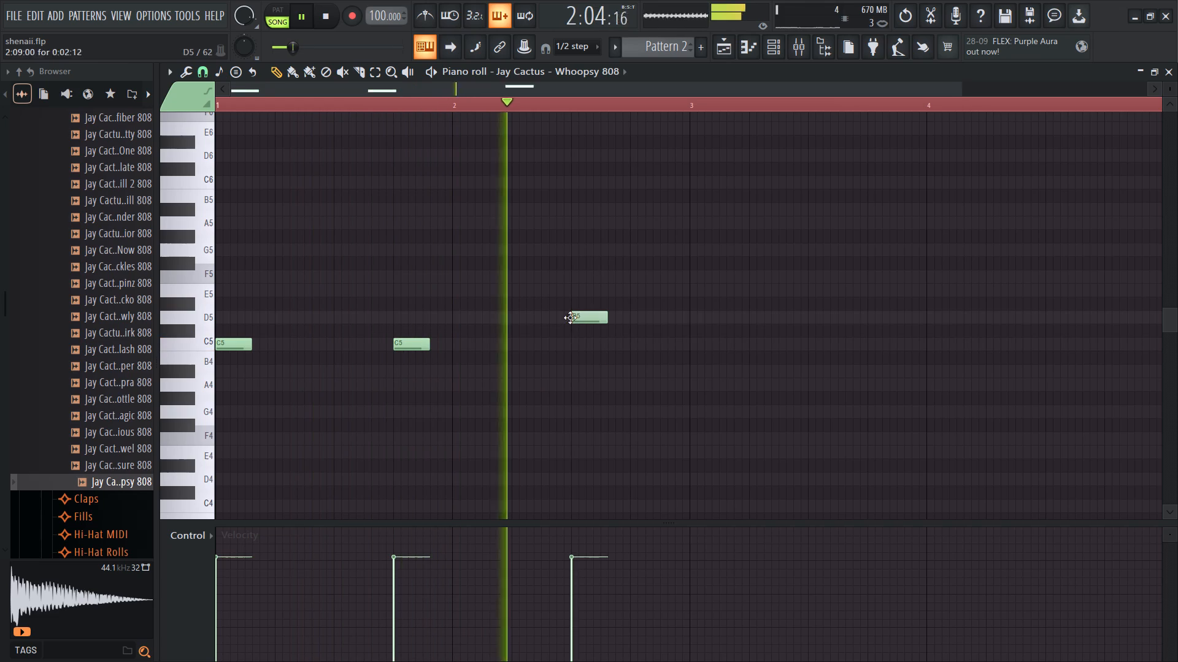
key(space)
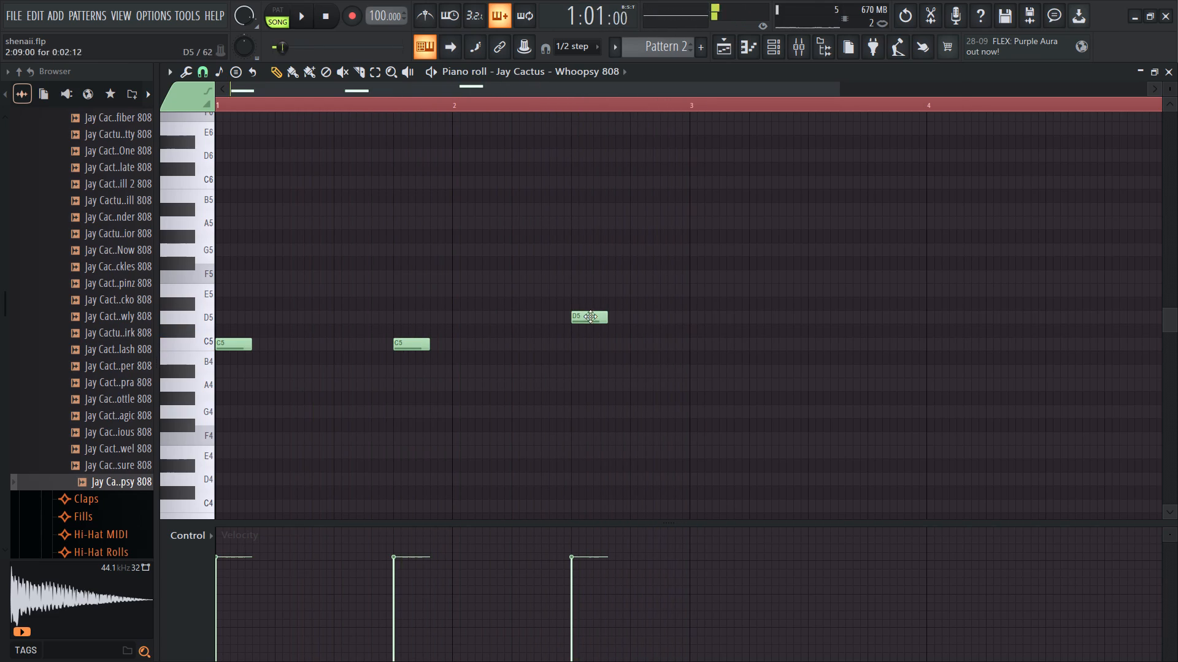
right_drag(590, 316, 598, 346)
Add a C5 note of the same length at the start of bar 3 and preview the bassline.
key(space)
click(693, 348)
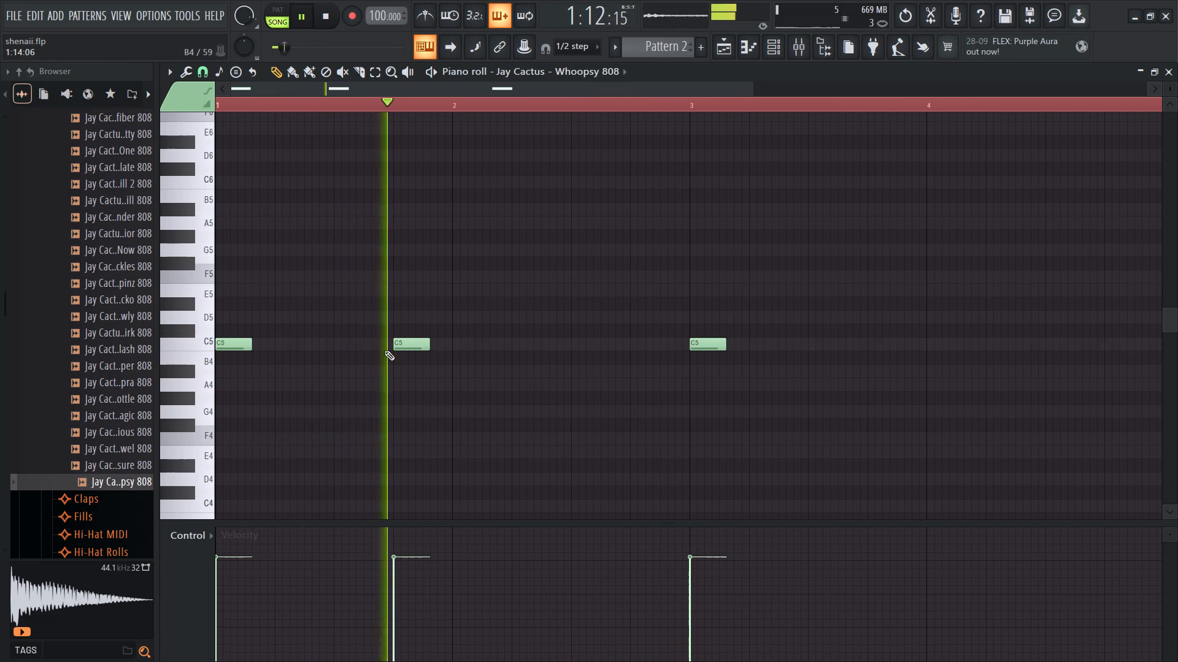
key(space)
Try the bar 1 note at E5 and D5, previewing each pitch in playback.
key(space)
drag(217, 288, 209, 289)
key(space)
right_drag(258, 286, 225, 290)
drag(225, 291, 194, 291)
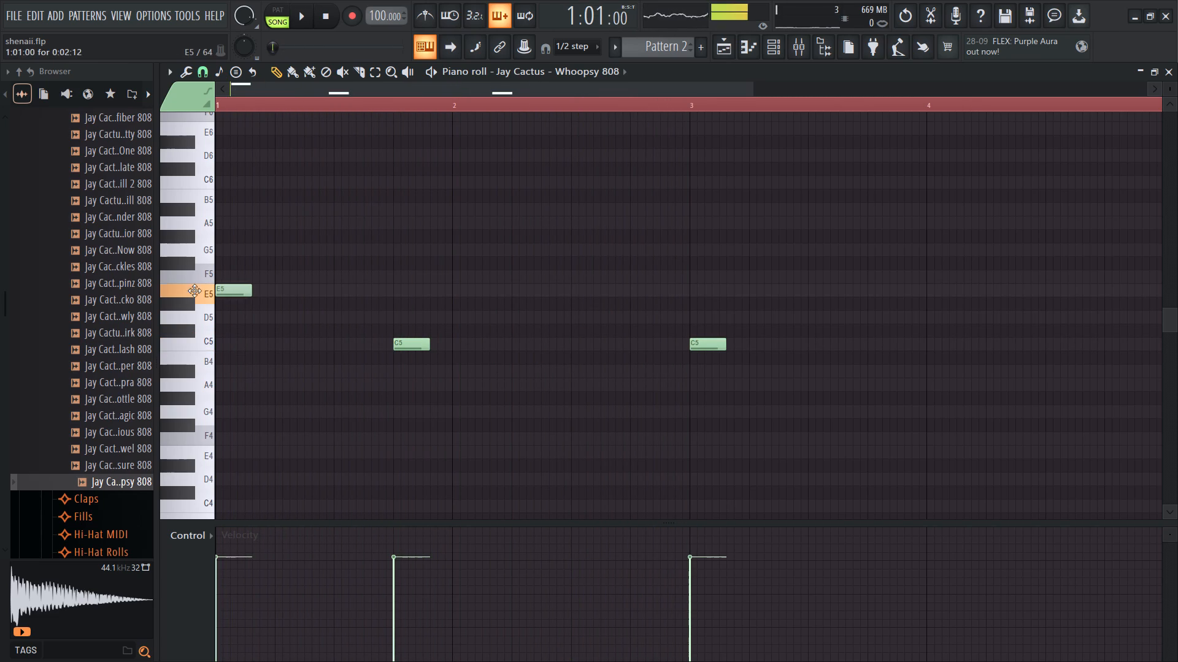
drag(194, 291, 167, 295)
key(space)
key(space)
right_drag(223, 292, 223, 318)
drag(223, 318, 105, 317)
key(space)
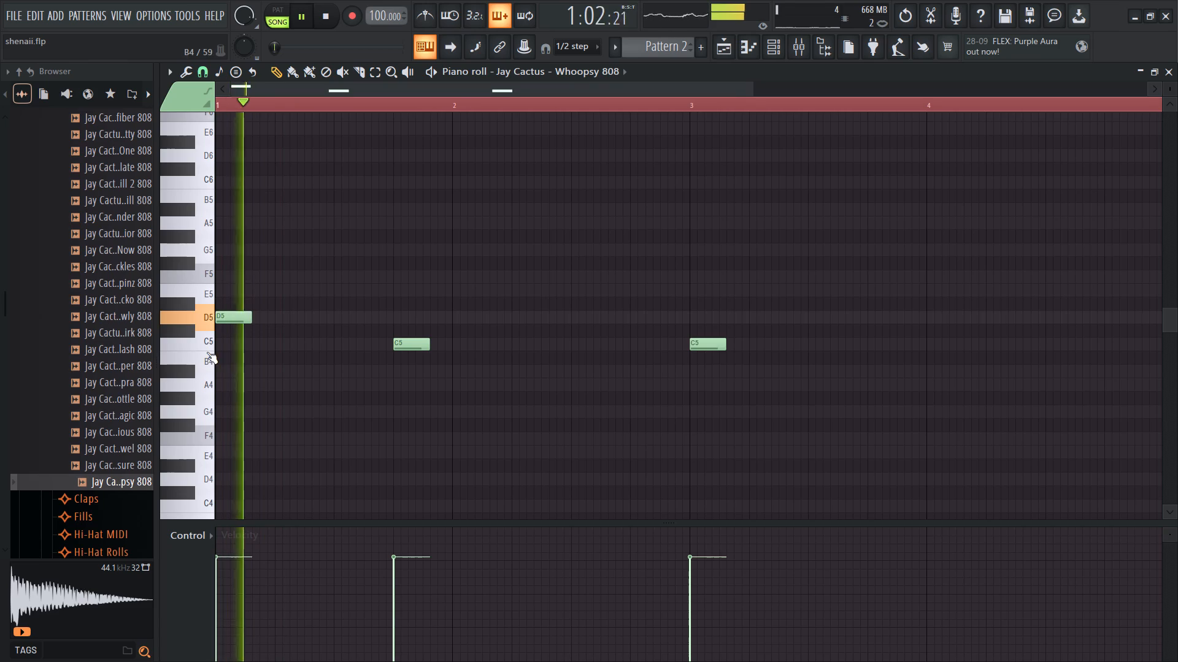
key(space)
Replace the note at the start of bar 1 with a C#5 note and preview it.
right_drag(223, 318, 221, 340)
drag(227, 338, 166, 324)
key(space)
key(space)
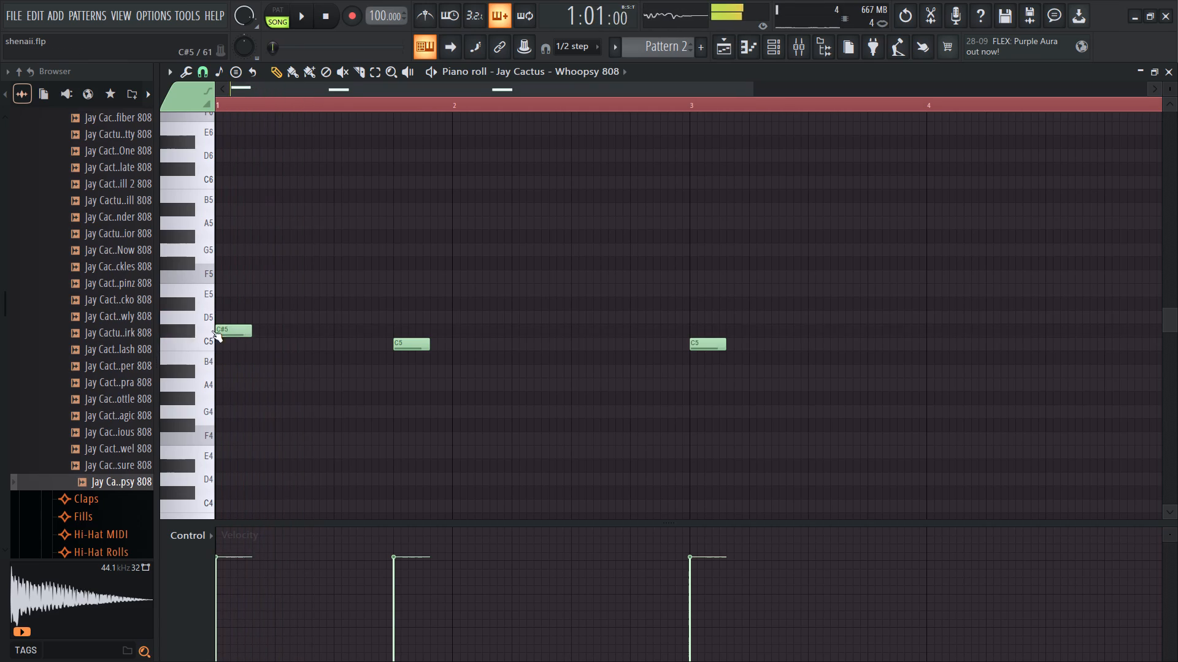
key(space)
click(234, 333)
key(space)
key(space)
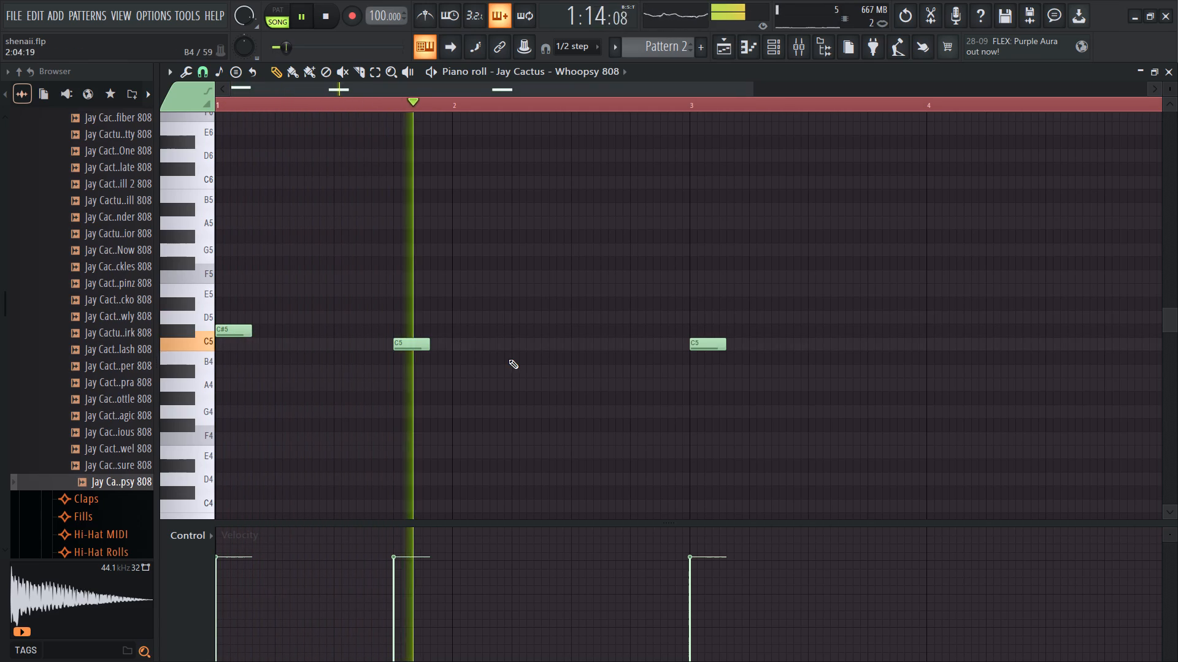
Raise the bar 3 note to C#5.
drag(706, 343, 709, 325)
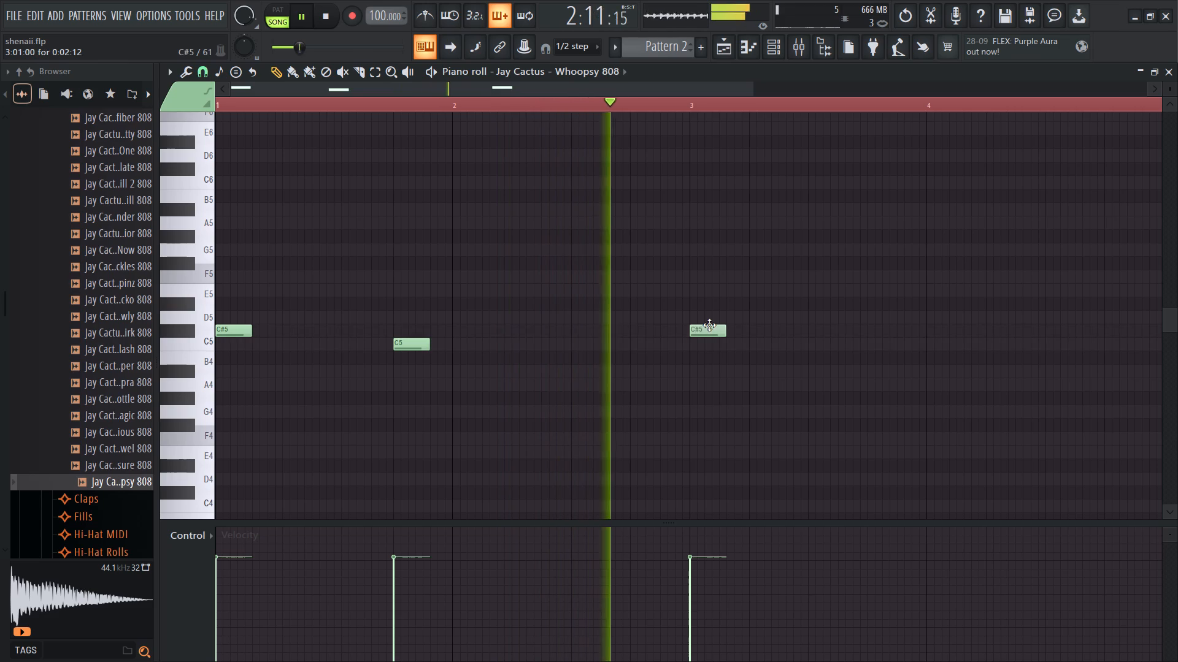
drag(709, 325, 711, 325)
click(723, 335)
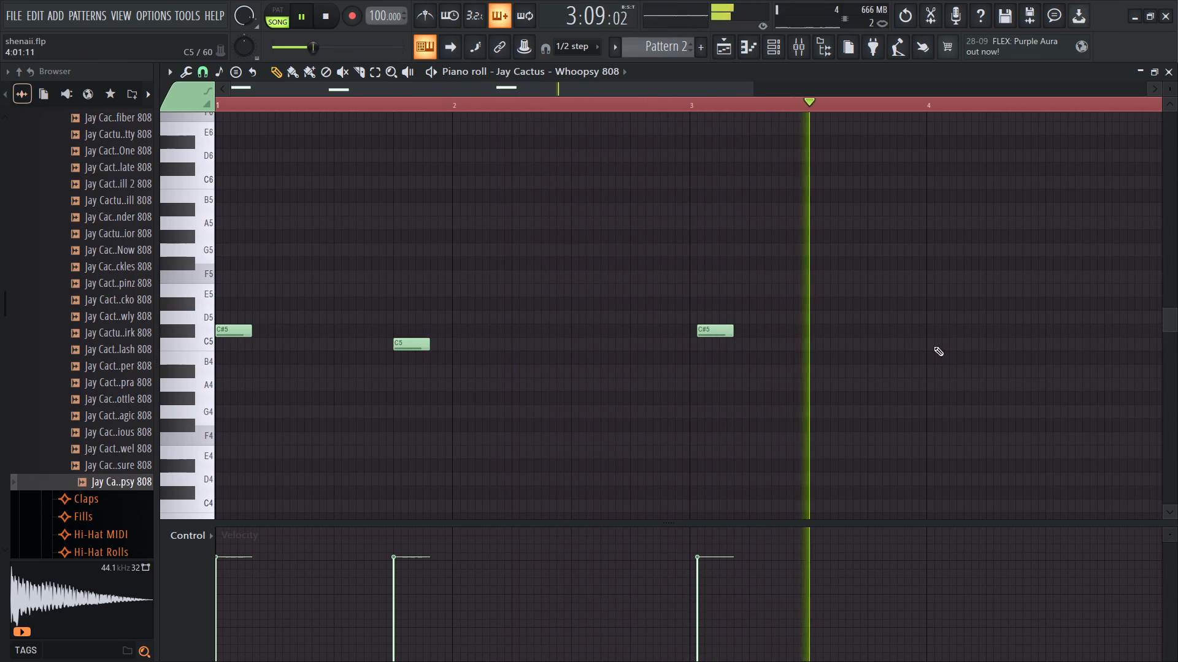
Align the C#5 note to the start of bar 3, add a C5 note at step 13 of bar 3 and preview the bassline.
drag(934, 346, 927, 347)
click(726, 333)
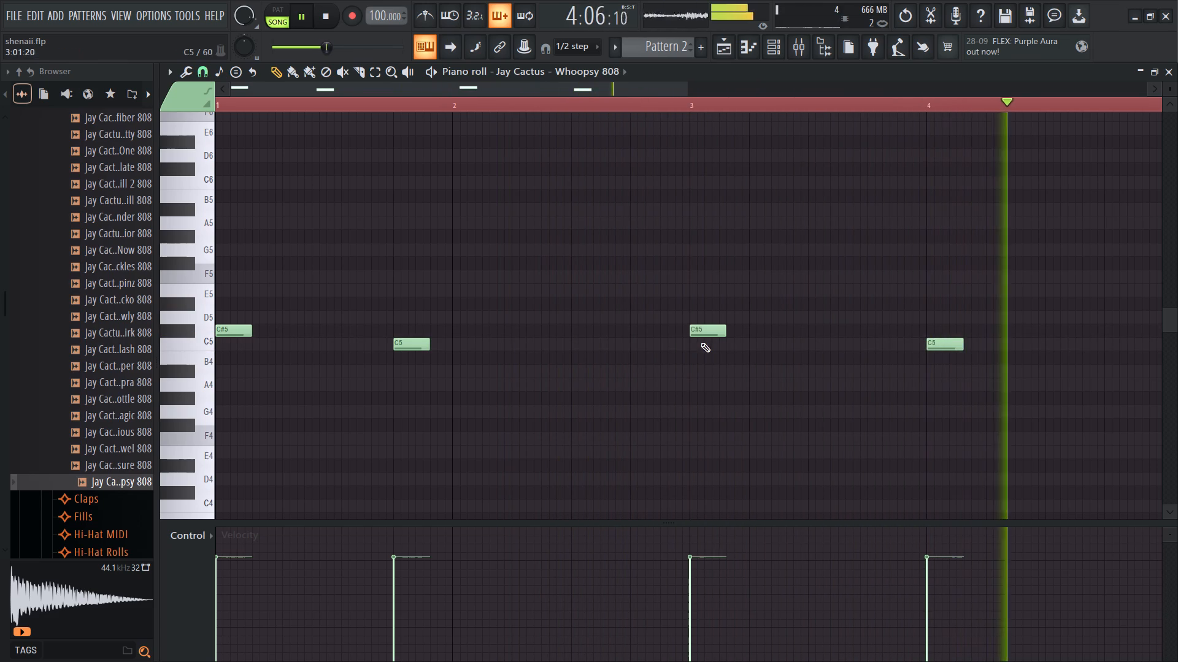
key(space)
drag(947, 345, 891, 351)
key(space)
scroll(150, 390, up, 7)
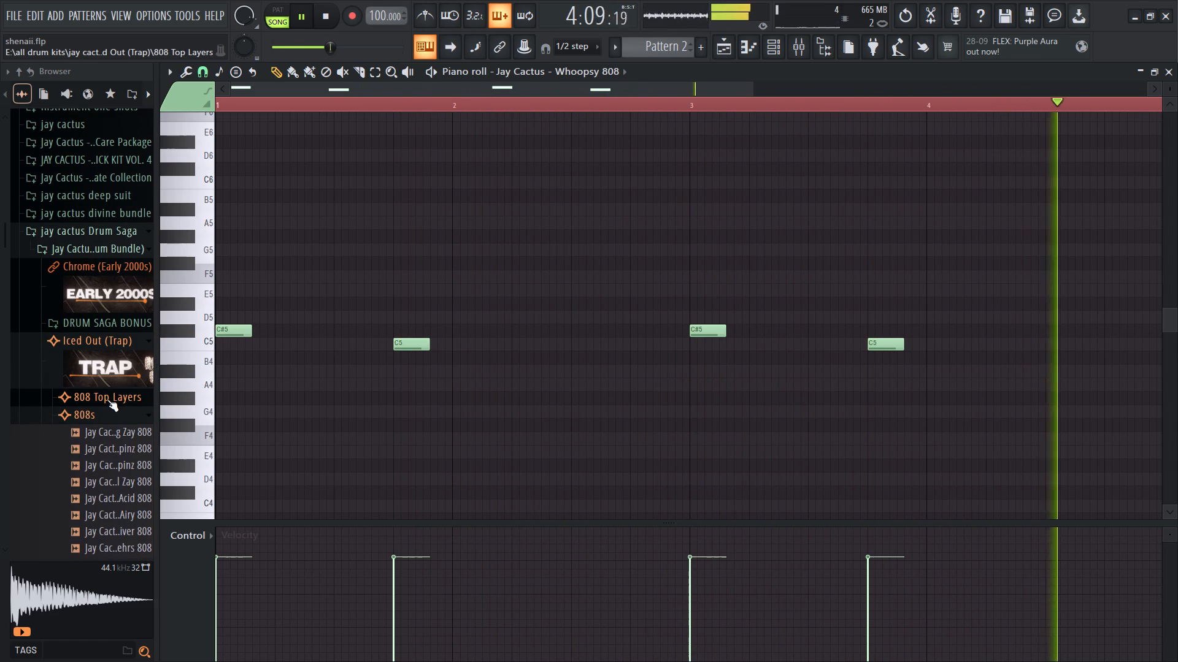
ctrl+scroll(415, 359, down, 6)
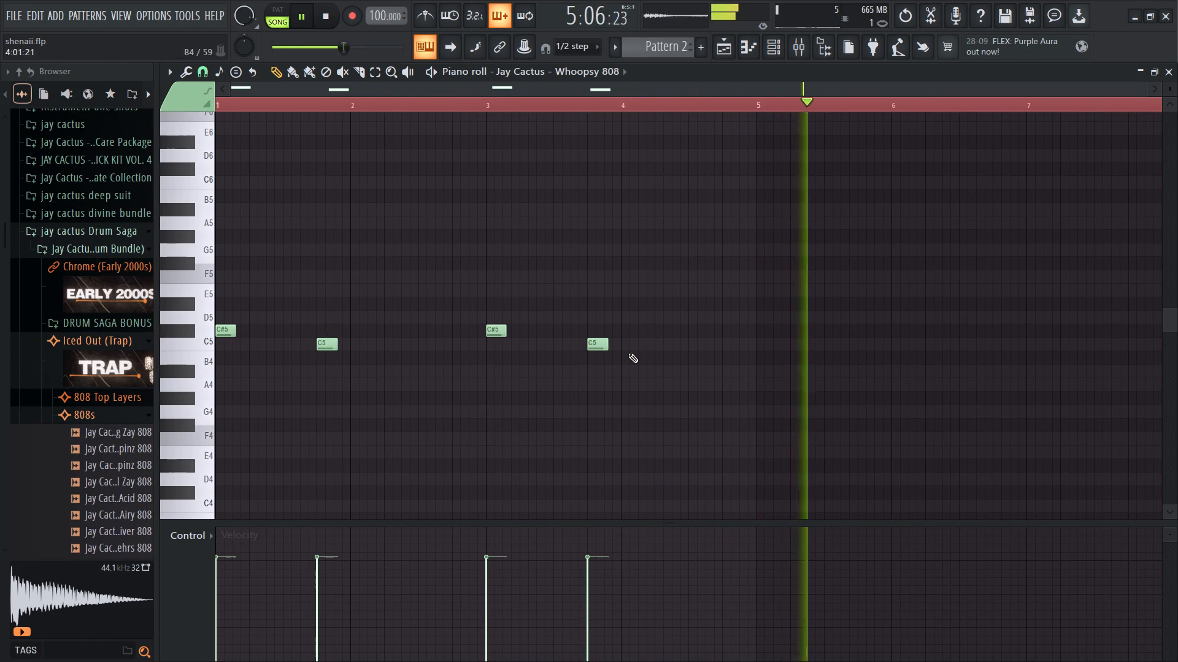
key(space)
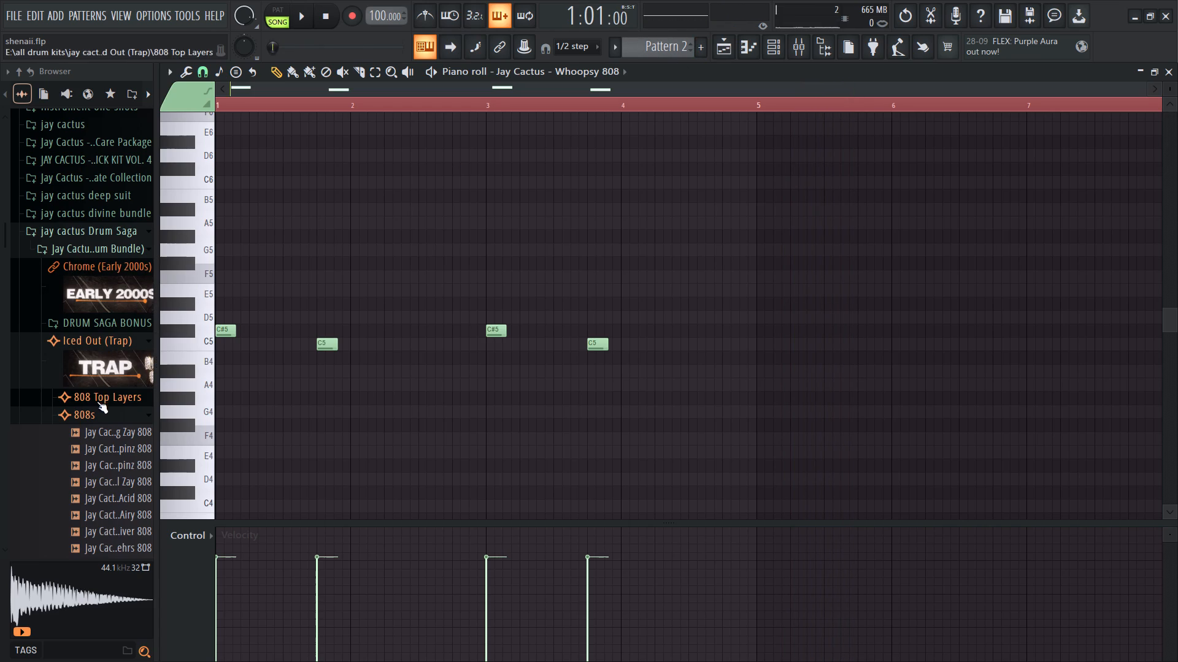
Return to the playlist and play the arrangement with the updated bassline.
click(726, 37)
key(space)
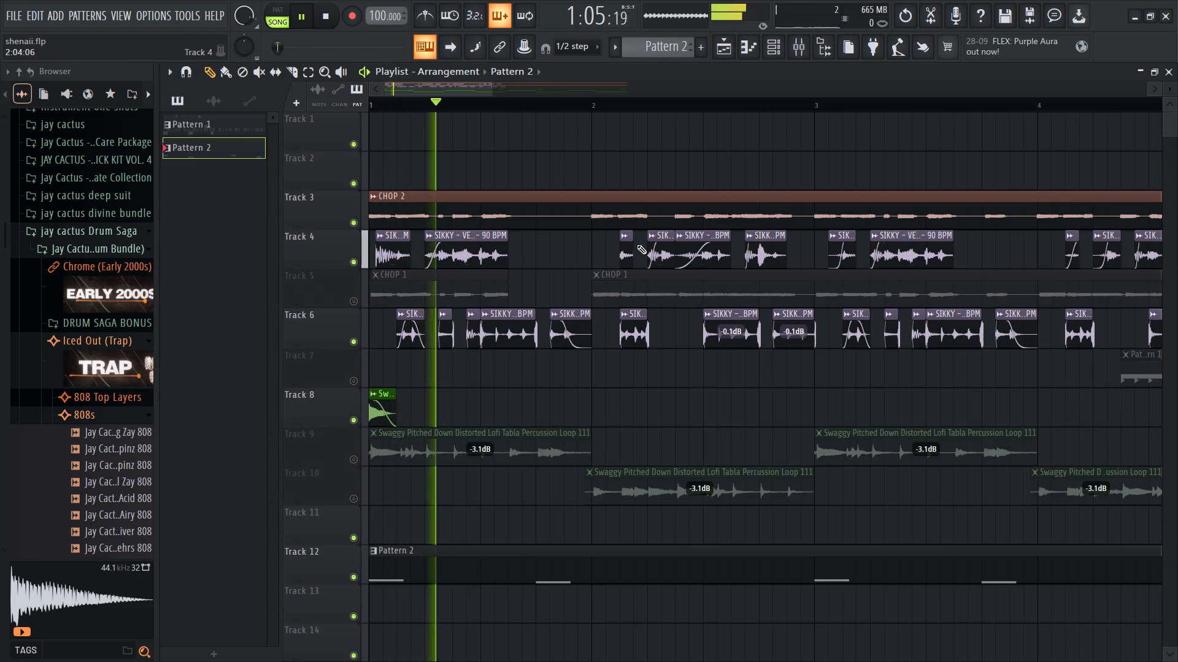
ctrl+scroll(544, 381, up, 8)
key(space)
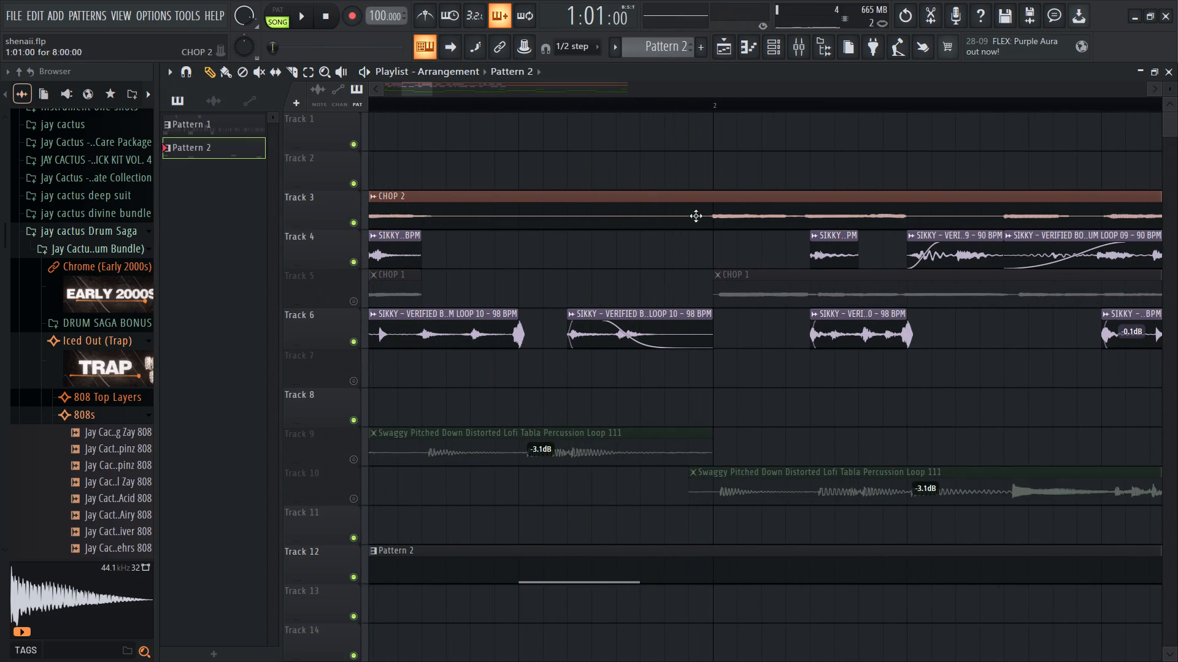
Audition the Rimshots in Drum Saga's Chrome (Early 2000s) folder and add Jay Cactus - Rimmy Rimshot to the channel rack.
click(772, 34)
click(98, 241)
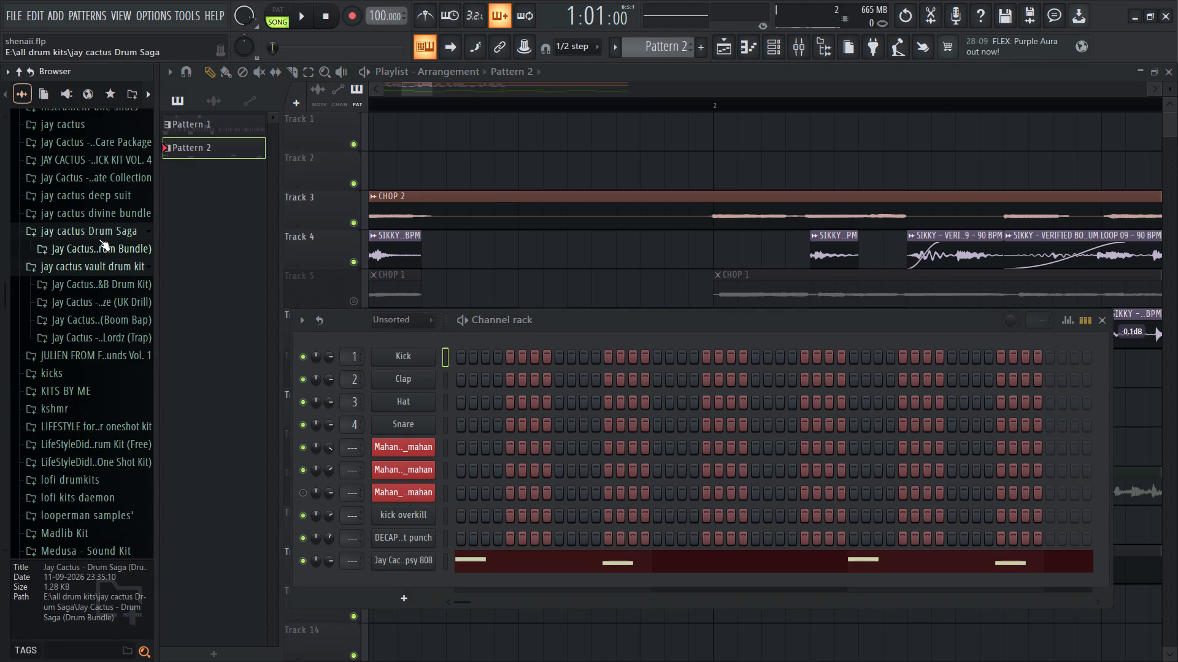
click(97, 245)
click(110, 253)
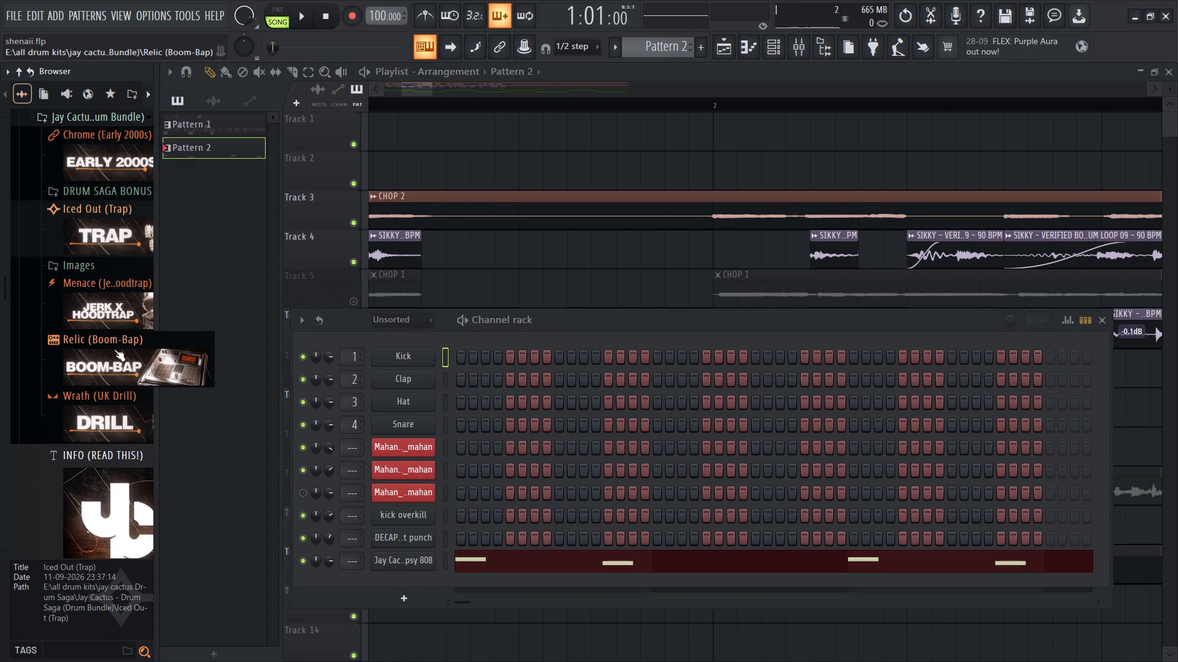
click(110, 170)
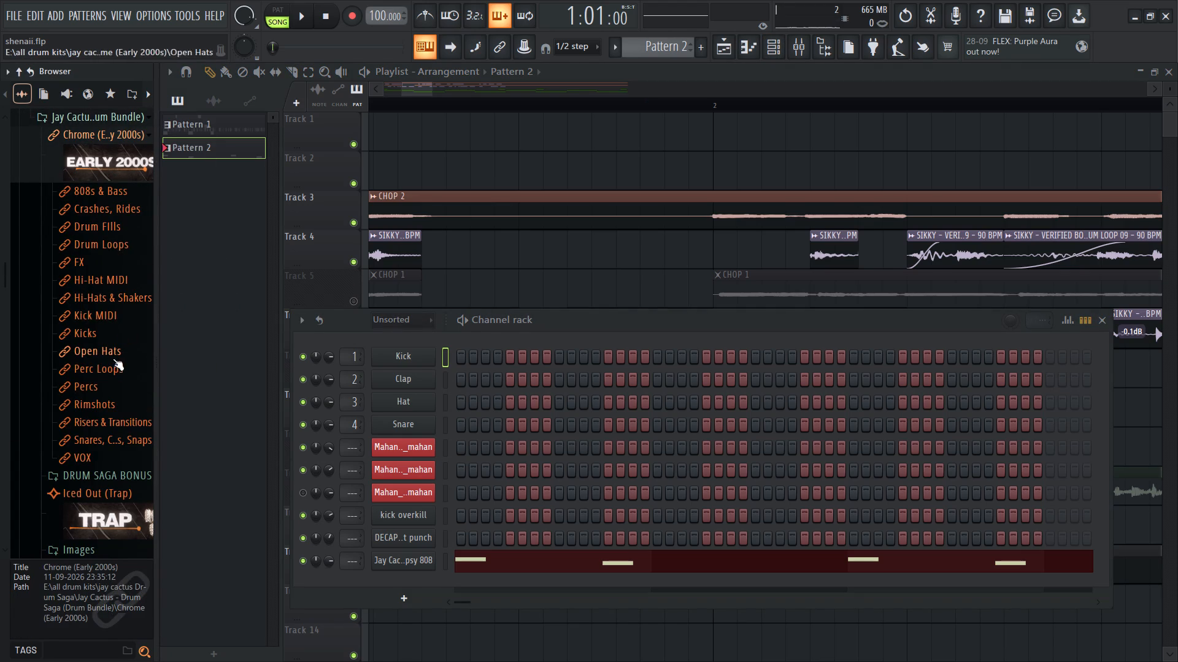
click(110, 405)
click(109, 409)
click(114, 405)
click(114, 420)
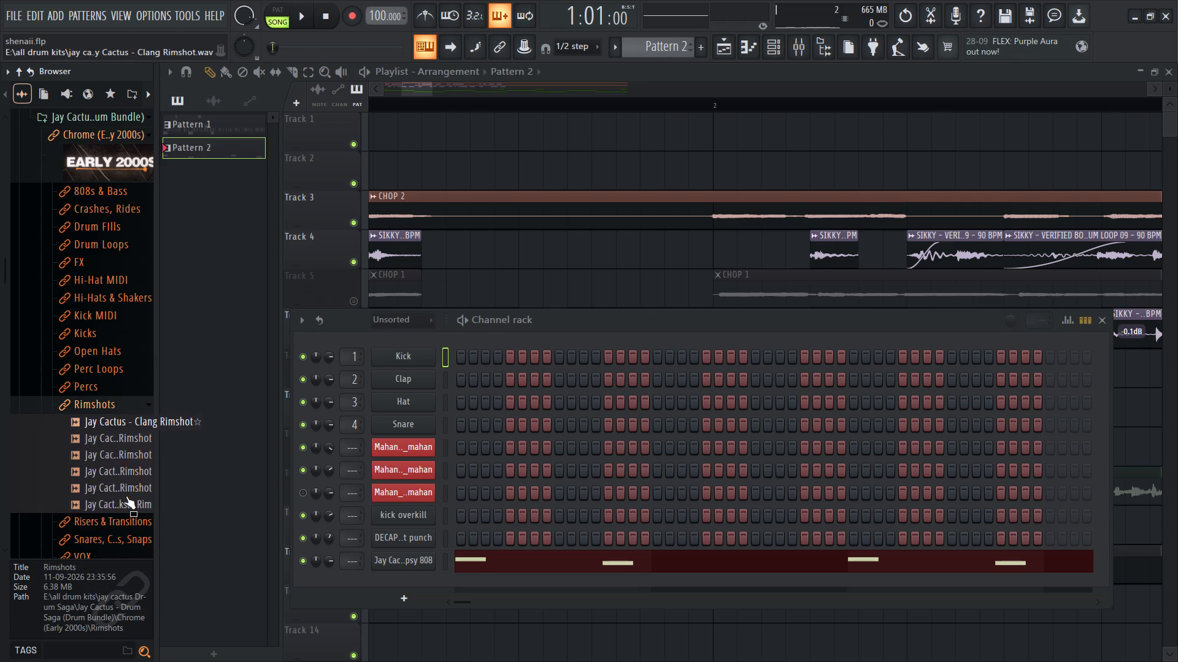
click(121, 487)
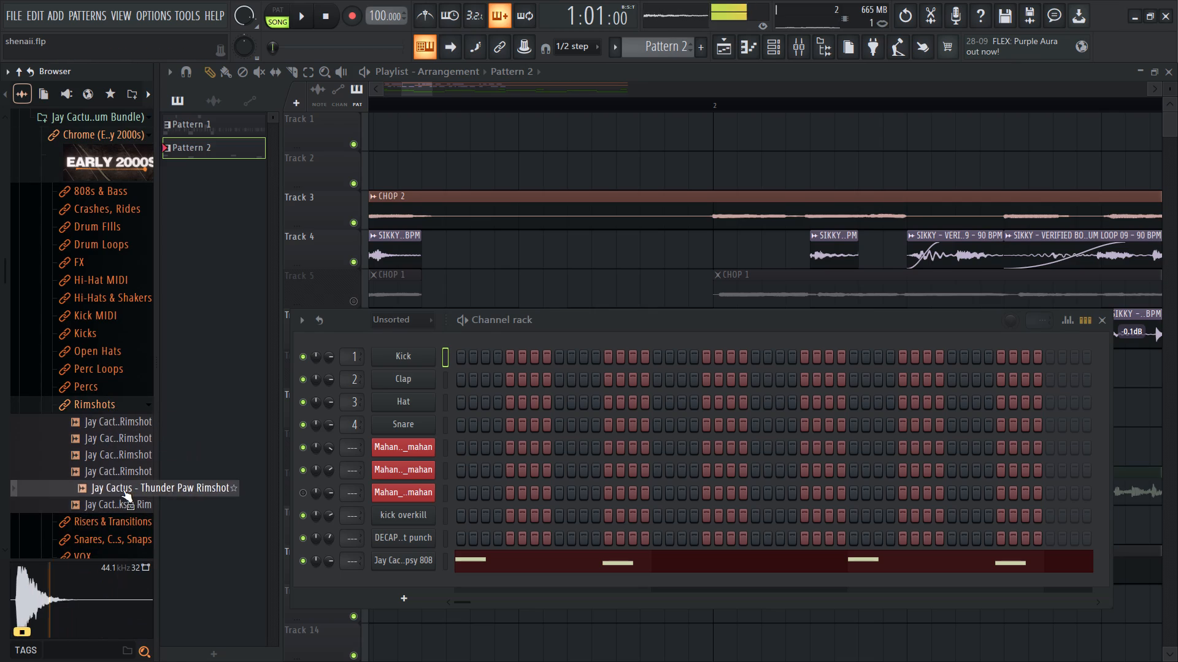
click(120, 509)
click(123, 477)
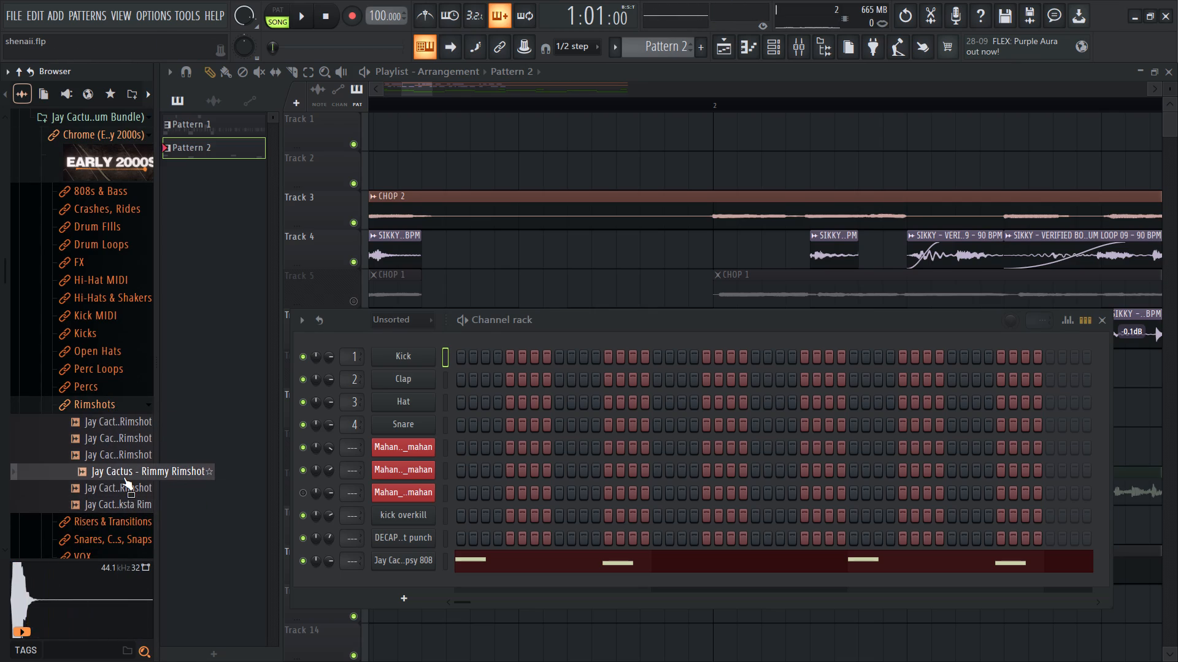
drag(123, 477, 375, 573)
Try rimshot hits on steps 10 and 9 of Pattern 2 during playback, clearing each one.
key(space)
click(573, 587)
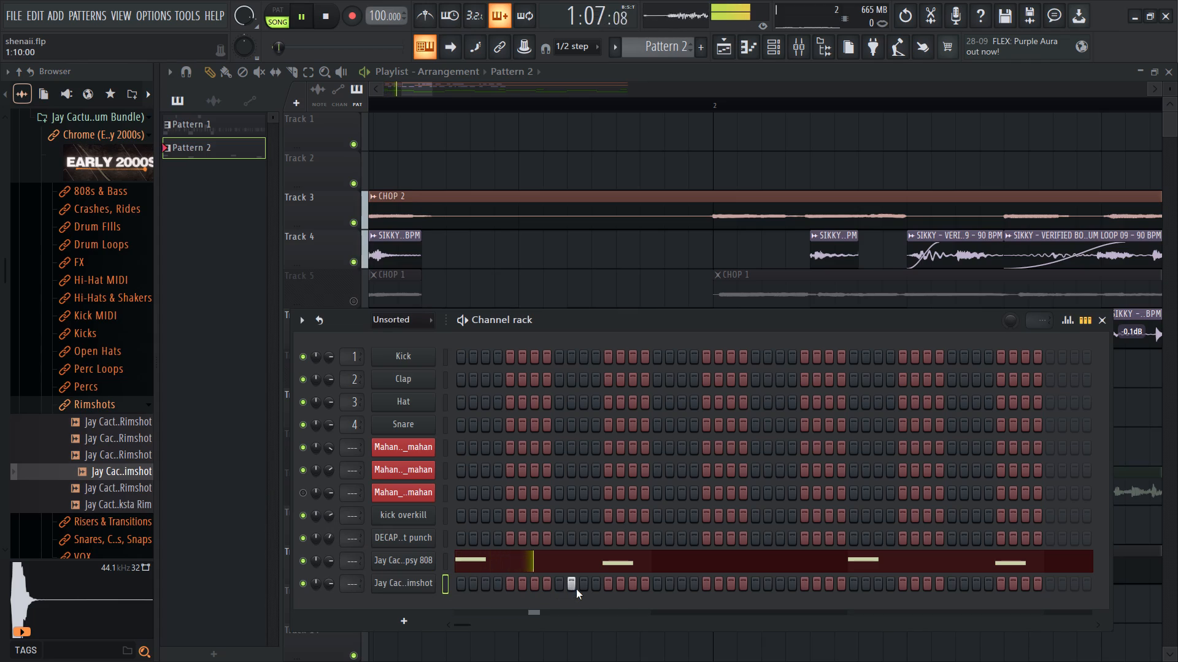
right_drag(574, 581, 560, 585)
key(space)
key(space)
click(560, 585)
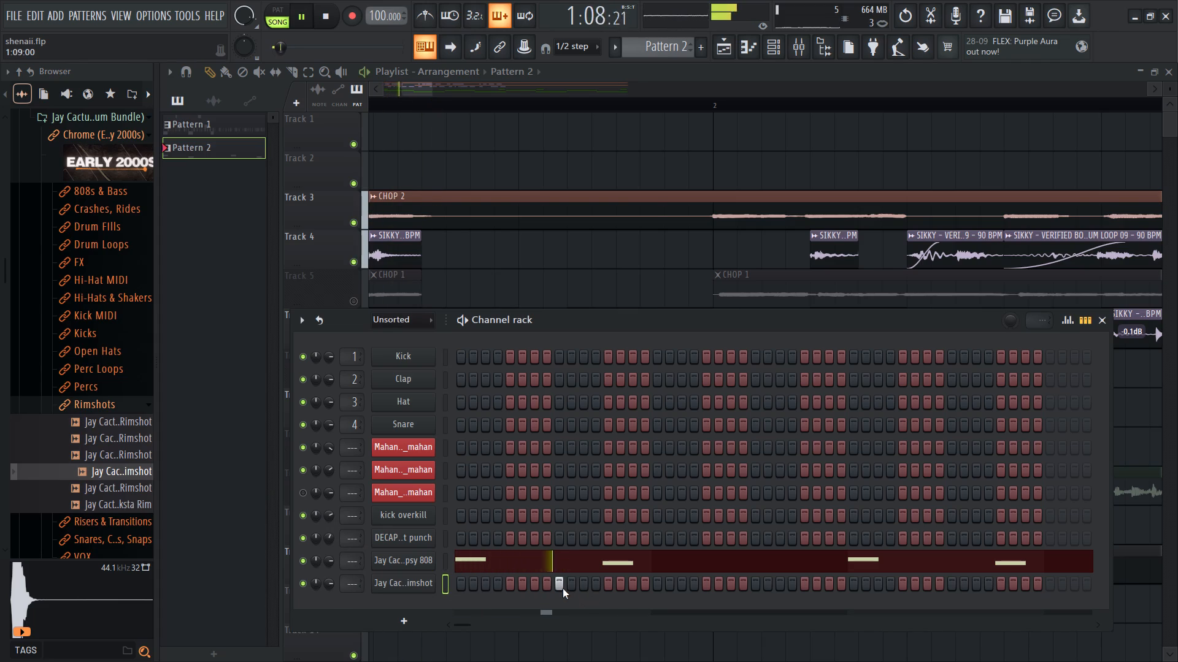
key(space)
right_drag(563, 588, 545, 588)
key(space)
Place rimshot hits on steps 5, 13, 21, 29 and 37 of Pattern 2 while playing the arrangement.
click(510, 582)
click(655, 586)
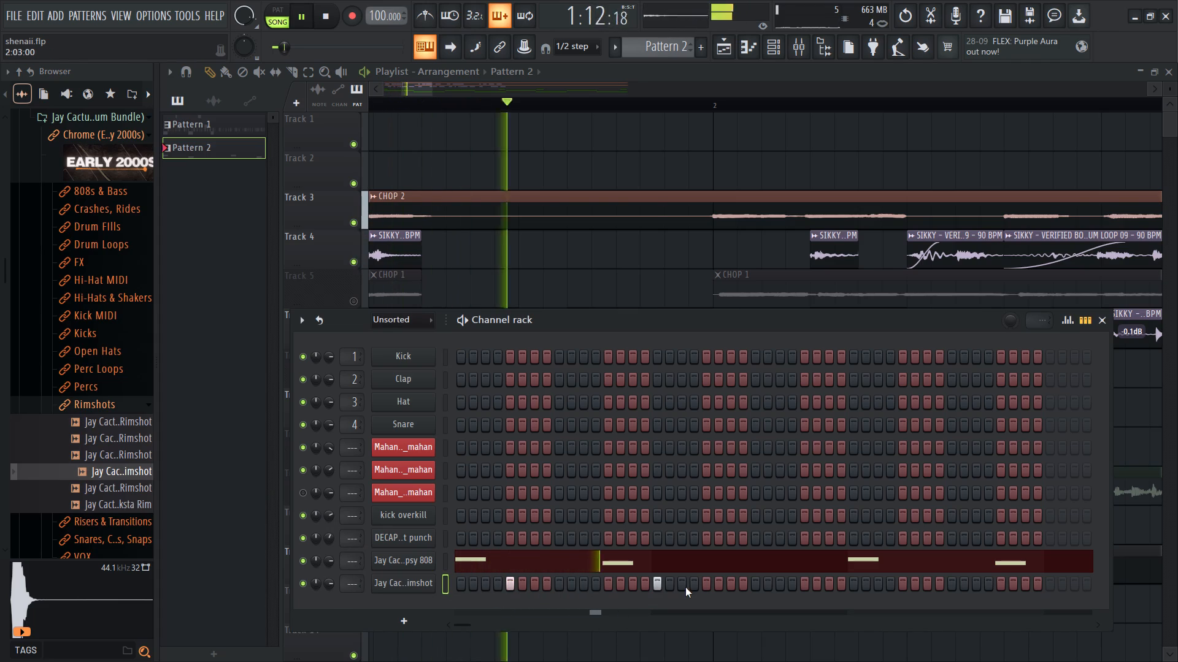
right_drag(664, 586, 631, 586)
key(space)
key(space)
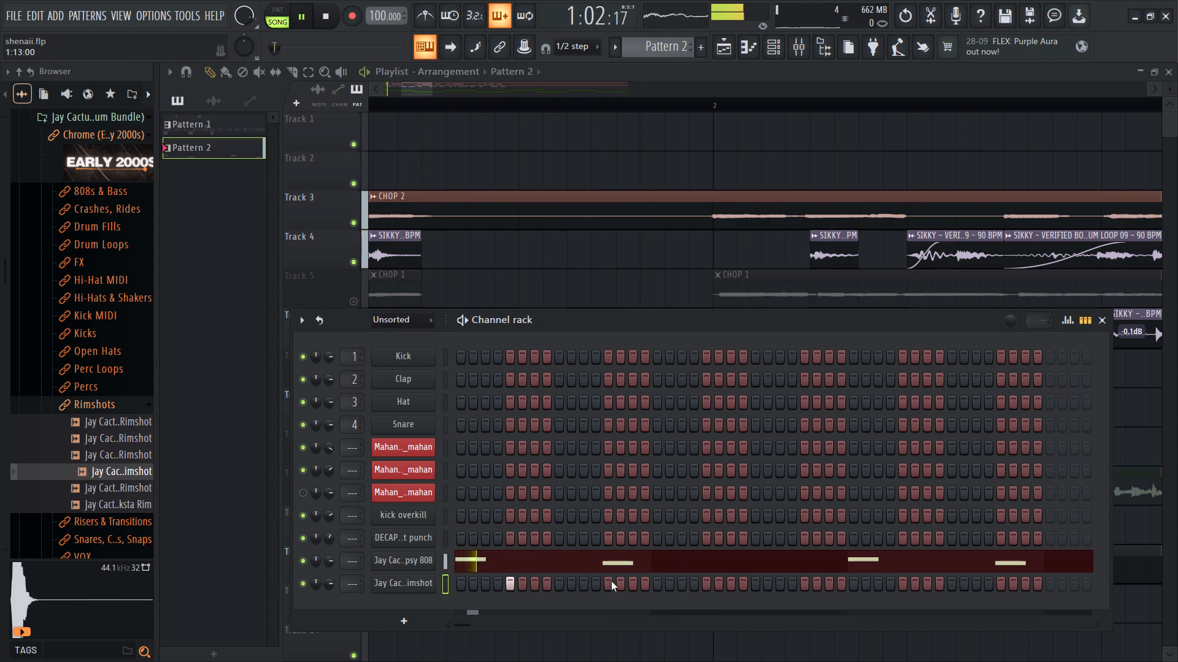
click(611, 581)
click(755, 588)
right_drag(755, 588, 750, 588)
click(709, 589)
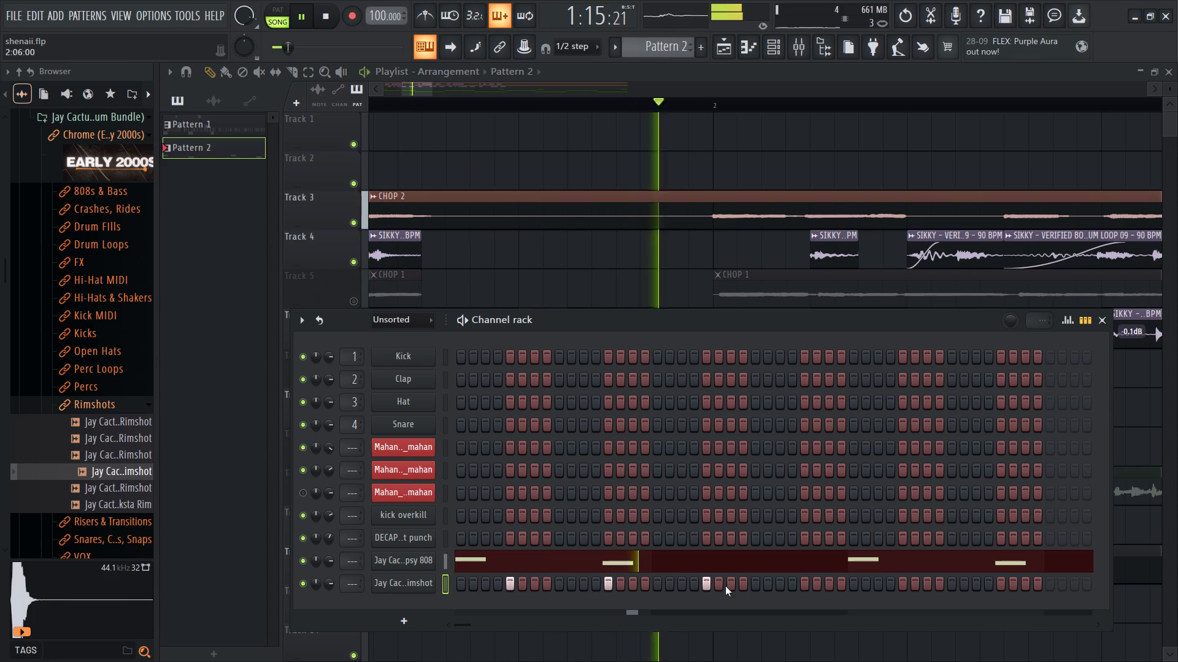
click(803, 589)
click(906, 582)
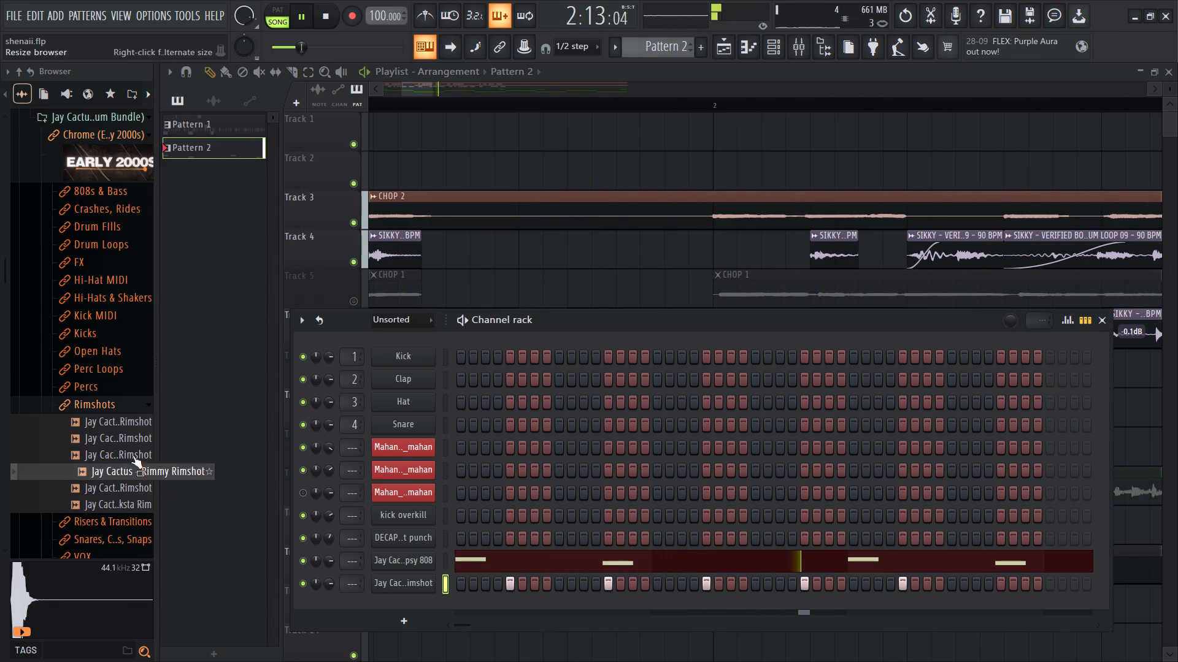
key(space)
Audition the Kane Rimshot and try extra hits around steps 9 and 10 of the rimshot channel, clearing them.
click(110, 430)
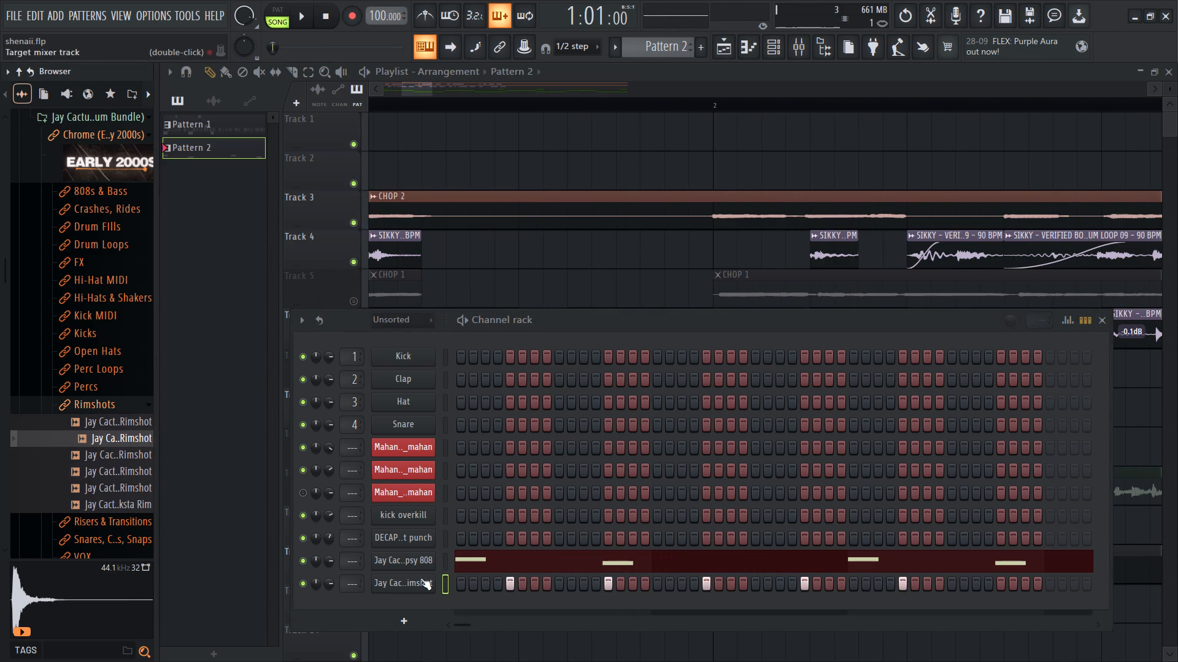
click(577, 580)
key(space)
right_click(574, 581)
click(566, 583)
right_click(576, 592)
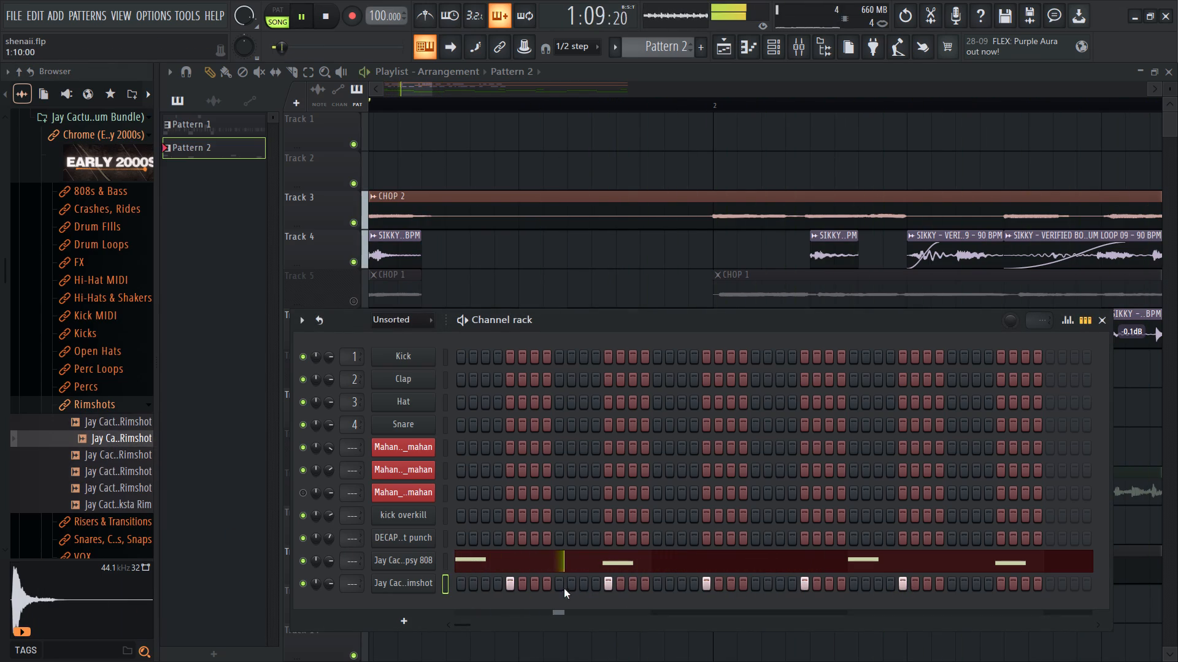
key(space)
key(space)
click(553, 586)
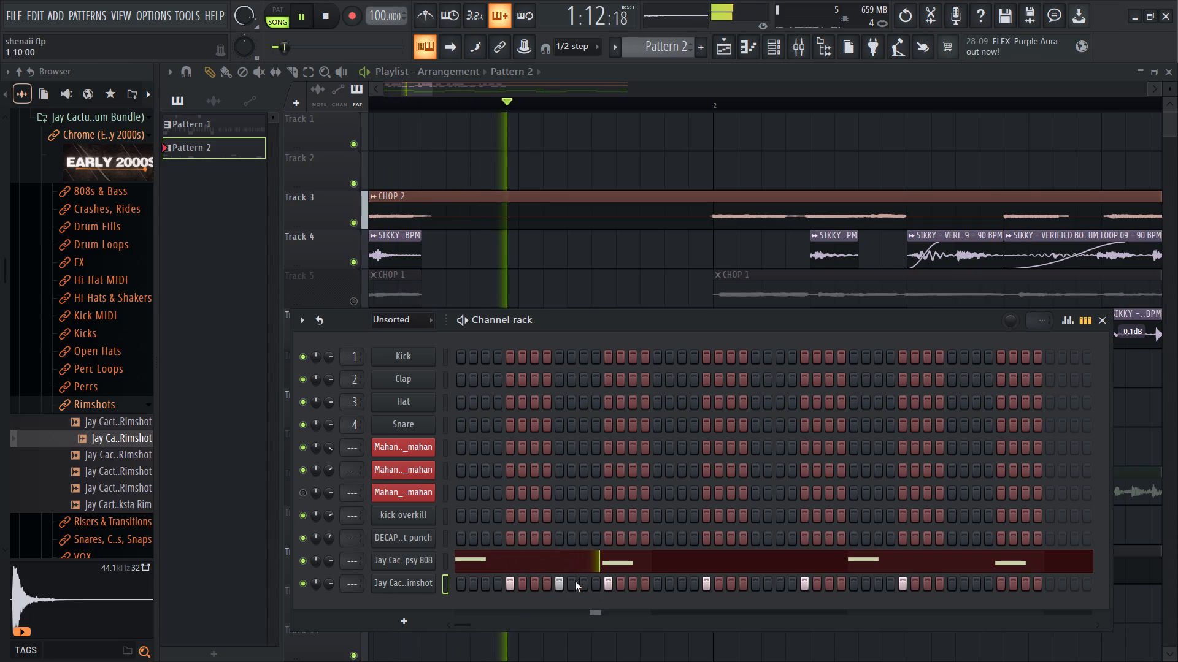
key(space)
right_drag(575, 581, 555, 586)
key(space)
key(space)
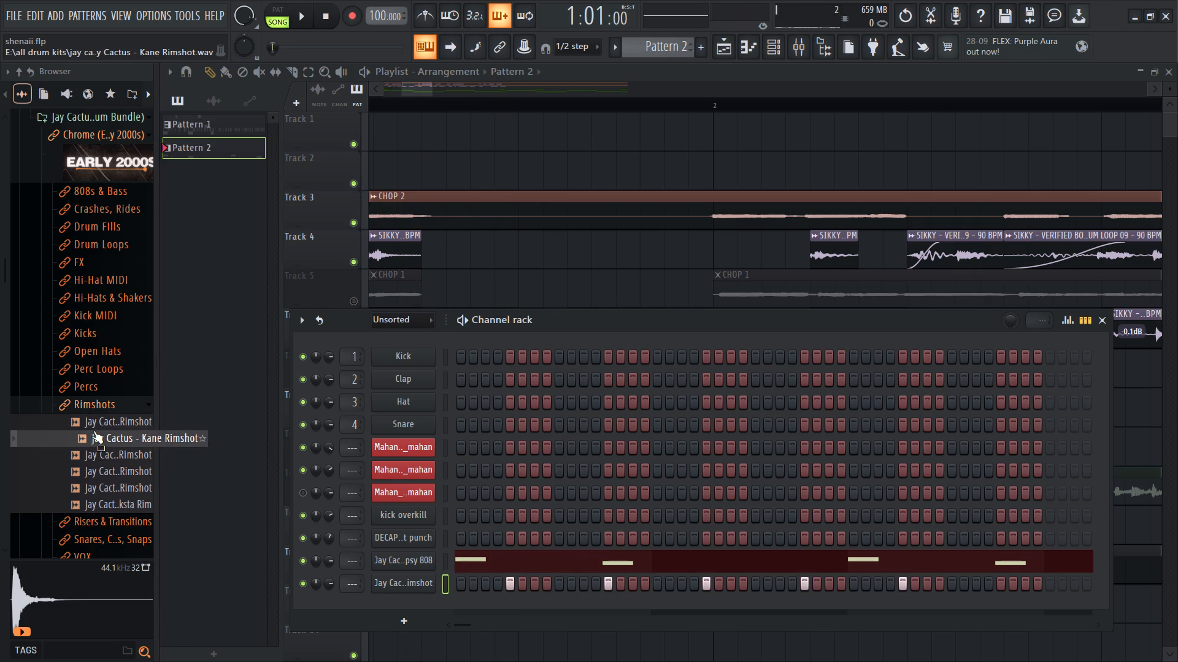
Audition more rimshots and replace the rimshot channel's sample with Jay Cactus - Wanksta Rim, checking it in playback.
click(93, 430)
click(96, 425)
click(96, 424)
click(791, 46)
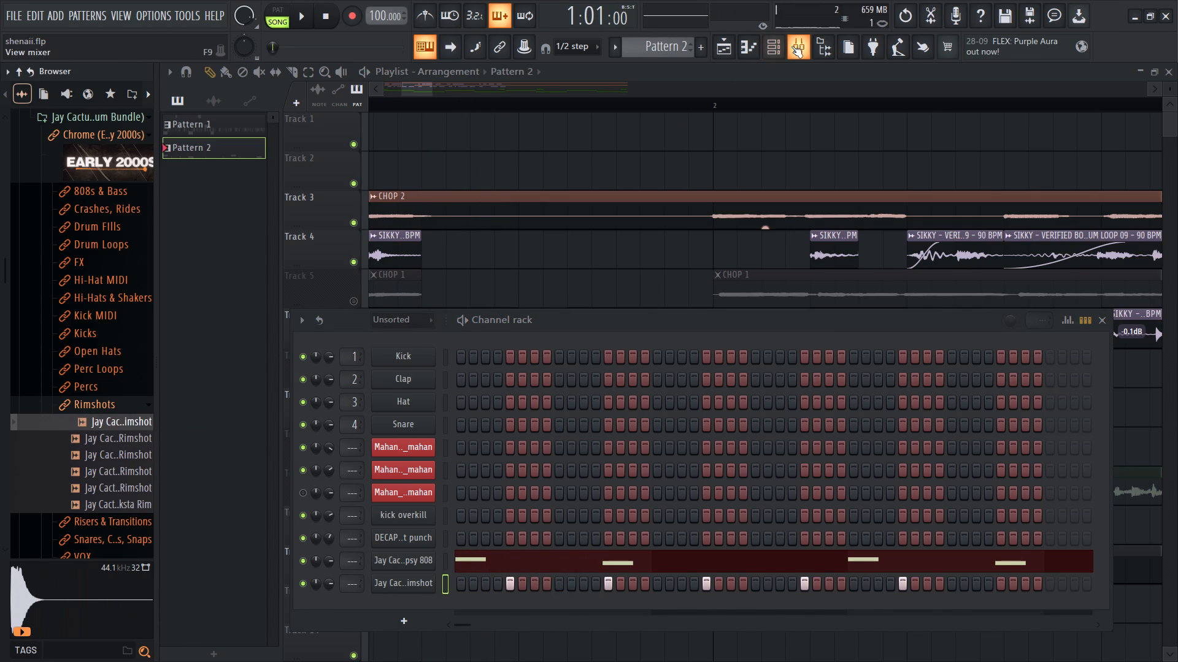
click(223, 151)
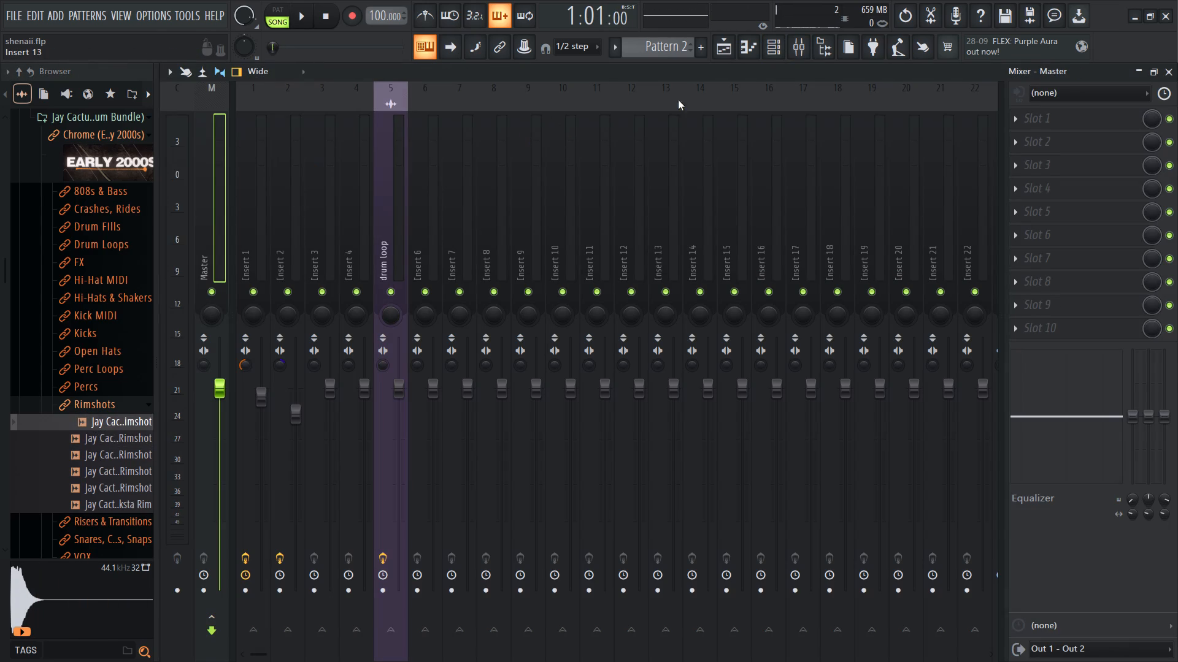
click(769, 40)
key(space)
key(space)
click(103, 442)
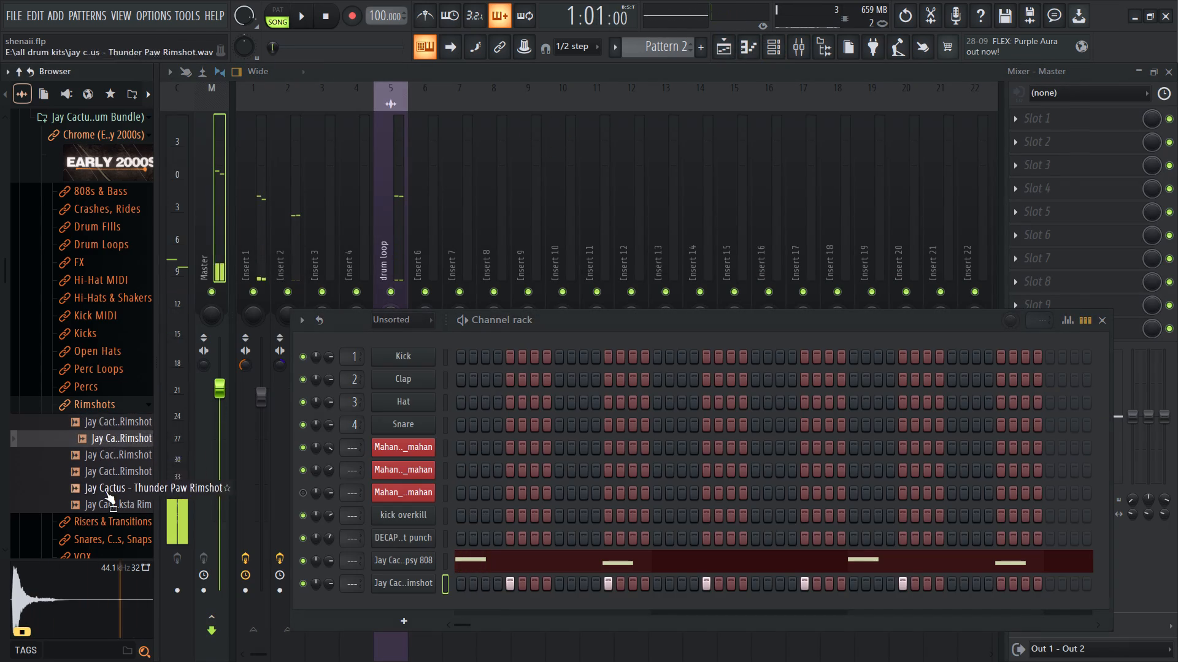
click(106, 492)
click(109, 496)
drag(110, 496, 383, 585)
key(space)
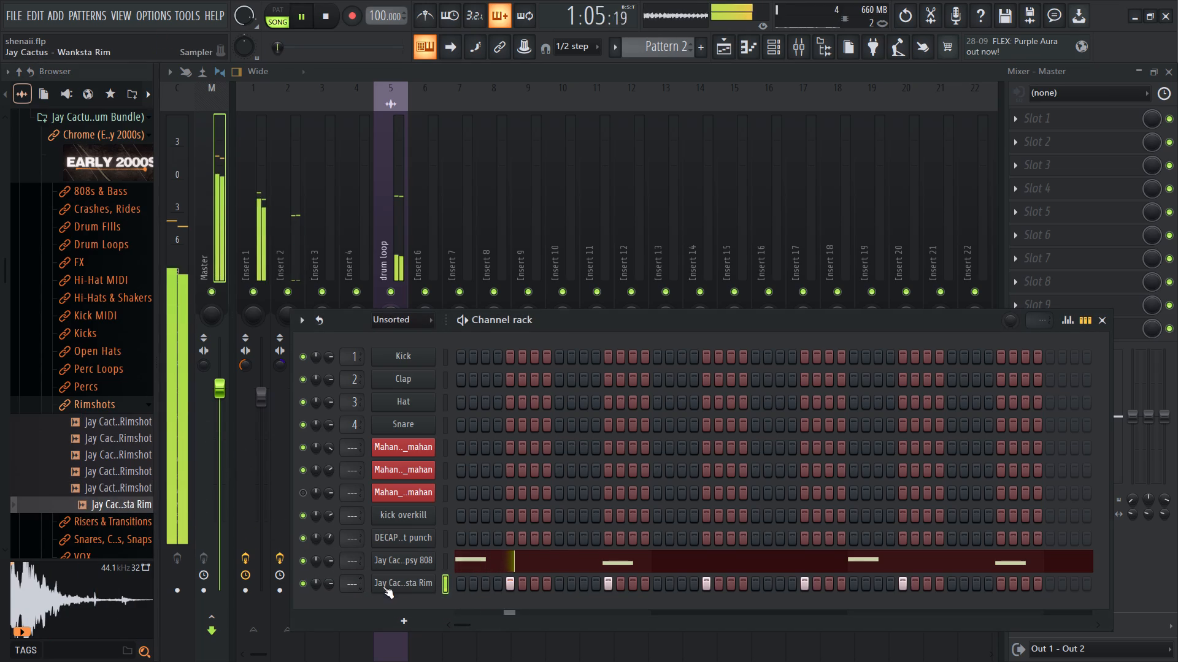
Raise the Out fade of the Wanksta Rim sampler to about halfway and preview the shortened sound.
click(398, 580)
key(space)
drag(679, 468, 734, 296)
drag(679, 475, 701, 174)
drag(652, 470, 657, 359)
click(638, 582)
key(space)
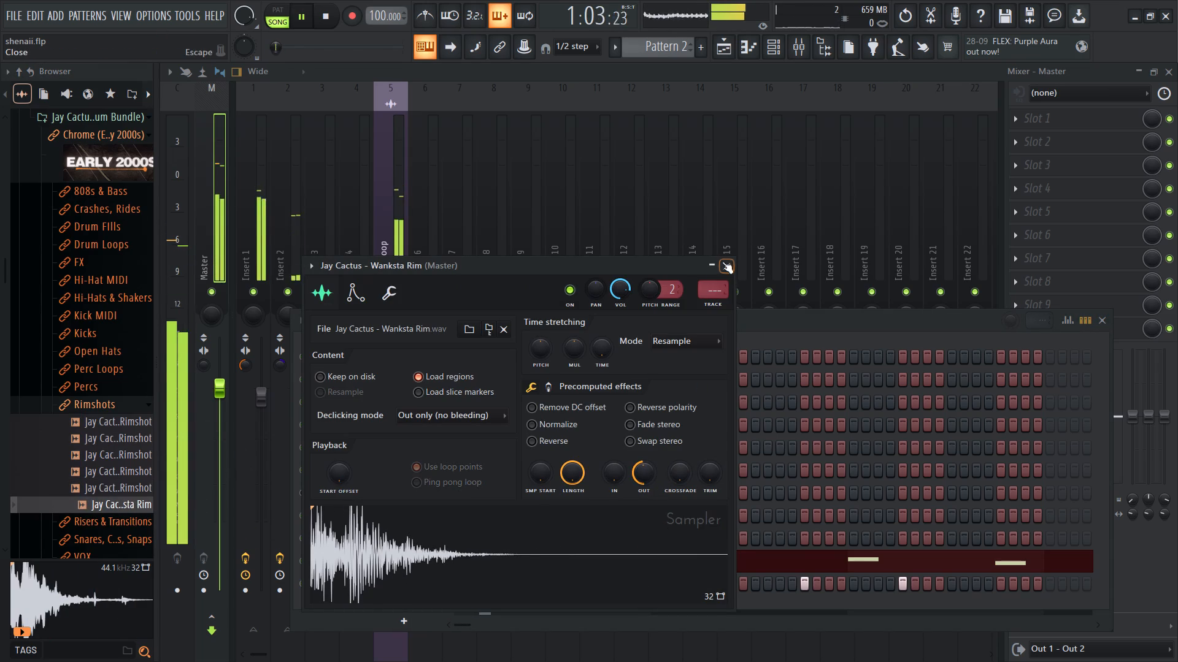
click(722, 261)
key(space)
key(space)
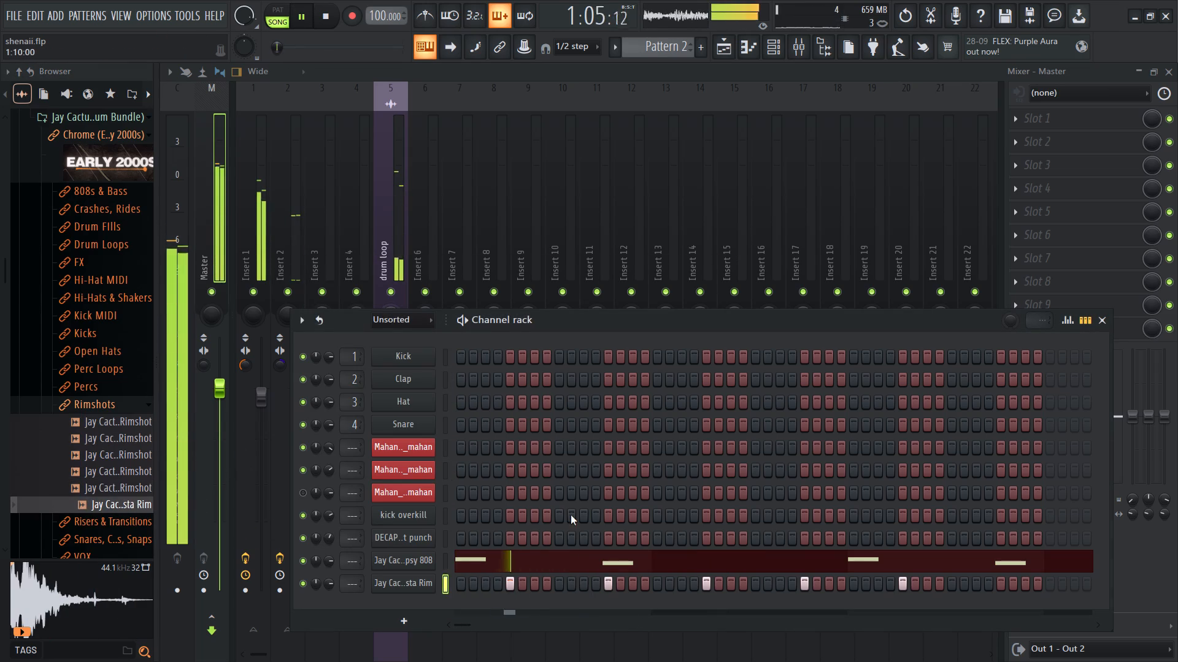
Place a kick overkill hit on step 1 of Pattern 2 and preview it.
click(571, 515)
key(space)
right_drag(576, 506, 563, 518)
key(space)
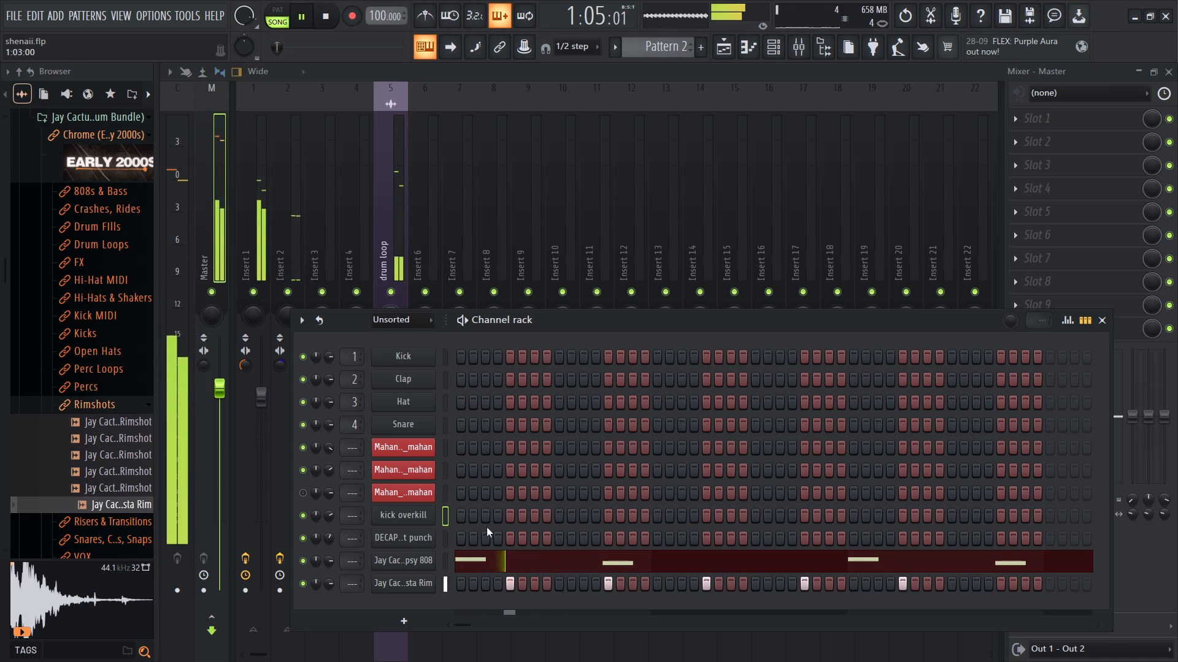
key(space)
click(458, 521)
key(space)
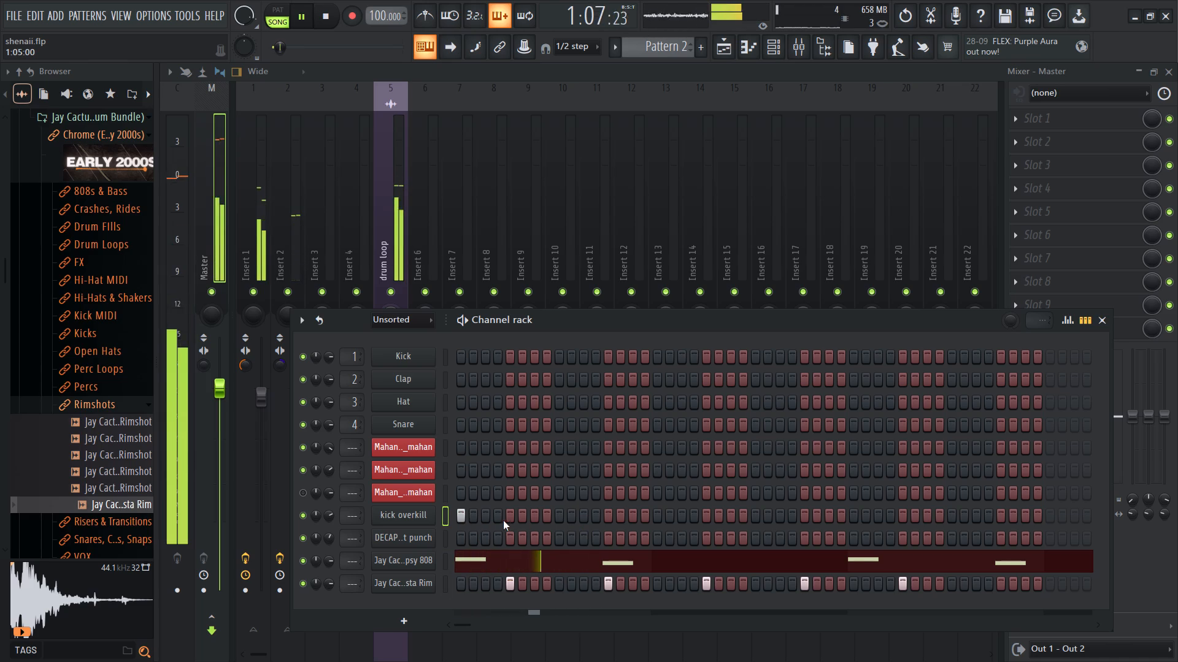
key(space)
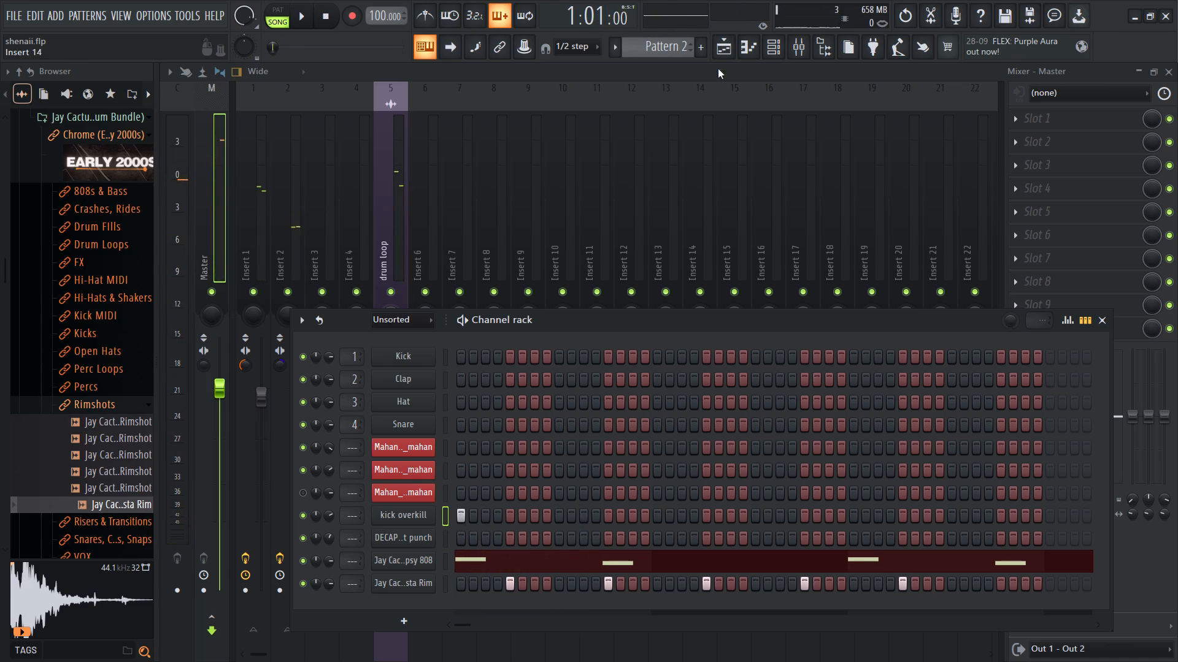
Mute Track 6 in the playlist and play the arrangement without its DRUM LOOP 10 clips.
click(719, 53)
click(360, 337)
key(space)
click(361, 342)
key(space)
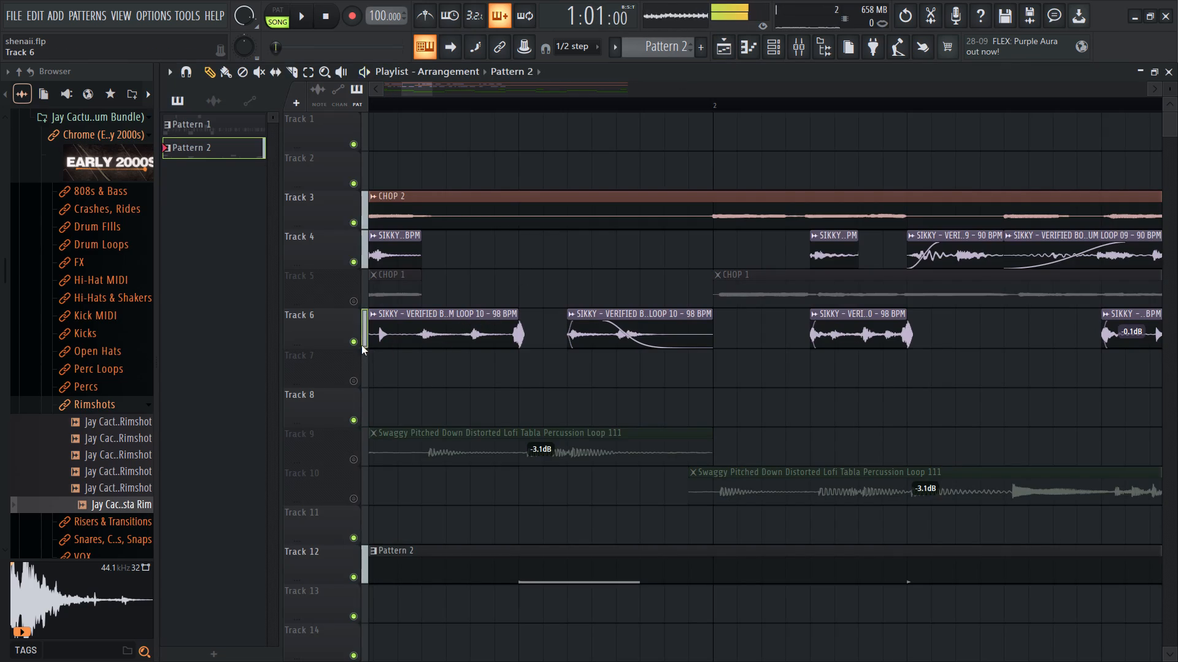
click(358, 348)
key(space)
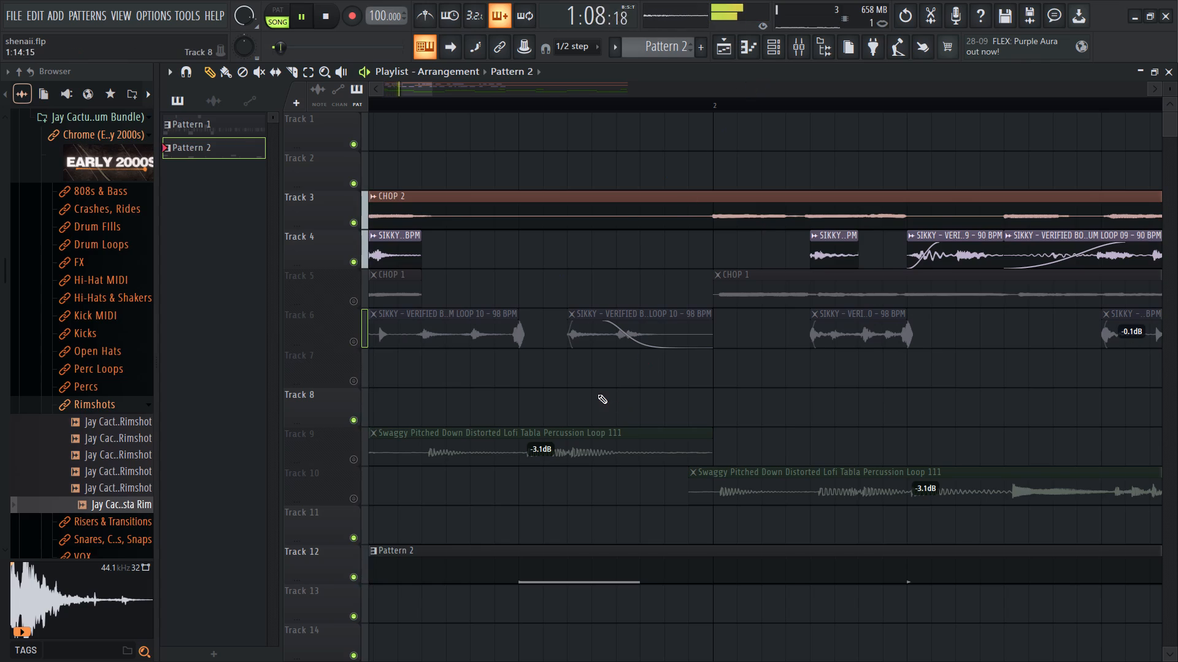
ctrl+scroll(599, 396, down, 10)
ctrl+scroll(328, 430, up, 8)
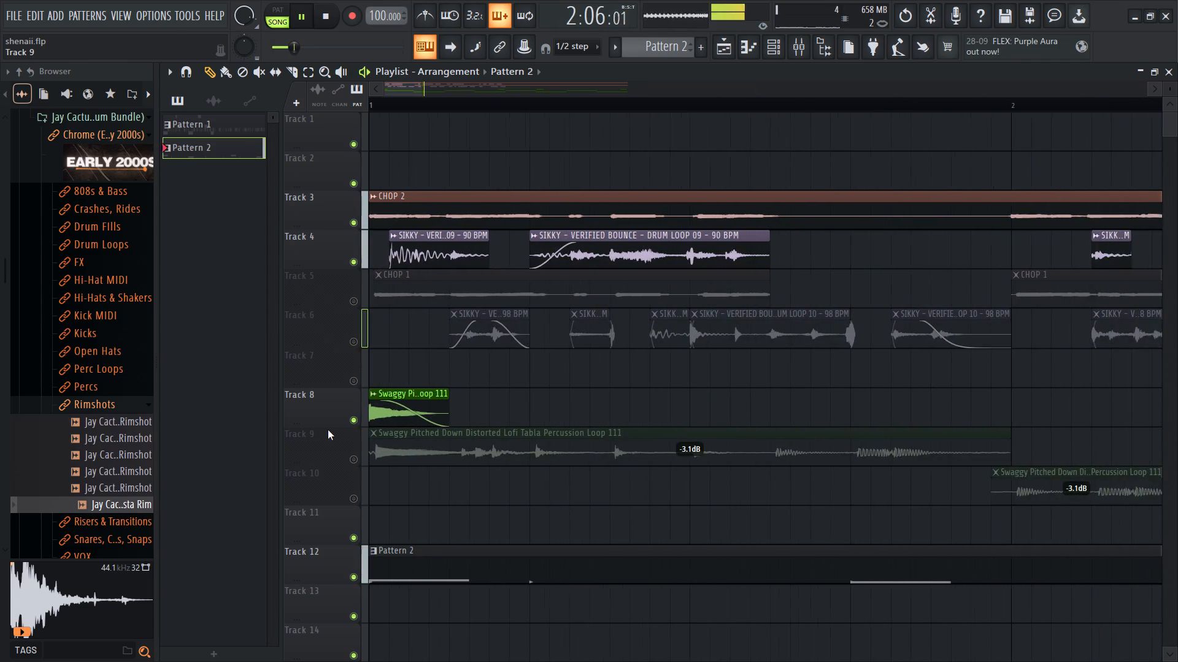
ctrl+scroll(328, 430, down, 7)
click(455, 561)
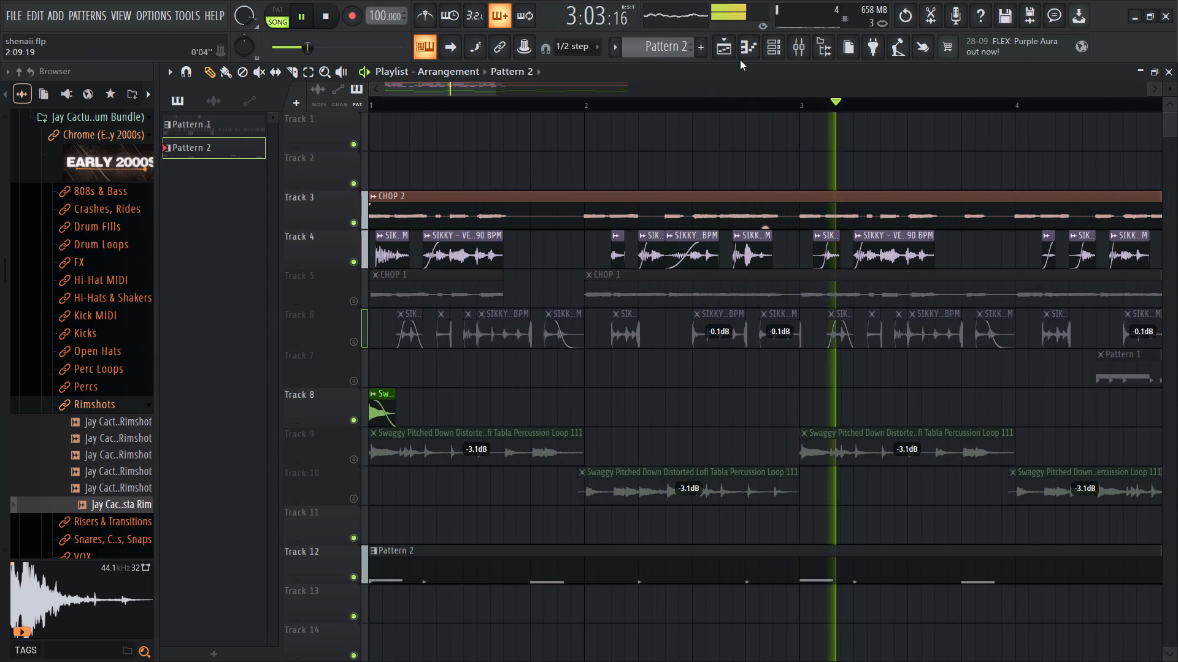
Open the drum loop mixer track's Parametric EQ 2 and sweep its low-pass and high-pass bands, returning the high-pass to around 200 Hz.
click(768, 53)
click(809, 52)
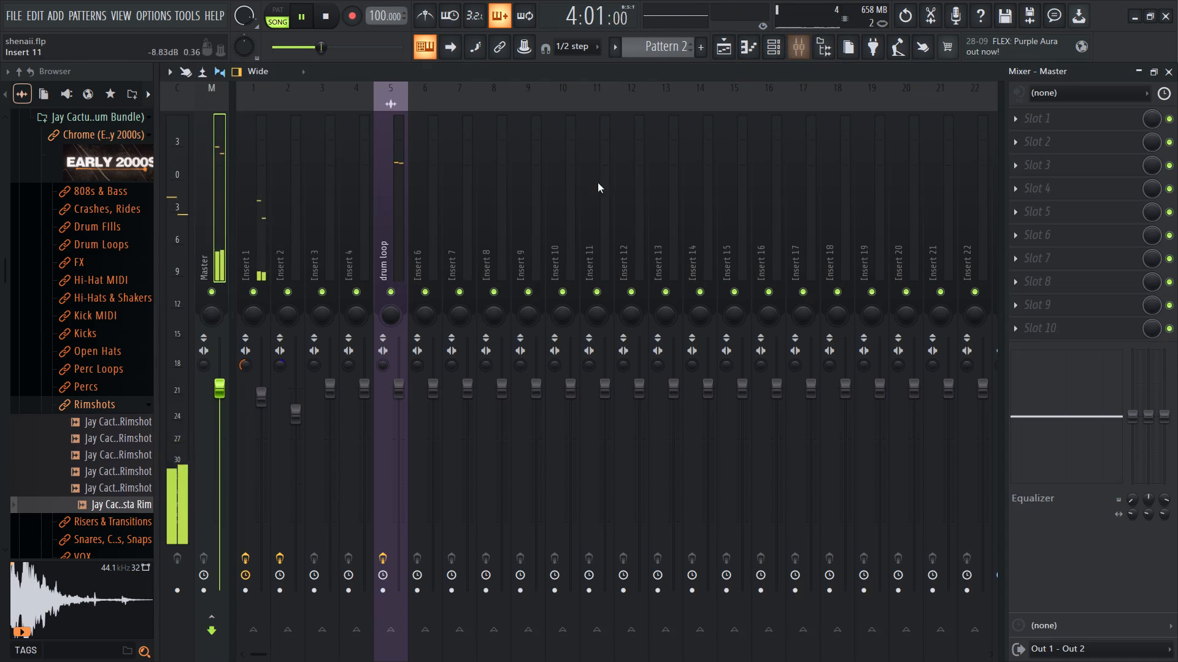
click(405, 206)
triple_click(1081, 124)
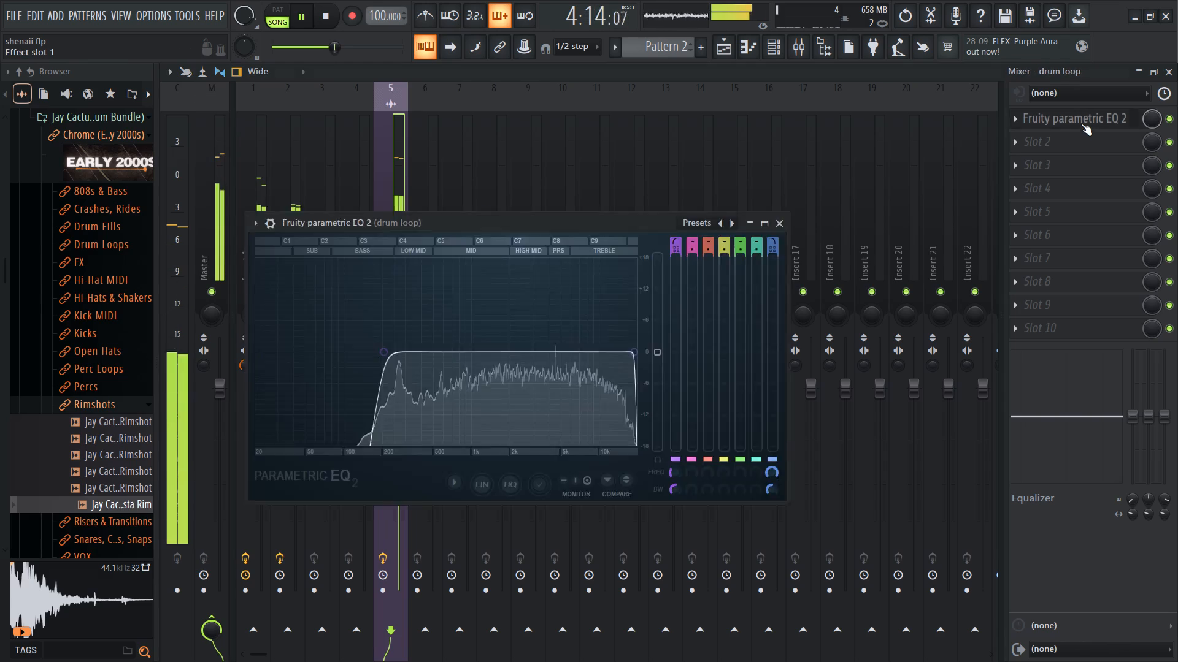
key(space)
drag(625, 351, 355, 359)
key(space)
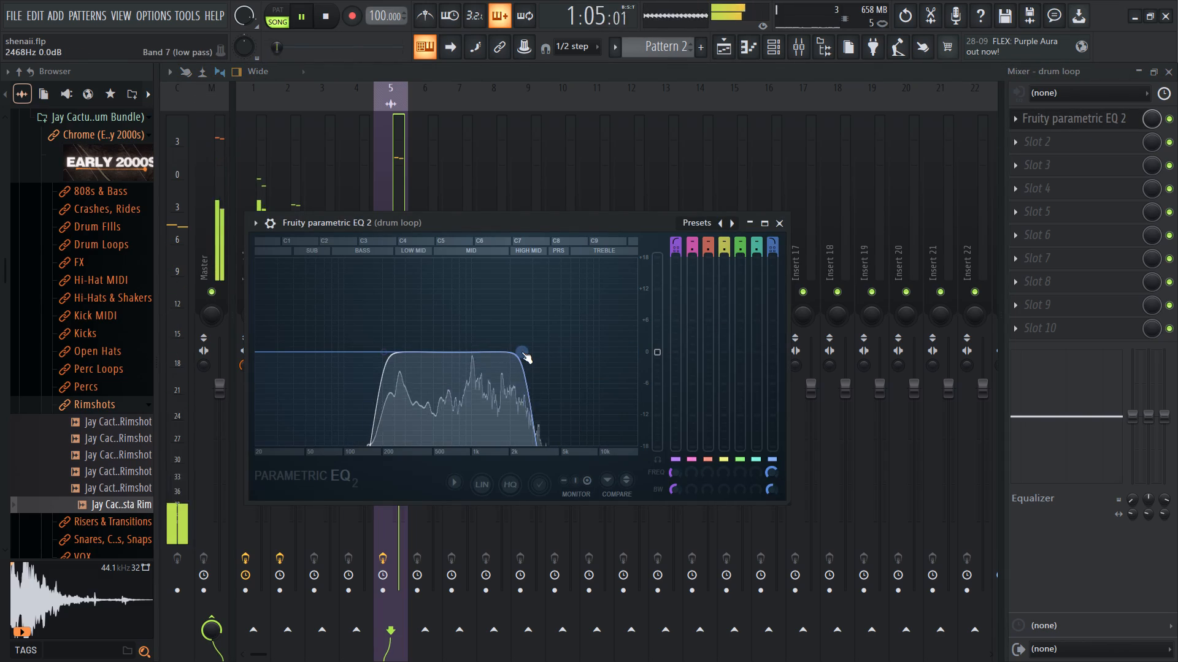
drag(522, 352, 270, 357)
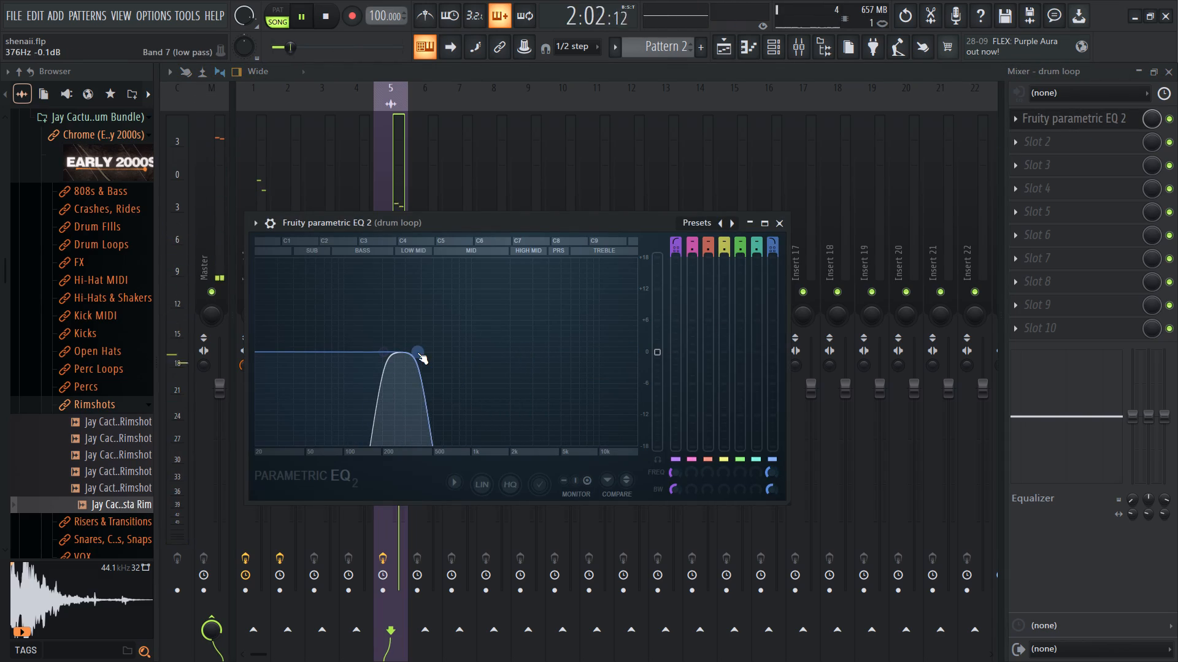
drag(411, 354, 668, 354)
drag(369, 356, 600, 365)
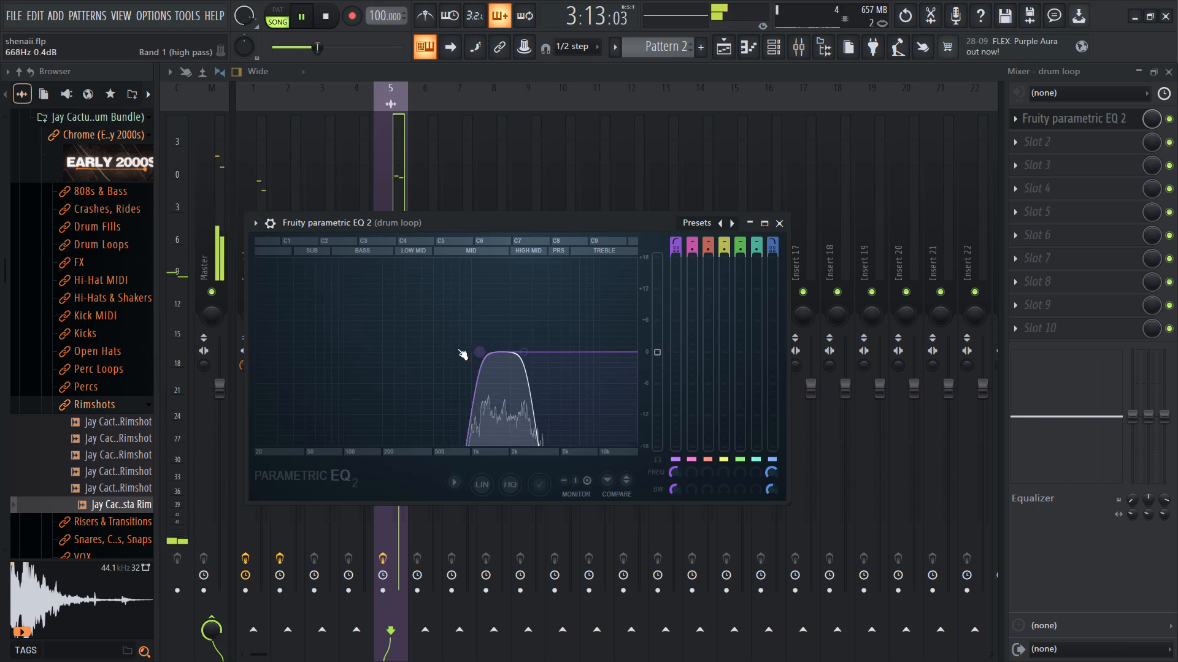
drag(479, 344, 262, 350)
Sweep the drum loop EQ's low-pass band down into the mids and back up, settling it in the treble range.
drag(539, 361, 411, 370)
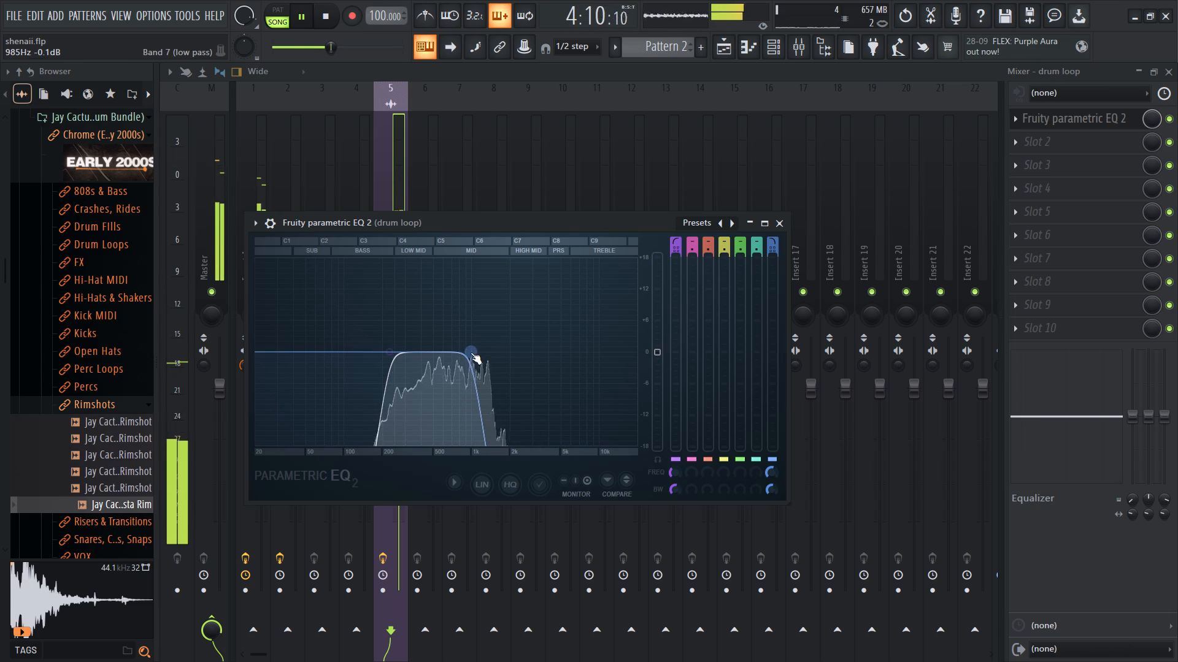
drag(472, 352, 728, 357)
drag(593, 348, 640, 356)
click(620, 348)
drag(585, 353, 622, 362)
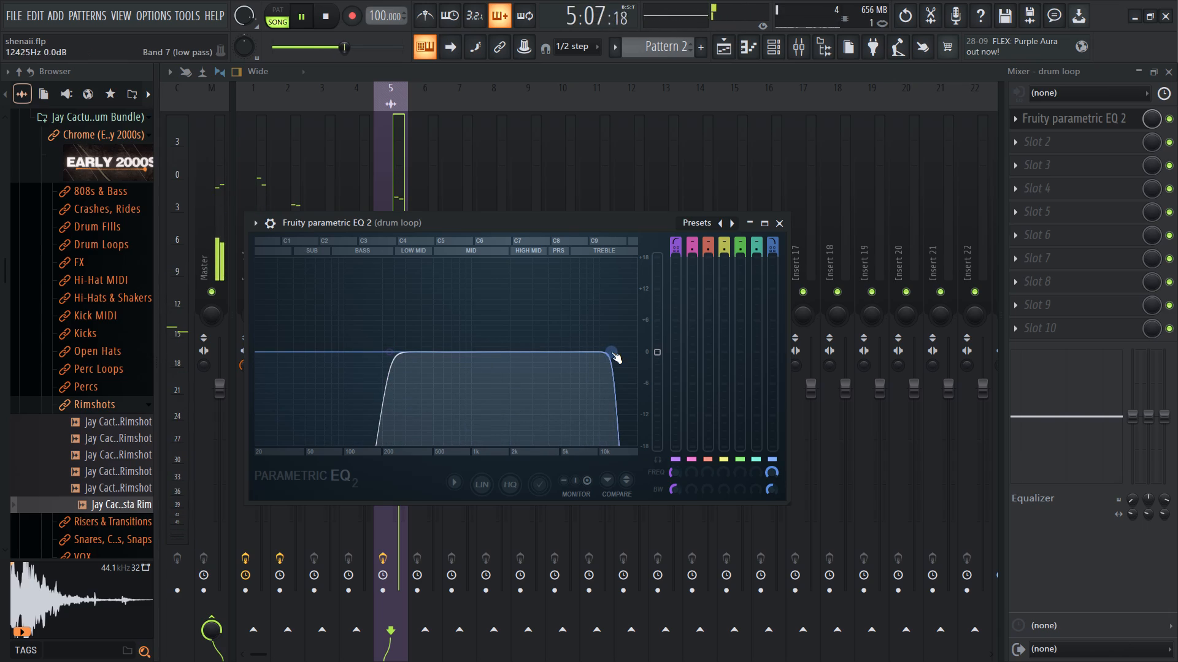
drag(611, 352, 599, 357)
Browse the Snares, Claps, Snaps folder and add Jay Cactus - Same Reason Snare as a new channel below the Wanksta Rim.
click(777, 48)
key(space)
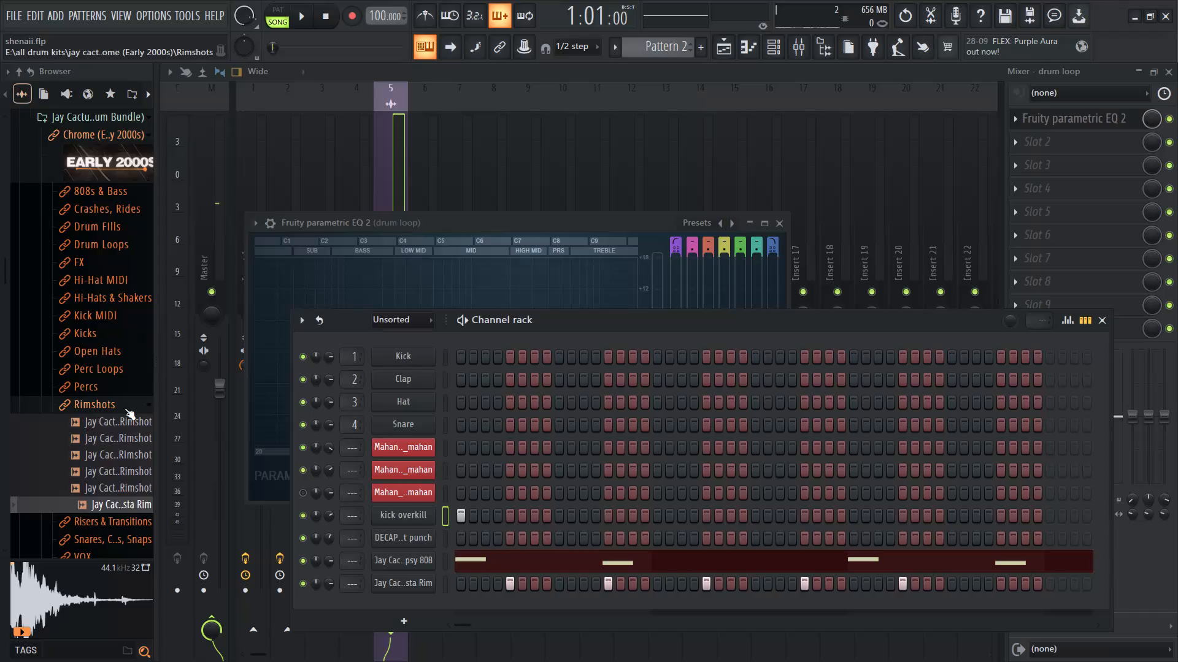
click(97, 338)
click(96, 335)
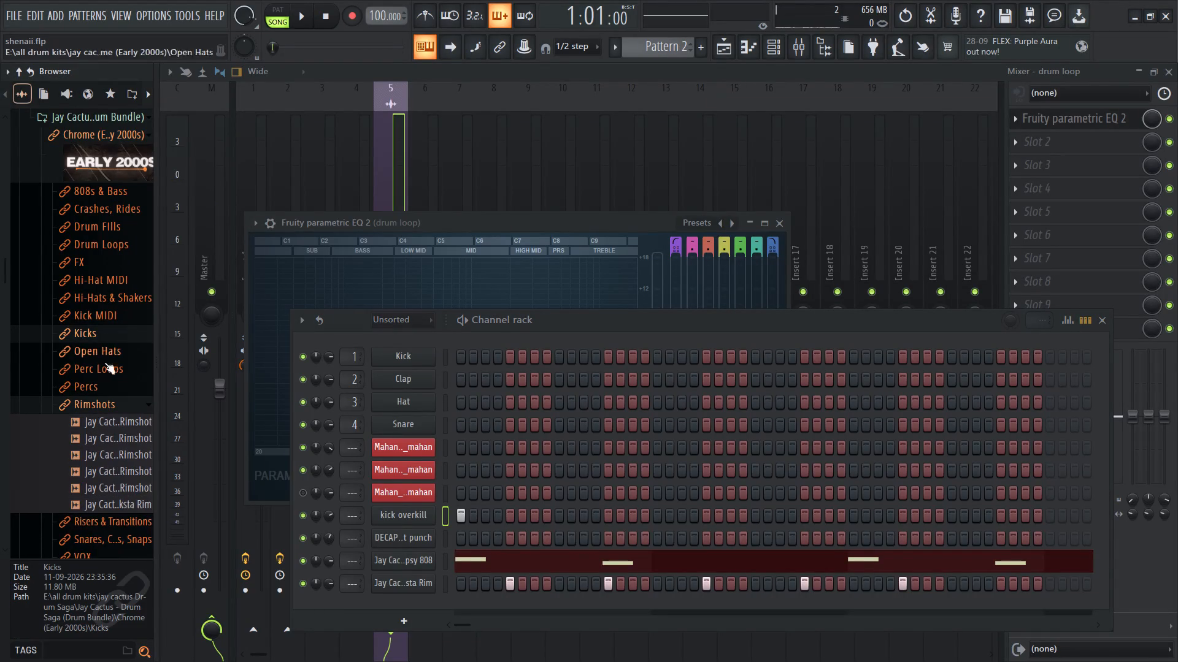
scroll(96, 376, down, 1)
double_click(112, 448)
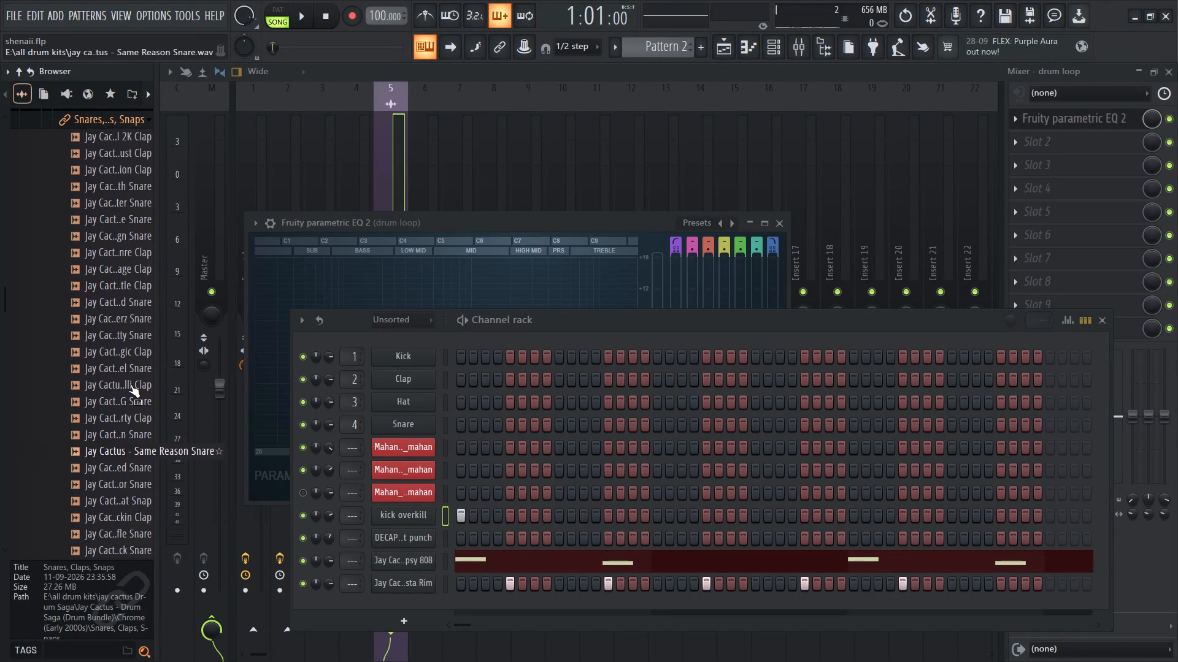
click(127, 456)
click(122, 480)
drag(139, 452, 370, 592)
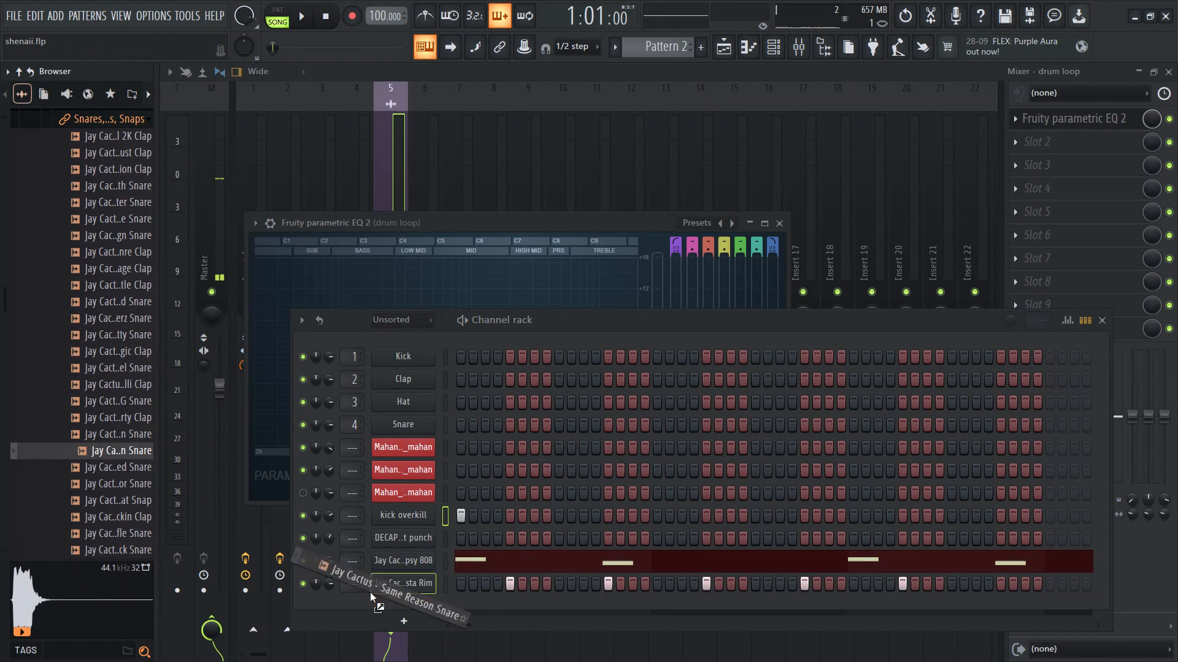
drag(370, 592, 375, 599)
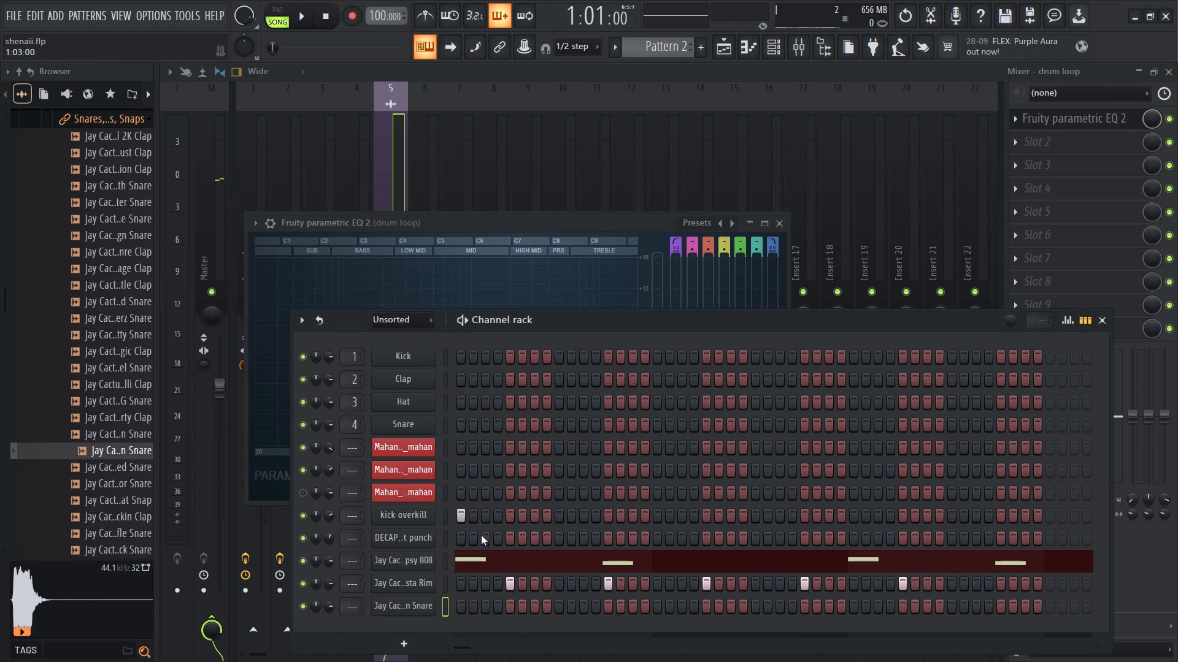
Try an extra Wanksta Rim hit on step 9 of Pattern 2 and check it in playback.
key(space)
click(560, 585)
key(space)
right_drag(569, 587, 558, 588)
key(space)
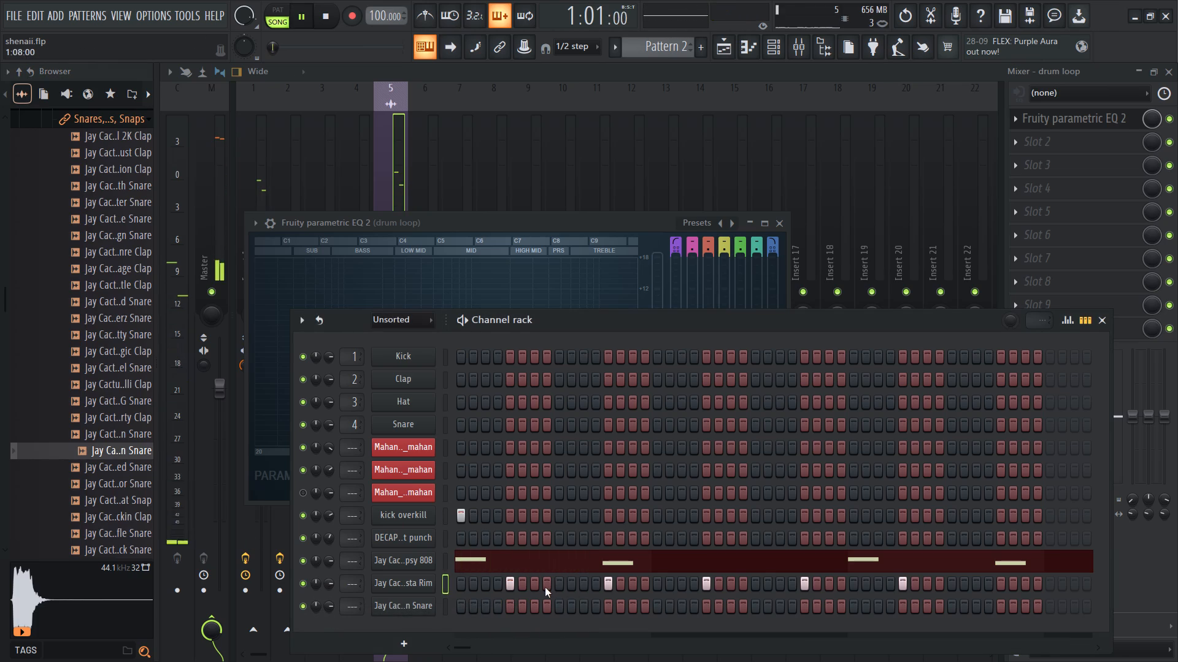
Add Wanksta Rim hits on steps 8 and 10 of Pattern 2, trying out steps 11 and 12 in playback.
click(544, 587)
click(590, 584)
key(space)
click(583, 584)
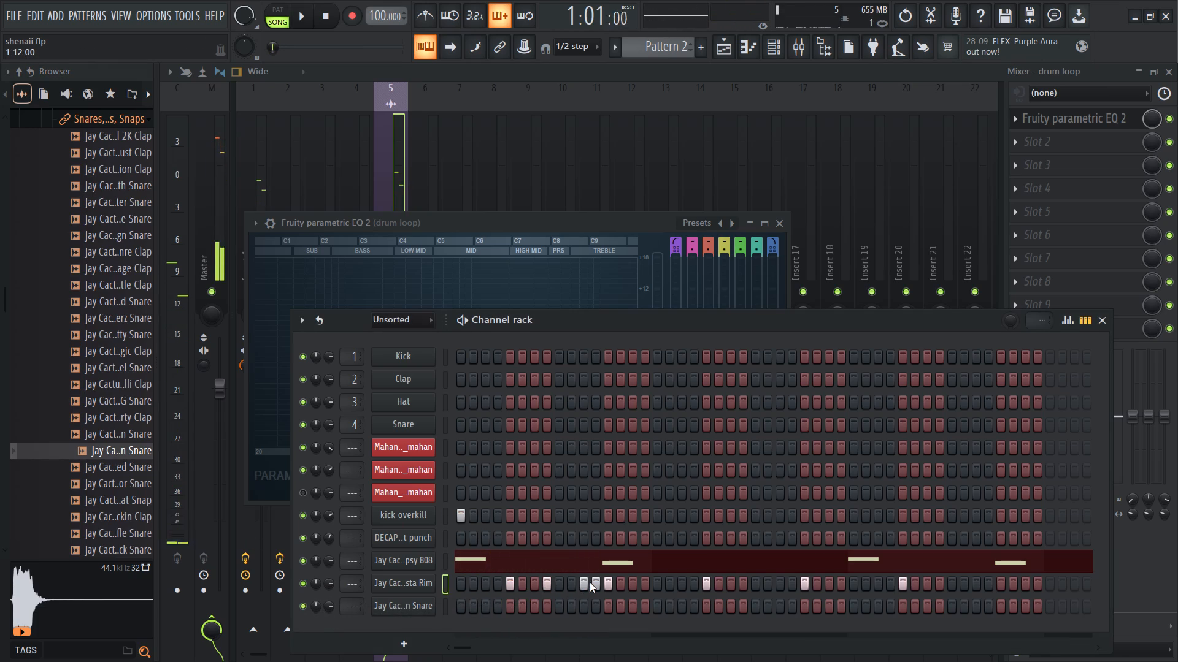
key(space)
right_click(593, 581)
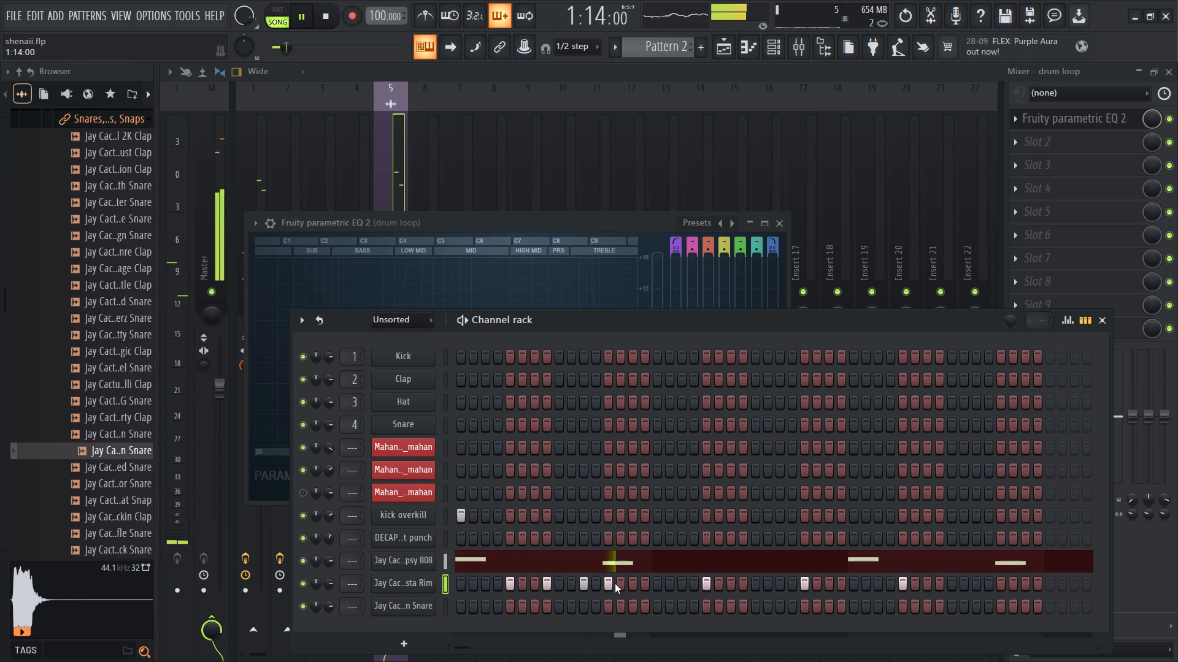
right_drag(614, 584, 595, 585)
key(space)
key(space)
right_click(582, 584)
click(572, 584)
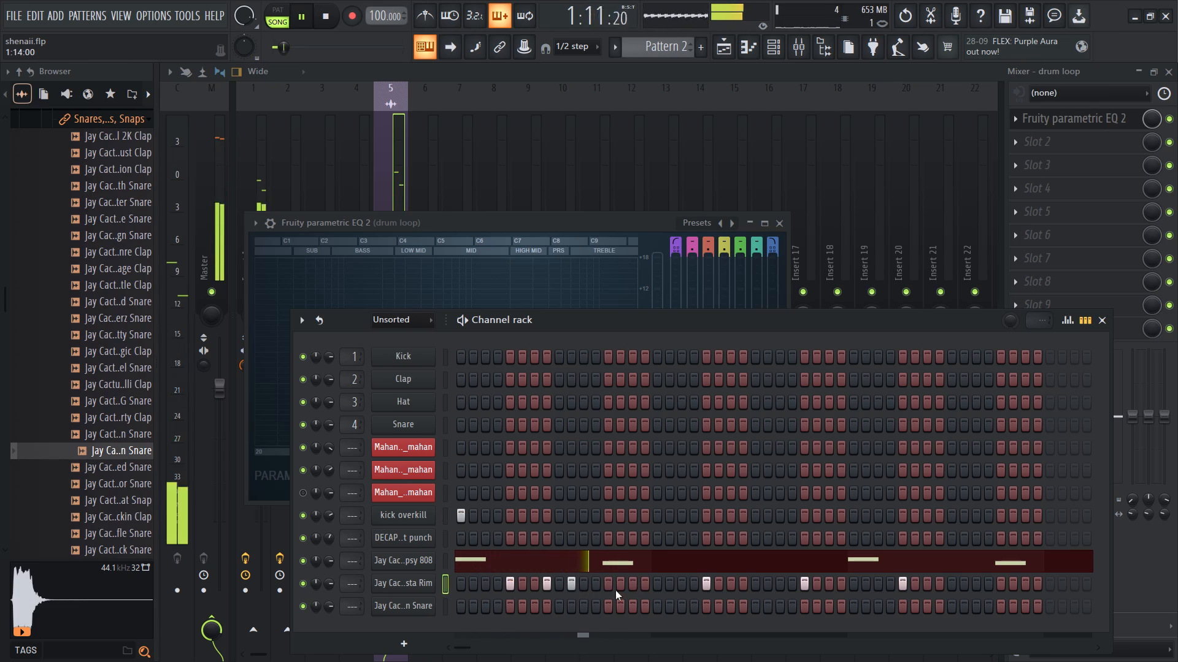
Compare the Wanksta Rim hit on steps 13 and 14 in playback and settle it on step 13.
click(615, 590)
right_drag(627, 588, 622, 588)
key(space)
key(space)
double_click(619, 588)
right_drag(618, 588, 612, 588)
right_drag(610, 588, 611, 588)
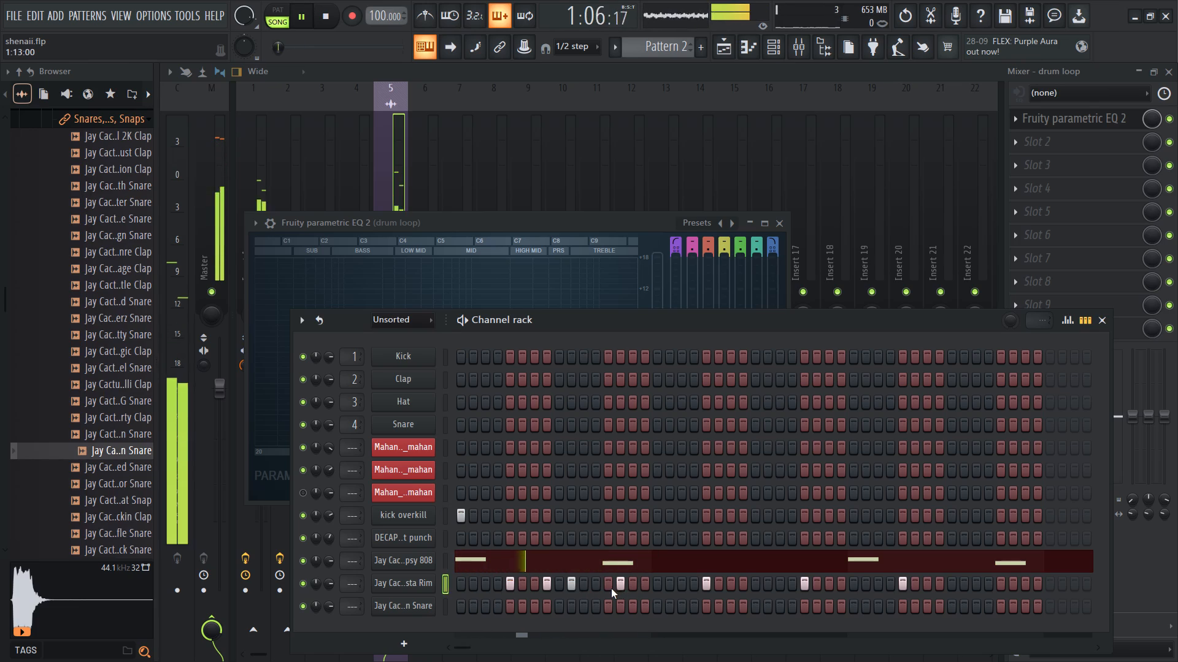
right_drag(611, 588, 625, 584)
click(616, 583)
right_click(612, 585)
right_click(615, 584)
key(space)
click(612, 584)
key(space)
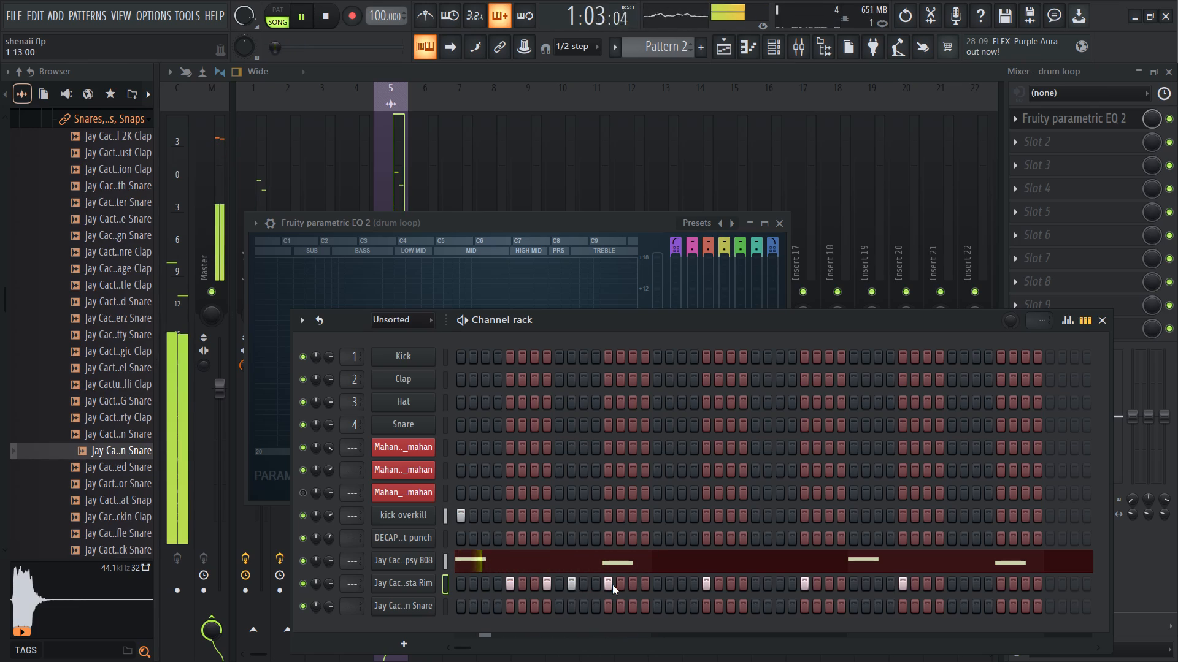
Delete the C5 note near the end of bar 1 from the Whoopsy 808 part and return to the channel rack.
right_click(582, 571)
click(583, 568)
right_drag(355, 333, 329, 392)
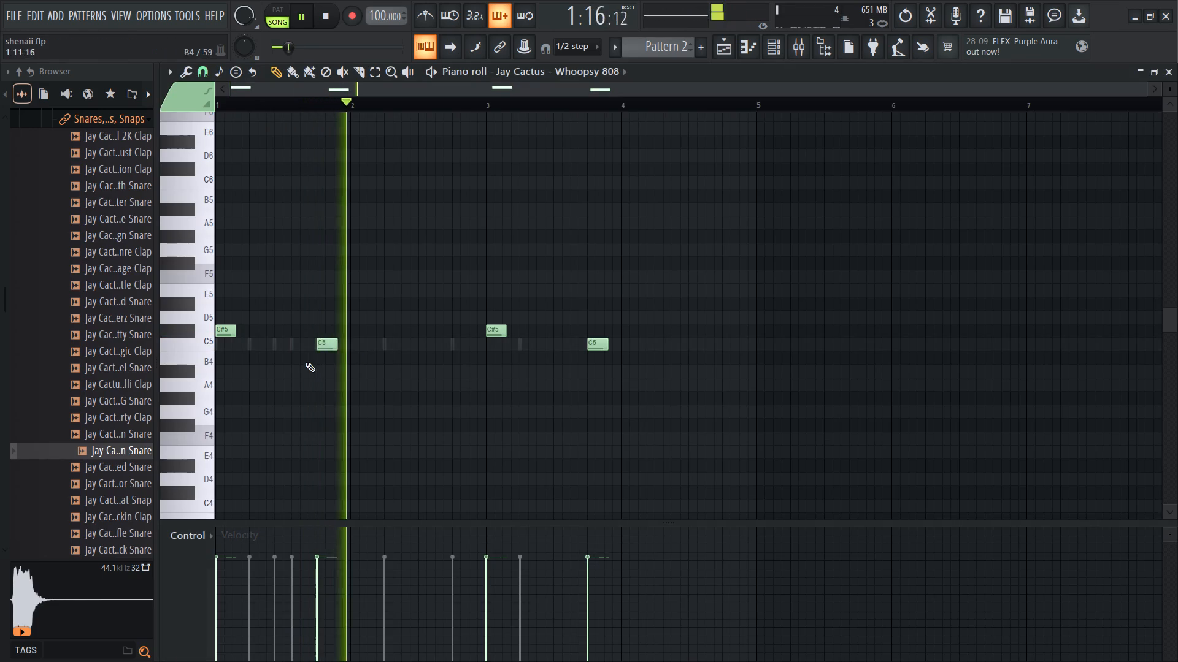
right_drag(306, 362, 326, 394)
click(773, 66)
click(769, 48)
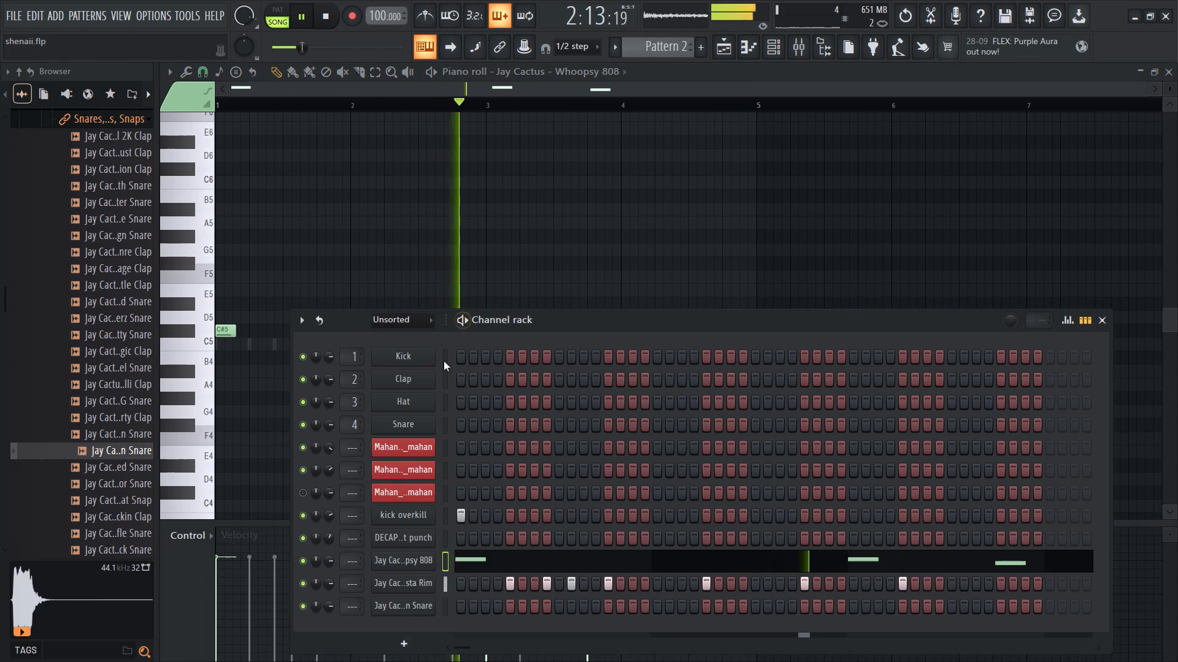
Audition the snare listed after Same Reason Snare and briefly play the arrangement.
key(space)
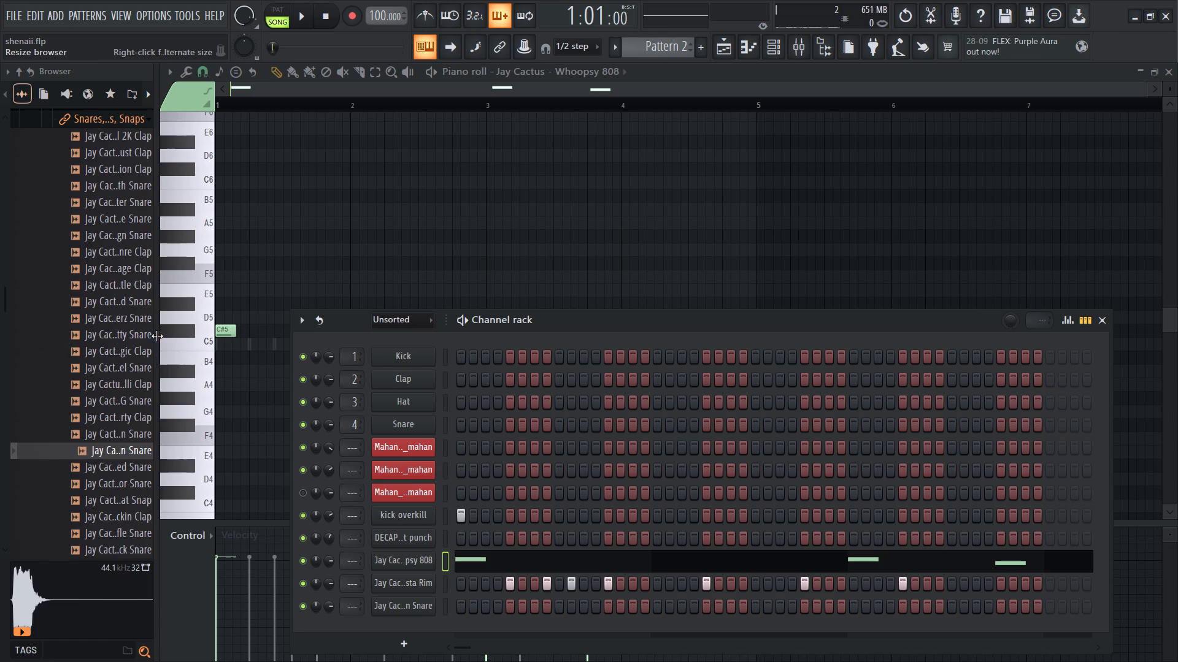
click(98, 475)
key(space)
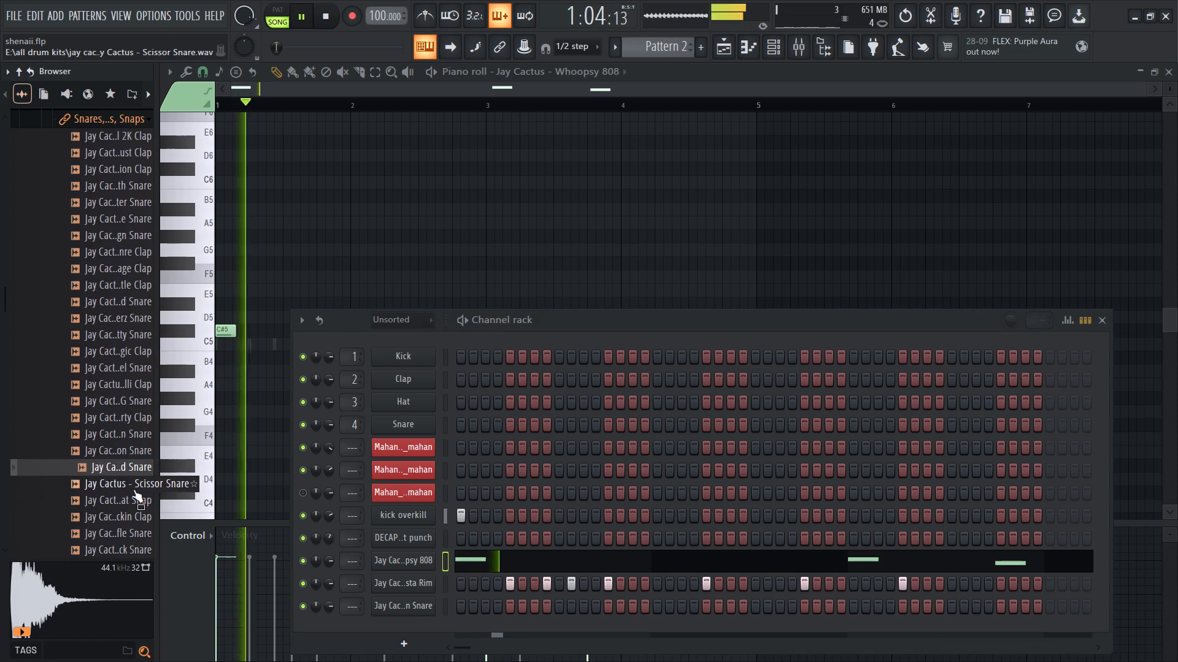
key(space)
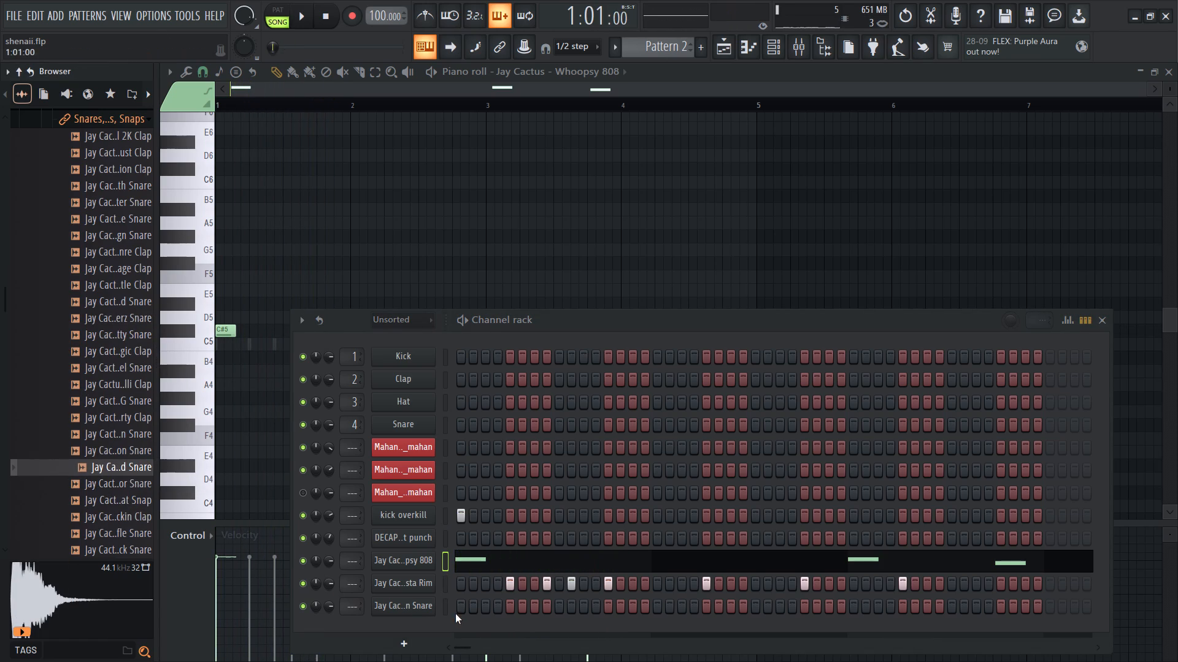
Place Same Reason Snare hits on steps 5, 8, 10 and 13 of Pattern 2 and preview them in playback.
click(511, 605)
key(space)
click(553, 607)
right_click(555, 604)
click(546, 606)
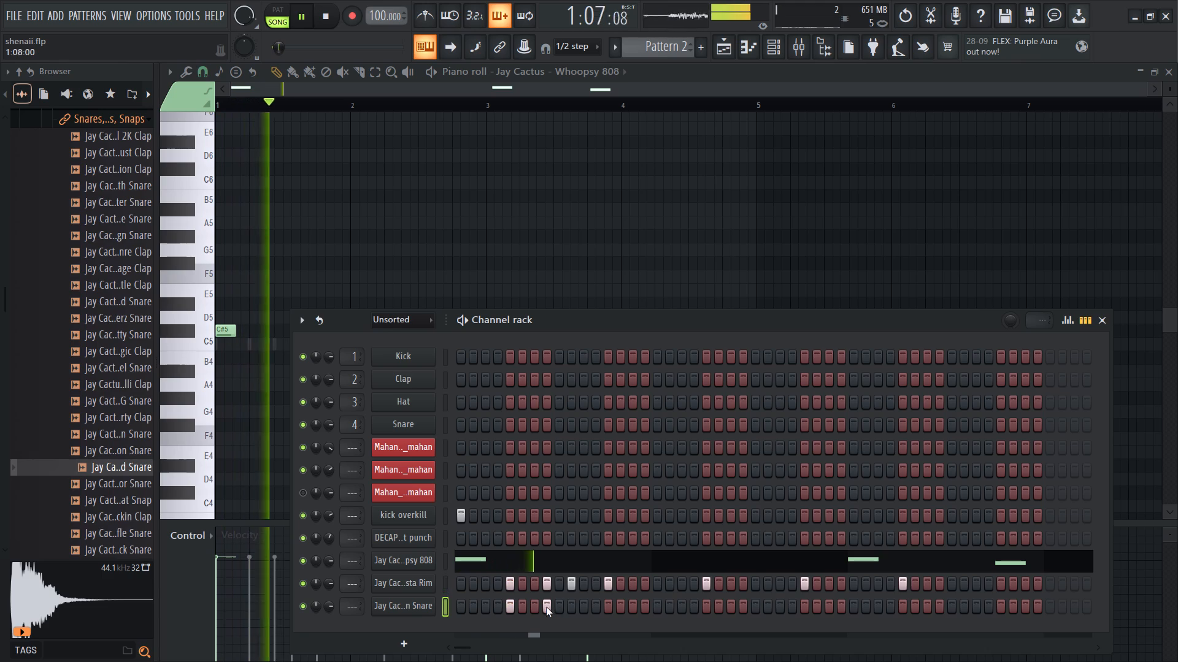
click(576, 608)
click(599, 604)
right_click(598, 604)
key(space)
key(space)
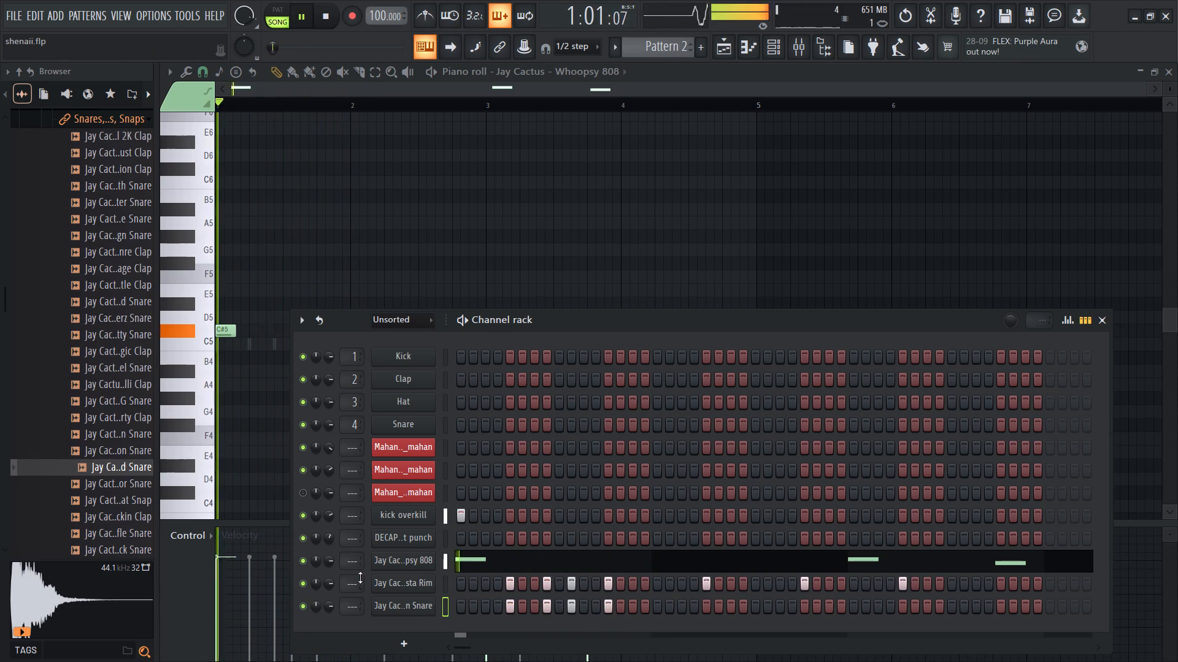
Raise the Out fade of the Wanksta Rim sampler further, preview the sample and close its window.
key(space)
click(391, 590)
double_click(431, 590)
click(437, 587)
drag(655, 466, 658, 430)
double_click(622, 527)
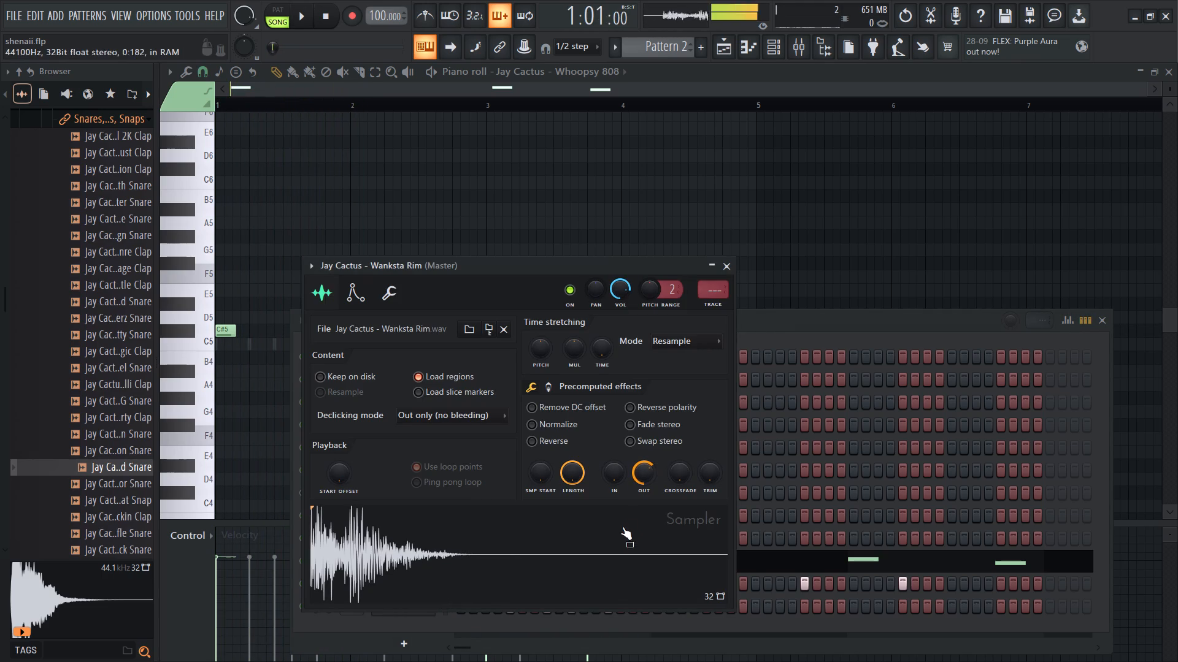
click(726, 276)
click(728, 272)
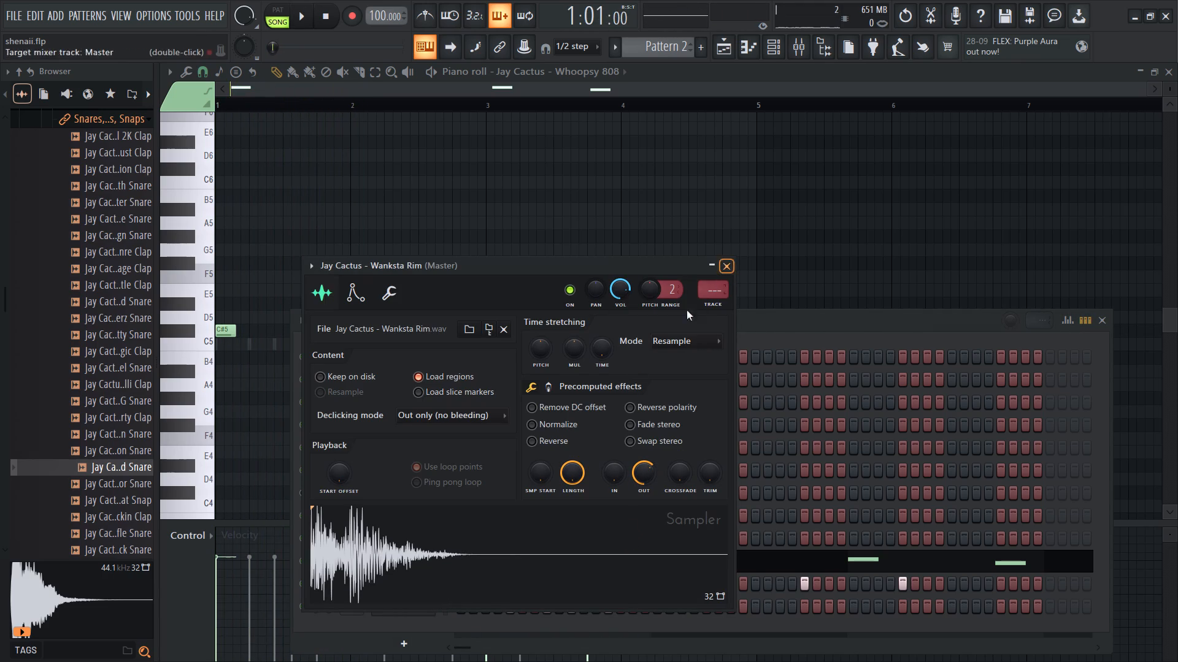
drag(727, 264, 726, 272)
Remove the kick overkill hit from step 1 of Pattern 2.
click(415, 604)
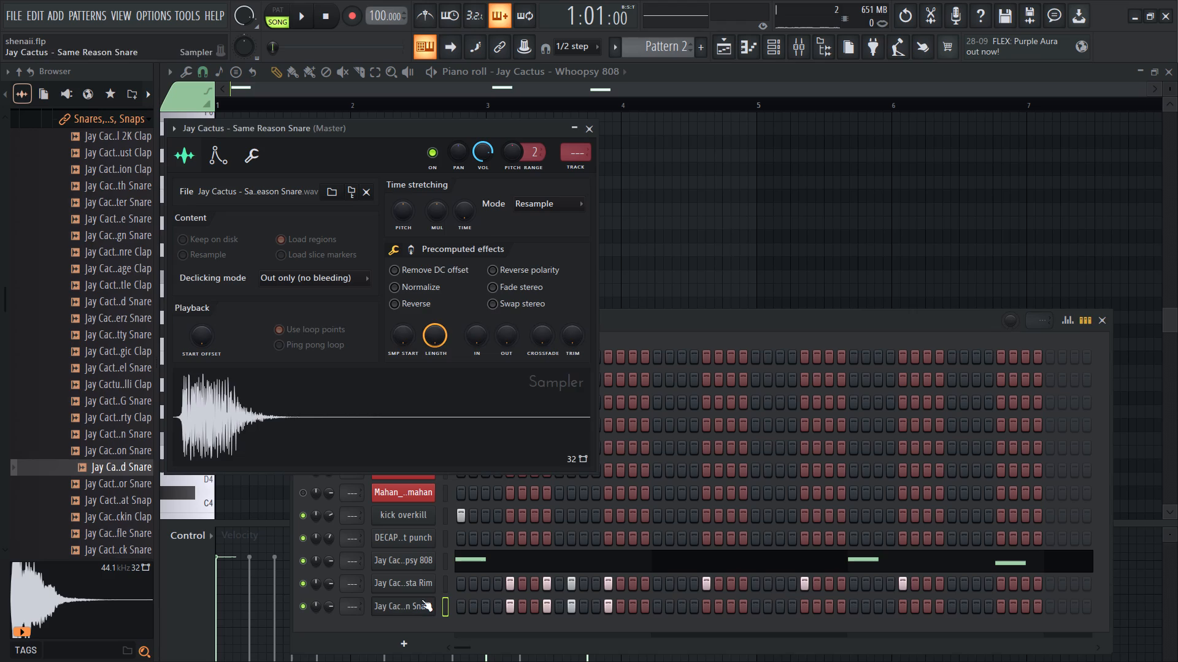
click(452, 539)
right_drag(478, 512, 442, 529)
Open the Same Reason Snare sampler, preview its sample and check the snare in playback.
click(425, 603)
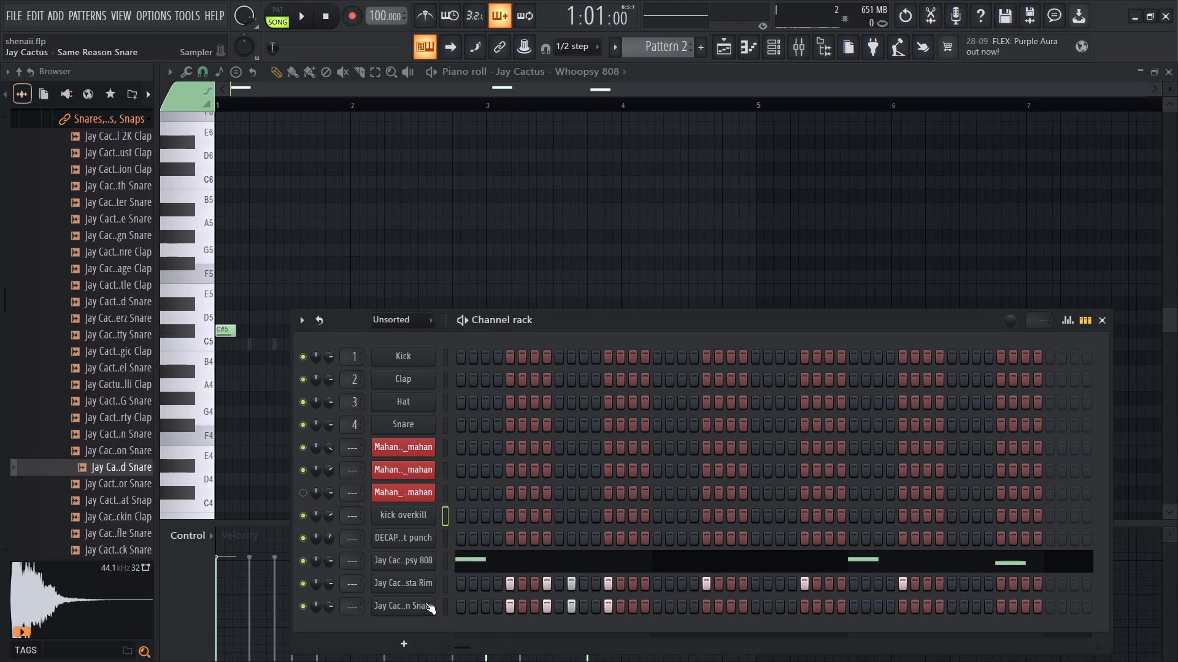
click(414, 611)
triple_click(458, 416)
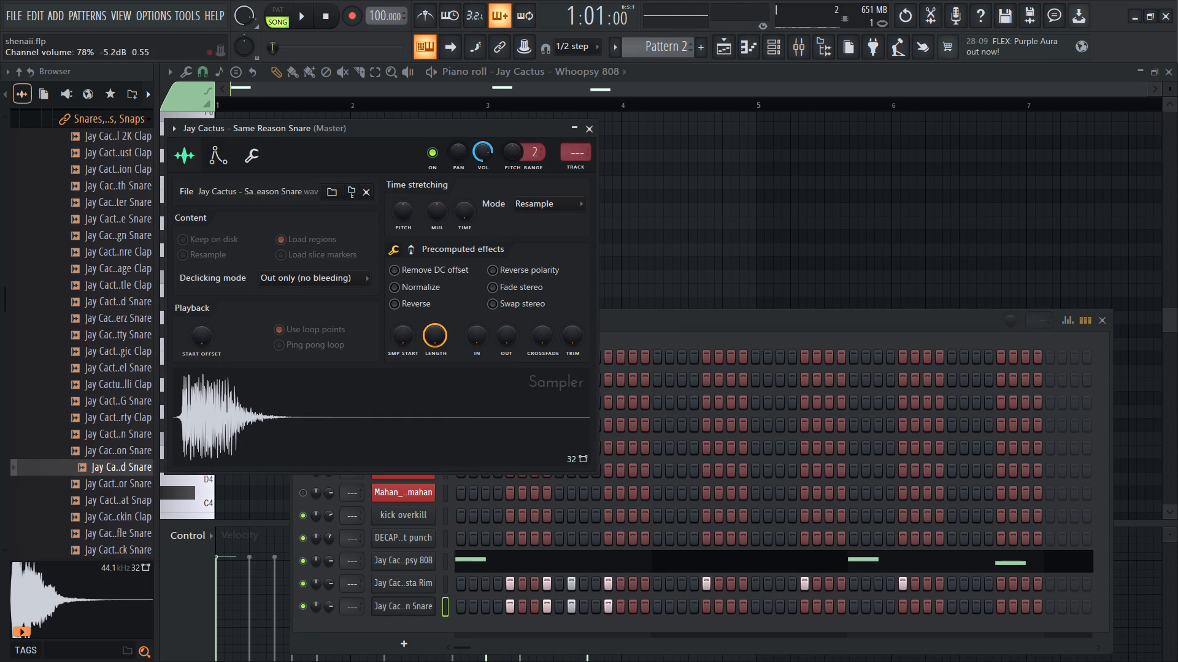
triple_click(478, 156)
key(space)
key(space)
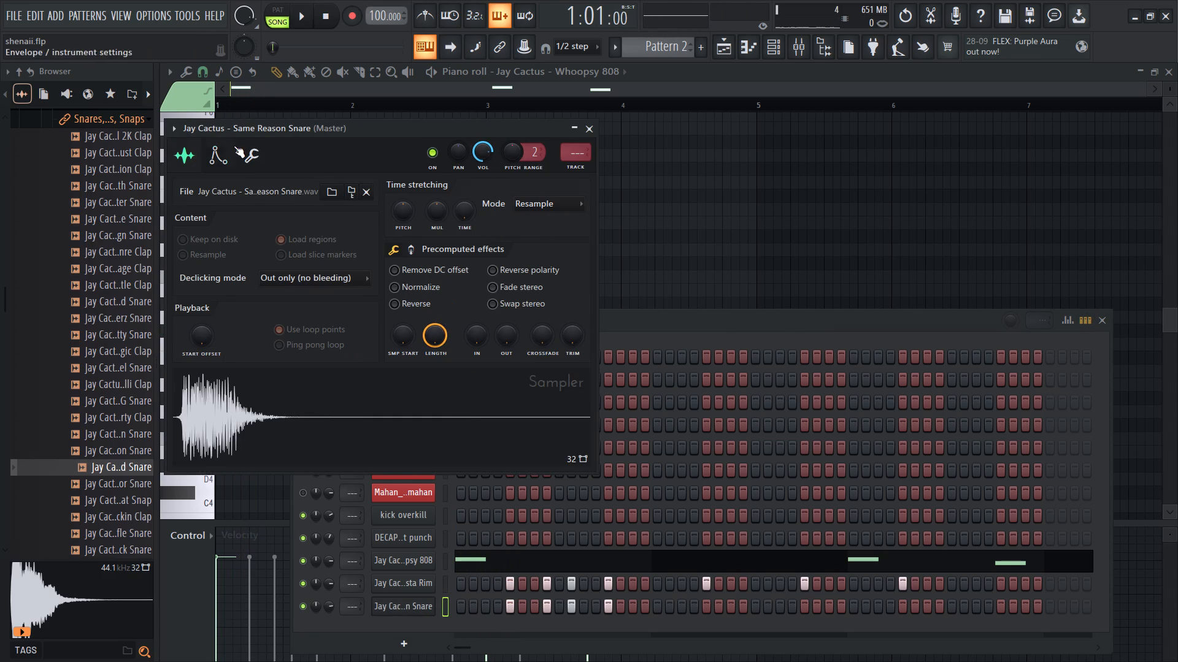
Delay the Same Reason Snare with a fine time shift, trying 0:06 and reducing it to about 0:04 in playback.
click(234, 146)
click(249, 161)
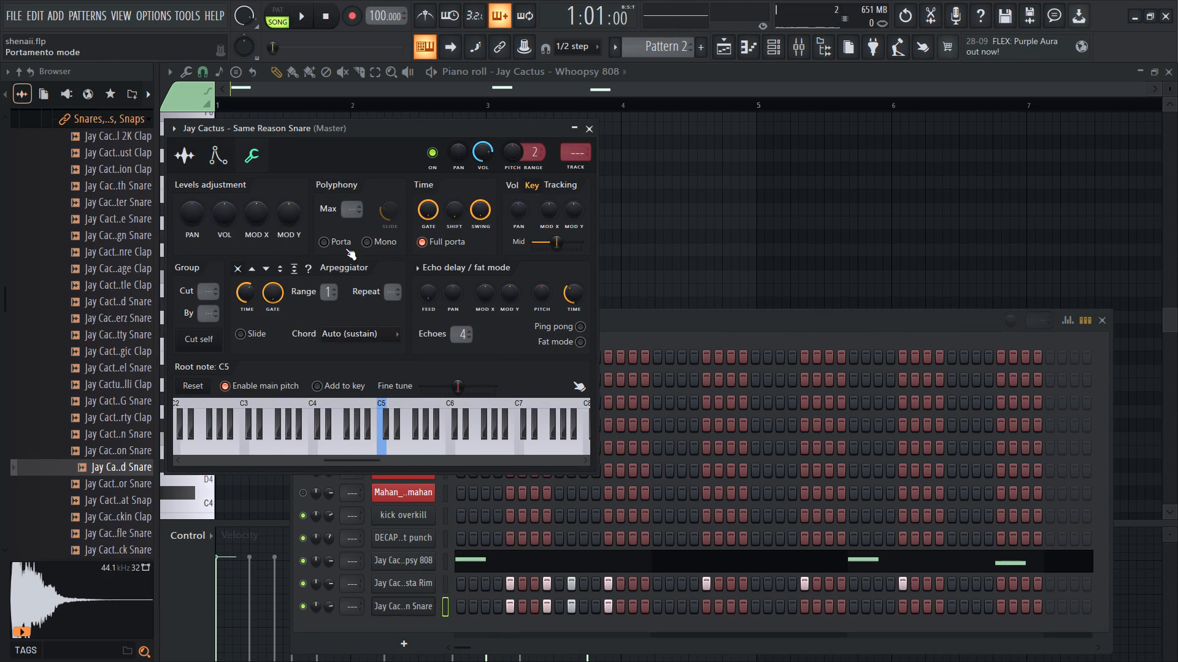
drag(458, 213, 488, 66)
key(space)
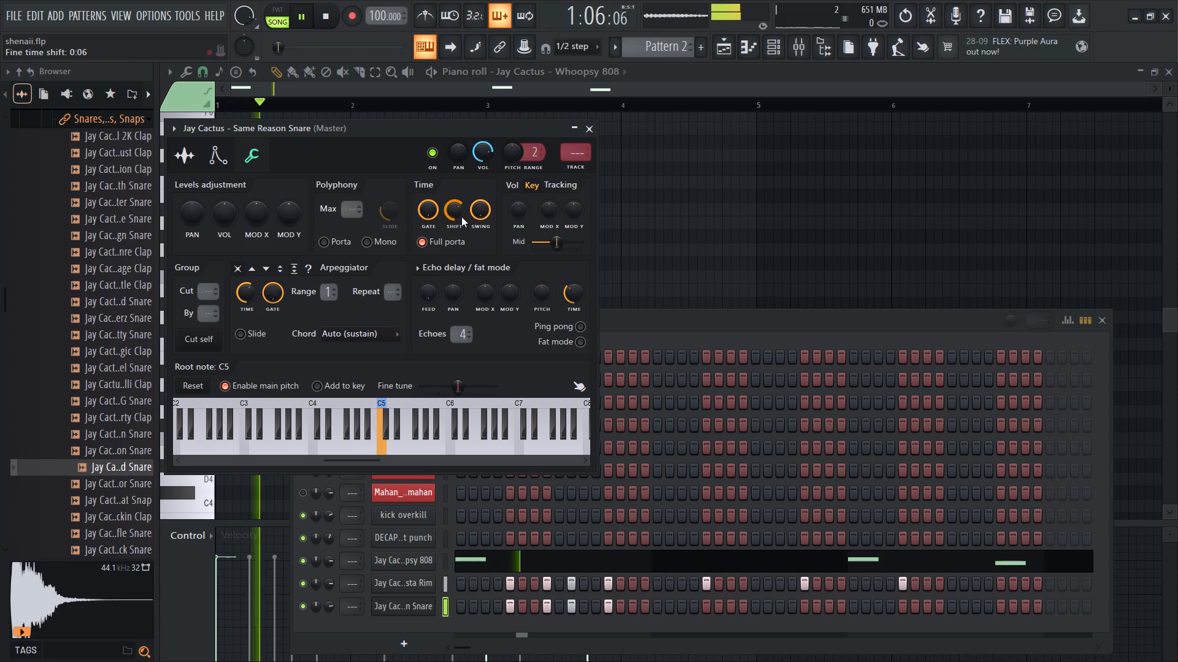
drag(460, 217, 461, 274)
key(space)
drag(460, 217, 461, 188)
key(space)
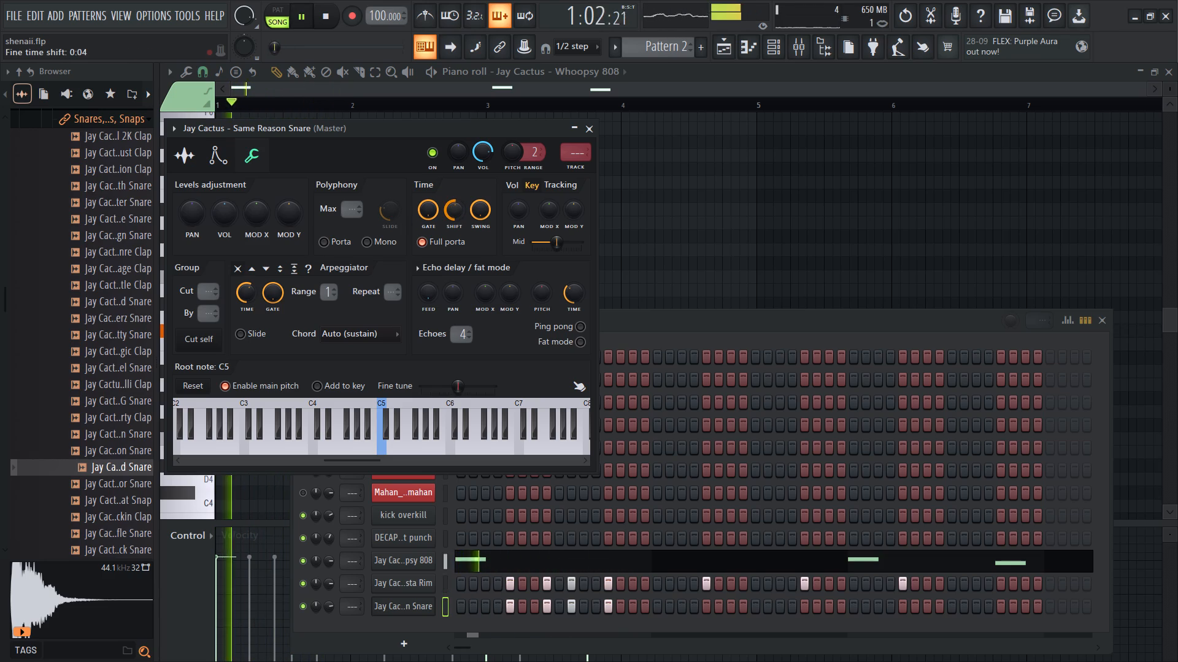
drag(461, 188, 461, 186)
drag(460, 217, 460, 226)
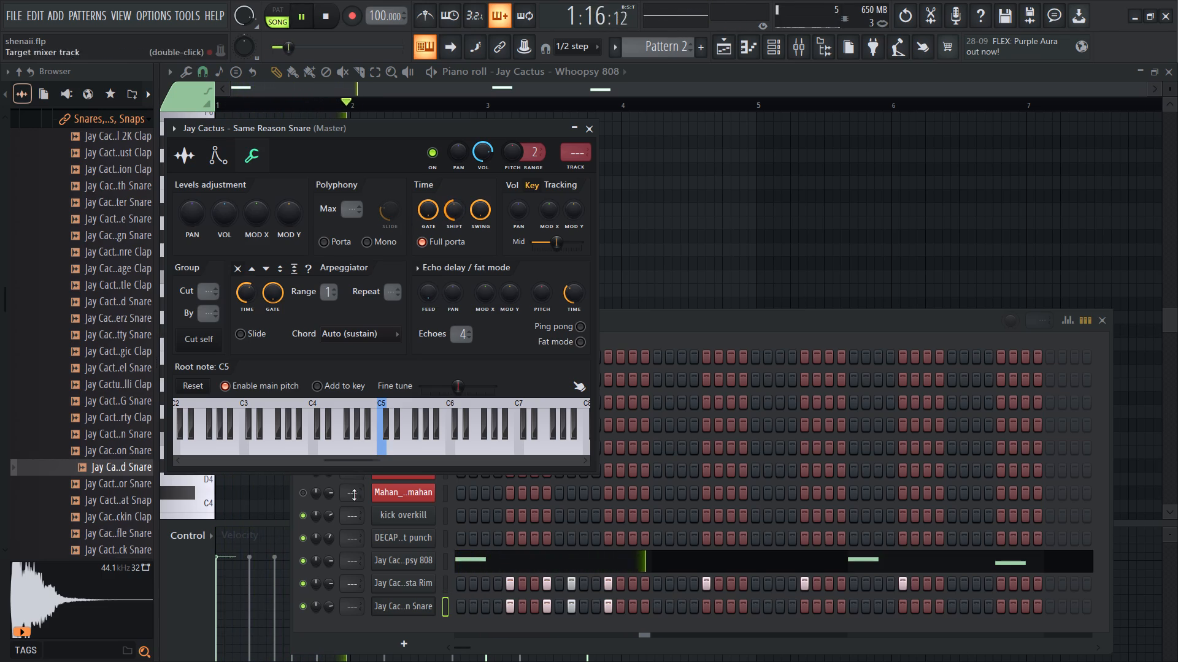
Compare the beat without and with the Wanksta Rim in playback, muting the channel and unmuting it again.
key(space)
key(space)
click(306, 582)
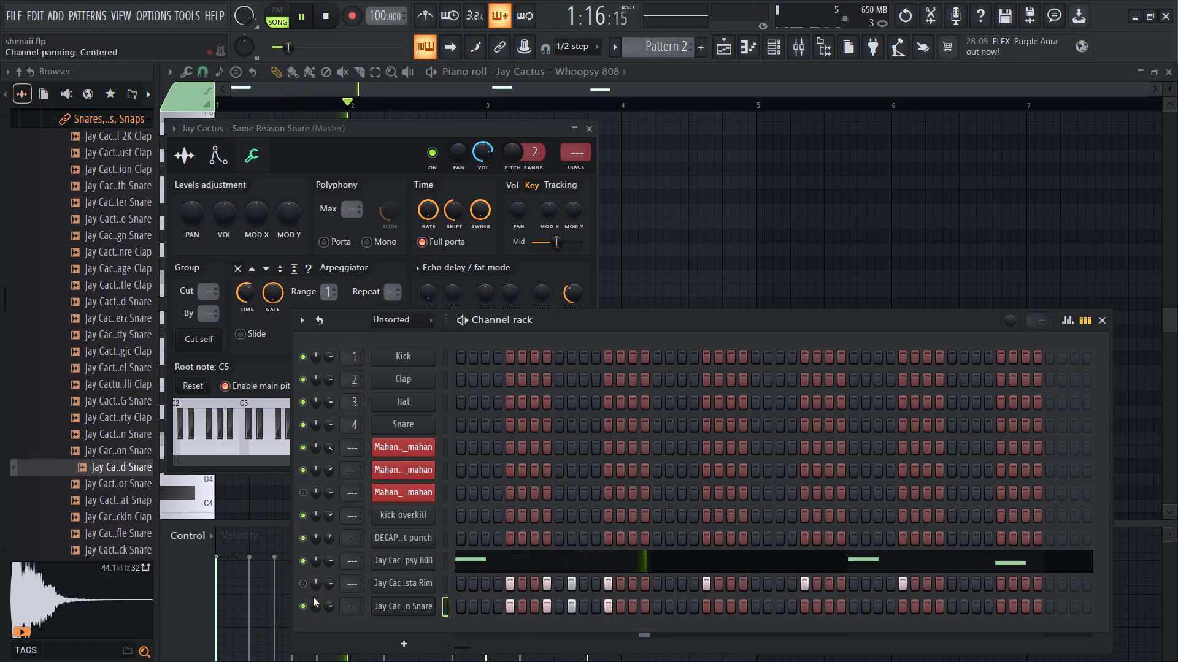
key(space)
click(310, 581)
key(space)
click(304, 585)
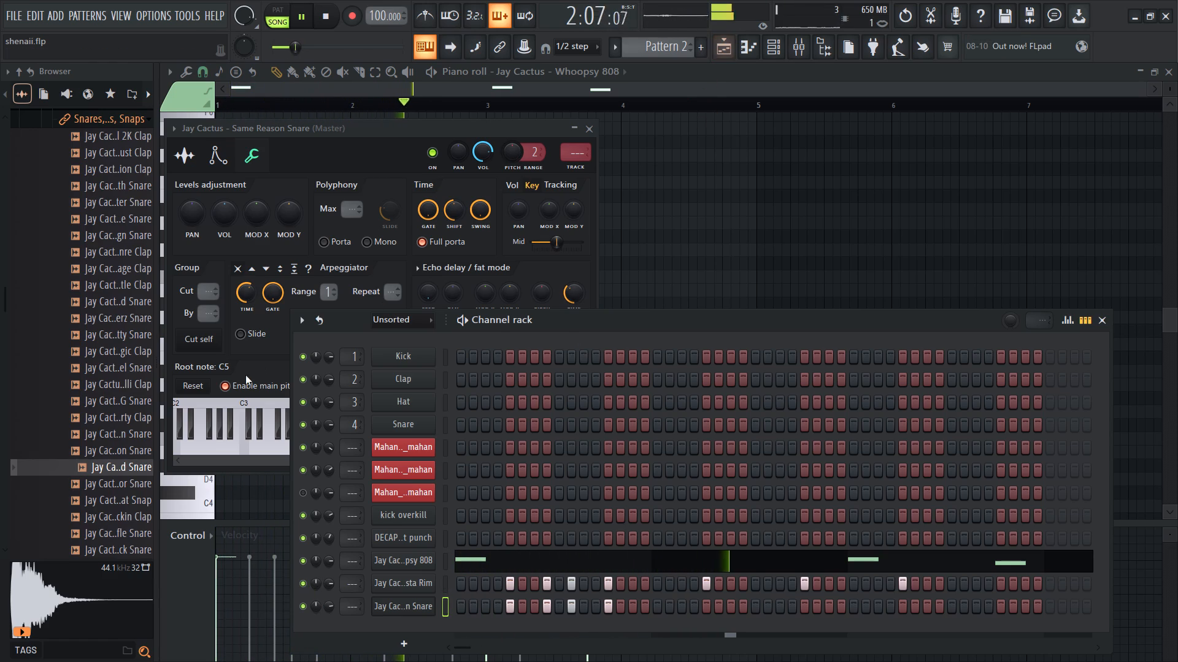
key(space)
Audition samples in the Chrome Kicks folder and add the Jay Cactus - Hip Kick as a new channel below the Same Reason Snare.
scroll(103, 276, up, 3)
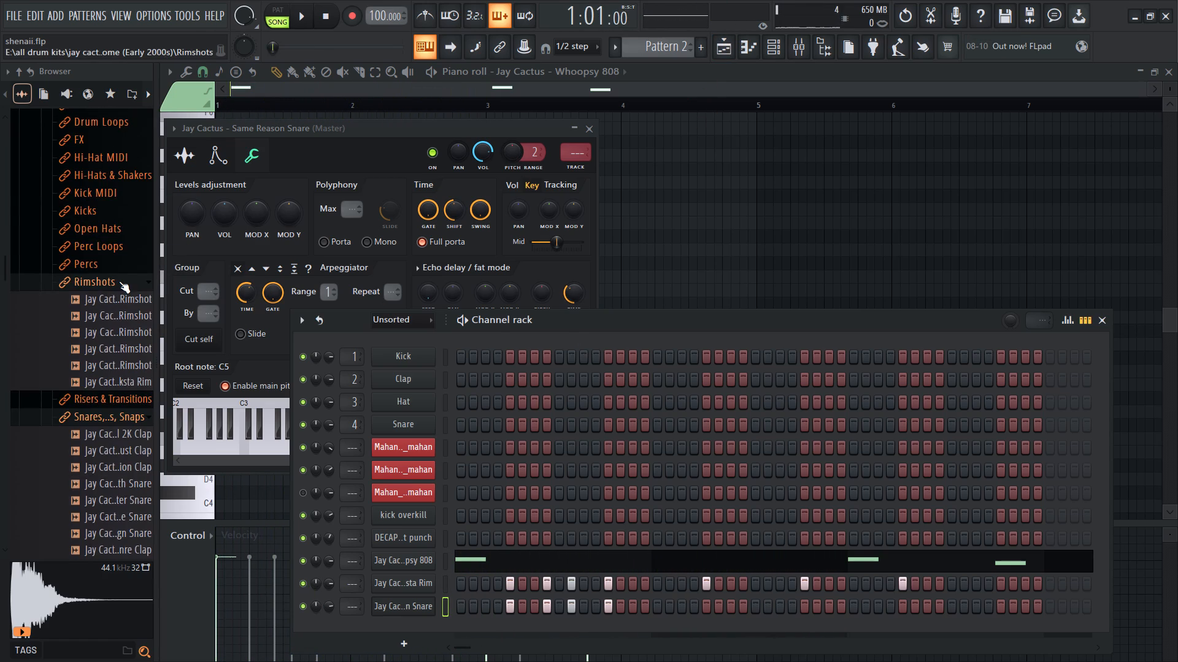
scroll(119, 281, up, 2)
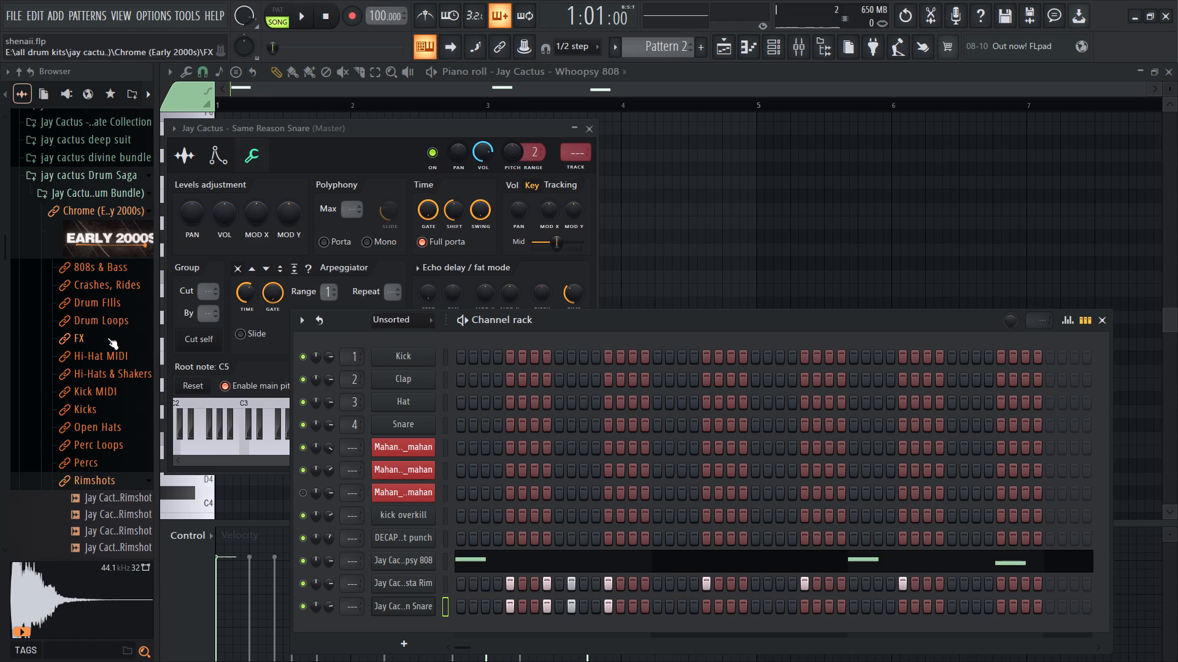
double_click(107, 410)
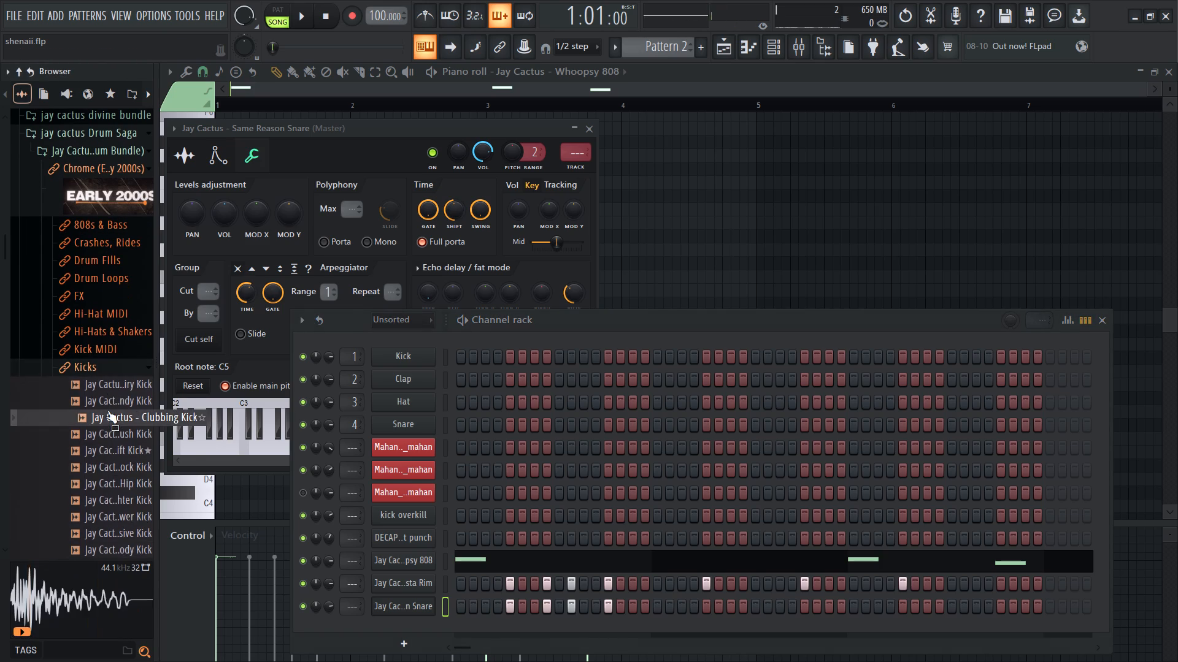
click(111, 458)
click(111, 491)
click(108, 513)
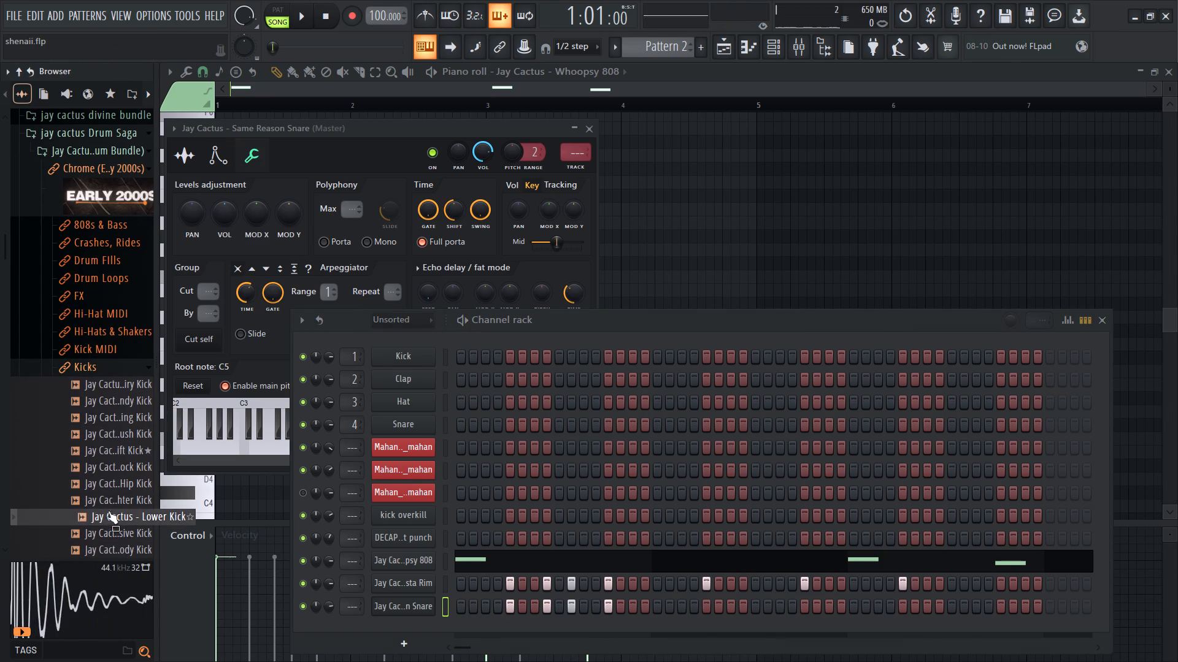
click(110, 503)
click(116, 489)
drag(116, 489, 322, 527)
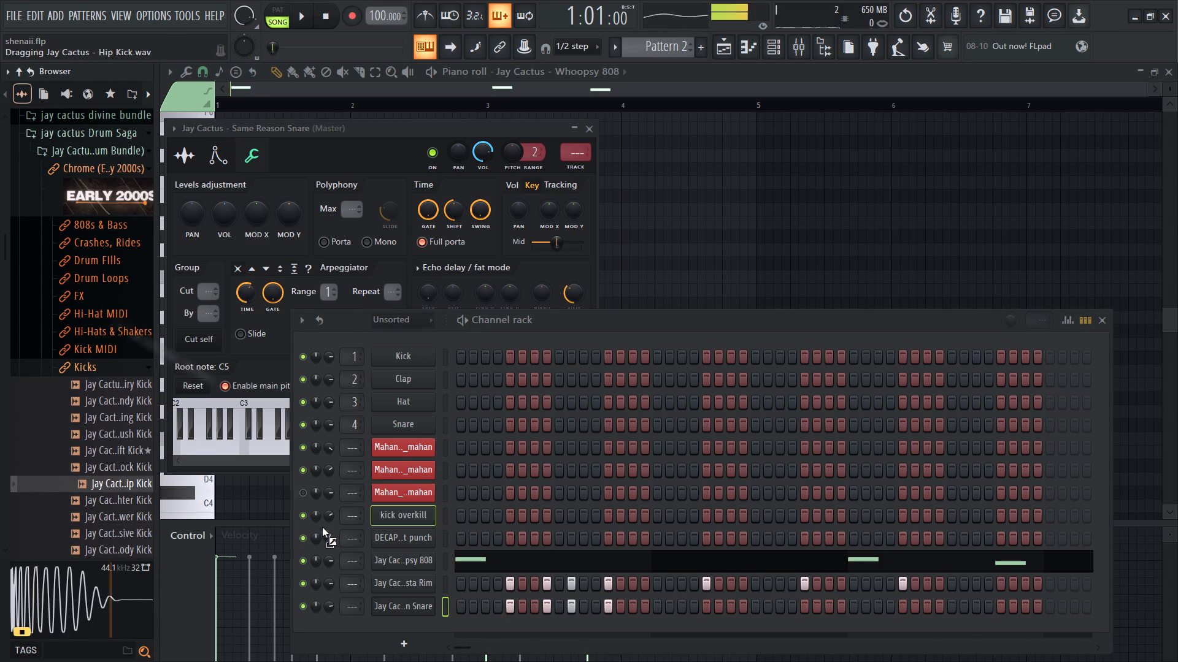
drag(322, 527, 395, 623)
Place Hip Kick hits on steps 1, 18 and 27 of Pattern 2 during playback.
click(456, 626)
key(space)
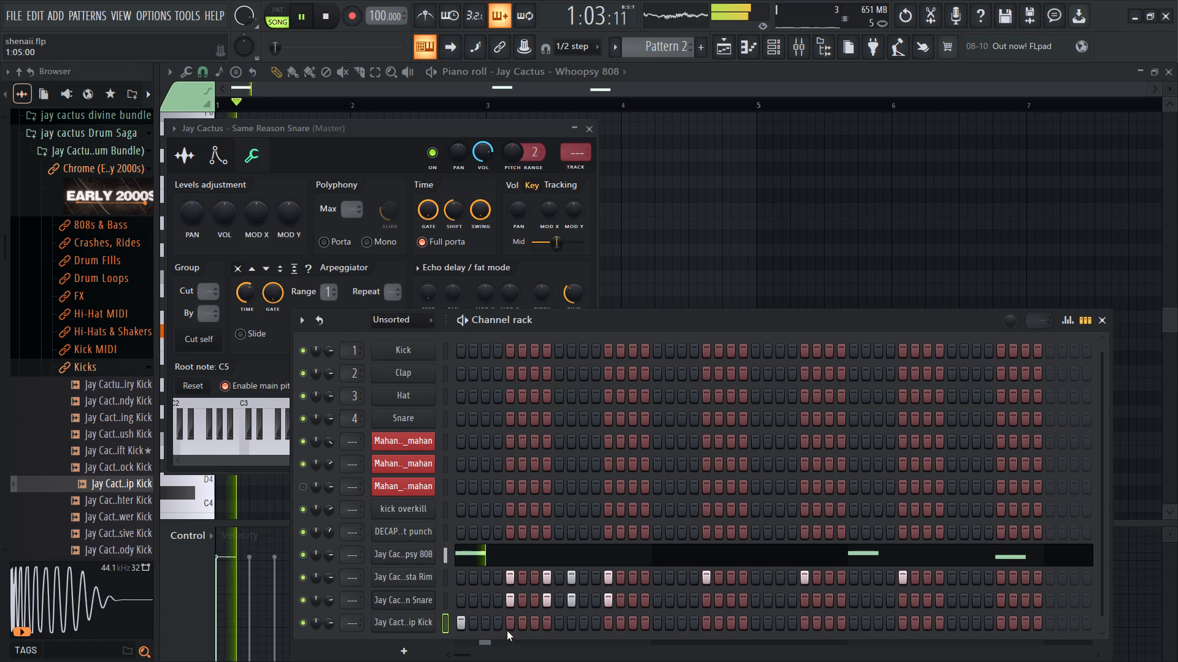
click(669, 620)
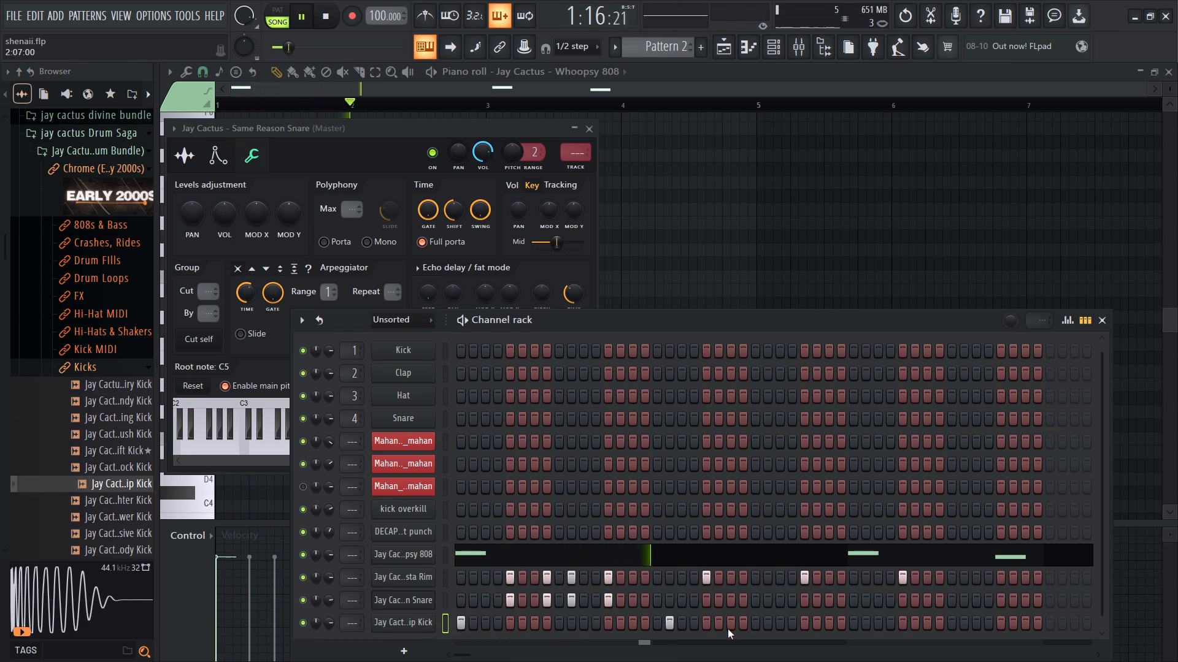
click(779, 625)
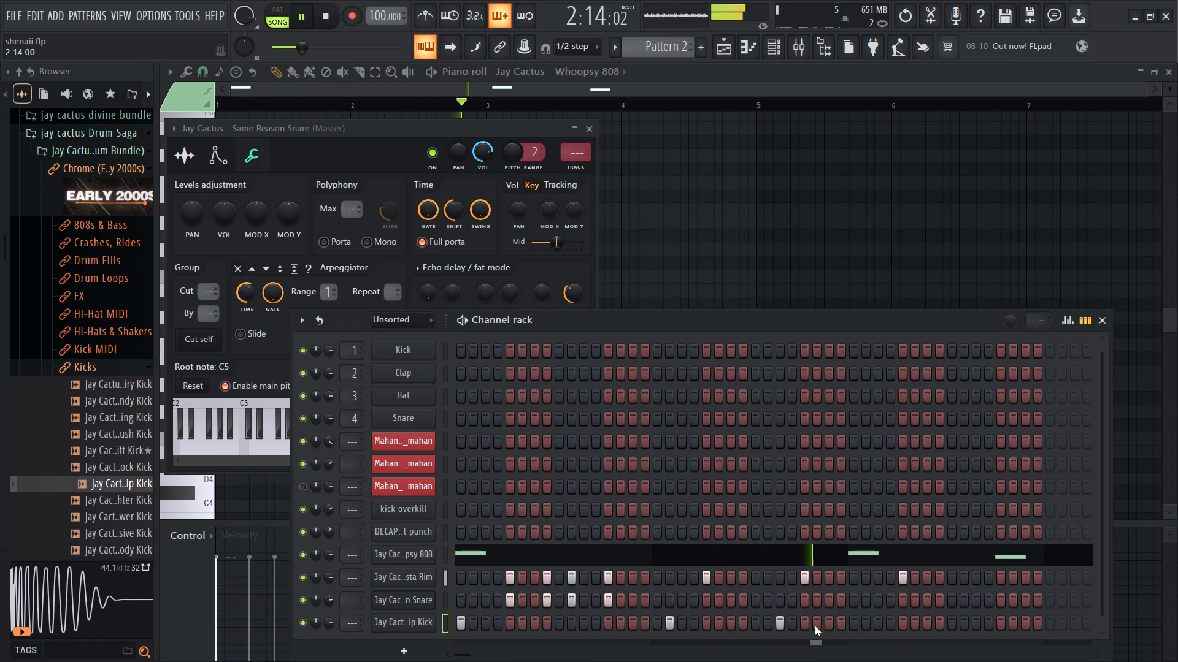
key(space)
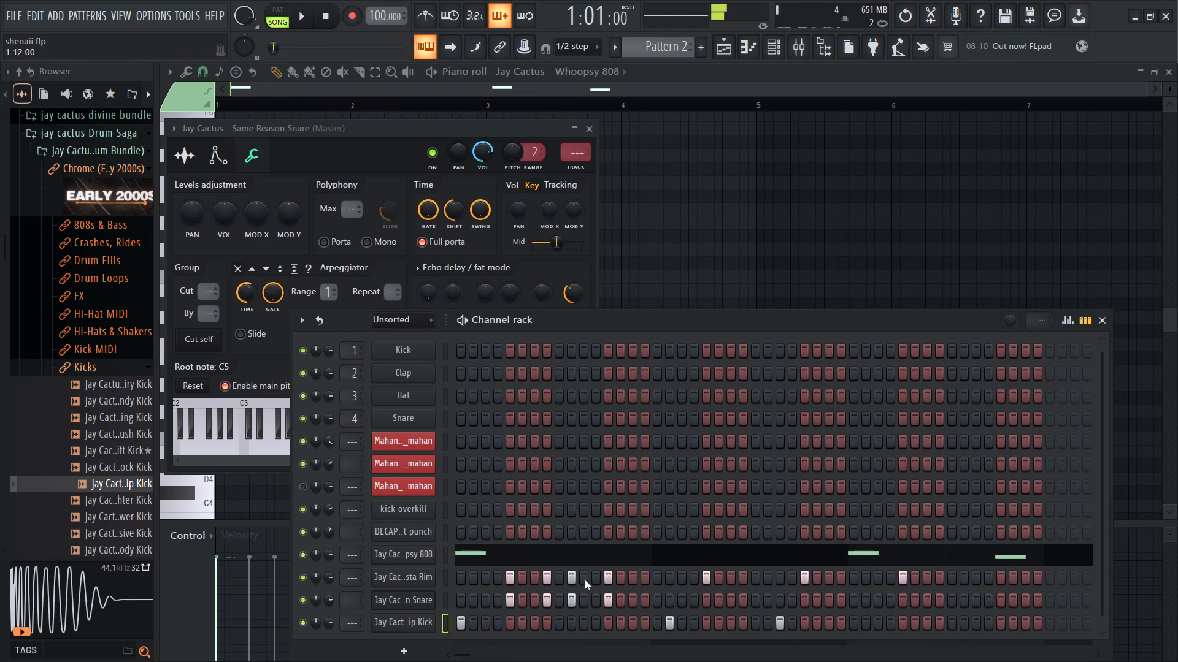
Open the Wanksta Rim's piano roll and delete its last two hits, in bar 3 and late in bar 2.
right_click(397, 574)
click(501, 462)
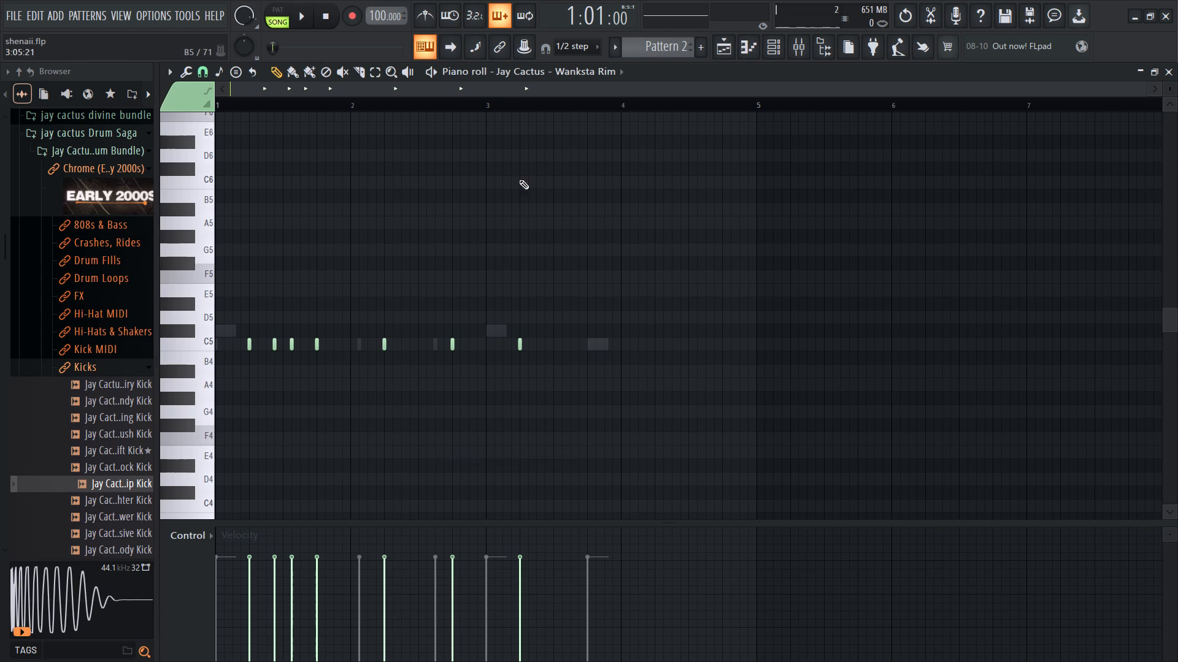
key(space)
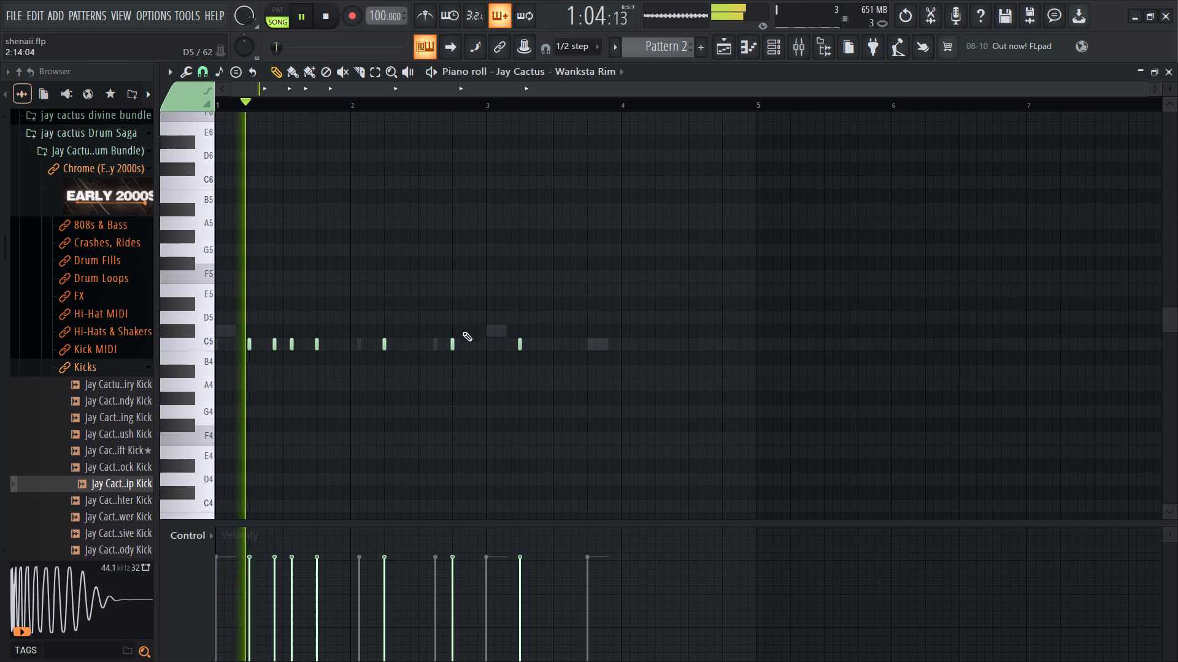
right_drag(494, 329, 557, 350)
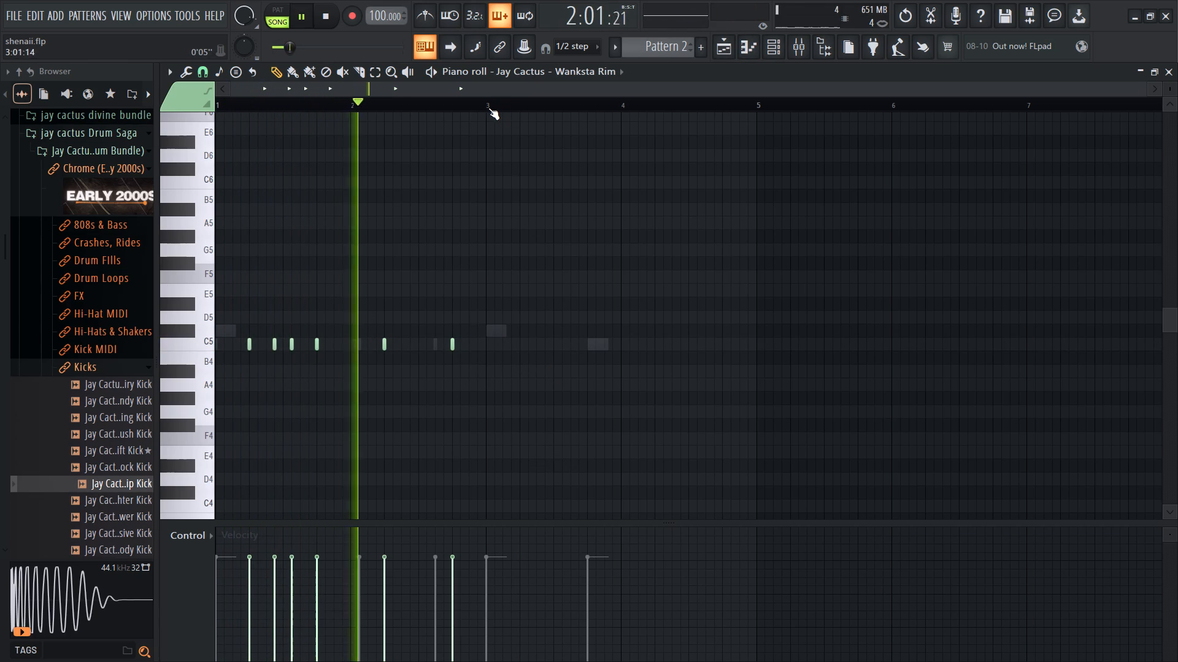
right_drag(448, 322, 466, 332)
key(space)
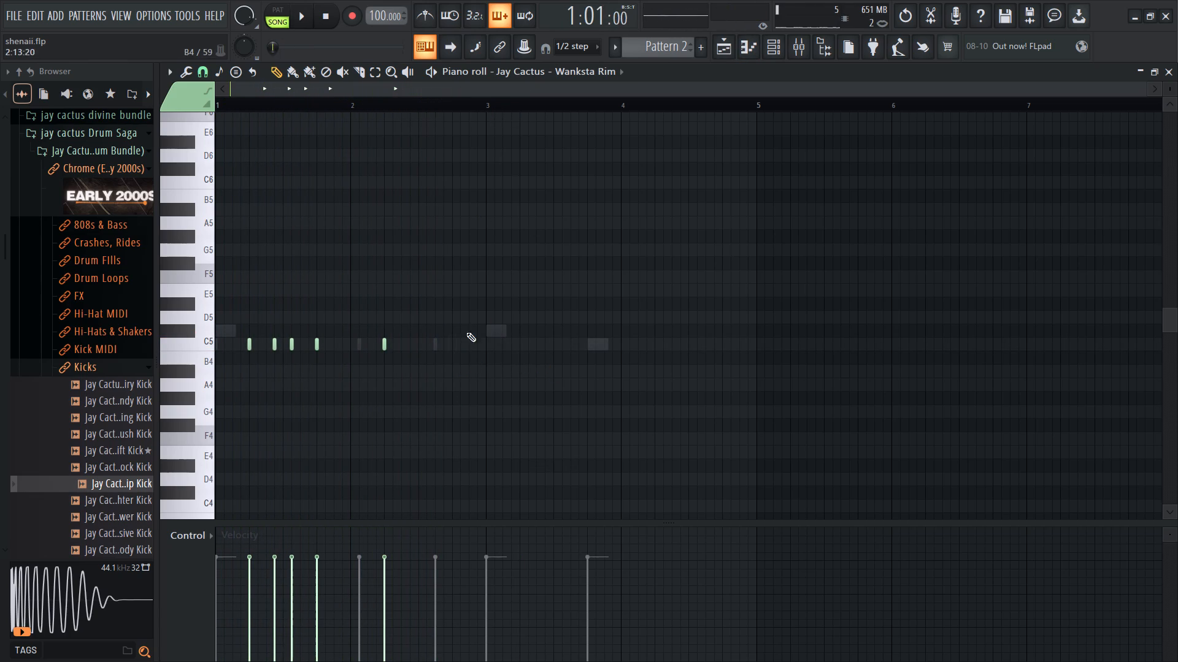
right_drag(466, 332, 461, 347)
Duplicate the Wanksta Rim's first two bars into bars 3 and 4.
key(space)
right_drag(487, 105, 98, 164)
key(ctrl+b)
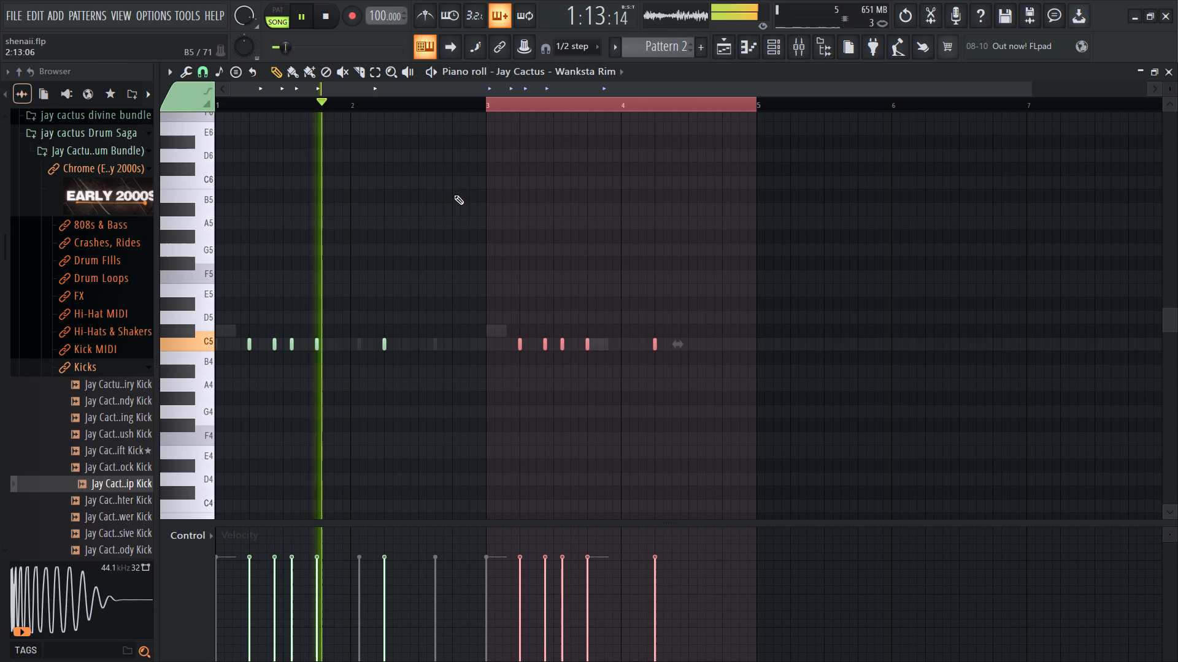
Copy the Wanksta Rim's note pattern in the channel rack and paste it onto the Same Reason Snare channel.
click(776, 51)
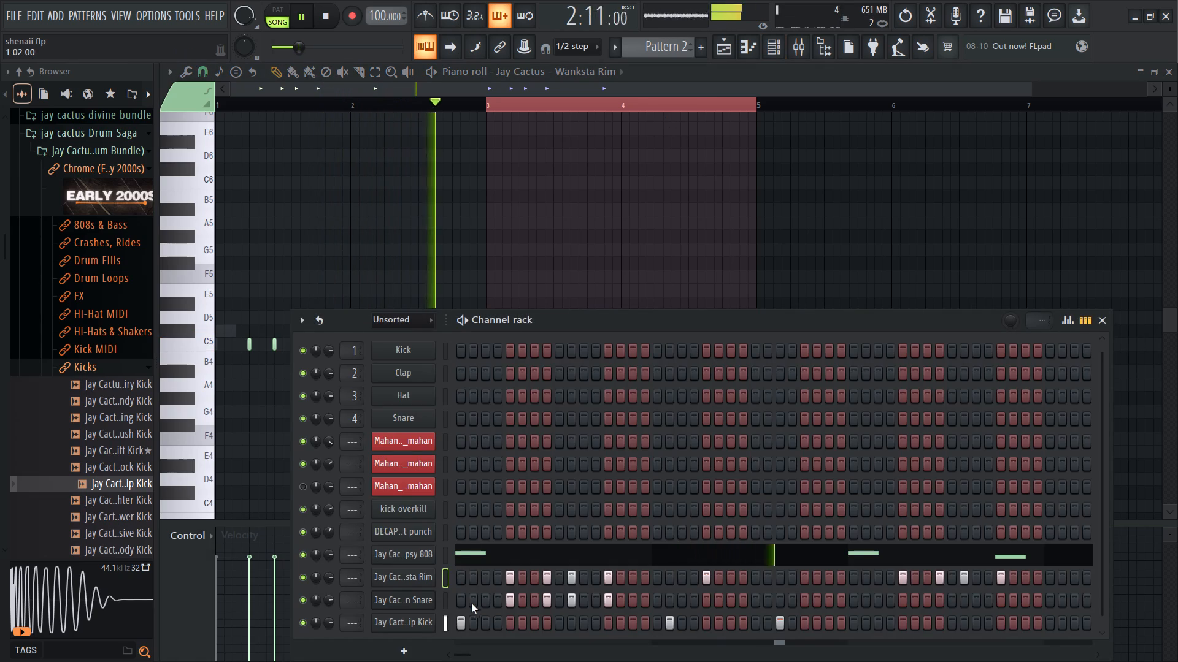
key(ctrl+c)
ctrl+click(442, 593)
key(ctrl+v)
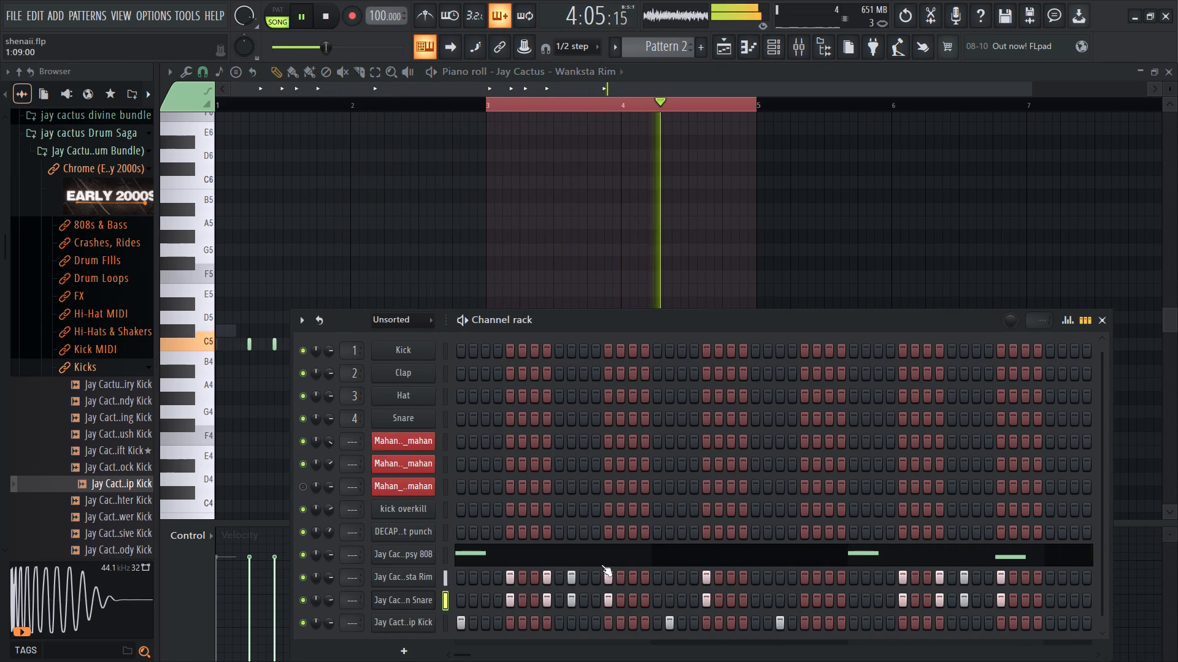
Replay the beat and add a Hip Kick hit on step 31 of Pattern 2.
right_click(429, 626)
right_click(522, 384)
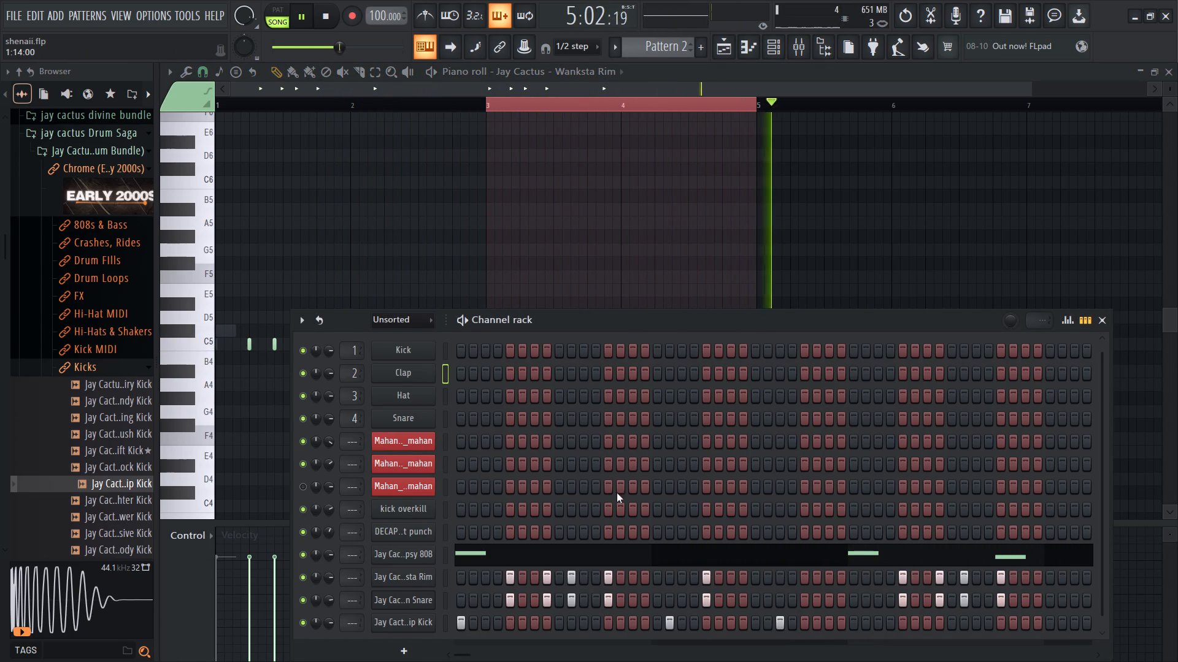
key(space)
key(space)
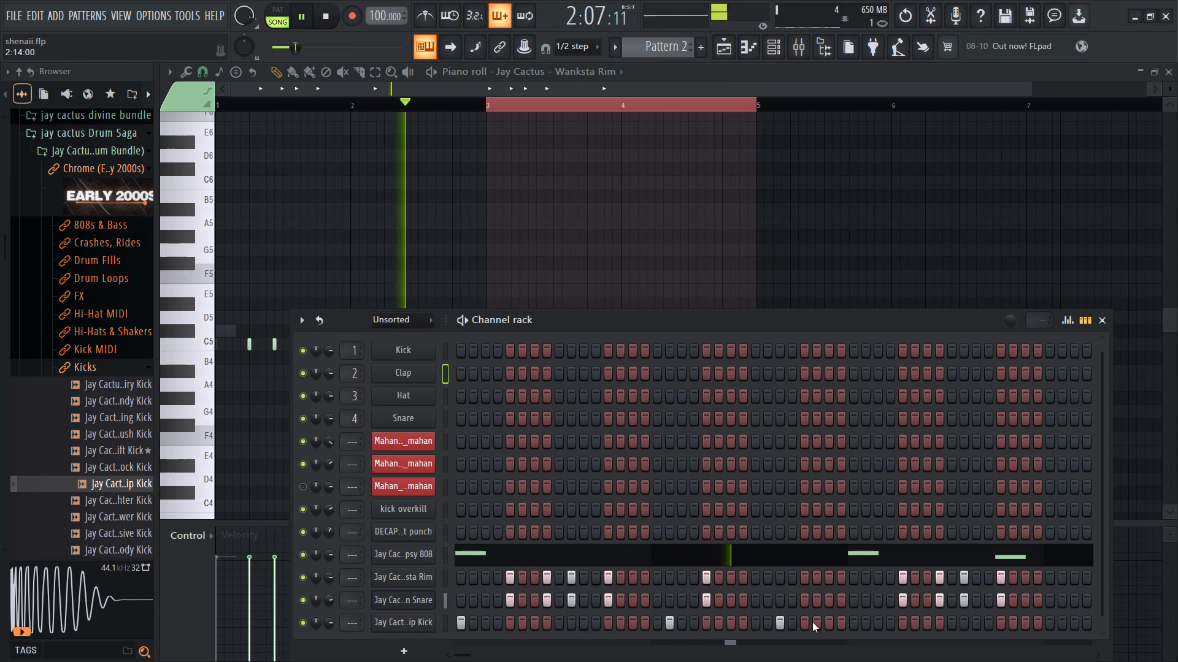
click(833, 620)
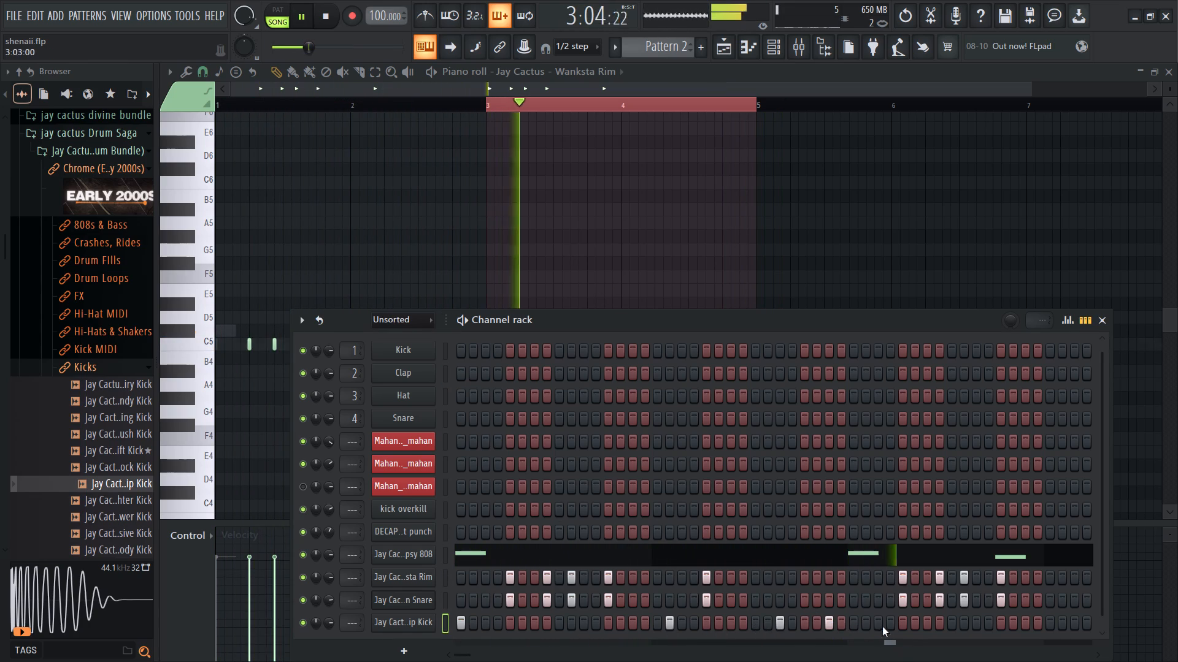
Open the Hip Kick's piano roll and duplicate its first two bars into bars 3 and 4.
right_drag(399, 607, 404, 617)
right_click(425, 623)
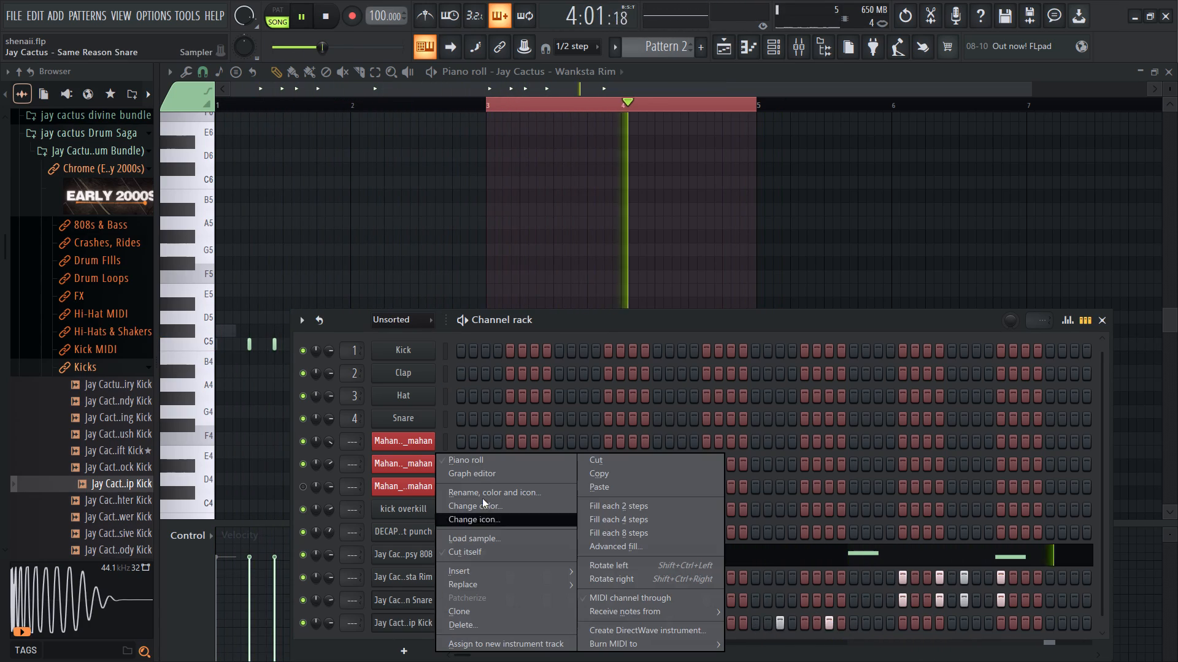
click(484, 464)
key(space)
key(ctrl+a)
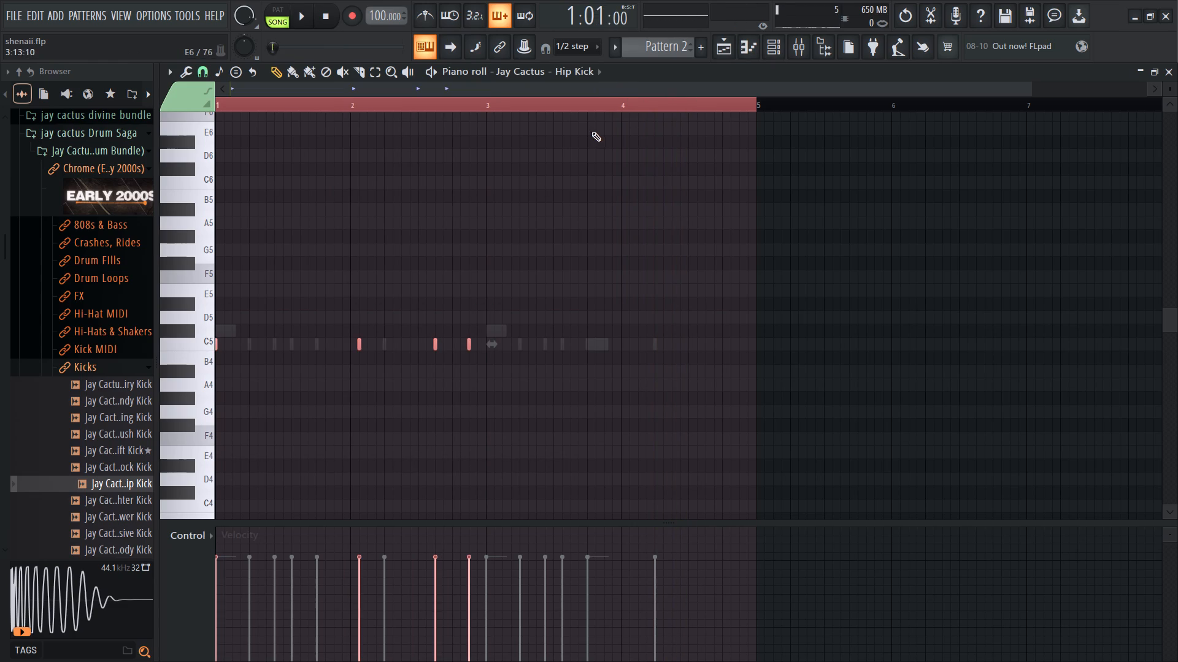
right_drag(679, 112, 516, 113)
right_drag(577, 107, 487, 112)
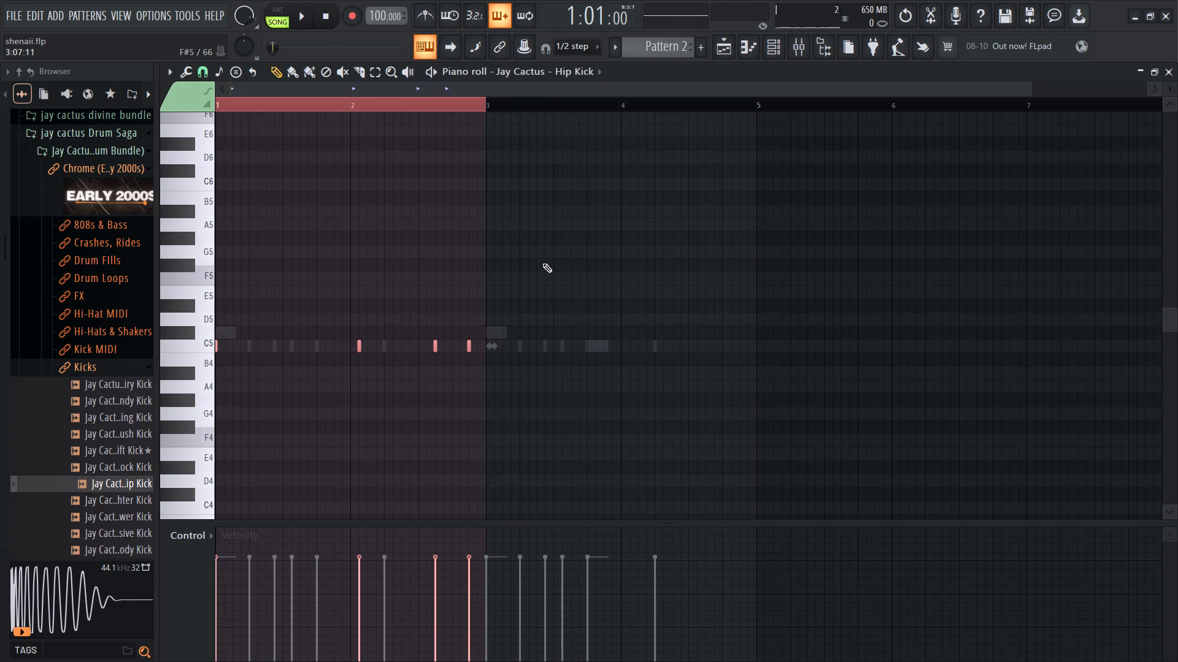
key(ctrl+b)
Raise the velocity of all Hip Kick notes to the maximum and play the beat.
key(ctrl+a)
key(space)
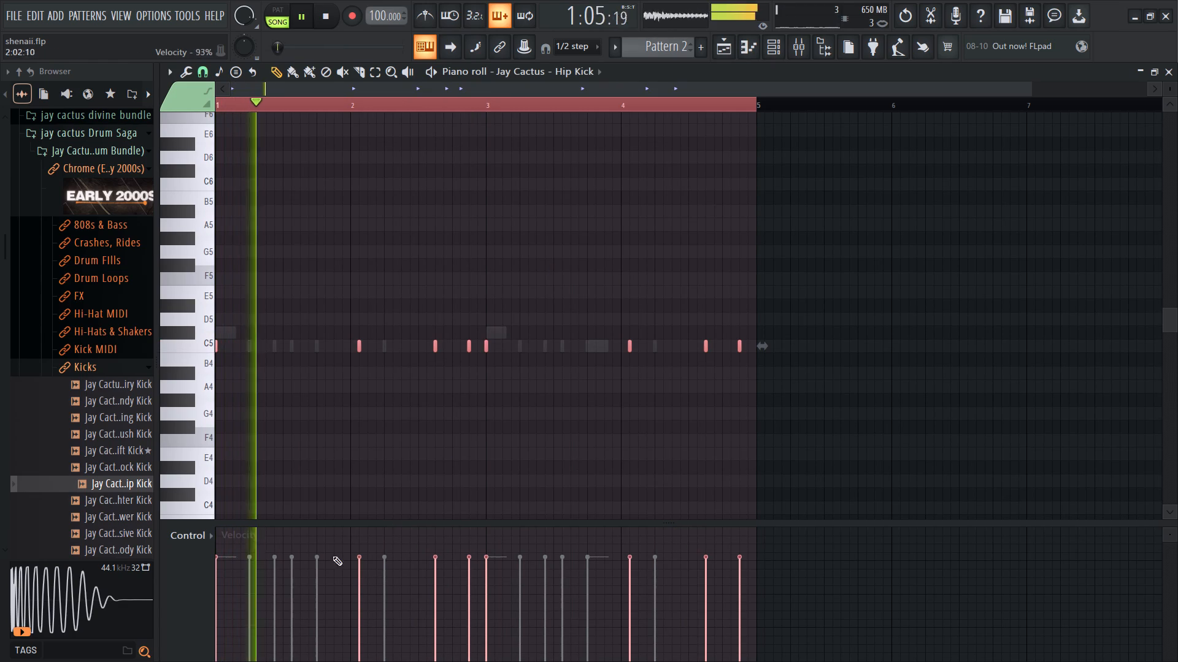
key(space)
drag(229, 535, 893, 442)
key(space)
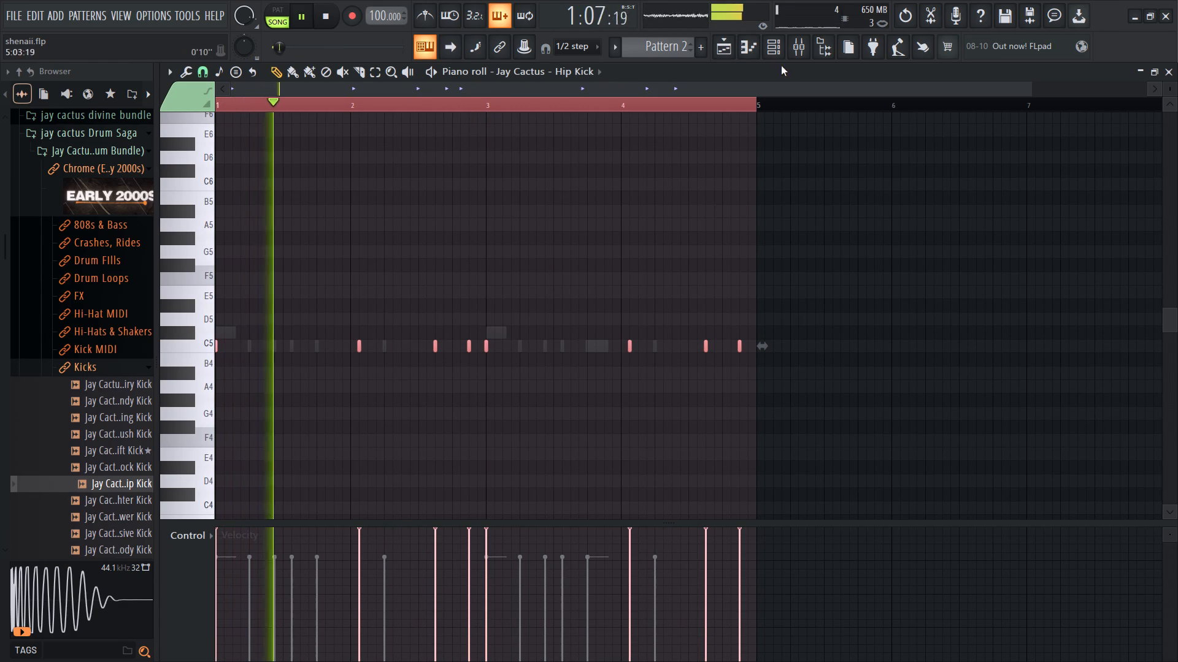
Open the Whoopsy 808's piano roll and listen through the pattern.
click(778, 48)
click(501, 551)
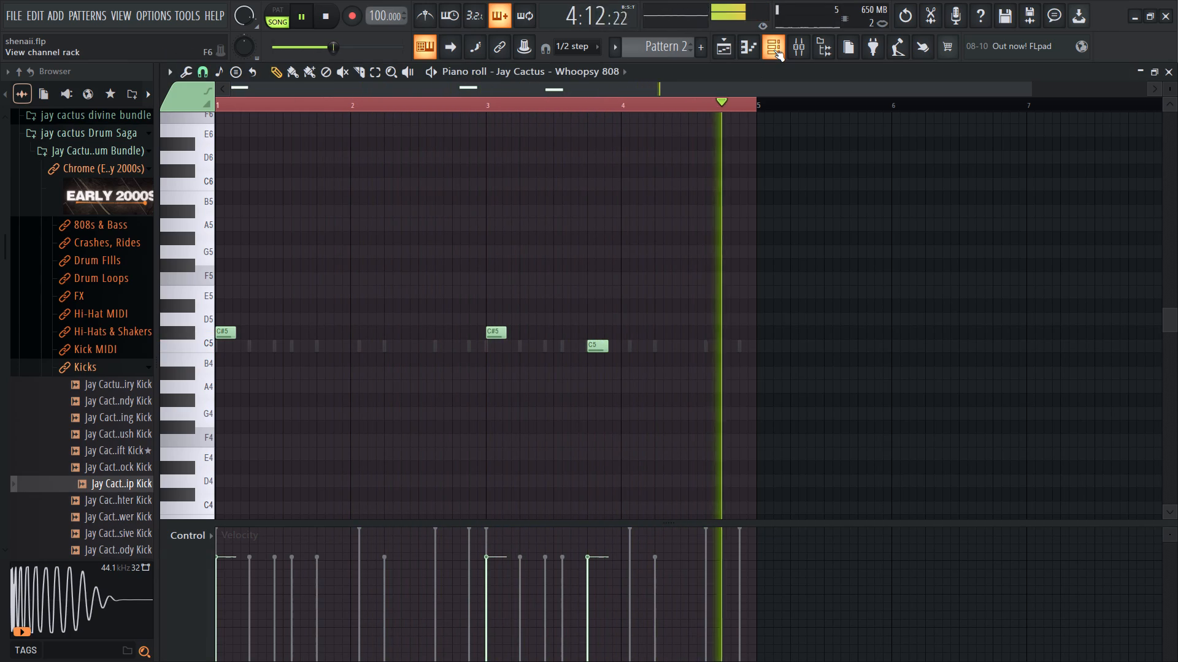
key(space)
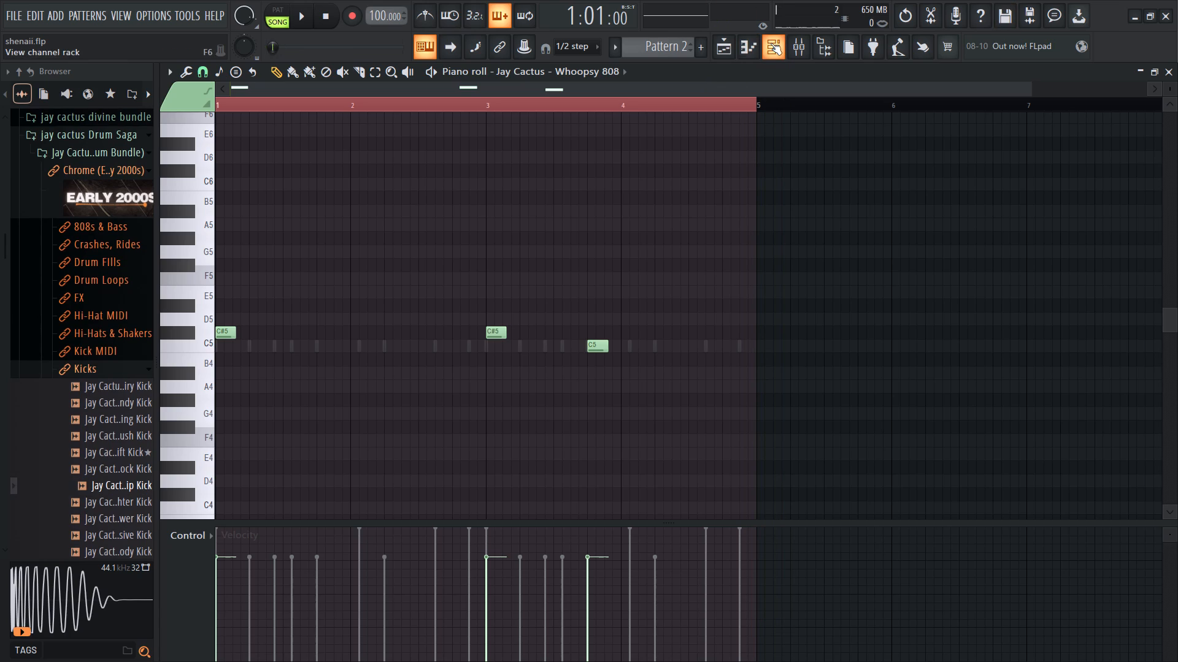
Show the Wanksta Rim in the piano roll, duplicate its four bars into bars 5 to 8 and check in playback.
ctrl+scroll(648, 150, down, 13)
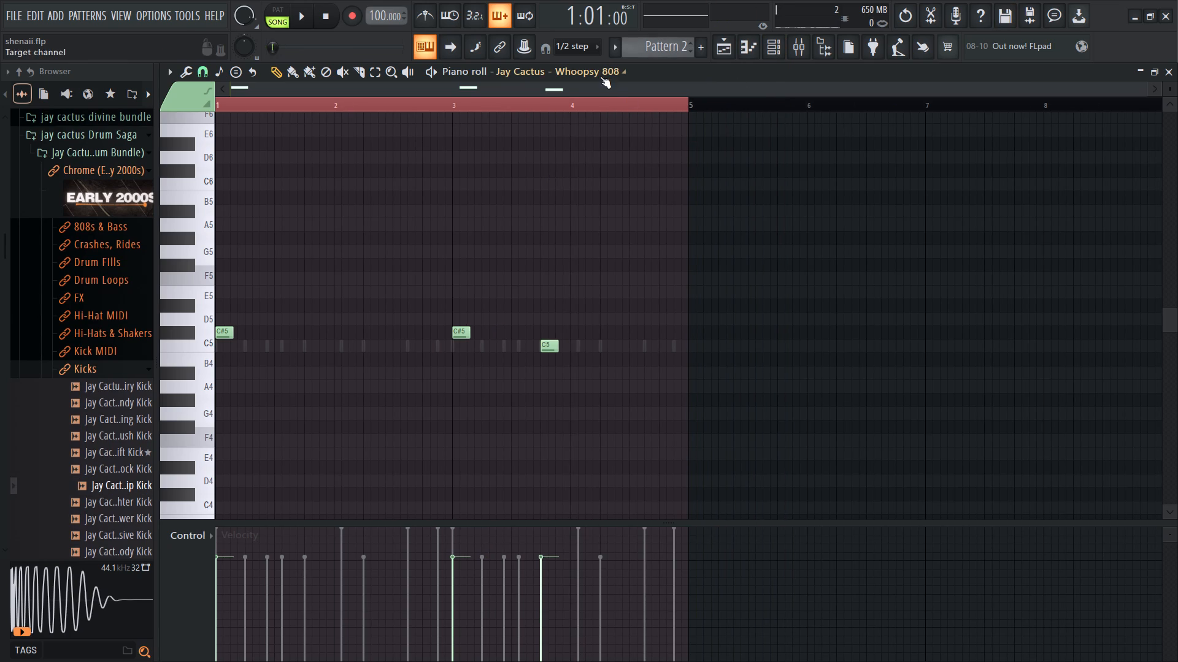
click(600, 76)
click(629, 433)
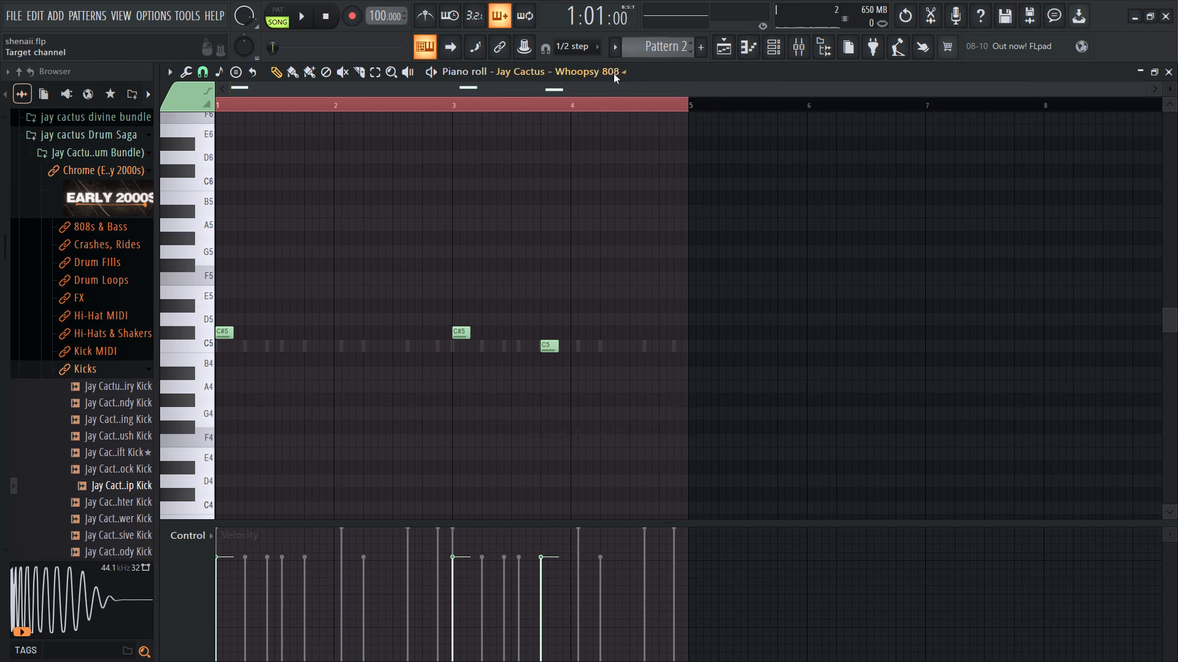
click(614, 74)
click(591, 444)
key(ctrl+b)
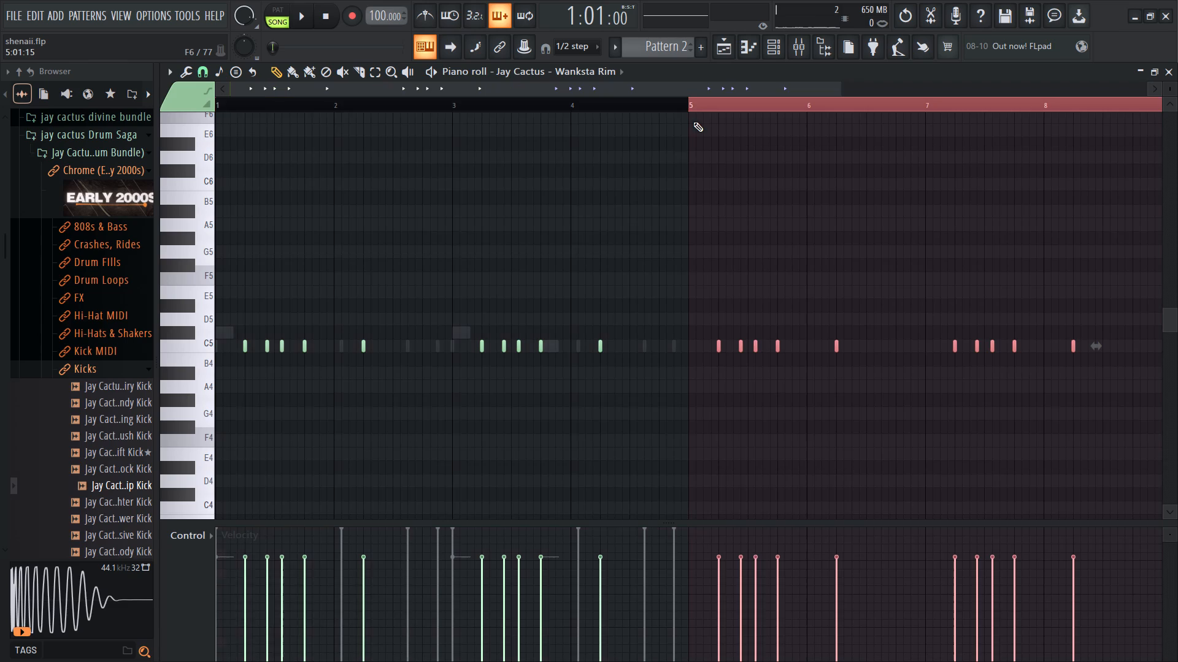
key(ctrl+a)
key(space)
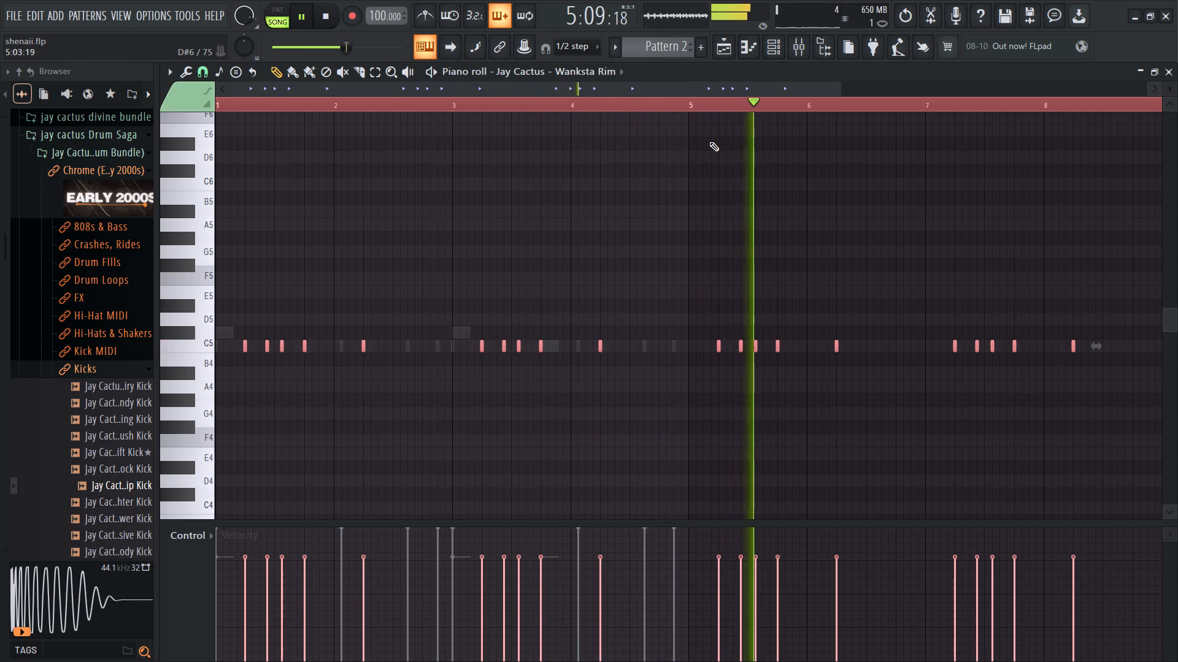
key(space)
Show the Same Reason Snare in the piano roll and duplicate its four bars into bars 5 to 8.
click(598, 71)
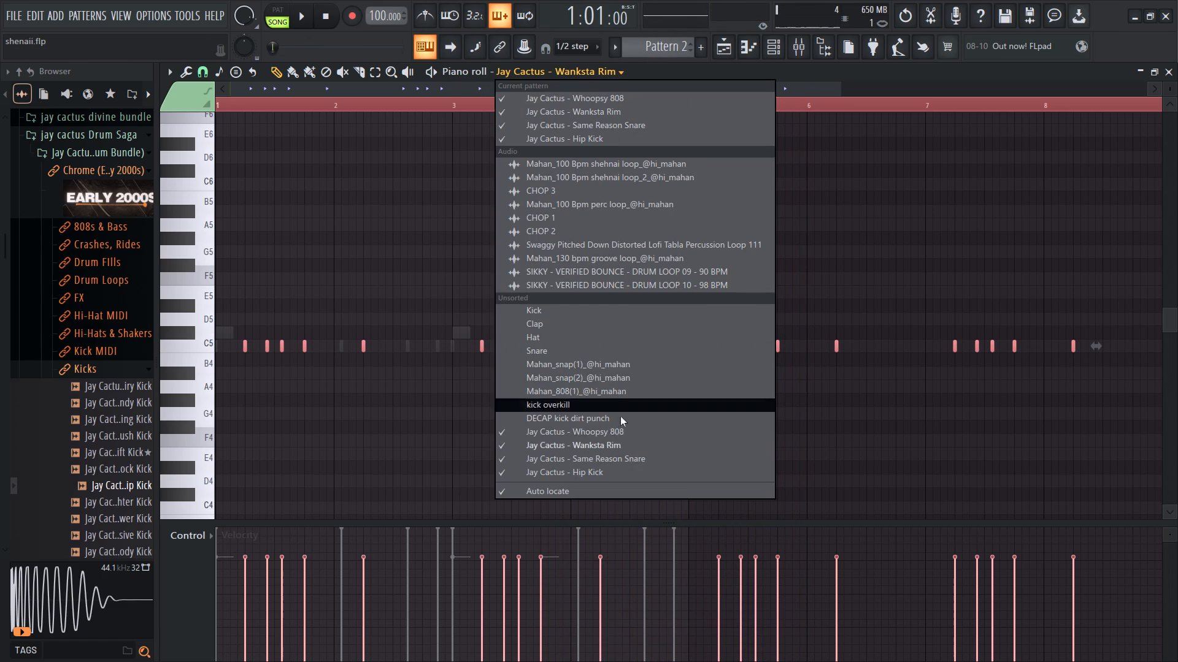
drag(614, 451, 614, 460)
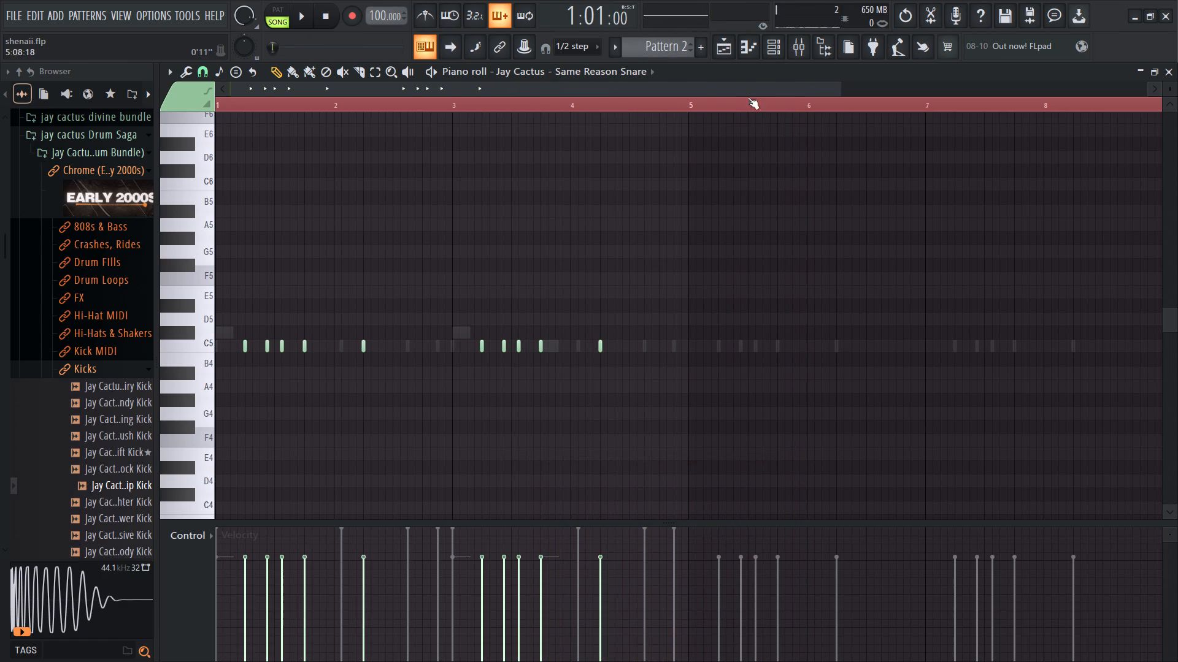
right_drag(775, 105, 689, 108)
ctrl+scroll(638, 215, down, 9)
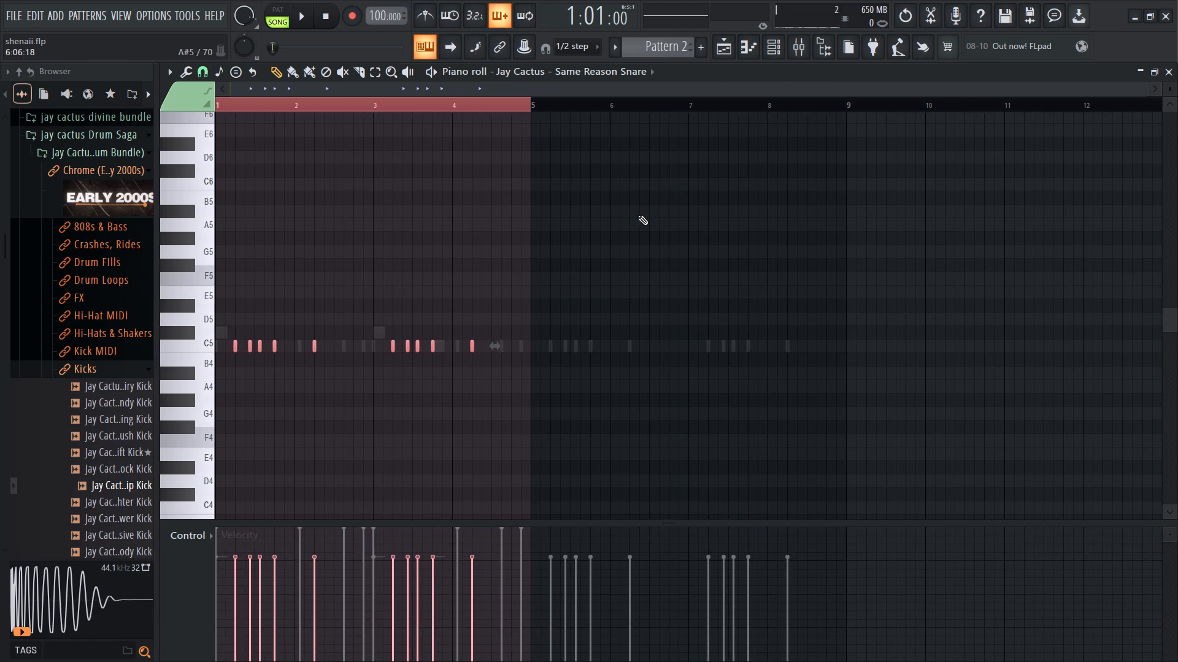
key(ctrl+b)
key(ctrl+a)
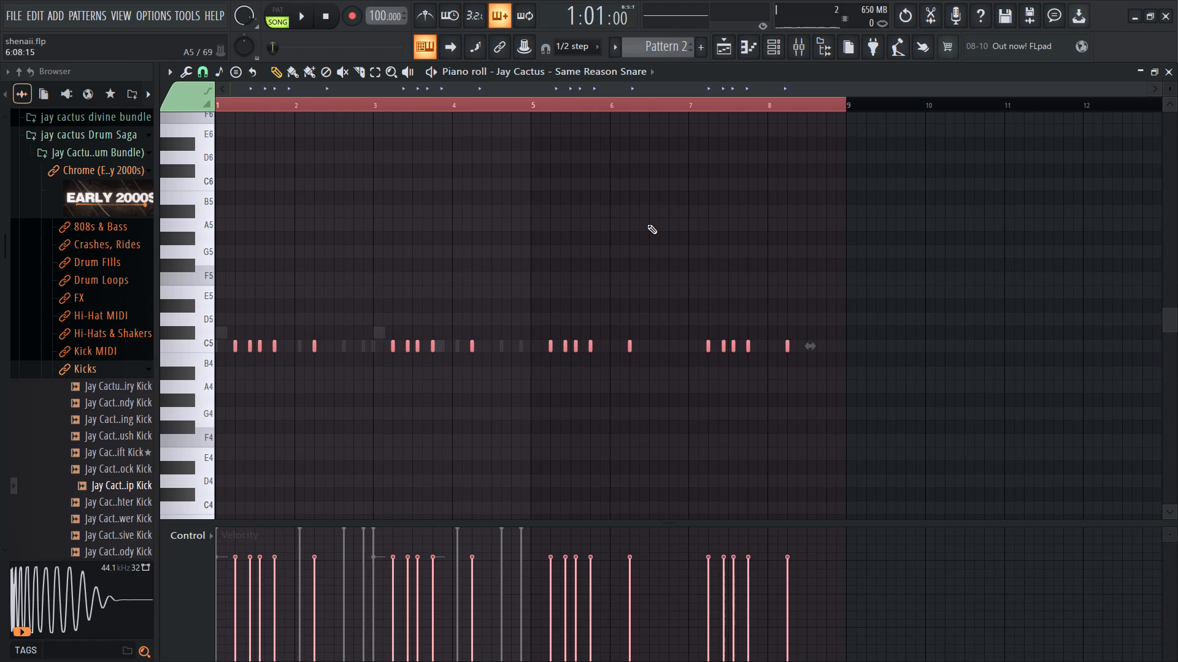
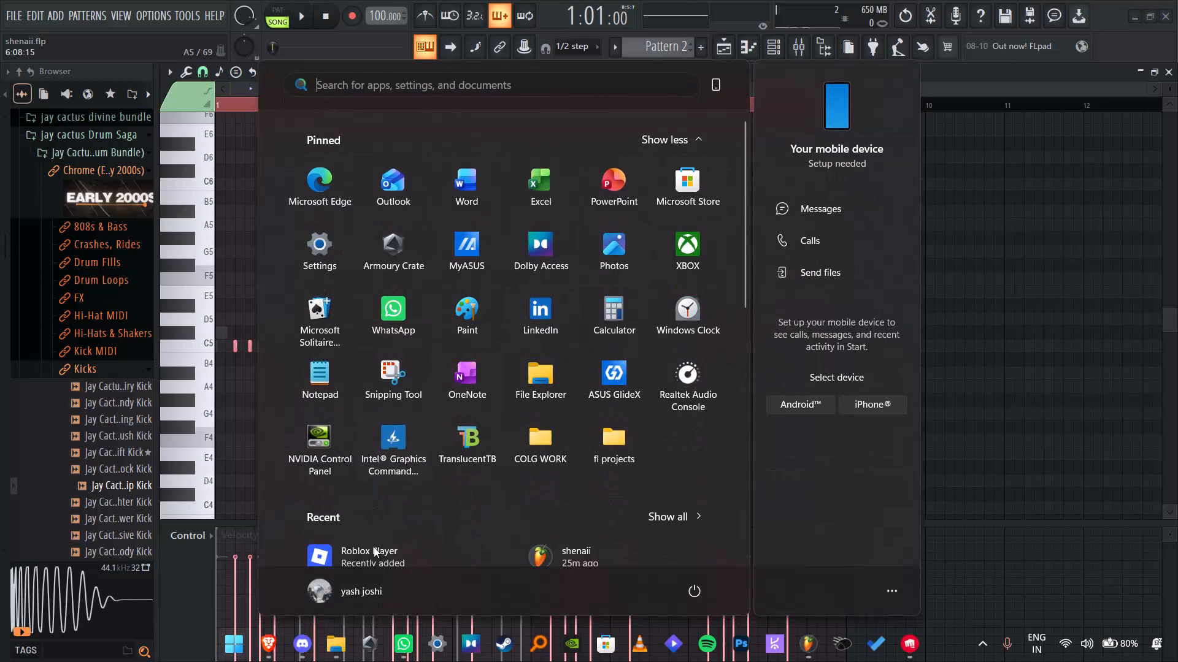
Switch to the Brave browser, open Google in a new tab, search for "sample key finder" and look through the results.
click(260, 645)
click(204, 4)
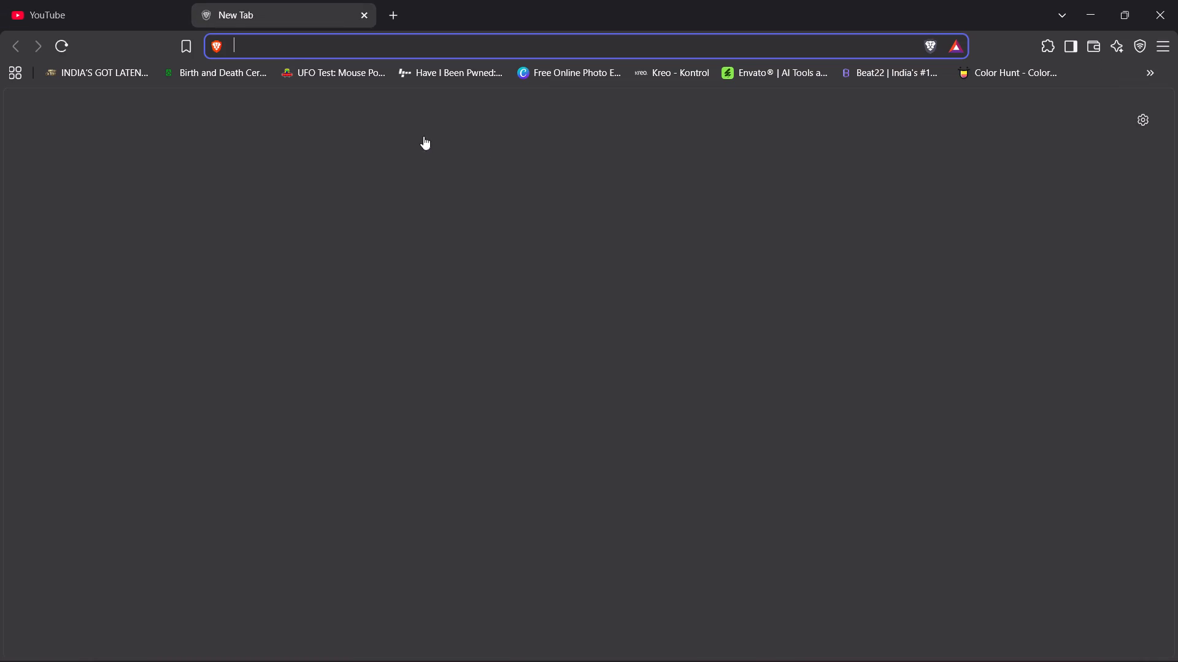
click(476, 145)
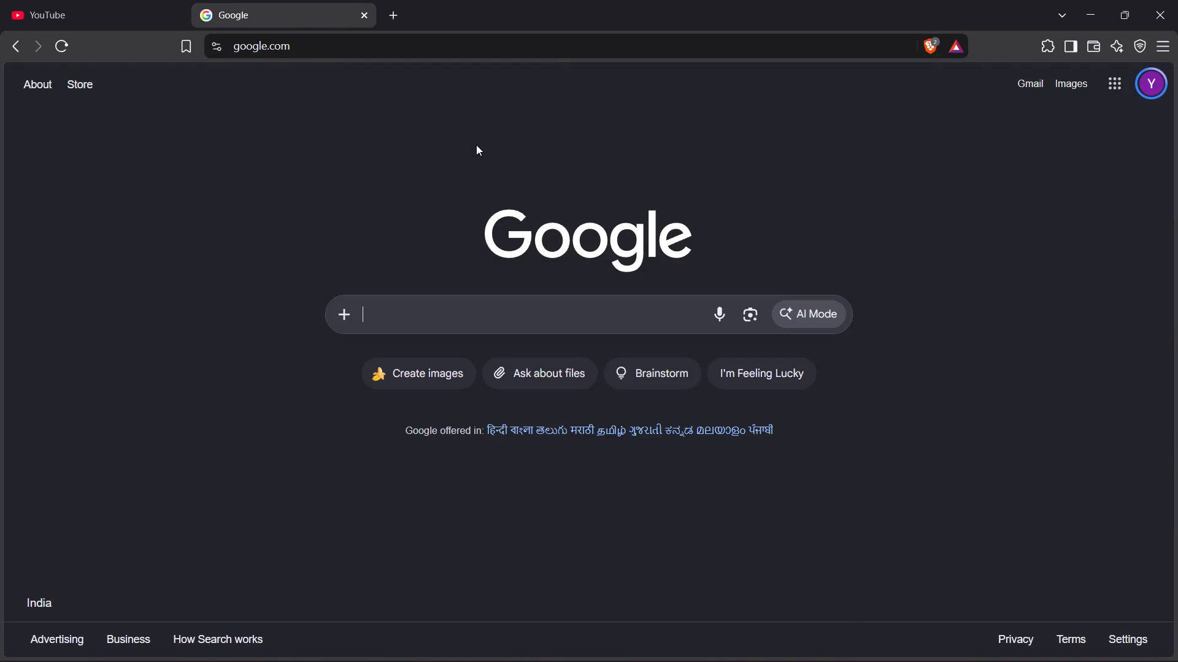
text(sample key foi)
key(BackSpace)
key(BackSpace)
text(inder)
key(space)
key(Return)
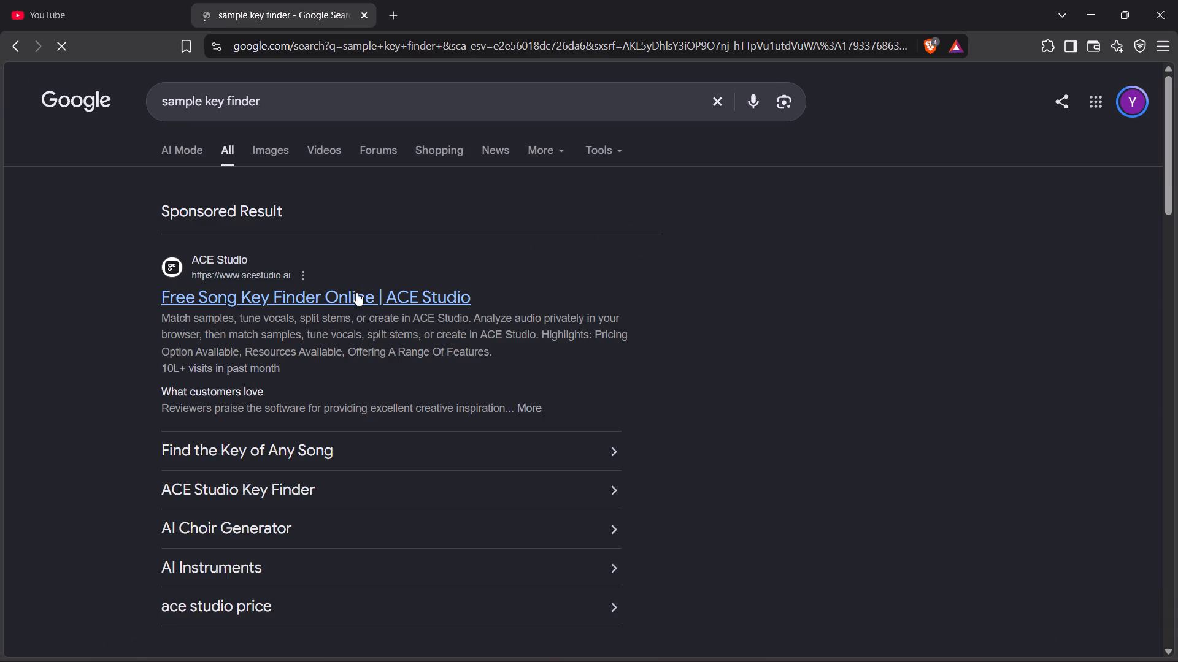
scroll(356, 292, down, 8)
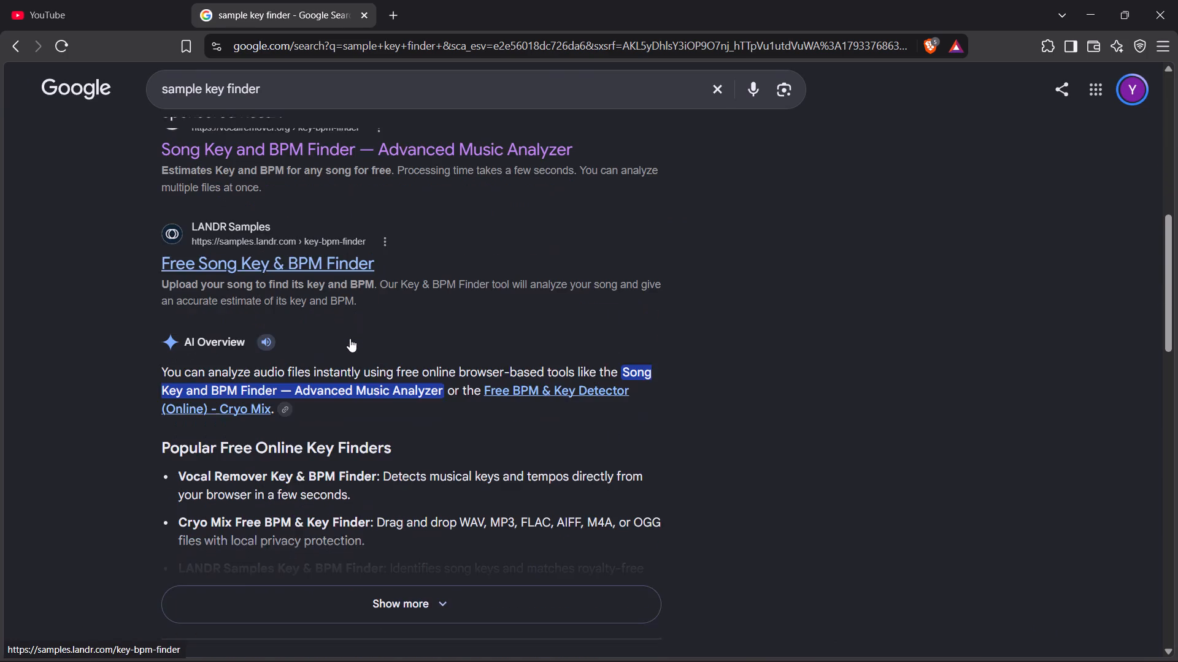
scroll(350, 338, up, 5)
Replace the Google query and search for "keyfinder download".
click(306, 82)
key(space)
text(do)
key(BackSpace)
key(BackSpace)
key(BackSpace)
key(BackSpace)
key(BackSpace)
key(BackSpace)
key(BackSpace)
key(BackSpace)
key(BackSpace)
key(BackSpace)
key(BackSpace)
key(BackSpace)
key(BackSpace)
key(BackSpace)
key(BackSpace)
key(BackSpace)
key(BackSpace)
key(BackSpace)
key(BackSpace)
key(BackSpace)
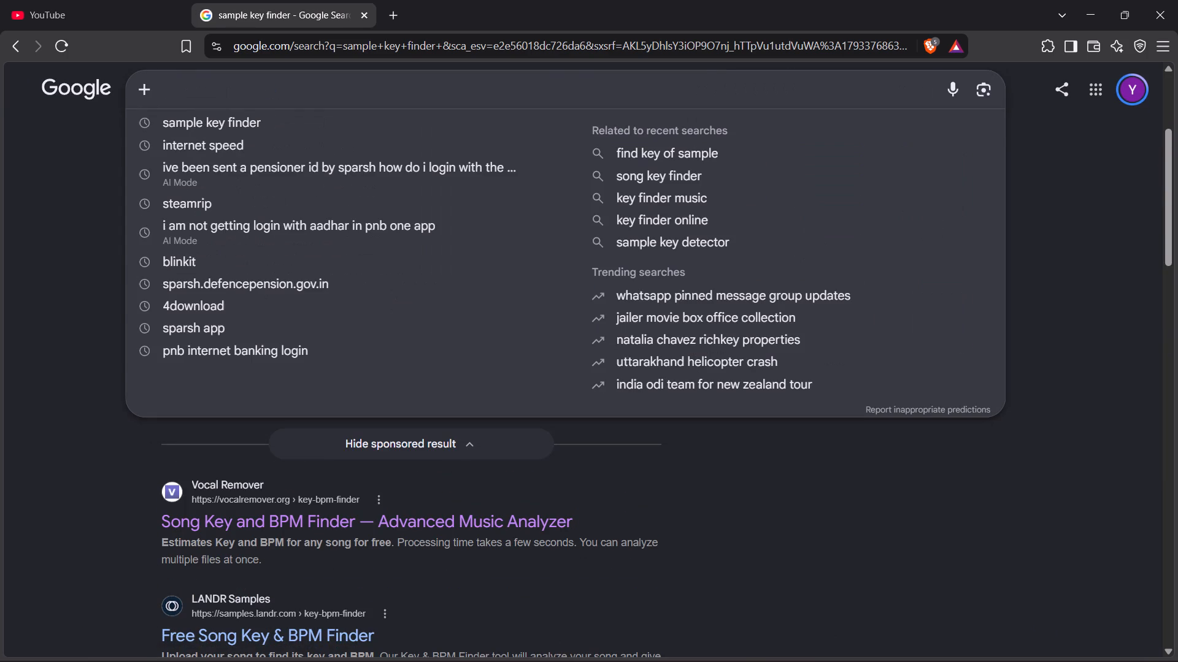
text(keyfined)
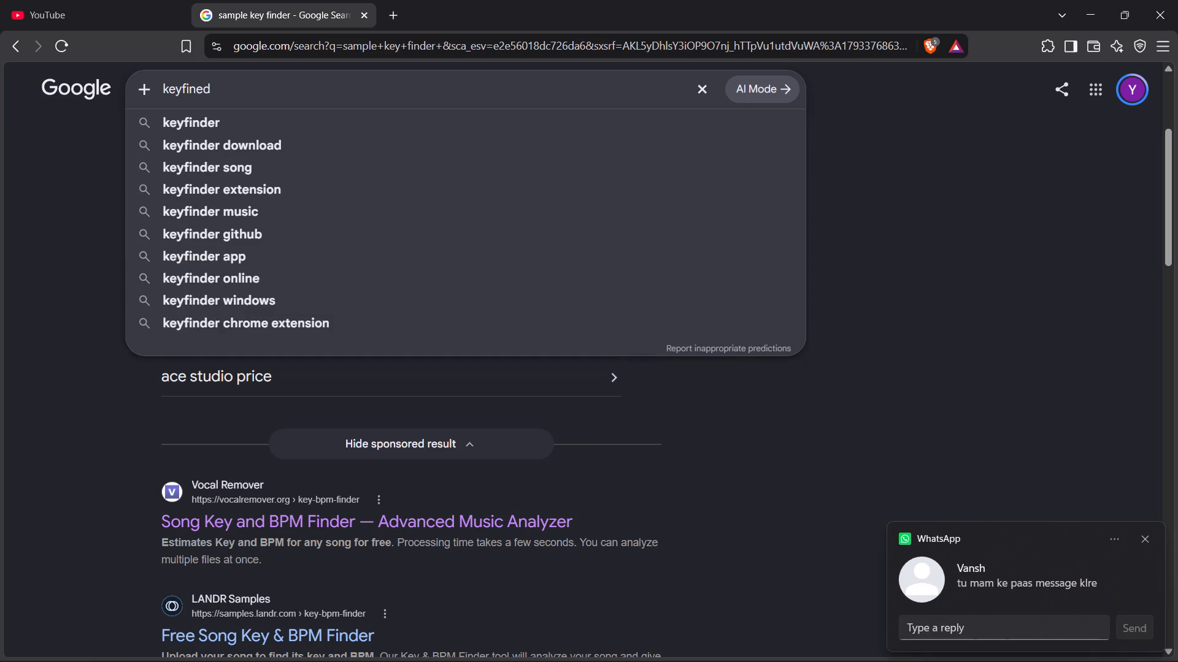
key(e)
key(BackSpace)
key(BackSpace)
key(BackSpace)
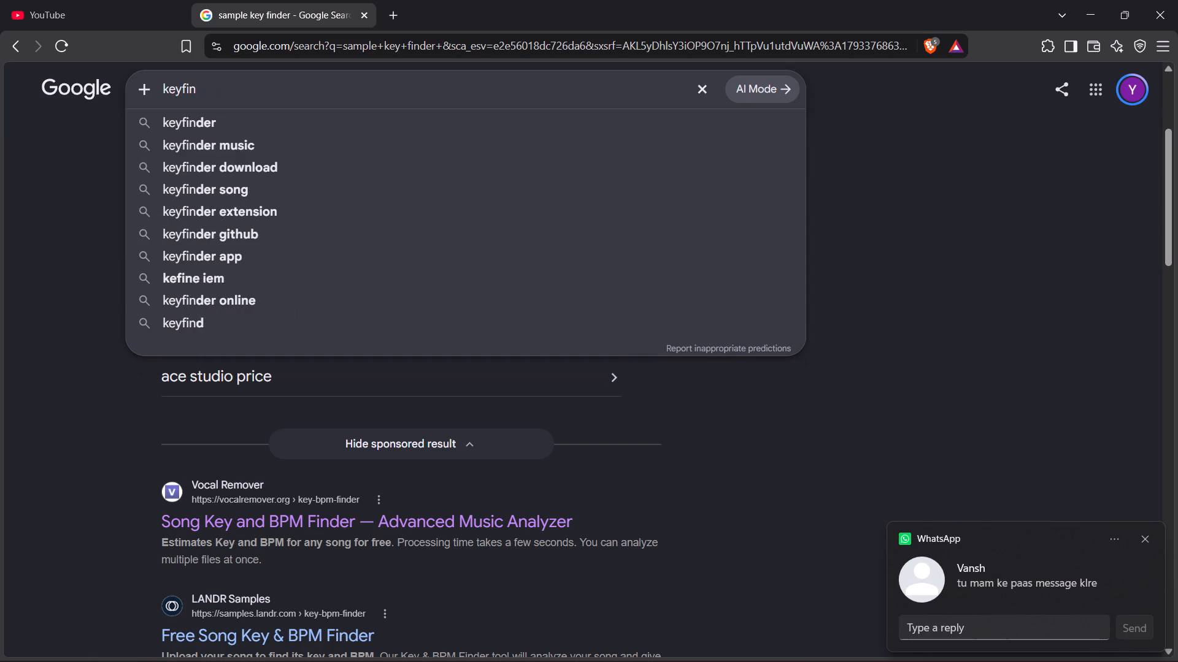
text(der download)
key(Return)
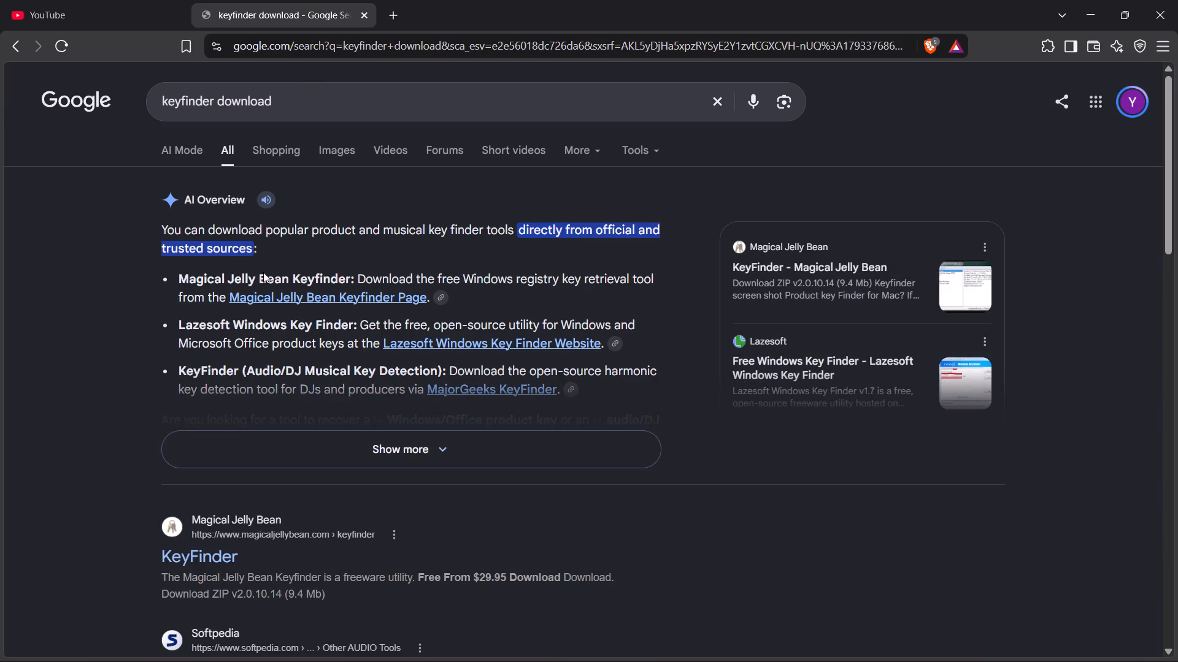
Open the Magical Jelly Bean Keyfinder page, check what the tool does and return to the search results.
click(270, 293)
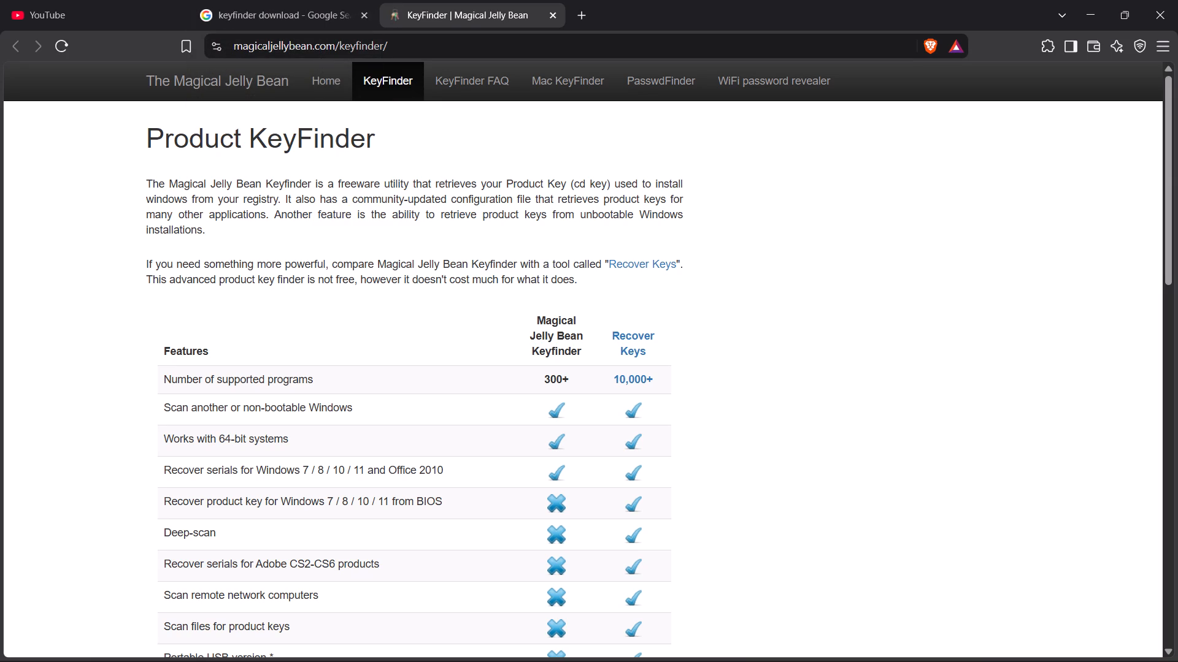
scroll(371, 237, down, 5)
scroll(371, 237, up, 7)
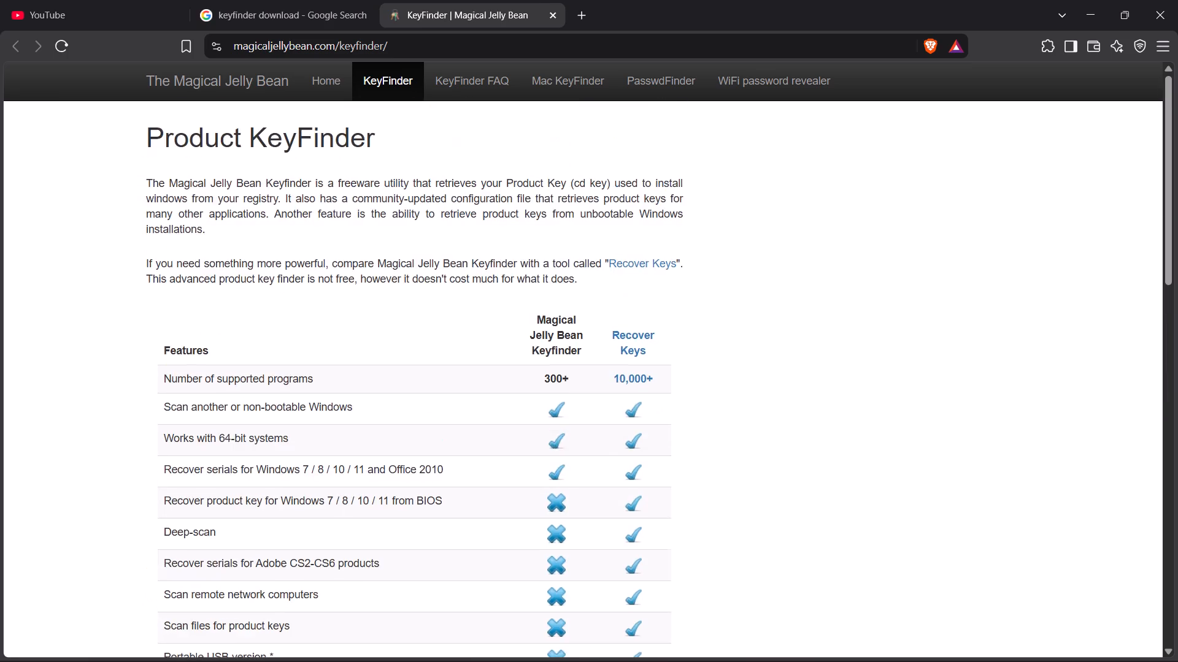
click(339, 0)
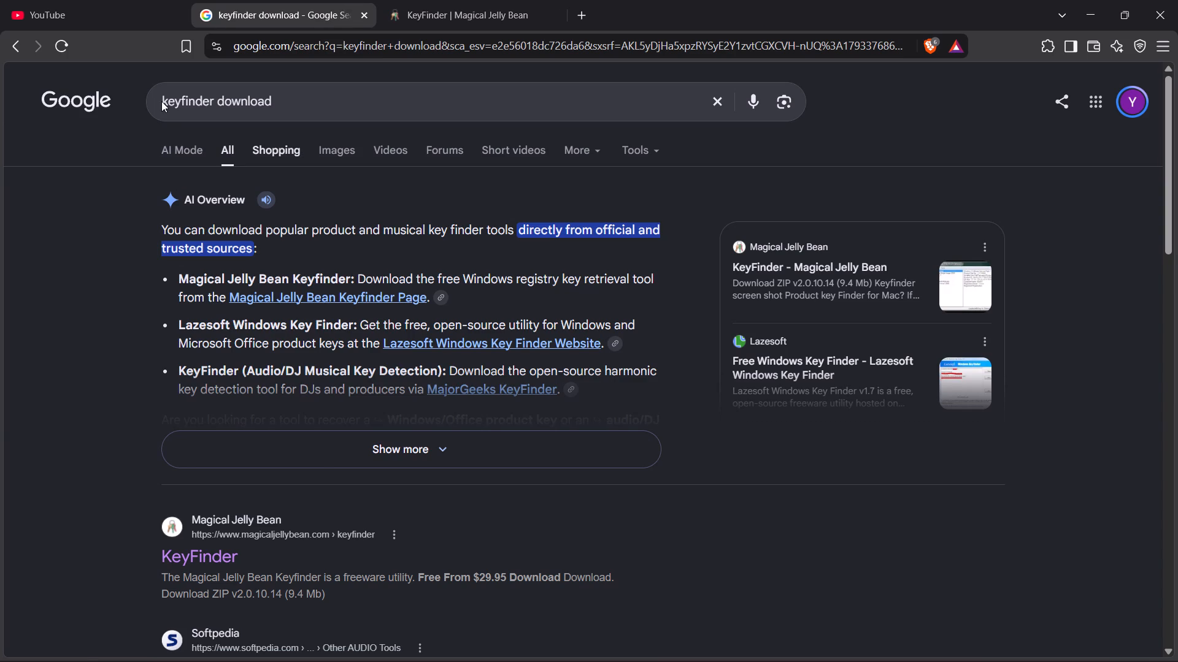
Refine the Google search to "song keyfinder download".
click(161, 101)
key(space)
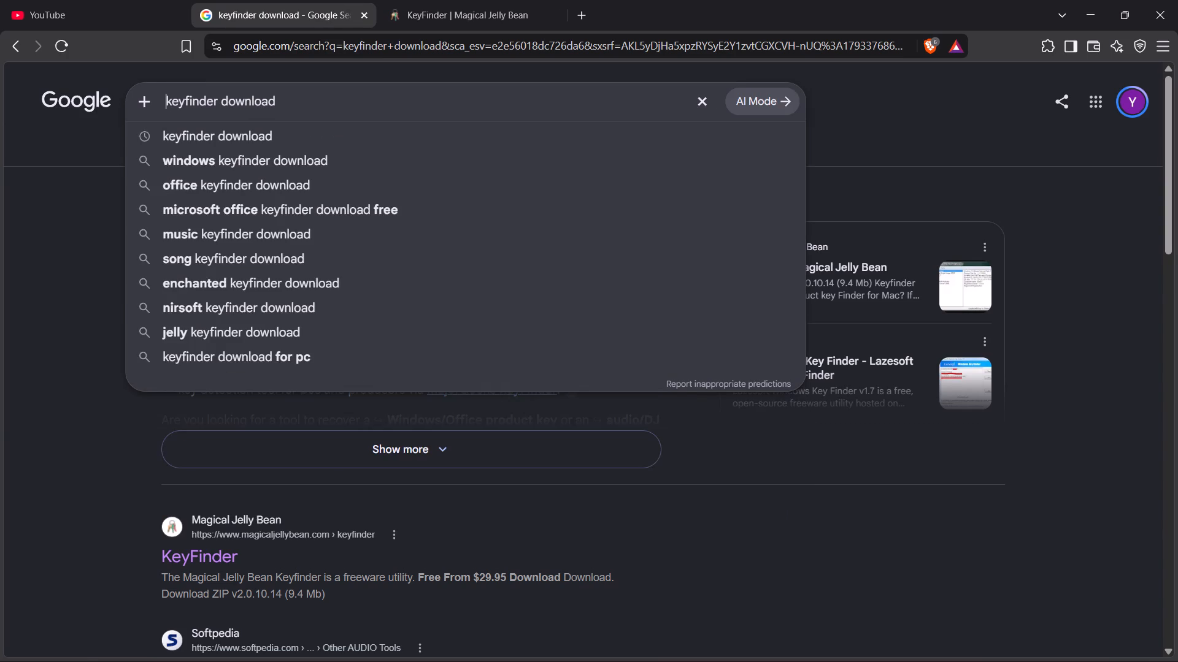
key(BackSpace)
key(BackSpace)
key(BackSpace)
key(BackSpace)
key(BackSpace)
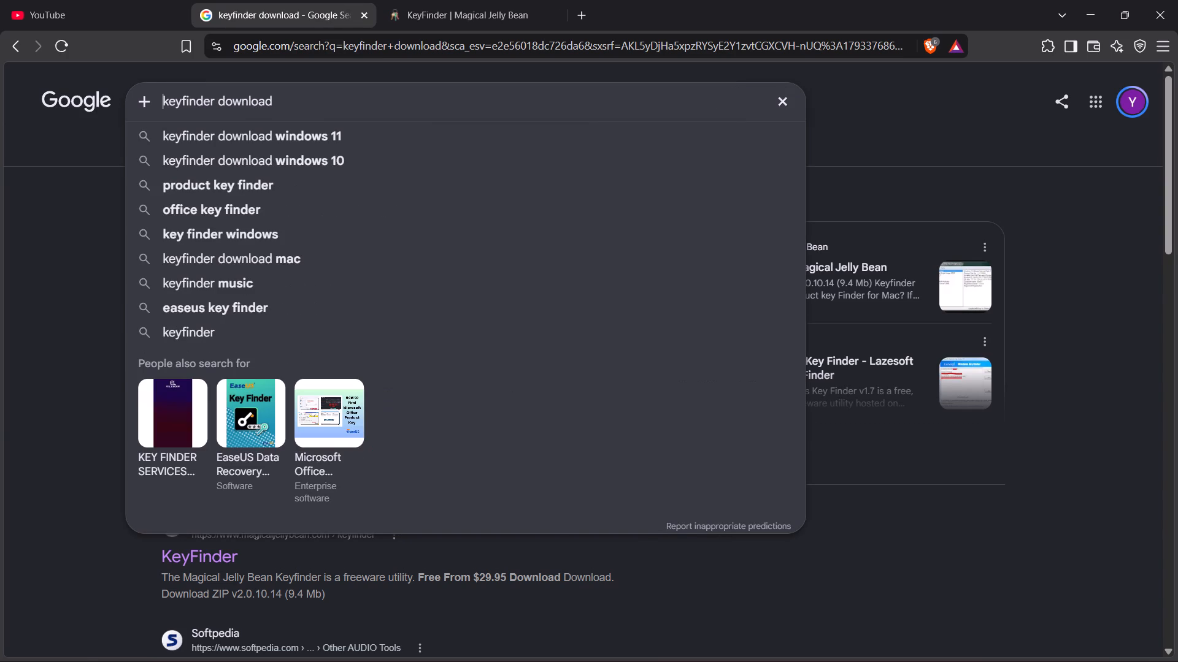
text(song)
key(Return)
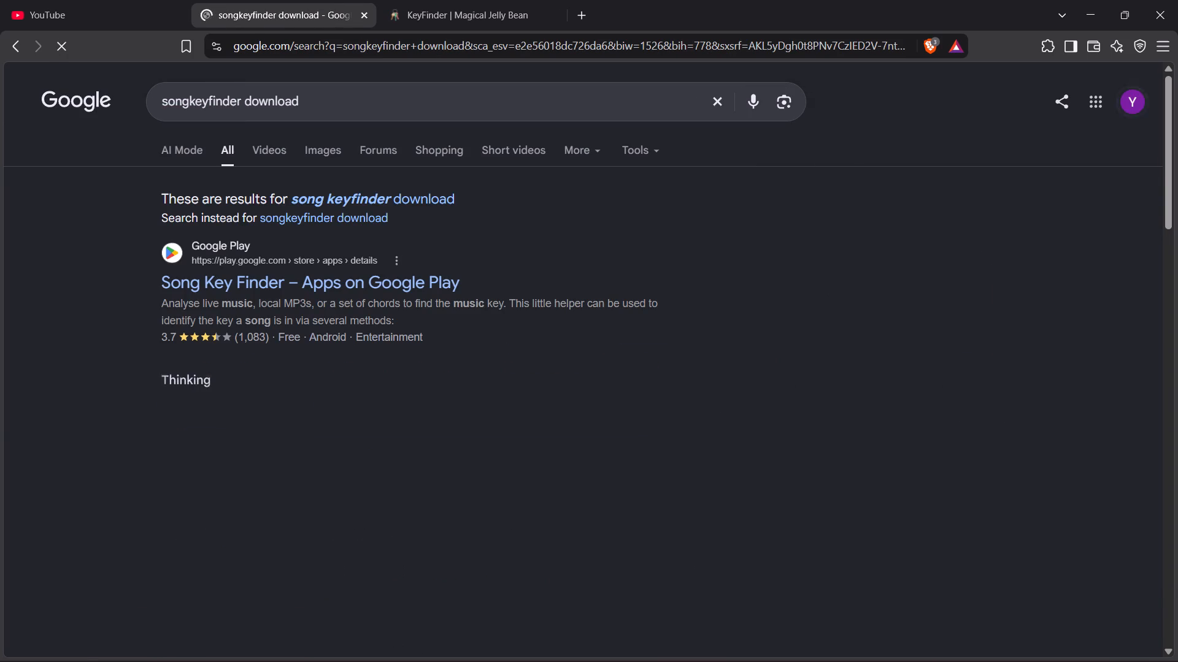
click(193, 104)
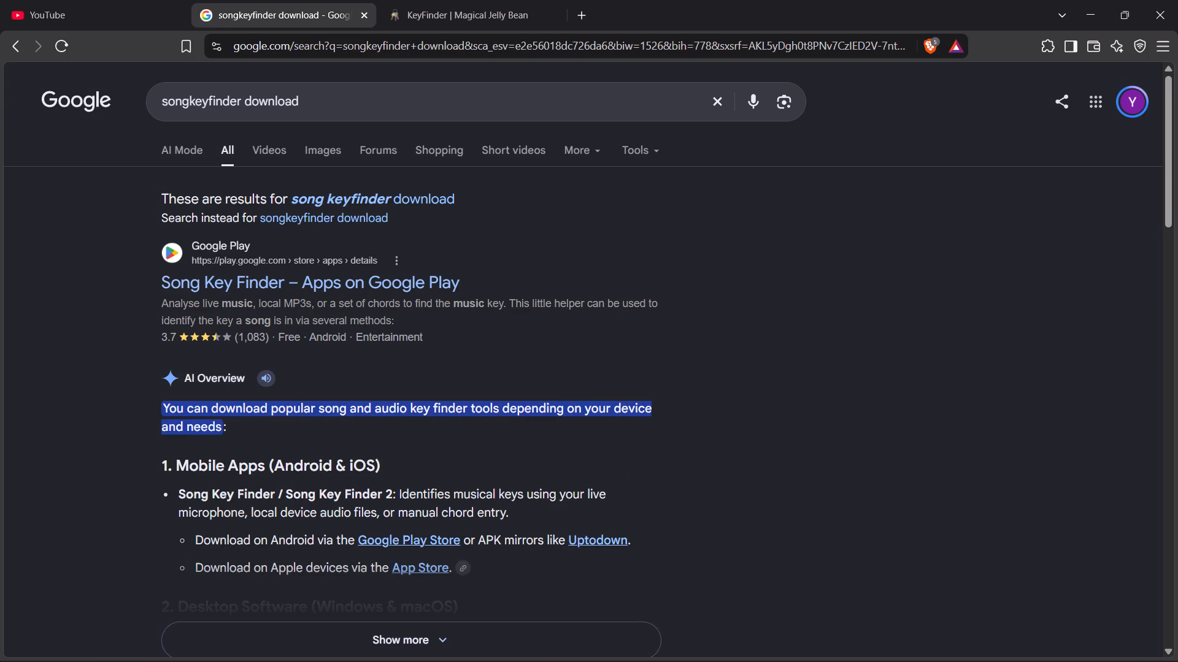
click(188, 102)
key(space)
key(Return)
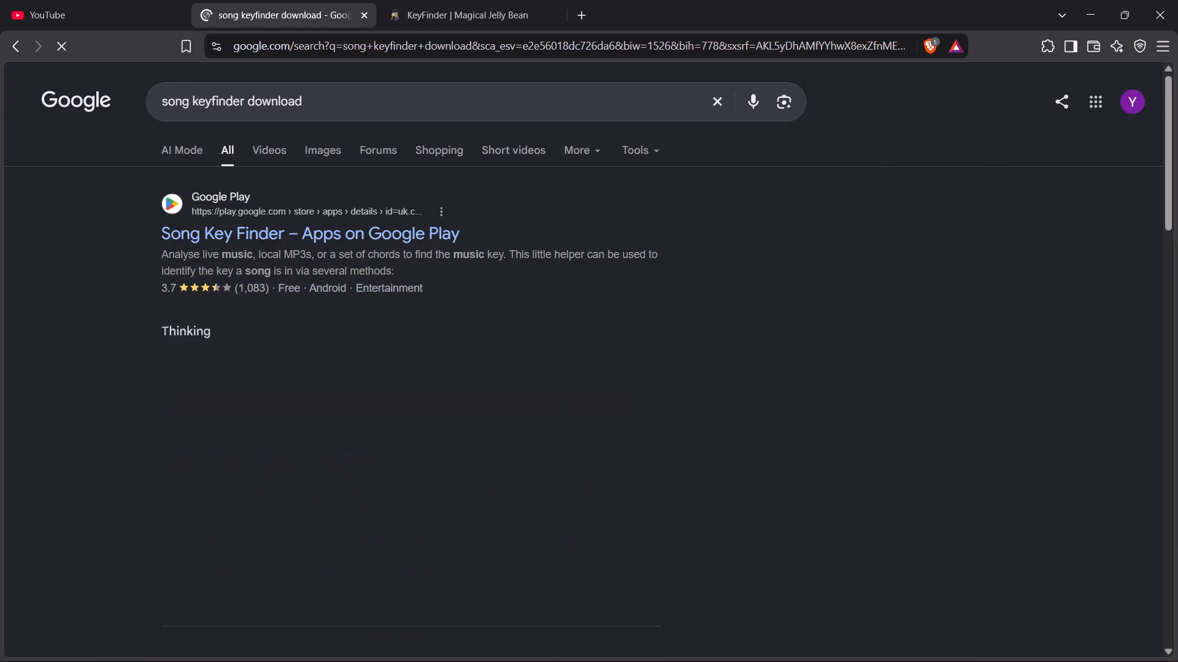
Switch to FL Studio, play the beat, bring up the channel rack over the mixer and check the Whoopsy 808's channel settings.
click(815, 650)
key(space)
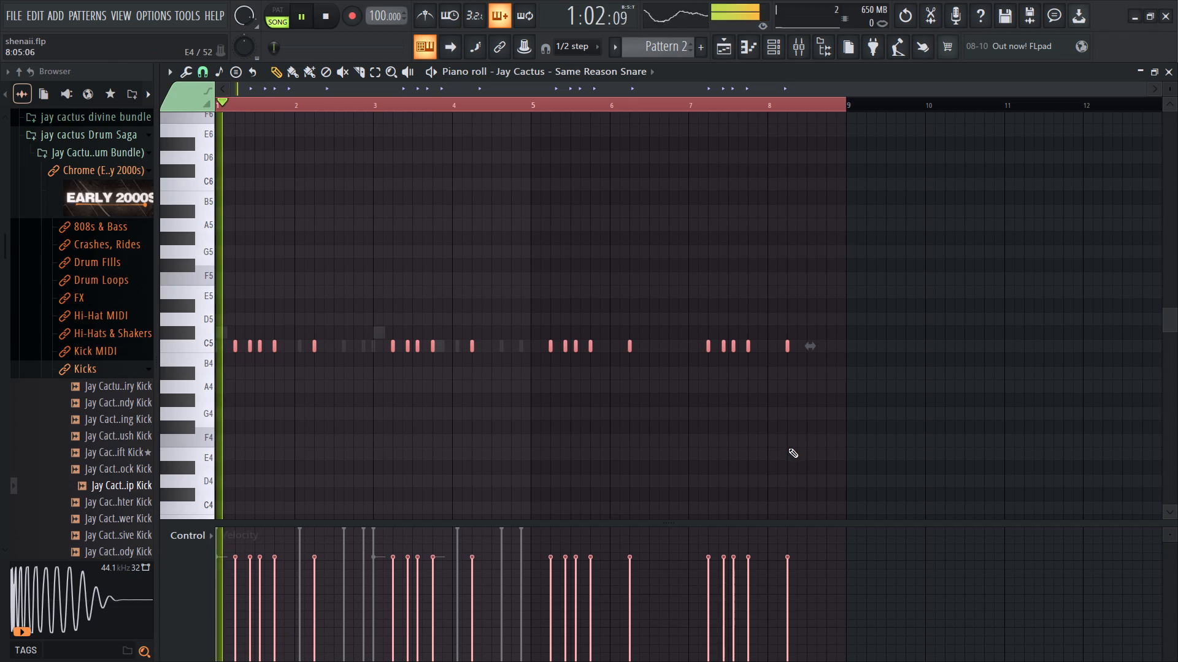
click(761, 44)
click(777, 51)
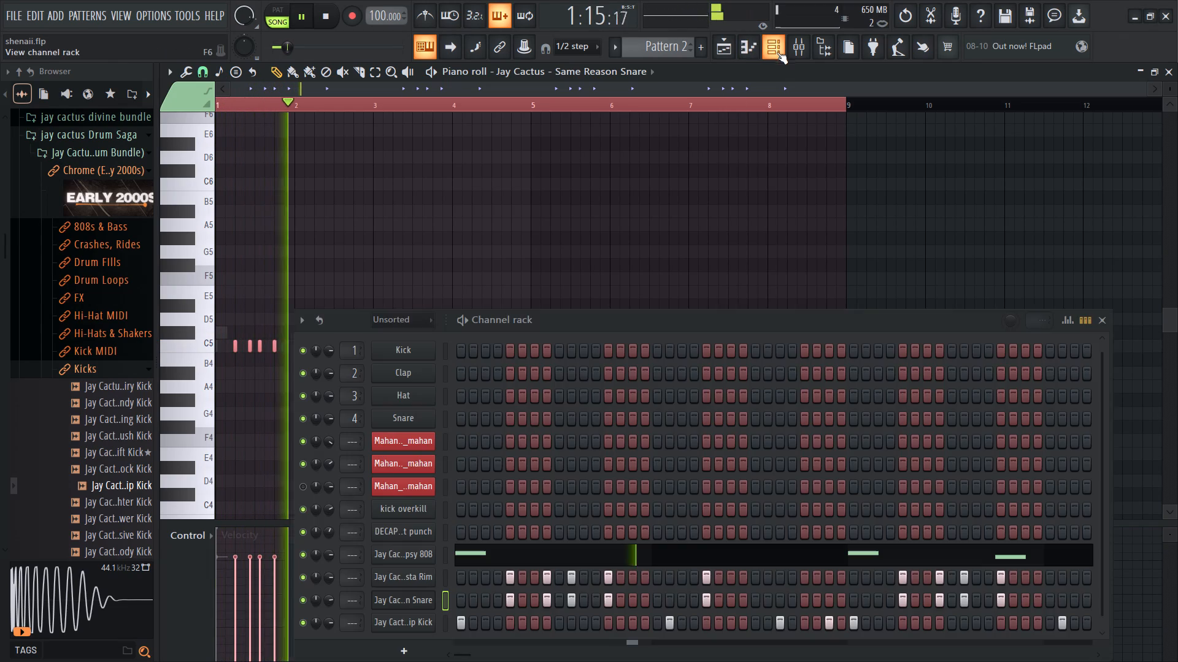
drag(591, 324, 577, 223)
click(311, 528)
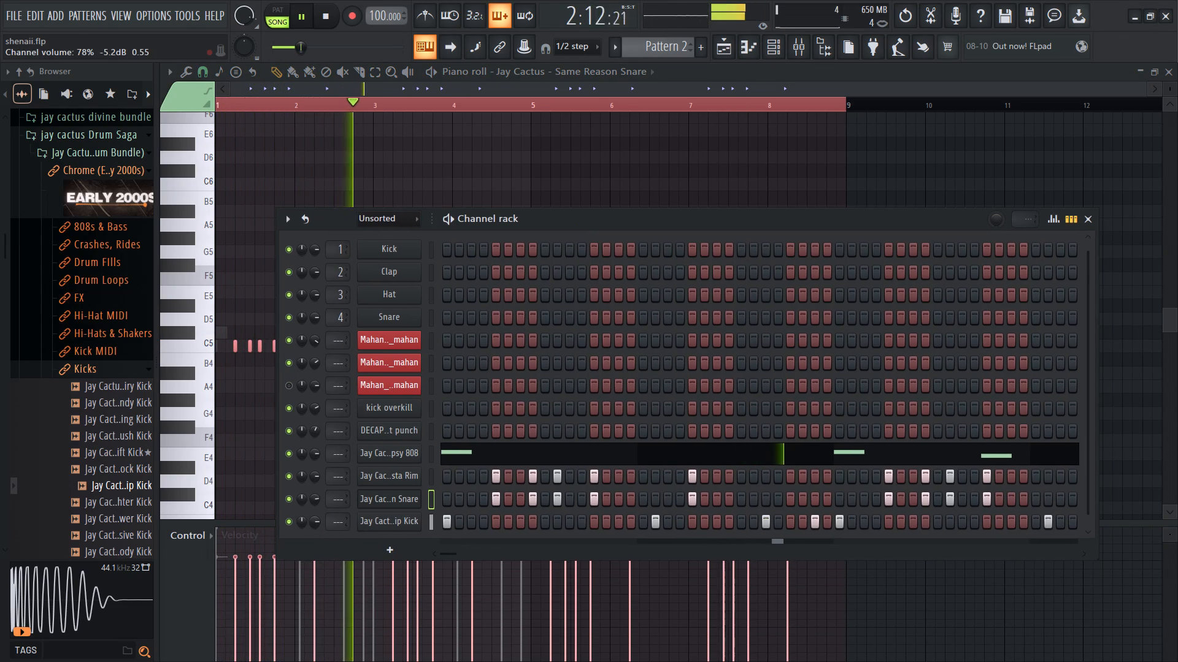
click(779, 50)
click(776, 48)
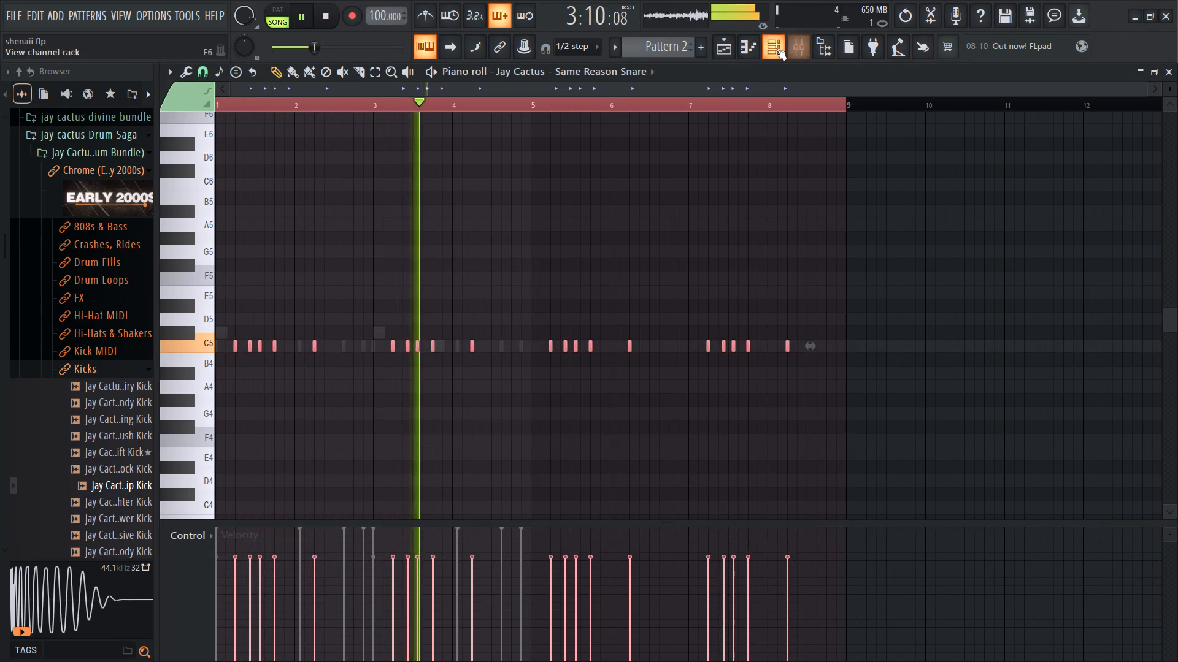
click(790, 54)
click(772, 47)
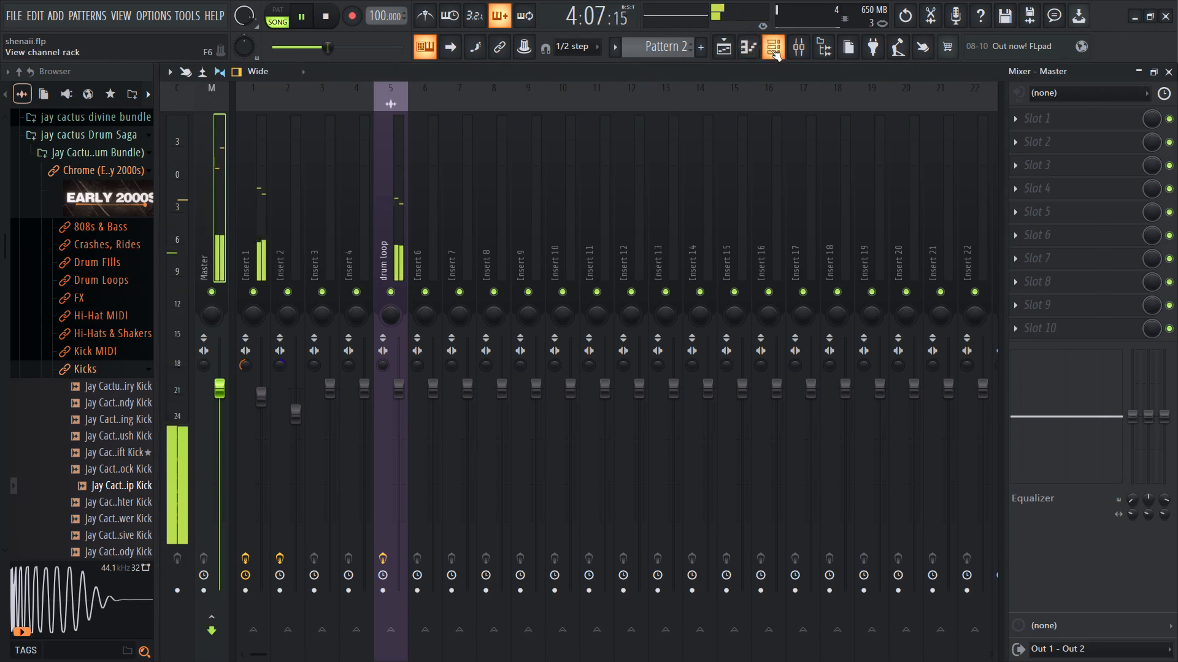
click(404, 457)
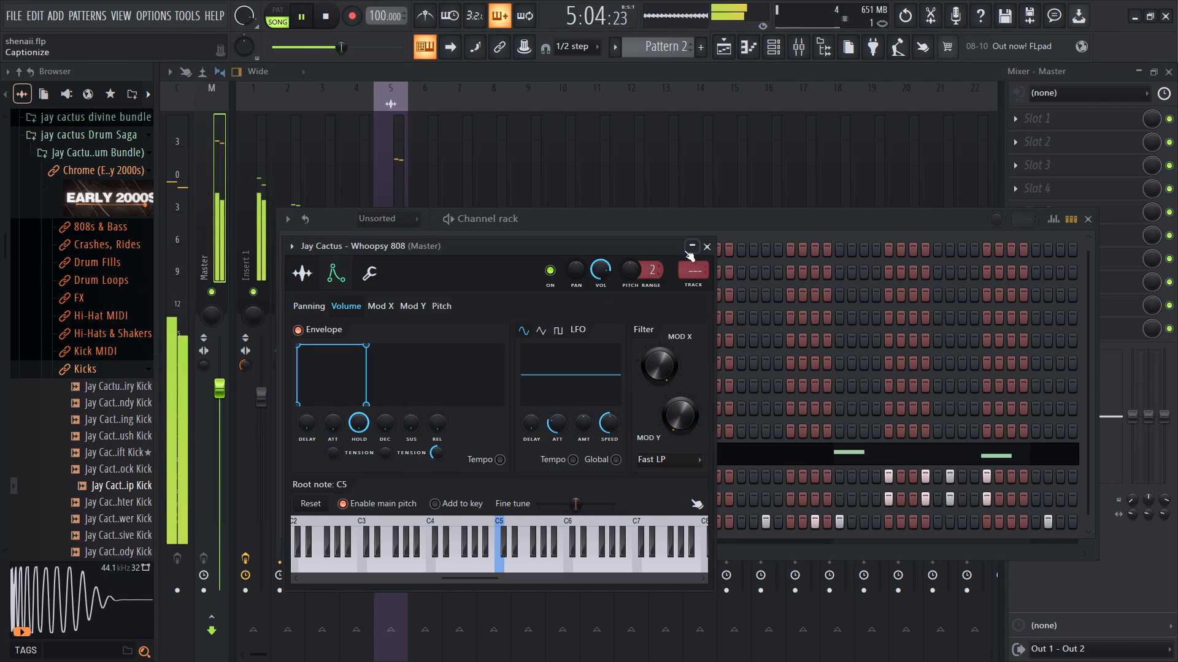
key(space)
scroll(106, 226, down, 5)
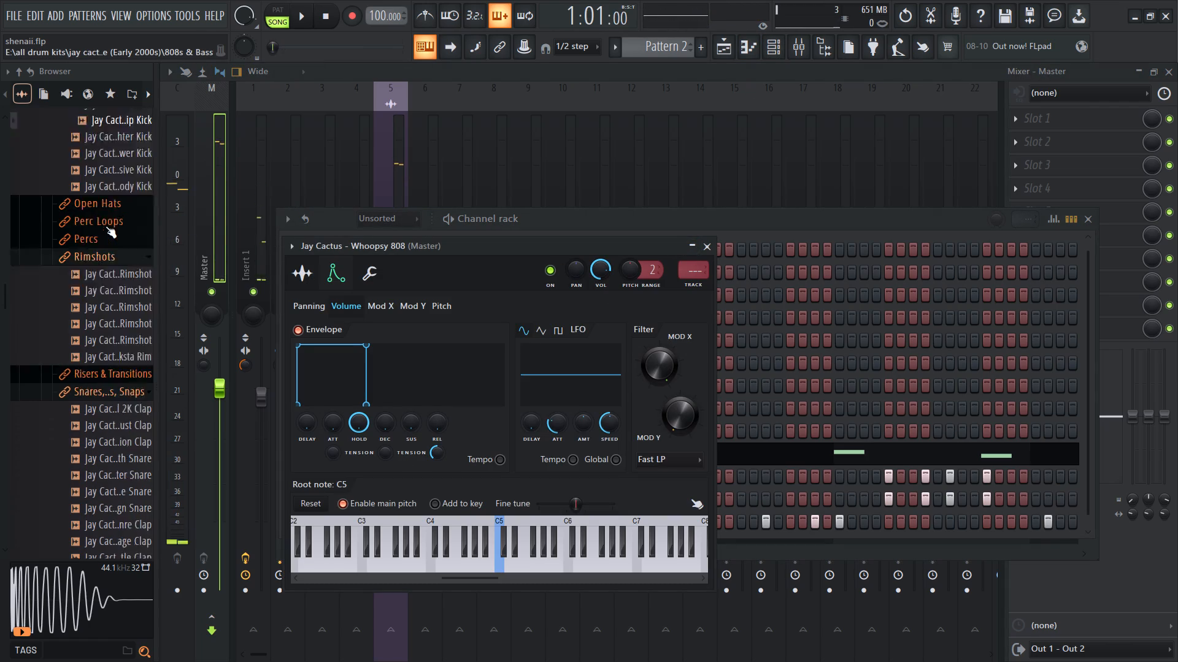
scroll(106, 226, up, 4)
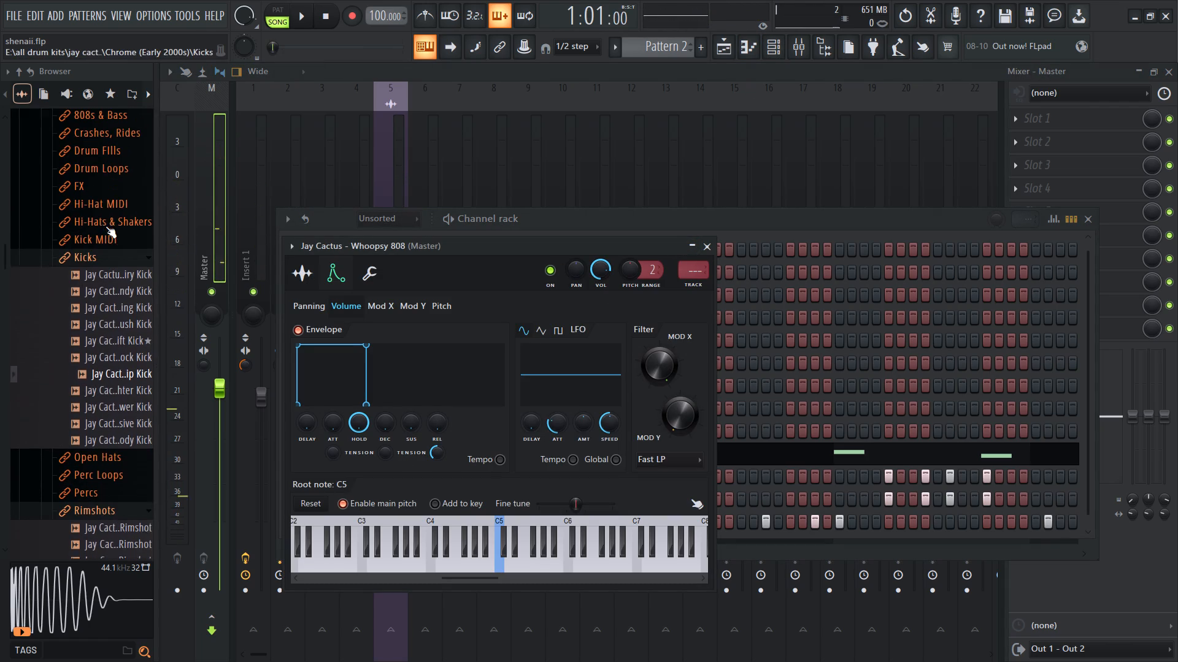
click(709, 249)
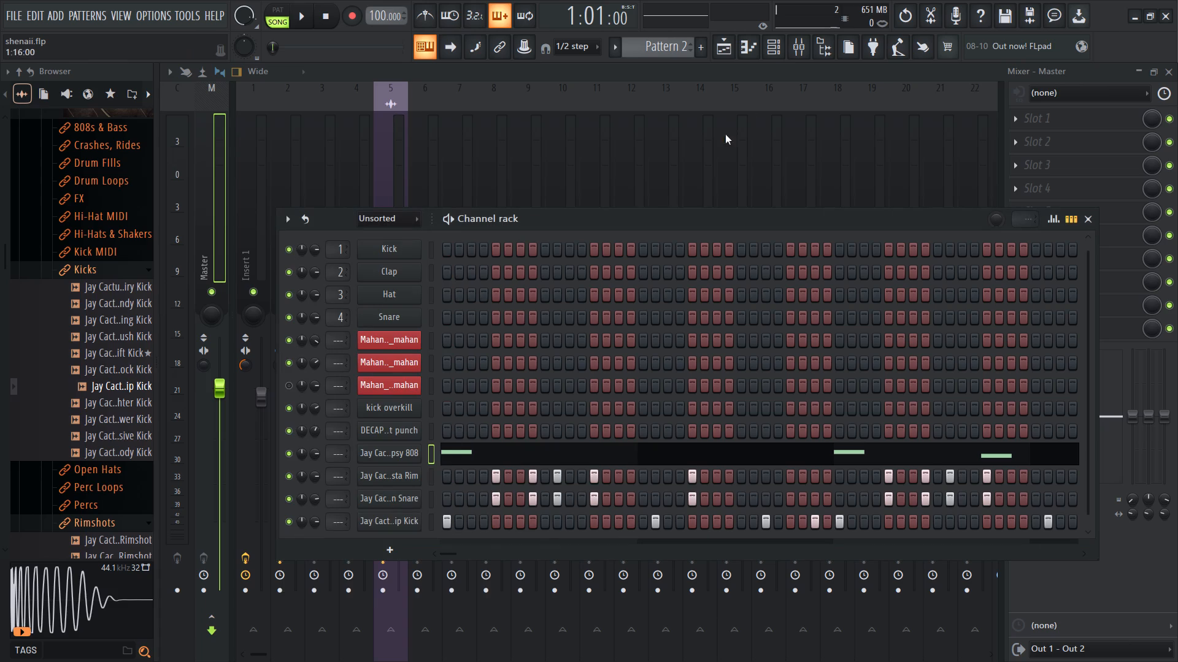
Solo mixer Insert 1 during playback, adjust its stereo separation to about 5% separated and restore the other tracks.
key(space)
click(267, 179)
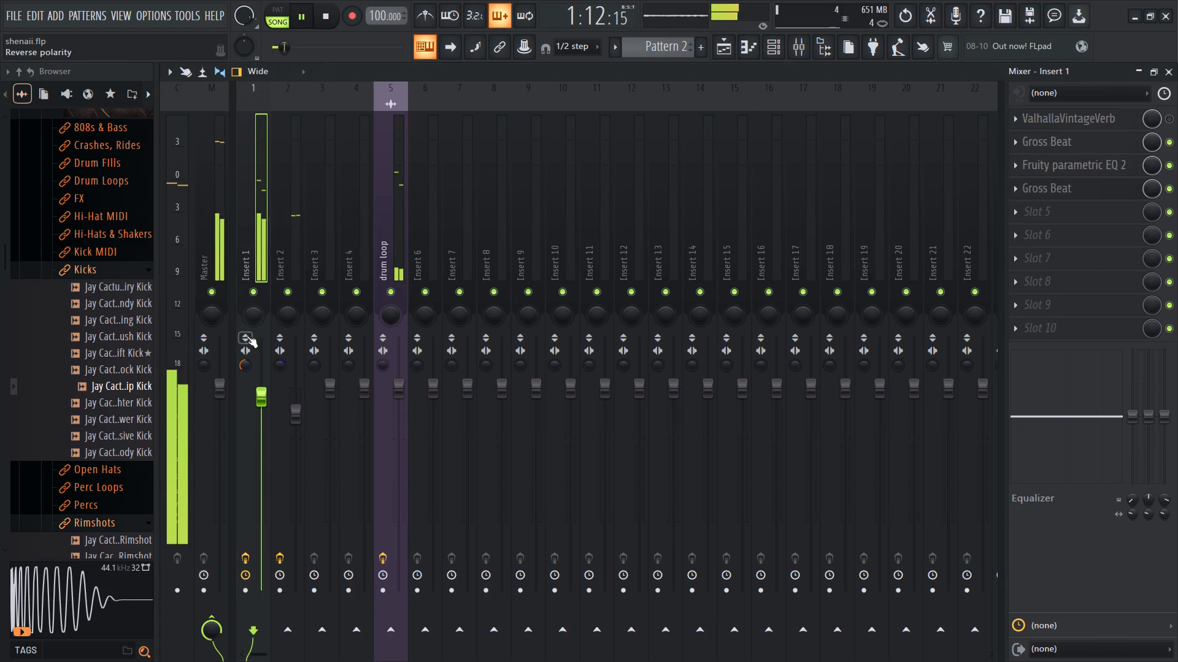
right_click(248, 297)
key(space)
key(space)
drag(246, 369, 257, 286)
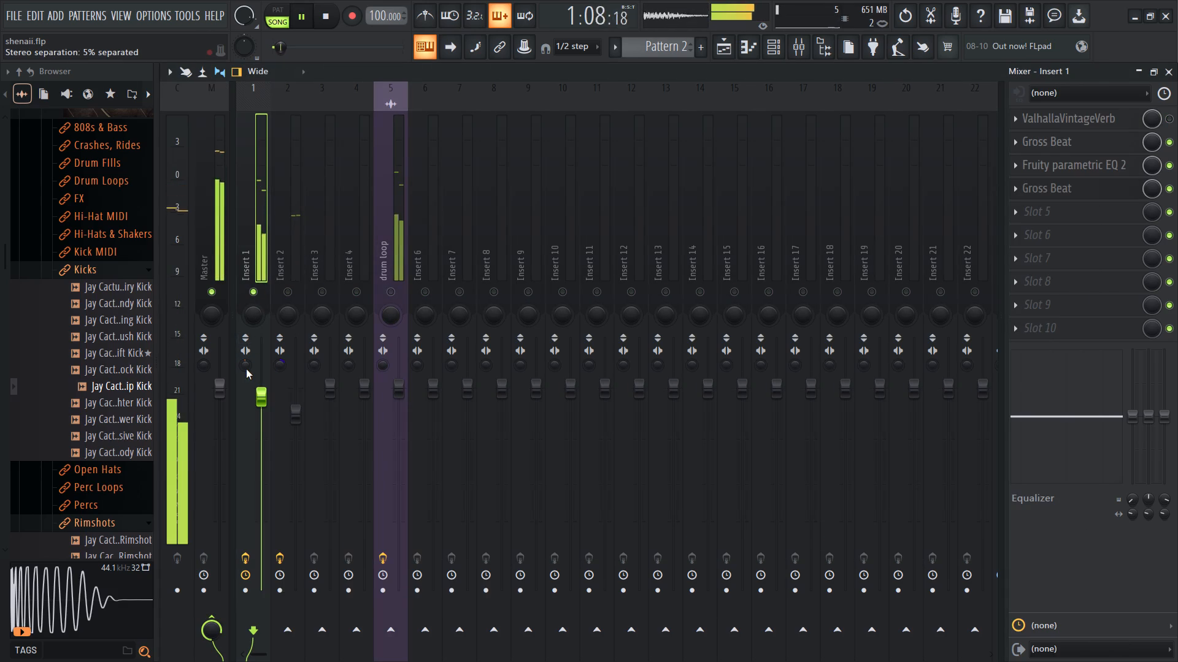
drag(246, 369, 249, 379)
right_click(259, 292)
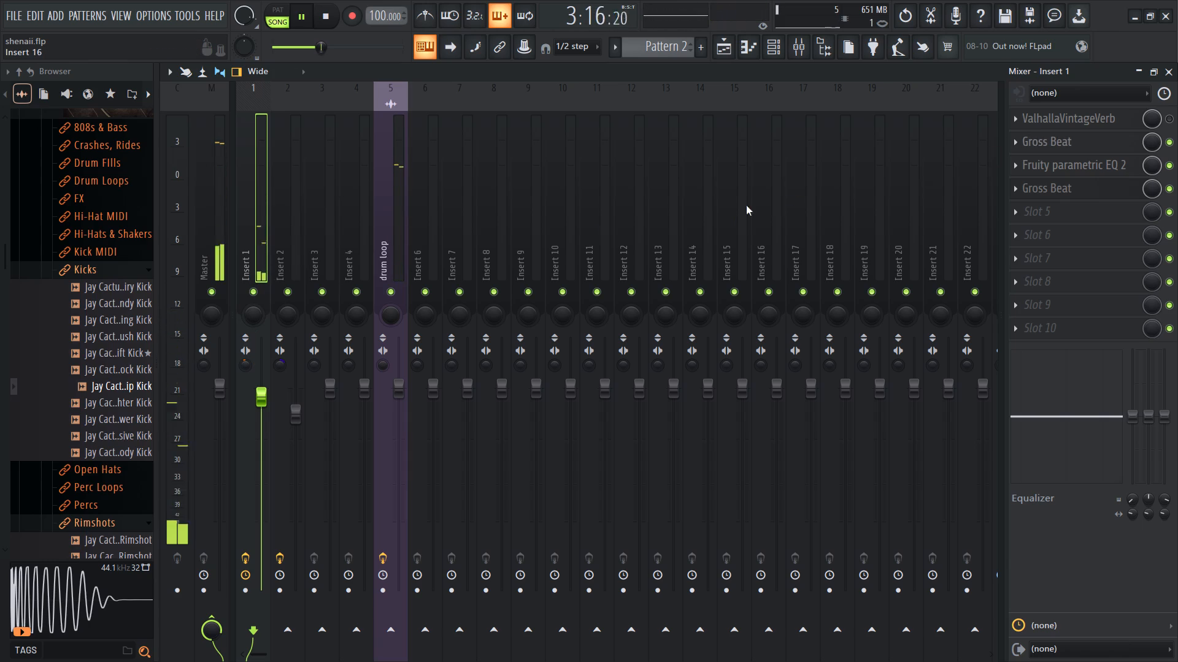
Examine the channel settings of the Mahan shehnai loops, the Mahan perc loop and CHOP 1 from the playlist's audio clips.
click(714, 48)
click(210, 93)
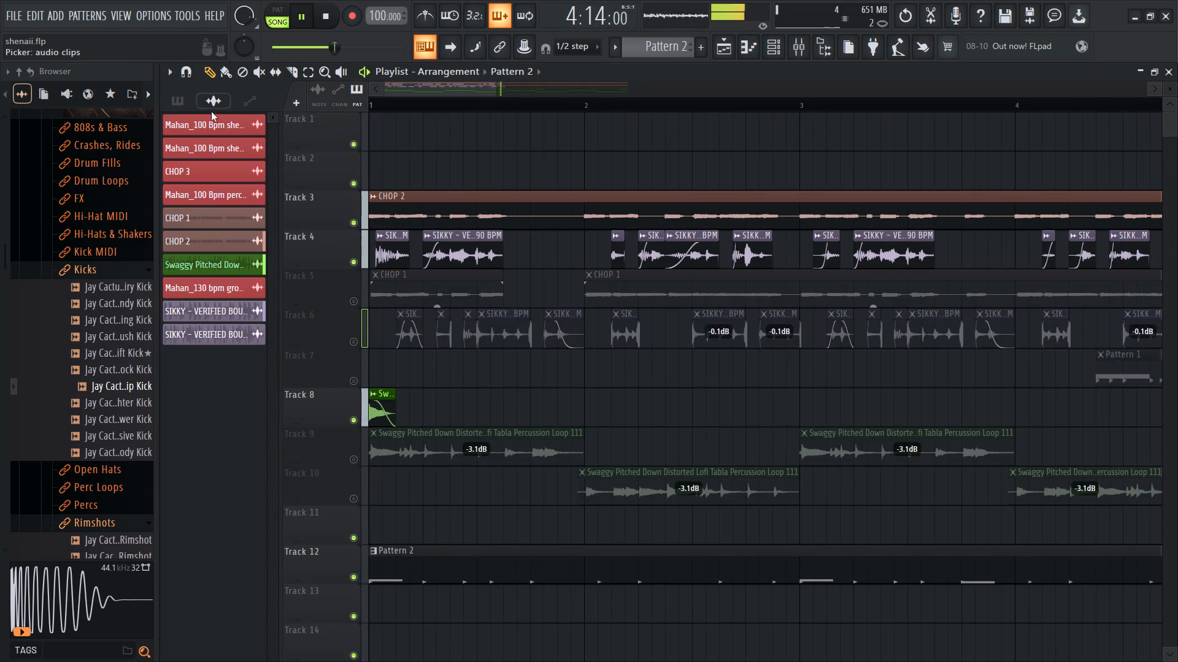
key(space)
double_click(209, 126)
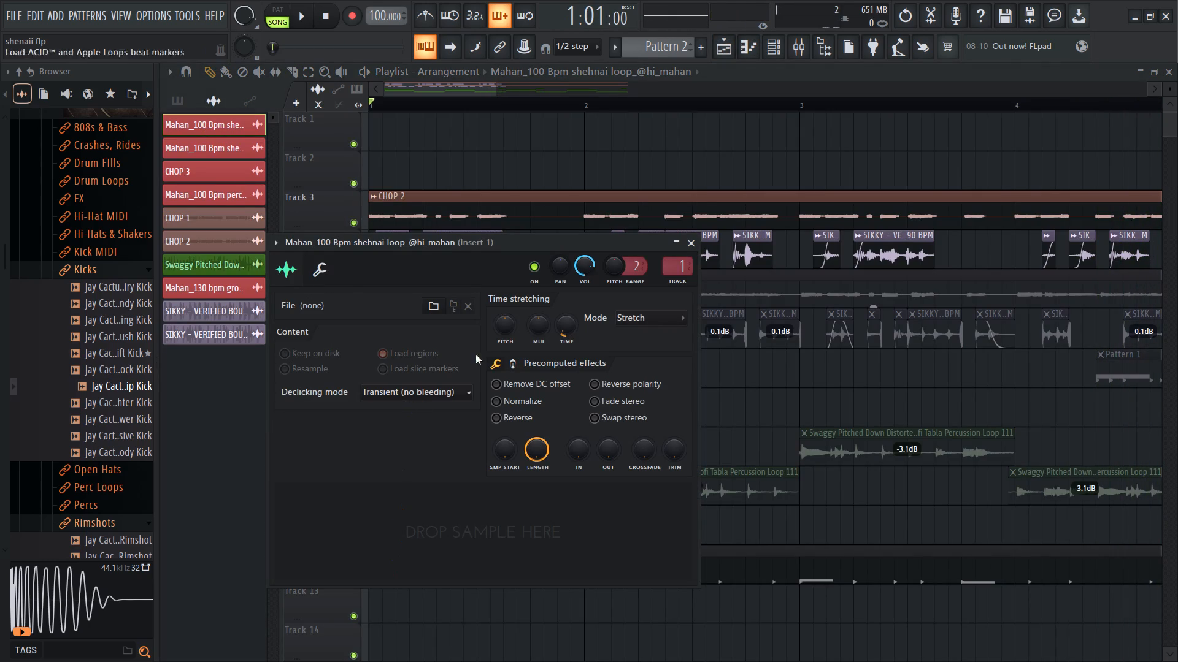
click(688, 243)
double_click(198, 146)
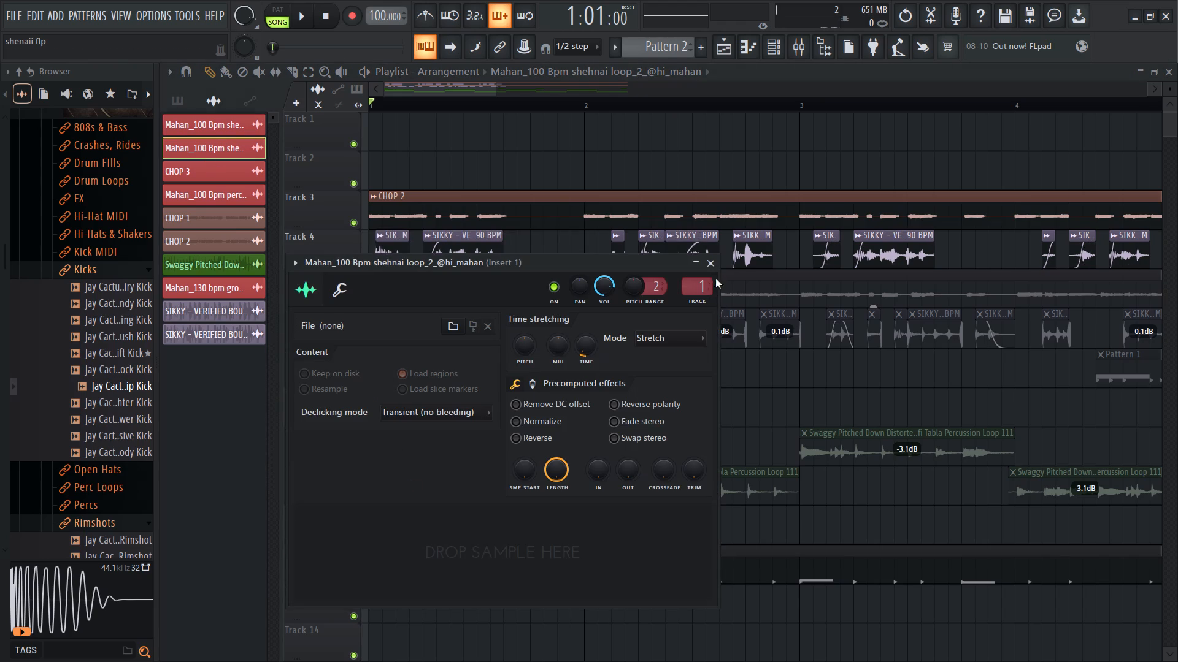
click(714, 267)
click(204, 176)
triple_click(202, 182)
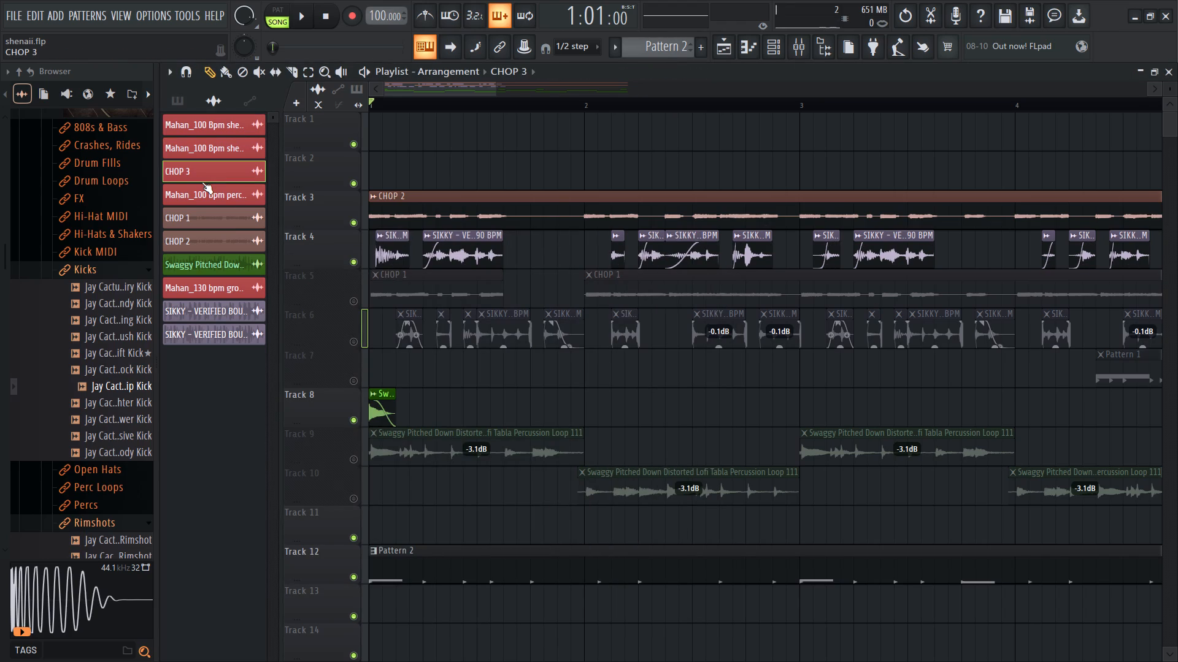
double_click(202, 182)
click(202, 182)
double_click(201, 188)
click(201, 188)
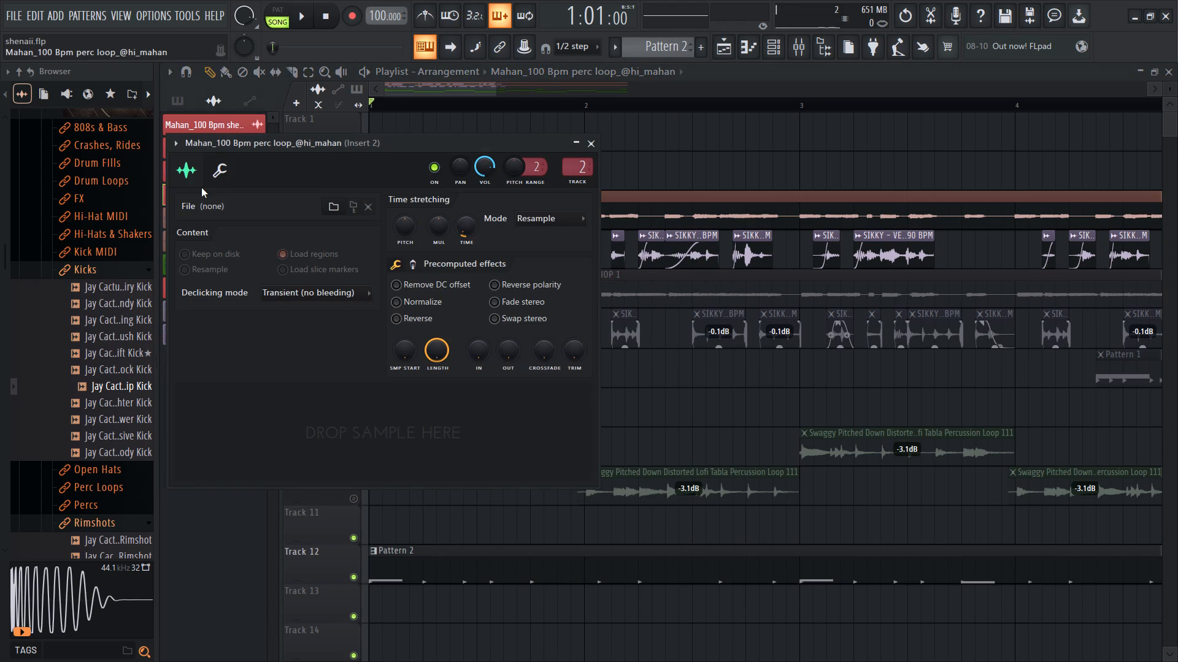
click(392, 101)
double_click(225, 217)
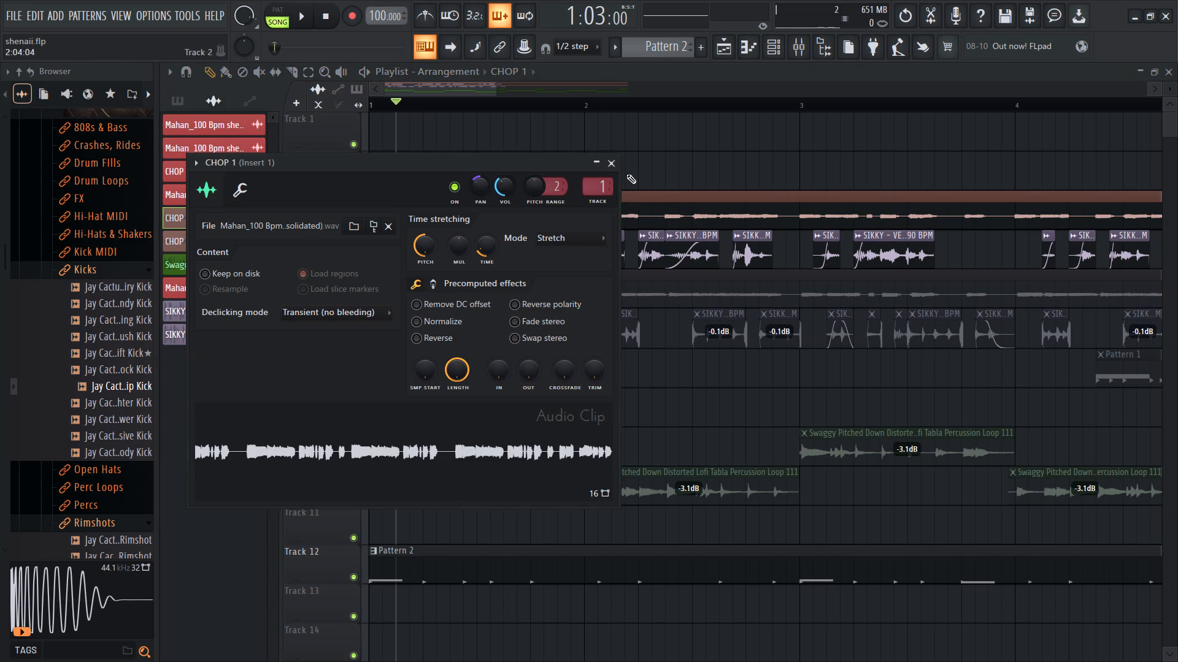
click(614, 158)
Play the beat, check the mixer levels, and restart playback from the start in the playlist.
key(space)
click(788, 42)
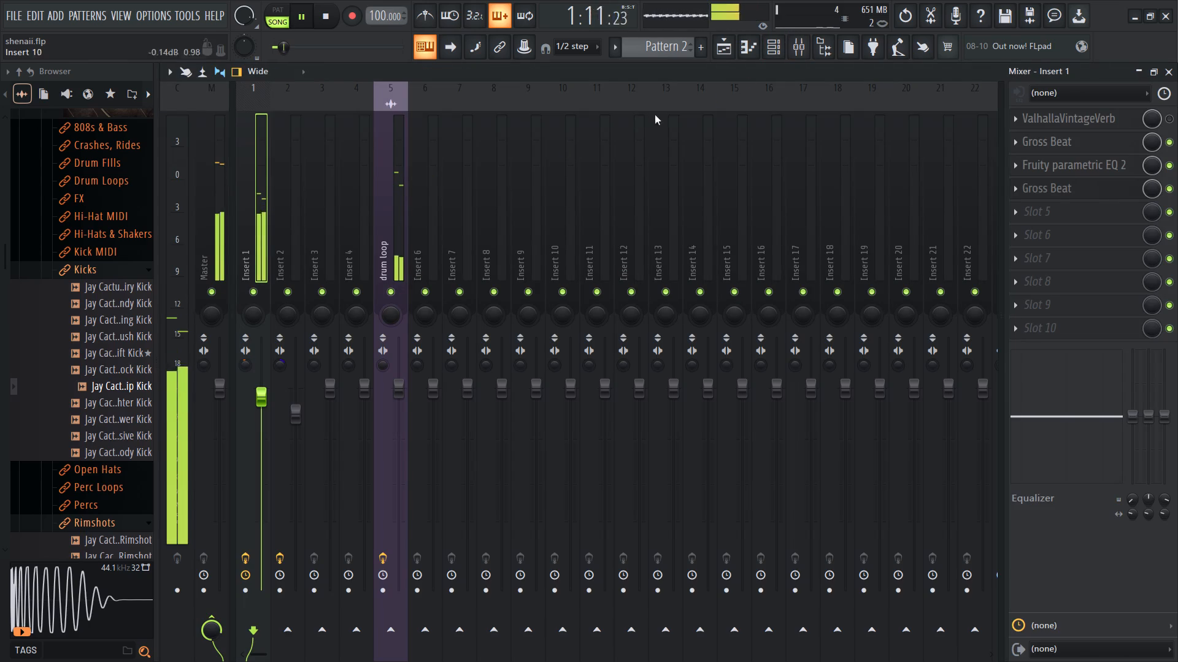
click(732, 38)
key(space)
key(space)
key(space)
drag(378, 104, 232, 116)
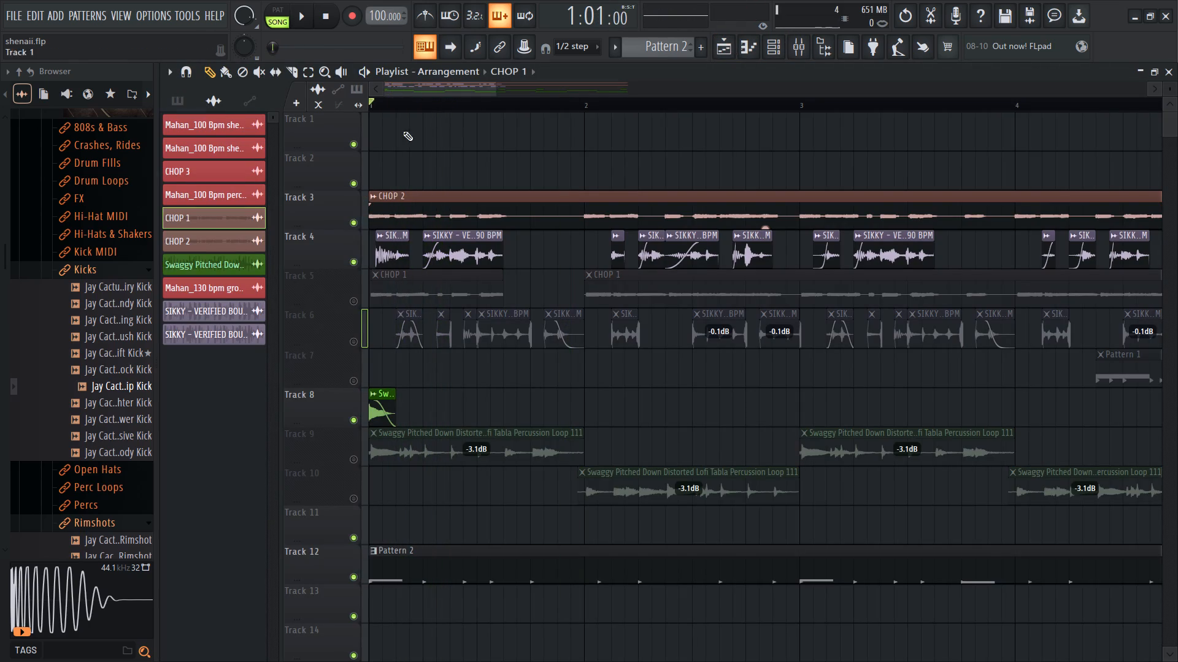
key(space)
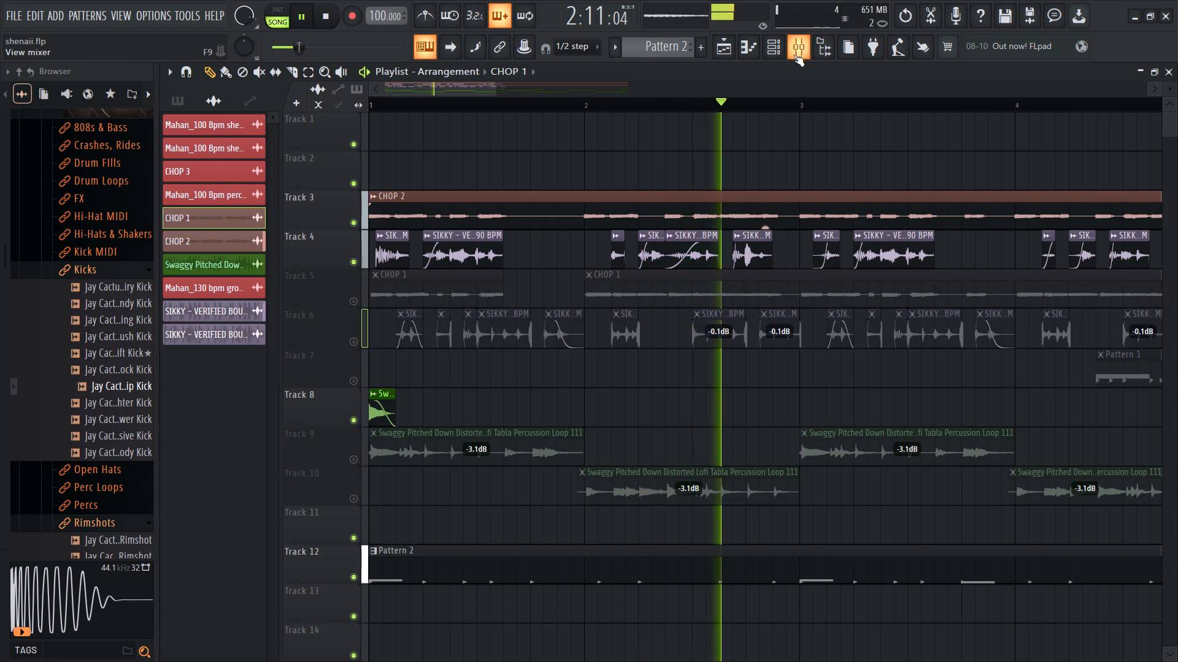
Adjust the left channel panning of the SIKKY VERIFIED BOUNCE DRUM LOOP 09 audio clip during playback.
double_click(687, 243)
drag(538, 229, 538, 258)
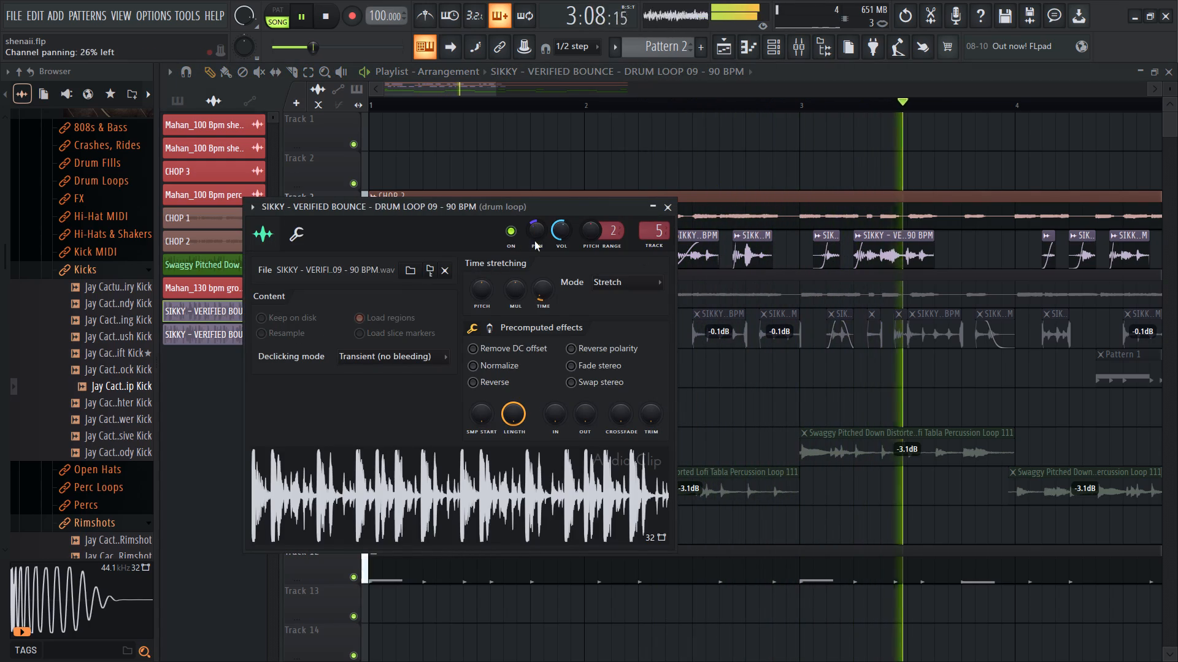
drag(537, 234, 540, 264)
drag(537, 234, 536, 217)
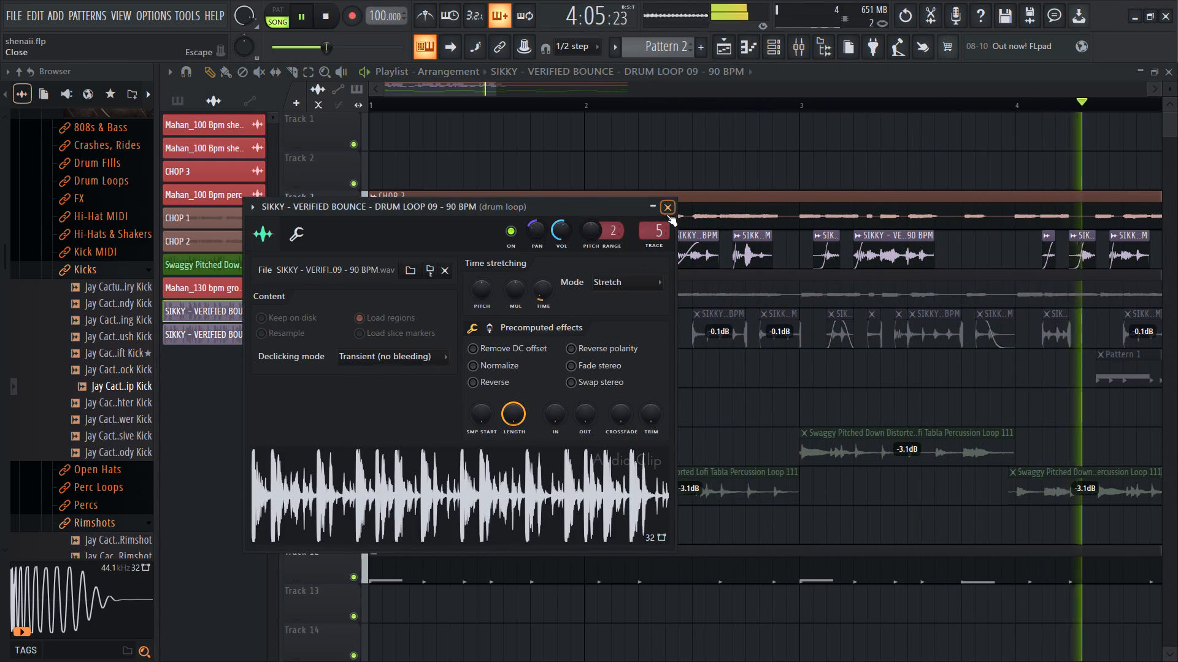
click(666, 215)
Review the Unsorted channels in the channel rack, restart playback and return to the playlist.
click(772, 47)
click(396, 219)
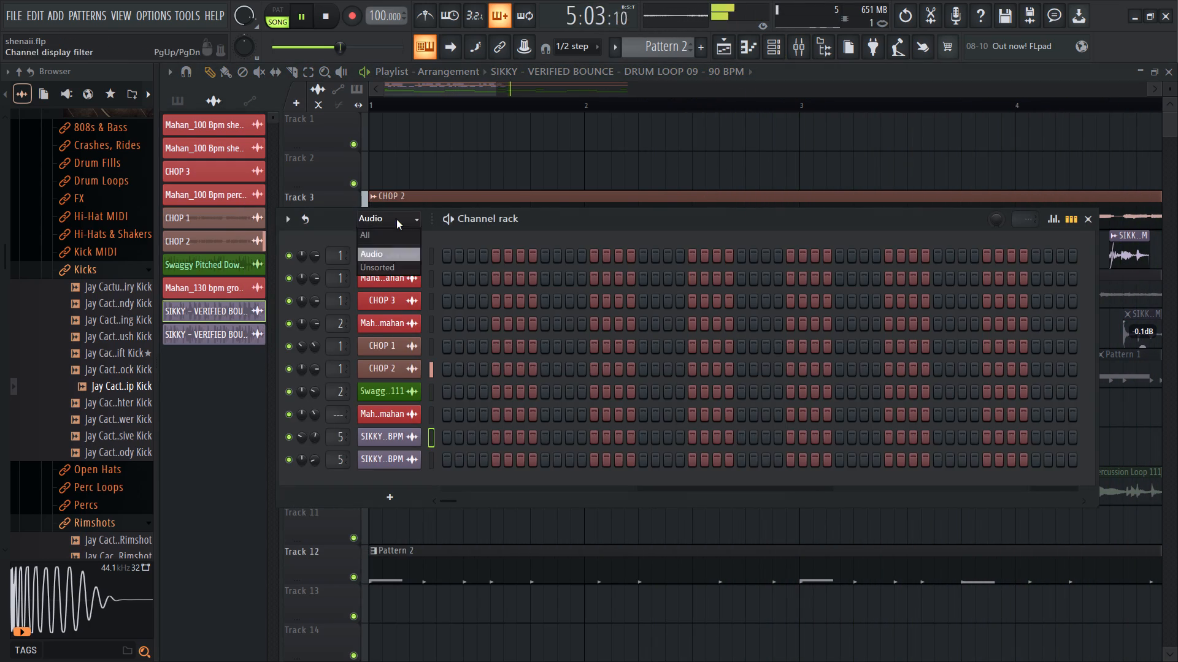
drag(386, 260, 387, 270)
key(space)
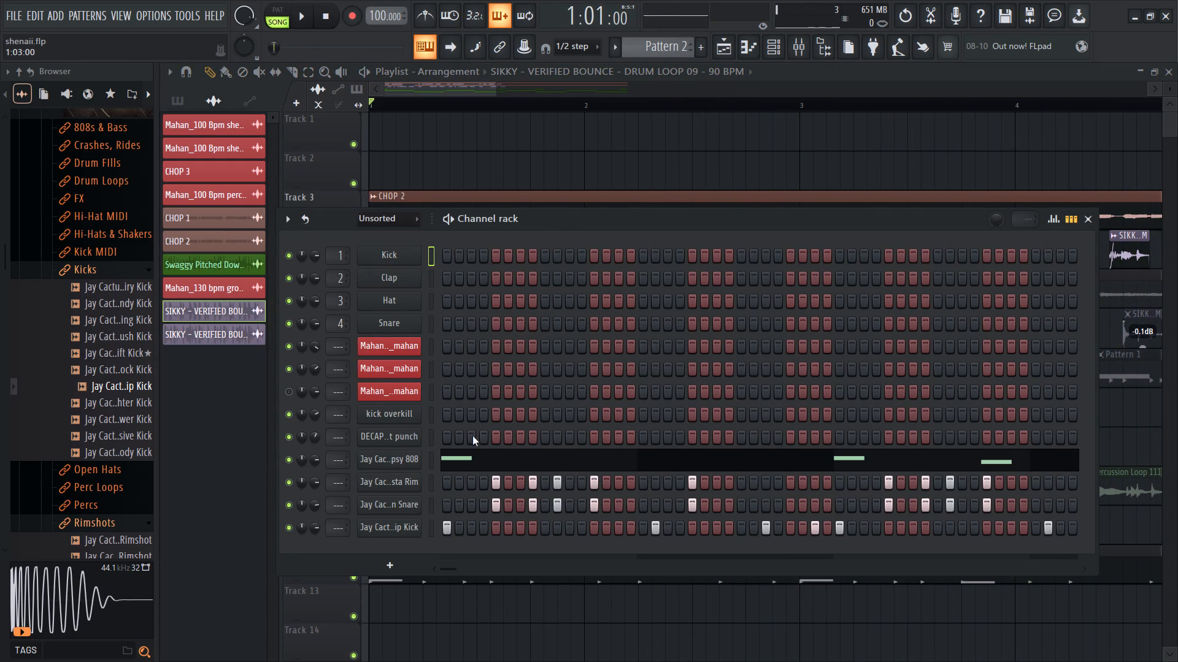
key(space)
right_click(646, 134)
Duplicate the SIKKY Drum Loop 09 clips on Track 4 from bars 1–4 into bars 5–8, keeping the same timing offset.
ctrl+scroll(559, 276, down, 11)
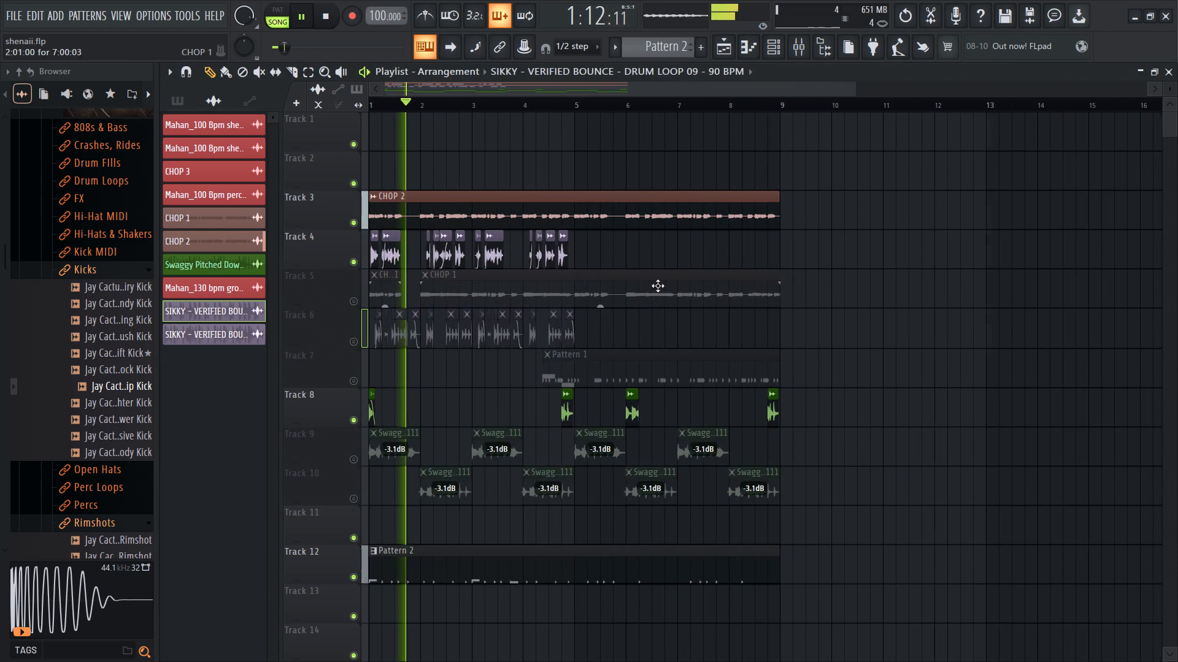
ctrl+drag(656, 261, 272, 247)
ctrl+scroll(548, 277, up, 12)
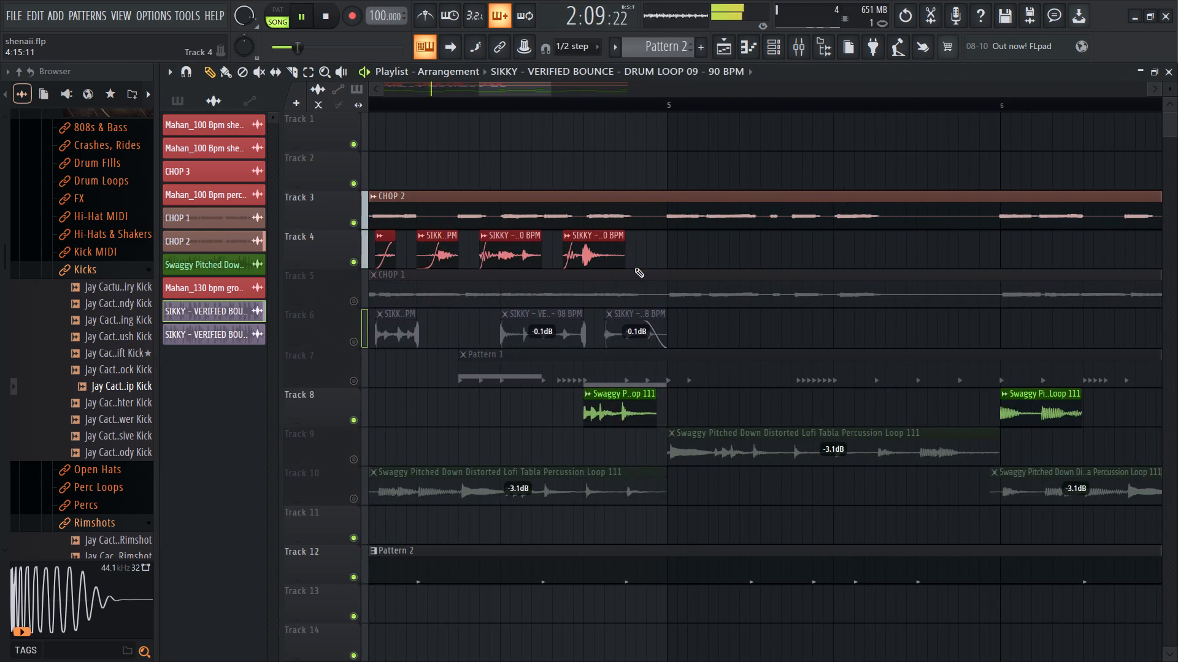
ctrl+scroll(634, 268, down, 11)
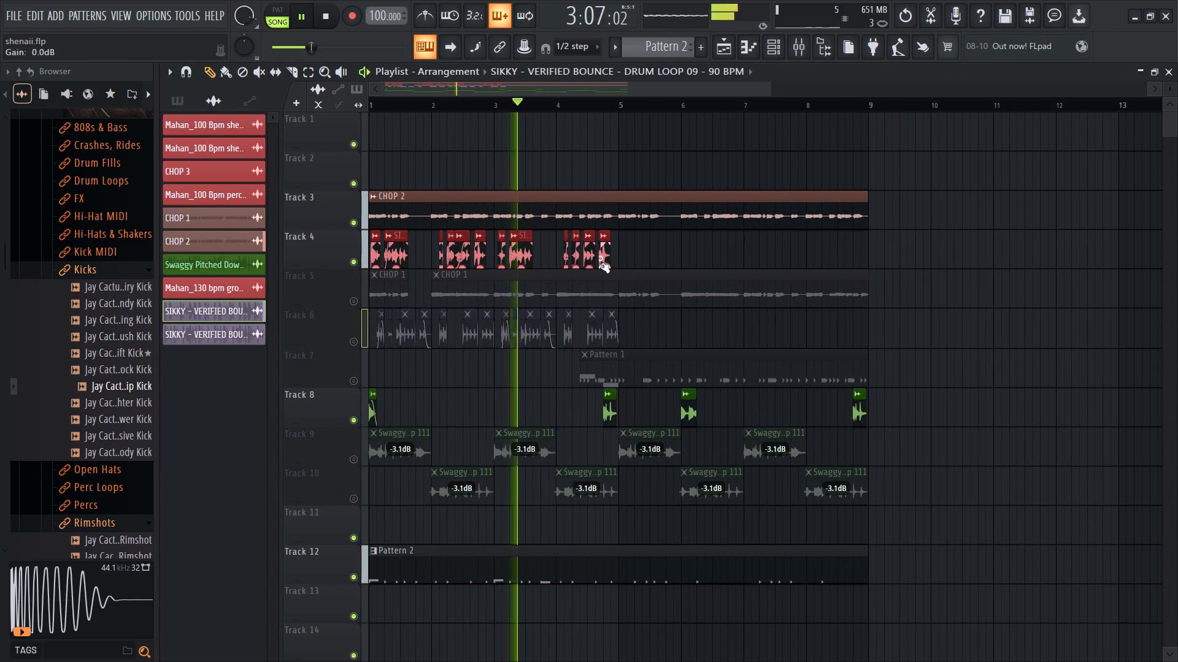
ctrl+scroll(556, 281, down, 5)
ctrl+scroll(288, 286, up, 10)
shift+drag(382, 250, 999, 259)
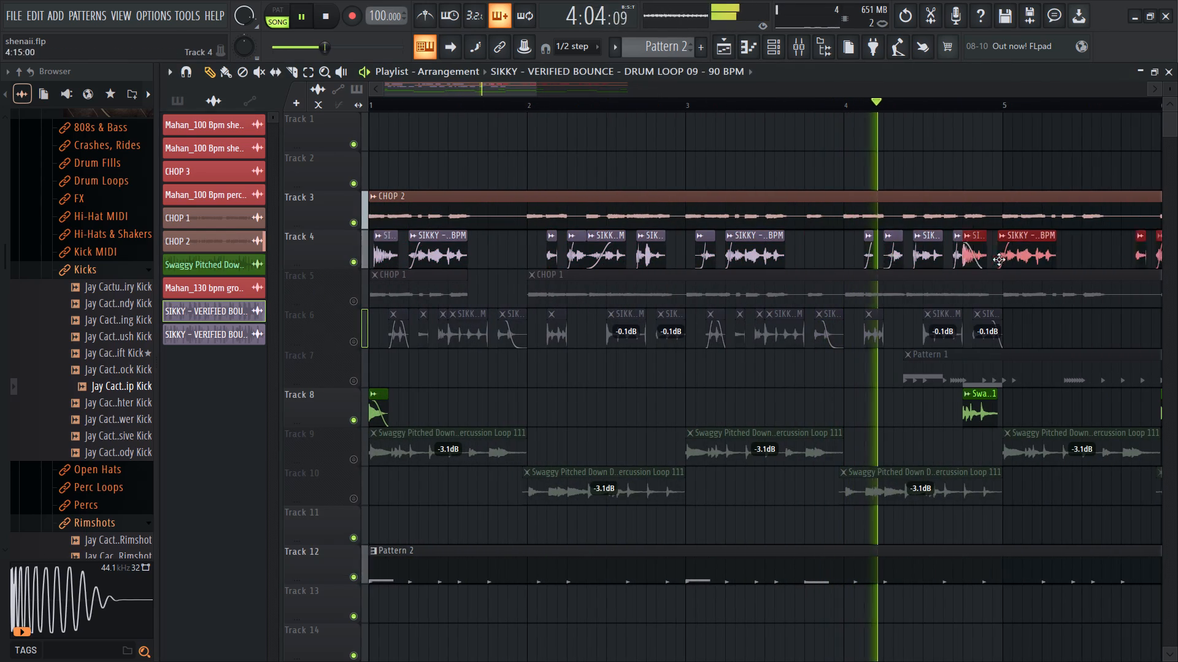
shift+drag(999, 259, 1022, 262)
ctrl+scroll(1018, 264, up, 11)
drag(1018, 262, 1007, 263)
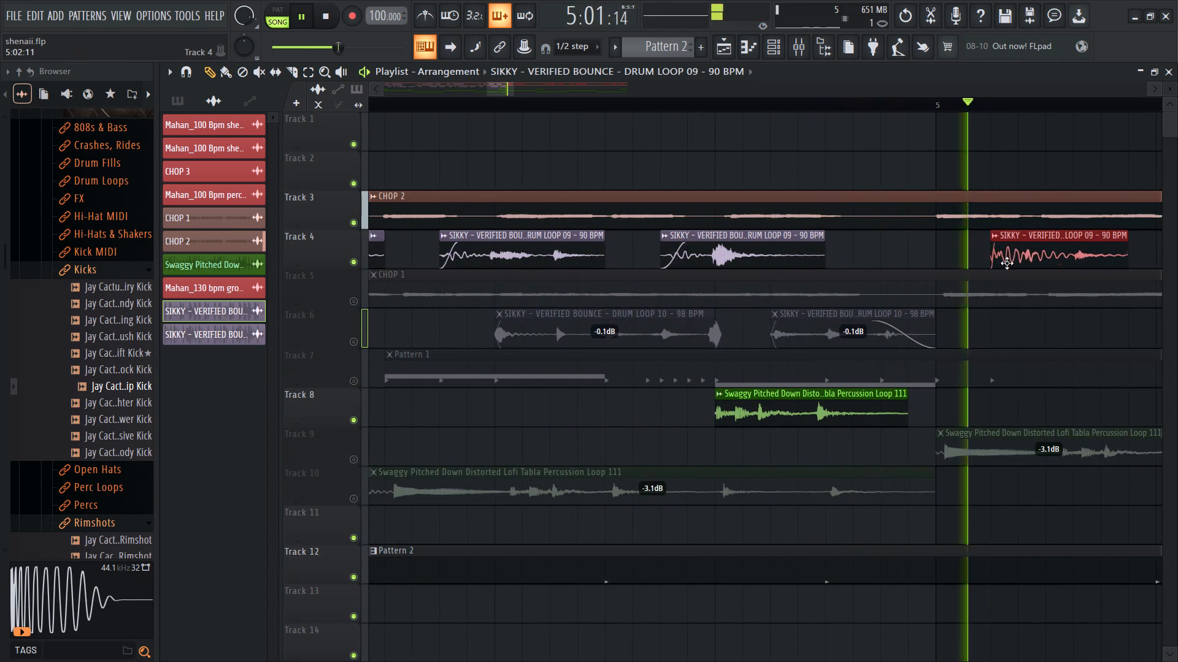
drag(1007, 263, 990, 264)
ctrl+scroll(815, 291, down, 3)
ctrl+scroll(912, 299, up, 13)
ctrl+scroll(924, 292, down, 2)
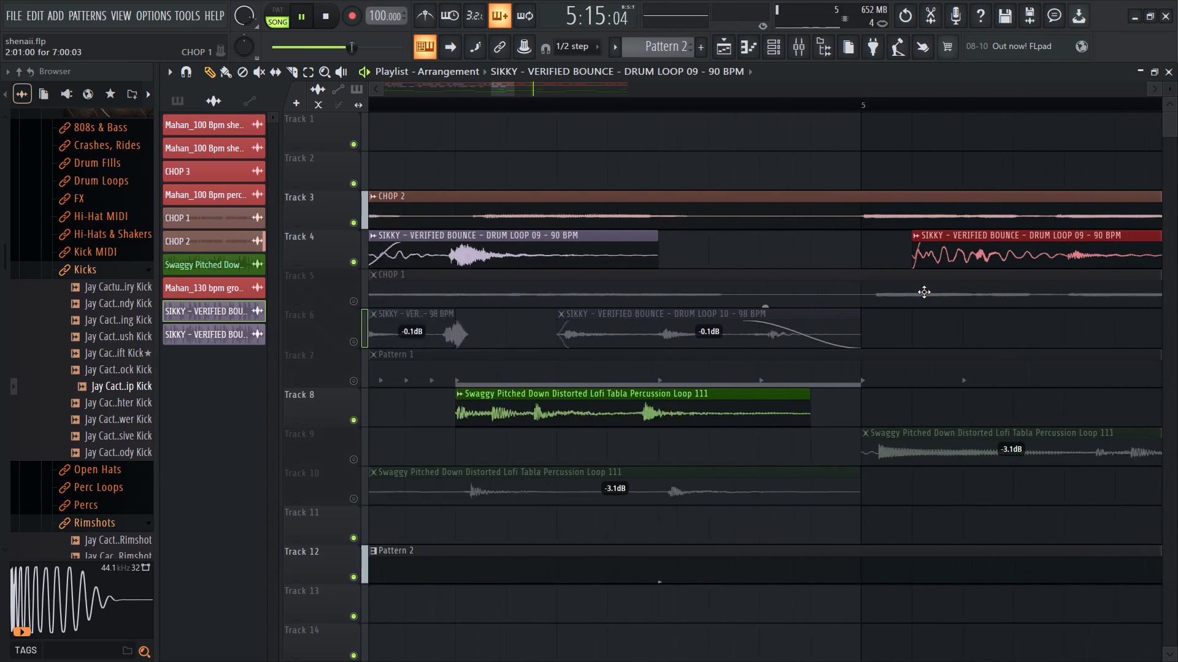
ctrl+scroll(924, 292, down, 17)
ctrl+scroll(924, 292, down, 6)
ctrl+scroll(924, 292, up, 7)
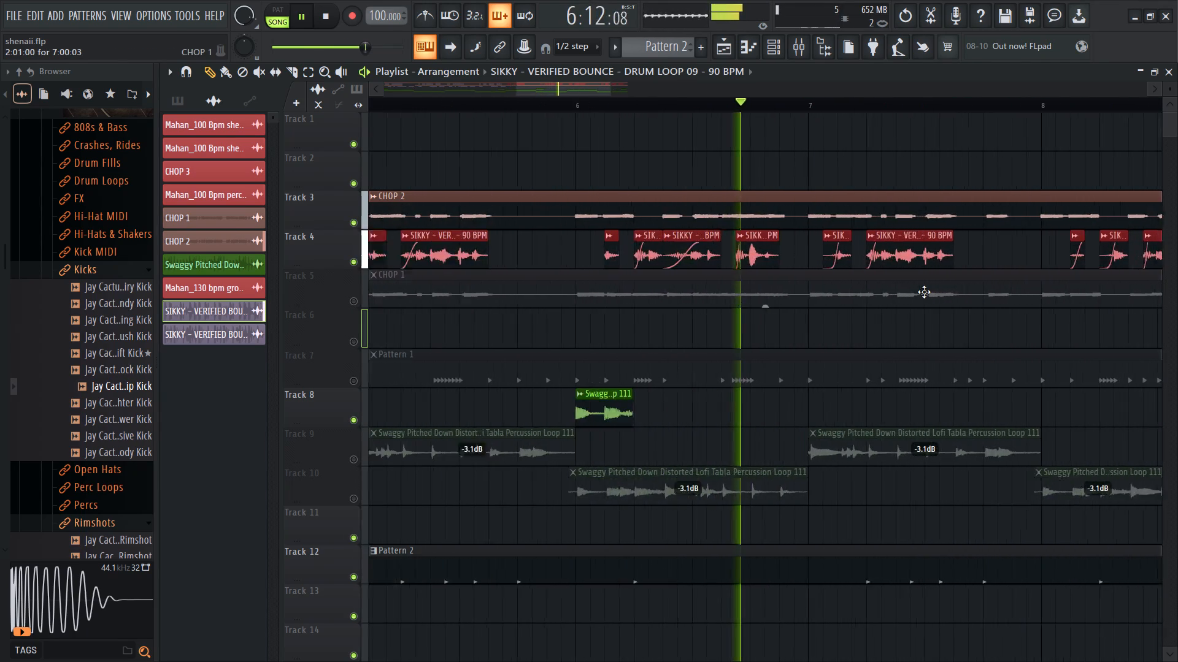
ctrl+scroll(924, 292, down, 13)
ctrl+scroll(376, 431, up, 6)
ctrl+scroll(352, 437, down, 5)
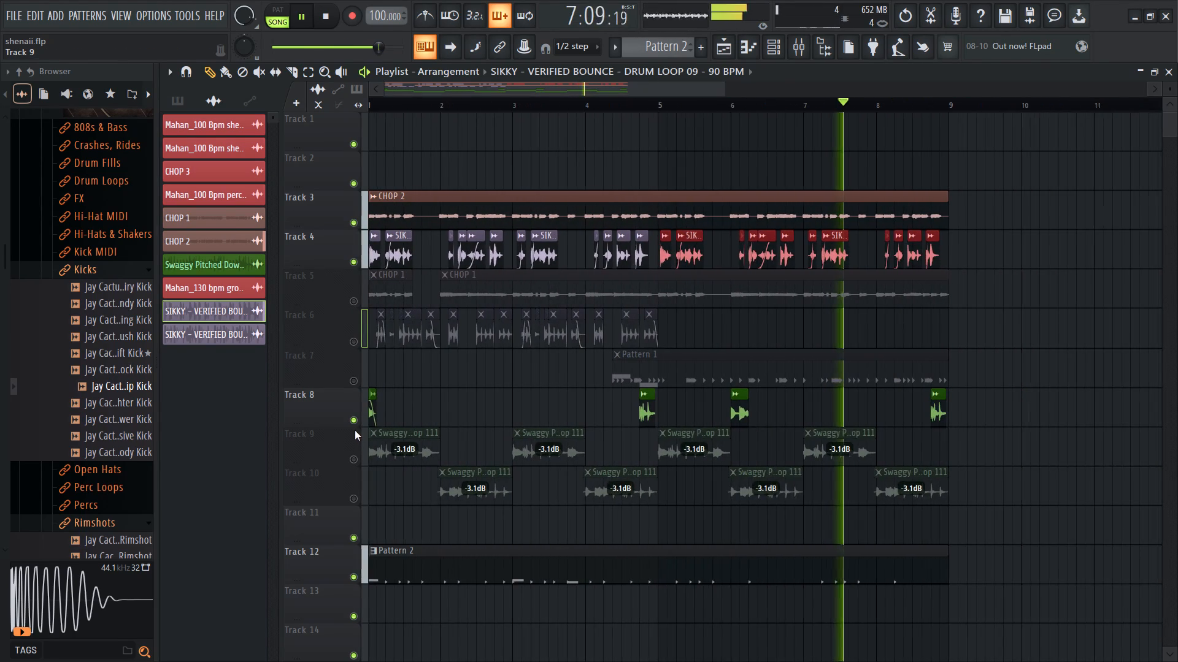
Restart playback and copy the short Swaggy percussion clip from bar 1 of Track 8 to 2:15:12 on the same track.
ctrl+scroll(291, 420, up, 8)
key(space)
drag(388, 102, 193, 140)
key(space)
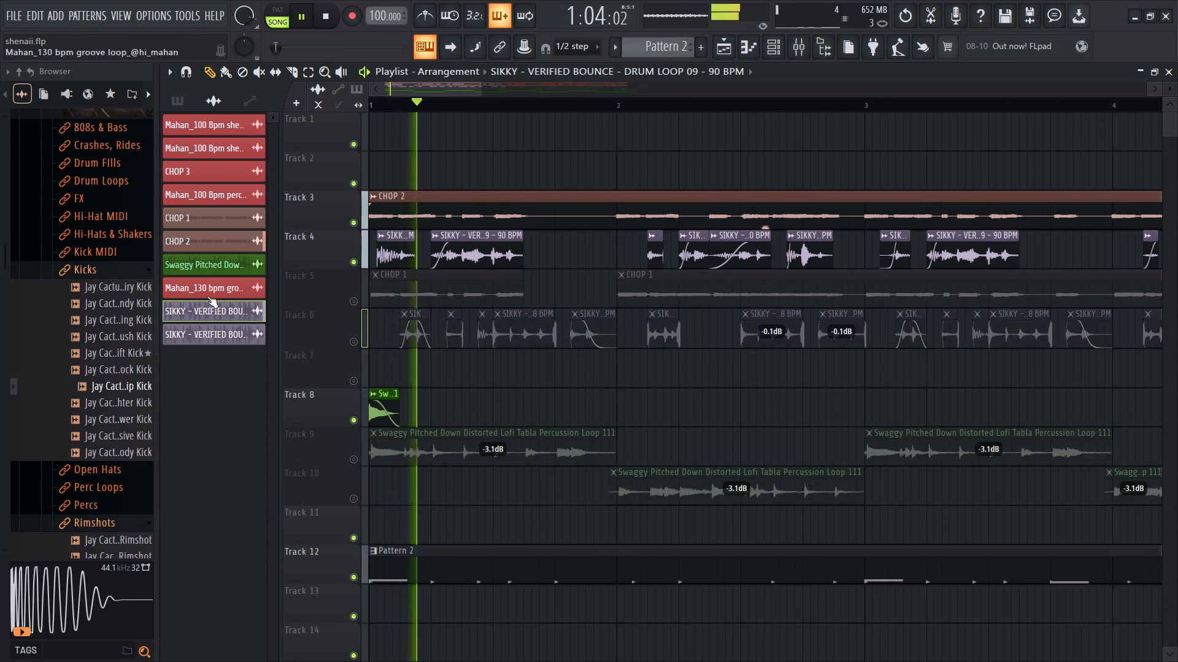
ctrl+scroll(207, 296, up, 6)
click(376, 418)
ctrl+scroll(444, 381, down, 7)
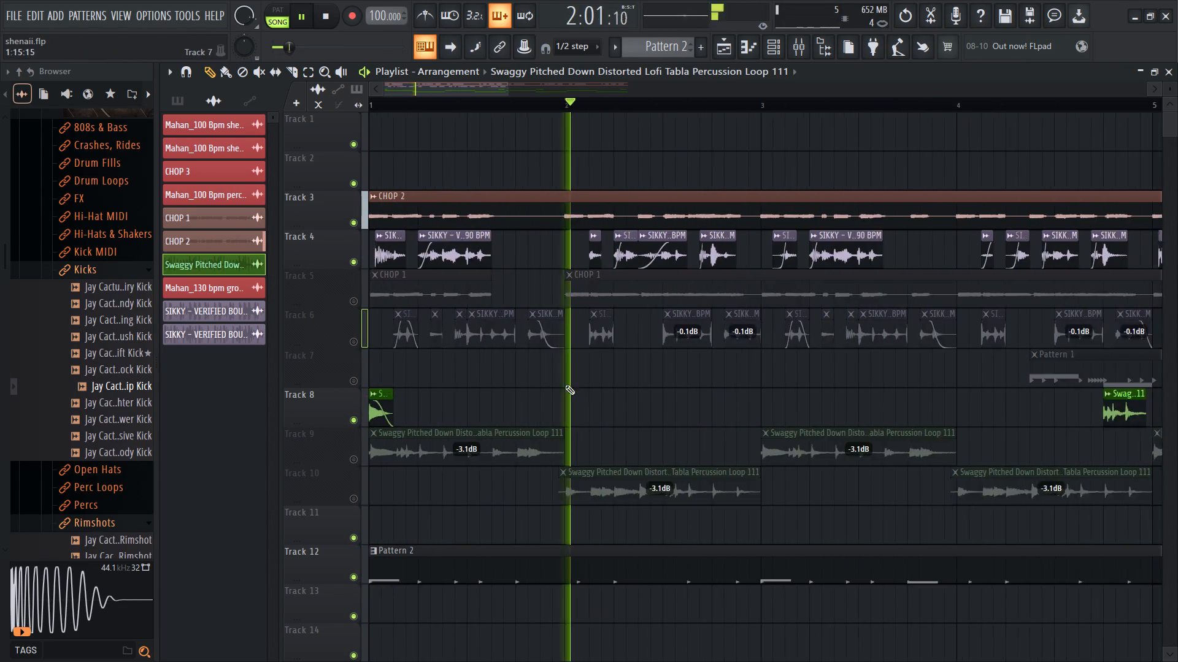
ctrl+scroll(565, 385, down, 4)
ctrl+scroll(685, 401, up, 7)
ctrl+scroll(535, 424, up, 6)
click(512, 408)
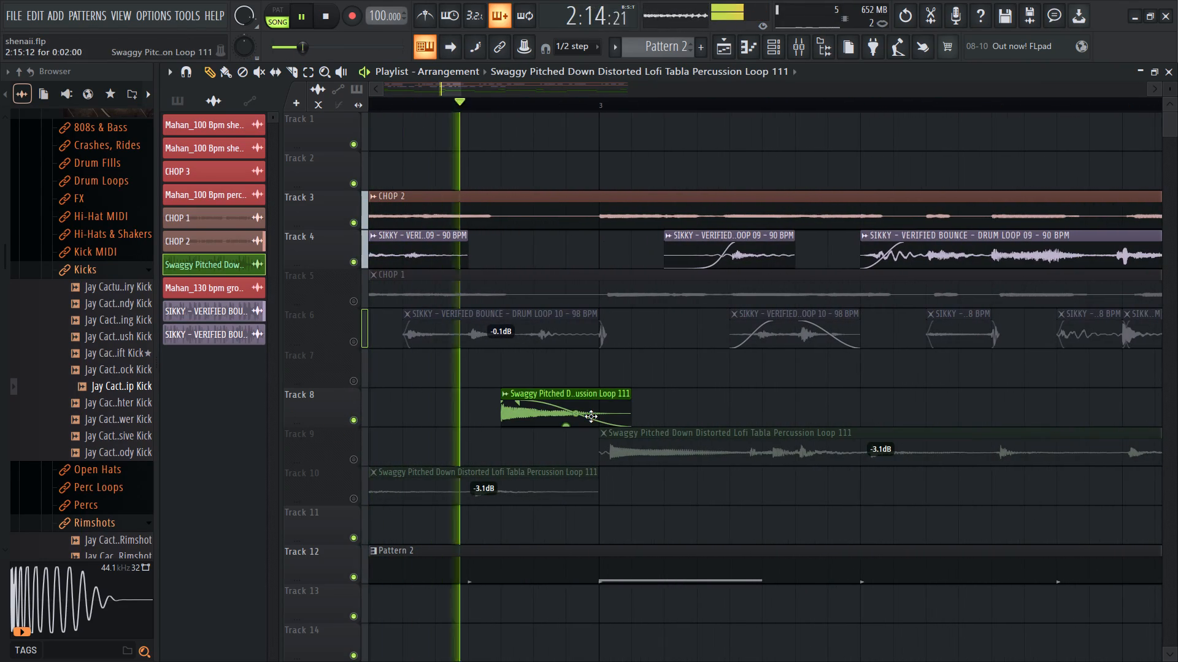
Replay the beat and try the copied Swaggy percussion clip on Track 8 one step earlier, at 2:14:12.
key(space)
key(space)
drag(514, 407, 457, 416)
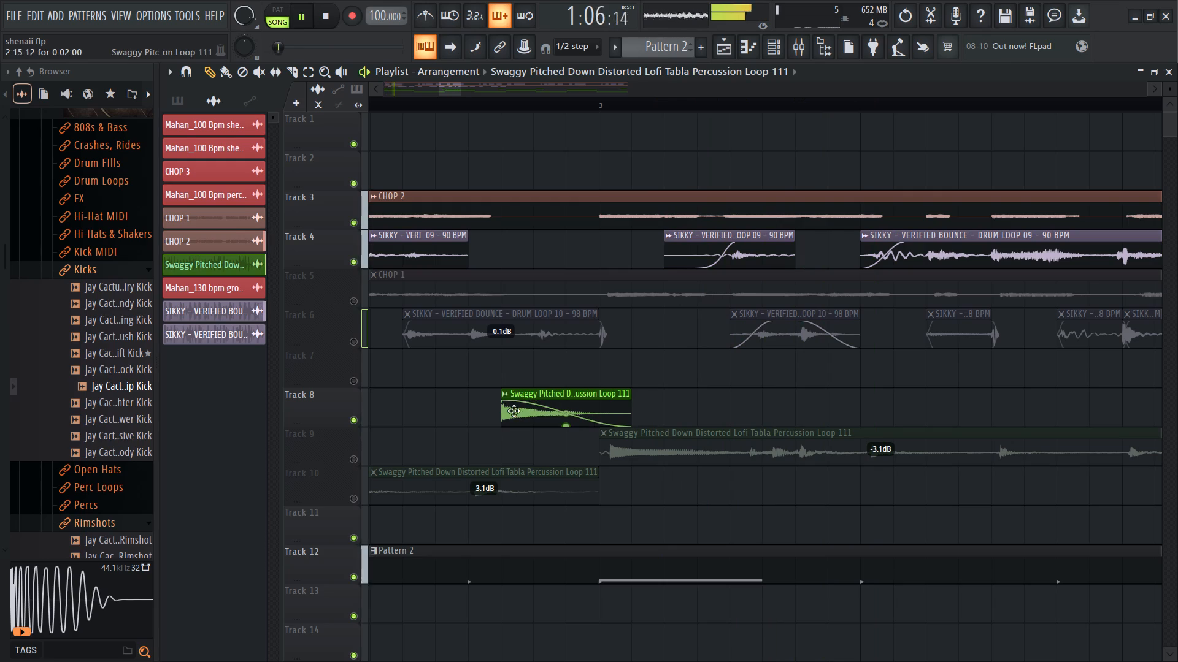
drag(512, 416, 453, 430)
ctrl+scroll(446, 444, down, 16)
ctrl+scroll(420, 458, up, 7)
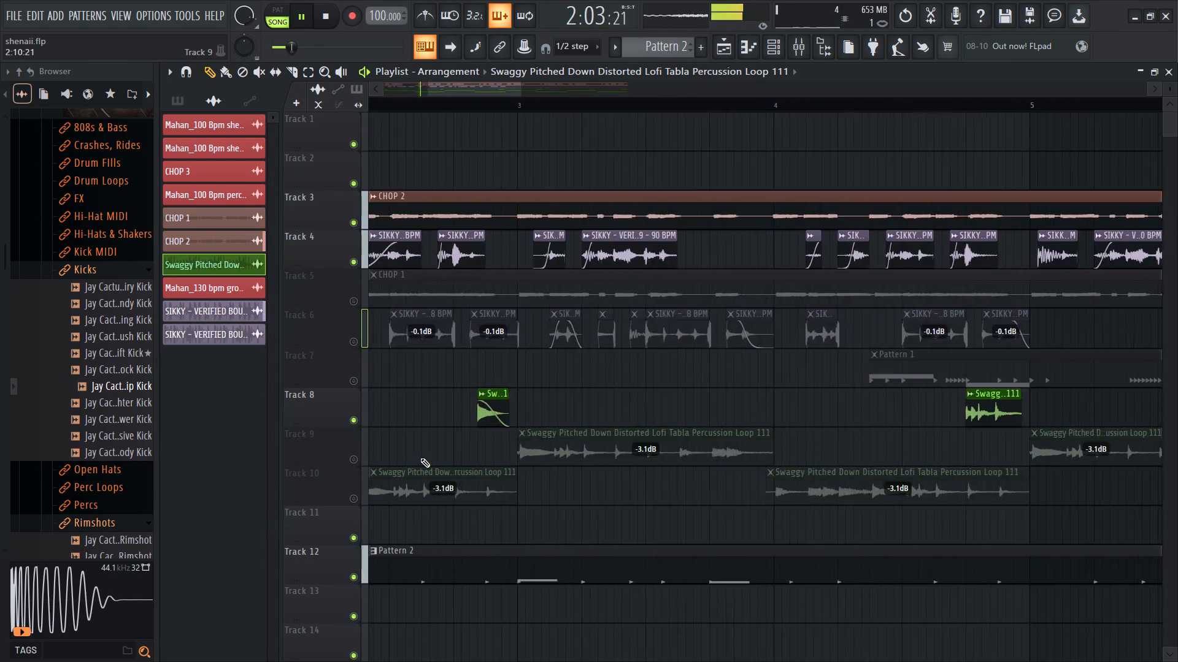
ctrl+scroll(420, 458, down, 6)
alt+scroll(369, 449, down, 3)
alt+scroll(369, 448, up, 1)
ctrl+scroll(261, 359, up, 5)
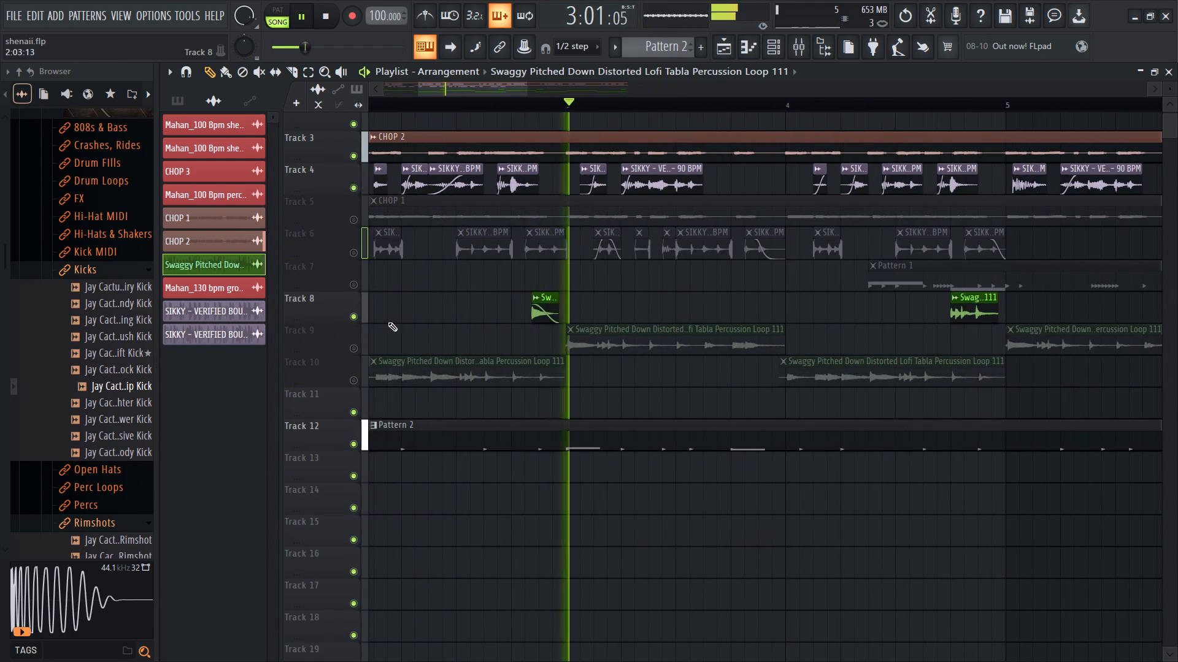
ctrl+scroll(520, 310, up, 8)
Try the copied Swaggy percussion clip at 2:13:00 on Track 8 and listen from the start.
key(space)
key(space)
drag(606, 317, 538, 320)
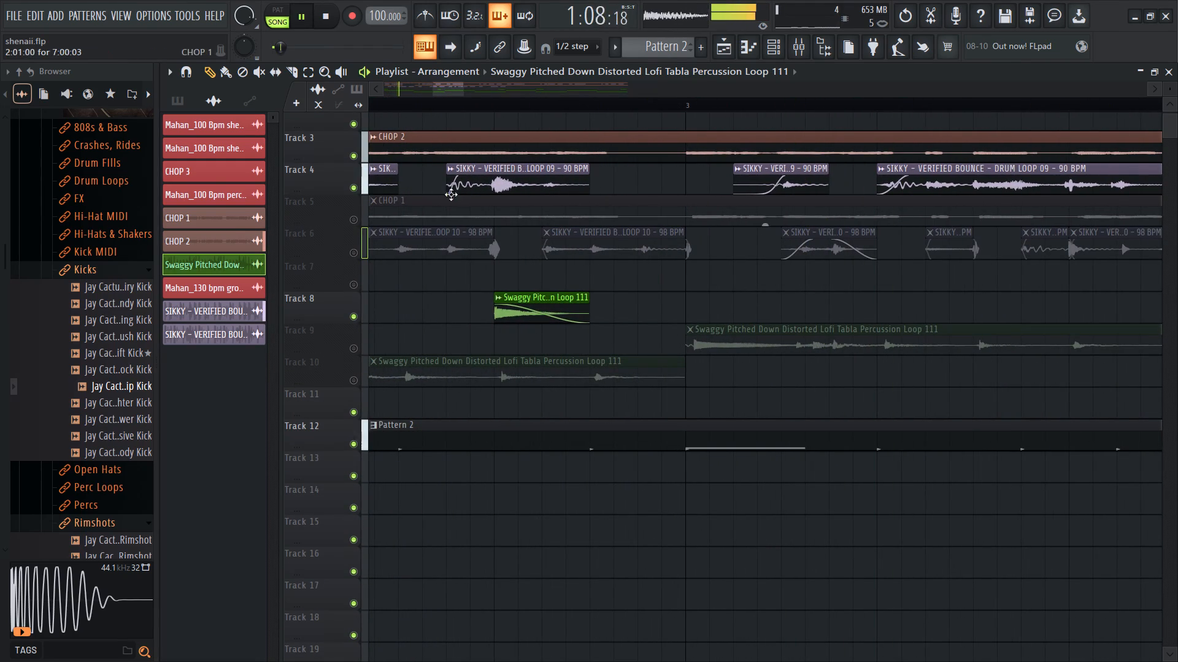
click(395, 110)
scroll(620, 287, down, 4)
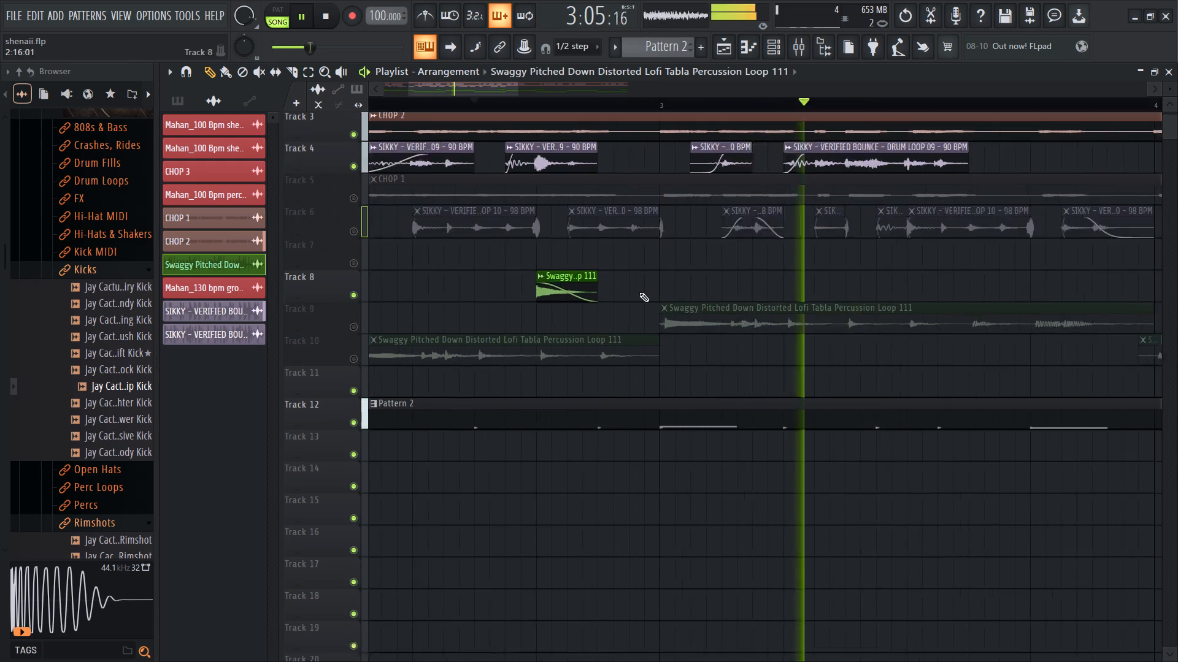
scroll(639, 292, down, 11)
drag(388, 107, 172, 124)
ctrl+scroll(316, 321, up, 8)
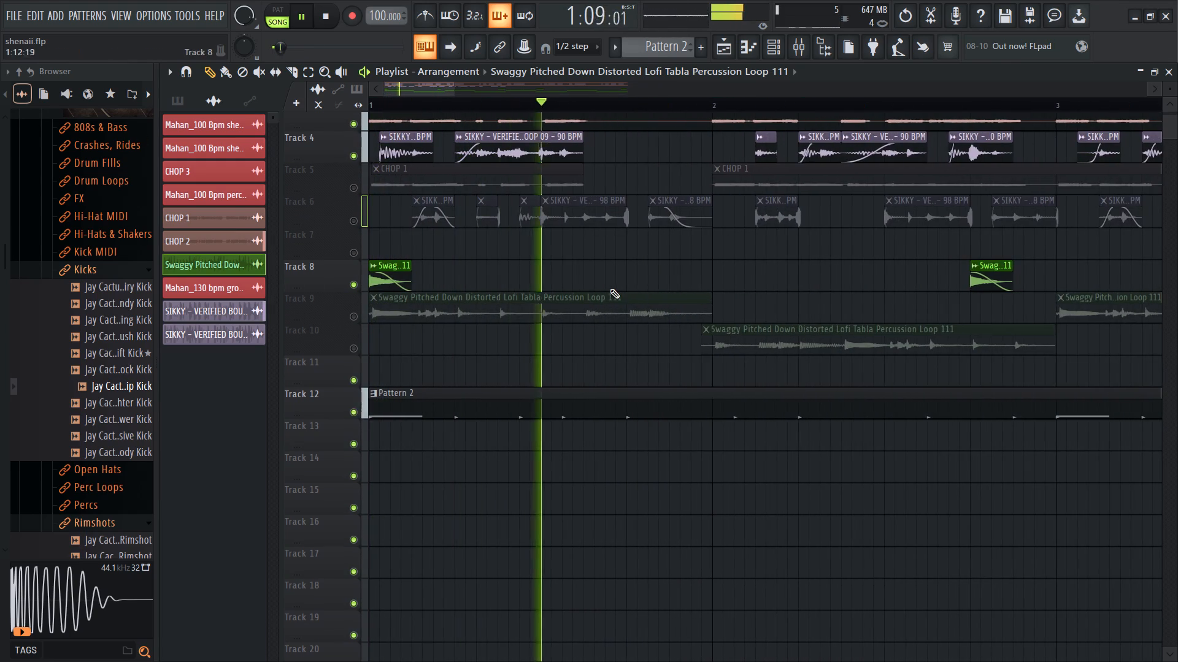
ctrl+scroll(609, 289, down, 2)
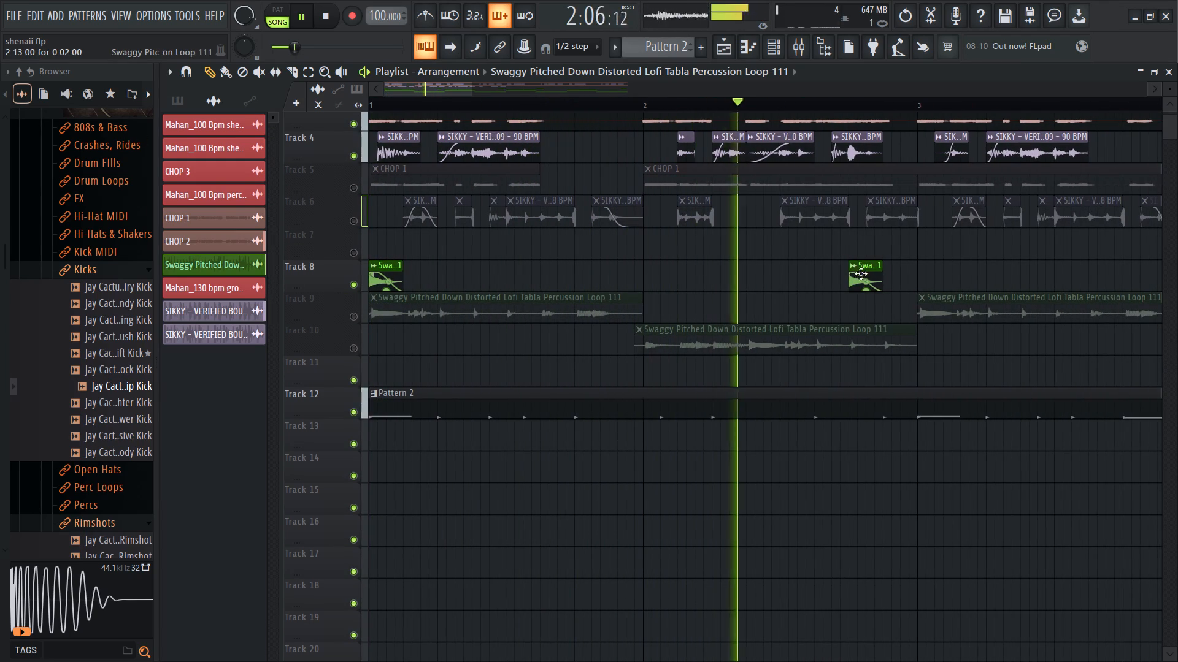
Move the copied Swaggy percussion clip on Track 8 to 2:15:12 and replay the beat to check its timing.
drag(863, 267, 920, 268)
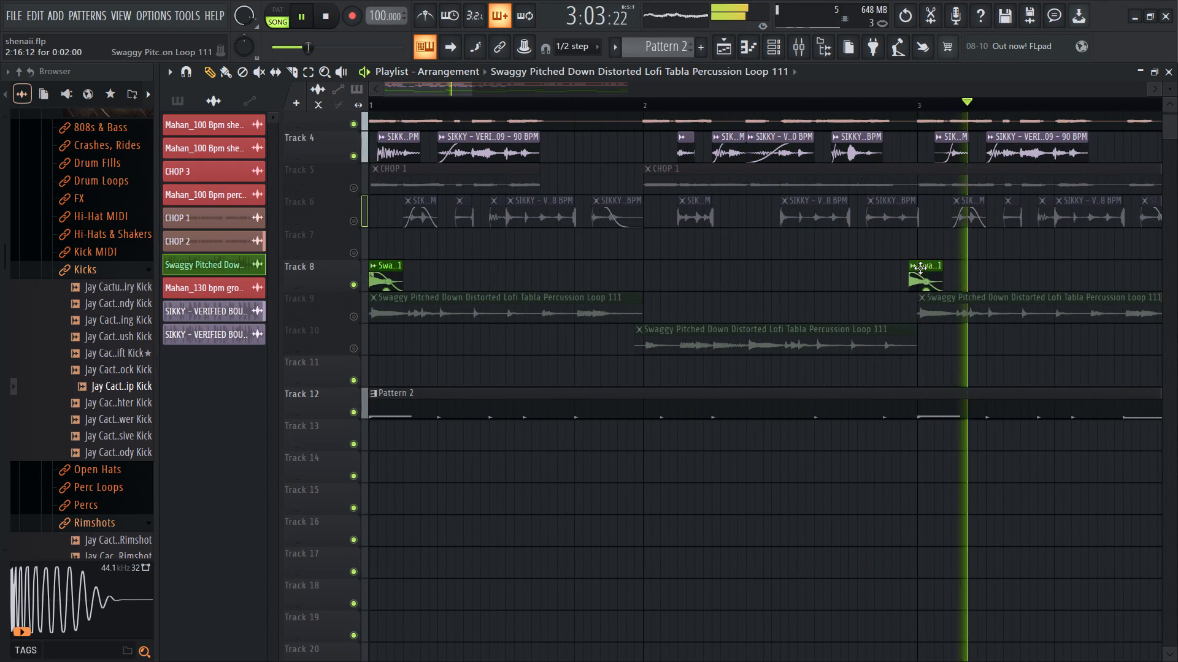
drag(920, 268, 907, 267)
key(space)
key(space)
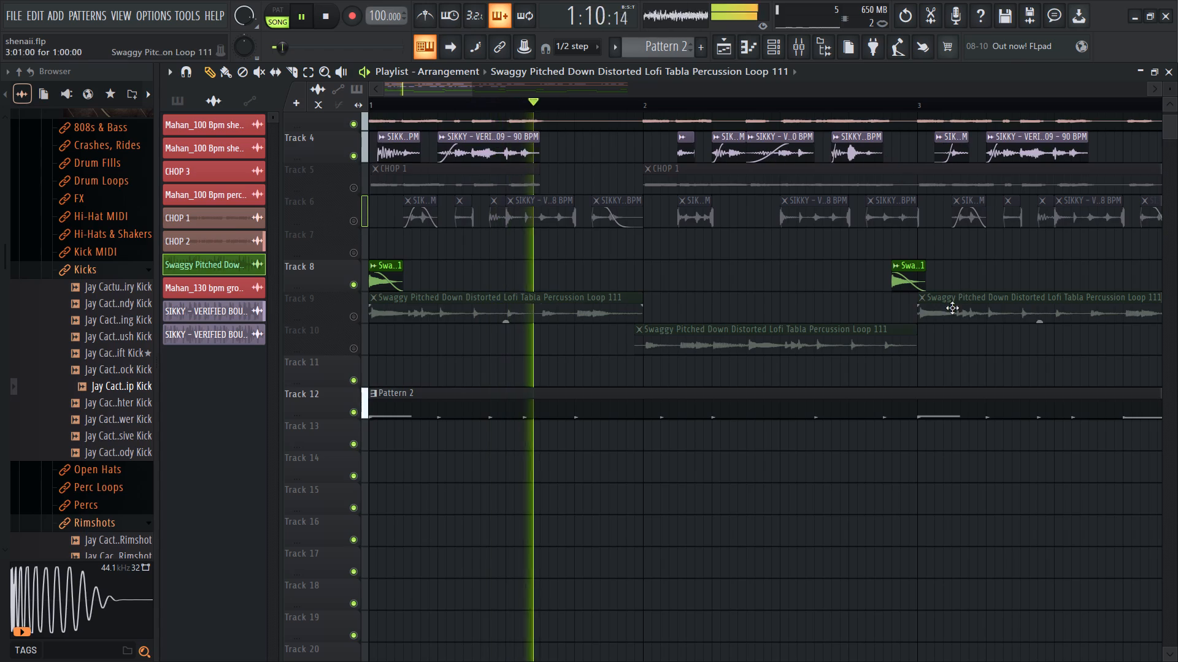
ctrl+scroll(907, 329, up, 6)
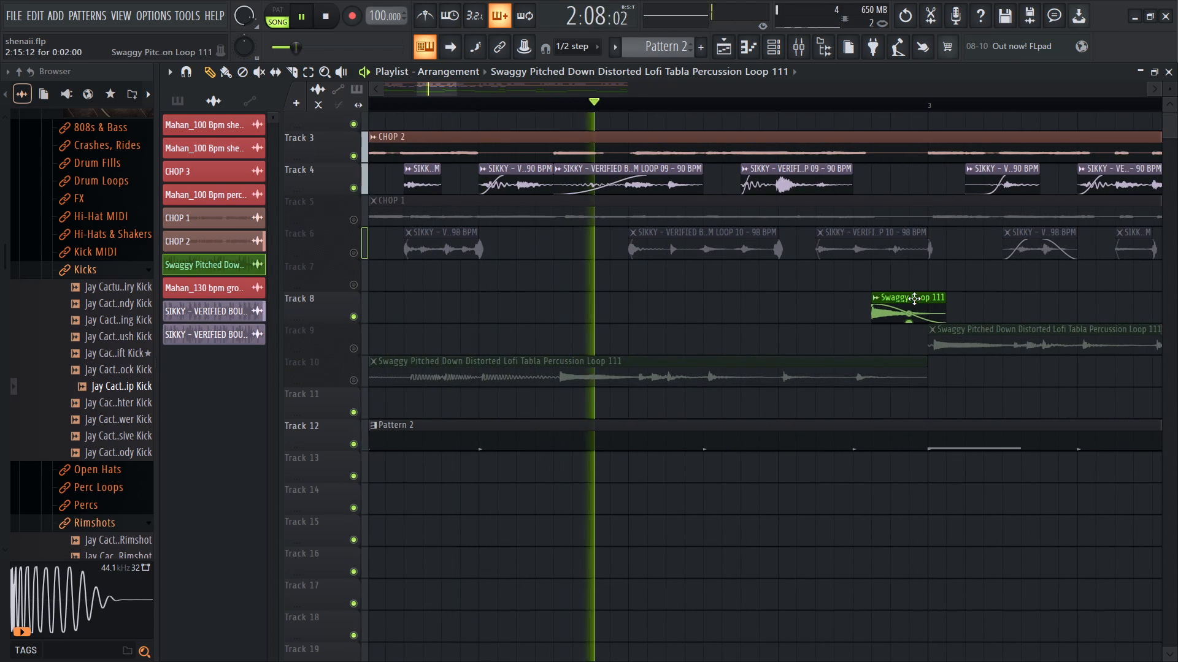
drag(914, 299, 903, 300)
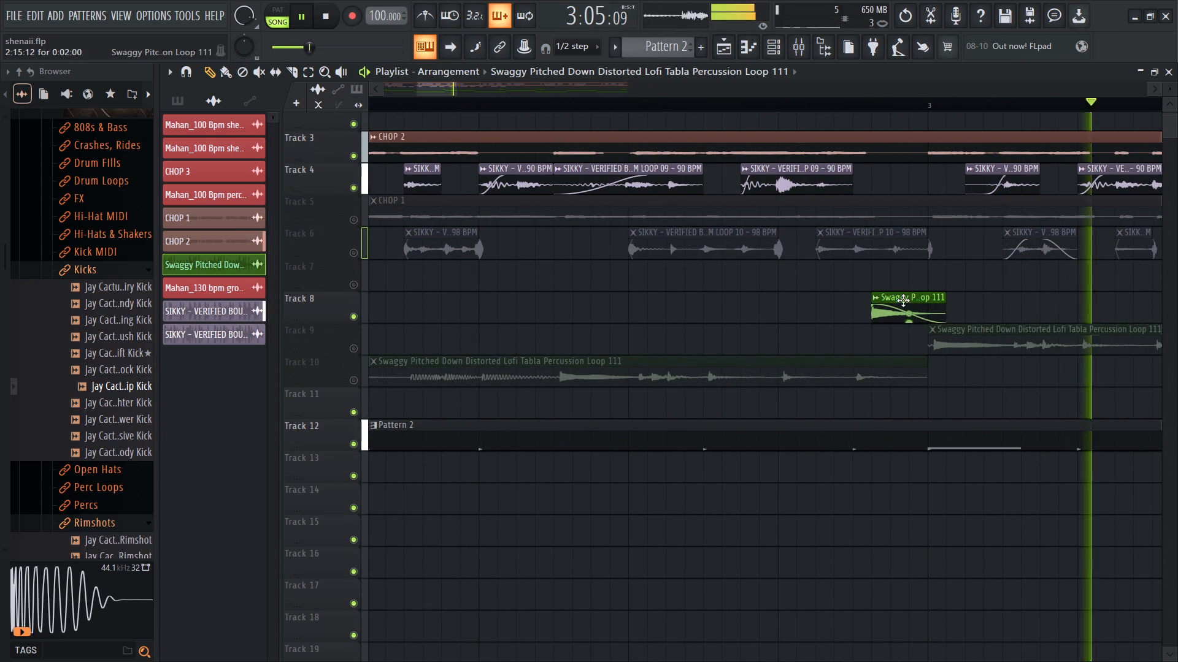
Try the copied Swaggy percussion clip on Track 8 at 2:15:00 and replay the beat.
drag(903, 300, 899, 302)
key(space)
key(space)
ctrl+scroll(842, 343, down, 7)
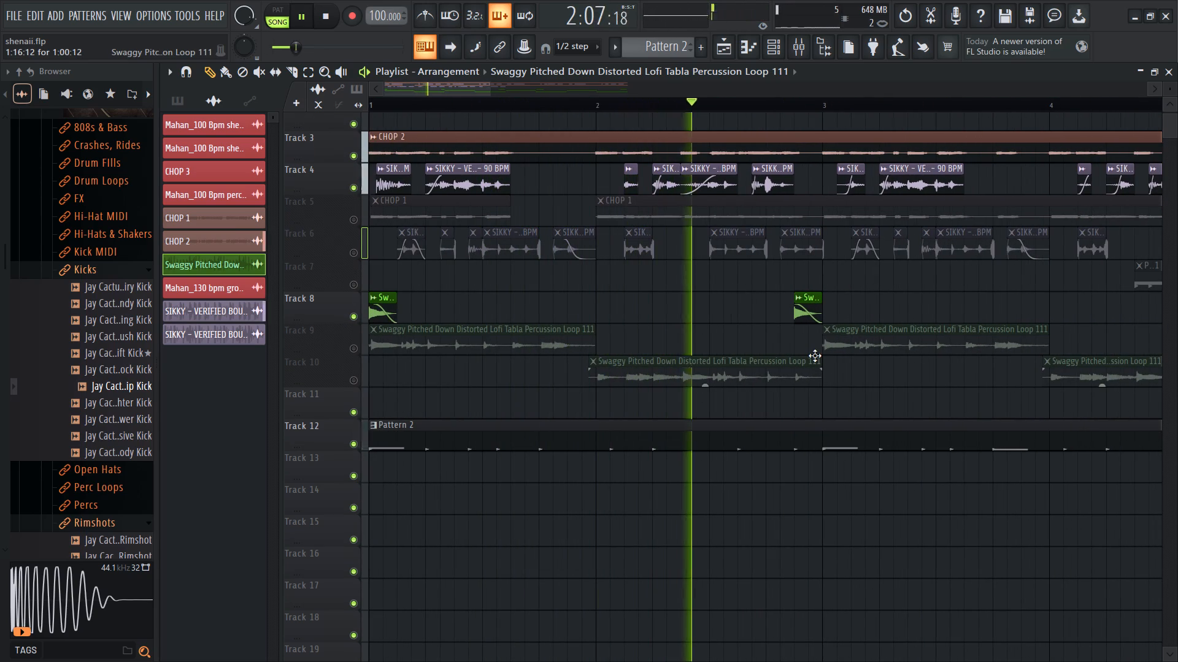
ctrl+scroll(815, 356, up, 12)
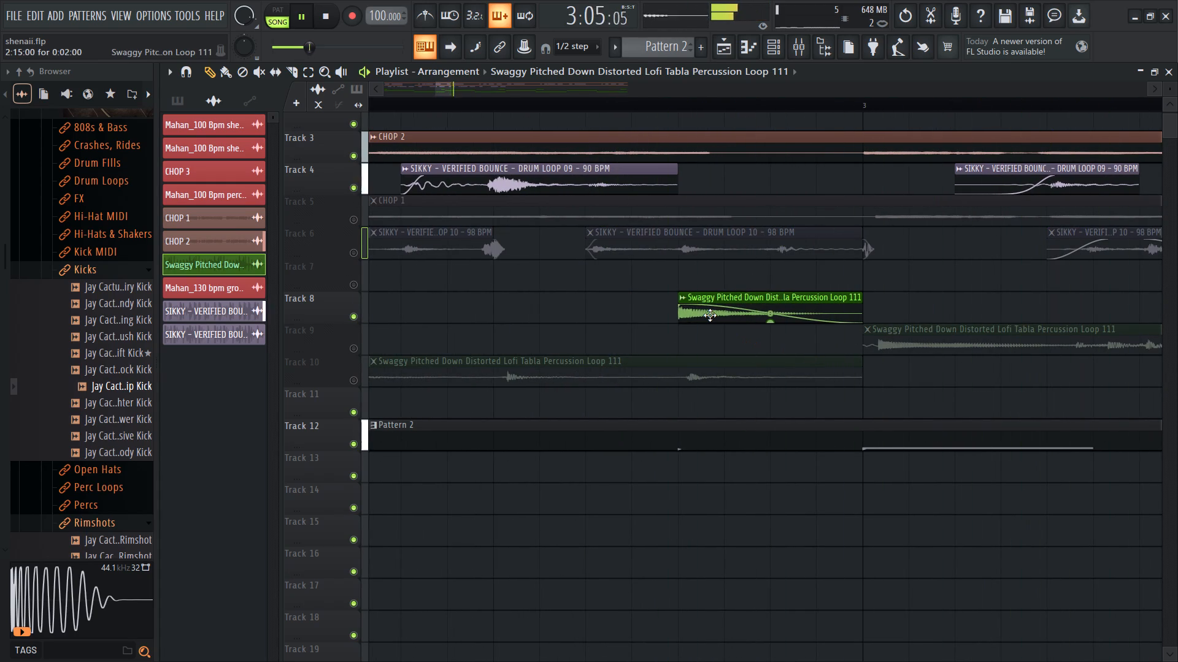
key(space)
Fine-tune the copied Swaggy percussion clip on Track 8 to start at 2:15:05 while the beat plays.
key(space)
alt+drag(710, 315, 733, 312)
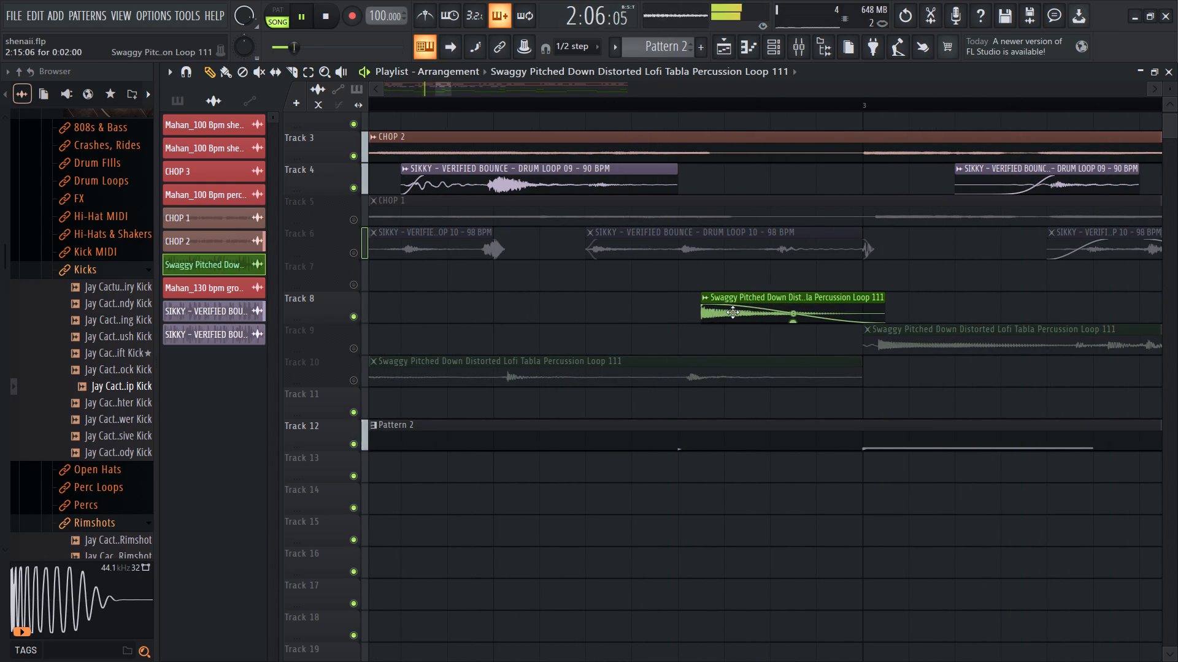
alt+drag(733, 312, 729, 311)
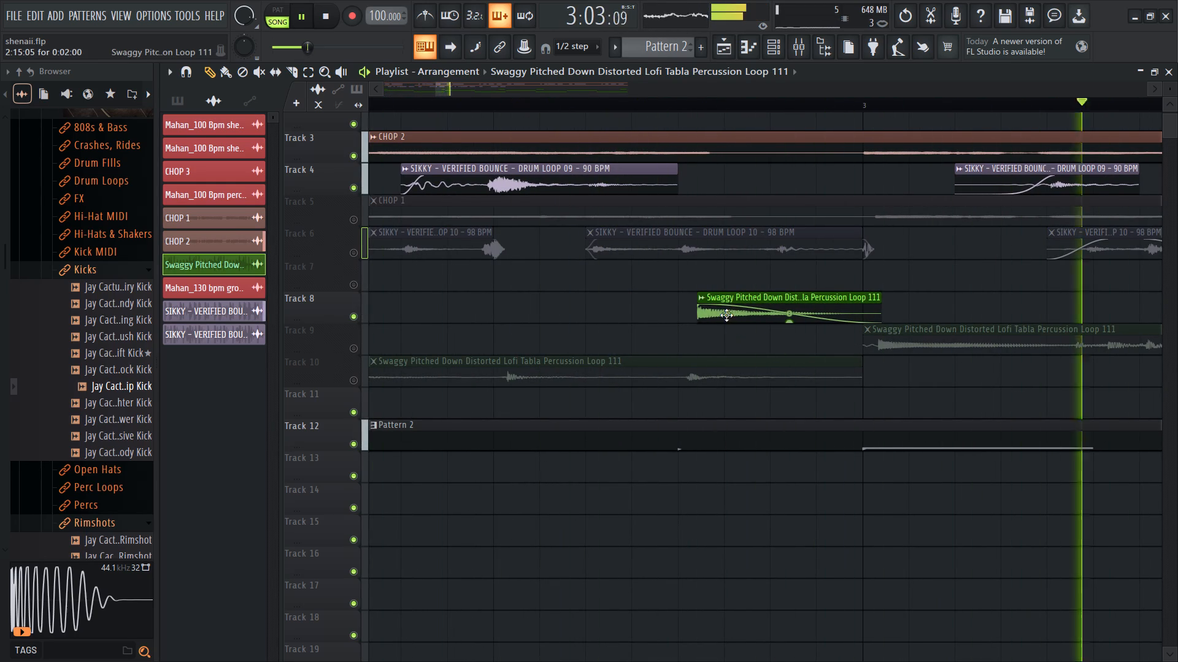
ctrl+scroll(729, 314, down, 16)
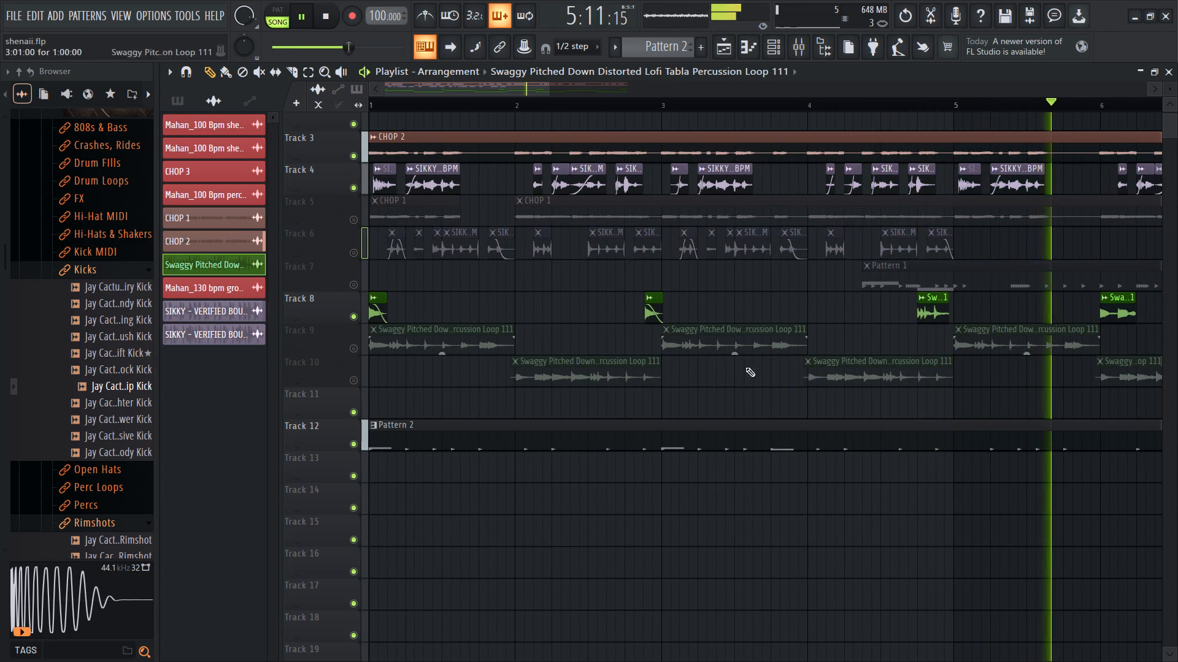
key(space)
Bring up the Channel rack for Pattern 2 and filter it to the Unsorted channels.
click(664, 428)
click(782, 27)
click(769, 50)
click(392, 224)
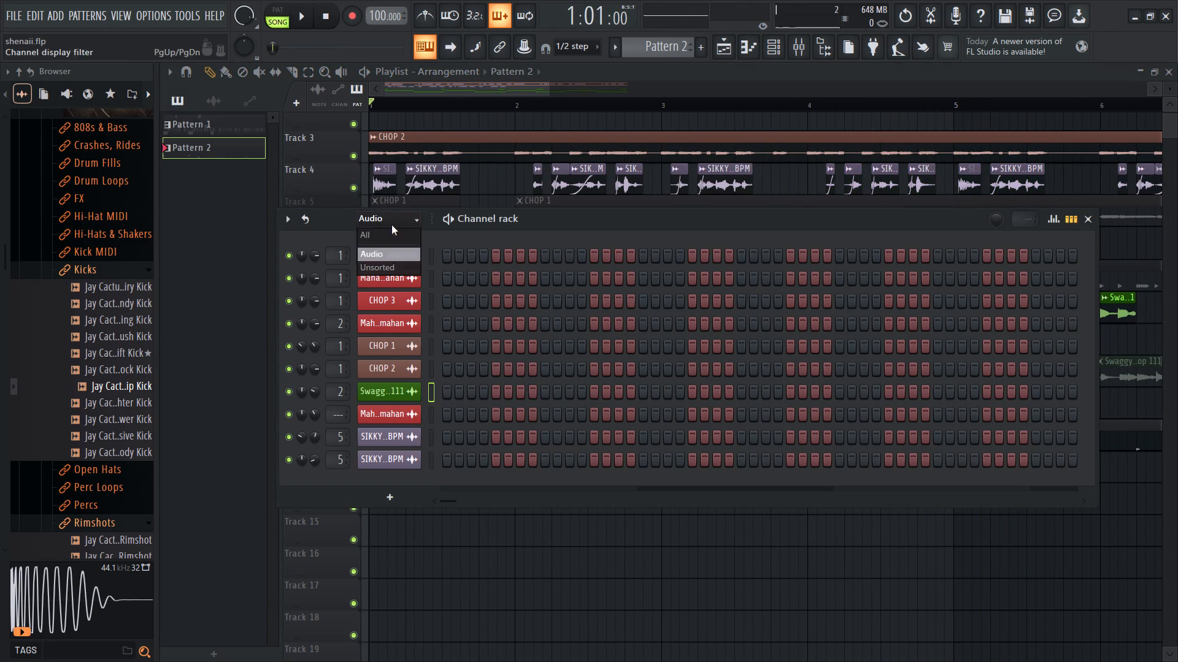
click(386, 261)
Audition samples in the Chrome (Early 2000s) 808s & Bass folder for a possible replacement of the Whoopsy 808.
scroll(109, 287, up, 4)
scroll(109, 287, down, 2)
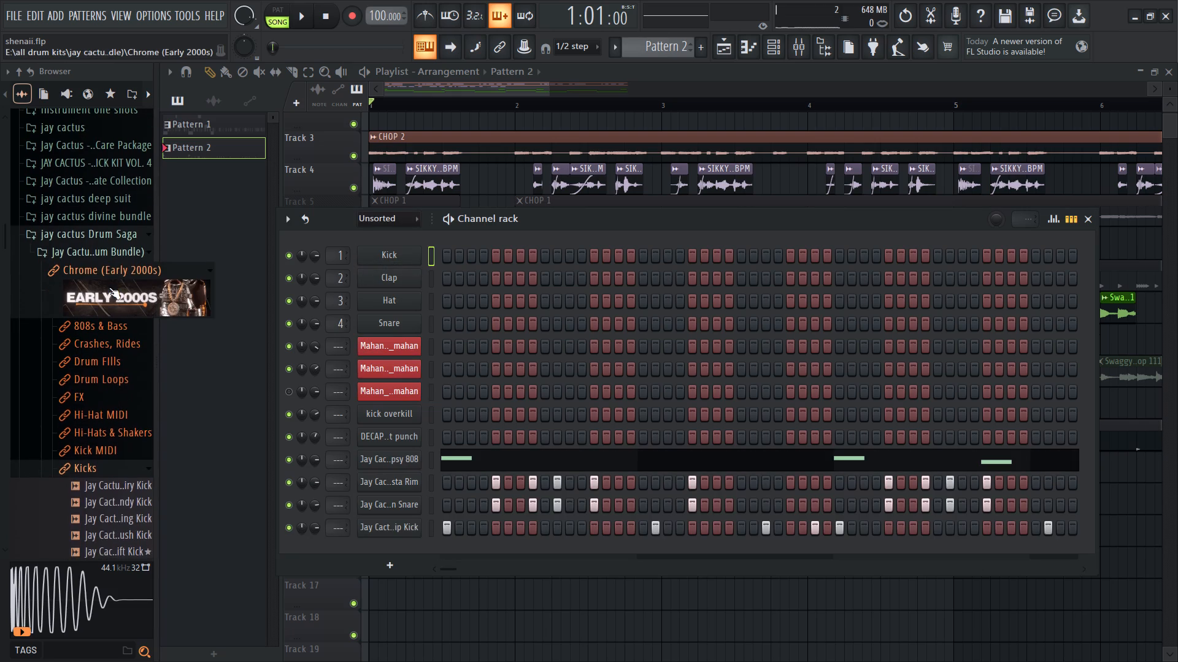
double_click(92, 324)
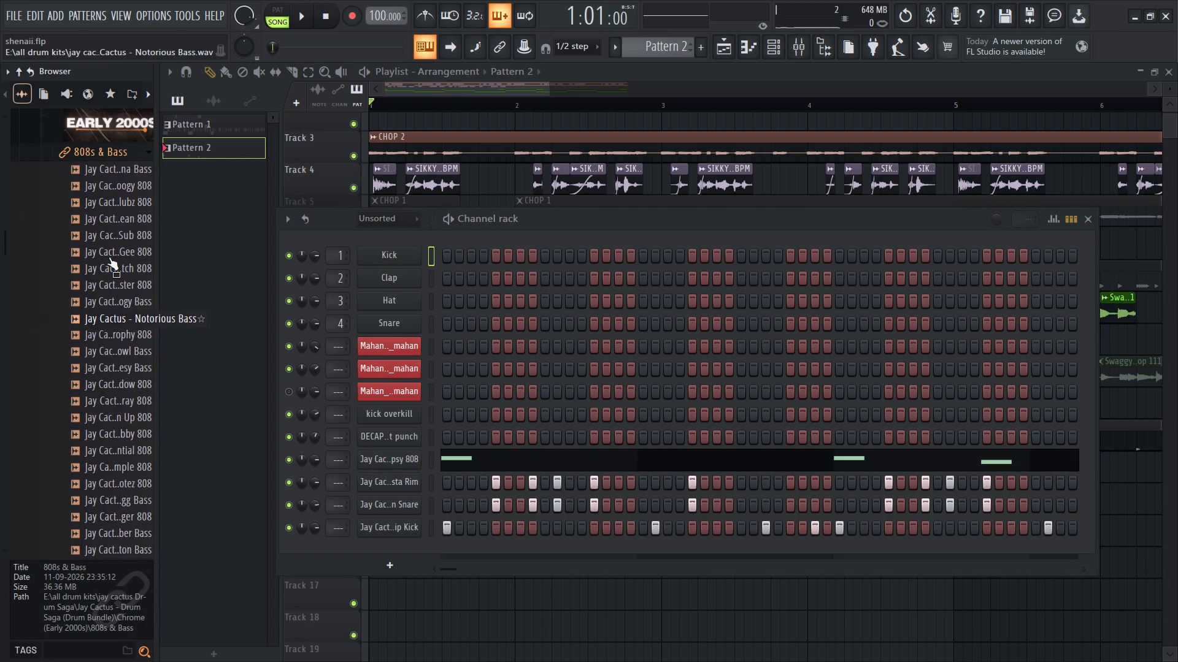
scroll(109, 257, down, 1)
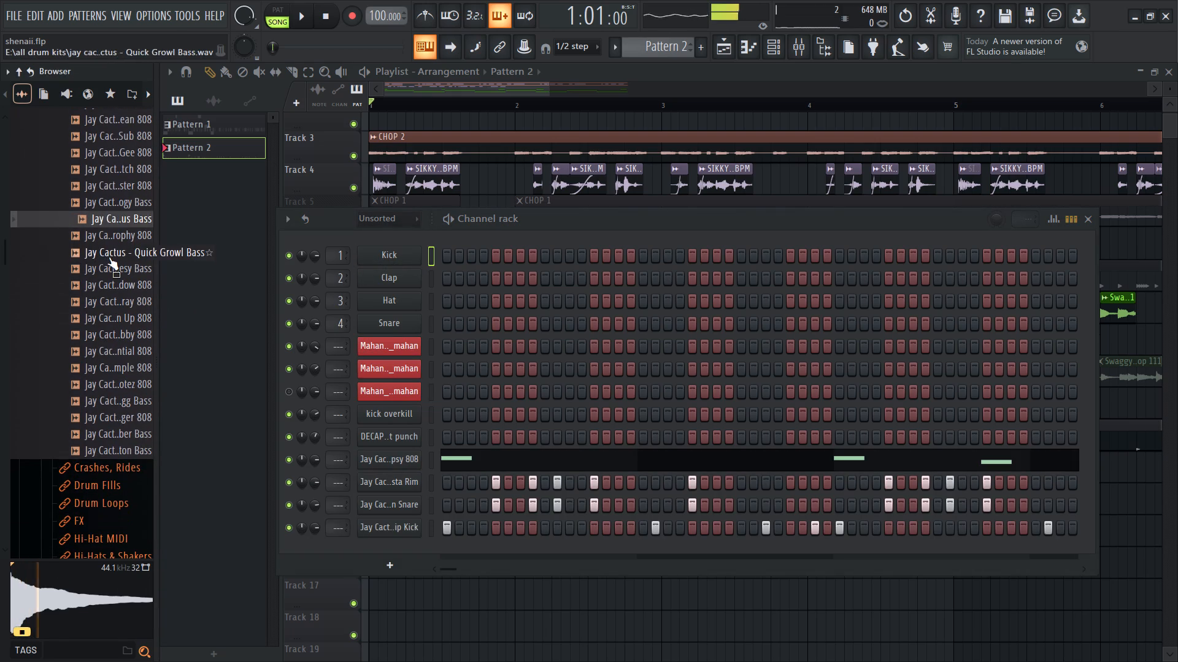
click(109, 257)
click(101, 288)
click(99, 302)
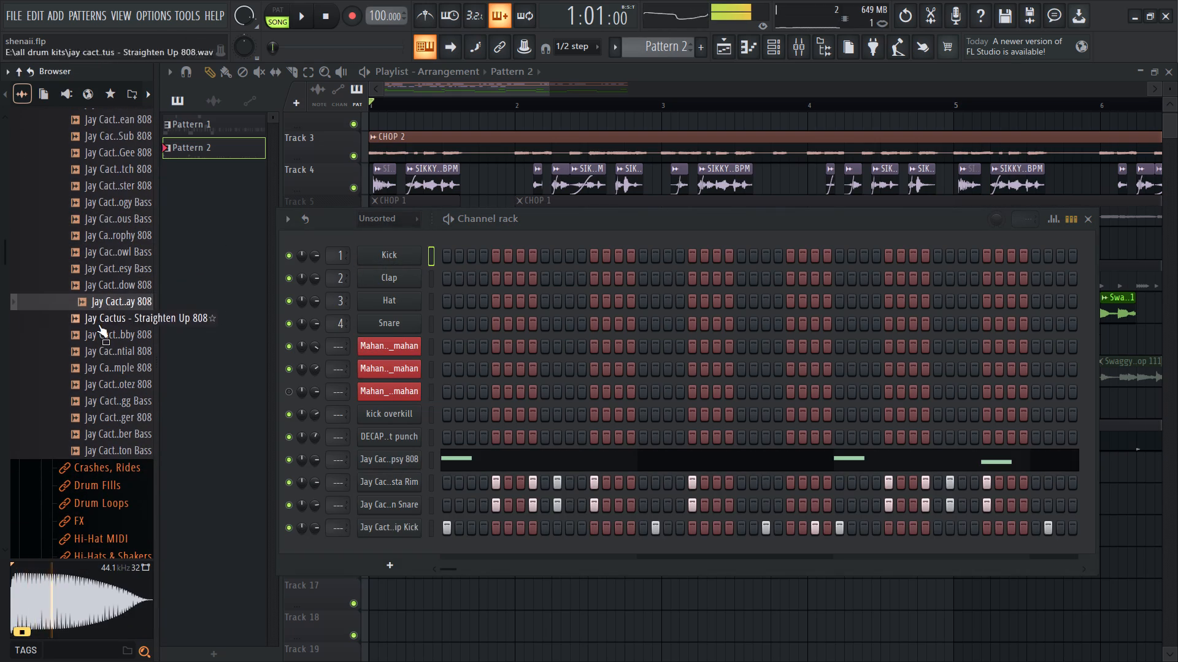
click(98, 324)
click(98, 333)
click(98, 351)
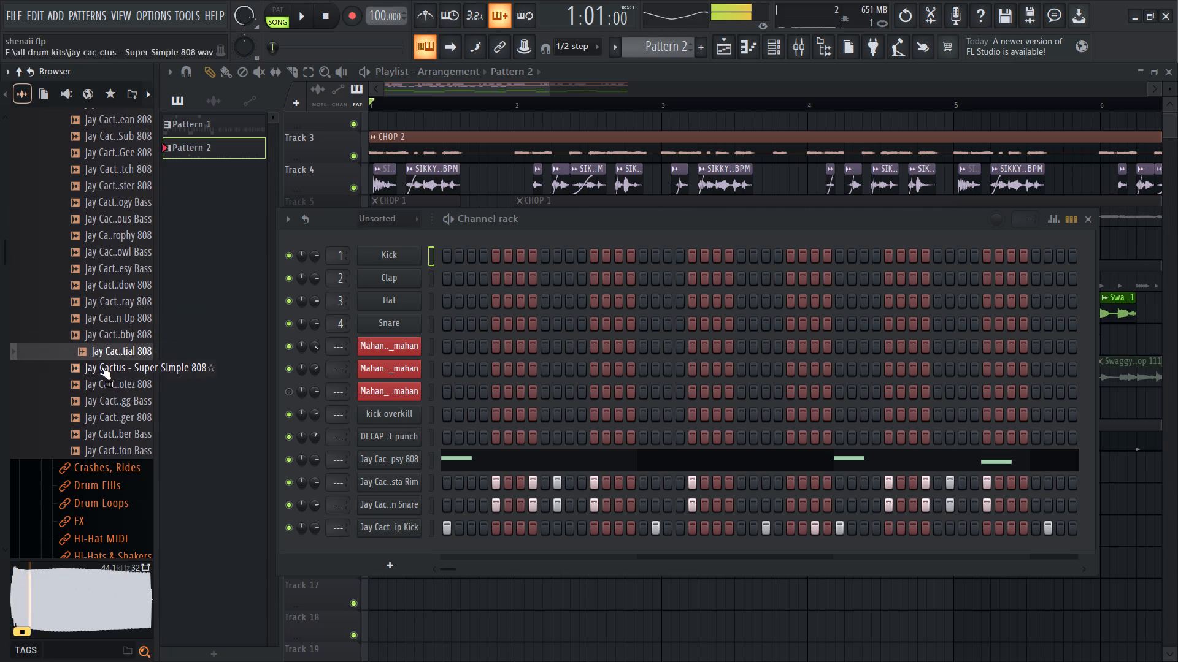
click(102, 367)
click(101, 389)
click(101, 404)
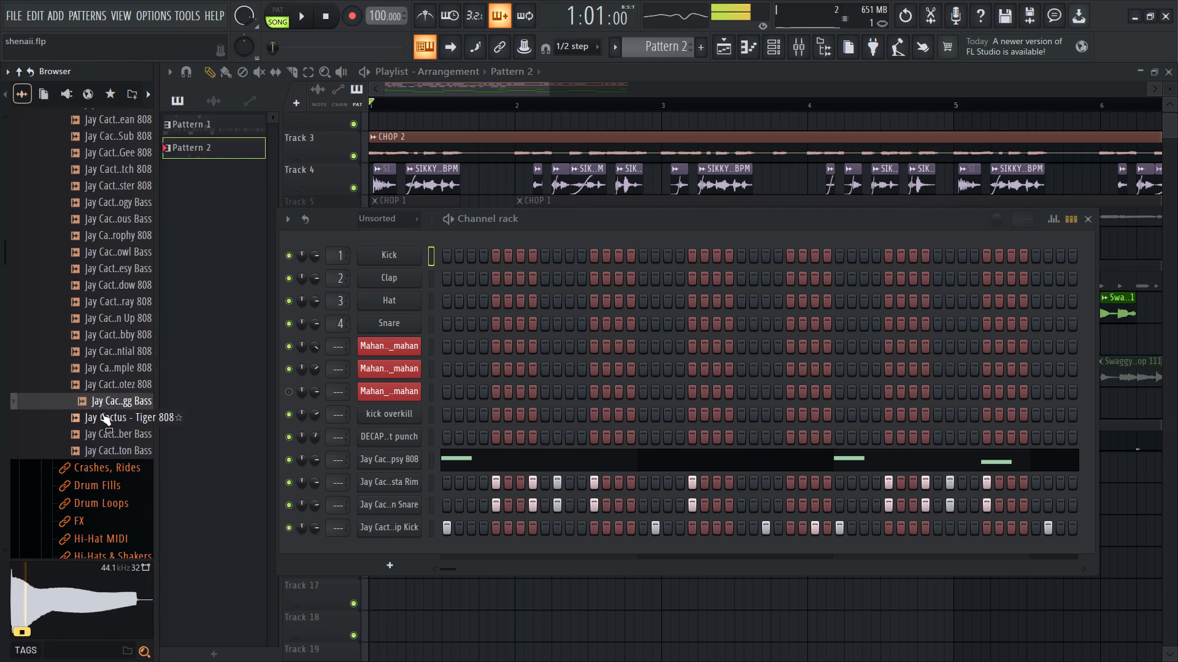
click(101, 419)
click(100, 438)
click(100, 451)
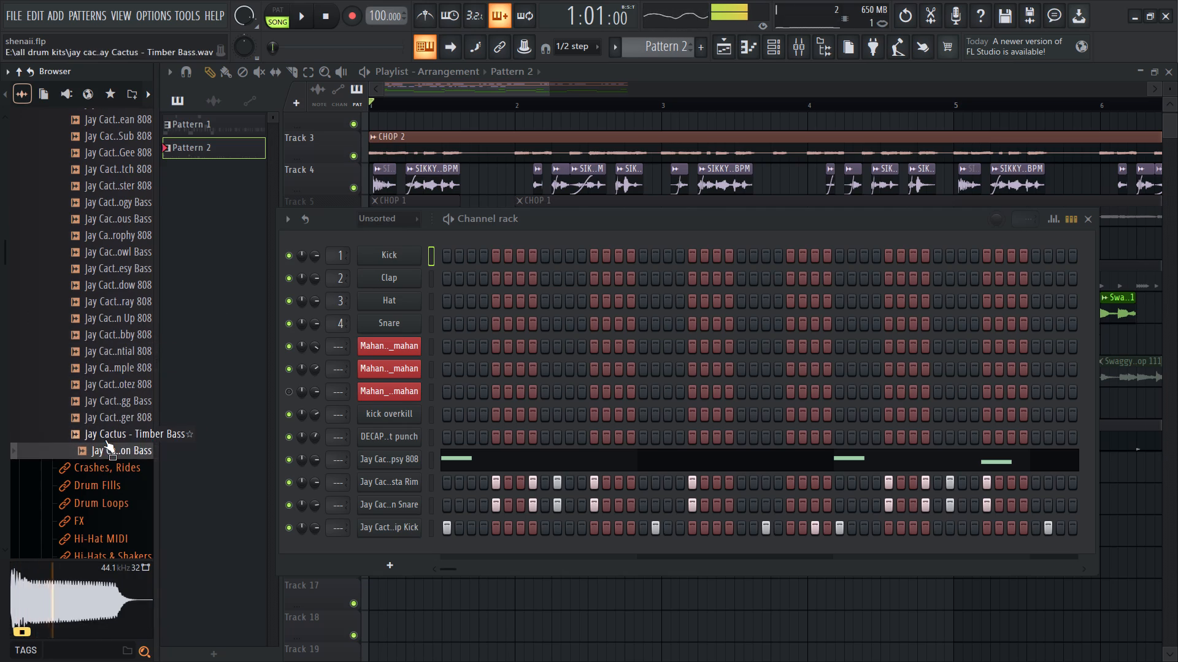
click(105, 439)
click(136, 191)
scroll(128, 183, up, 2)
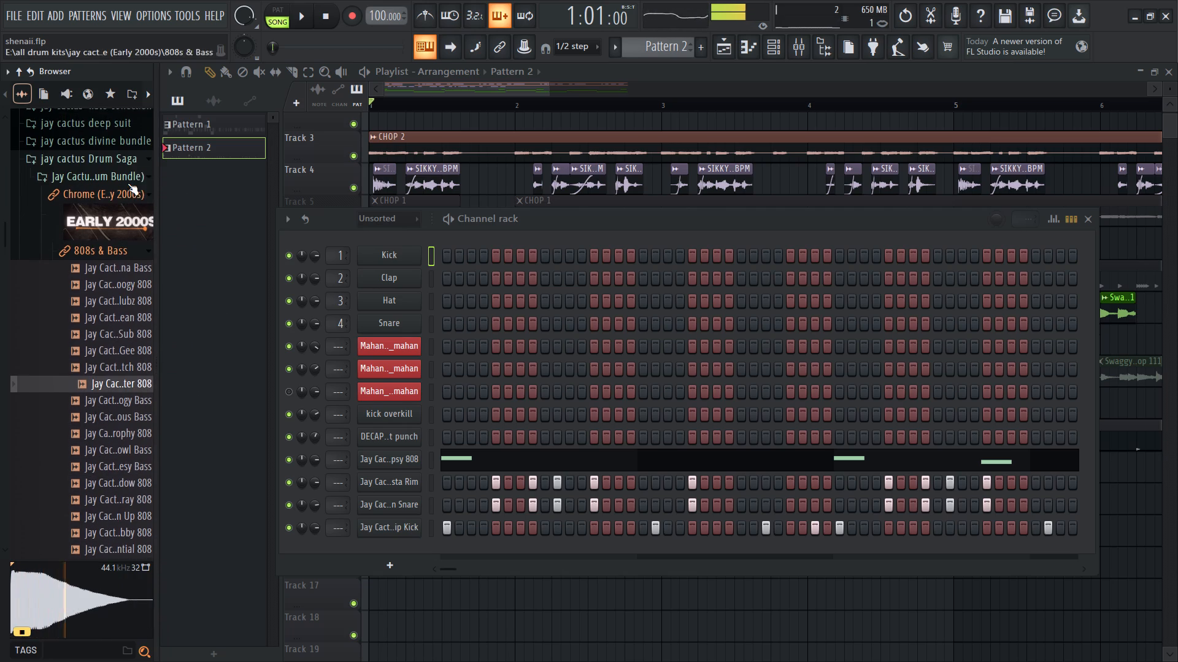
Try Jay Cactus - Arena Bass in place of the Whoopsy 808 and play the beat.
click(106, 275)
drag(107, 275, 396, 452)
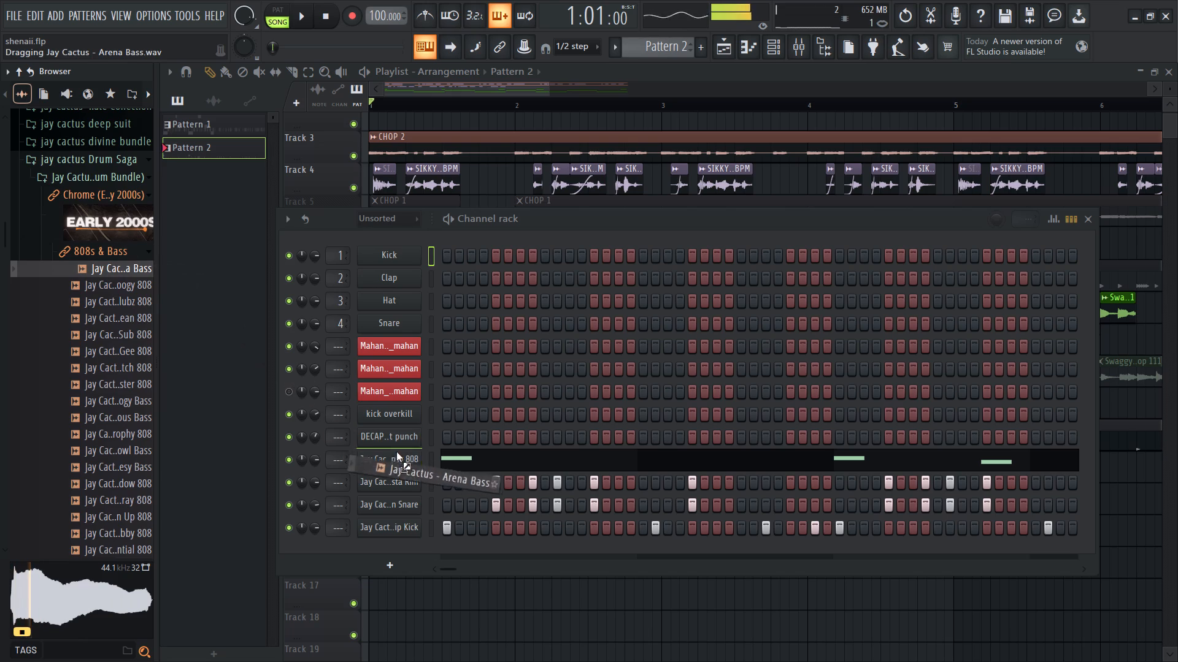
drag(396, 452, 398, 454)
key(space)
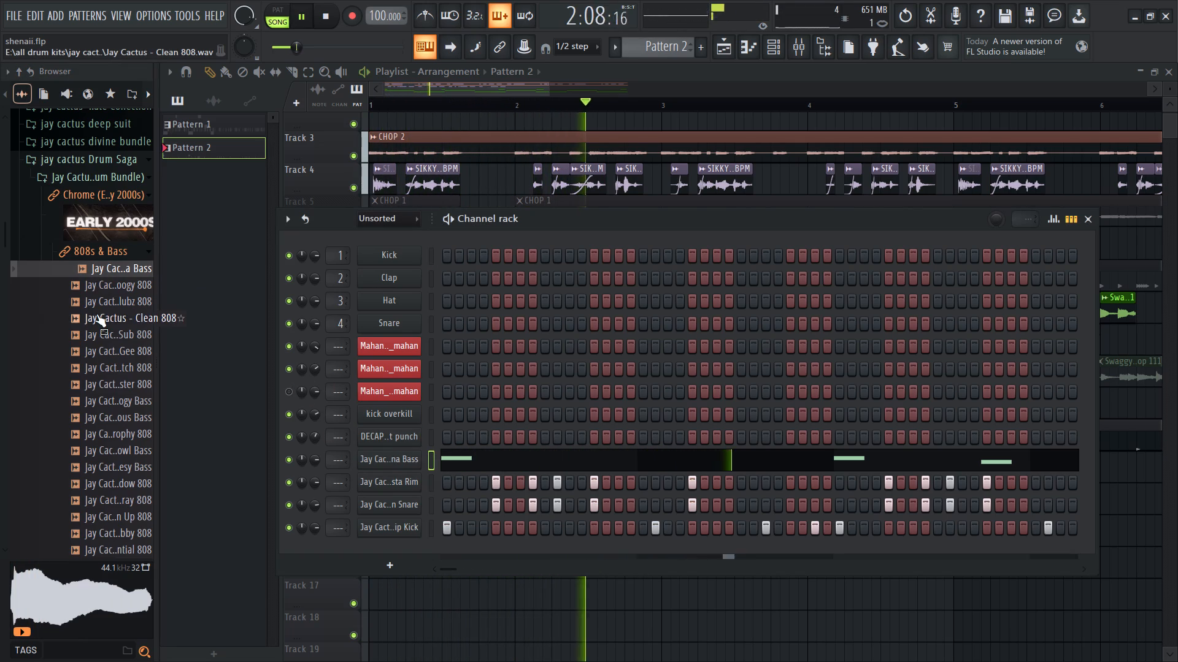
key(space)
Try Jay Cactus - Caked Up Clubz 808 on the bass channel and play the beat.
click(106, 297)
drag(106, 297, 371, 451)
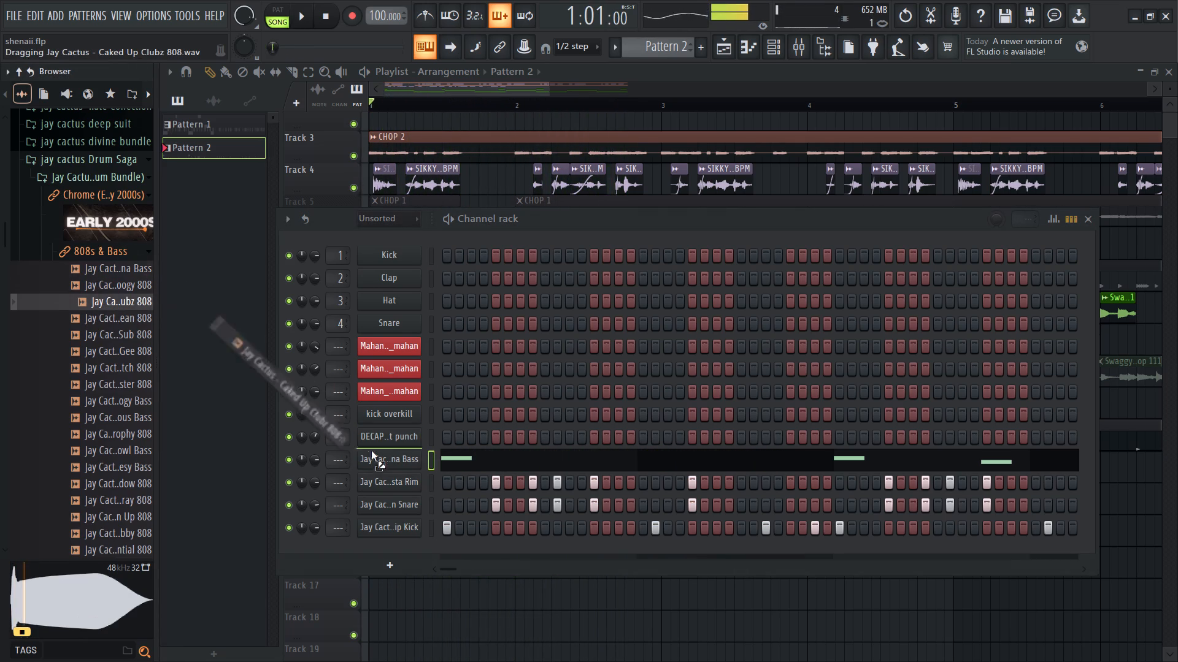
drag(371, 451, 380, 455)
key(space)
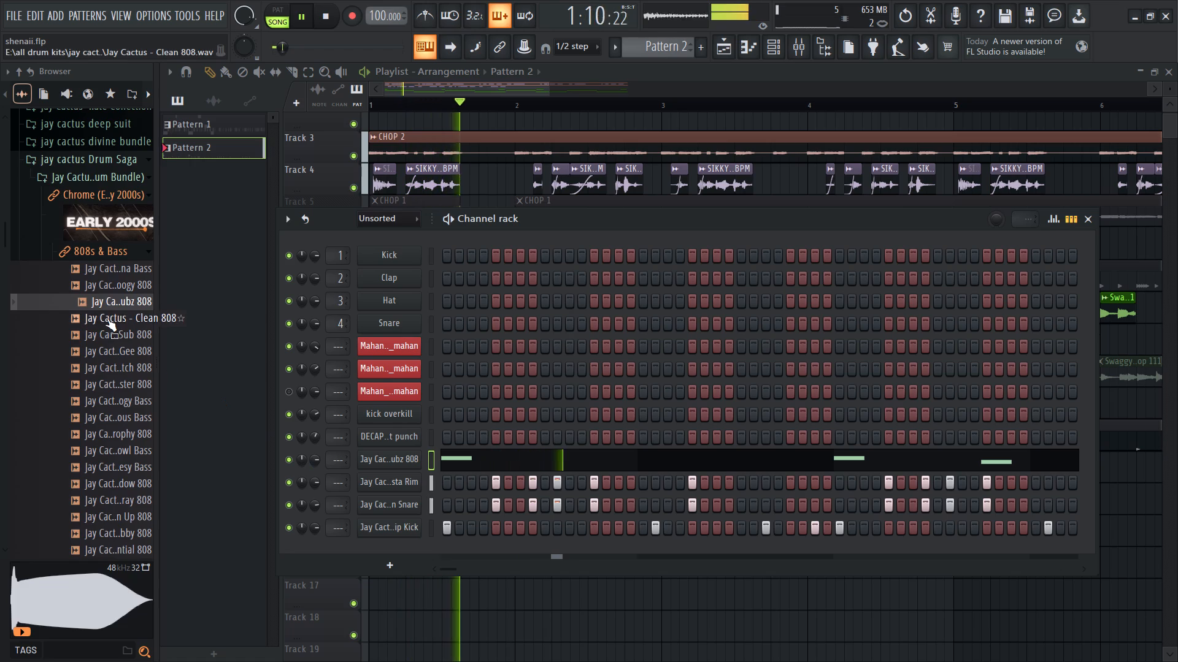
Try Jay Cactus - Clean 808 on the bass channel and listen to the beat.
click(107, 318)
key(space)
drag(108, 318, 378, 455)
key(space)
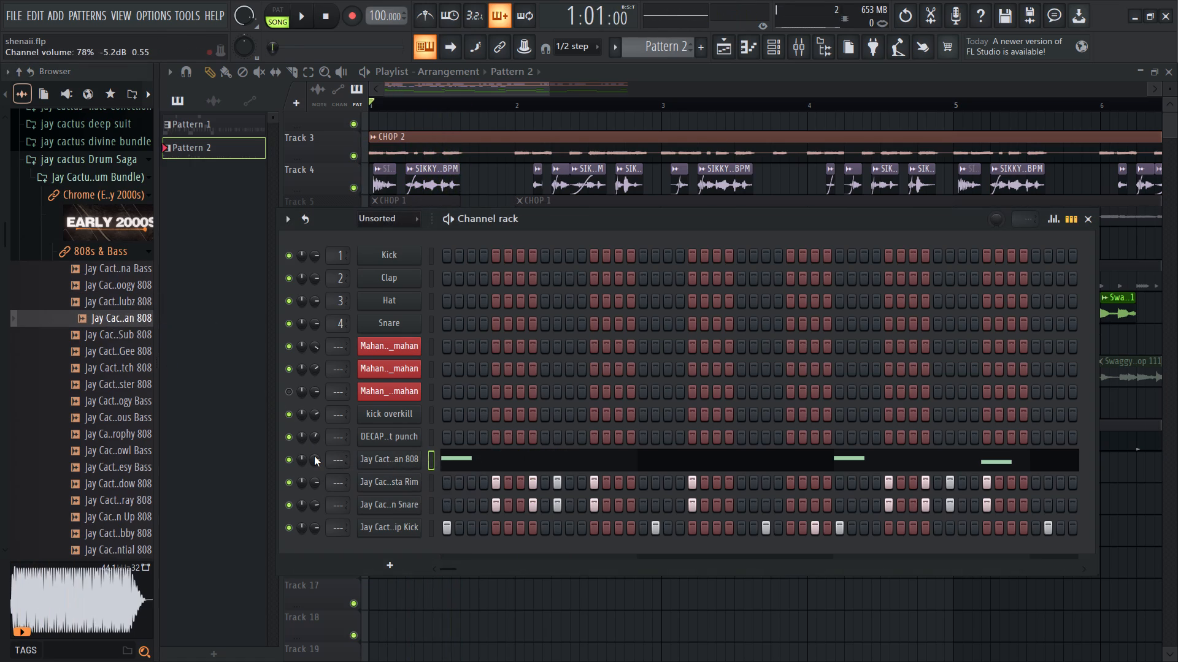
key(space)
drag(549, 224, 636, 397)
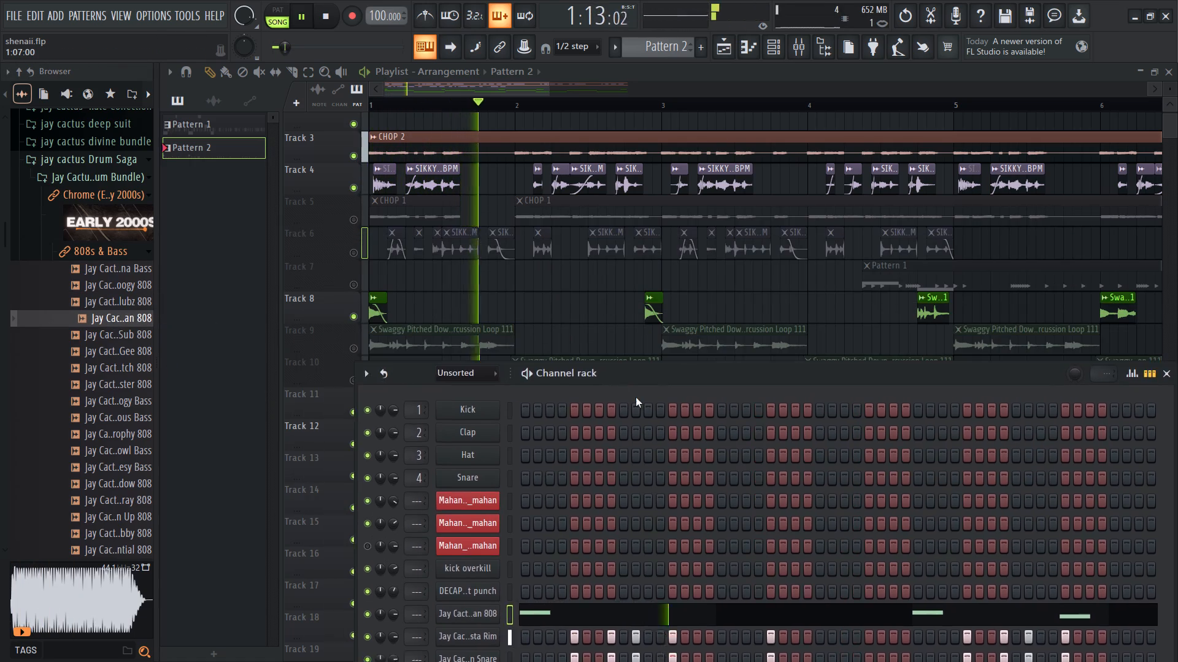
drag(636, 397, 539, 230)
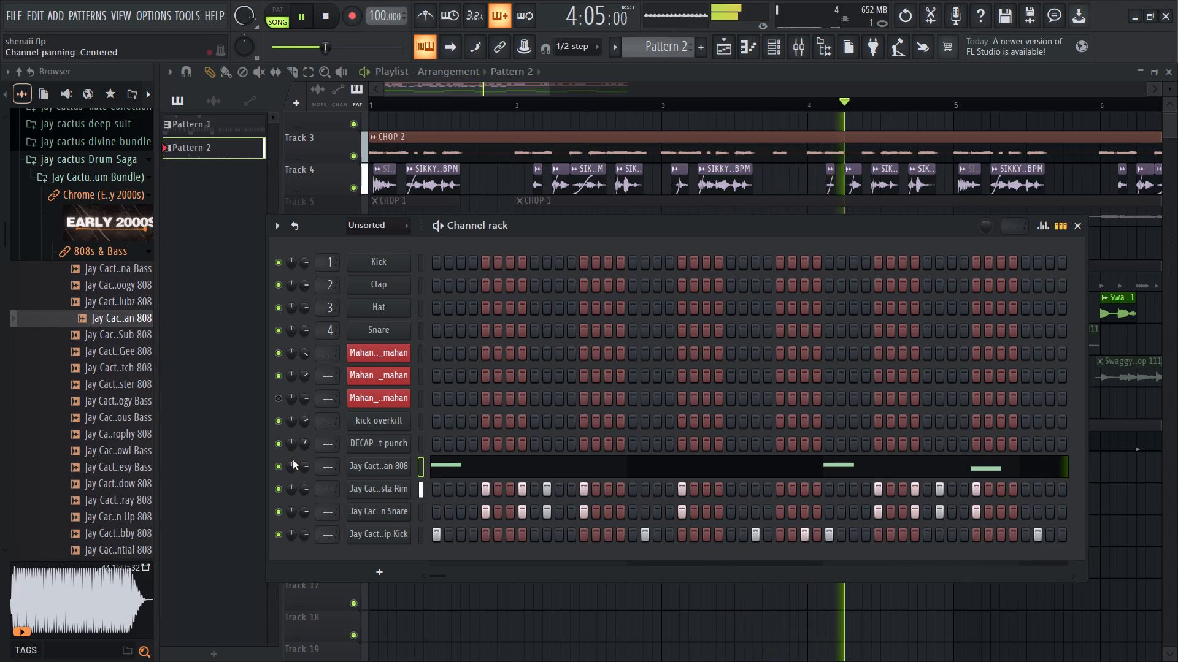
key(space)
Audition the samples below Clean 808, load Jay Cactus - Match 808 on the bass channel and play the beat.
click(115, 338)
click(102, 349)
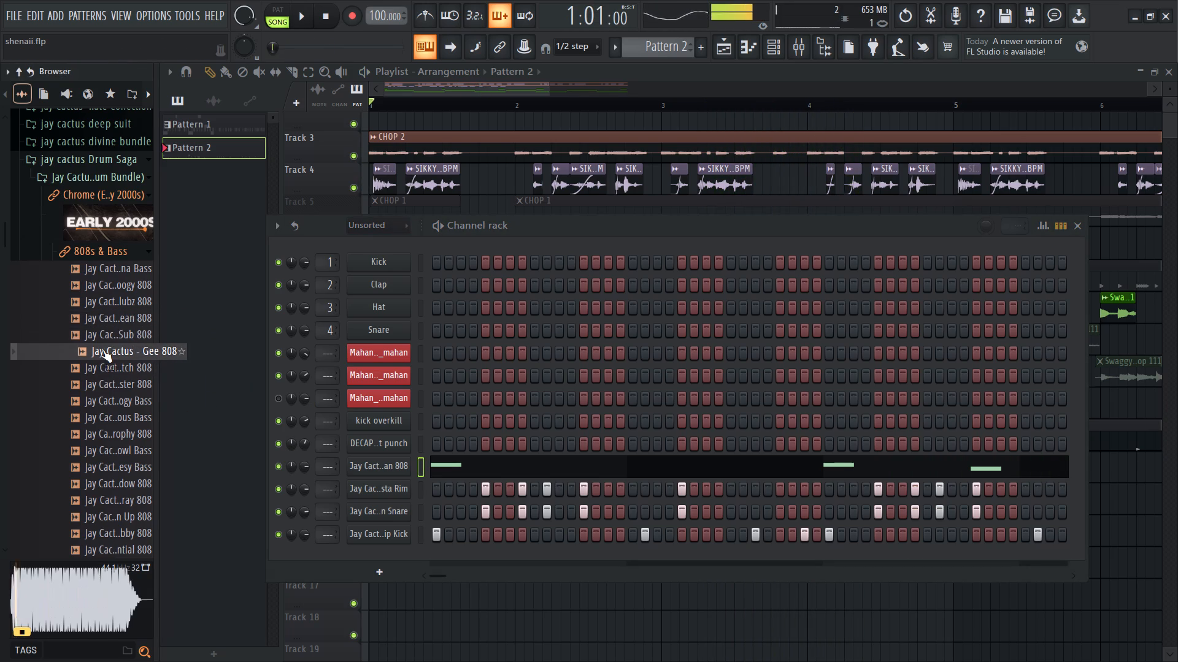
click(101, 368)
click(102, 389)
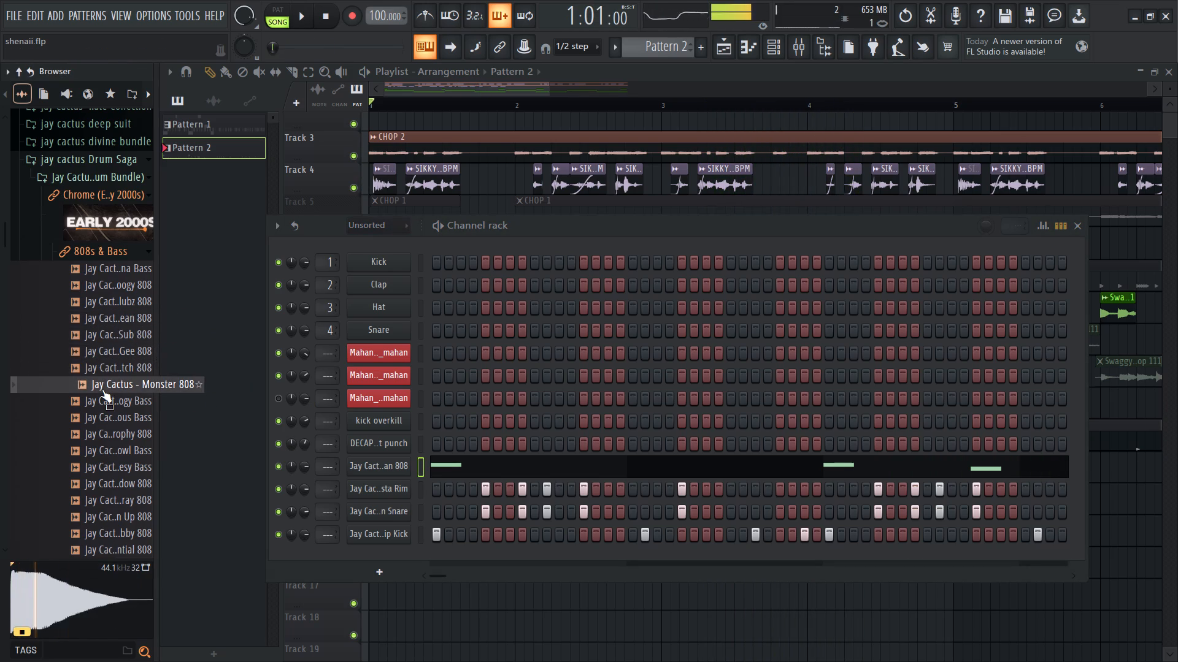
drag(102, 369, 347, 461)
key(space)
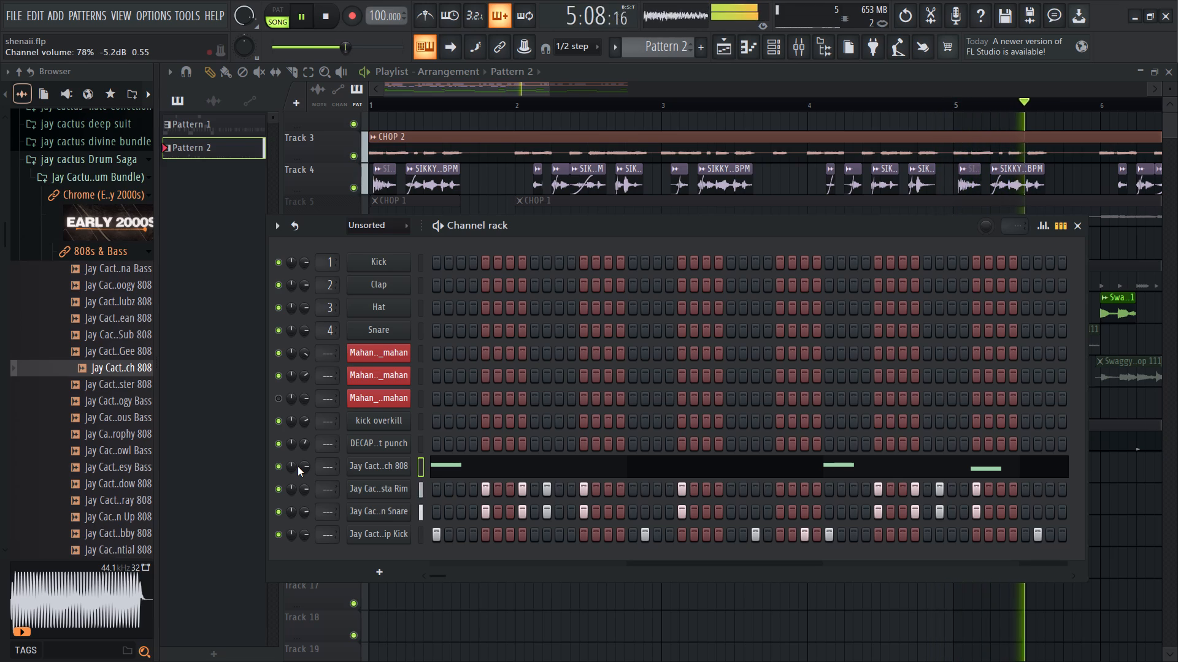
Duplicate the Match 808 notes of bars 1-4 into bars 5-8 in the piano roll and start playback.
click(502, 466)
key(space)
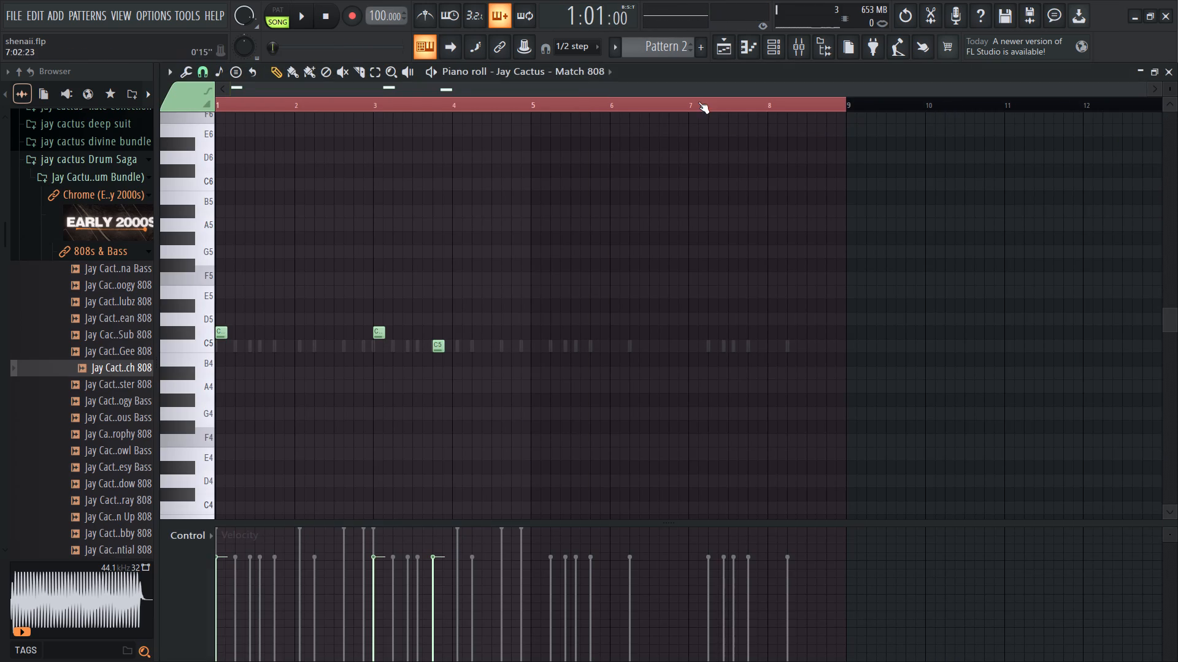
right_drag(698, 102, 531, 99)
ctrl+scroll(566, 343, up, 14)
ctrl+scroll(566, 343, down, 20)
ctrl+scroll(566, 343, down, 2)
key(ctrl+b)
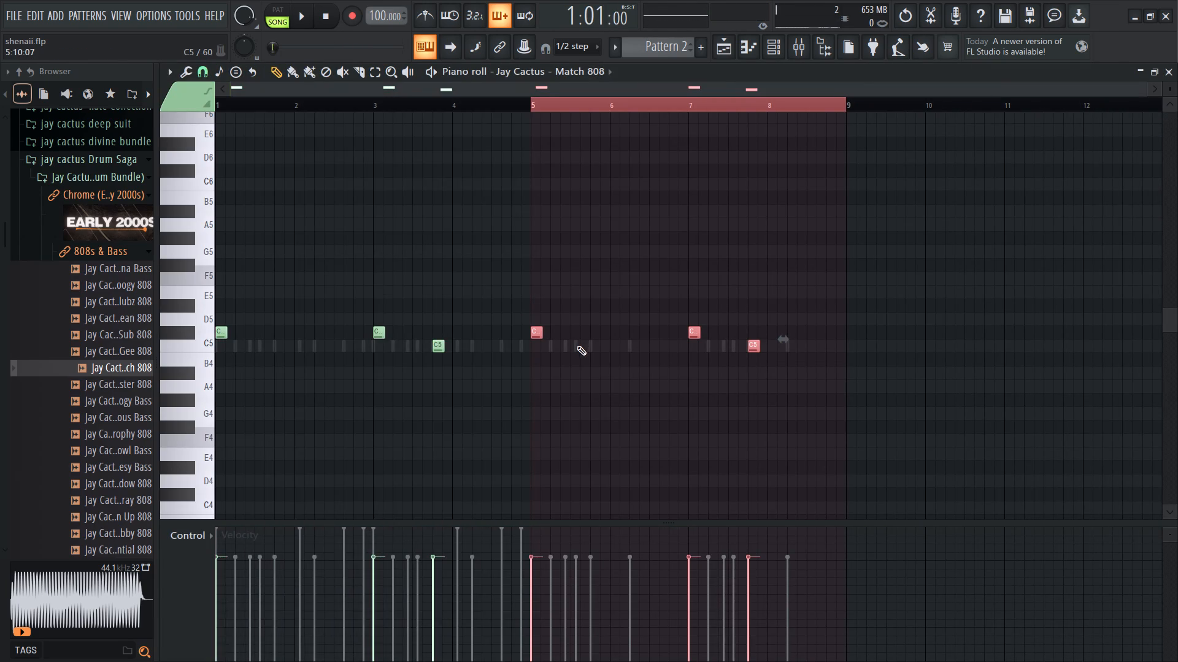
key(ctrl+a)
key(space)
ctrl+scroll(177, 386, up, 13)
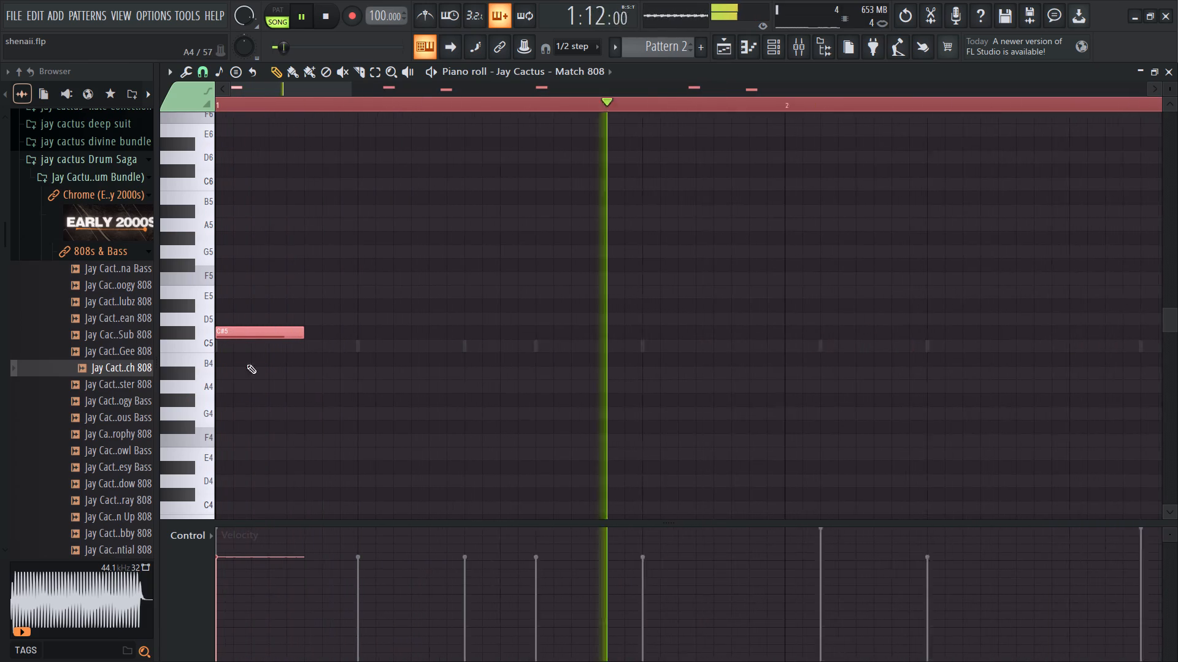
Return to the playlist and replay the beat from the start to hear the Match 808.
click(735, 48)
key(space)
key(space)
drag(463, 441, 238, 444)
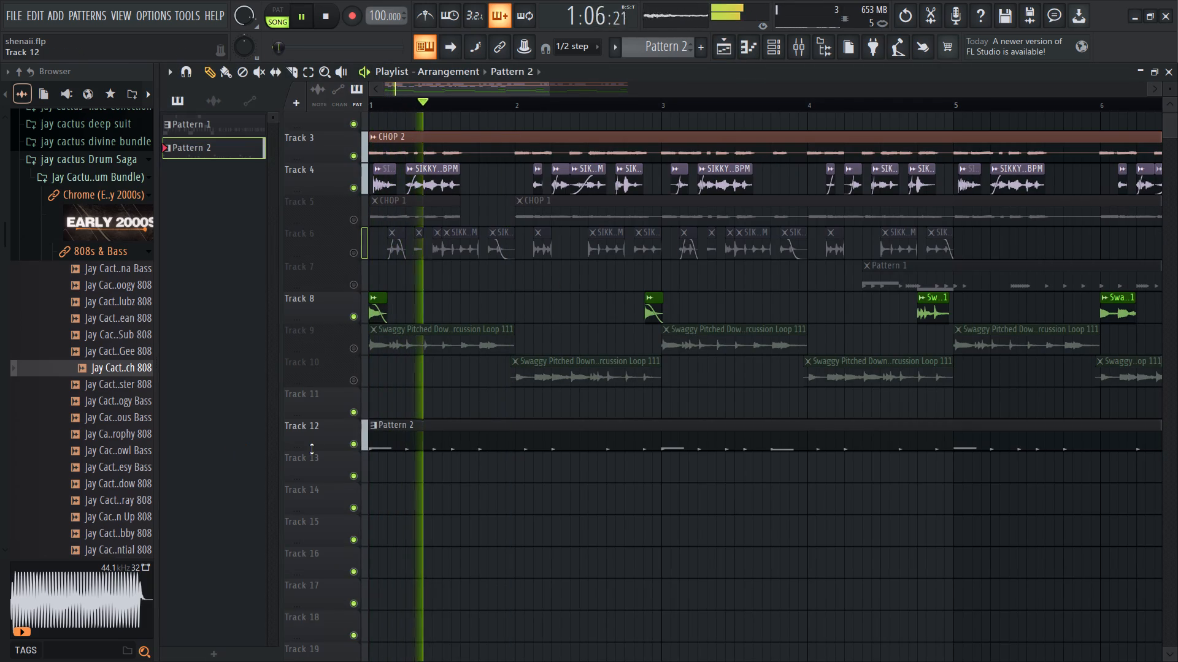
scroll(312, 448, up, 7)
key(space)
key(space)
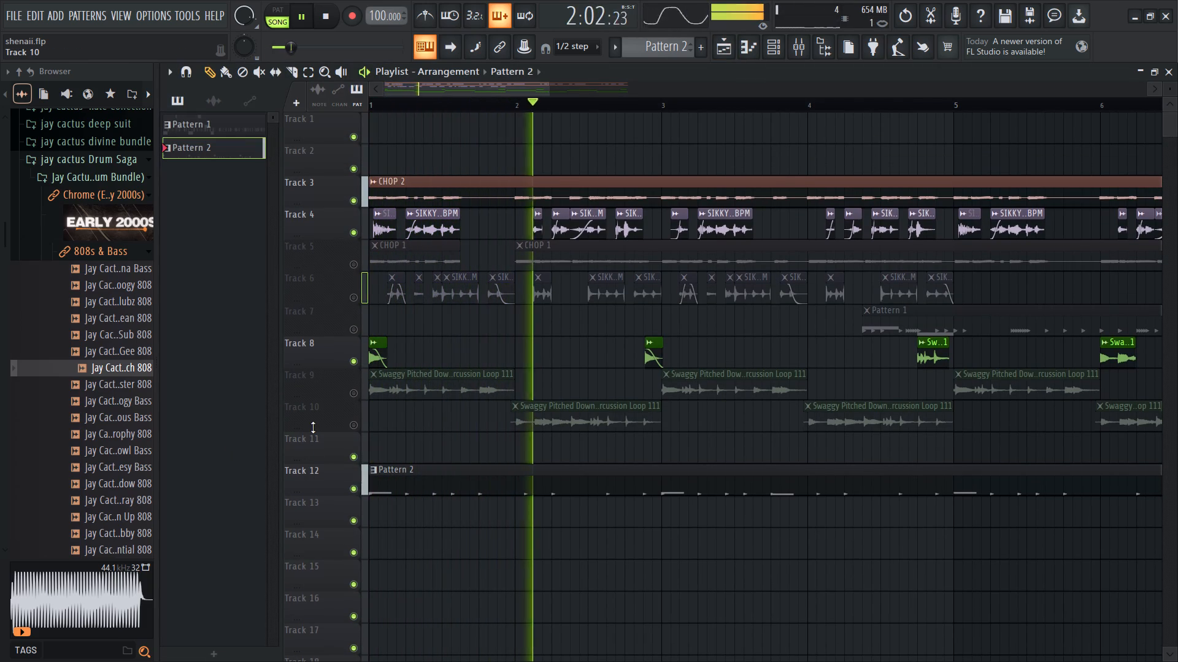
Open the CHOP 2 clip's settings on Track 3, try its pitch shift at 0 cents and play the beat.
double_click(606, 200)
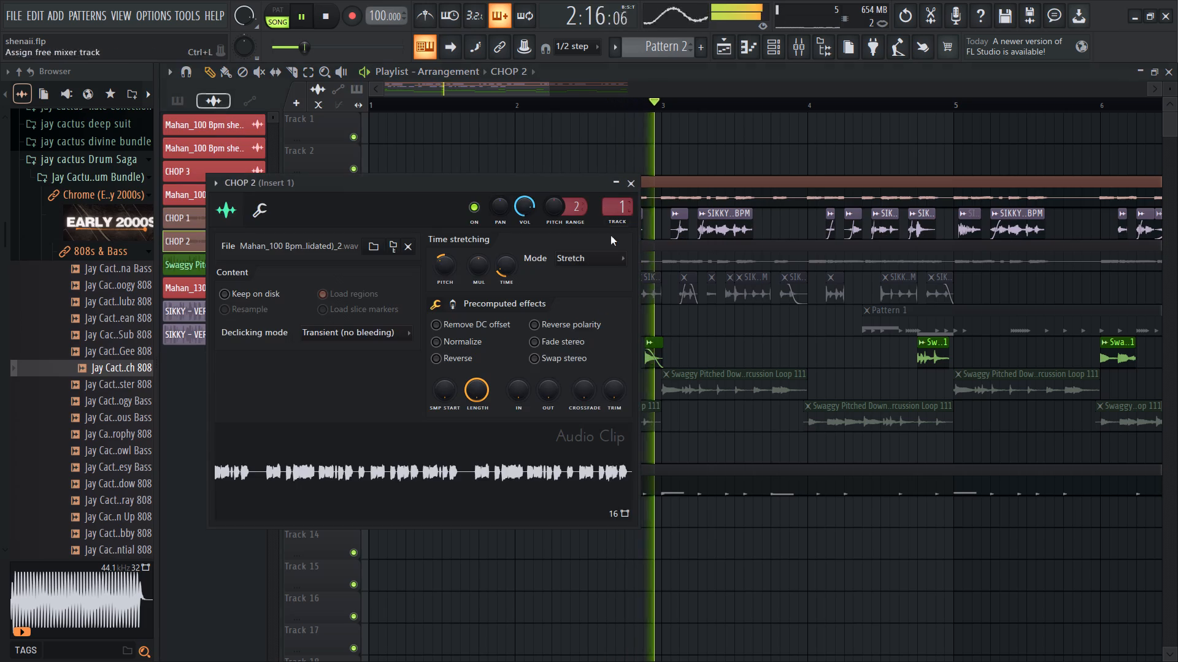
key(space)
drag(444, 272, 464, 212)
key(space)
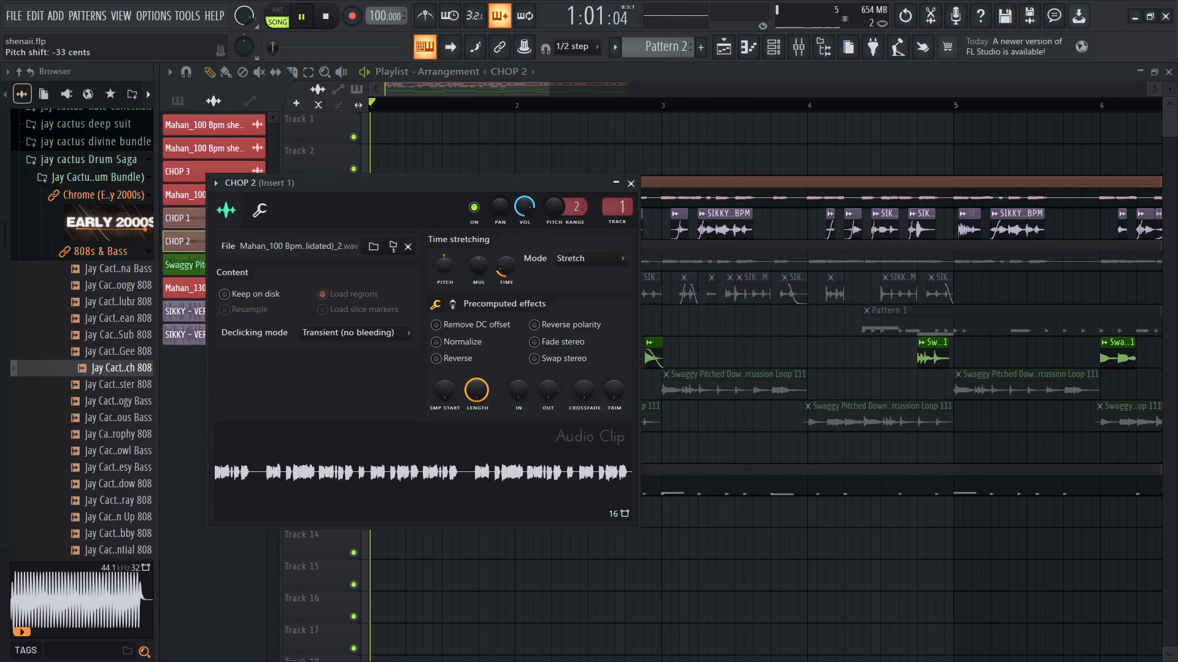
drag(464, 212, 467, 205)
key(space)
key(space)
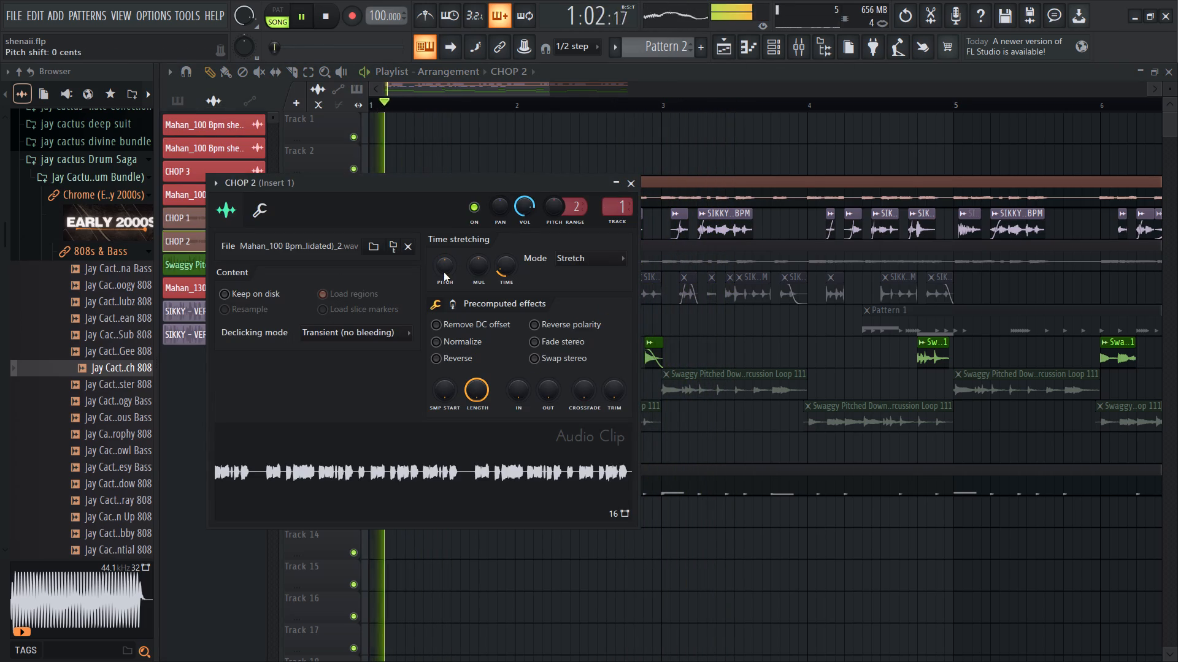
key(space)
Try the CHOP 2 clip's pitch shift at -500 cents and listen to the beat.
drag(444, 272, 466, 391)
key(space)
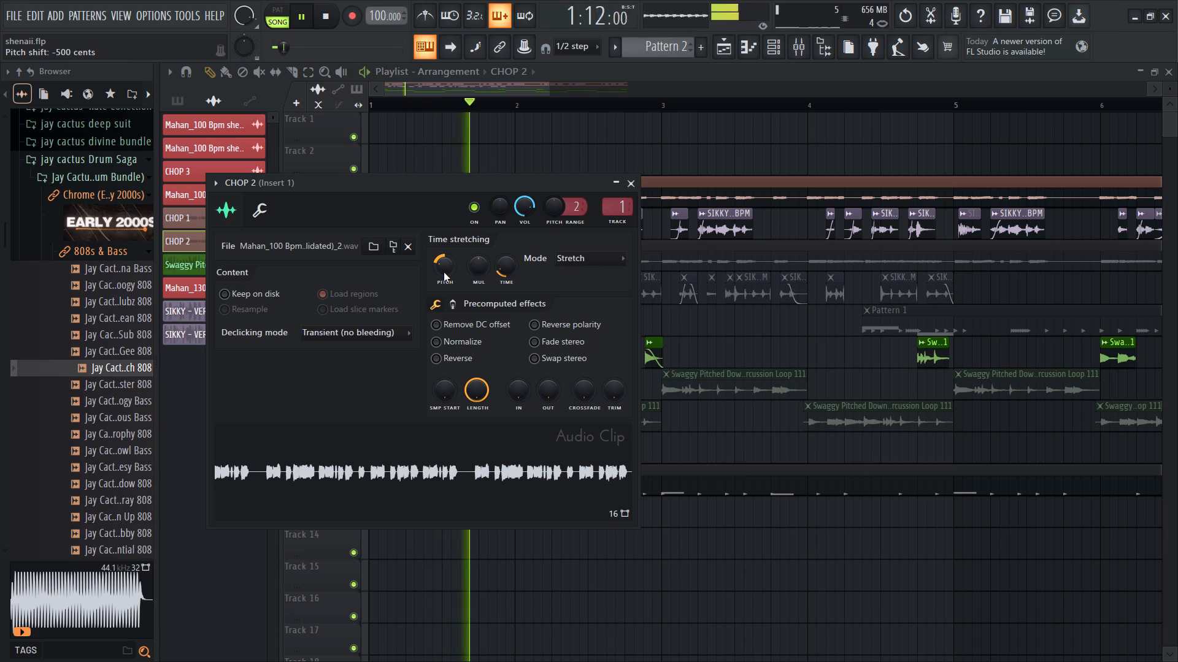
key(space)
Set the CHOP 2 clip's pitch shift to -300 cents, play the beat and close the clip settings.
drag(444, 272, 455, 221)
key(space)
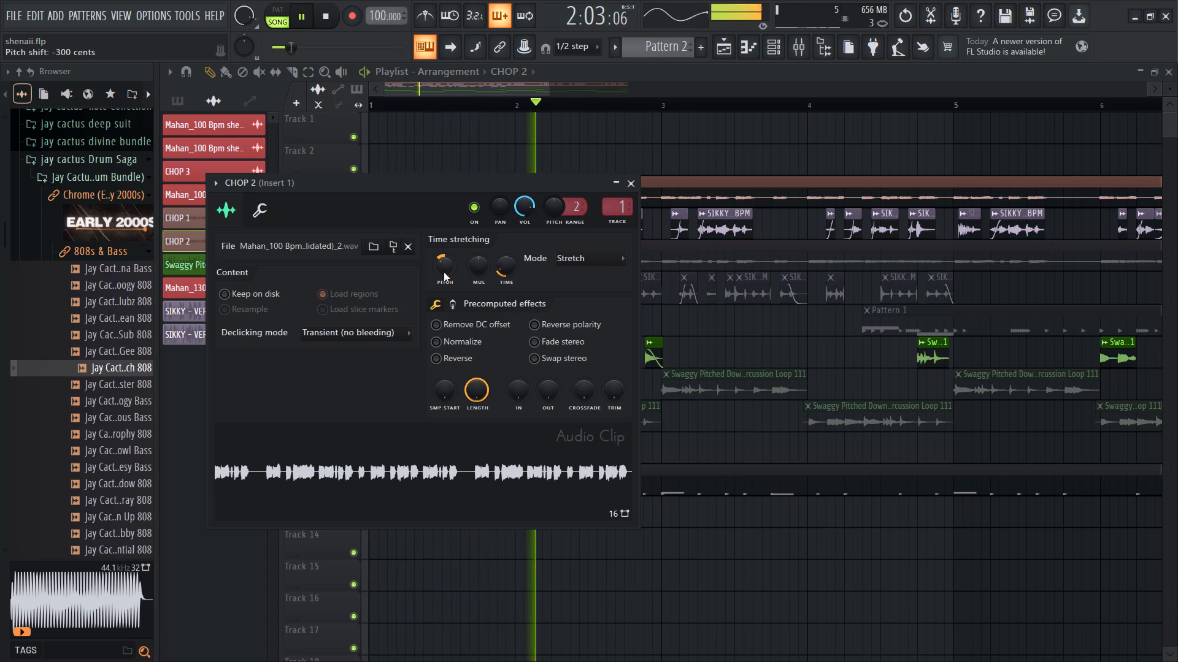
right_click(468, 108)
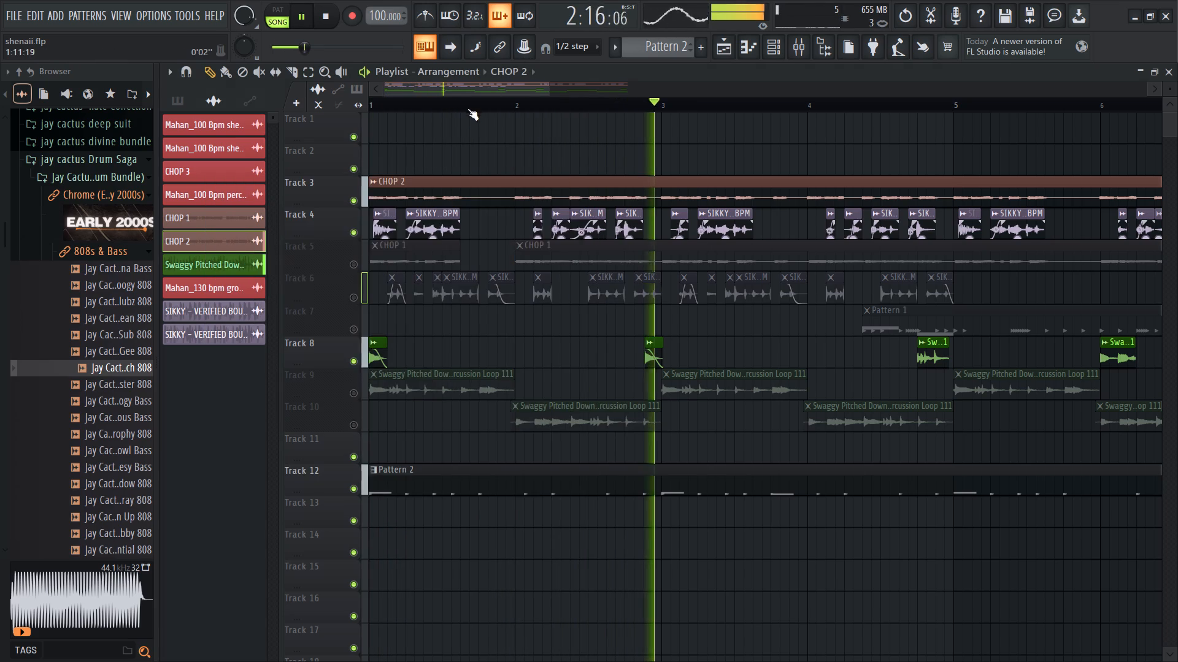
Unmute Track 5, open the CHOP 1 clip's settings and briefly play the beat.
key(space)
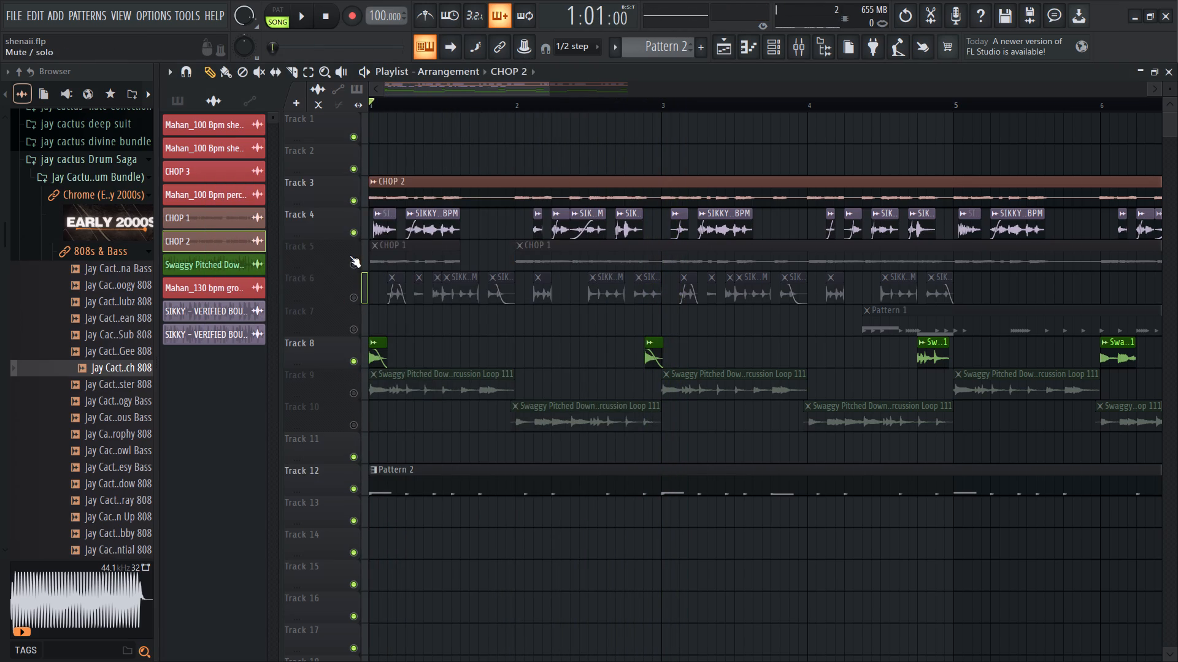
click(352, 261)
double_click(395, 258)
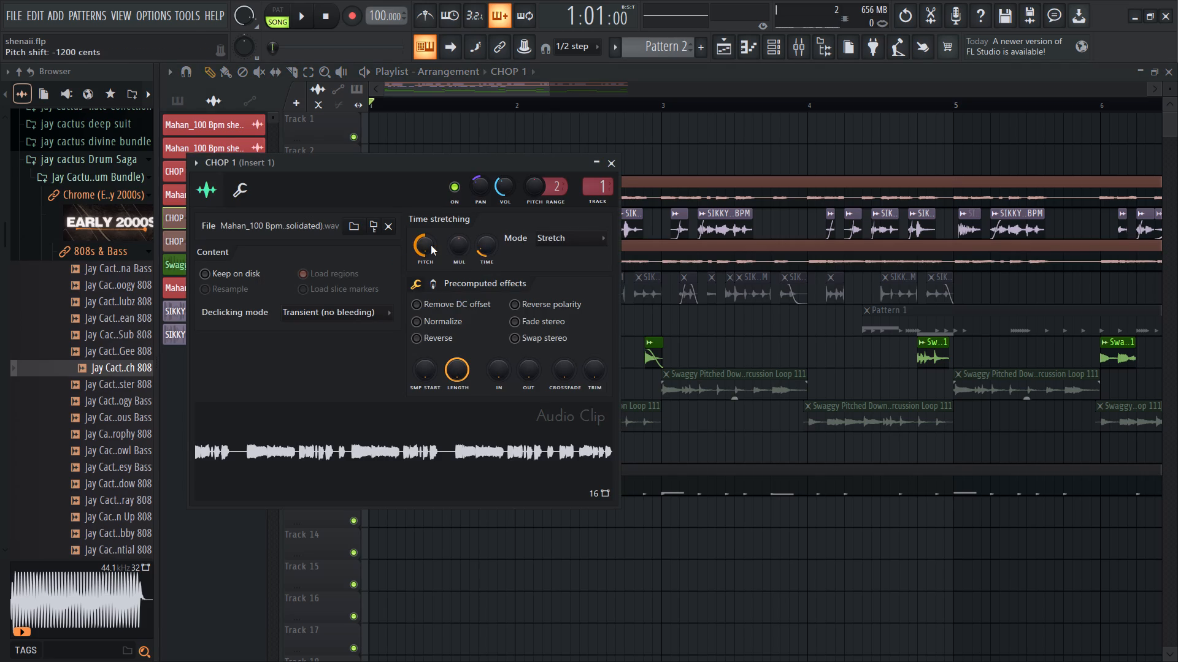
key(space)
key(space)
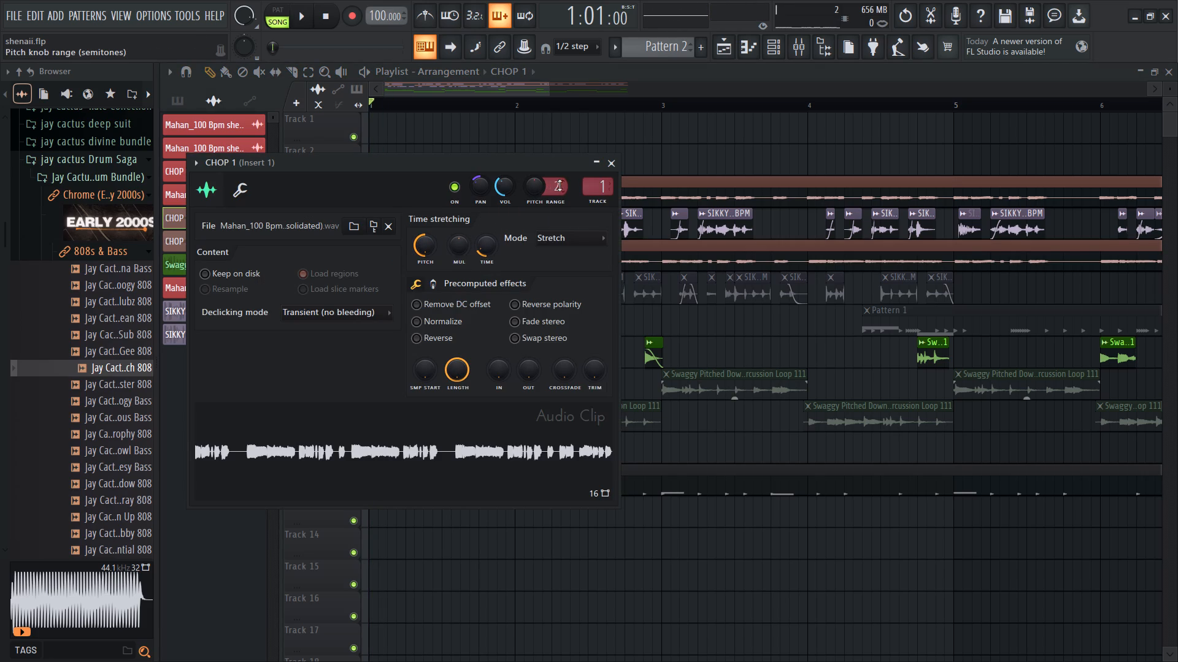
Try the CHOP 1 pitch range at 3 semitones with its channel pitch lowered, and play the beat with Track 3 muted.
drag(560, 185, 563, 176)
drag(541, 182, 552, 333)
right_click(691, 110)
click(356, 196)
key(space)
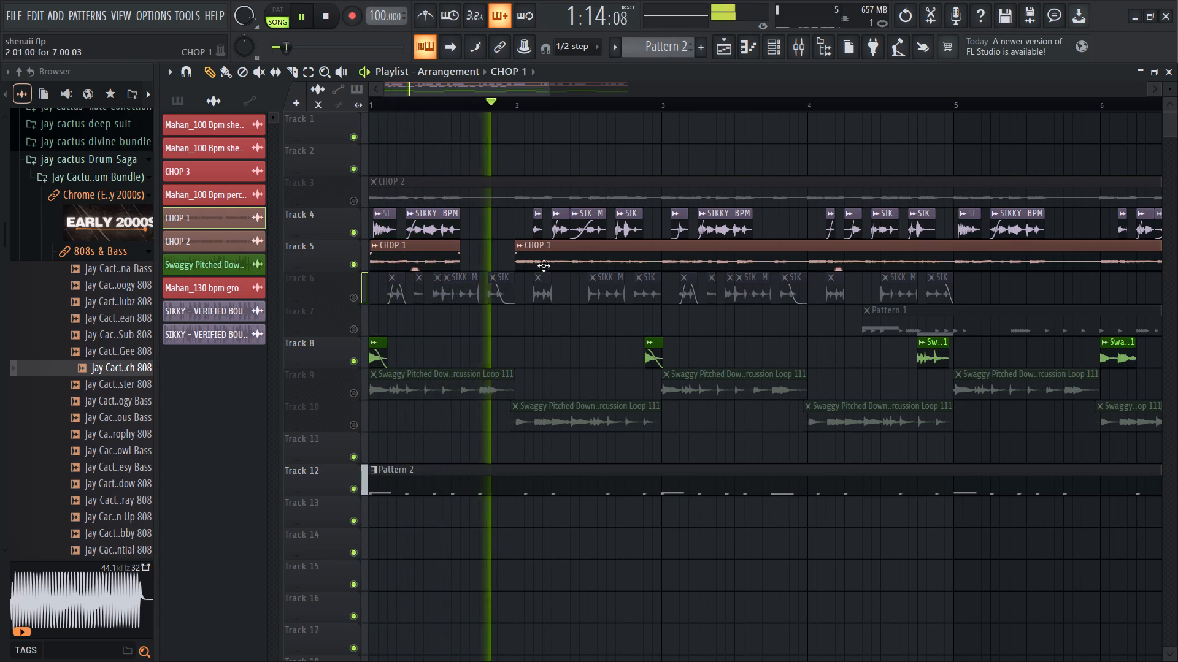
Reset CHOP 1's channel pitch to 0 cents, set its time-stretching pitch shift to about -300 cents and play the beat.
double_click(410, 257)
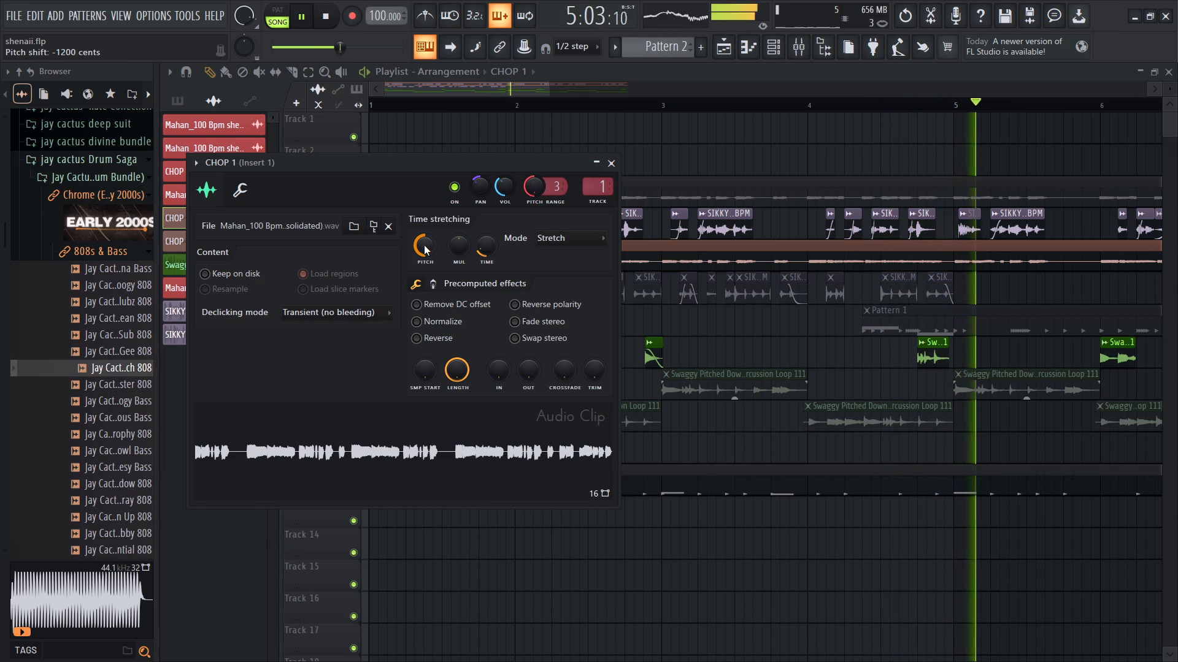
drag(531, 179, 552, 87)
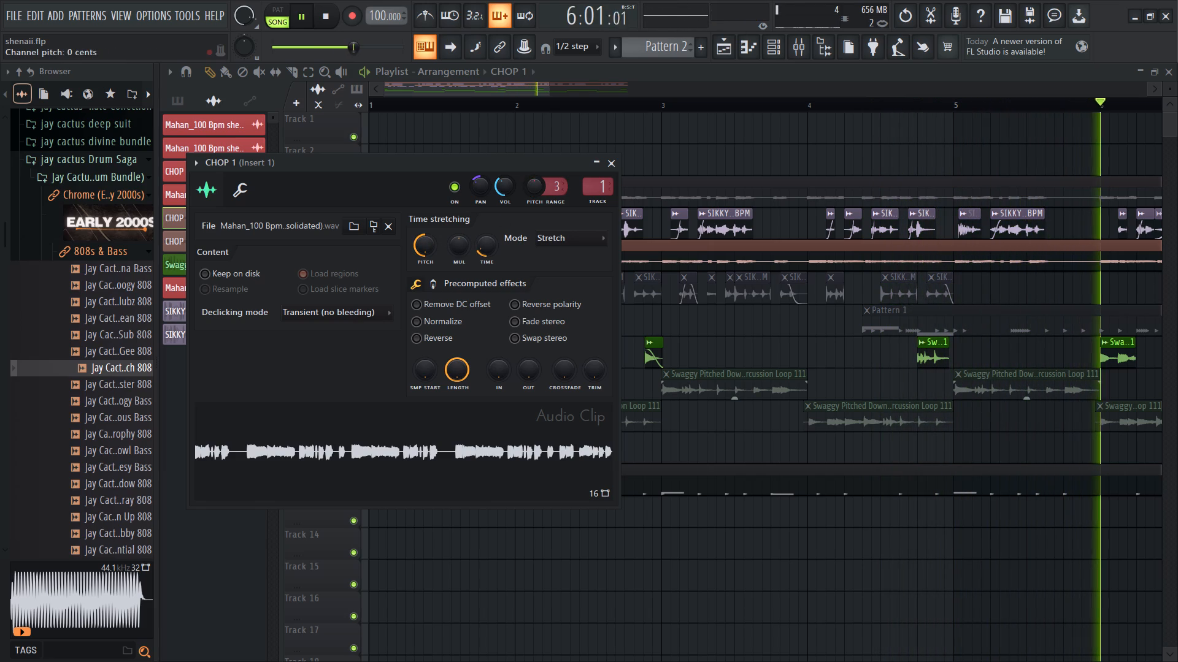
drag(552, 87, 552, 86)
key(space)
drag(431, 246, 451, 21)
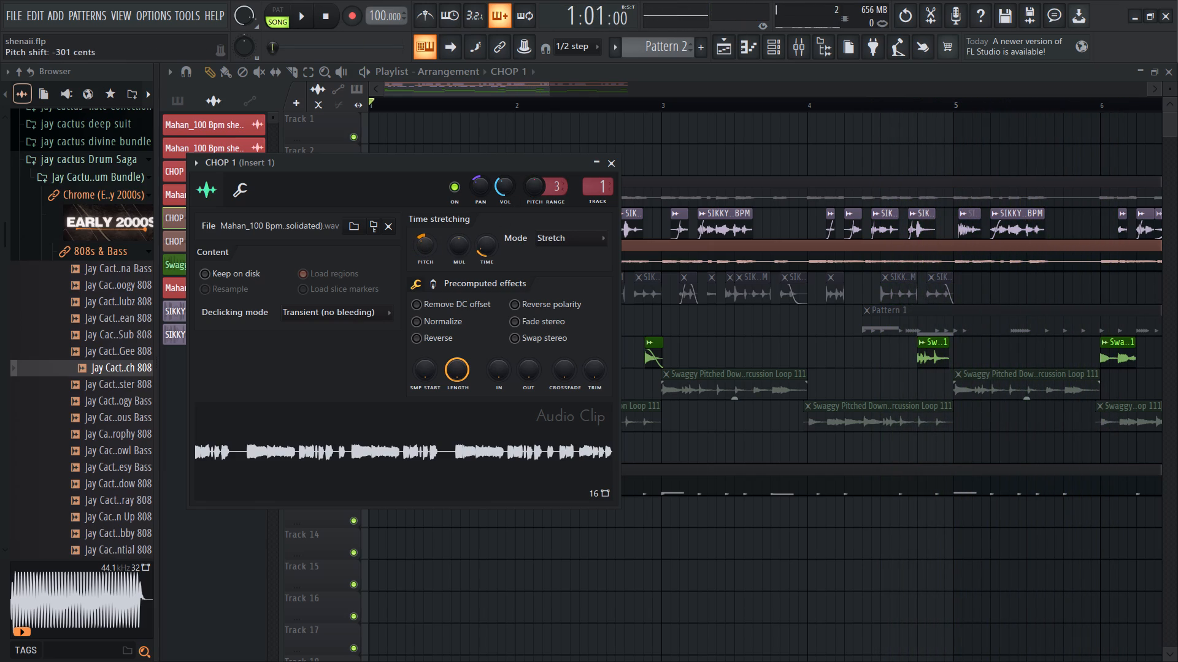
drag(451, 21, 451, 642)
key(space)
right_click(692, 138)
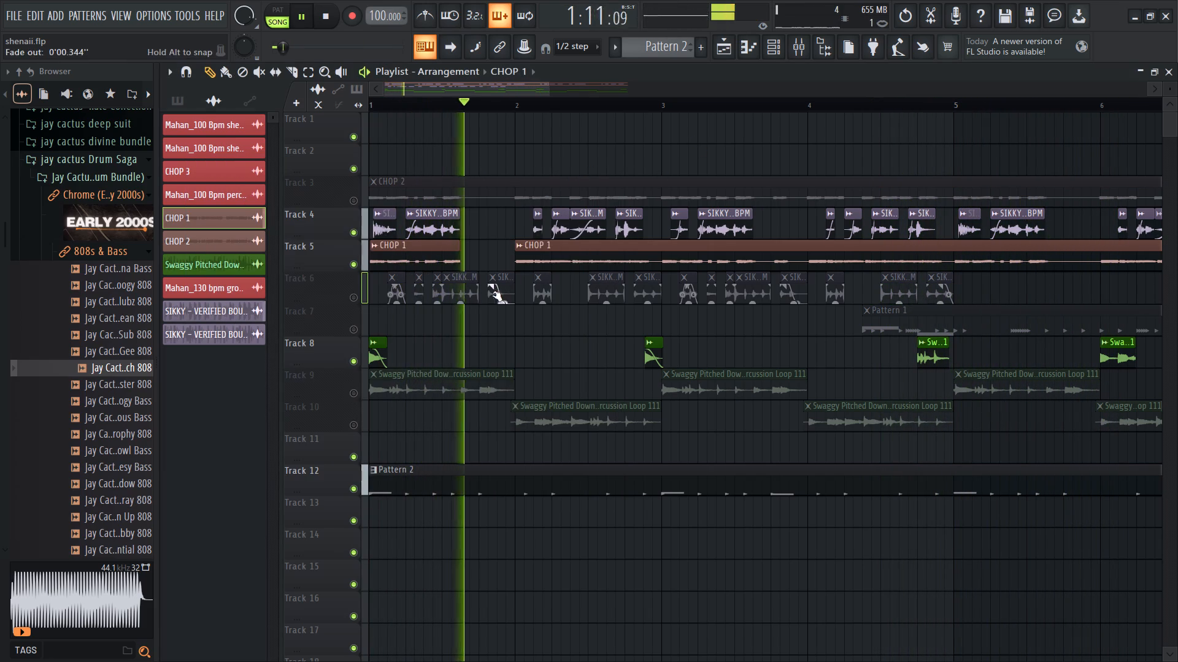
Undo a trial stretch of the first CHOP 1 clip, turn off clip stretching and extend the clip's end to bar 2.
drag(458, 249, 478, 248)
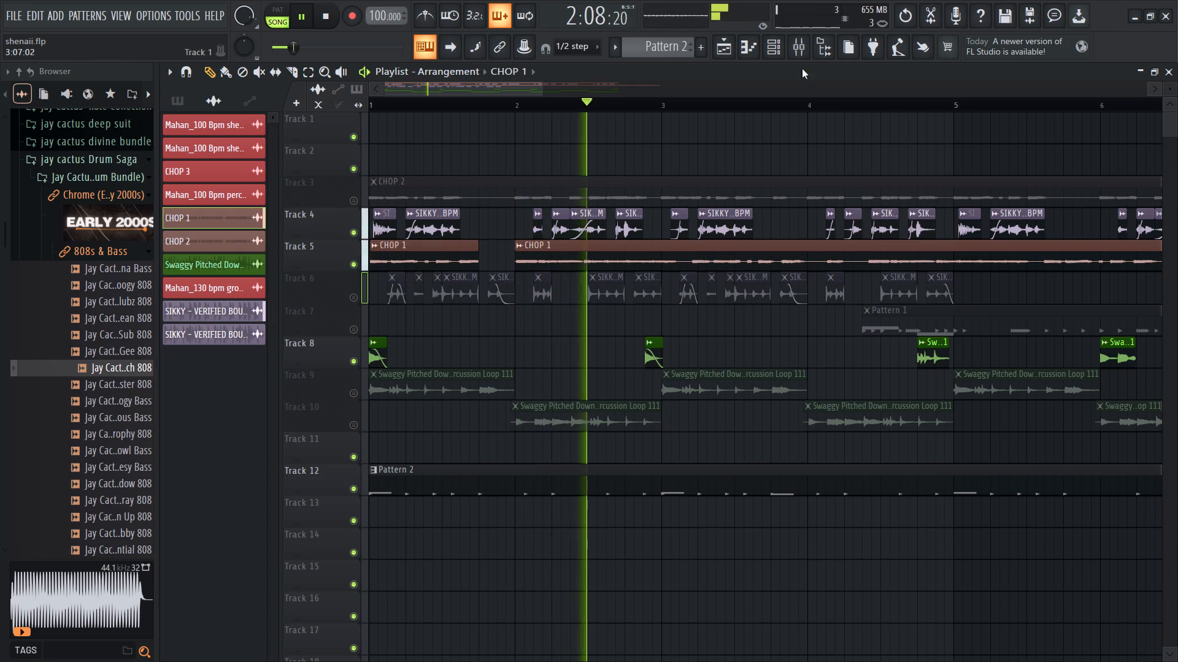
click(902, 15)
key(space)
click(357, 108)
ctrl+scroll(409, 261, up, 6)
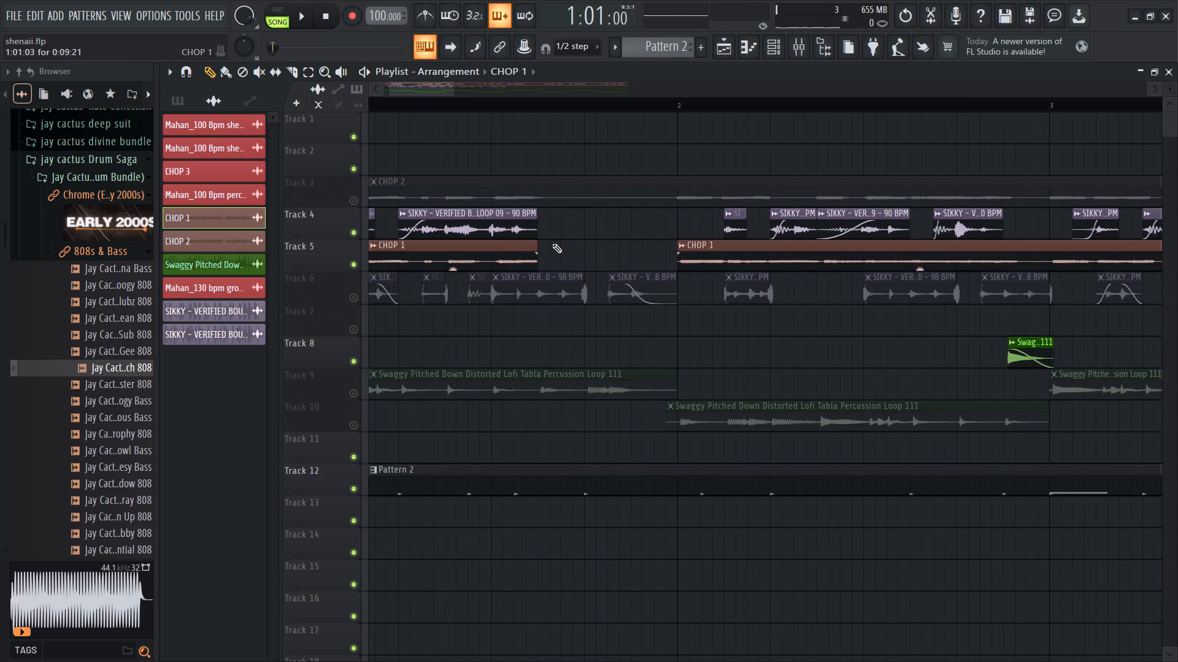
key(space)
drag(537, 246, 675, 249)
click(672, 253)
ctrl+scroll(675, 273, up, 5)
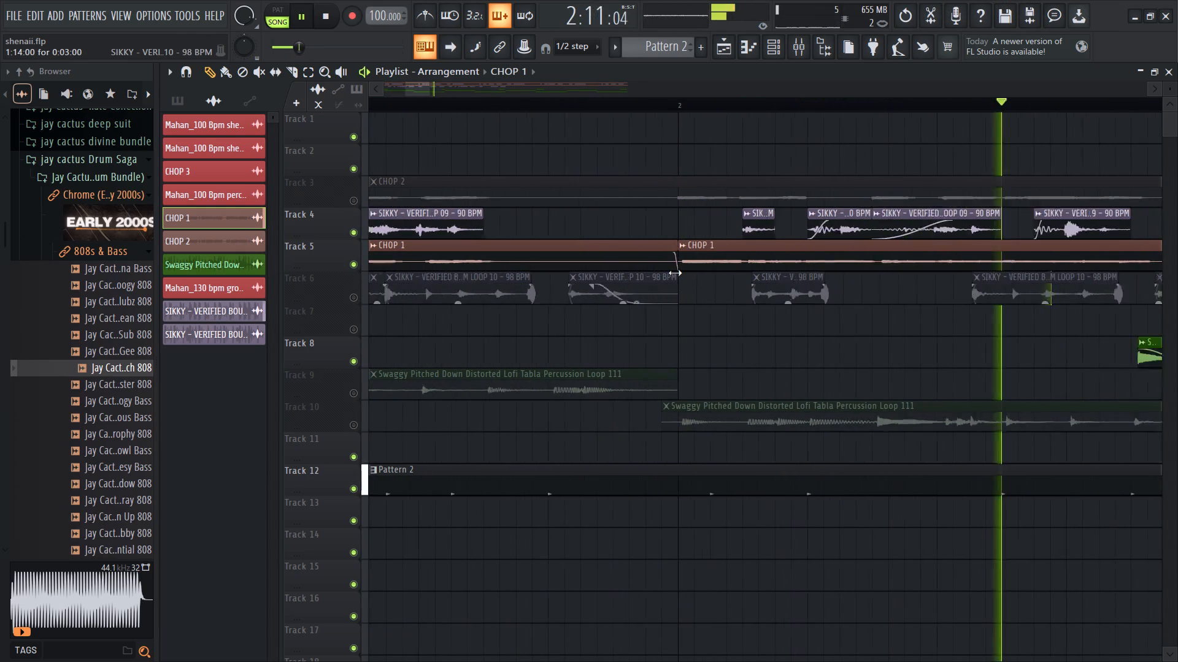
ctrl+scroll(675, 273, up, 3)
ctrl+scroll(675, 273, down, 8)
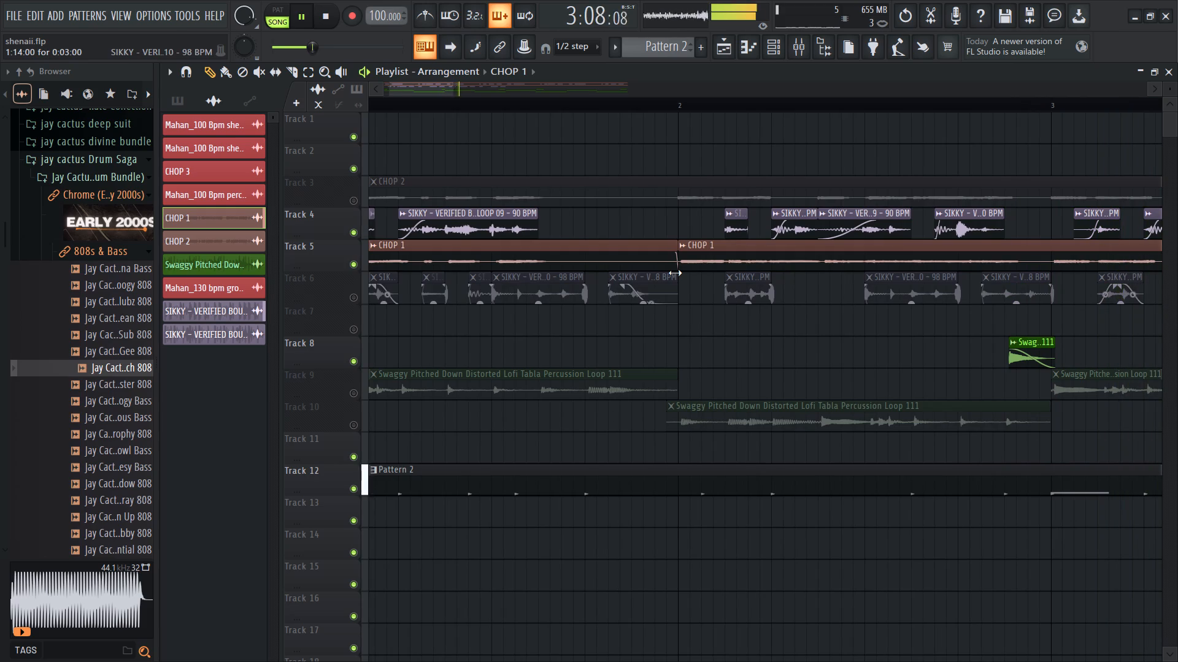
ctrl+scroll(628, 262, down, 7)
key(space)
Solo Track 3, listen to it and compare the settings of the CHOP 1 and CHOP 2 clips.
right_click(350, 202)
key(space)
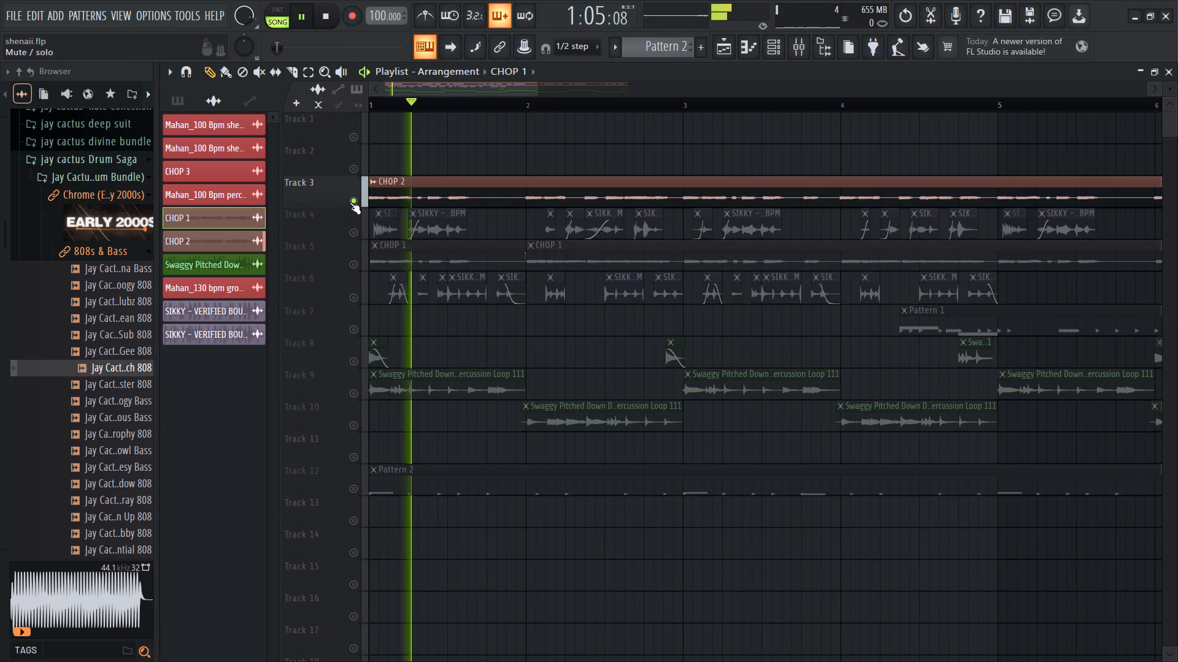
double_click(425, 258)
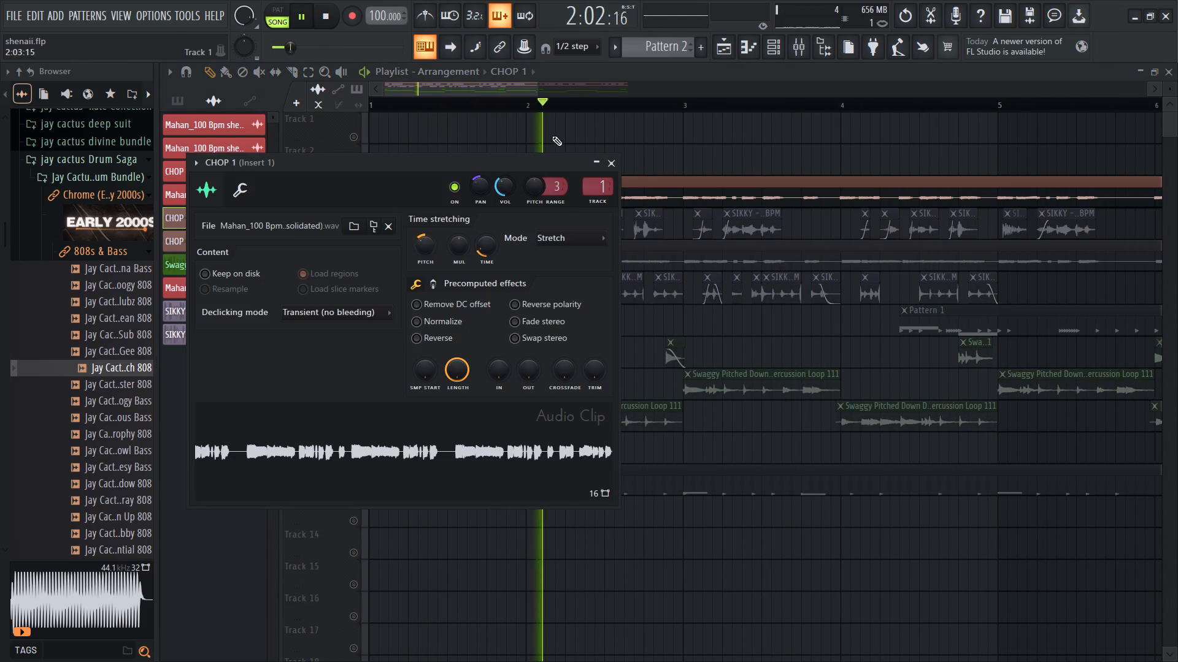
right_click(552, 136)
key(space)
double_click(498, 195)
right_click(533, 134)
double_click(433, 270)
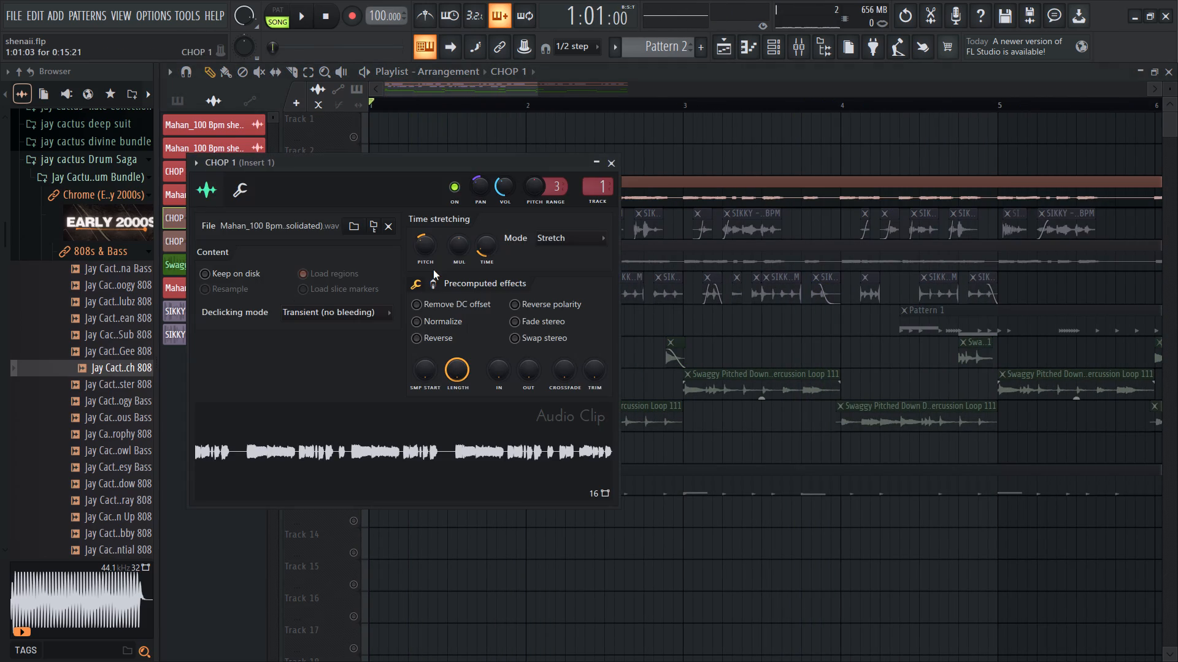
right_click(609, 123)
Solo Track 5 and compare the CHOP 1 and CHOP 2 clip settings while it plays.
right_click(353, 270)
key(space)
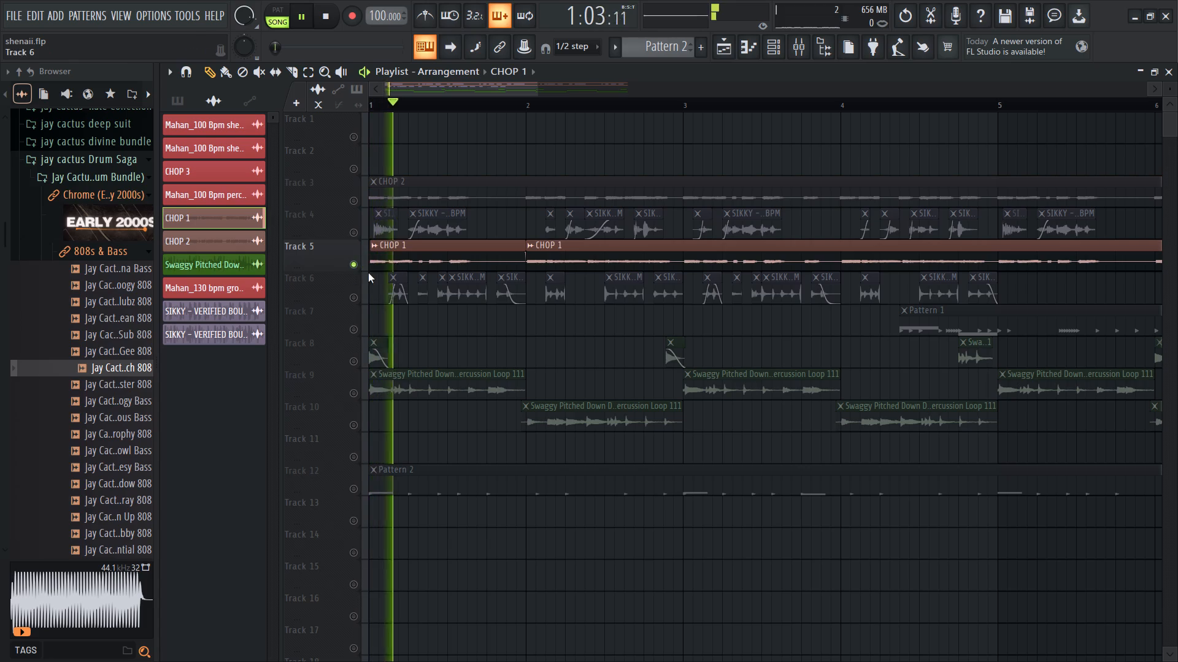
double_click(480, 254)
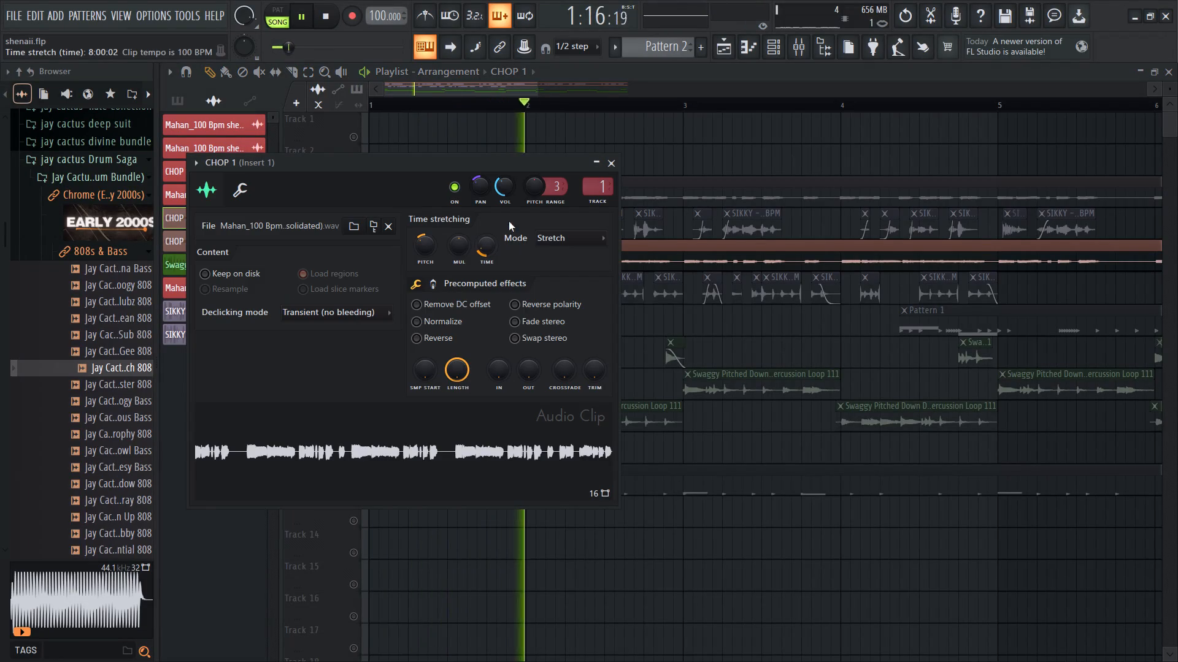
right_click(500, 132)
double_click(481, 203)
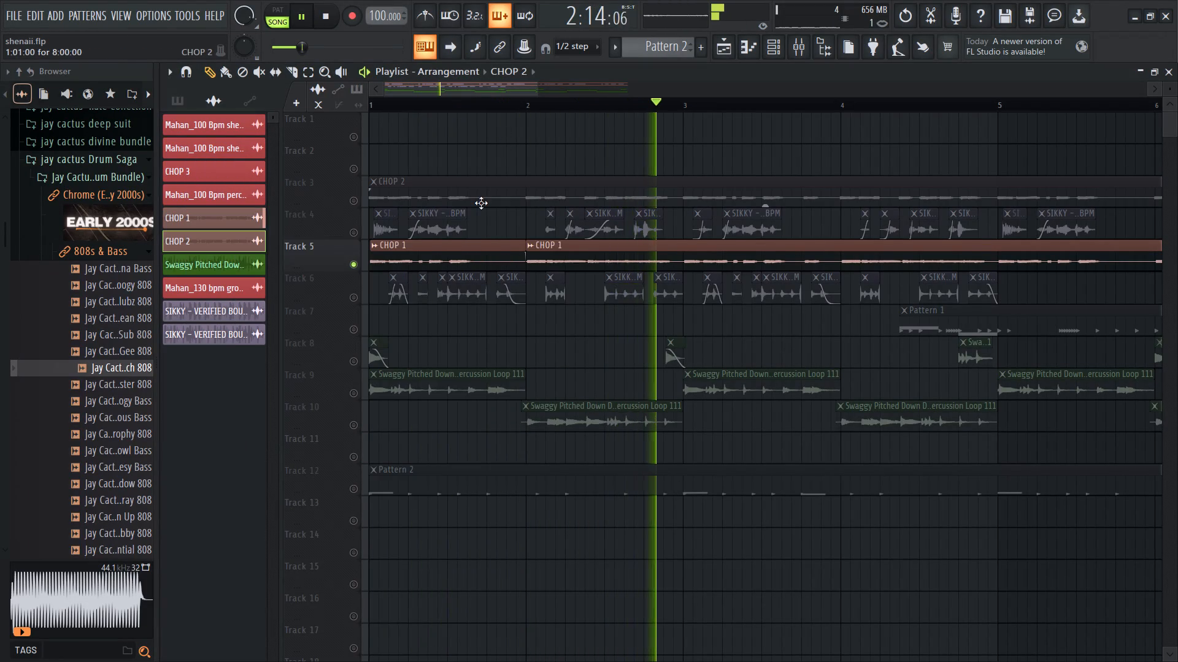
right_click(491, 123)
Centre the CHOP 1 clip's panning and raise its channel volume to 66%.
double_click(456, 247)
drag(482, 192, 482, 188)
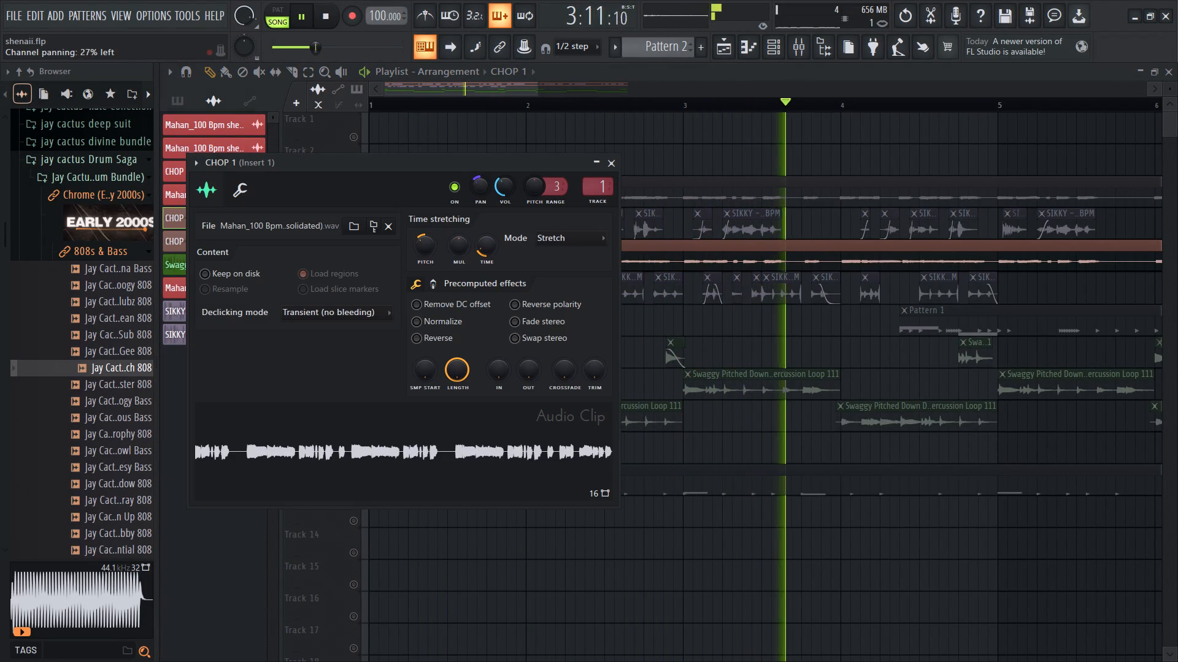
drag(482, 188, 488, 150)
drag(504, 188, 525, 126)
right_click(536, 131)
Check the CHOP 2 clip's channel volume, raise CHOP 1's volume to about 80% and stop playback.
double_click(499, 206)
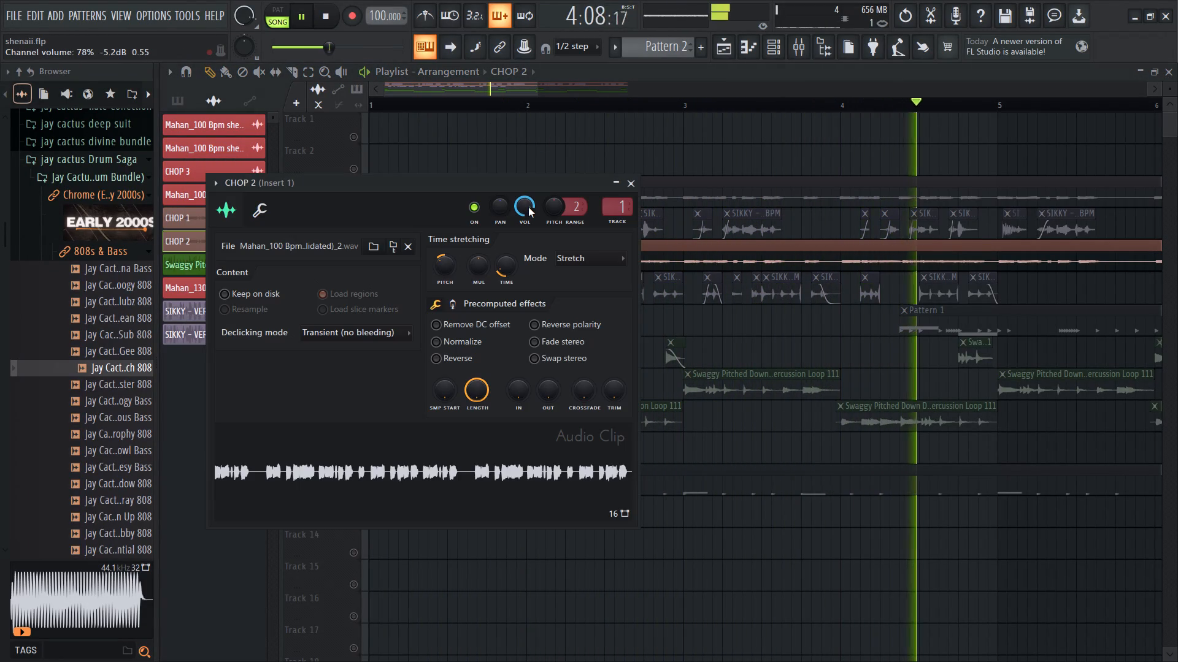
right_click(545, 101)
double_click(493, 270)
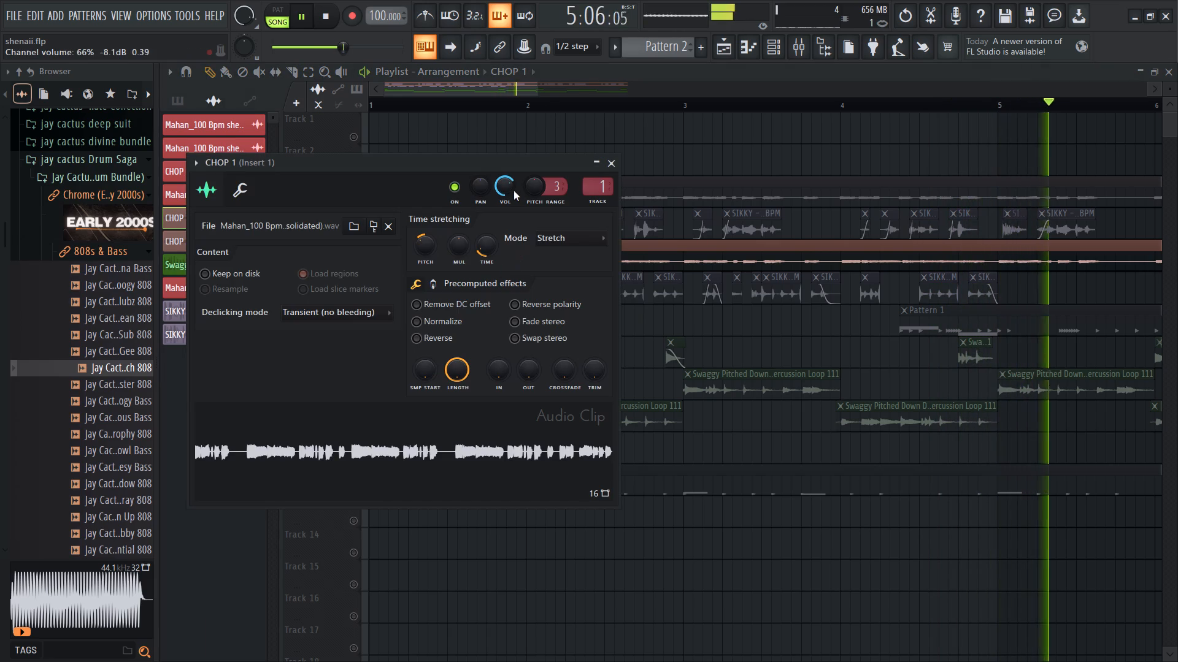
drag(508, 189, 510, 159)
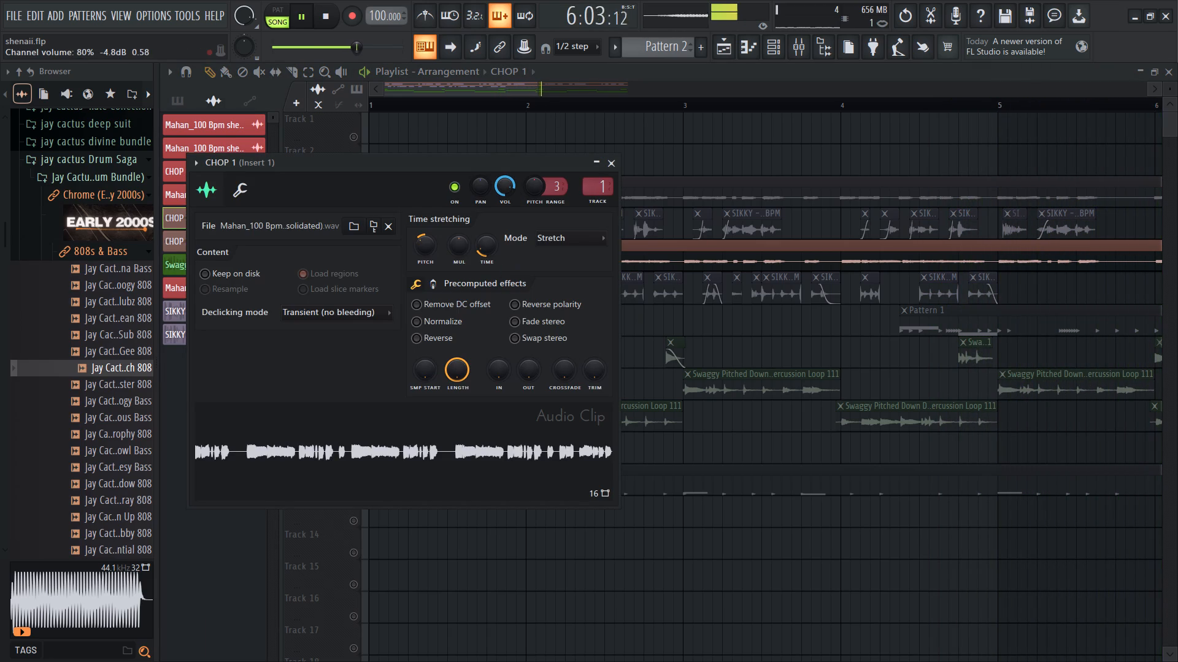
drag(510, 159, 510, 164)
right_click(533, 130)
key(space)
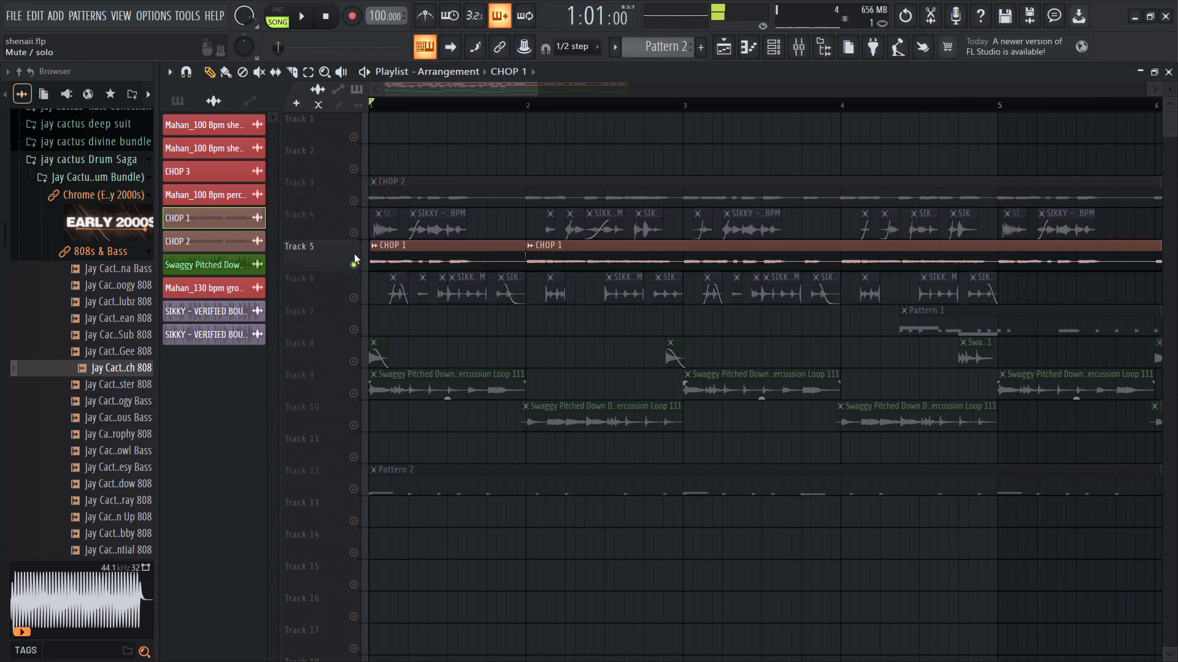
Clear Track 5's solo, mute Tracks 3, 6, 9 and 10 and play the beat.
right_click(353, 264)
click(356, 199)
key(space)
key(space)
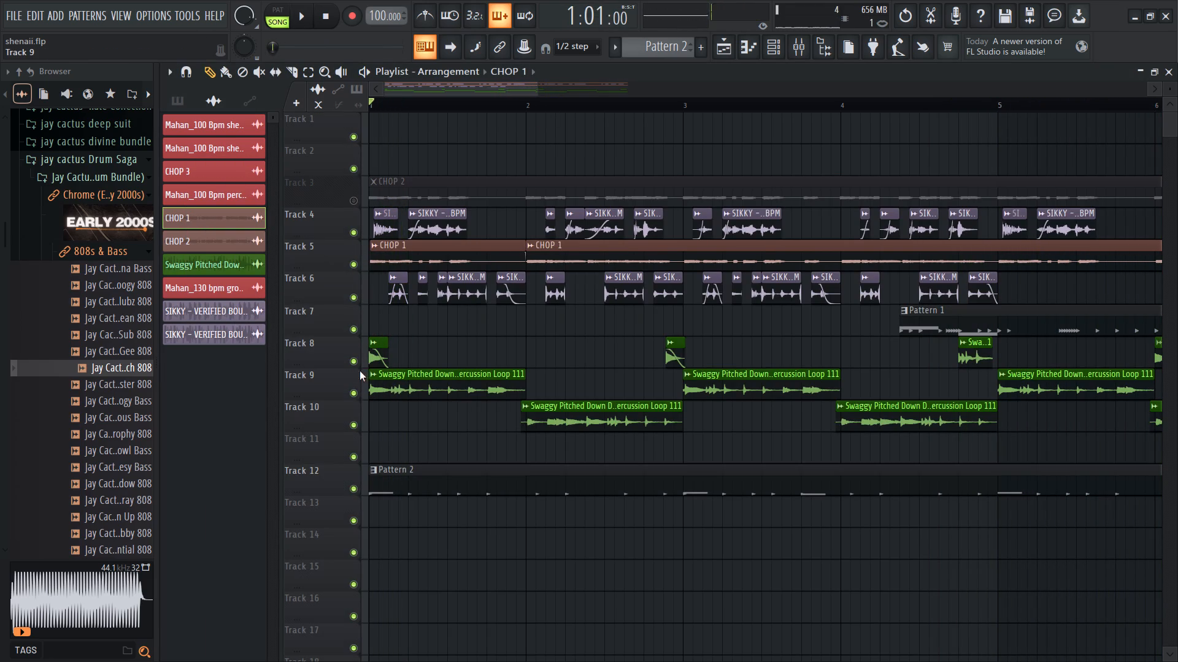
click(347, 394)
click(348, 397)
key(space)
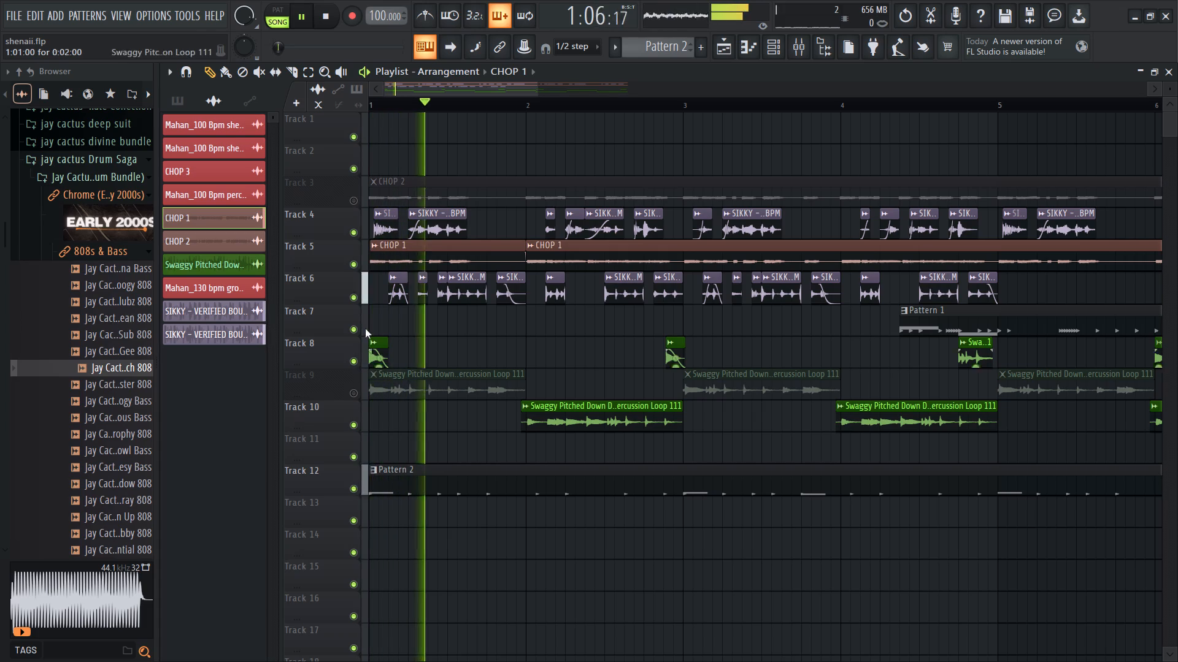
click(349, 300)
click(356, 424)
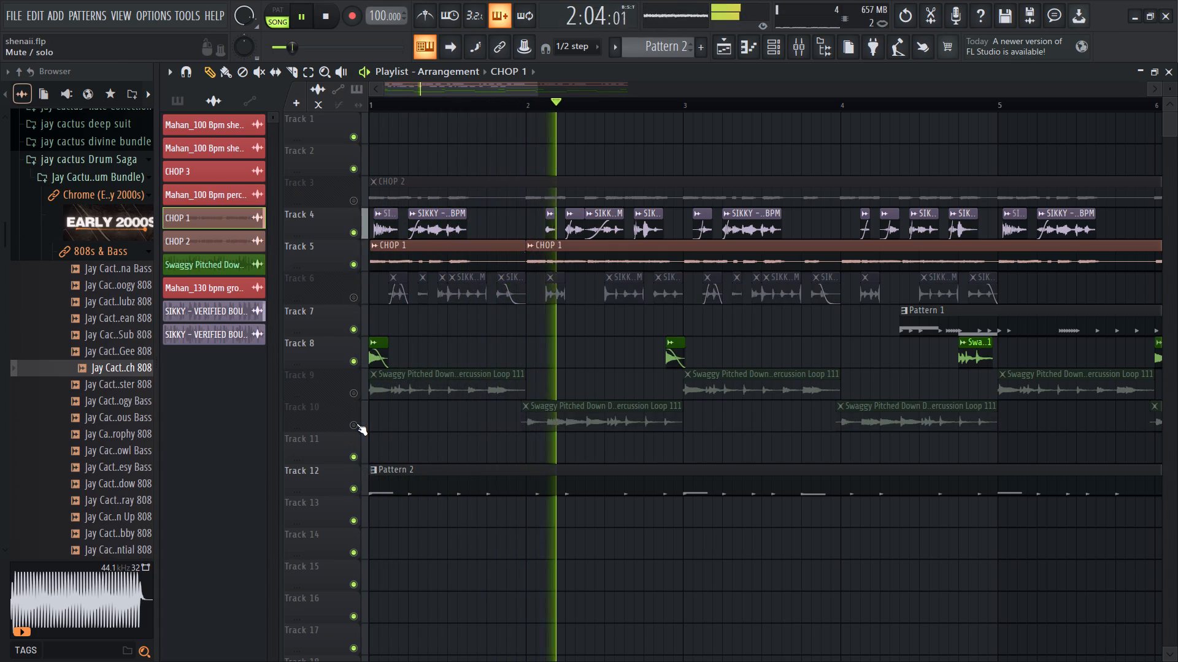
Set the CHOP 1 clip's pitch range to 12 semitones and lower its channel pitch.
double_click(429, 251)
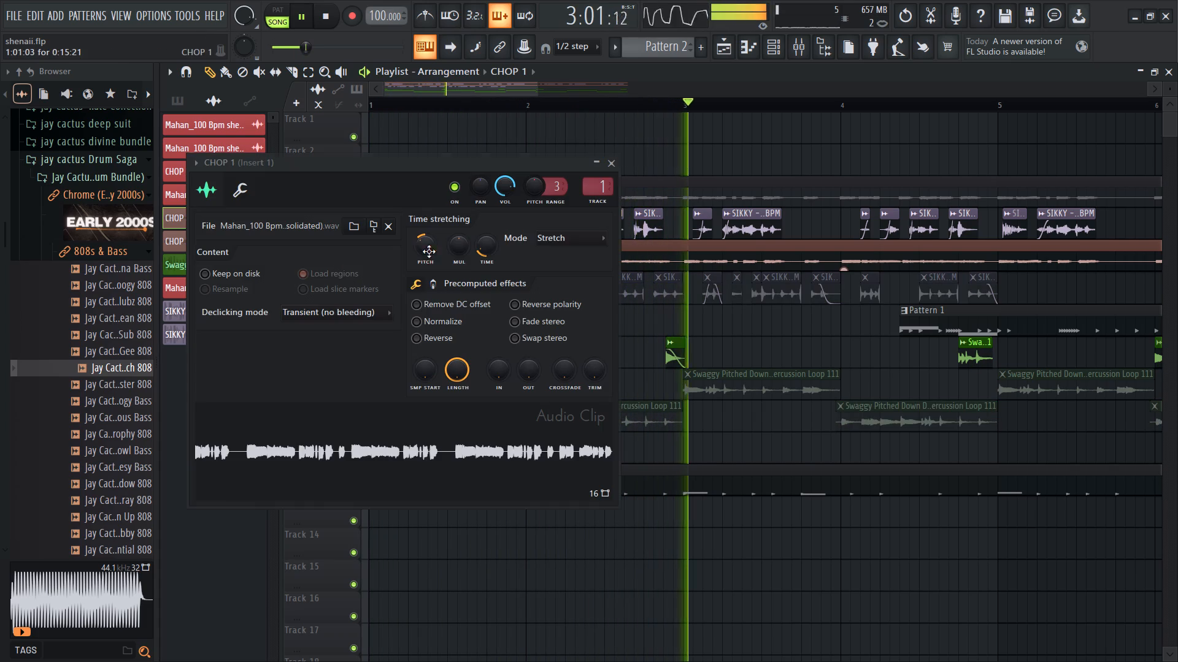
drag(545, 184, 553, 165)
drag(536, 189, 534, 208)
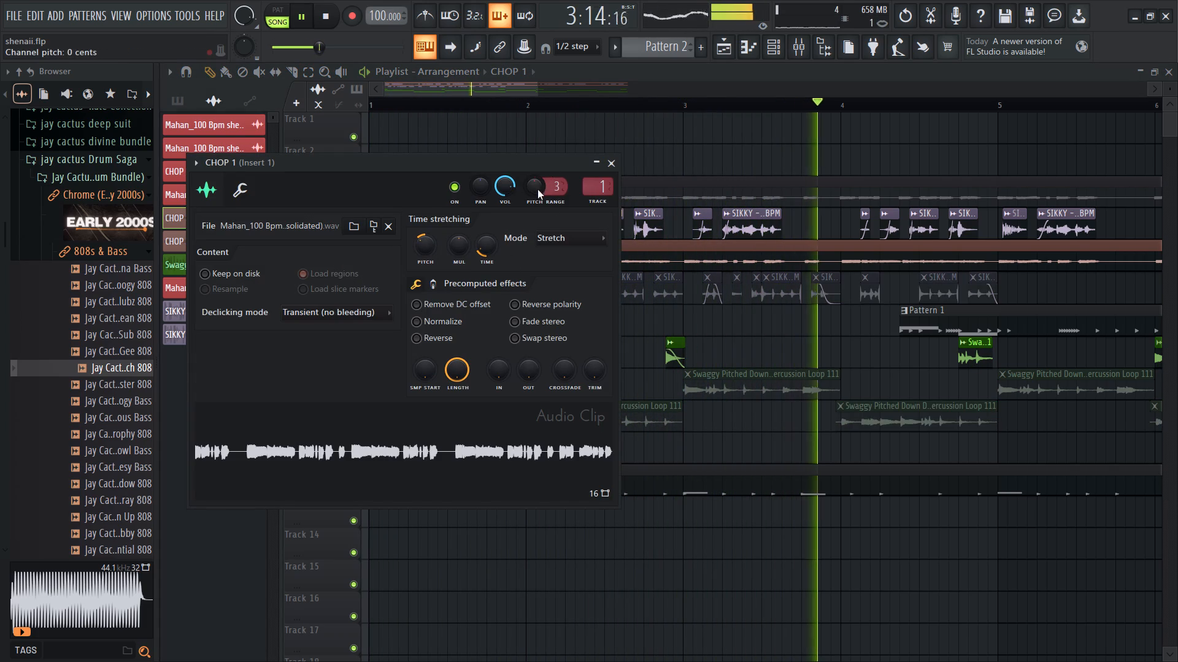
drag(568, 188, 572, 119)
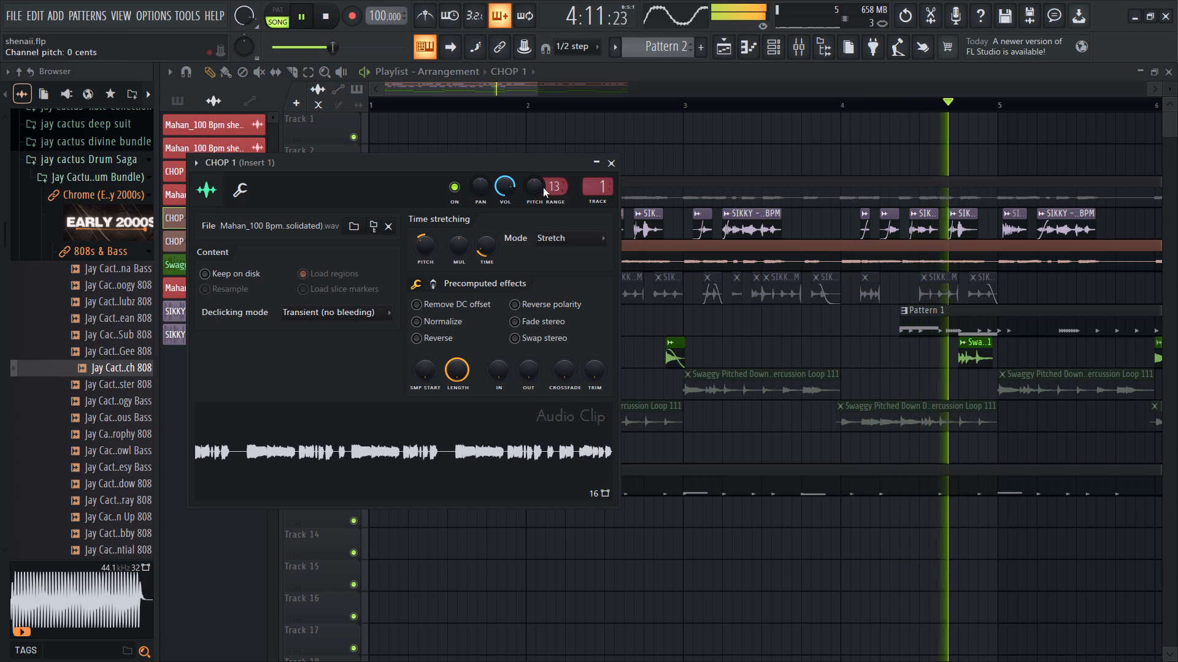
drag(556, 190, 556, 200)
drag(529, 191, 534, 308)
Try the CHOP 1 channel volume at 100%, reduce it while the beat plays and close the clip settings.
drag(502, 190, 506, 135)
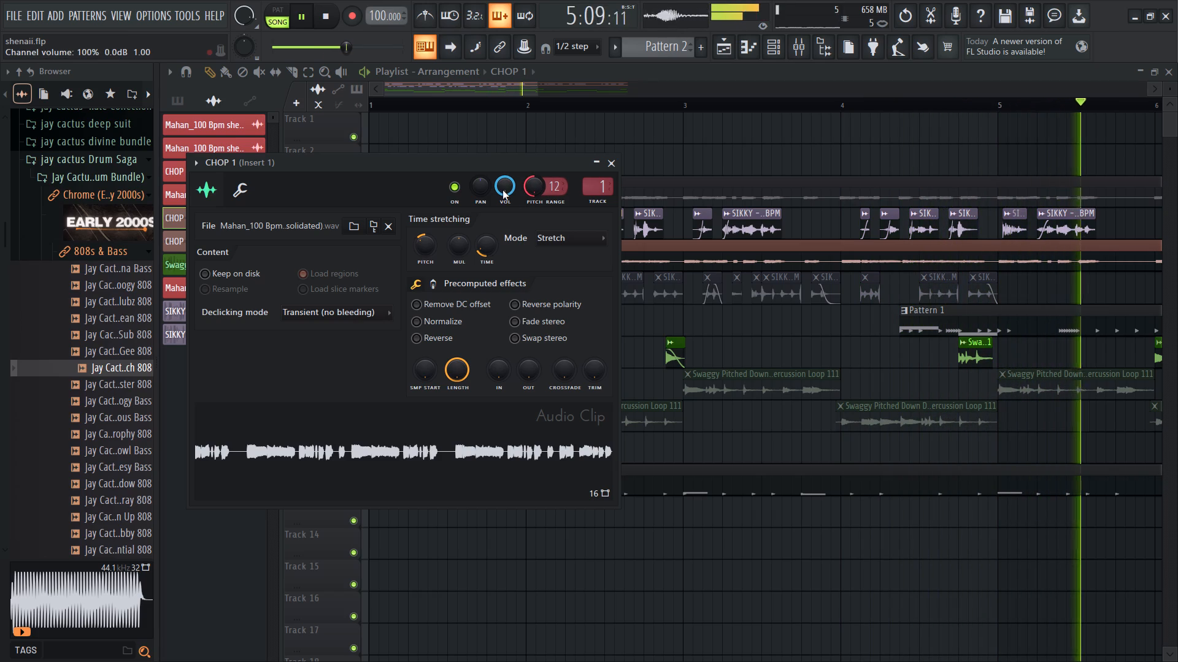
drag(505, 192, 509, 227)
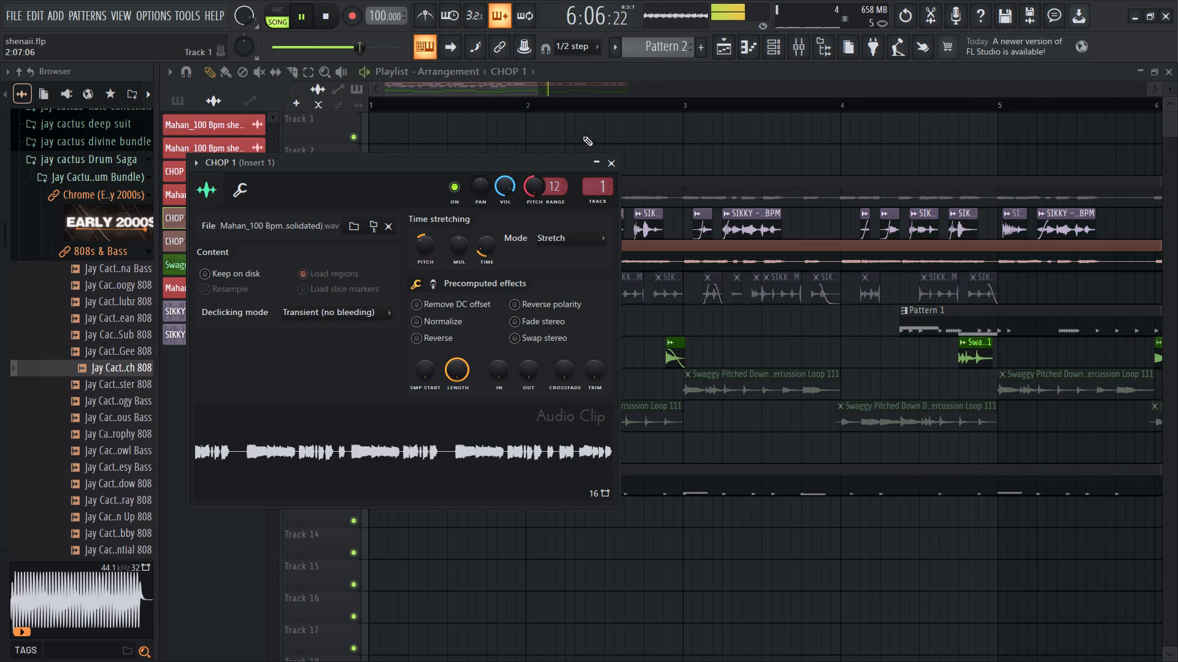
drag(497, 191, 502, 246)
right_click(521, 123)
Unmute Track 3, replay the beat with both chops and set CHOP 1's channel volume to 43%.
click(351, 201)
key(space)
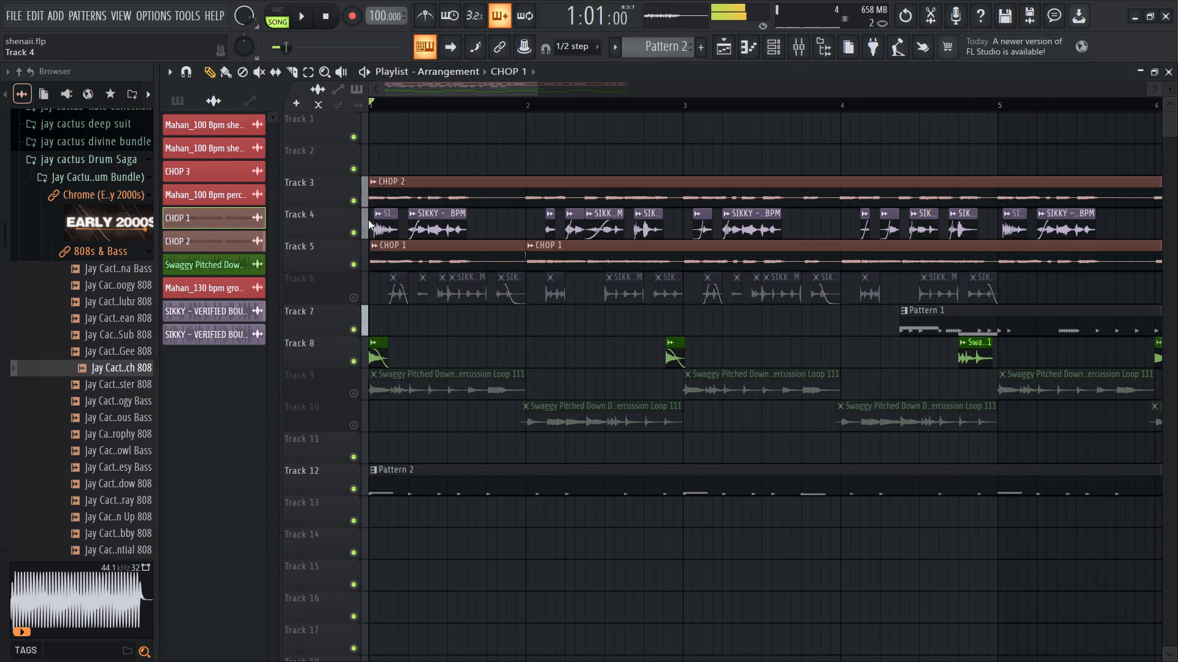
key(space)
double_click(498, 267)
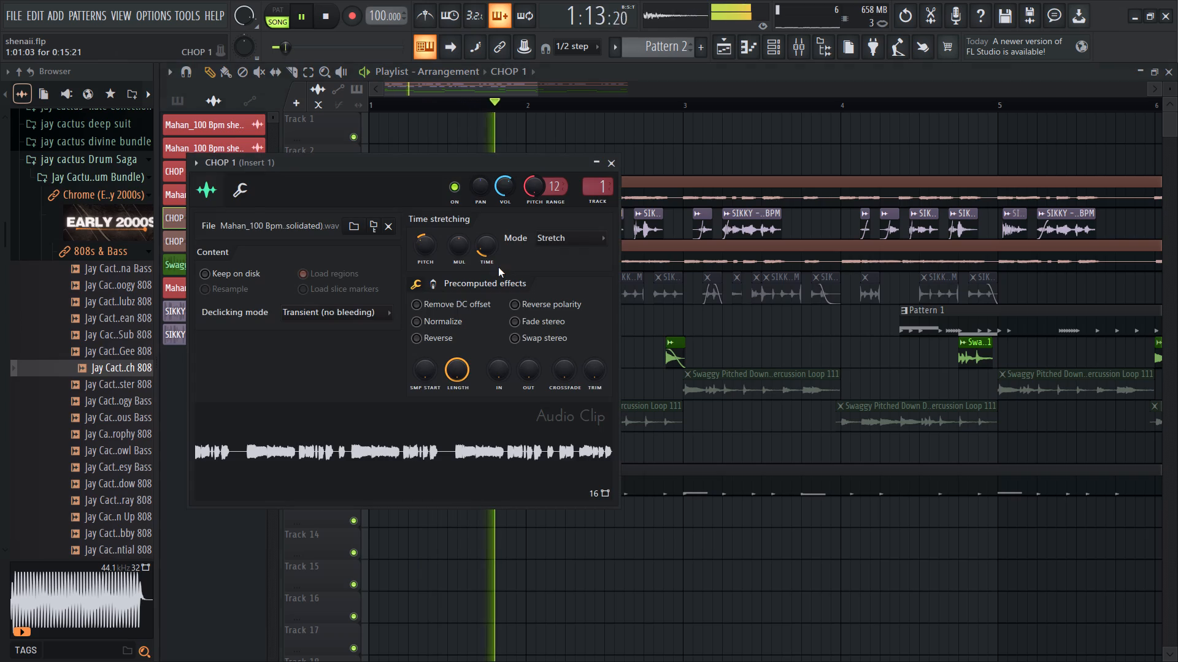
drag(504, 190, 504, 232)
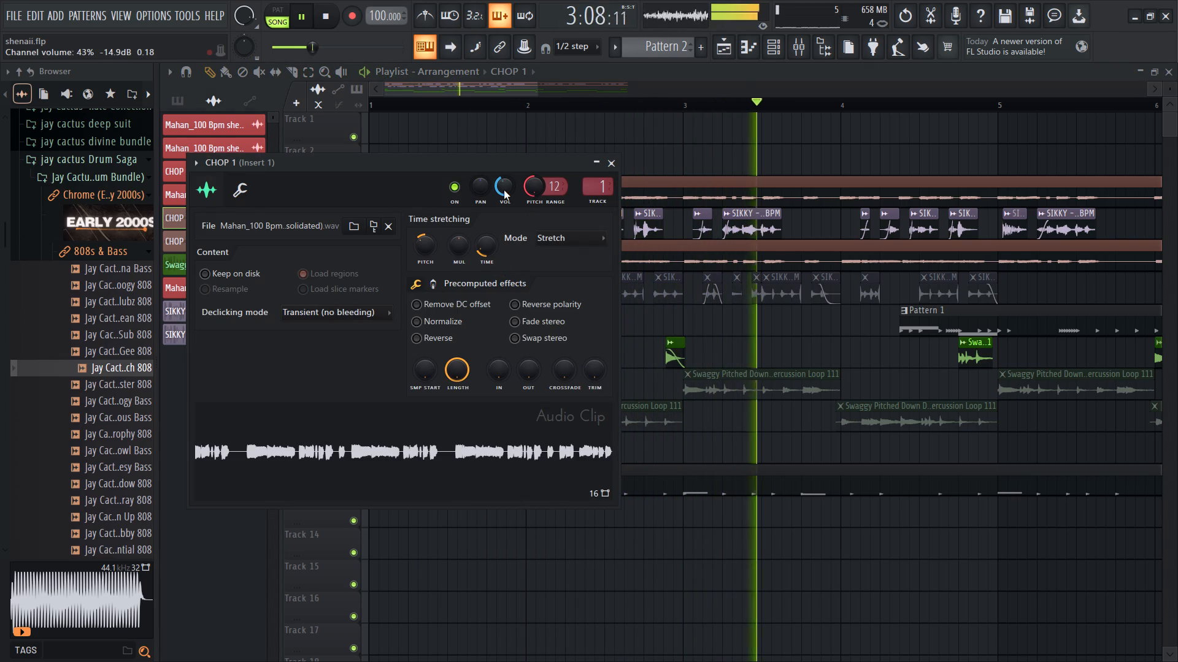
right_click(500, 133)
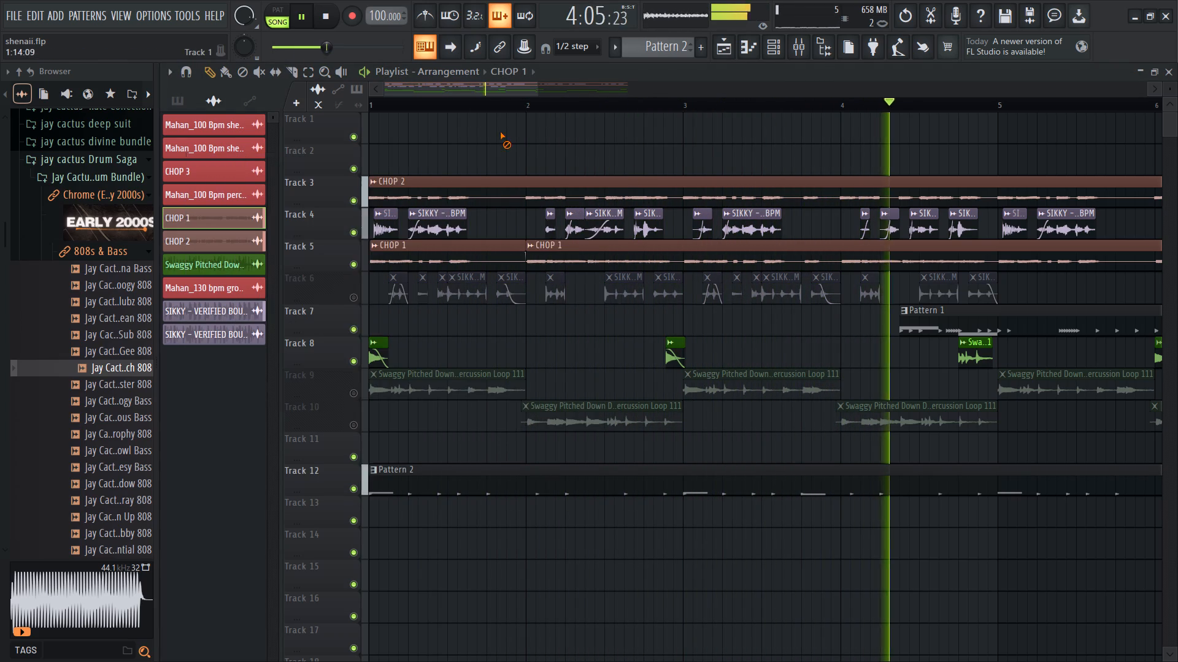
Mute and unmute Track 5 to compare the beat with and without CHOP 1.
click(353, 271)
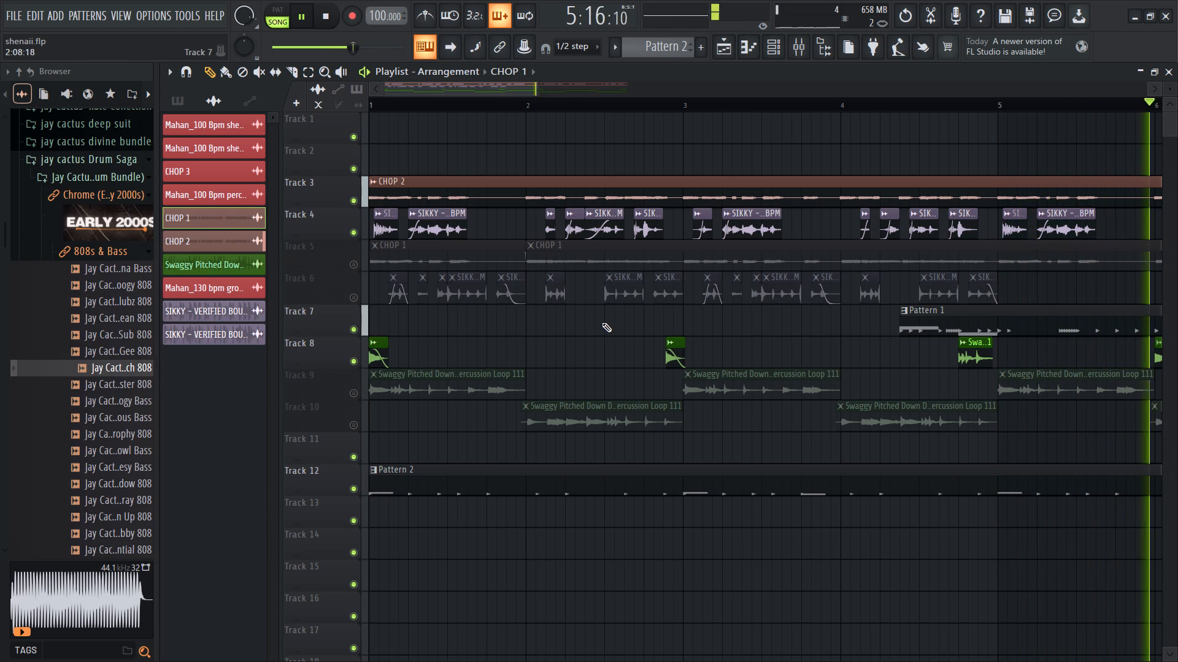
click(356, 259)
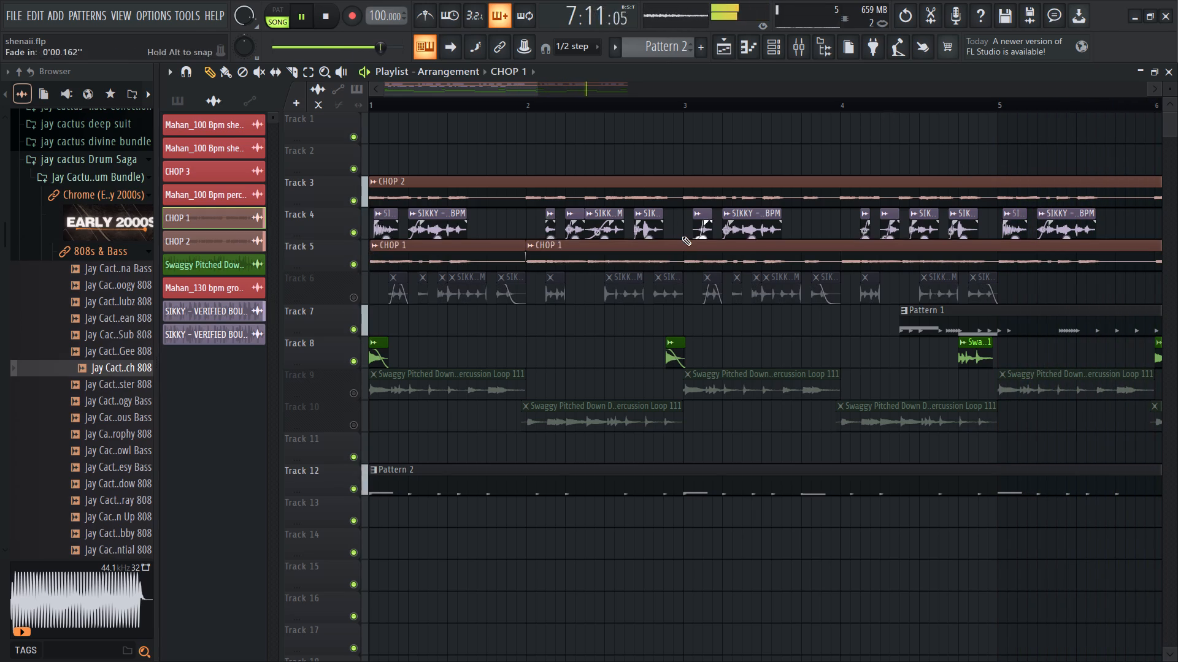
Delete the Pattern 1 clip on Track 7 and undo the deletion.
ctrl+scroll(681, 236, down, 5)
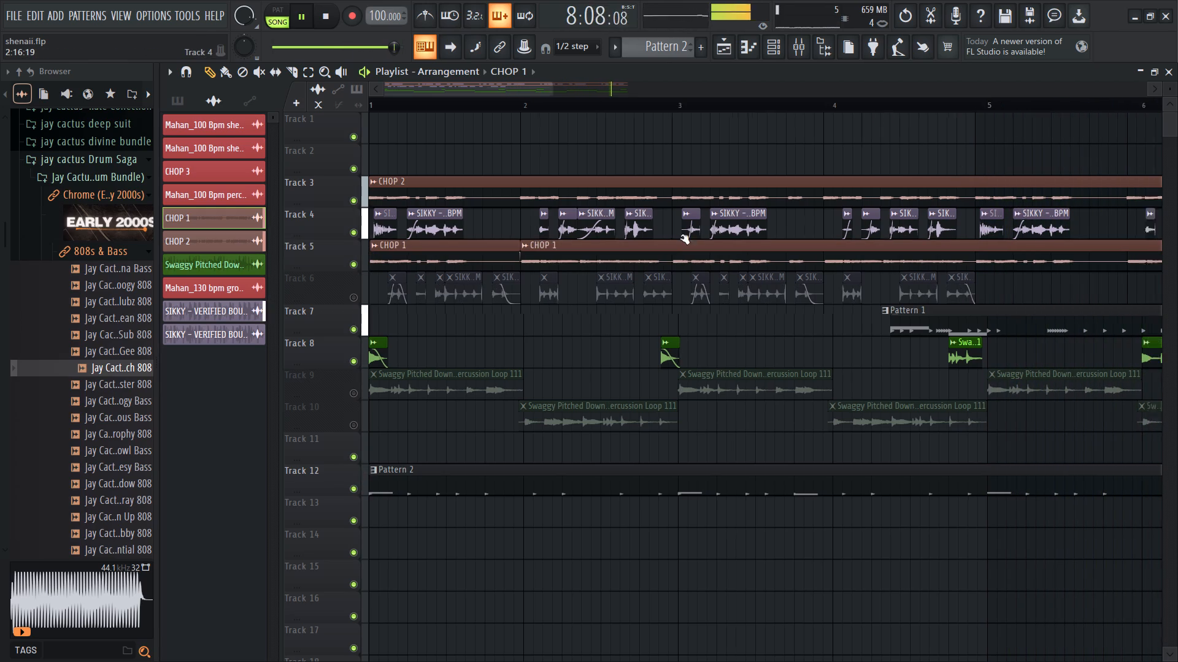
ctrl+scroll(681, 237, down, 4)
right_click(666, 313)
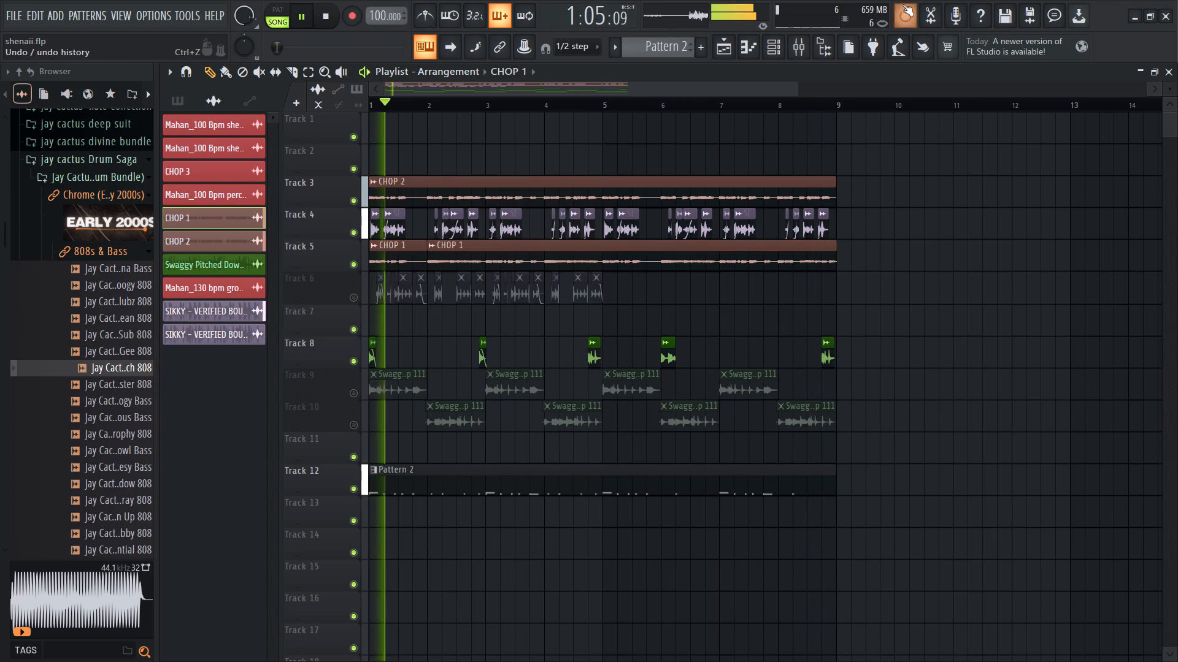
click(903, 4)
Play the beat from about bar 5 and review the arrangement through the end of bar 8.
ctrl+scroll(599, 328, up, 8)
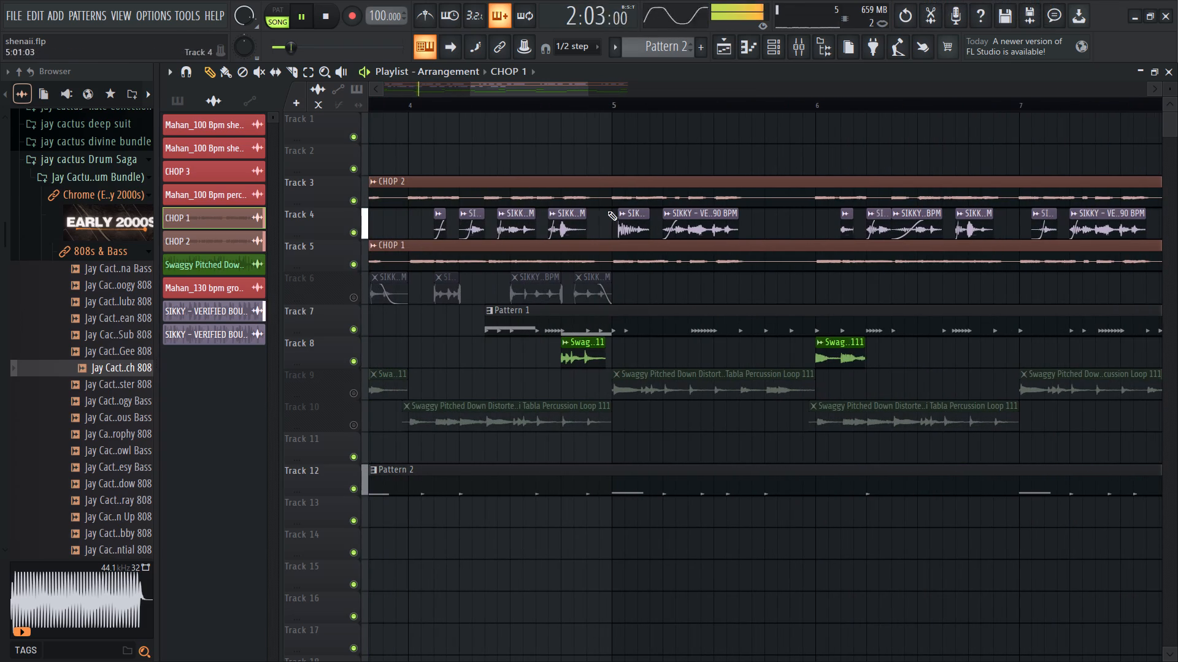
click(603, 103)
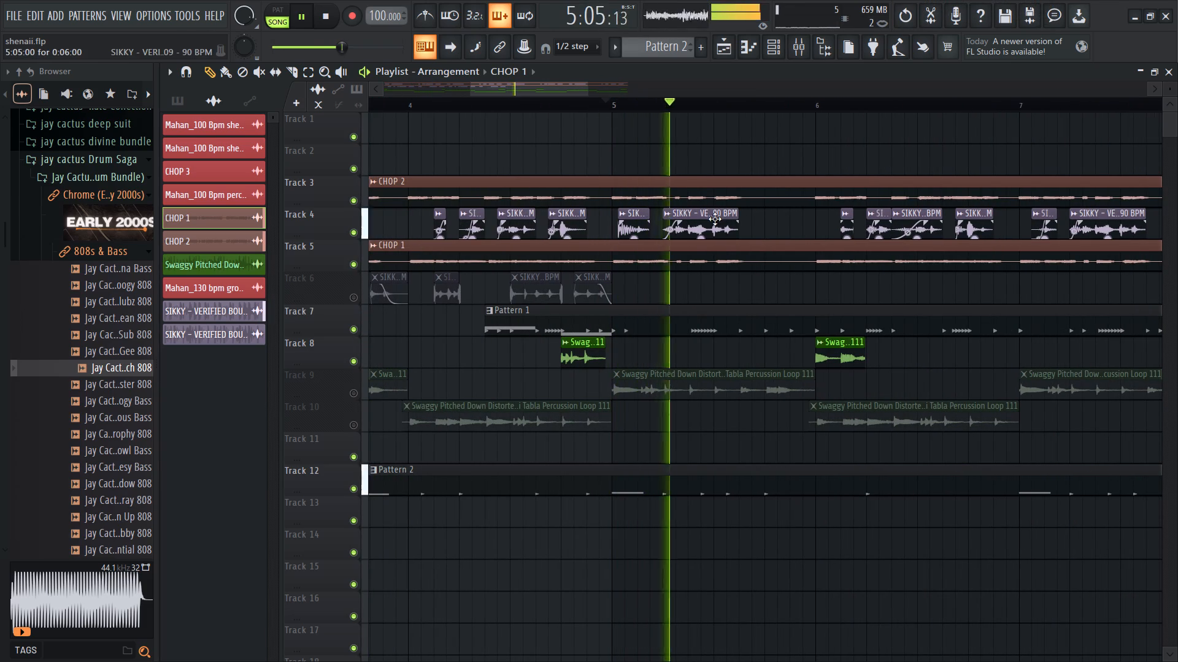
ctrl+scroll(682, 448, down, 7)
ctrl+scroll(693, 471, up, 7)
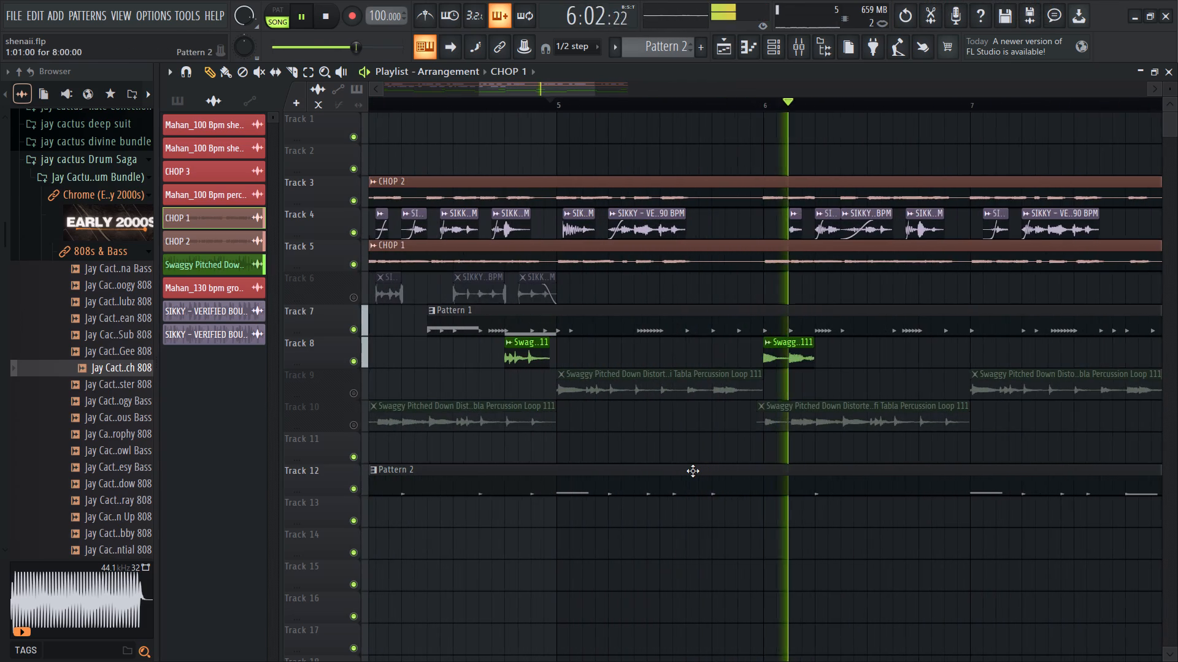
ctrl+scroll(683, 476, down, 7)
ctrl+scroll(739, 496, up, 8)
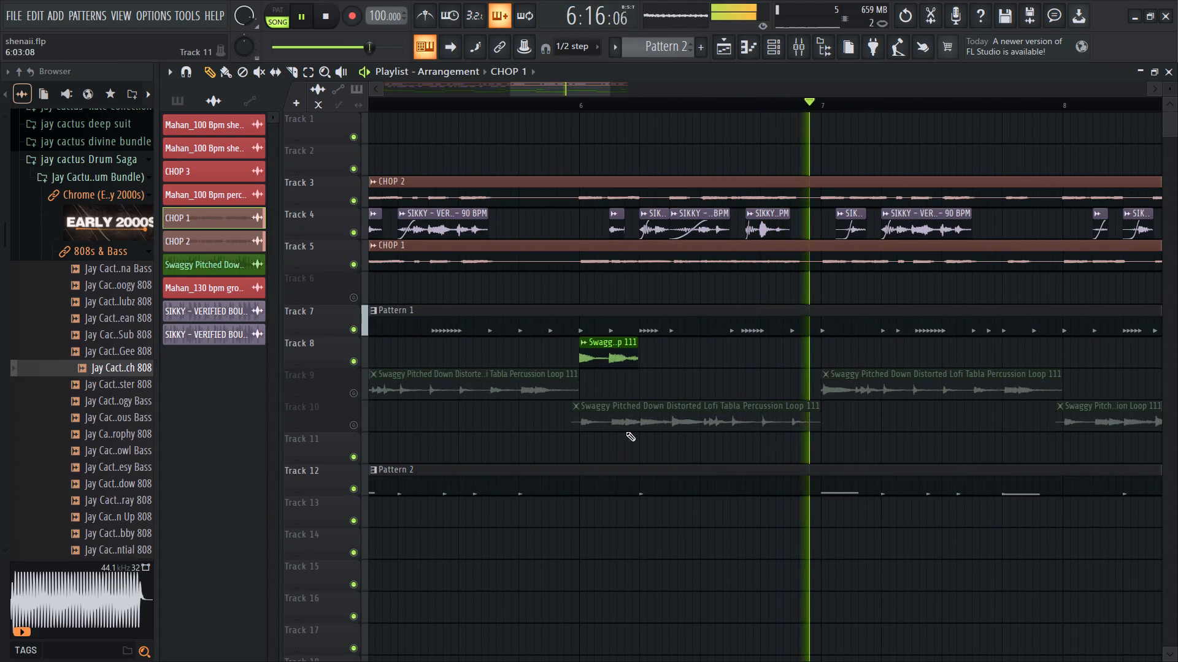
ctrl+scroll(620, 407, down, 5)
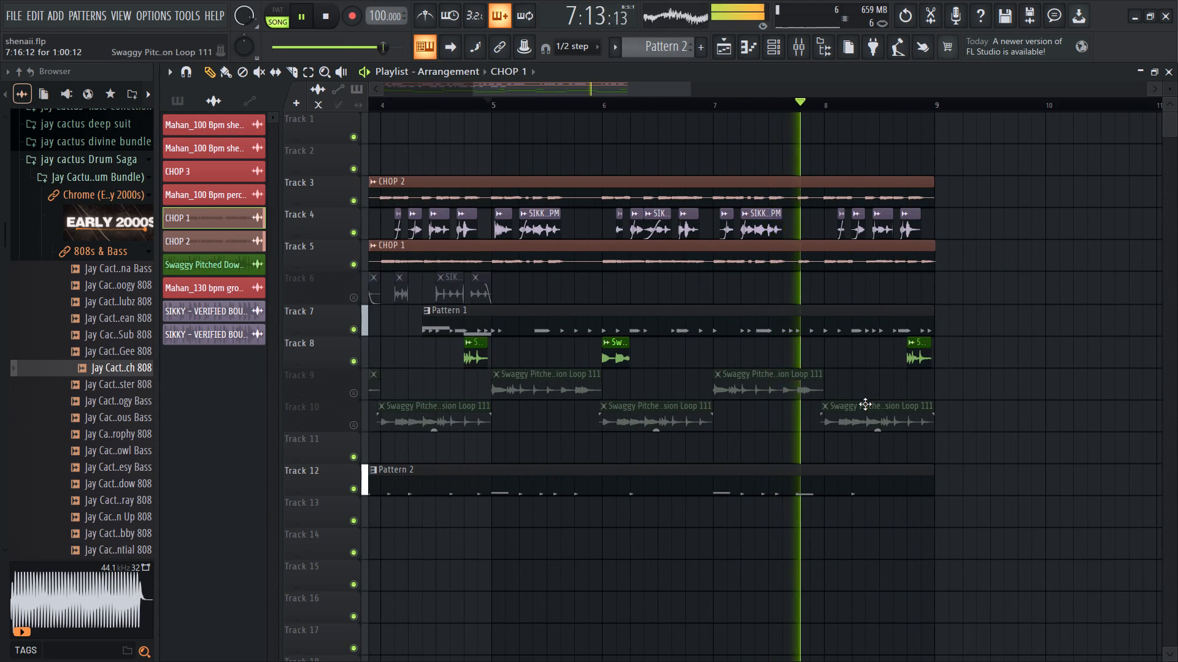
ctrl+scroll(865, 404, down, 4)
ctrl+scroll(865, 404, up, 7)
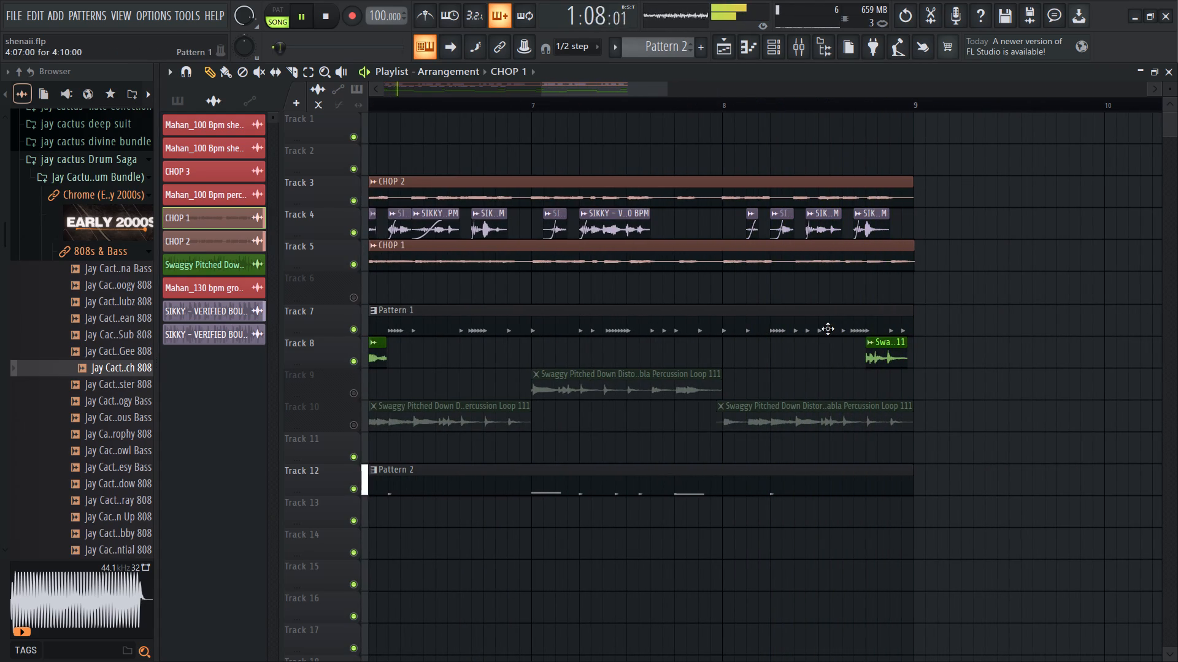
Delete the Pattern 1 clip from Track 7.
right_click(869, 324)
Look at the Audio group in the channel rack and the shehnai loop_2 channel settings, then close them.
click(841, 482)
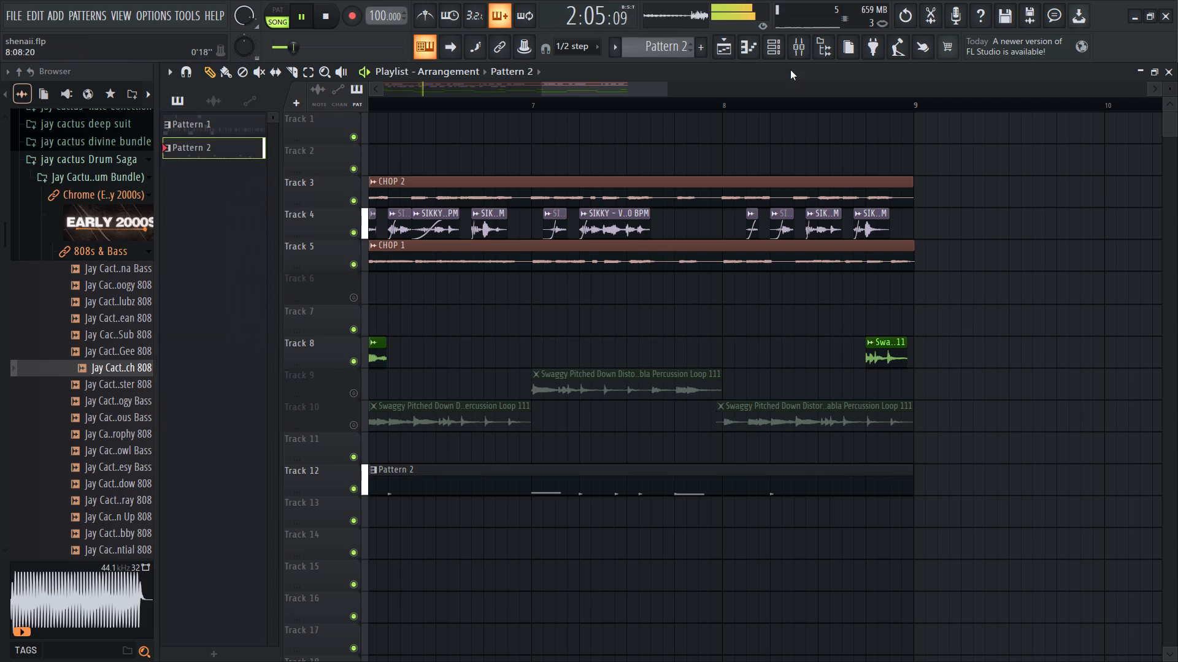
click(781, 55)
click(383, 223)
click(379, 283)
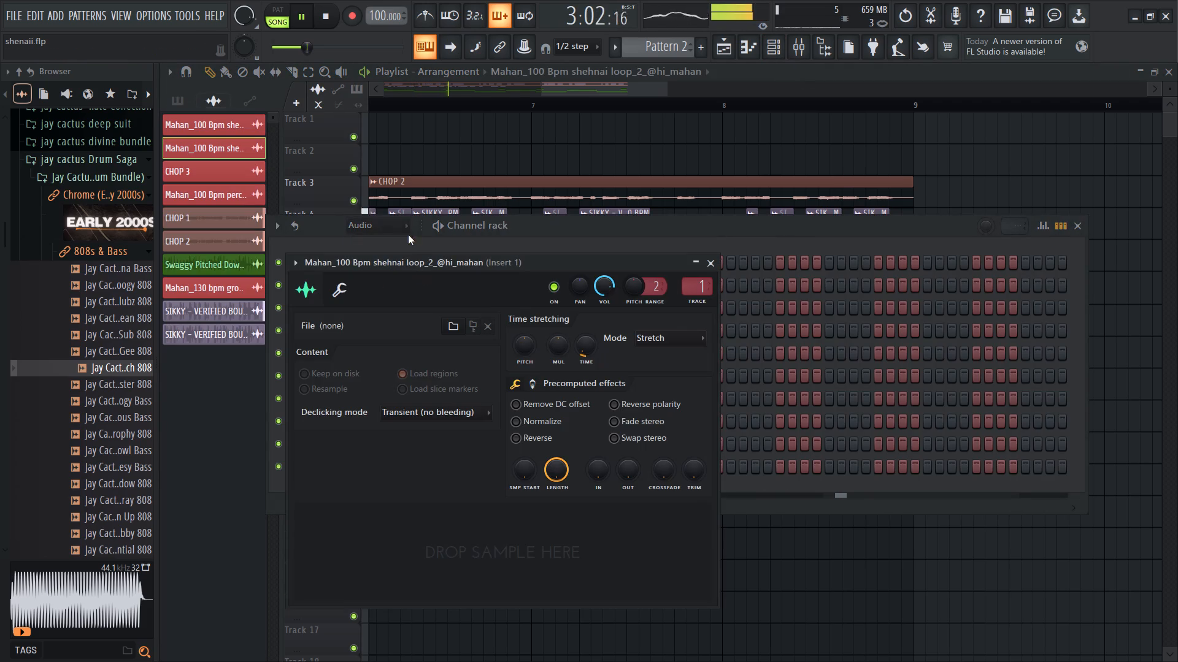
right_click(999, 137)
Mute Track 5 to silence CHOP 1 and restart playback of the beat.
ctrl+scroll(943, 204, down, 12)
ctrl+scroll(539, 356, up, 8)
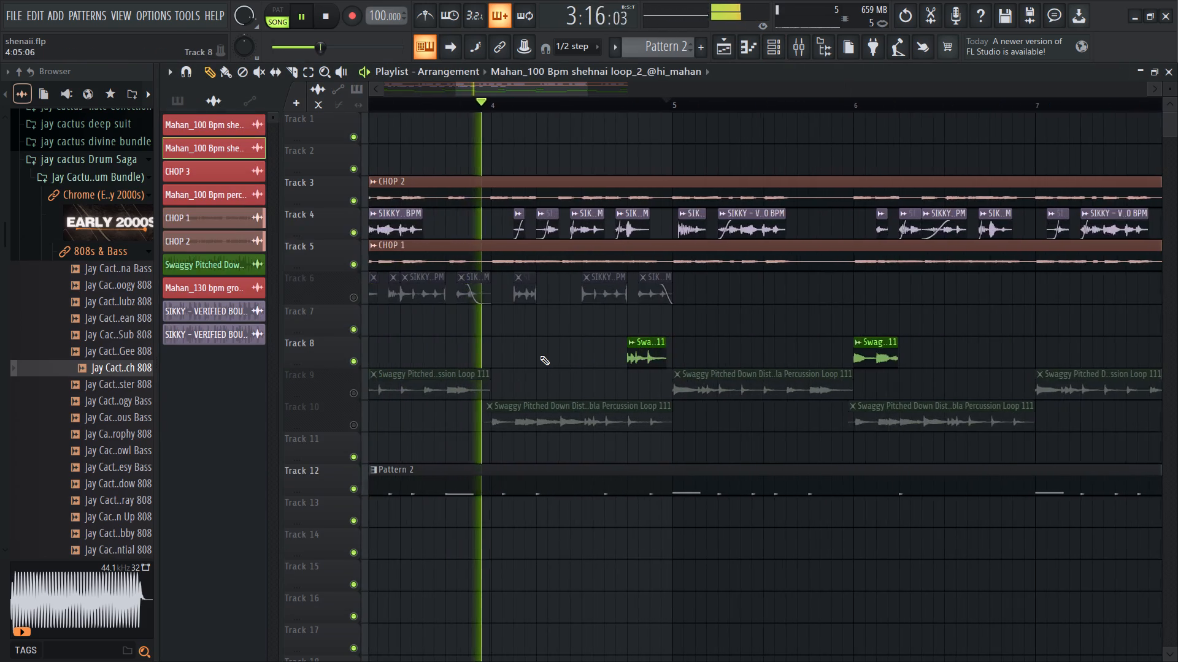
ctrl+scroll(540, 356, up, 6)
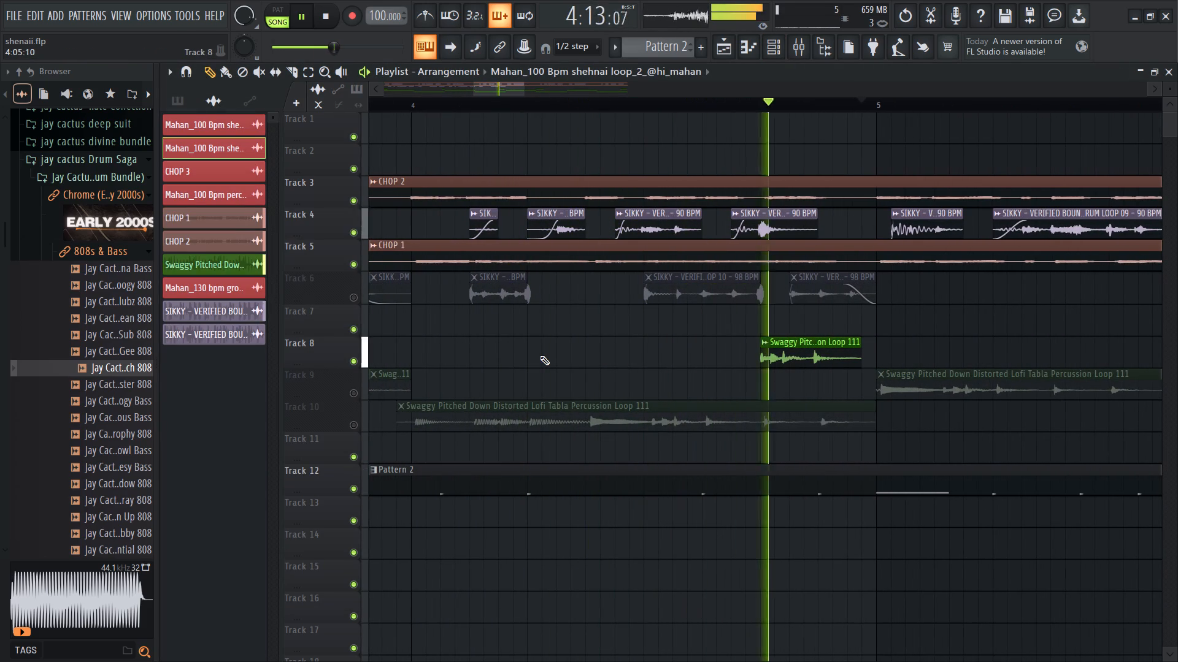
ctrl+scroll(540, 356, down, 12)
click(353, 265)
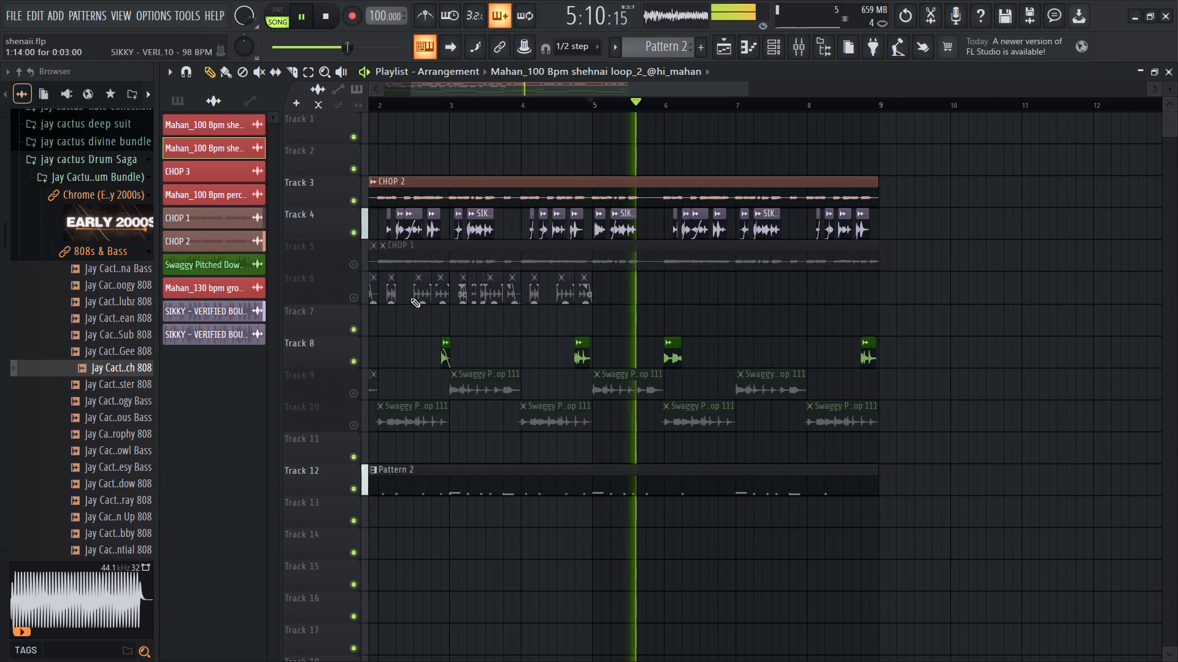
key(space)
key(space)
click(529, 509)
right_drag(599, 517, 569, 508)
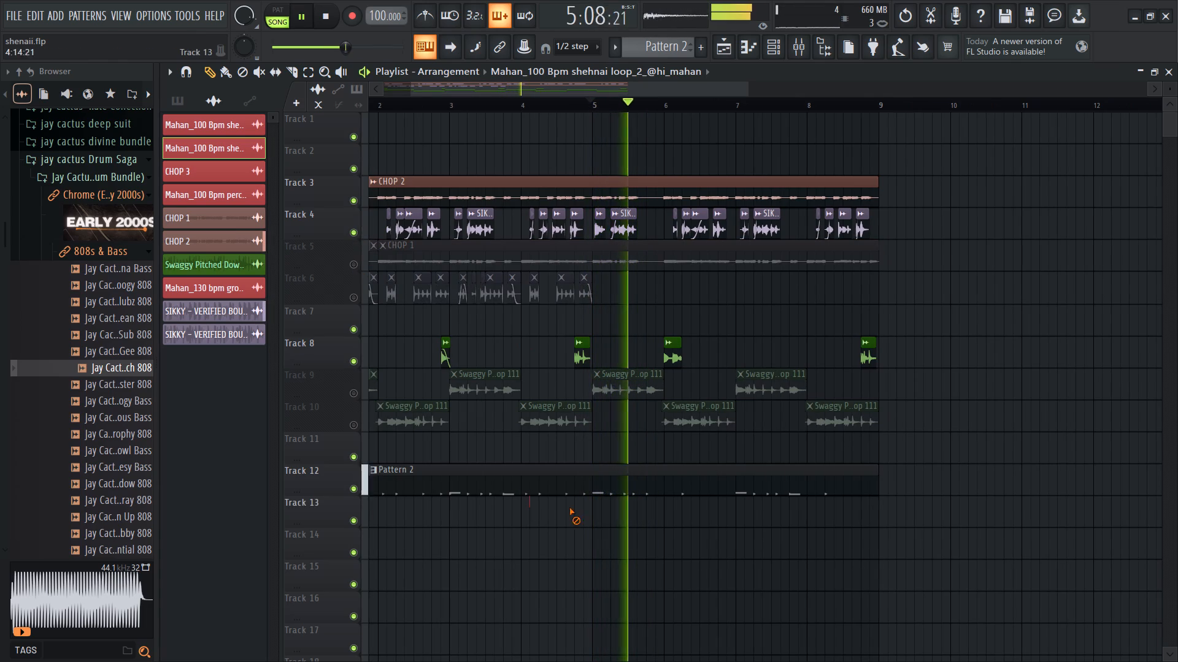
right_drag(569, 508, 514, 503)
Select the Pattern 2 clip on Track 12 and replay the beat from bar 1.
ctrl+scroll(683, 470, down, 10)
drag(378, 108, 238, 120)
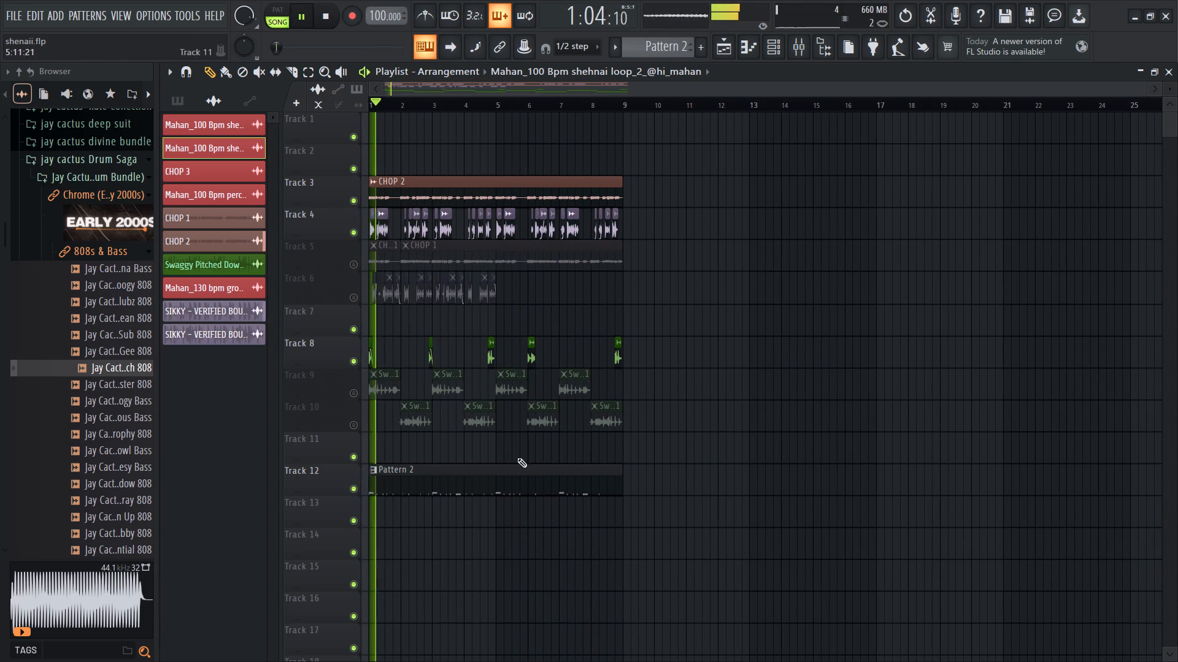
click(507, 492)
key(space)
key(space)
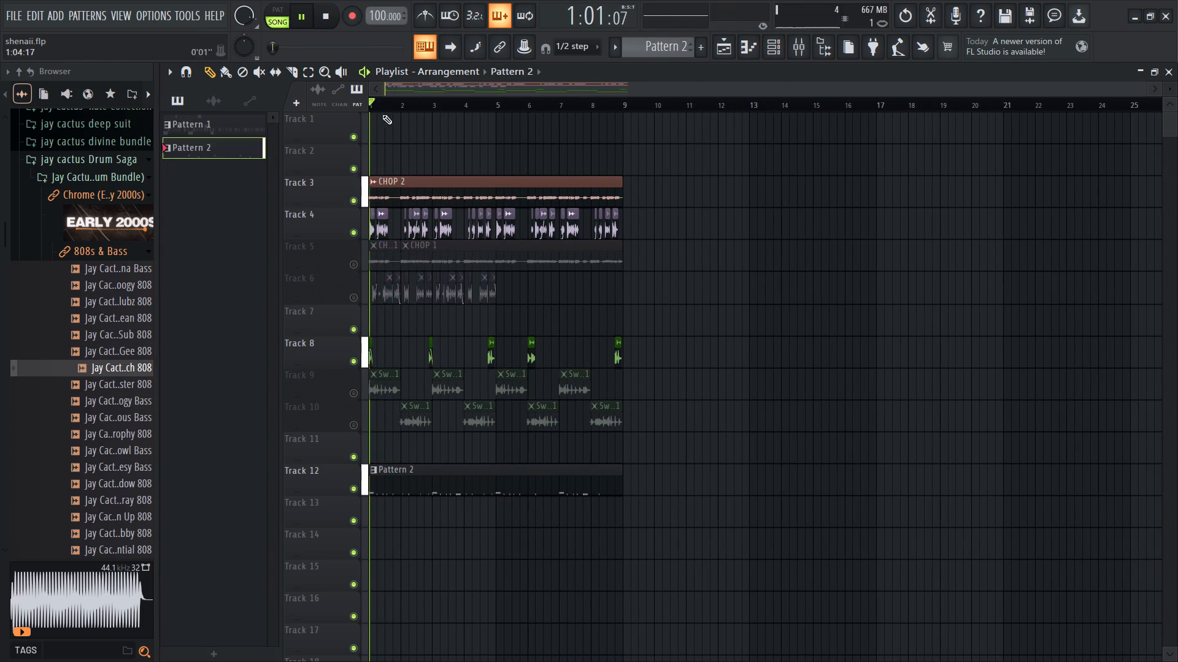
Check Pattern 2's Match 808 notes in the piano roll and its channels, and return to the playlist.
ctrl+scroll(290, 239, up, 9)
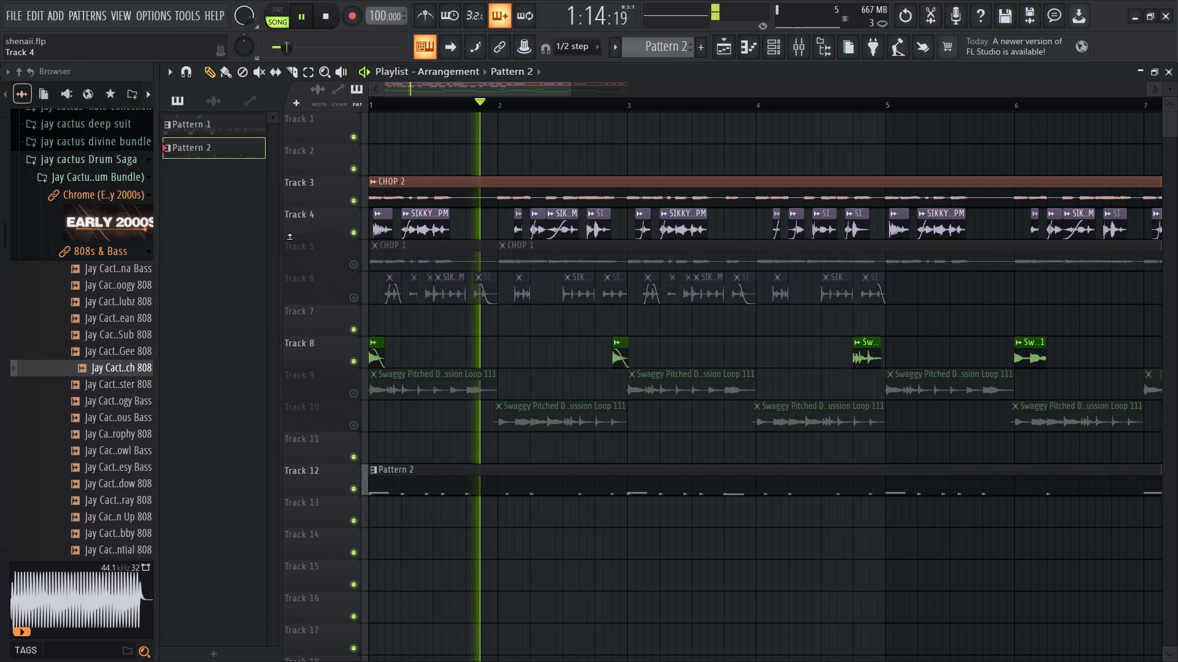
double_click(574, 490)
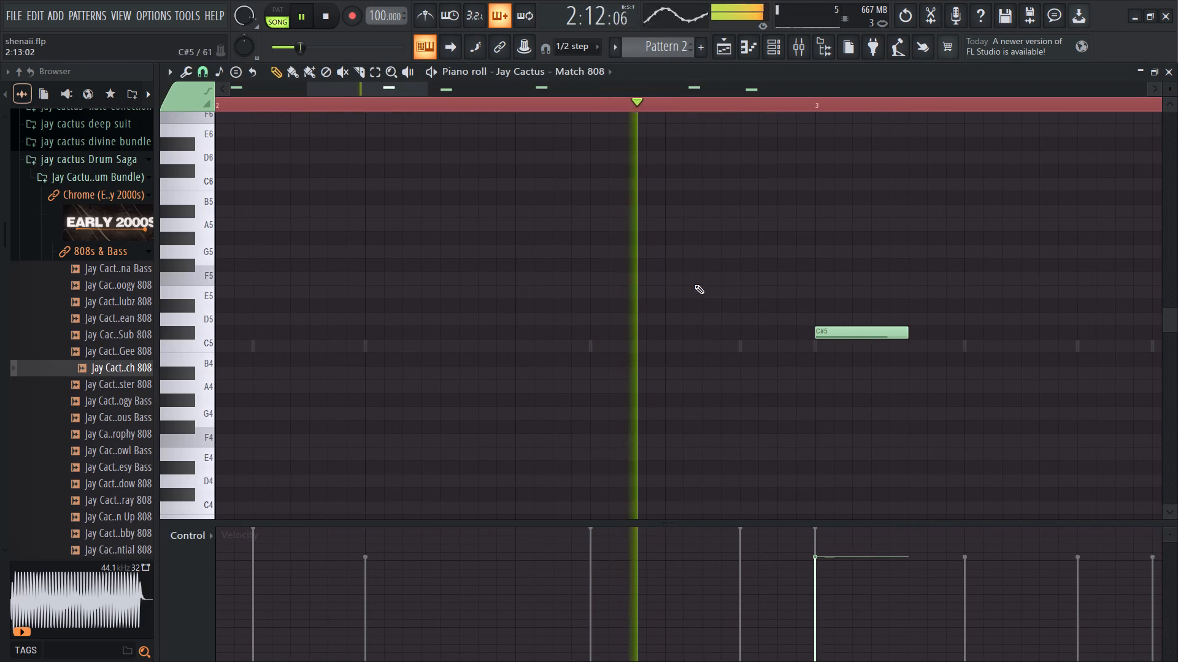
click(785, 55)
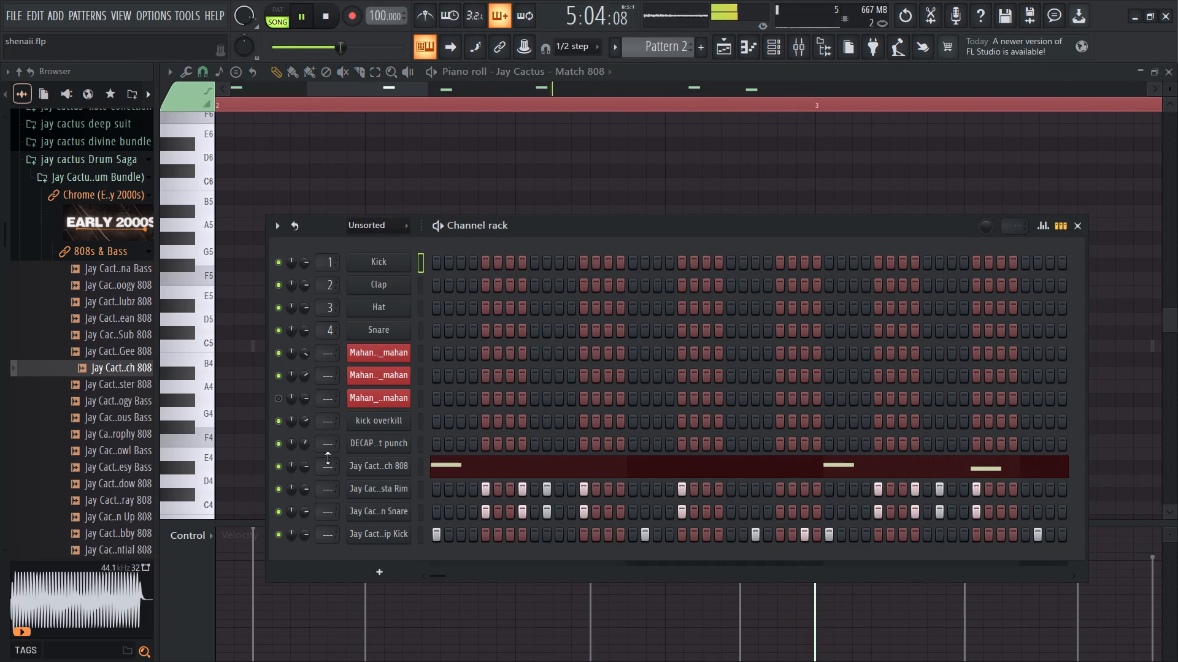
click(721, 42)
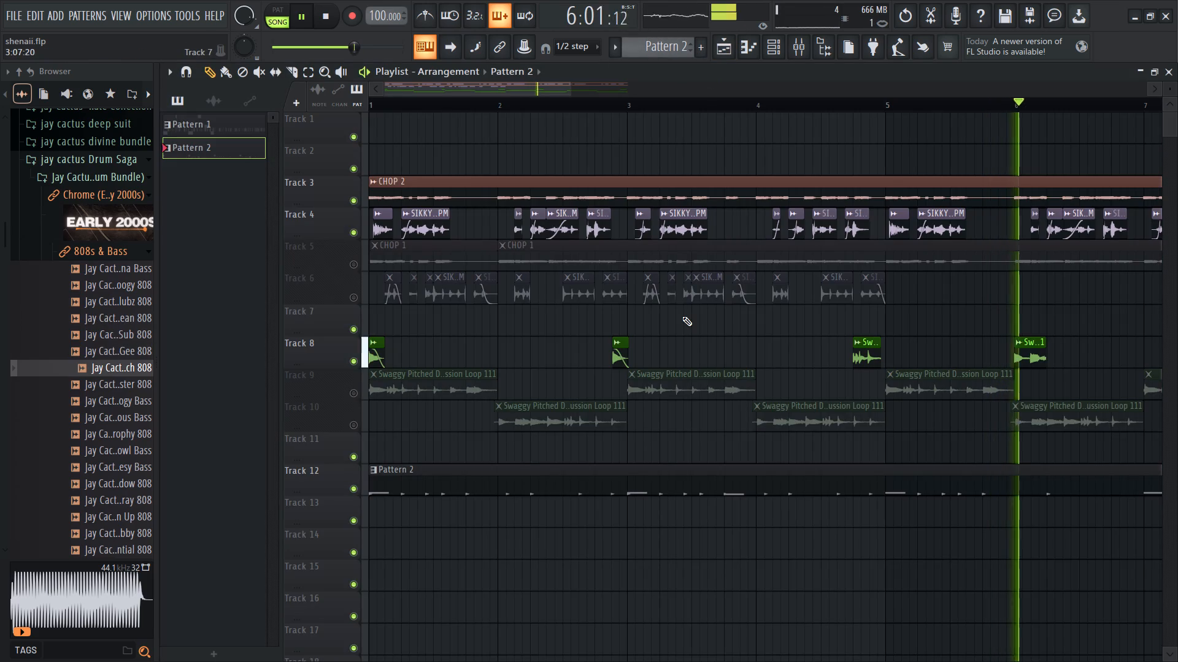
Select Pattern 2 and show its Unsorted channels in the channel rack.
click(868, 482)
click(776, 38)
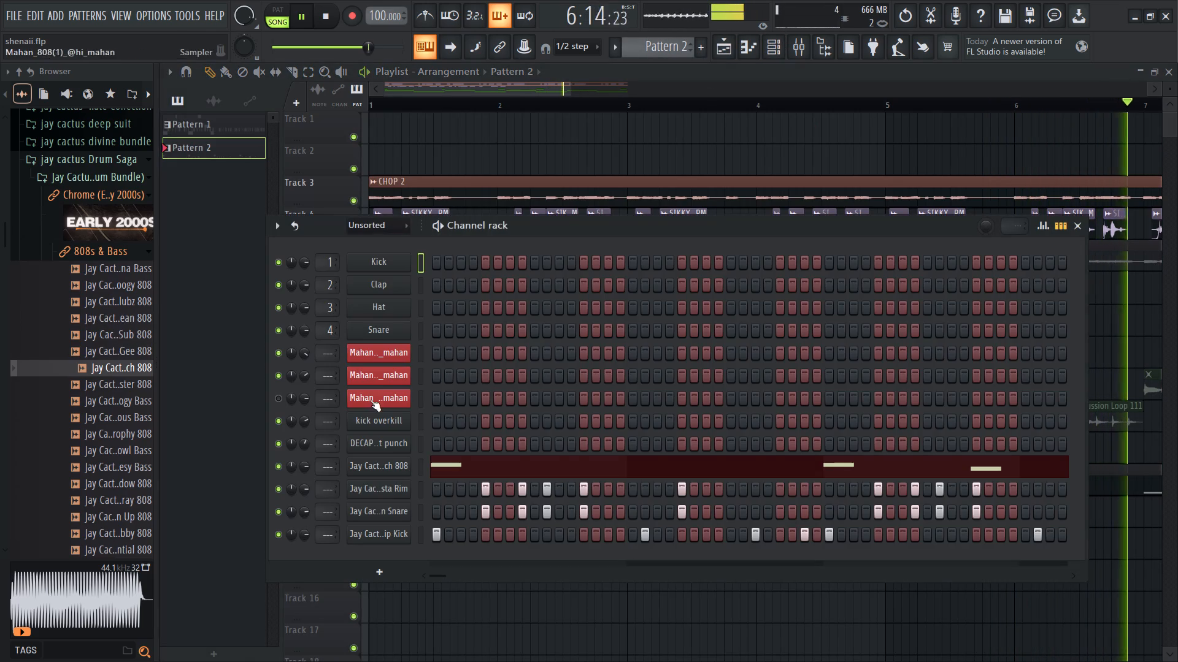
click(380, 223)
drag(374, 267, 374, 277)
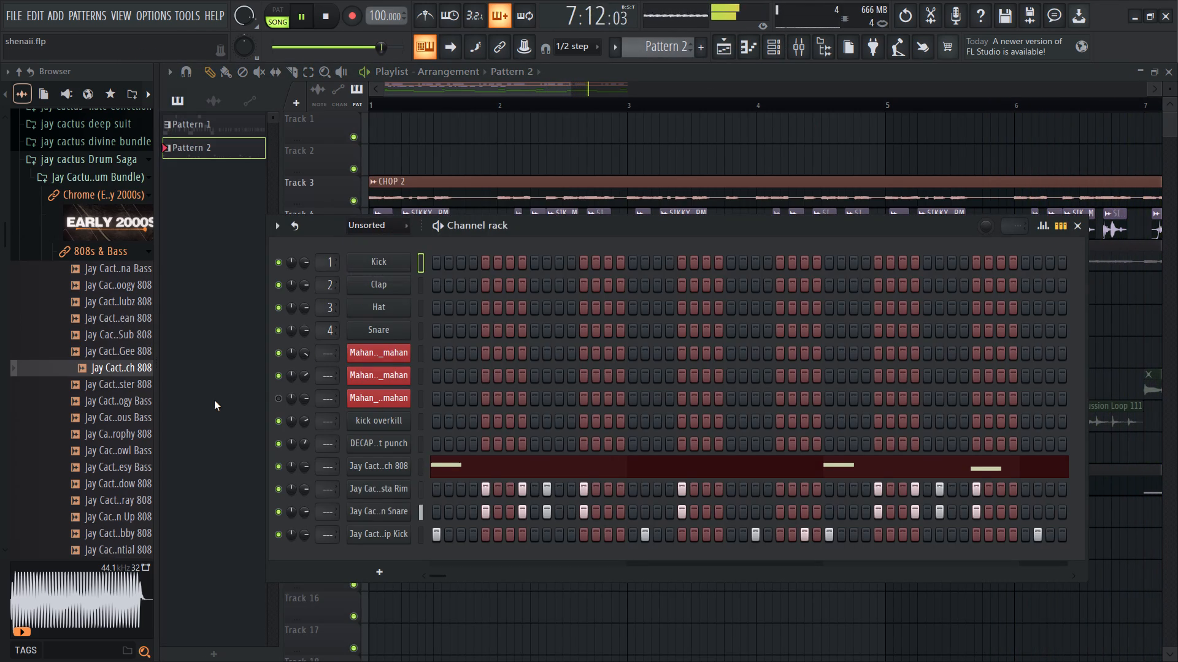
Stop the beat, audition samples from the 808s & Bass folder and restart playback.
key(space)
click(104, 306)
click(102, 359)
key(space)
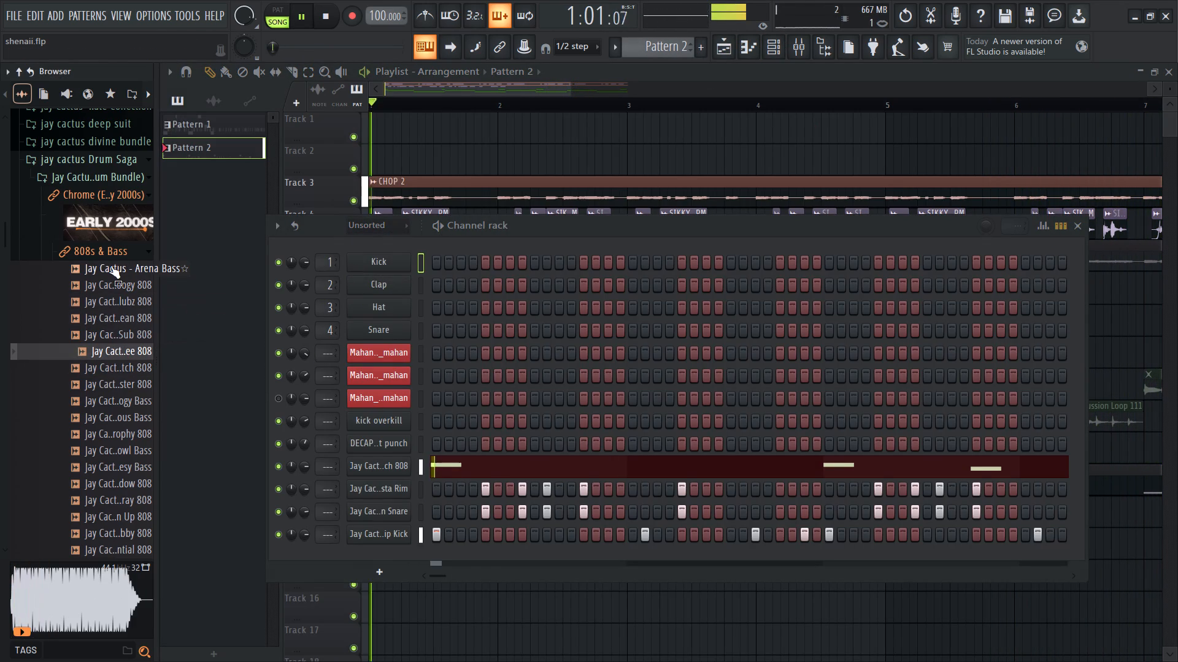
Collapse the 808s & Bass folder, stop playback and look through the Chrome (Early 2000s) kit's Kicks and FX folders.
click(101, 244)
click(107, 227)
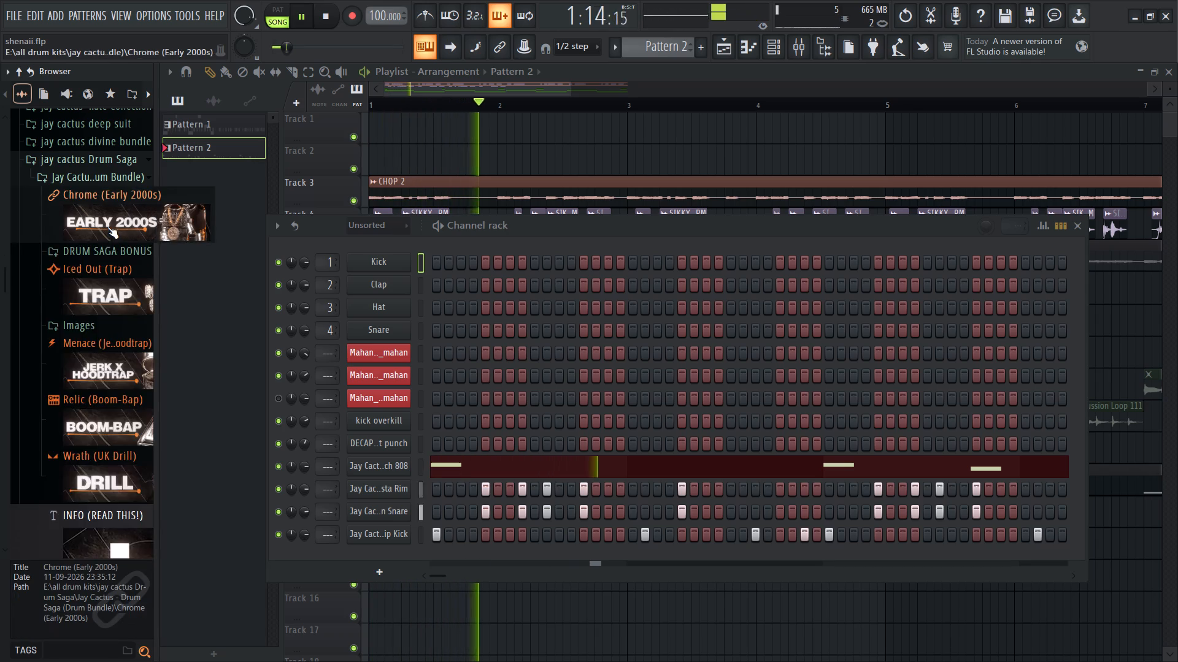
click(107, 227)
key(space)
click(109, 316)
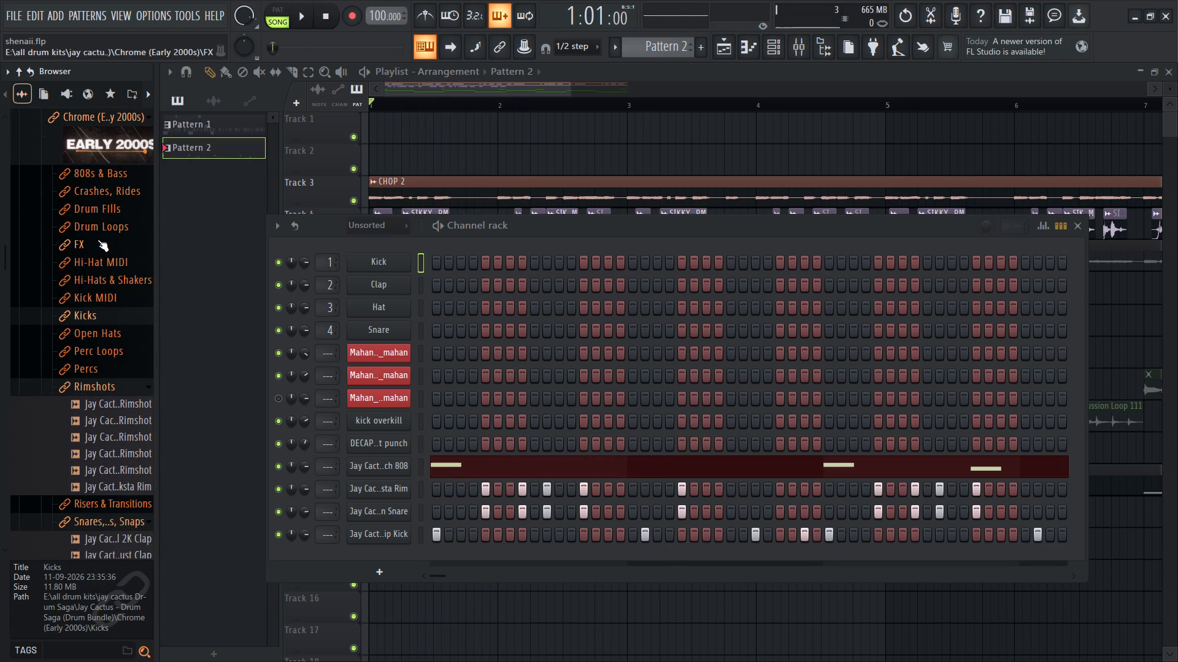
click(98, 240)
click(101, 244)
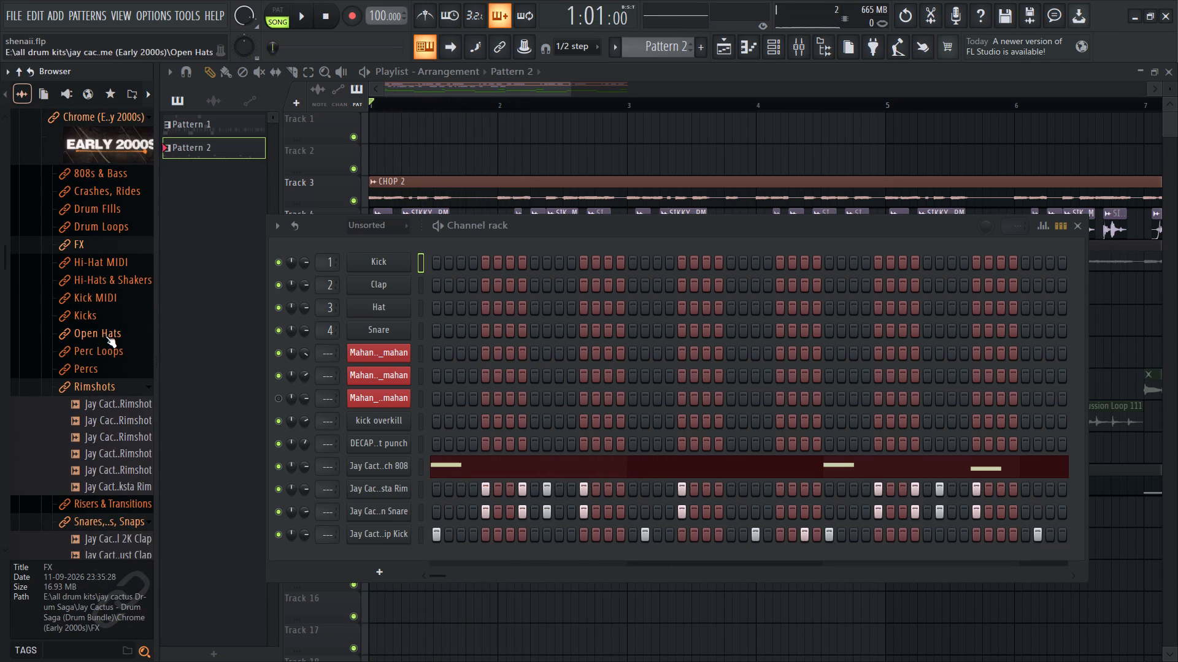
Audition samples in the Chrome kit's Open Hats folder and collapse the folder.
double_click(106, 336)
click(105, 341)
click(99, 351)
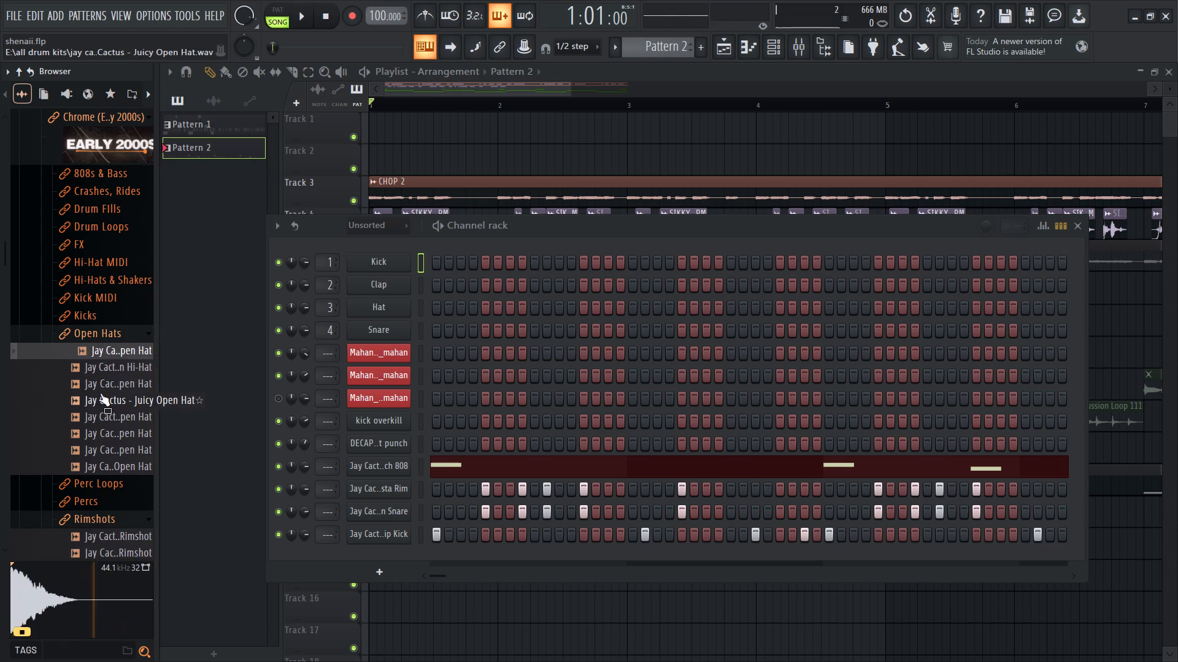
click(100, 393)
click(100, 430)
click(110, 343)
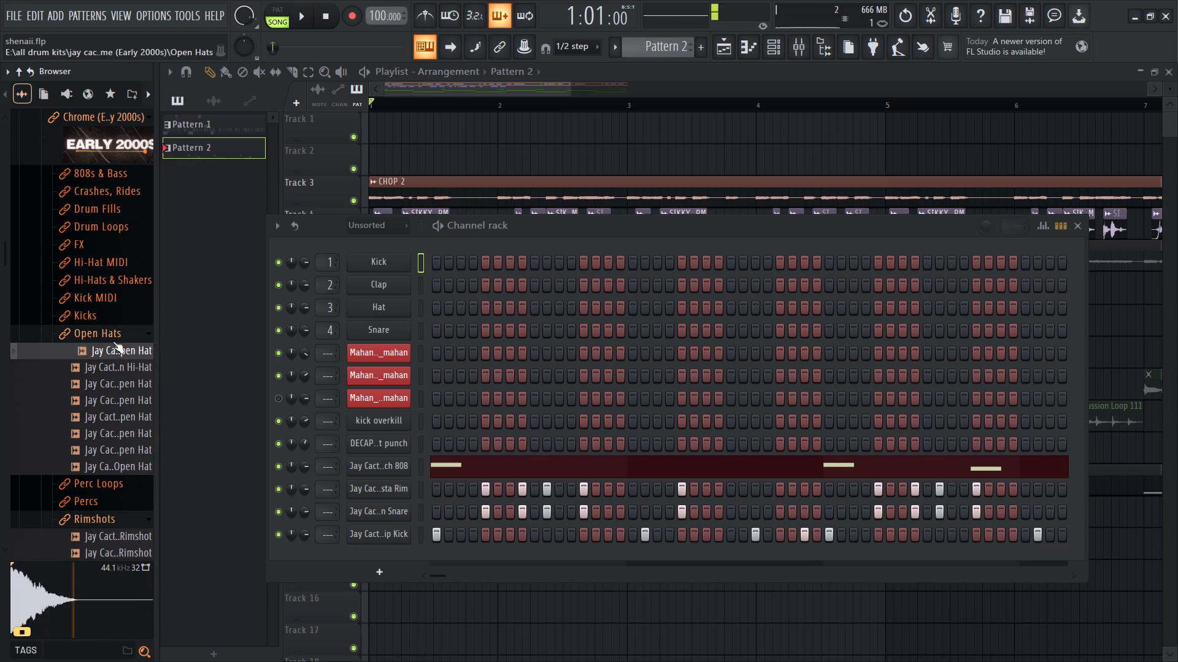
click(113, 341)
Collapse the Rimshots folder and audition samples in the Snares, Claps, Snaps folder.
click(113, 398)
click(115, 394)
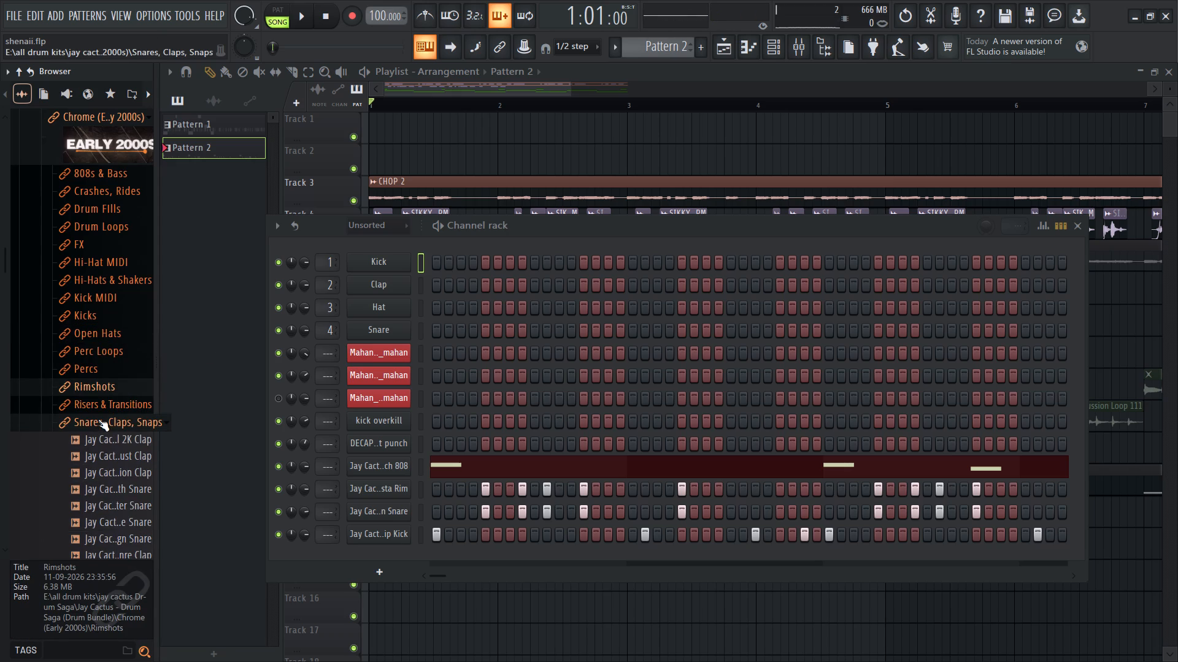
double_click(98, 419)
click(99, 437)
click(106, 397)
key(space)
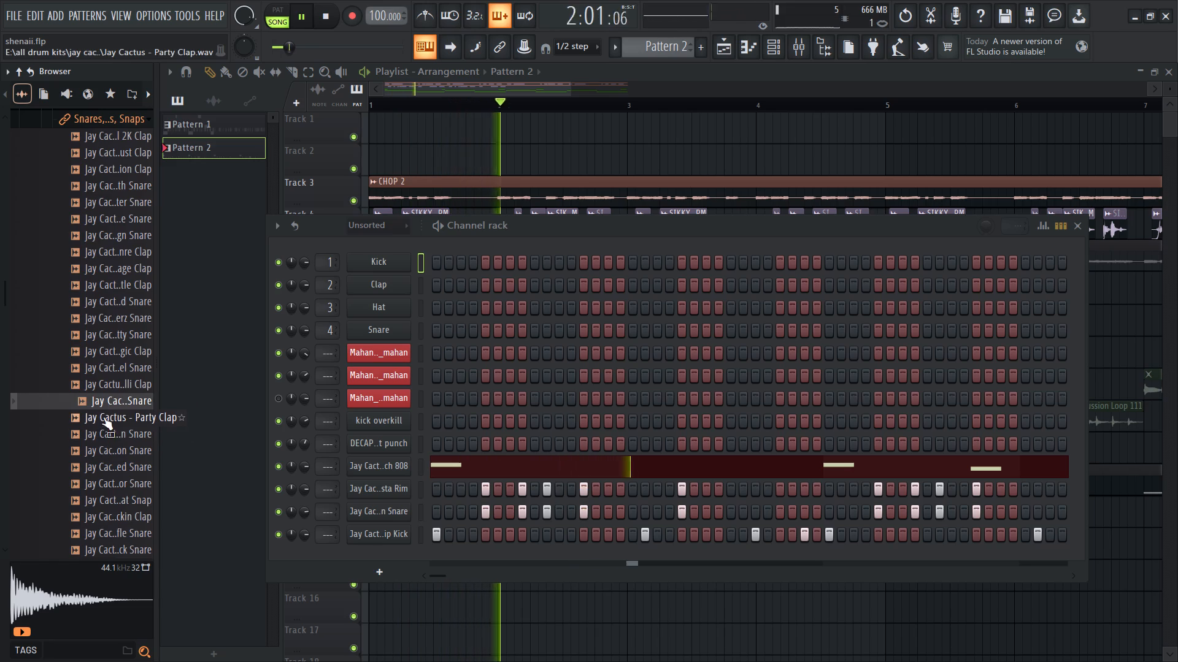
key(space)
click(103, 417)
click(99, 443)
Add Jay Cactus - Same Reason Snare as a new channel between the existing snare and the kick at the rack's end.
click(104, 447)
drag(104, 448, 172, 467)
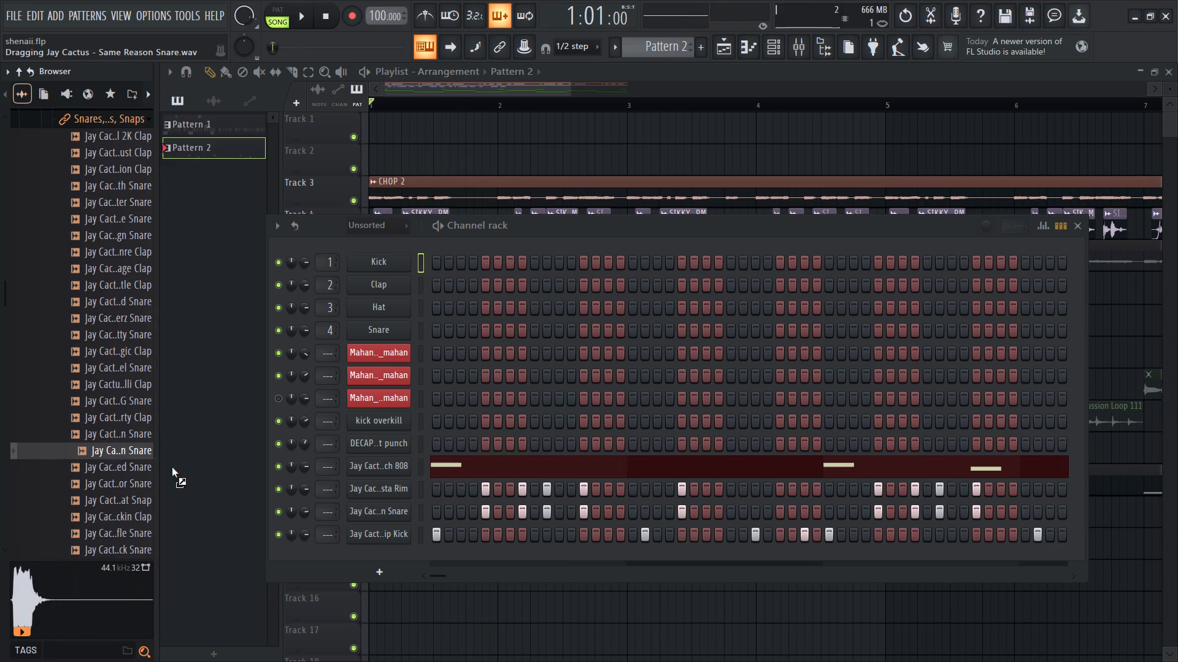
drag(172, 467, 380, 523)
Copy the existing snare channel's steps into the Same Reason Snare #2 channel and play the beat.
click(420, 515)
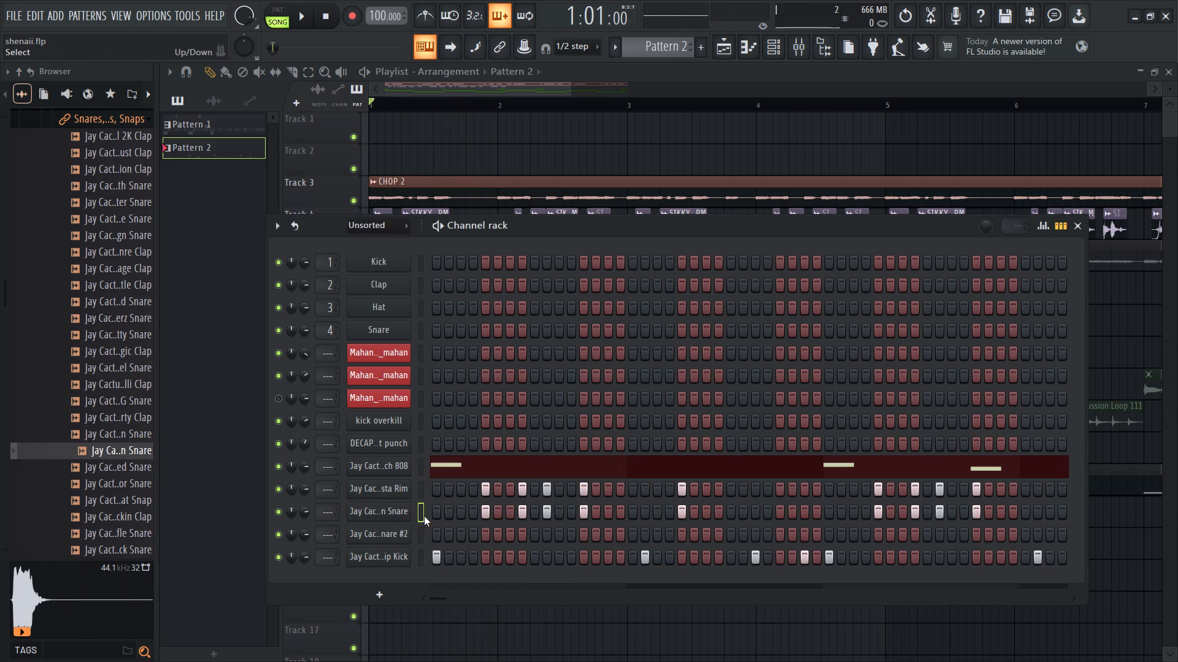
key(ctrl+c)
ctrl+click(418, 533)
key(ctrl+v)
key(space)
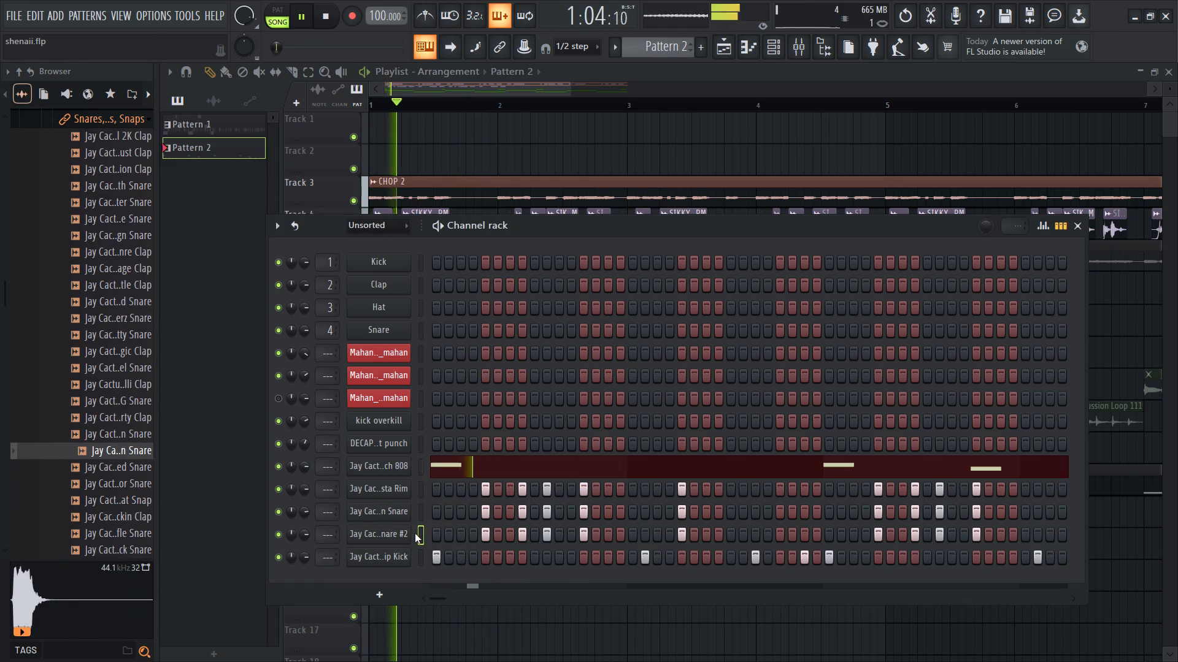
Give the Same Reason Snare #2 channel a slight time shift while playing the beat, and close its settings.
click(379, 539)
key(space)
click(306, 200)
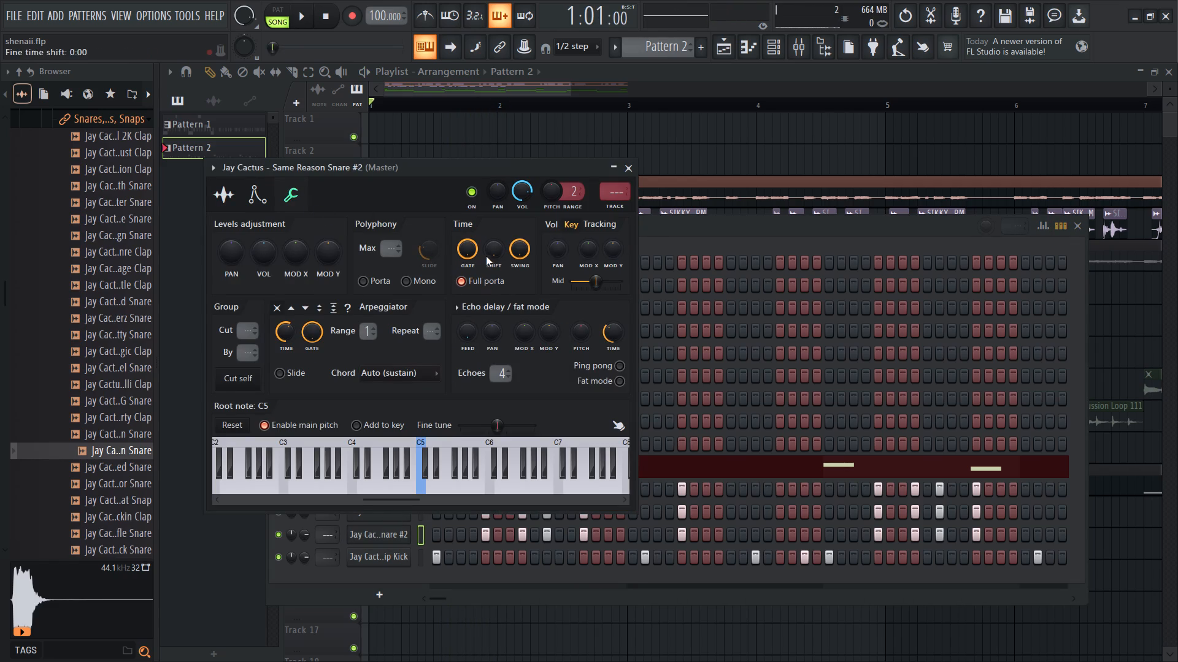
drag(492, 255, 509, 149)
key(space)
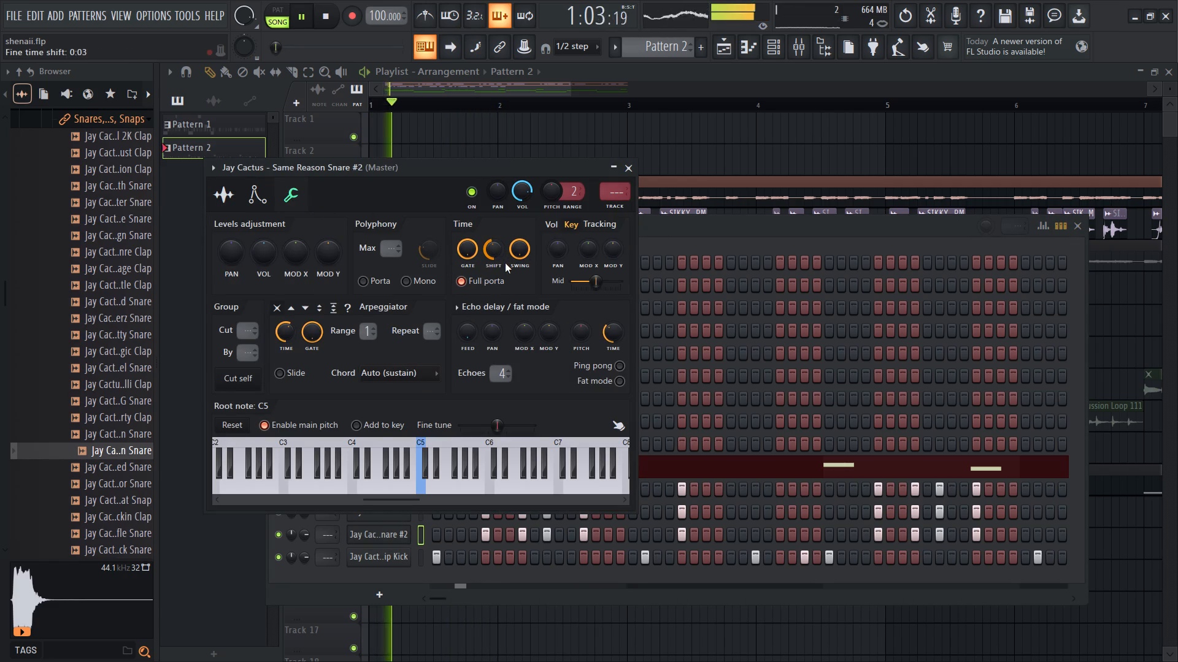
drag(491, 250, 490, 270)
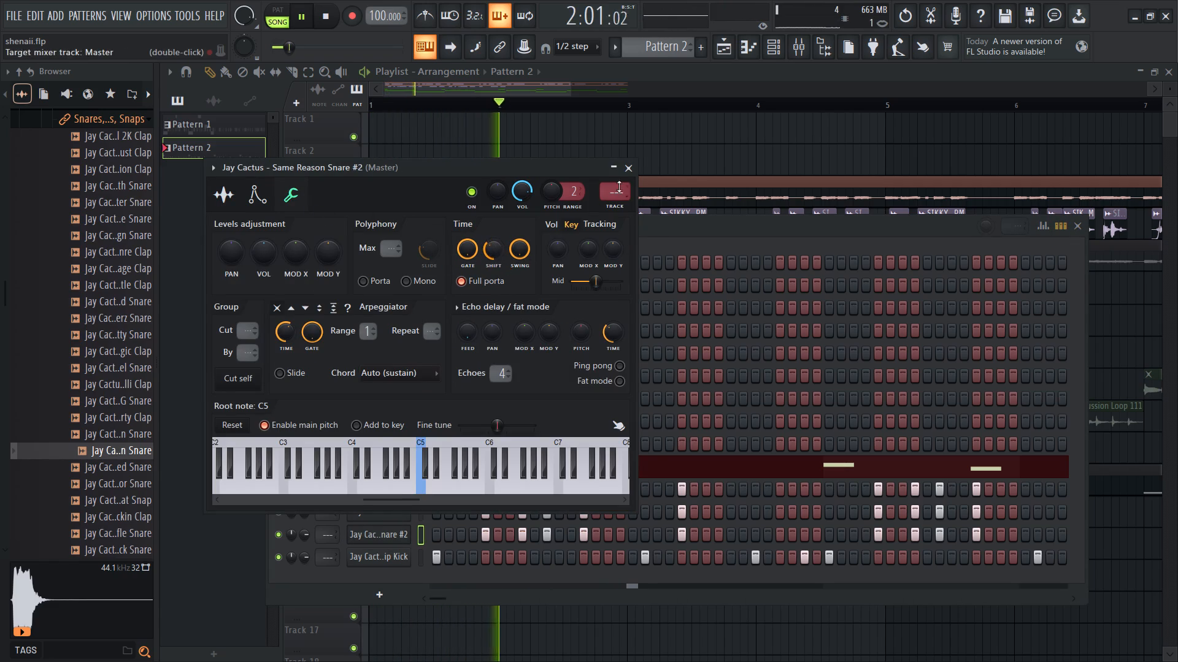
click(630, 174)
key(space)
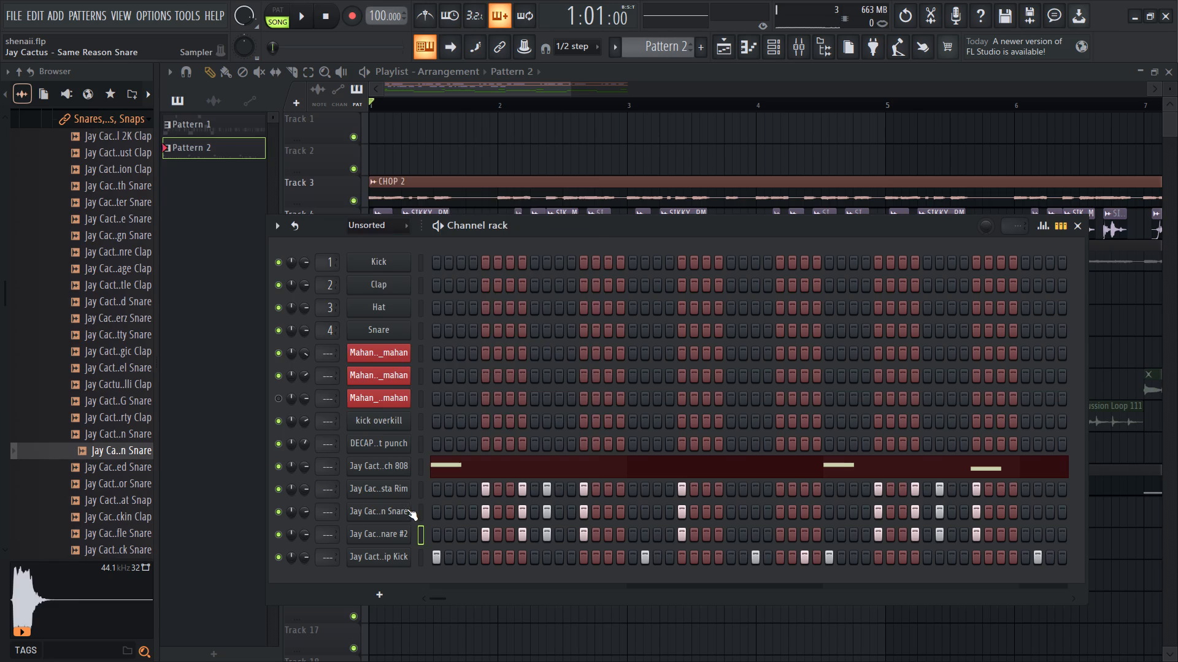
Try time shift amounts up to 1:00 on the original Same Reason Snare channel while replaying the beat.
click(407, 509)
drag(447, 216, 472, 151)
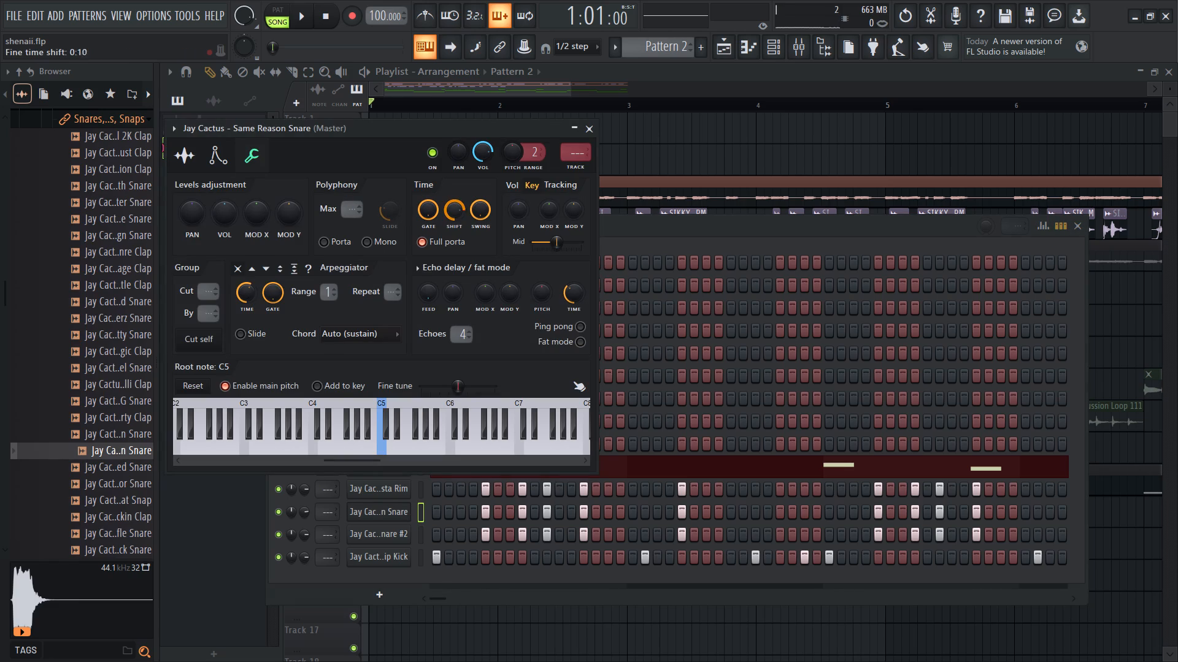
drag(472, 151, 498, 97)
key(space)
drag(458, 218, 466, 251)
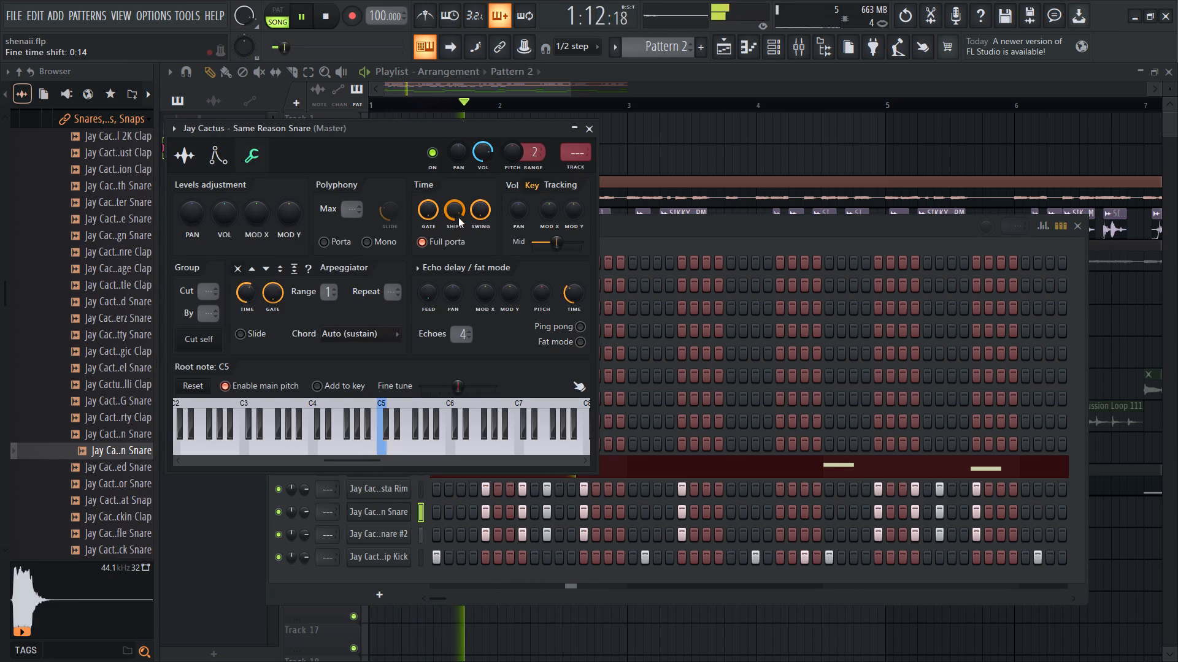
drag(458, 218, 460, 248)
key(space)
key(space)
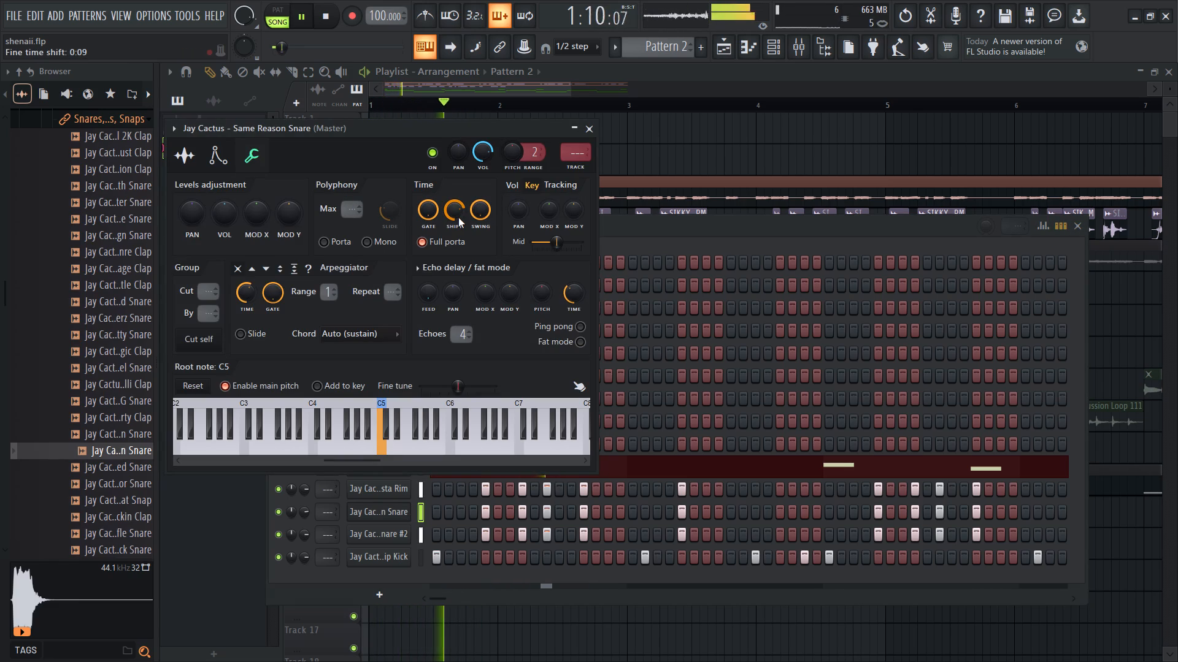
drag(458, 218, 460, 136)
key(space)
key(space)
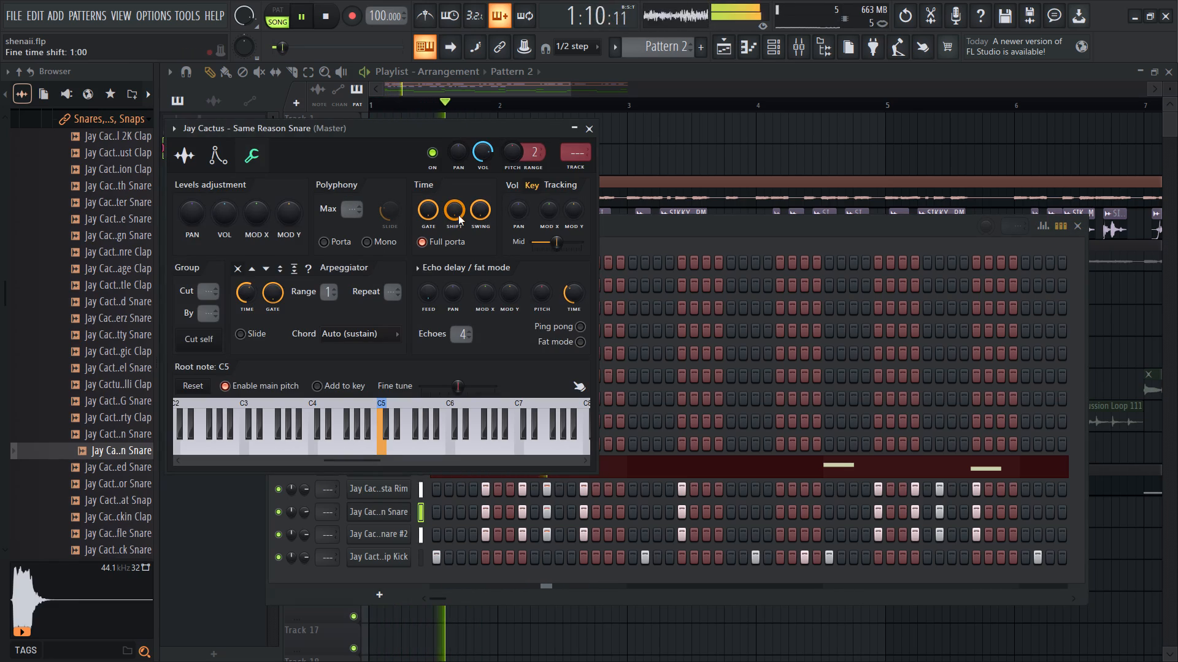
Lower the Same Reason Snare channel's time shift to a slight delay by ear and close its settings.
drag(458, 215, 475, 341)
key(space)
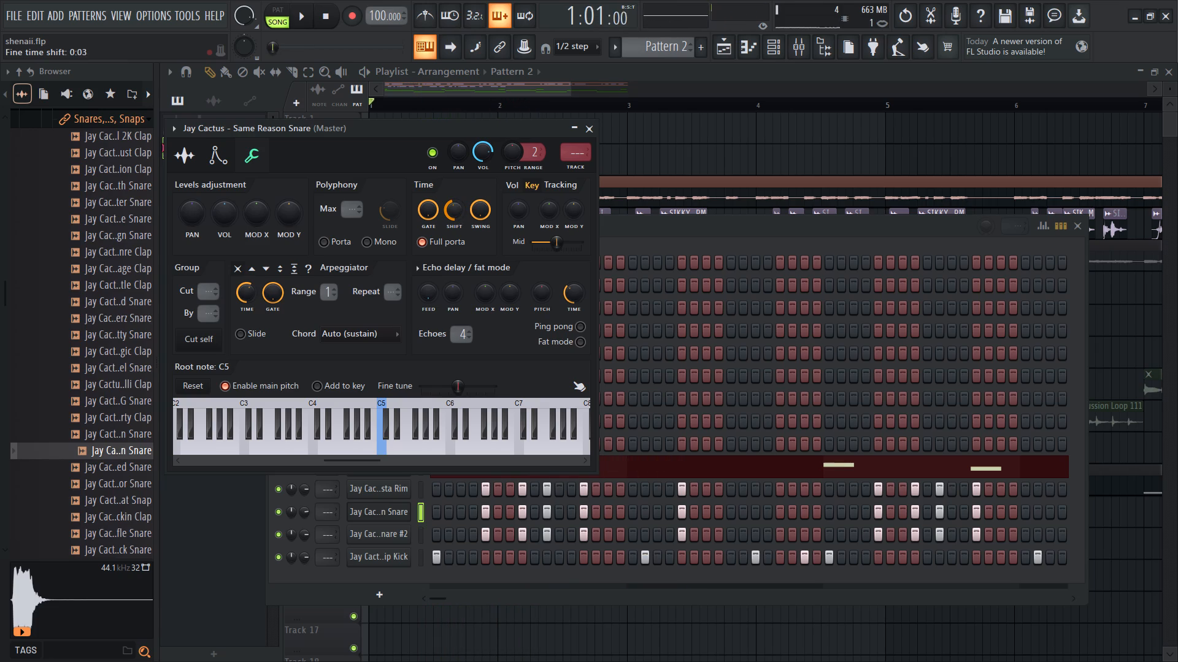
drag(475, 341, 477, 361)
key(space)
drag(458, 215, 456, 154)
drag(458, 215, 458, 227)
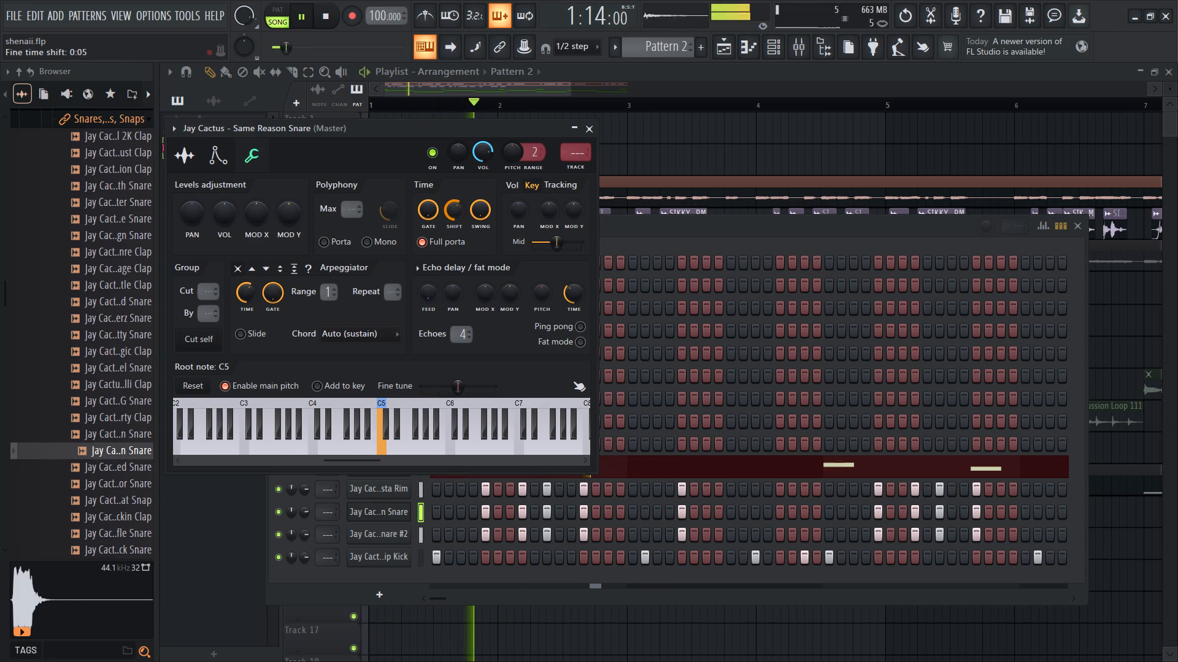
drag(458, 227, 458, 231)
drag(458, 215, 459, 230)
drag(458, 215, 460, 223)
click(583, 127)
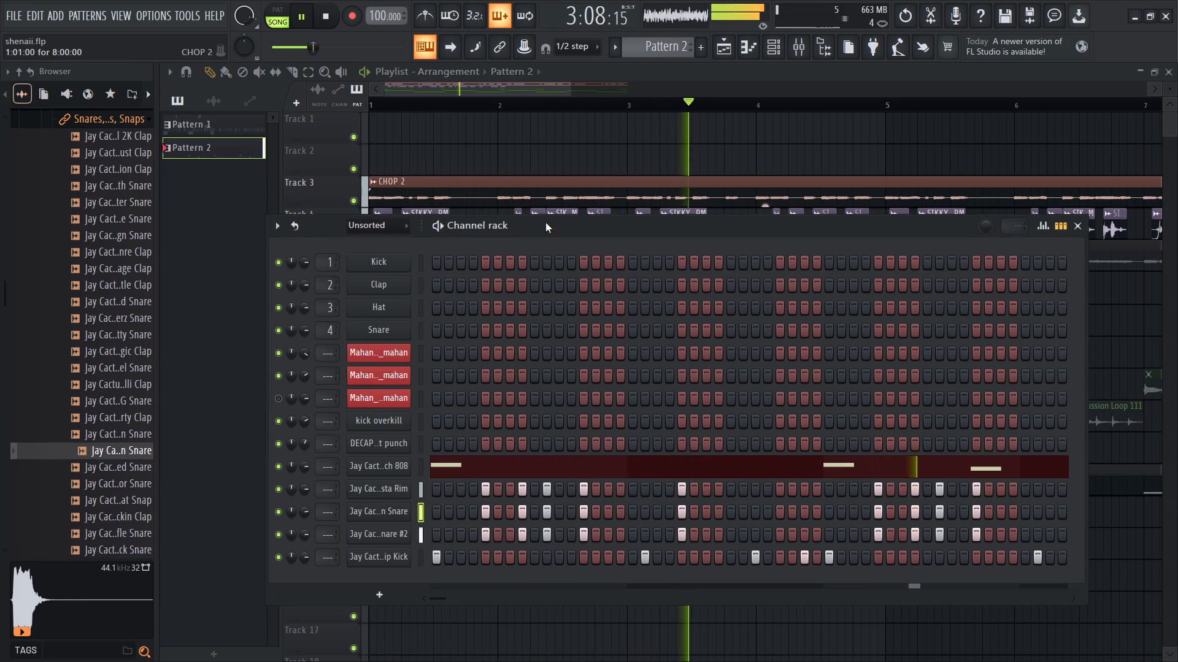
Add a slight time shift to the Wanksta Rim channel, close its settings and stop playback.
click(372, 492)
click(396, 290)
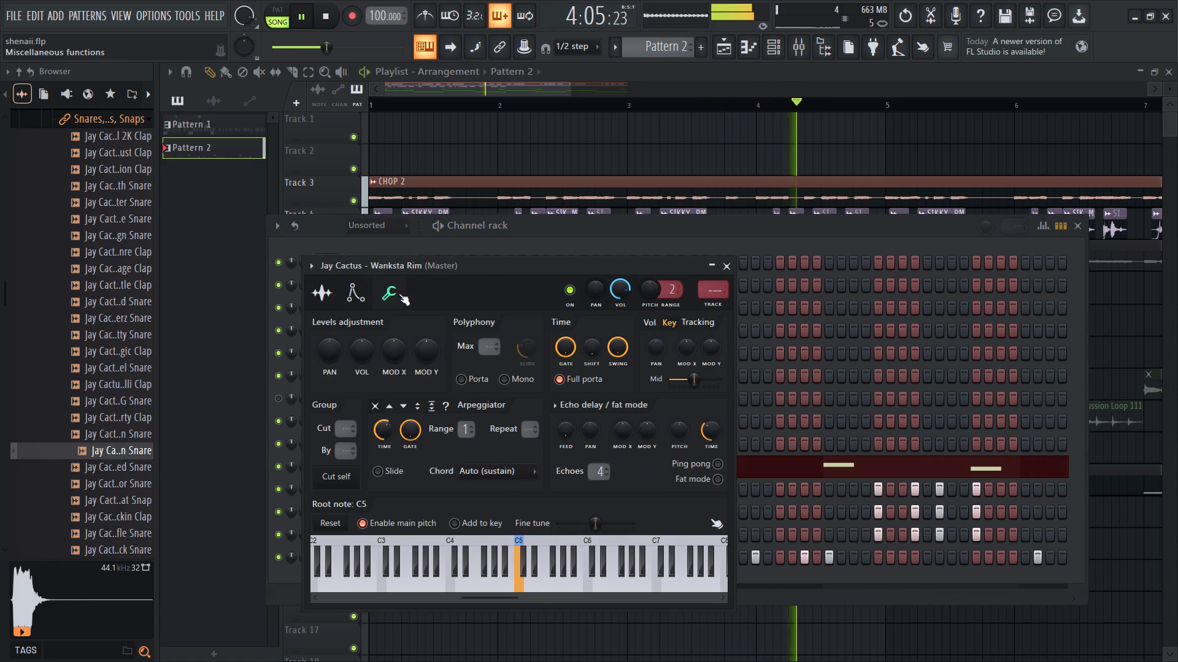
drag(591, 348, 597, 310)
click(730, 273)
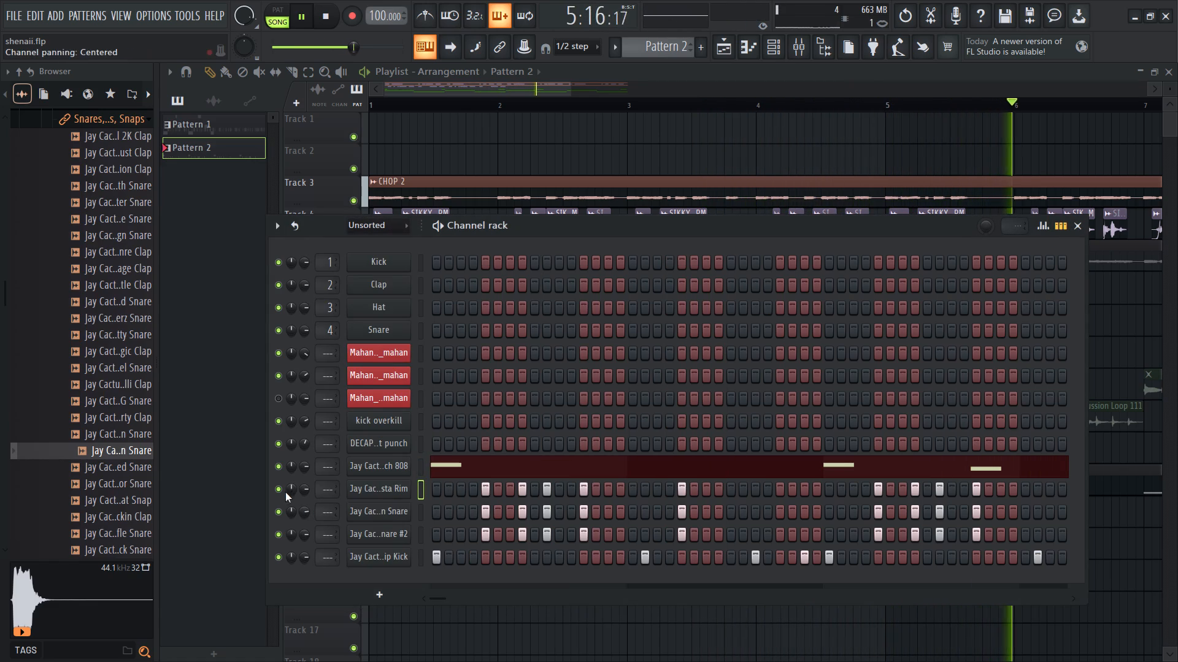
key(space)
Compare the sample waveforms and sounds of the Same Reason Snare and Same Reason Snare #2 channels.
click(415, 535)
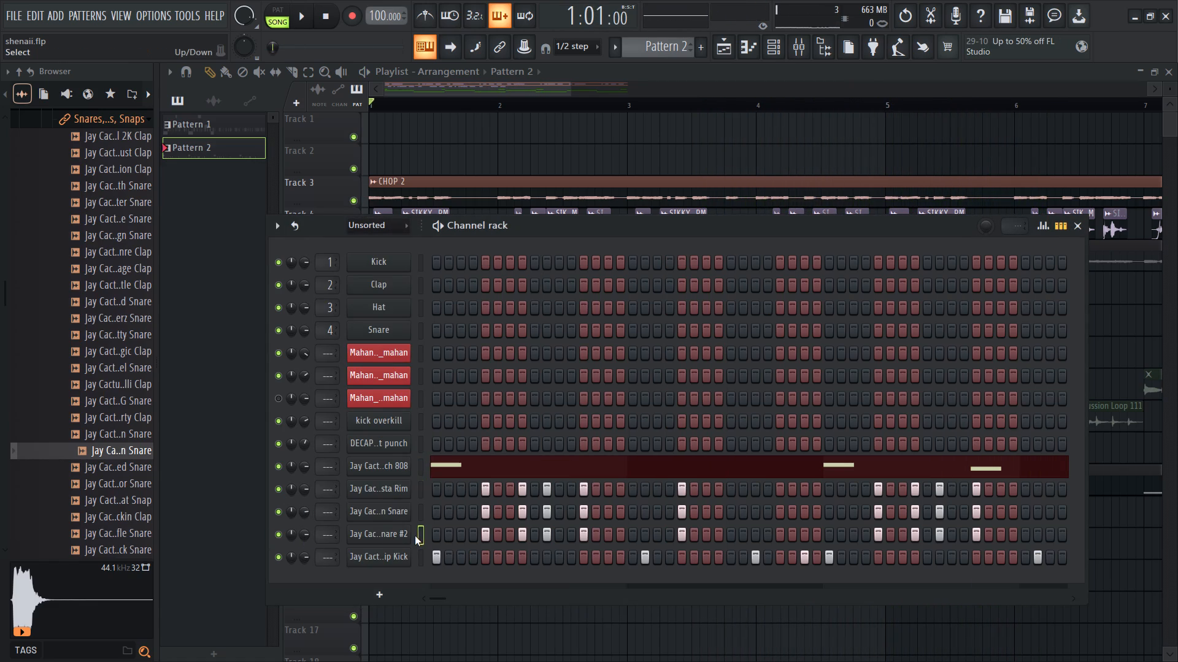
key(q)
key(q)
click(398, 531)
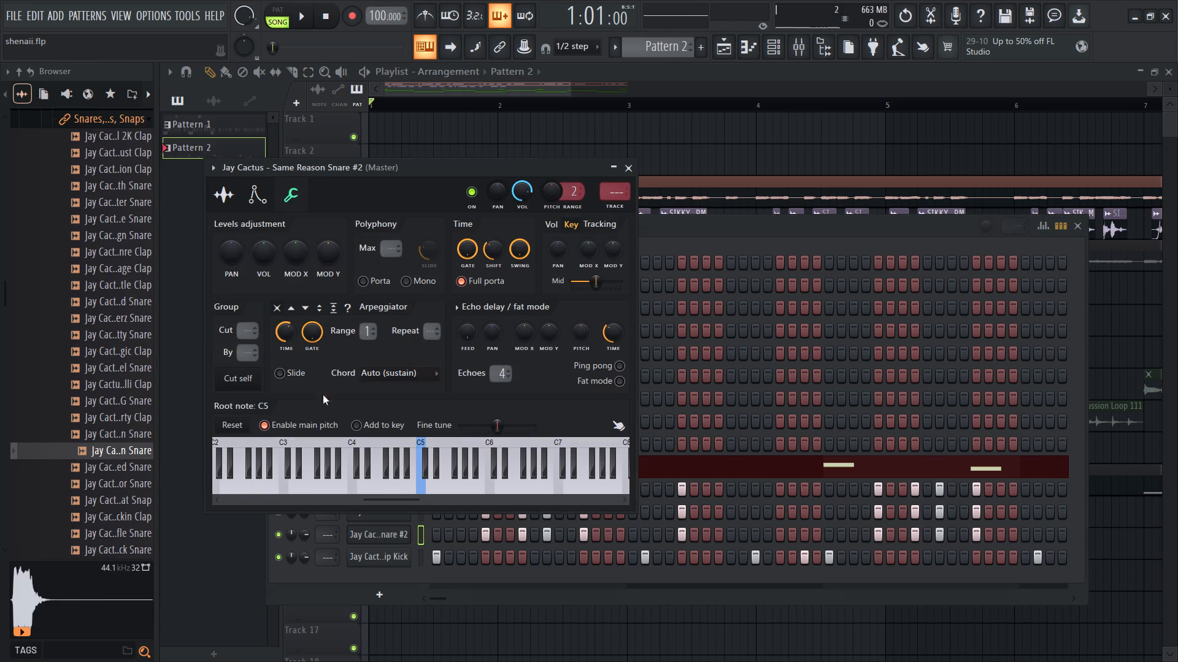
click(213, 210)
click(333, 425)
click(383, 528)
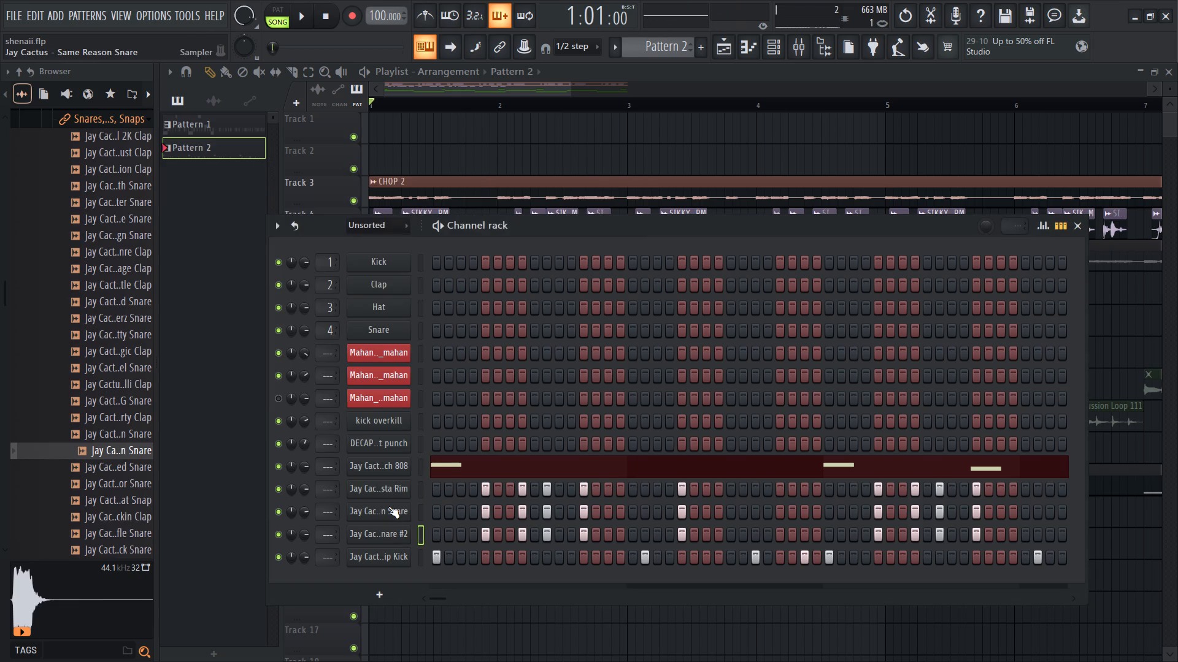
click(388, 506)
click(194, 167)
triple_click(333, 398)
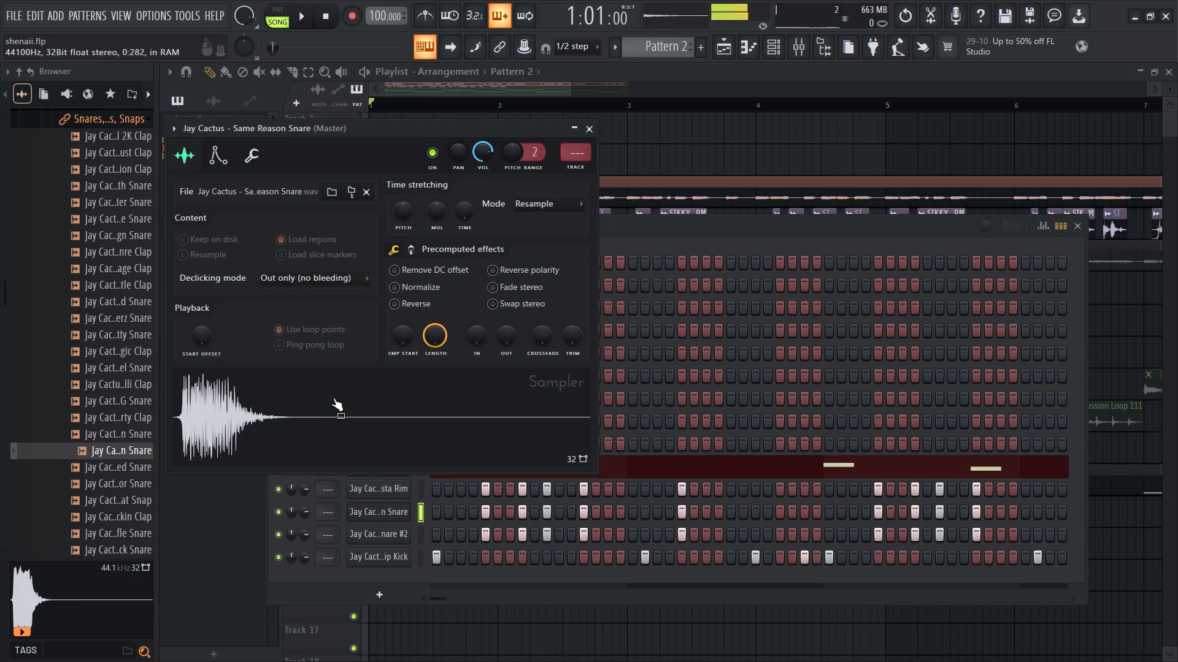
click(391, 541)
triple_click(387, 474)
double_click(387, 474)
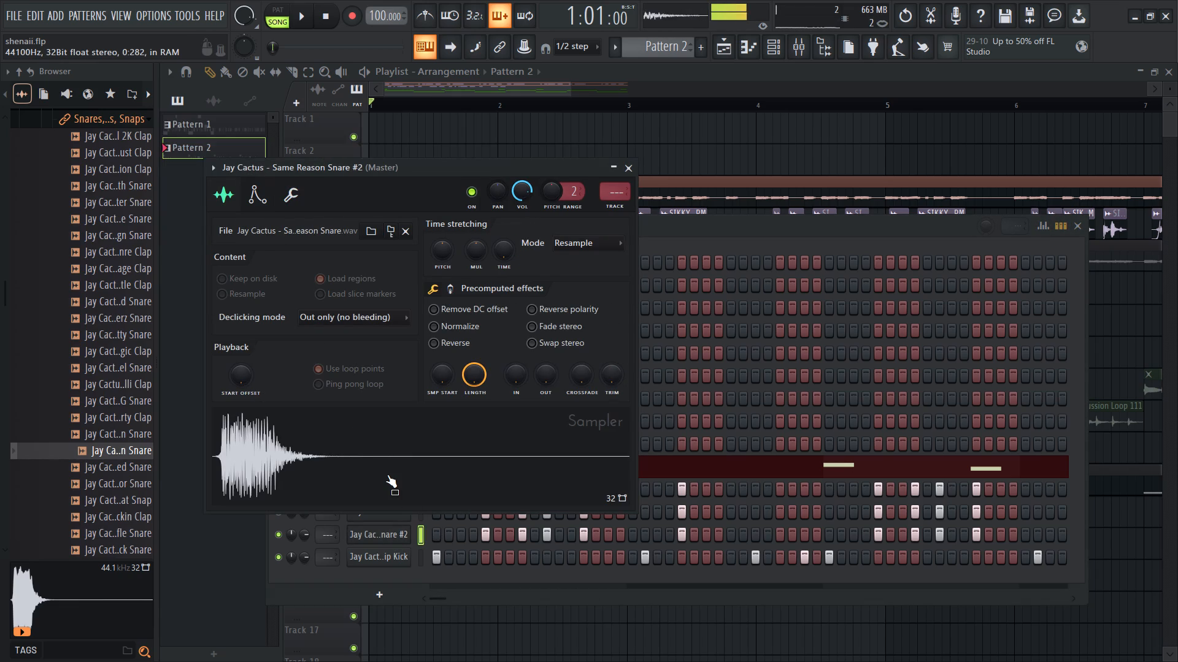
click(626, 171)
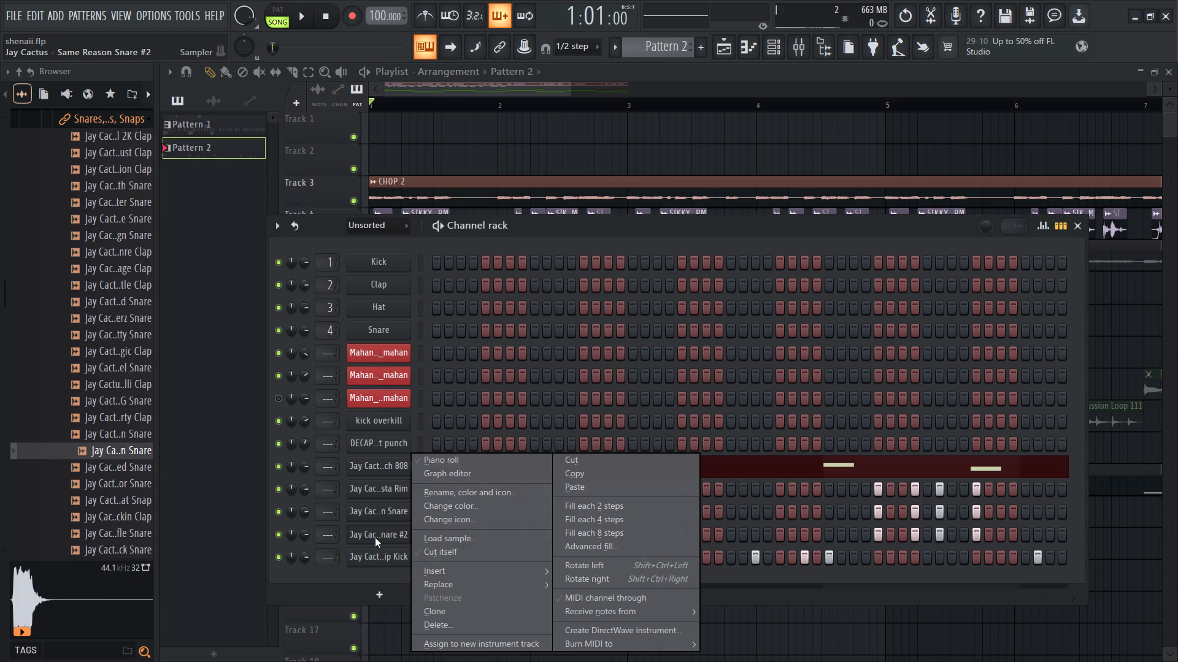
Delete the duplicate Same Reason Snare #2 channel from the channel rack.
right_click(375, 538)
click(460, 620)
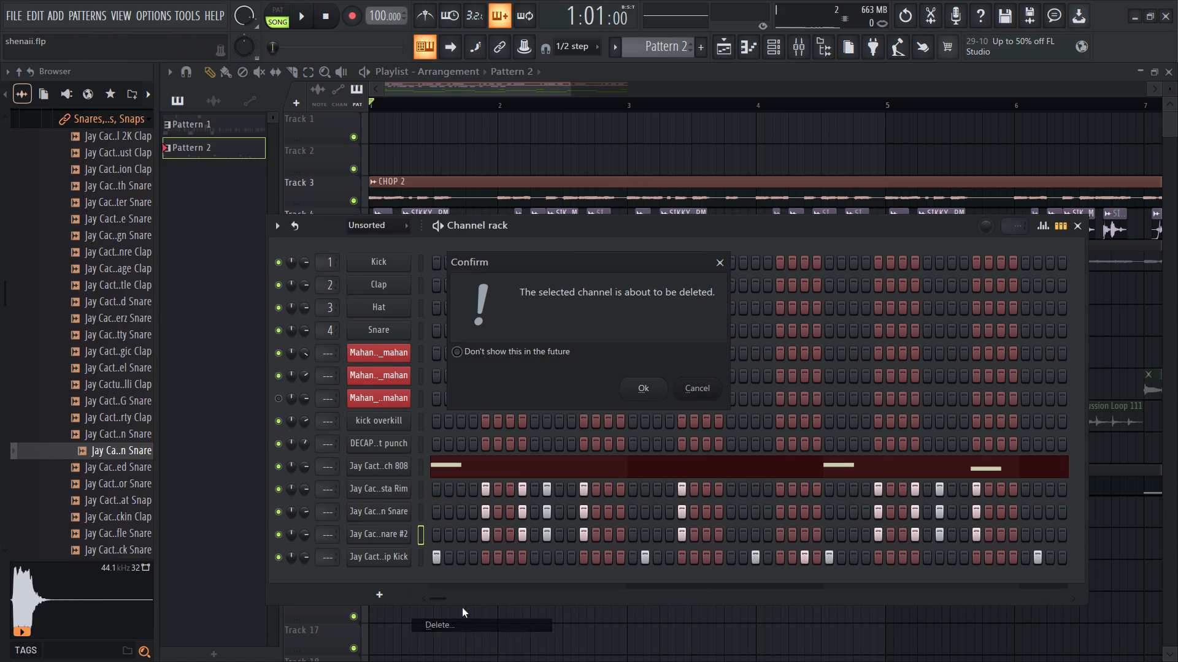
click(634, 386)
Audition the Same Reason Snare and Wanksta Rim channel samples, and listen to them in the beat.
click(374, 514)
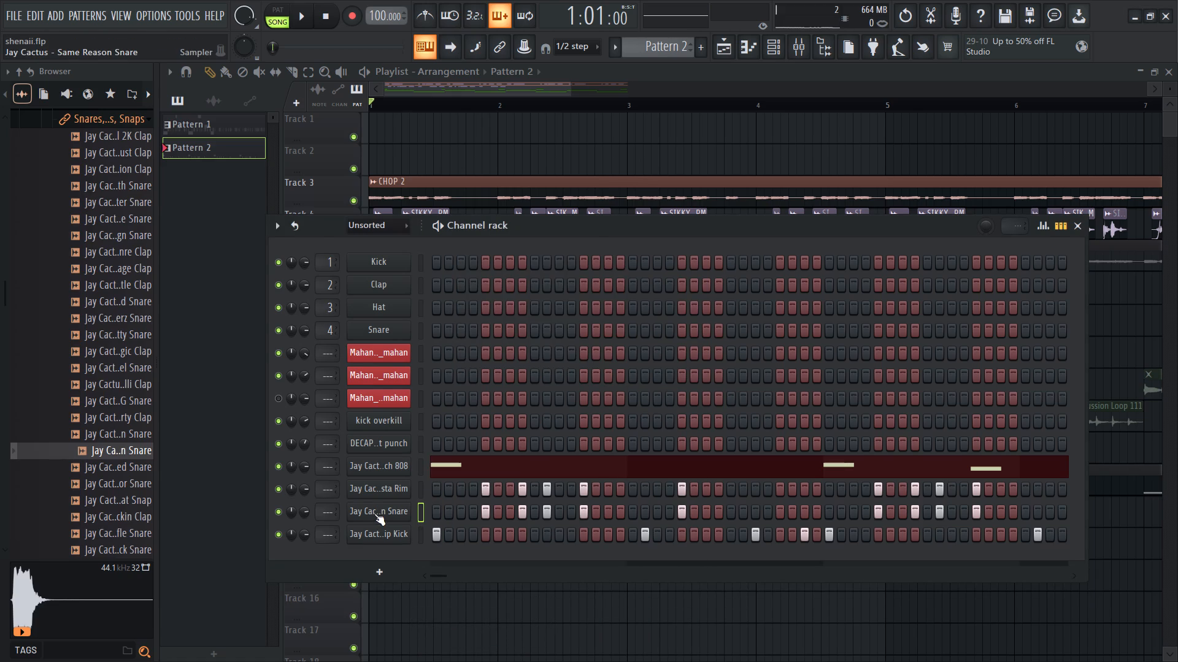
triple_click(388, 404)
triple_click(388, 404)
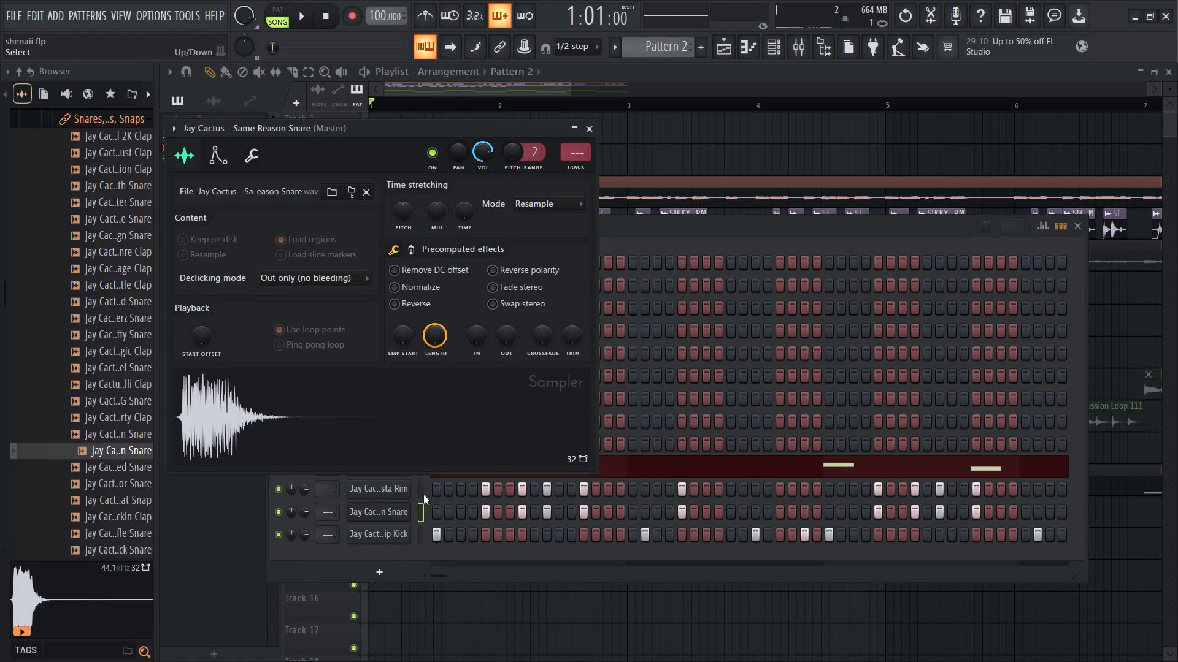
click(423, 495)
click(392, 492)
click(325, 299)
double_click(435, 540)
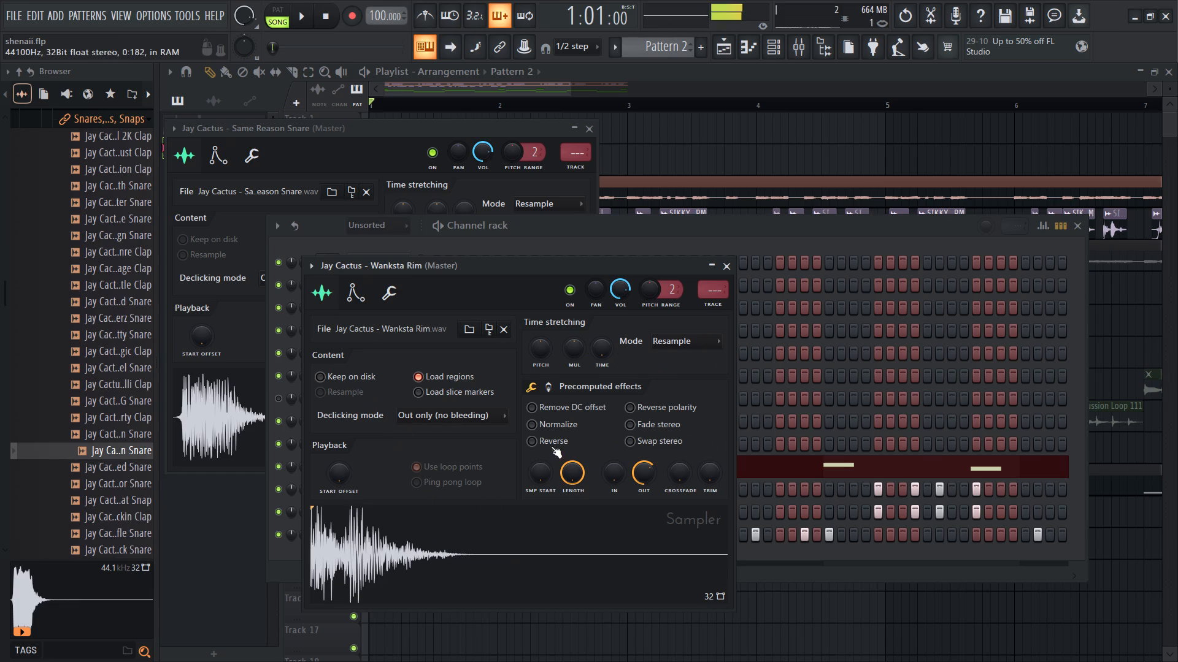
key(space)
click(731, 268)
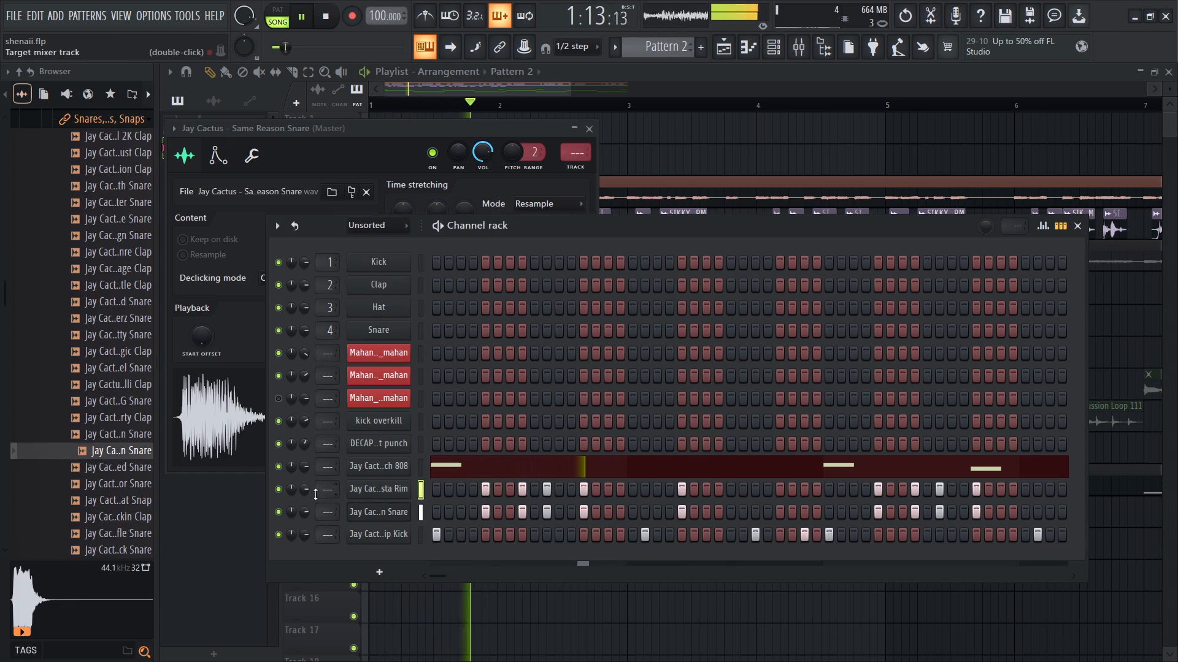
Compare the beat with the Wanksta Rim muted and unmuted, and lower that channel's volume to about 64%.
click(275, 490)
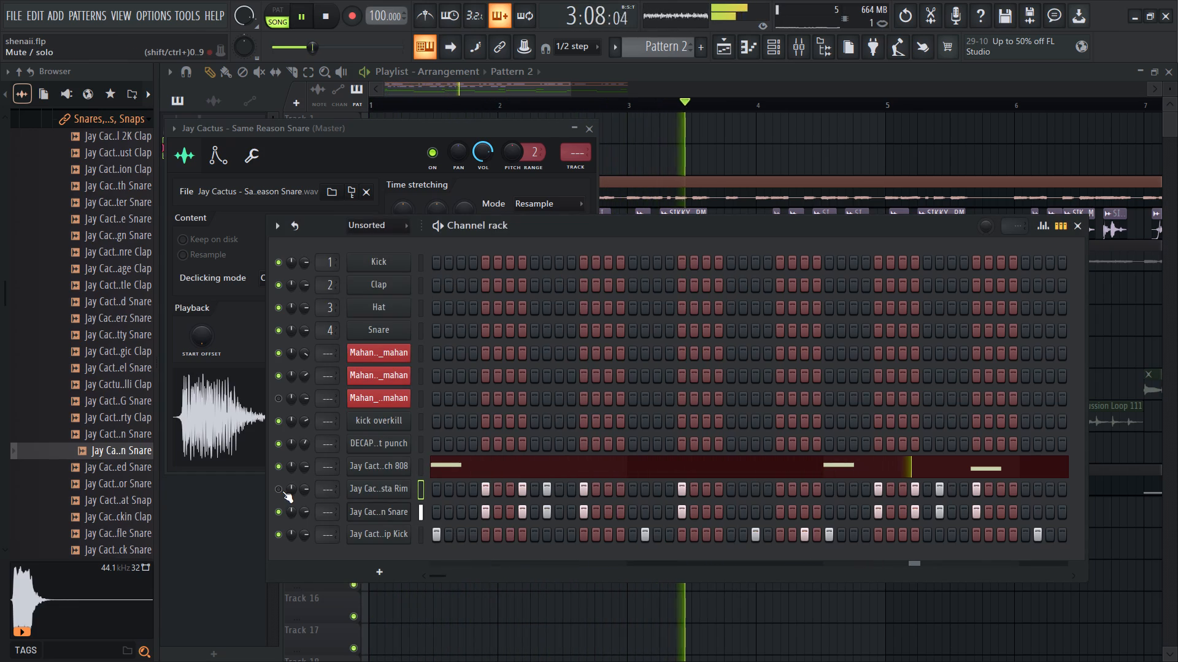
click(282, 491)
drag(307, 495, 307, 528)
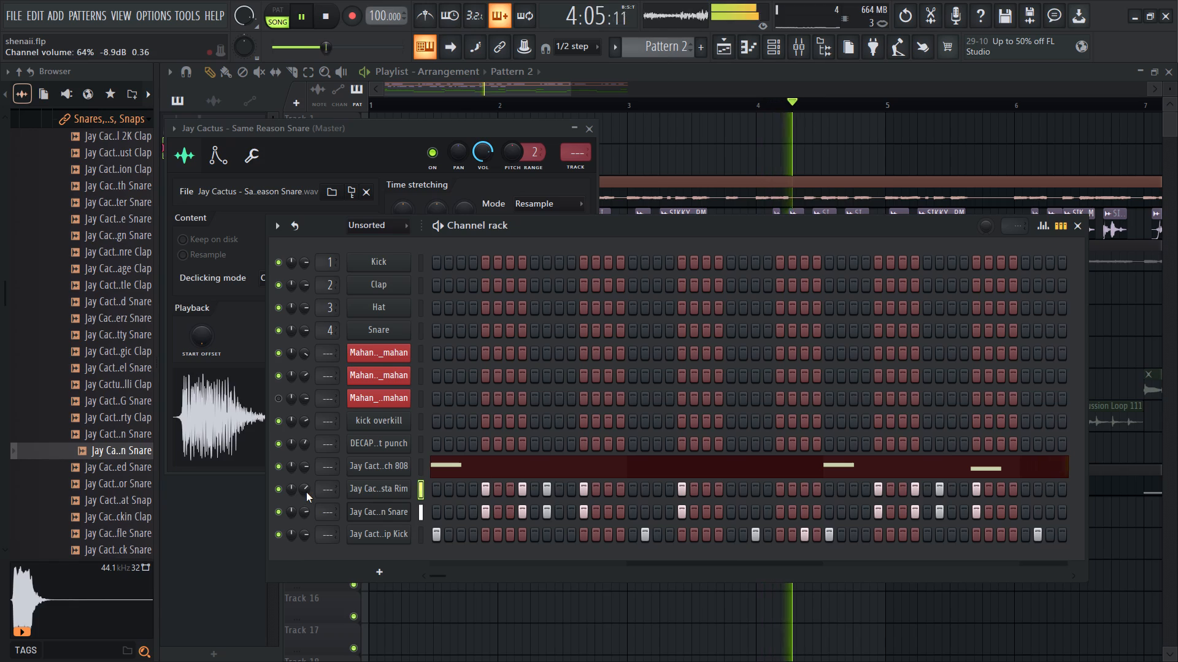
click(306, 492)
Reduce the Wanksta Rim channel's time shift to about 0:00, close its settings and stop playback.
click(398, 490)
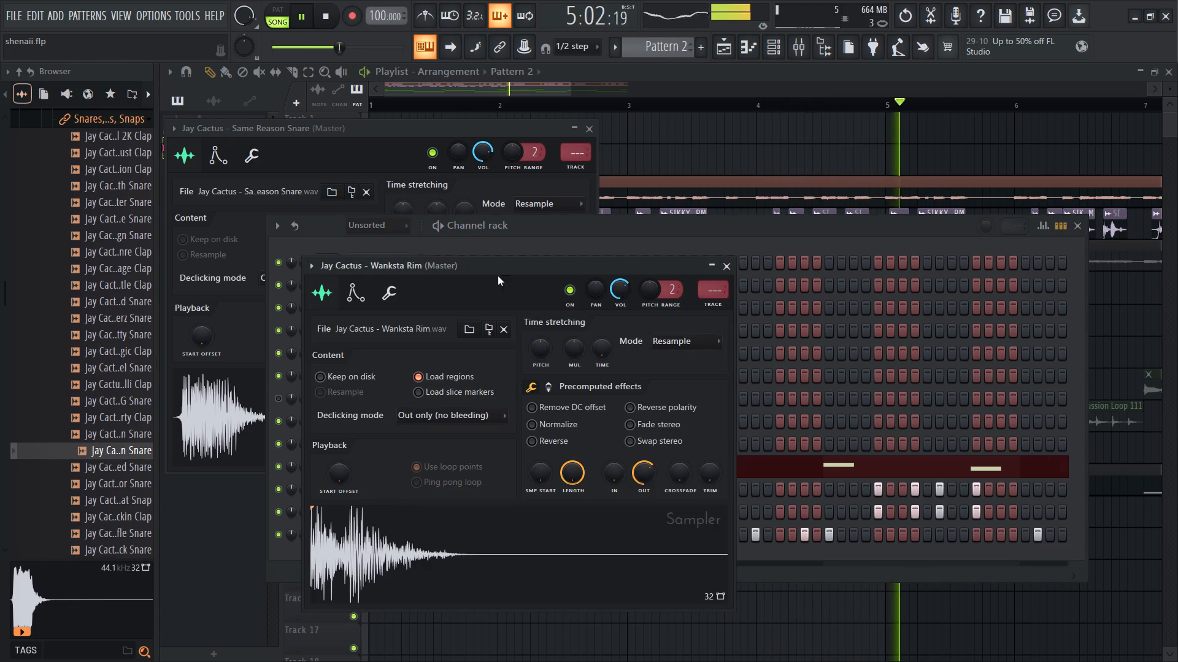
click(383, 289)
drag(592, 350, 593, 357)
drag(588, 344, 589, 347)
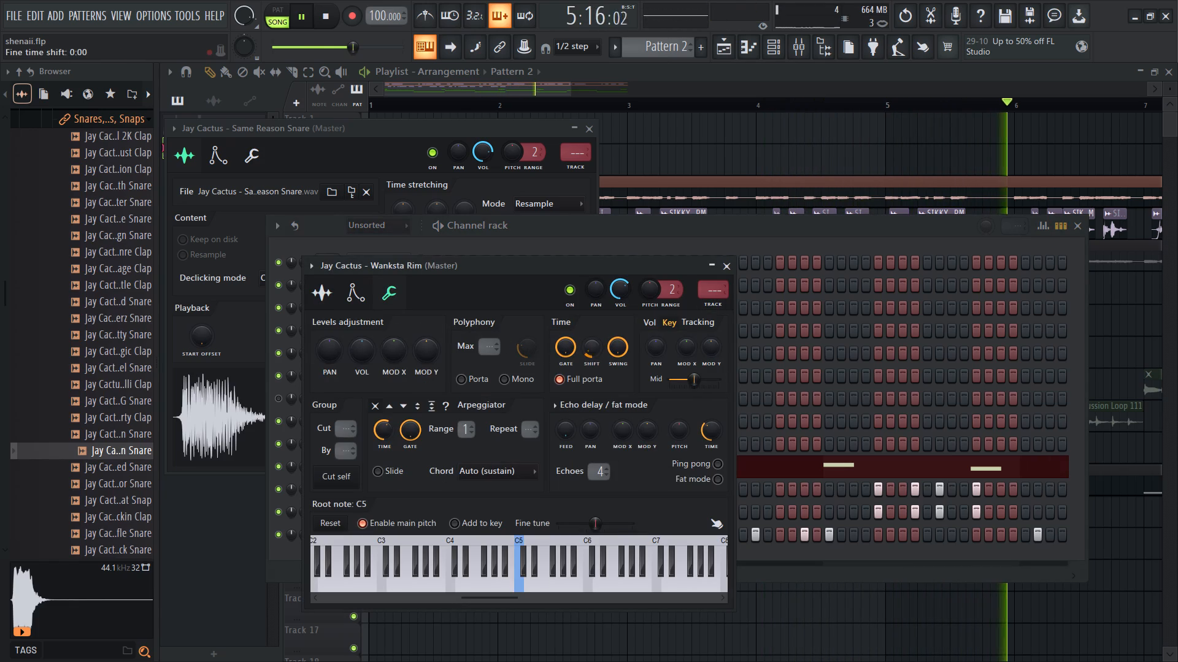
drag(589, 347, 591, 352)
click(590, 341)
drag(722, 257, 722, 265)
click(723, 272)
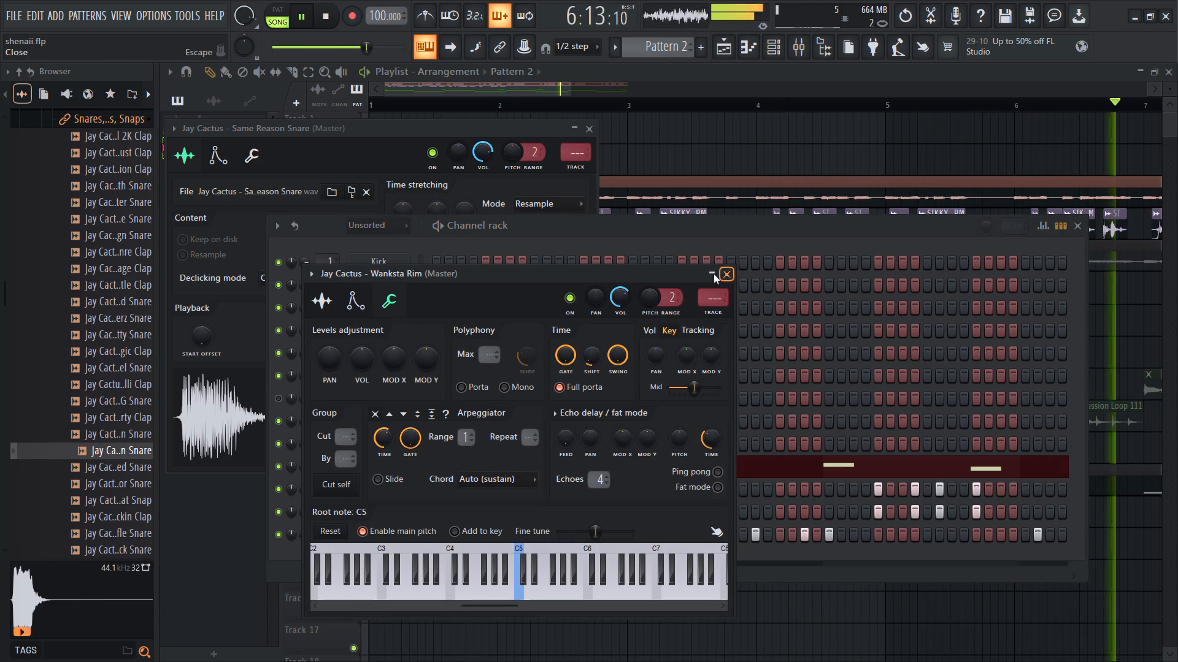
key(space)
Audition more Chrome kit snares, snaps and claps, and add the snare listed just above Snap Hat Snap as a new channel at the rack's end.
click(114, 464)
click(112, 483)
scroll(112, 483, down, 2)
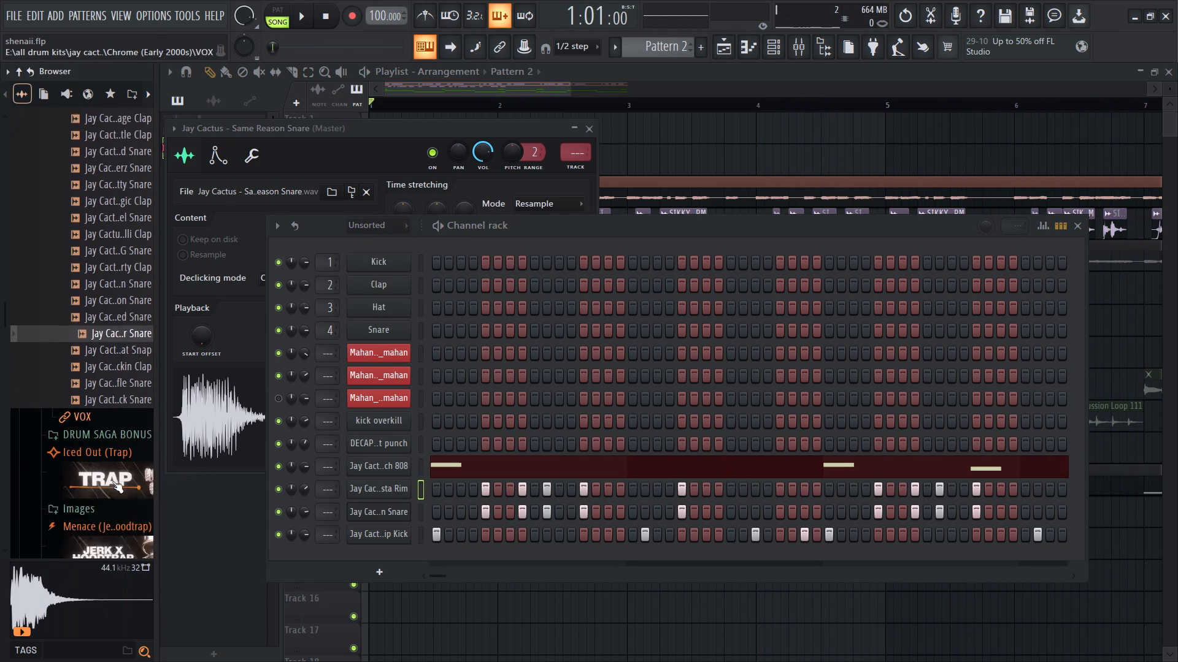
click(109, 299)
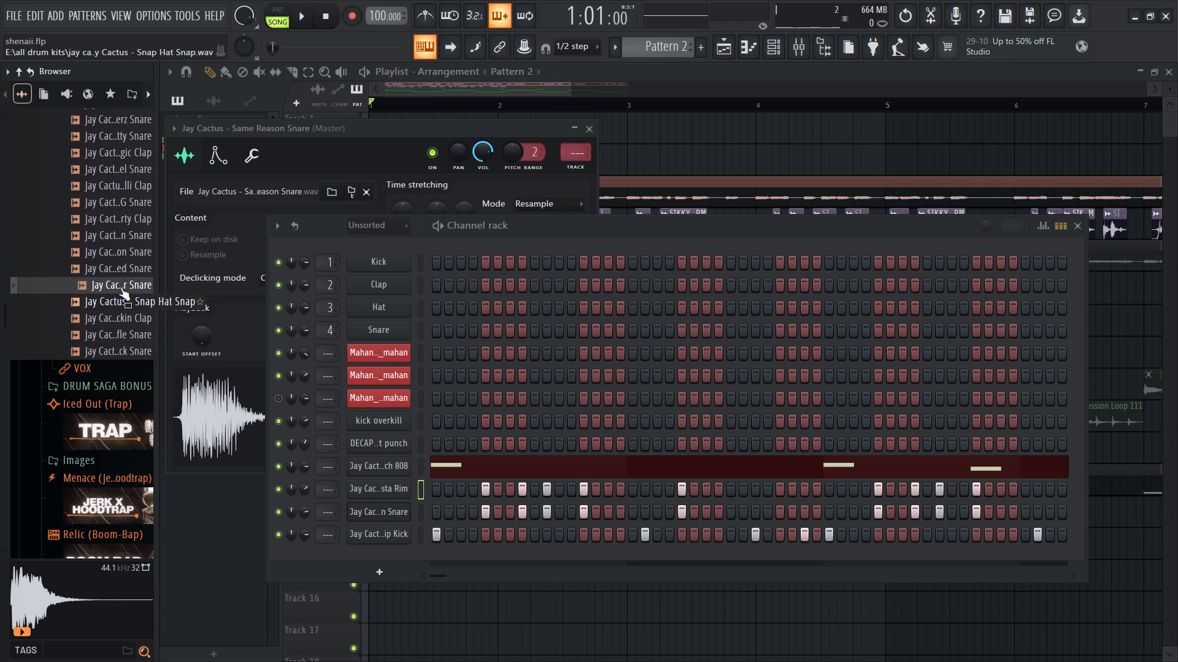
double_click(115, 299)
click(110, 321)
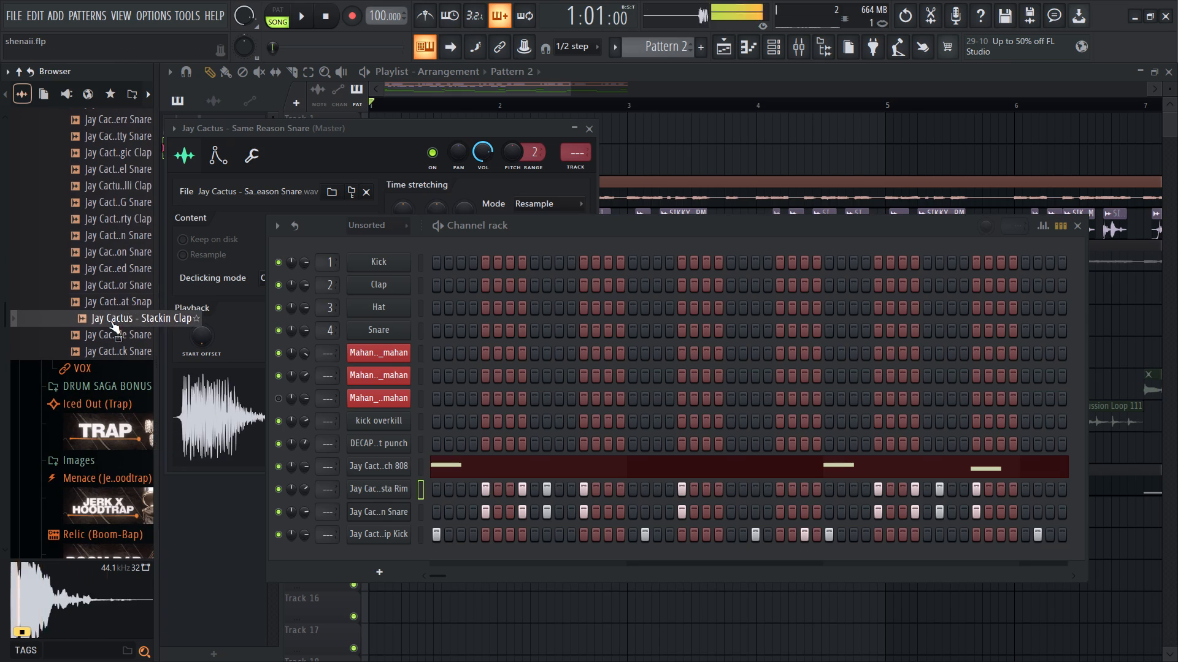
click(123, 284)
drag(123, 284, 441, 565)
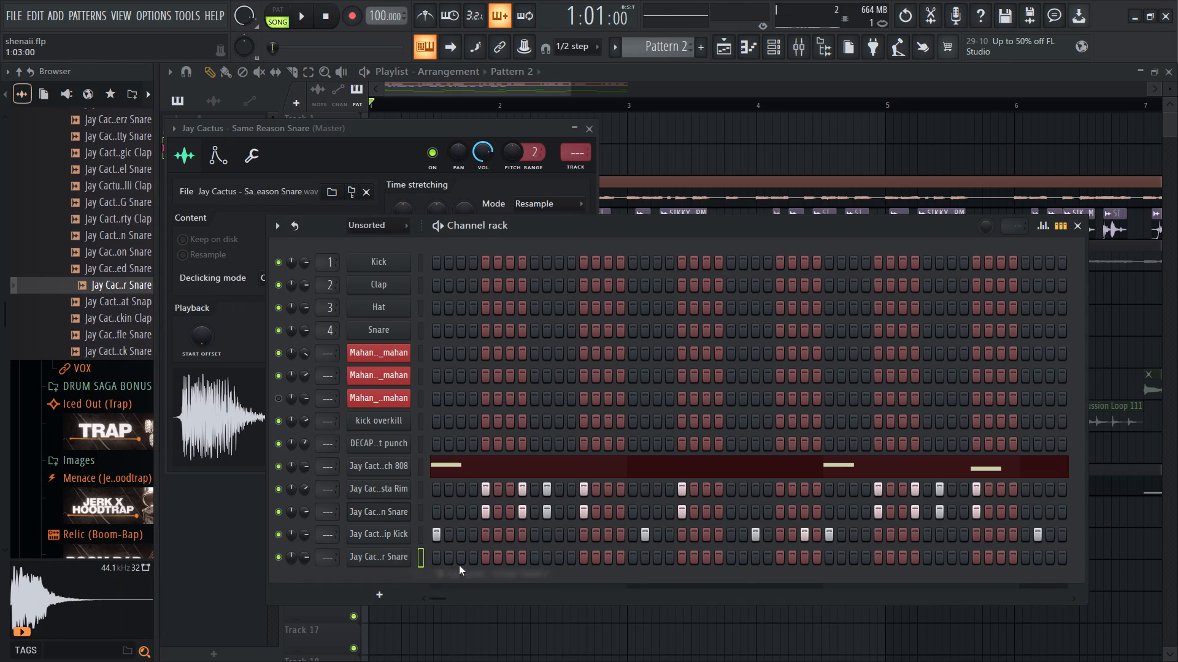
Try a hit at step 25 of the new snare channel, replace it with one at step 26, and replay the beat.
key(space)
click(727, 552)
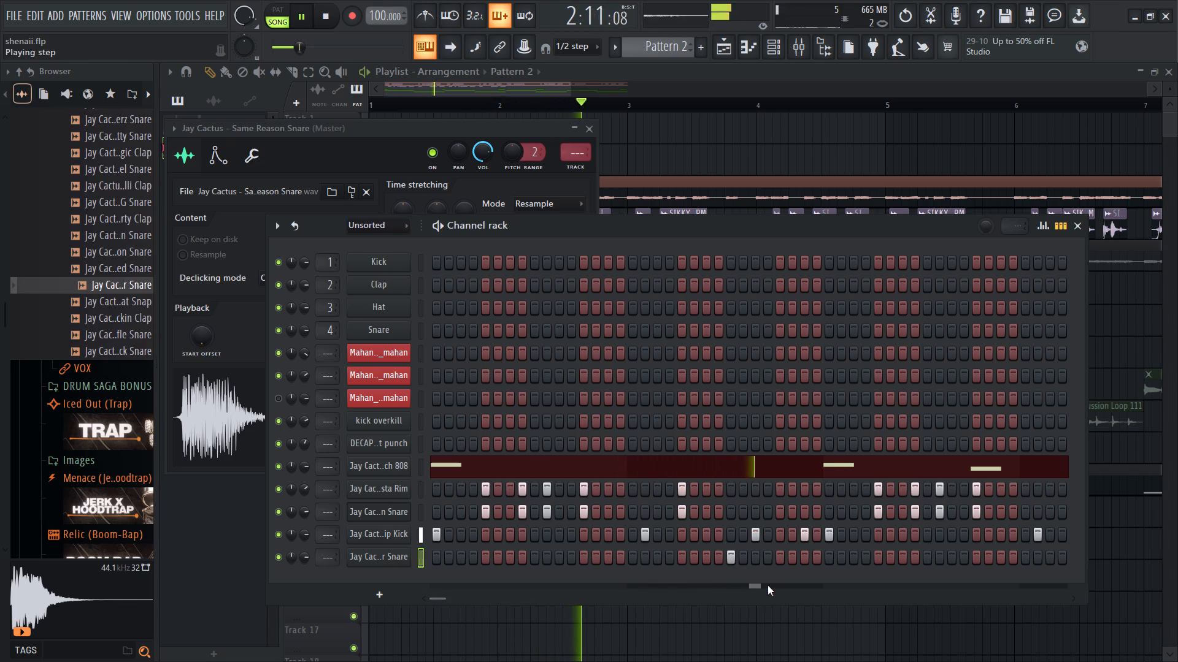
right_drag(734, 554, 728, 568)
key(space)
key(space)
click(743, 561)
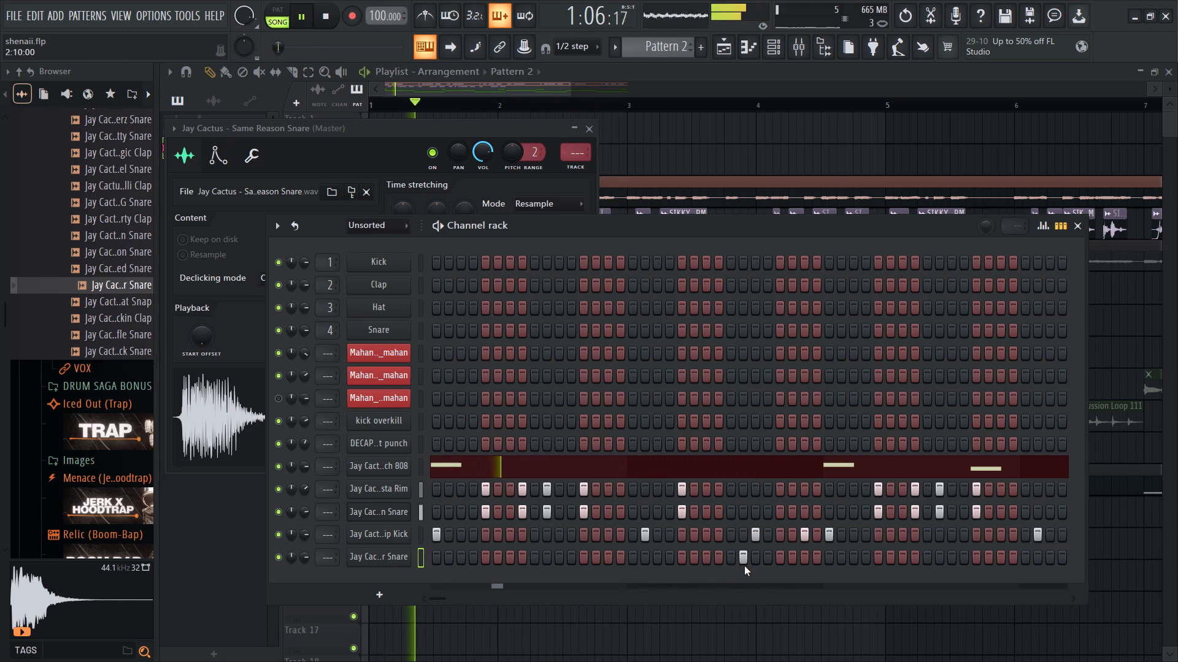
Open the Scissor Snare channel's notes in the piano roll.
right_click(398, 554)
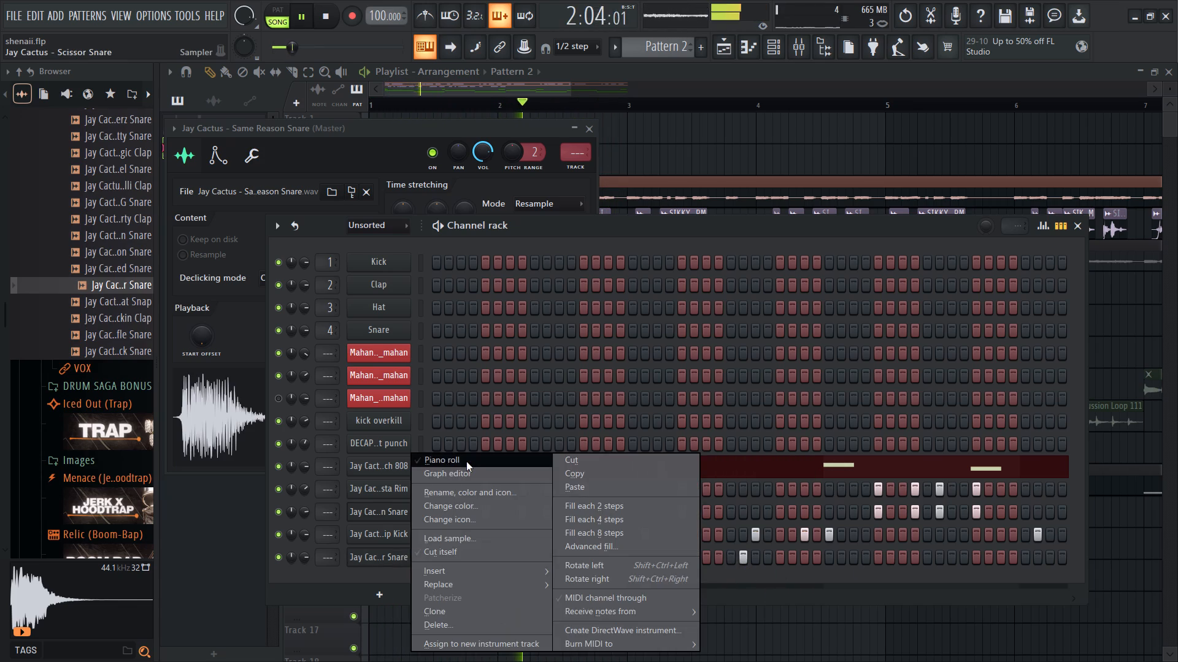
click(466, 462)
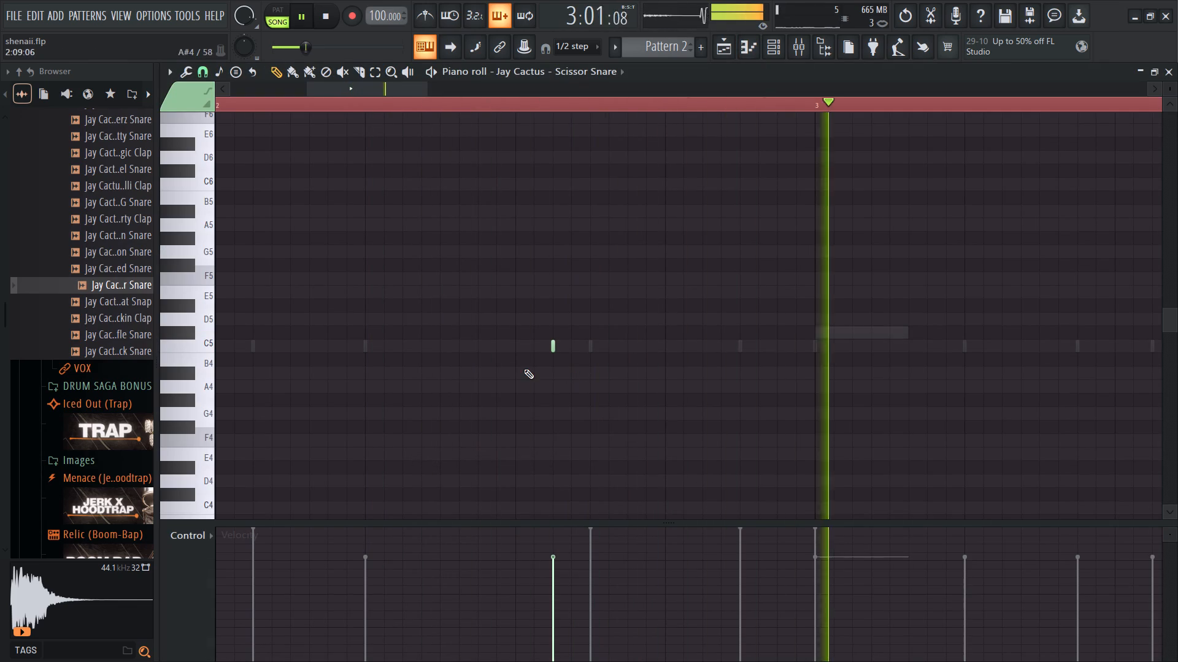
ctrl+scroll(531, 354, down, 14)
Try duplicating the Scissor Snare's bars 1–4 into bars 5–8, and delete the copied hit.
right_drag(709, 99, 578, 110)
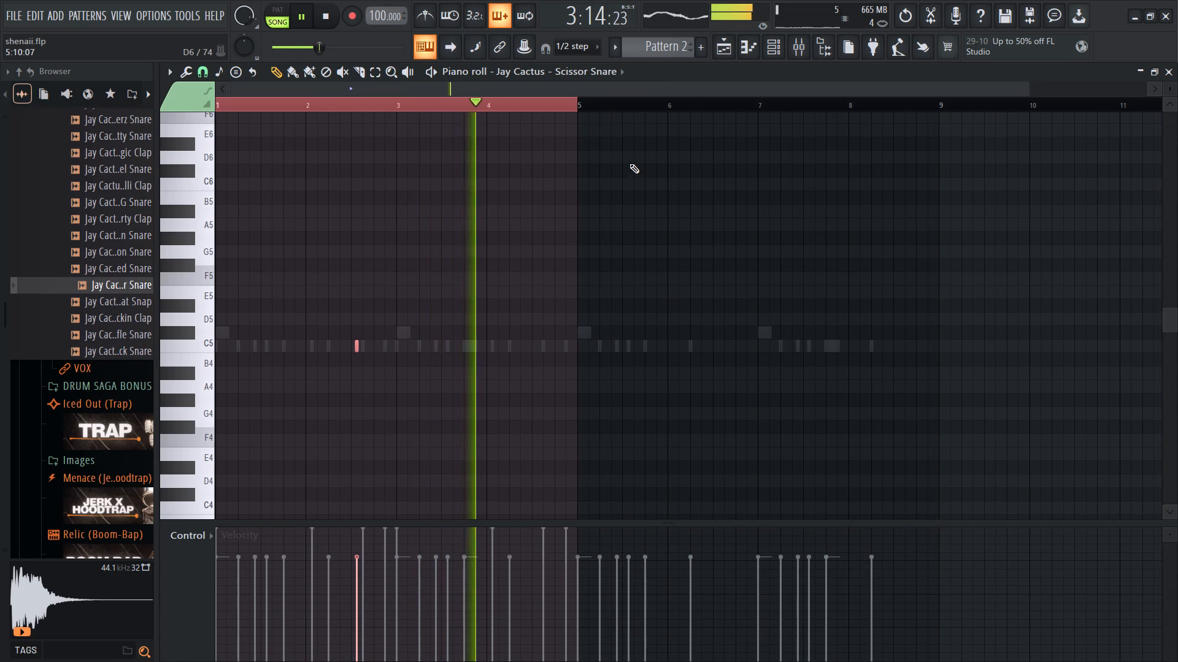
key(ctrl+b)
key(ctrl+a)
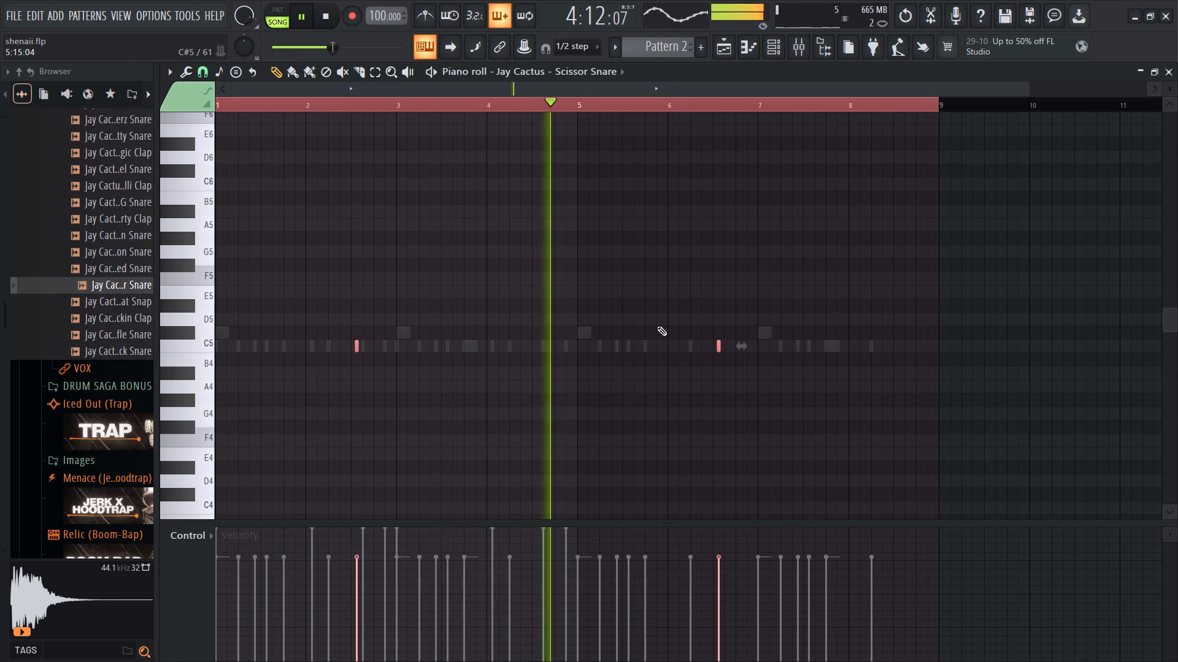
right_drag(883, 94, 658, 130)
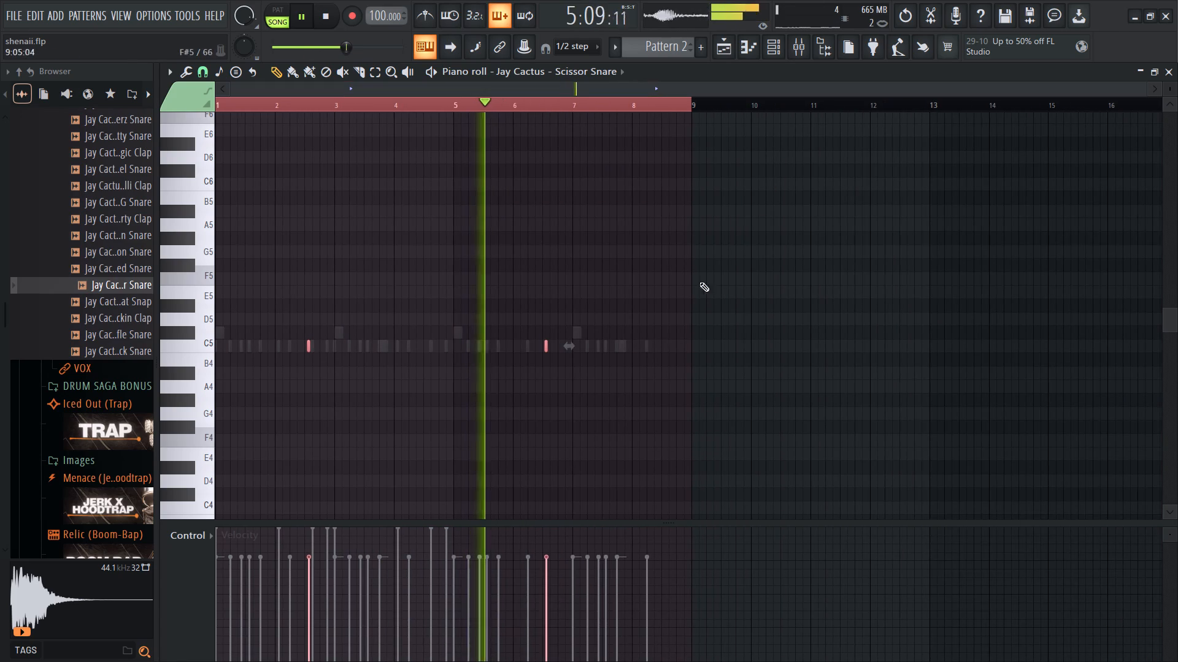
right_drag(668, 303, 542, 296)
Stop playback, select exactly the first two bars of the Scissor Snare and duplicate them three times to fill eight bars.
right_drag(679, 101, 331, 115)
key(space)
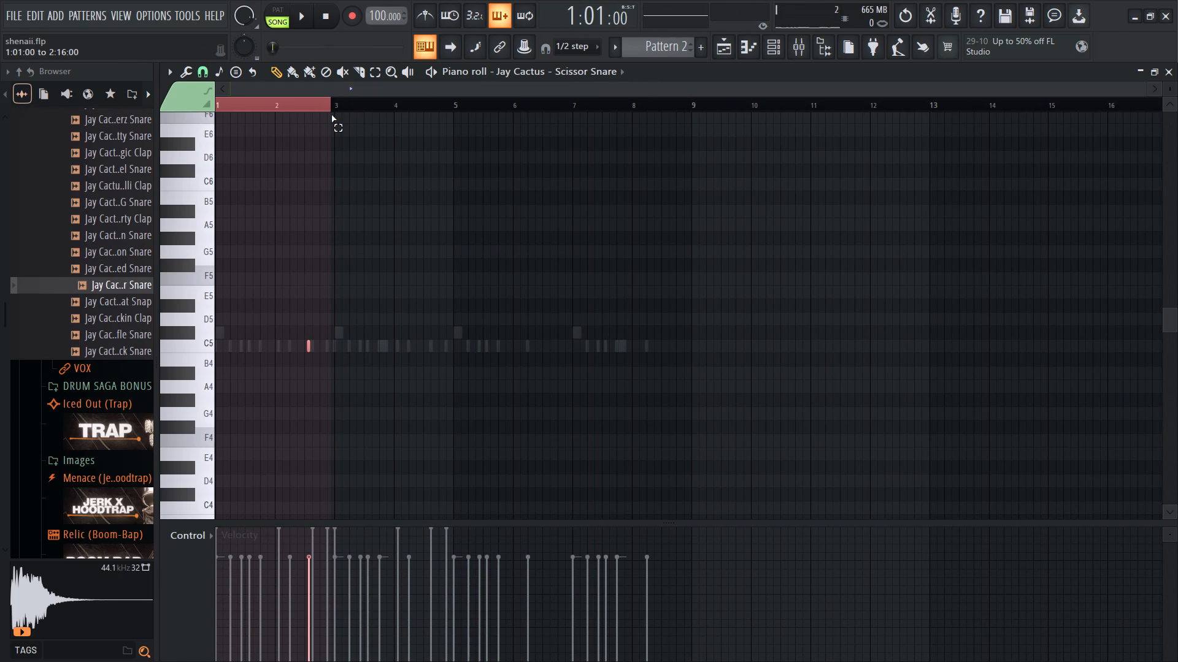
right_drag(331, 115, 333, 115)
ctrl+scroll(333, 115, up, 13)
right_drag(511, 99, 518, 105)
ctrl+scroll(517, 113, down, 20)
ctrl+scroll(517, 113, down, 3)
key(ctrl+b)
key(ctrl+b)
key(ctrl+b)
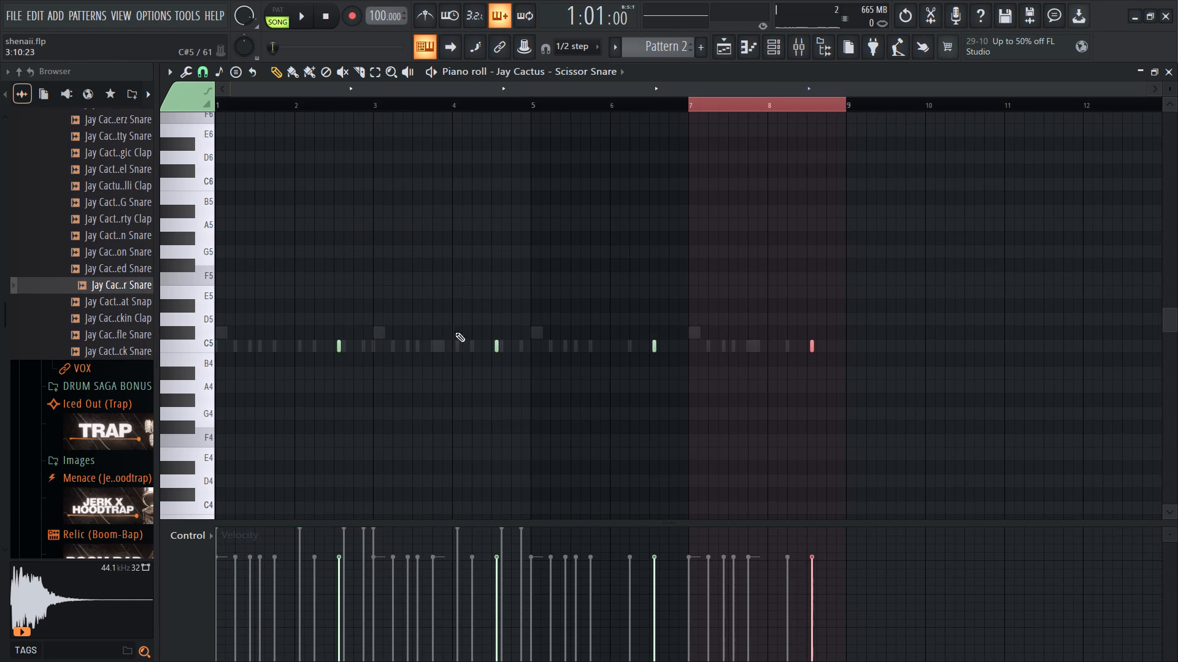
Cut the Scissor Snare hit in bar 2 and replay the beat from the start.
ctrl+drag(491, 318, 511, 382)
ctrl+drag(367, 336, 285, 389)
key(ctrl+x)
key(space)
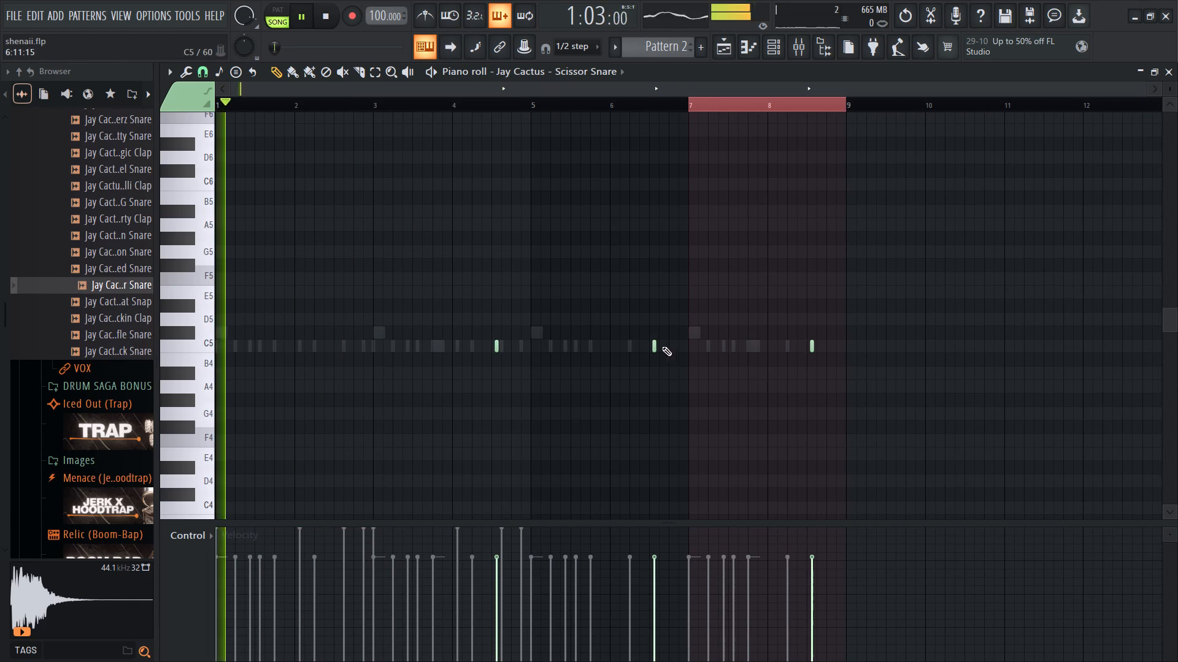
key(ctrl+a)
right_click(679, 308)
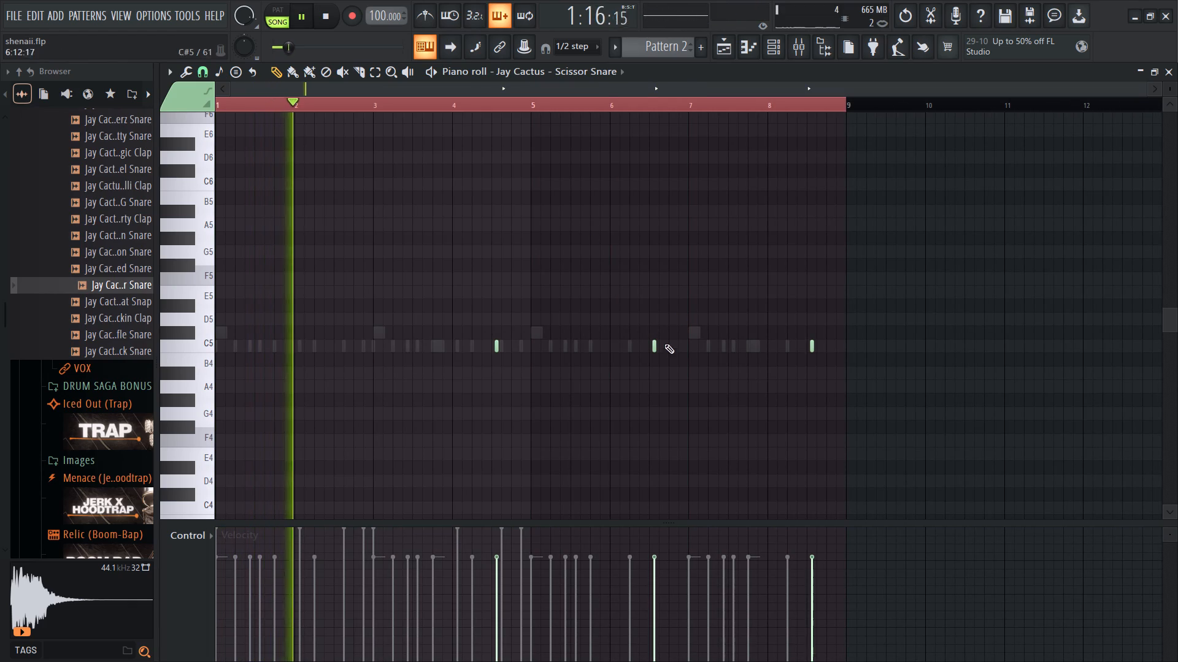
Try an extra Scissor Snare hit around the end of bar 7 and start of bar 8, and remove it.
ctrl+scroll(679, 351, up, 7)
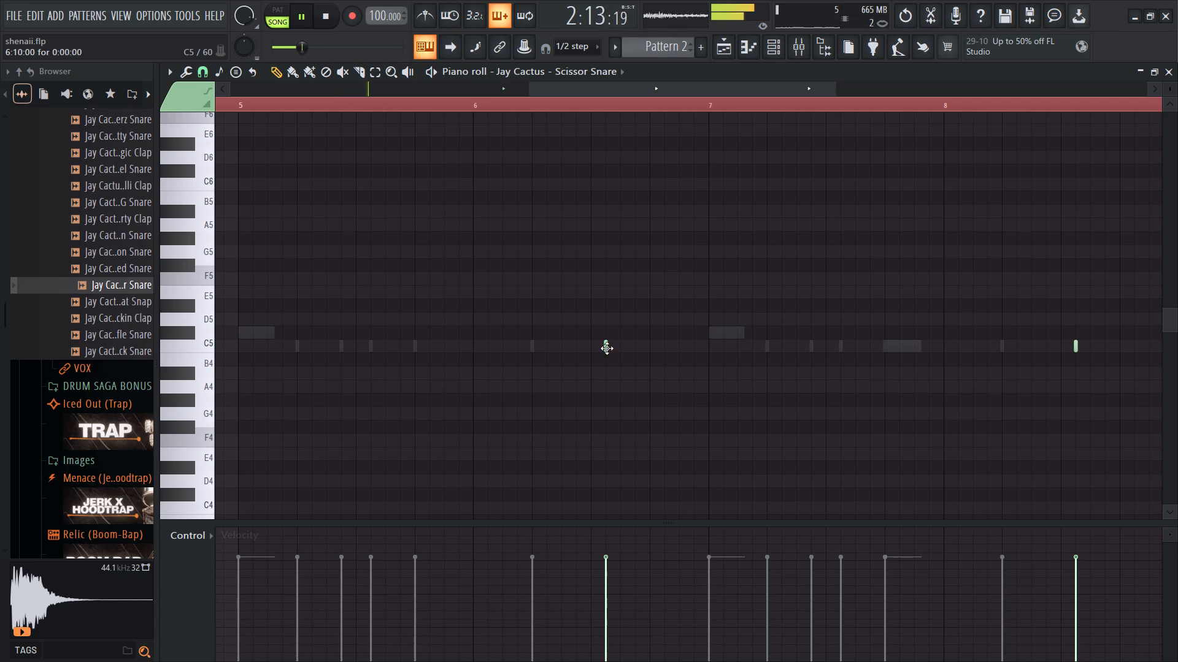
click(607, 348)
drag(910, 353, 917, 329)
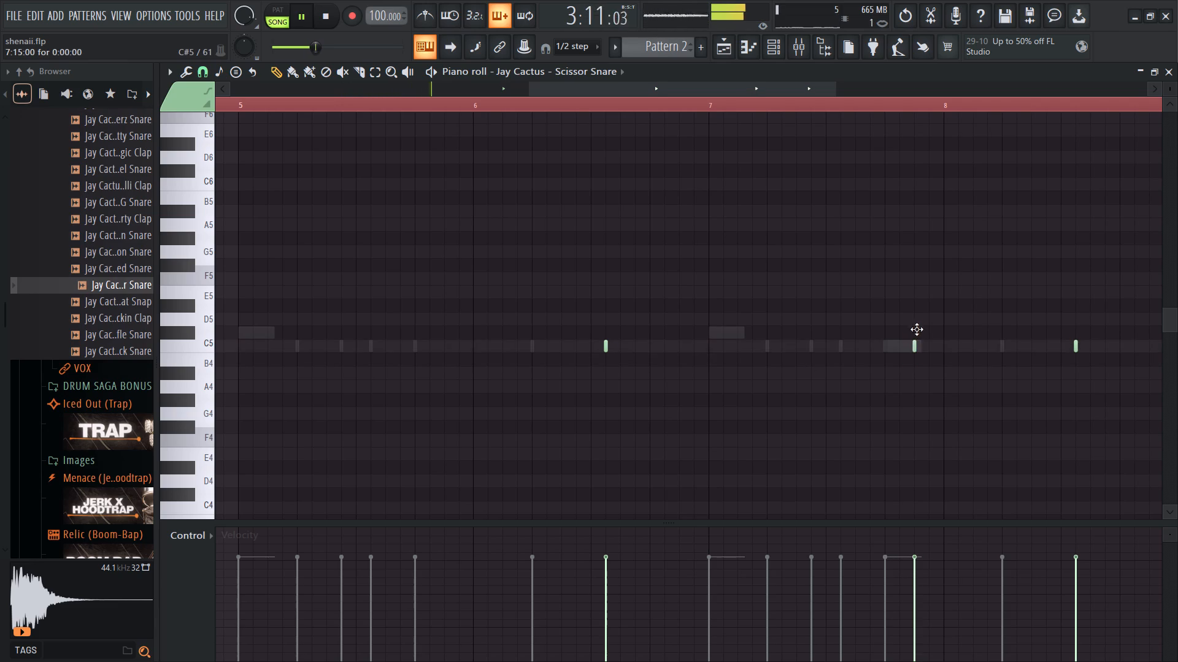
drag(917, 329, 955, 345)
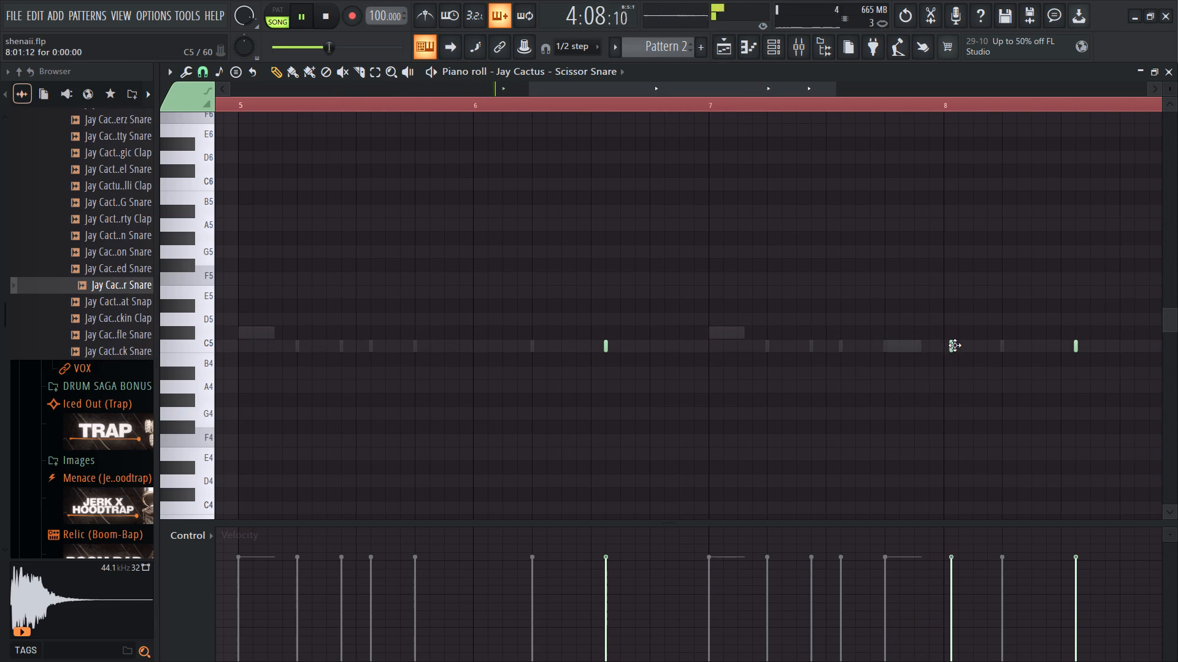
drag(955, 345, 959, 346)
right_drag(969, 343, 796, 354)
Delete the Scissor Snare hit in bar 6.
ctrl+scroll(764, 359, down, 11)
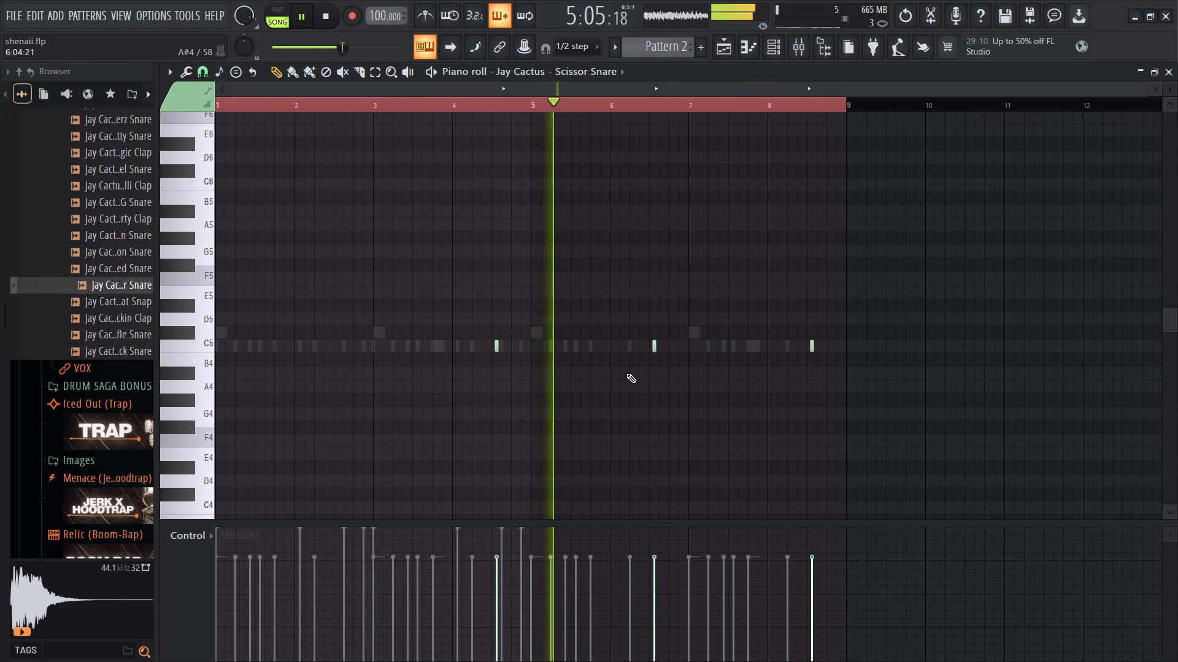
ctrl+scroll(625, 375, up, 7)
ctrl+scroll(625, 375, down, 6)
right_drag(677, 347, 655, 349)
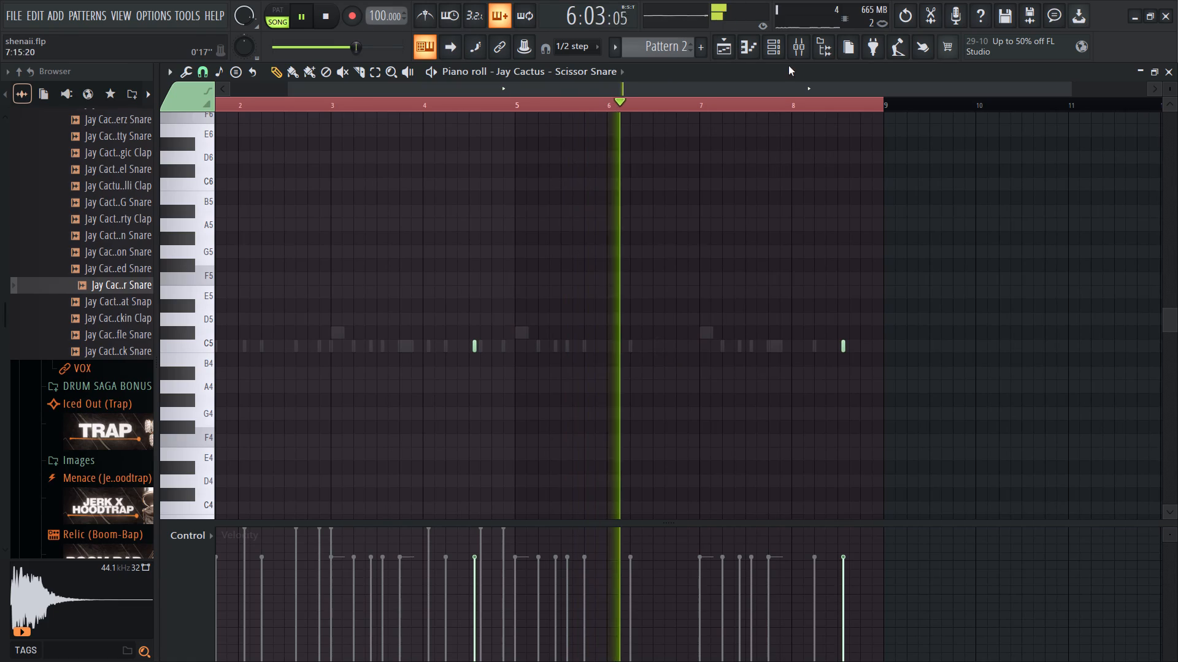
Bring back the channel rack and collapse the Chrome kit's Snares, Claps, Snaps folder in the browser.
click(785, 61)
click(776, 46)
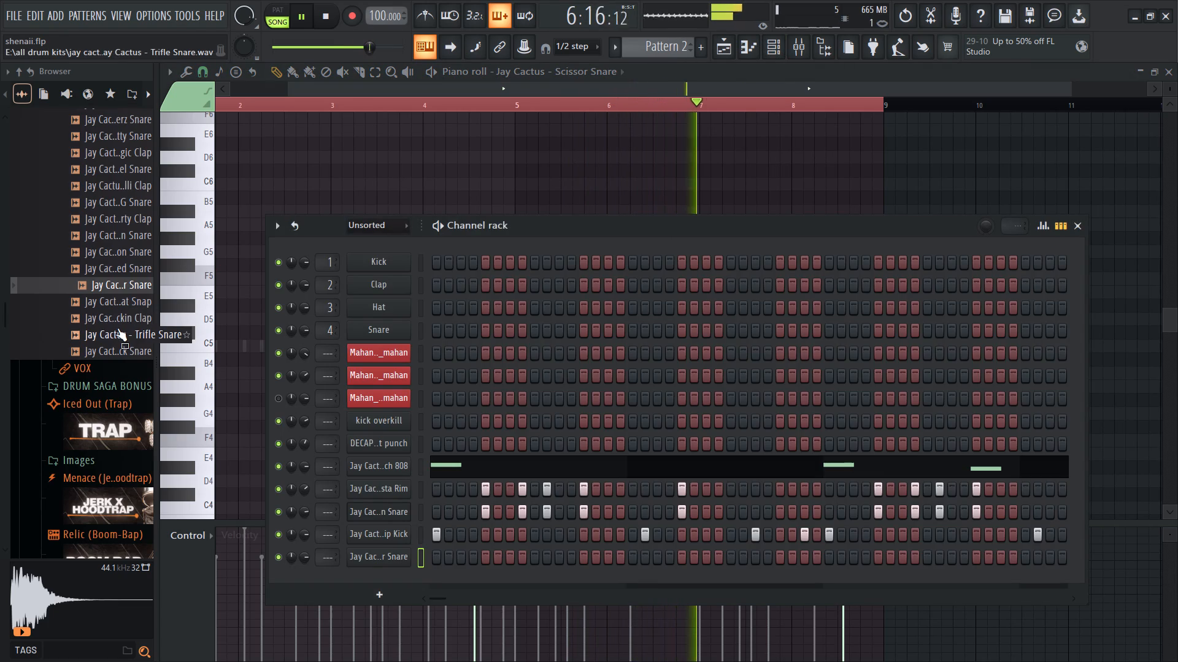
scroll(117, 328, up, 3)
click(91, 221)
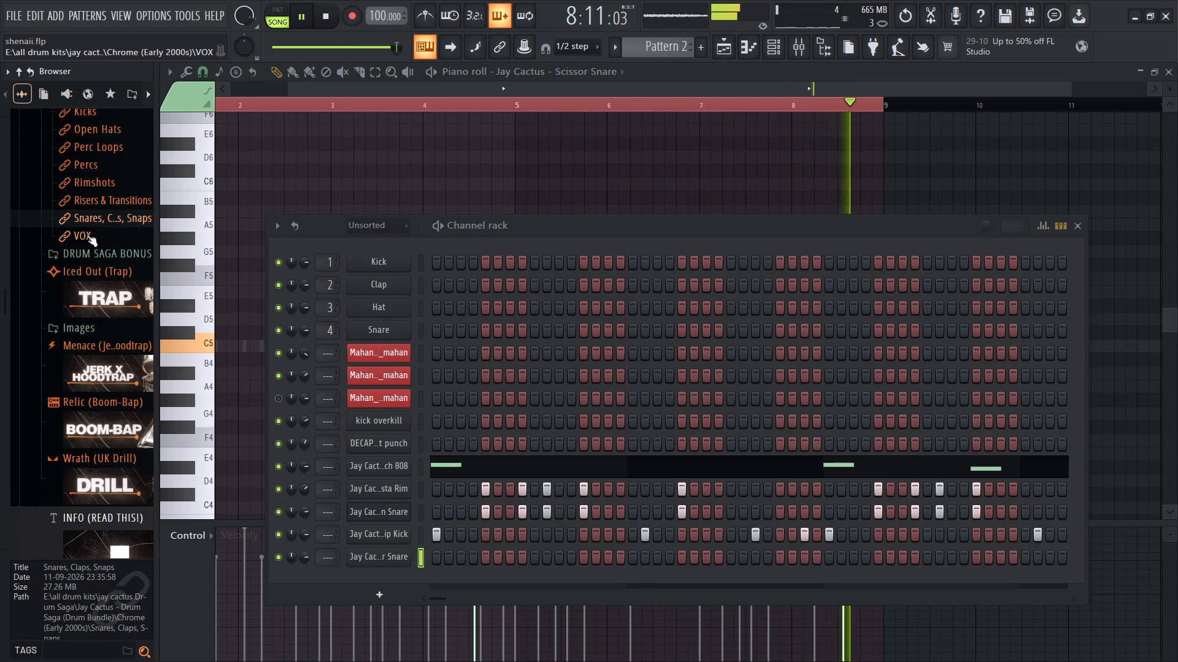
Pan the Scissor Snare channel towards the right.
drag(289, 555, 307, 524)
click(294, 554)
drag(294, 554, 301, 539)
triple_click(291, 555)
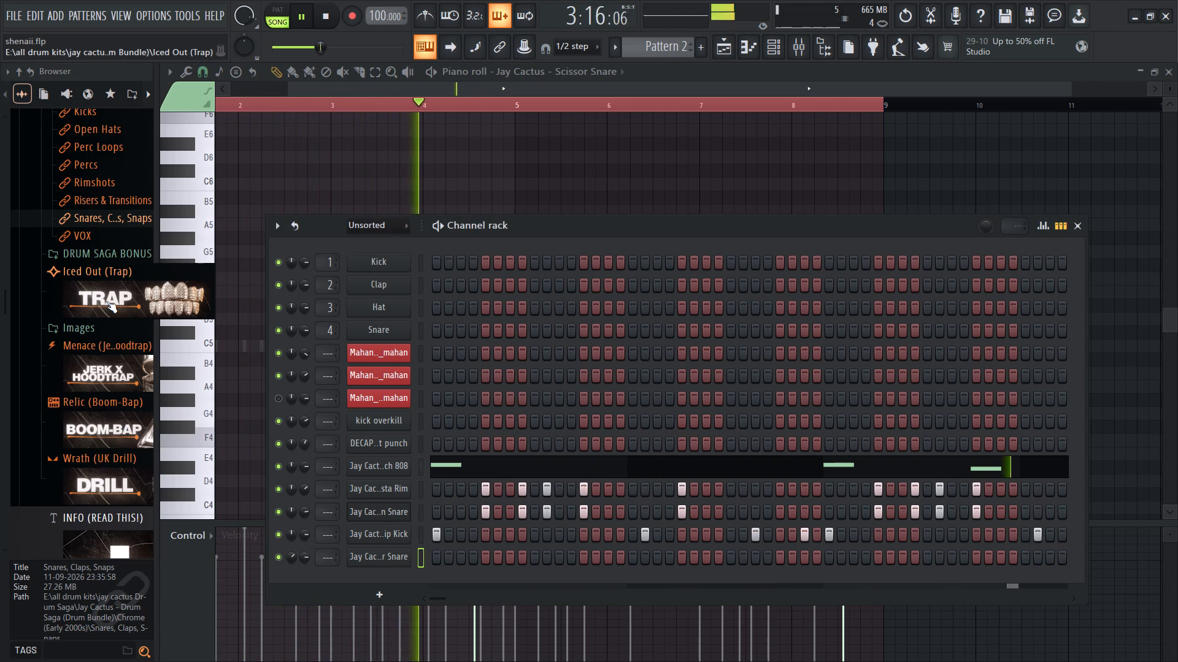
Check the Match 808 notes, and duplicate the Hip Kick's bars 1–4 into bars 5–8 in its piano roll.
click(450, 463)
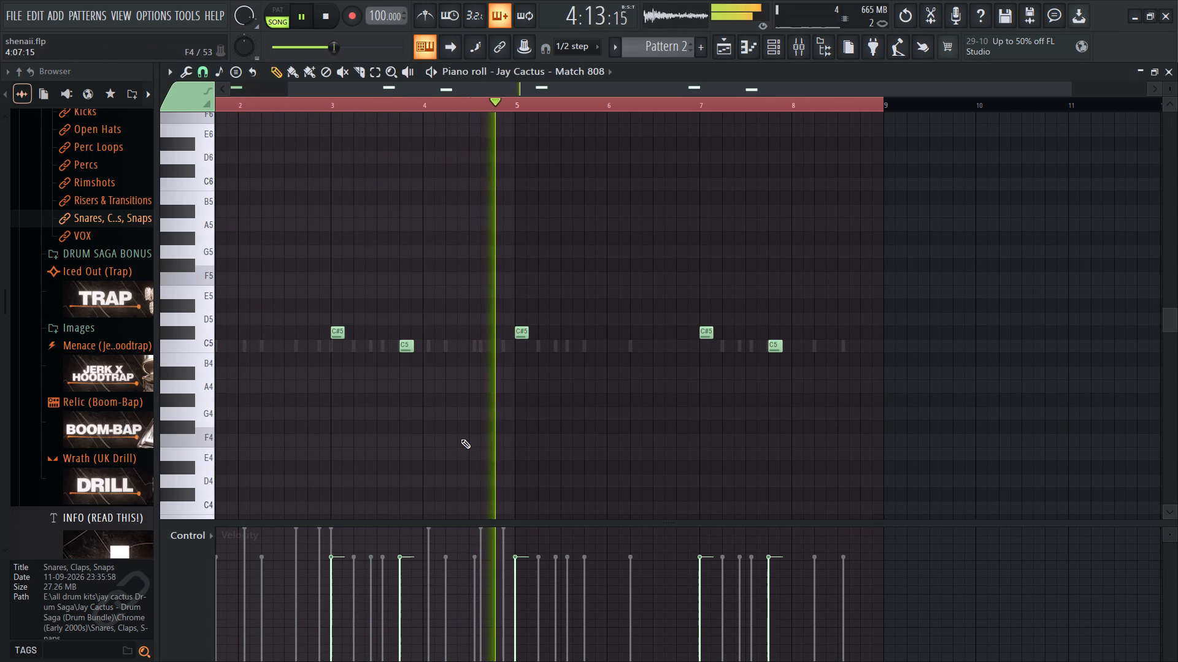
click(769, 56)
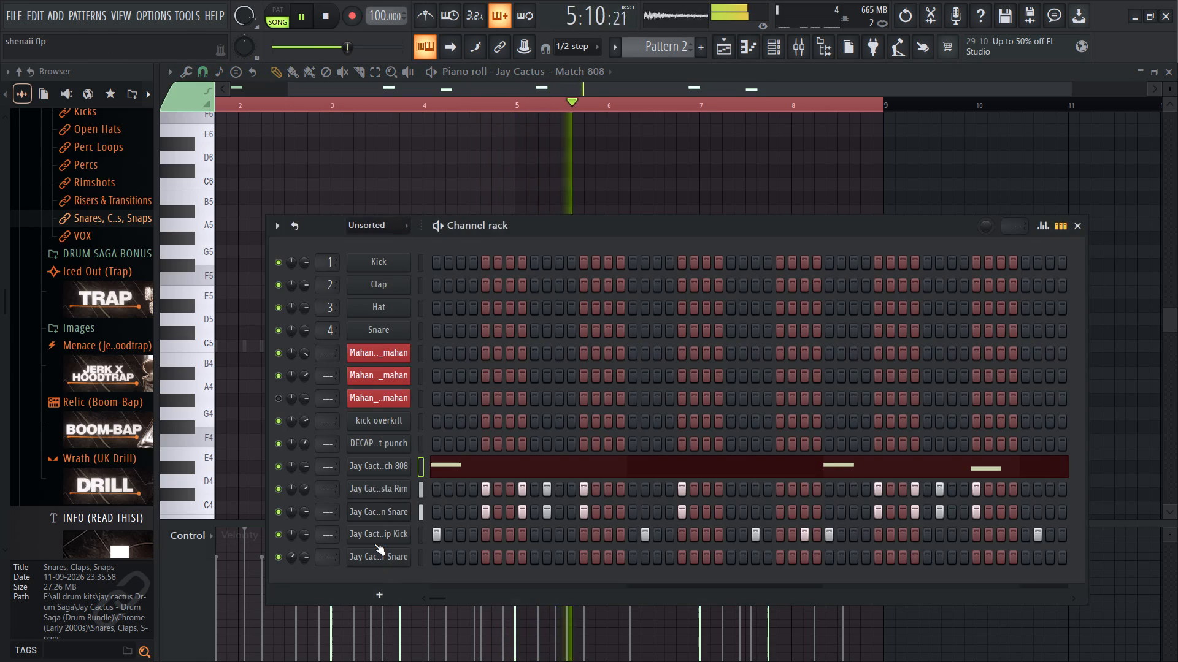
right_click(374, 538)
click(453, 456)
right_drag(780, 105, 767, 107)
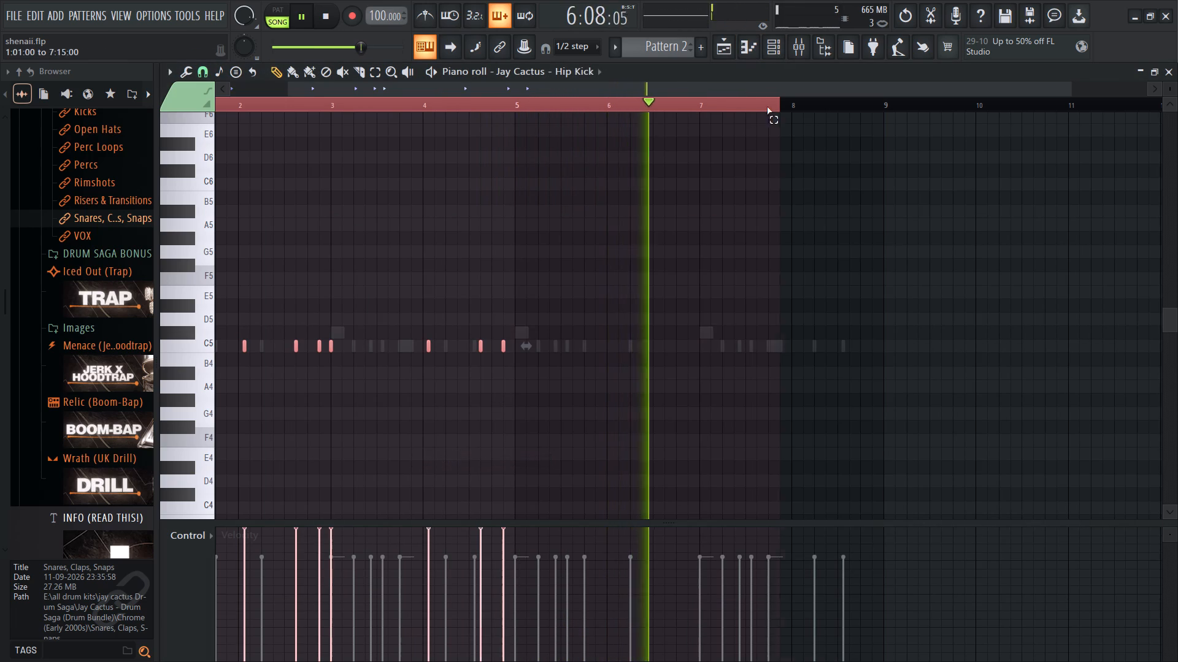
right_drag(767, 107, 515, 121)
key(ctrl+b)
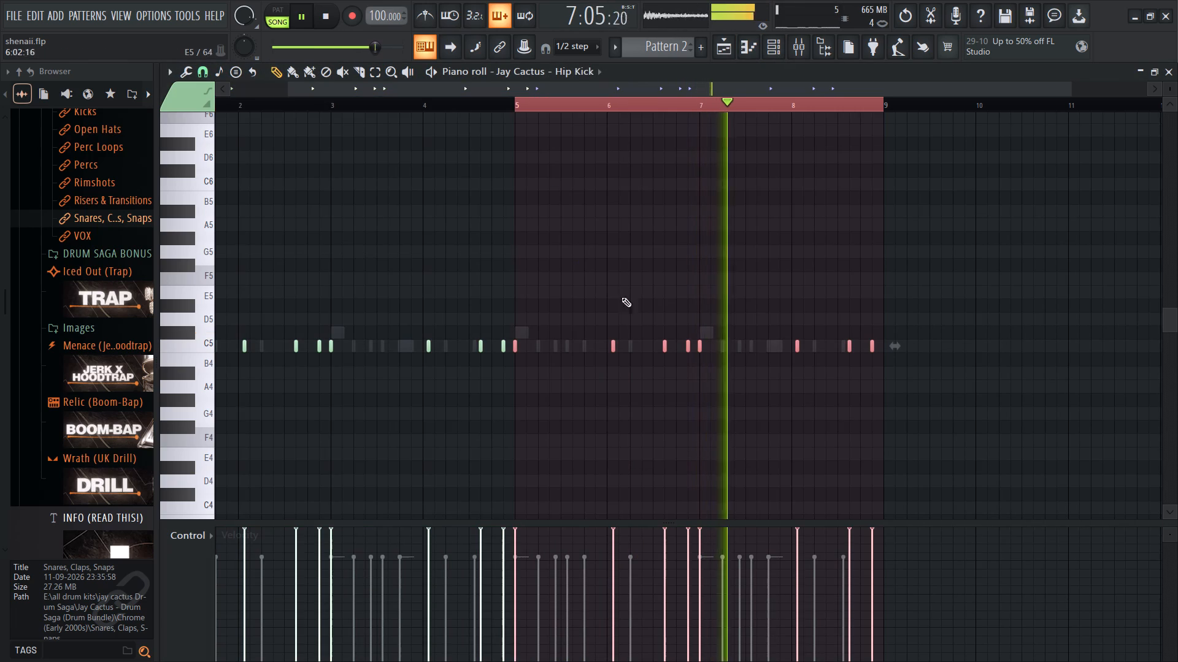
key(ctrl+a)
right_click(682, 291)
Return to the playlist and mute Track 3 with the CHOP 2 clips.
click(769, 33)
click(770, 38)
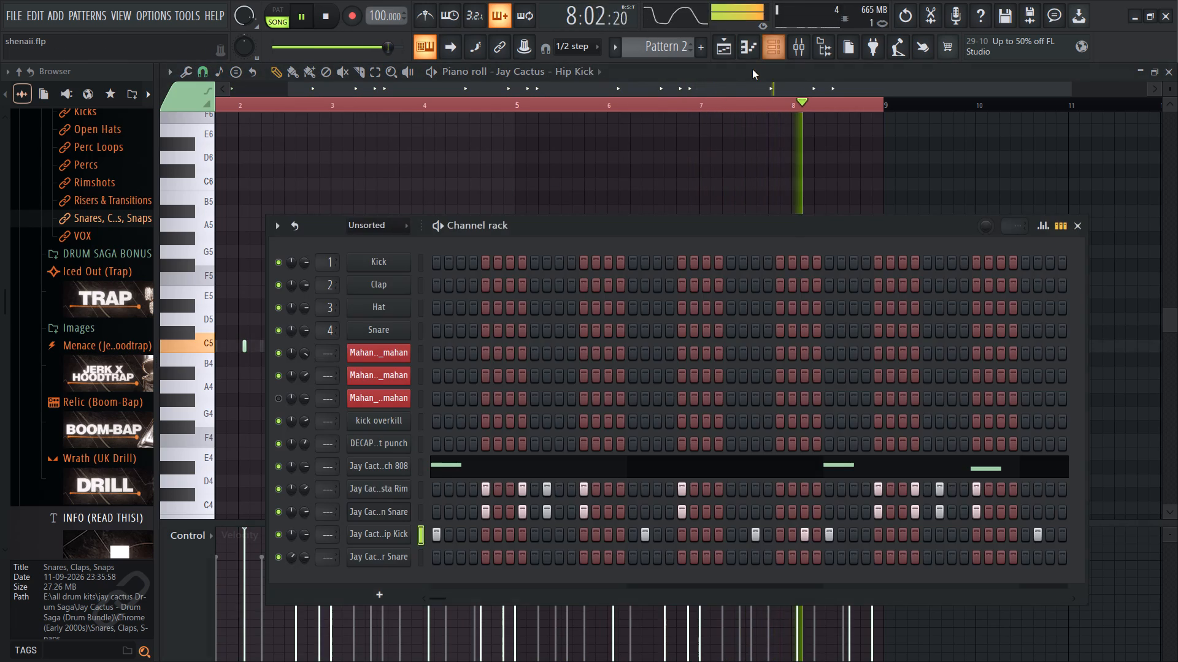
click(734, 55)
click(359, 202)
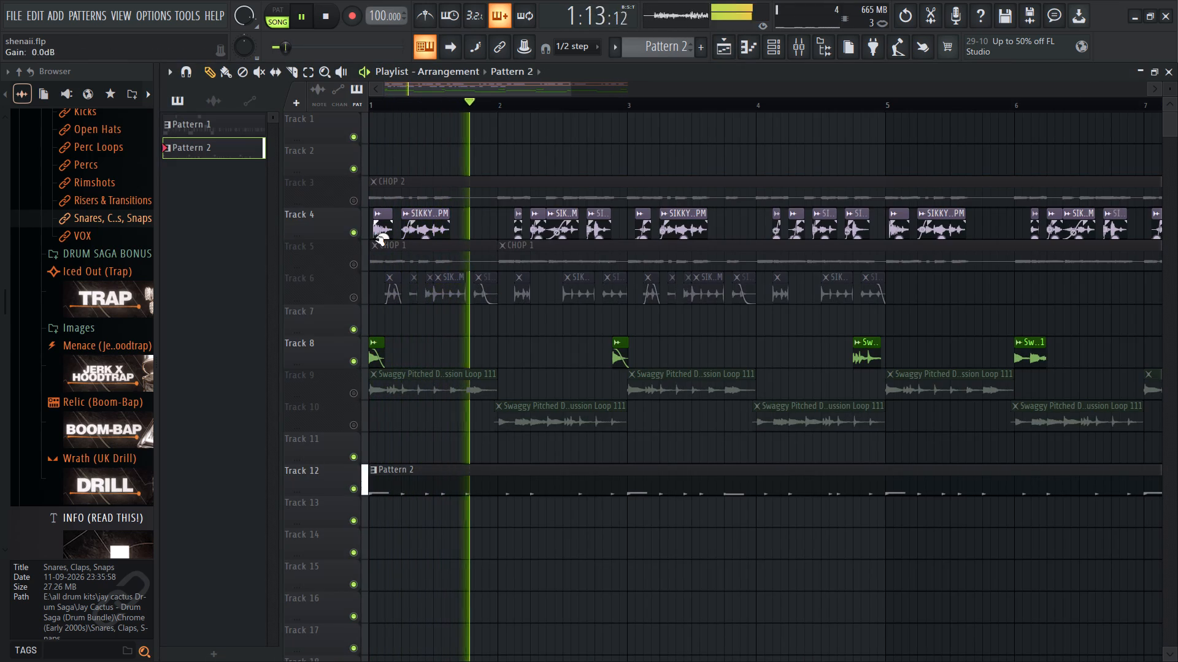
Fine-tune the volume of the SIKKY Verified Bounce Drum Loop 09 clip on Track 4 around 47%, and close its settings.
double_click(380, 227)
double_click(383, 224)
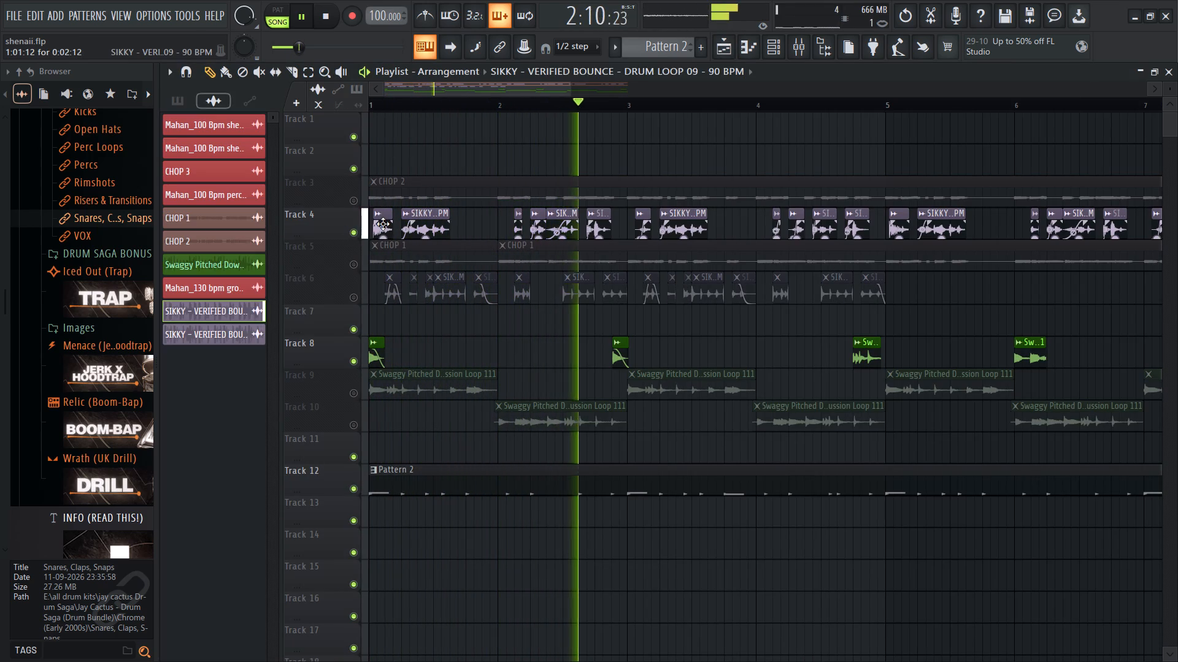
drag(568, 236, 568, 254)
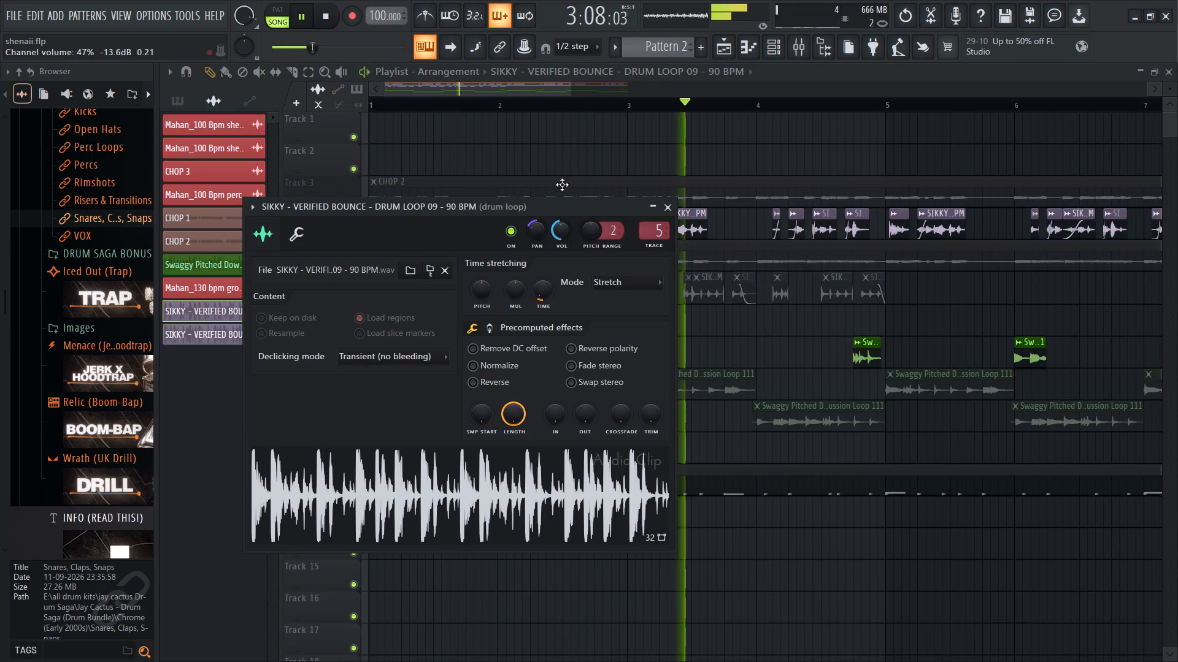
click(559, 223)
drag(559, 223, 562, 216)
right_click(569, 144)
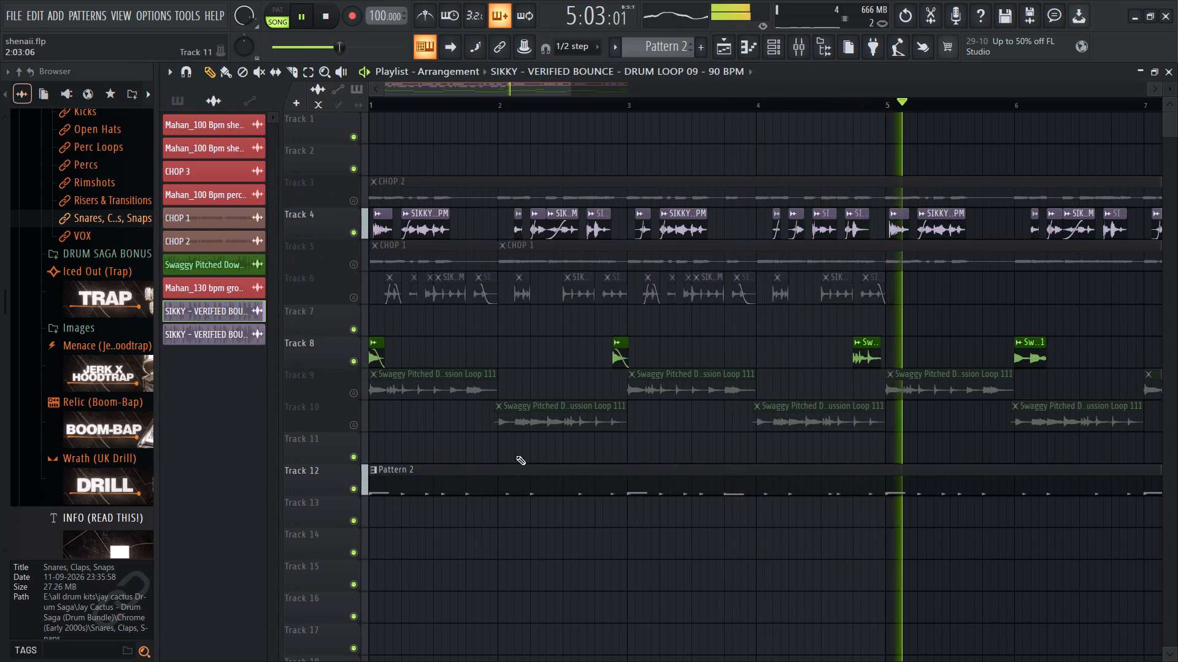
Stop playback and, with audio stretching on resize enabled, stretch the Track 8 Swaggy percussion clip at 4:13 to a length of 0:04:20.
ctrl+scroll(874, 357, up, 18)
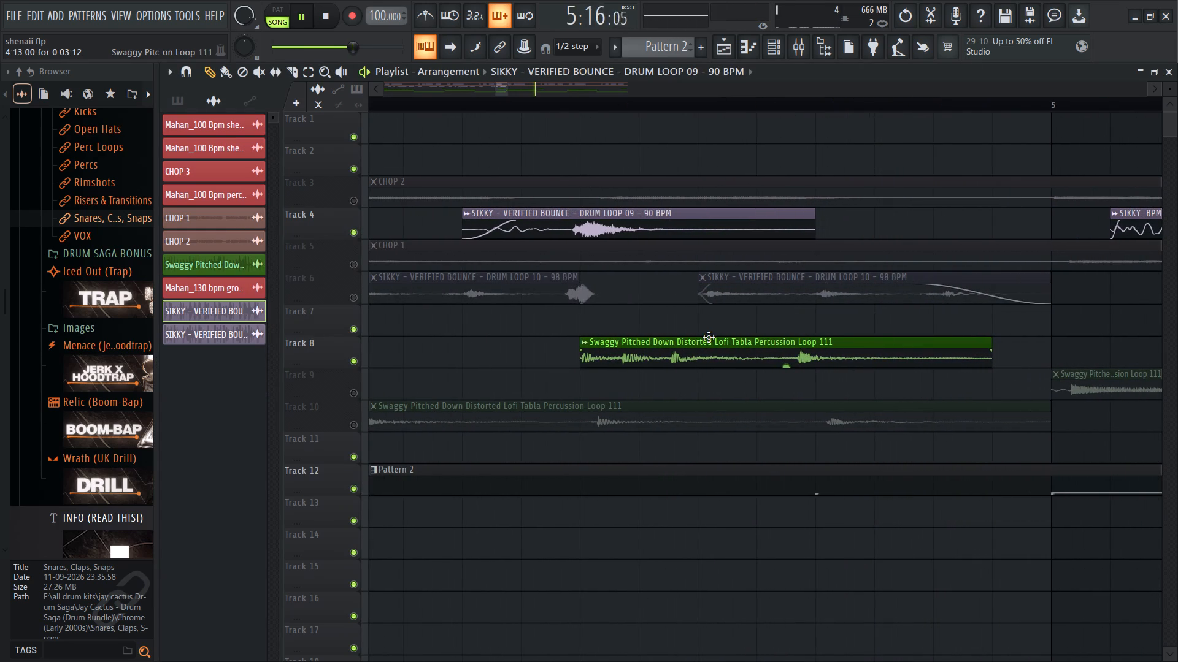
key(space)
drag(289, 73, 296, 80)
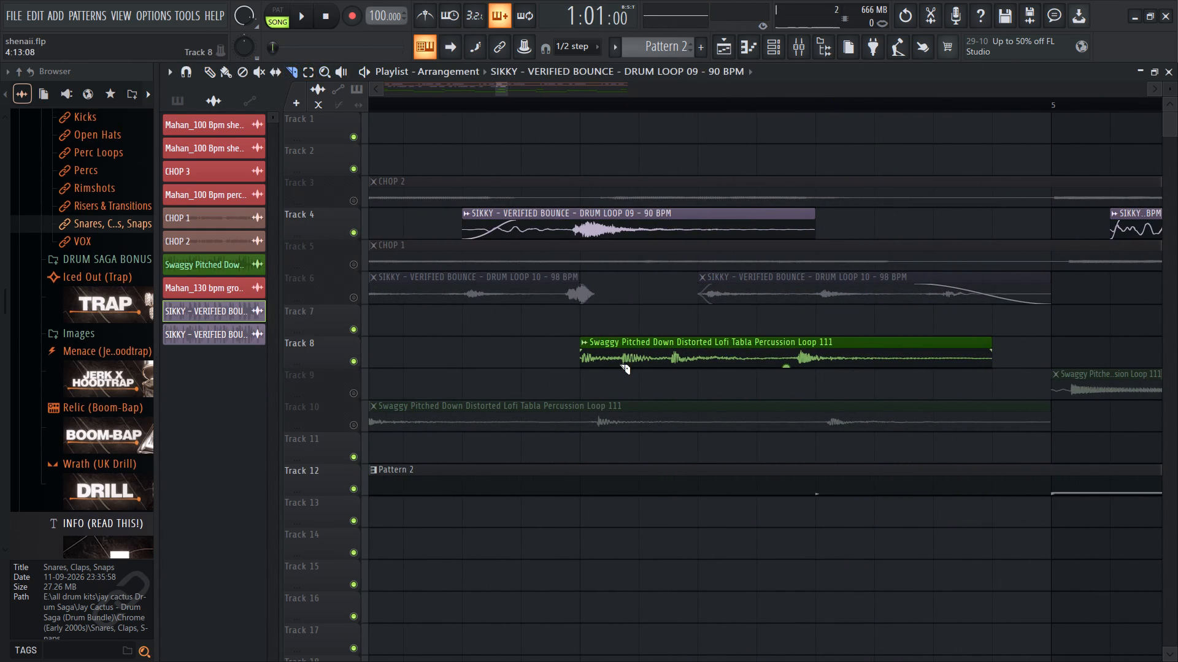
ctrl+scroll(797, 401, up, 4)
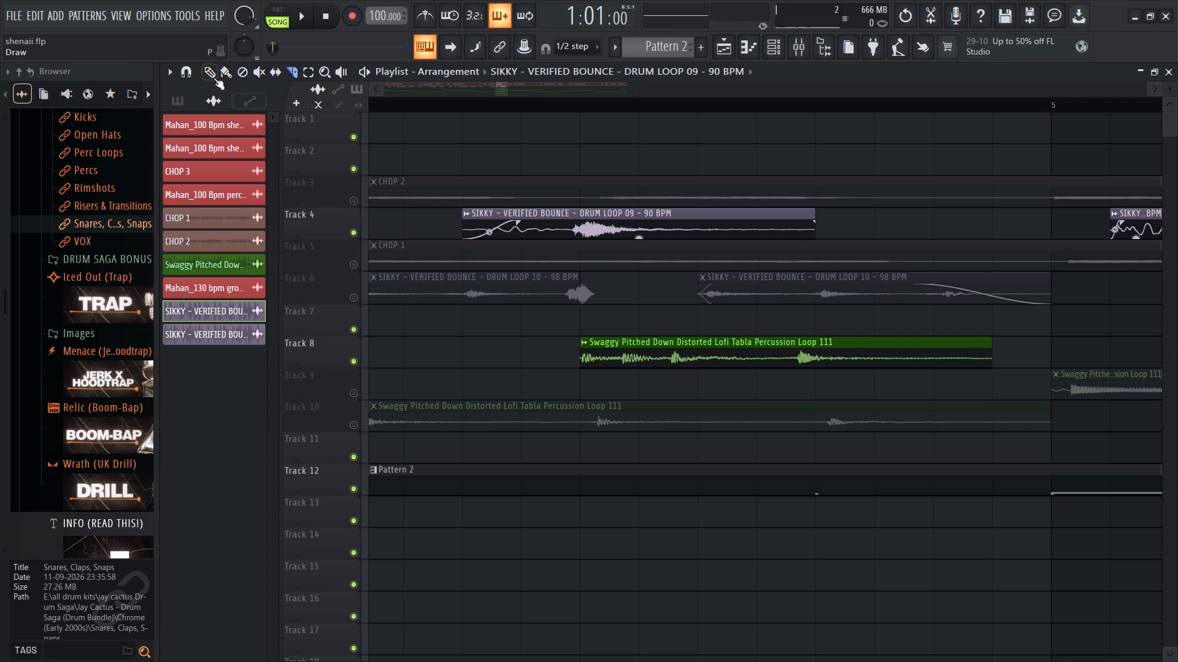
click(206, 71)
click(801, 337)
click(355, 106)
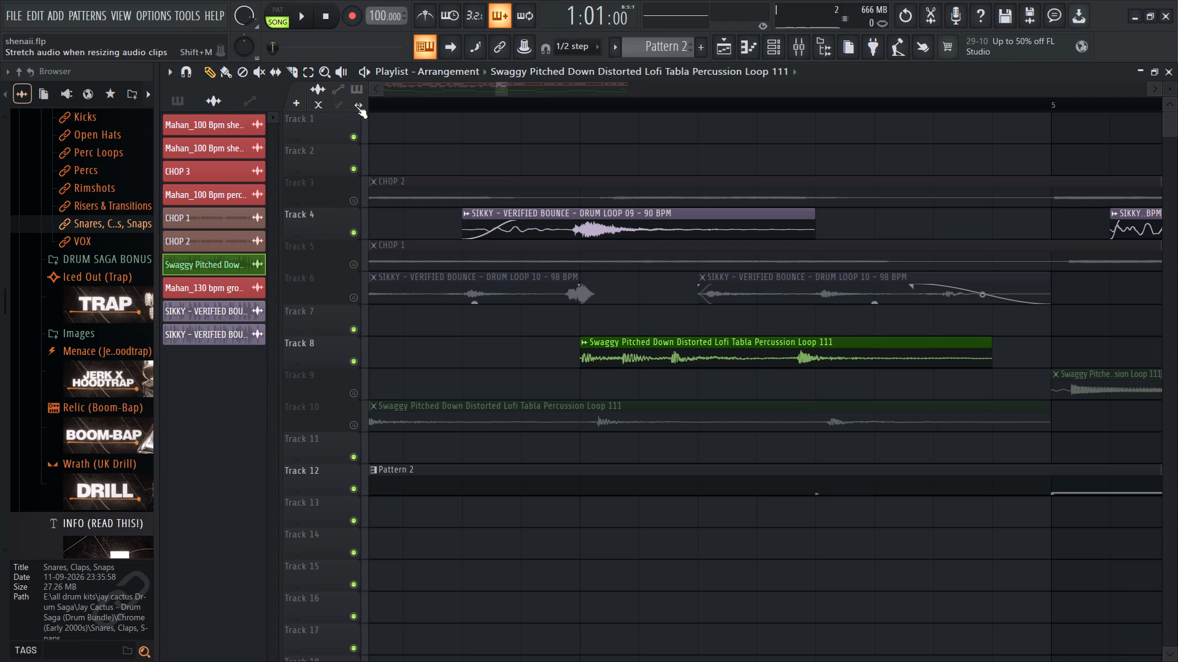
alt+drag(987, 341, 1021, 343)
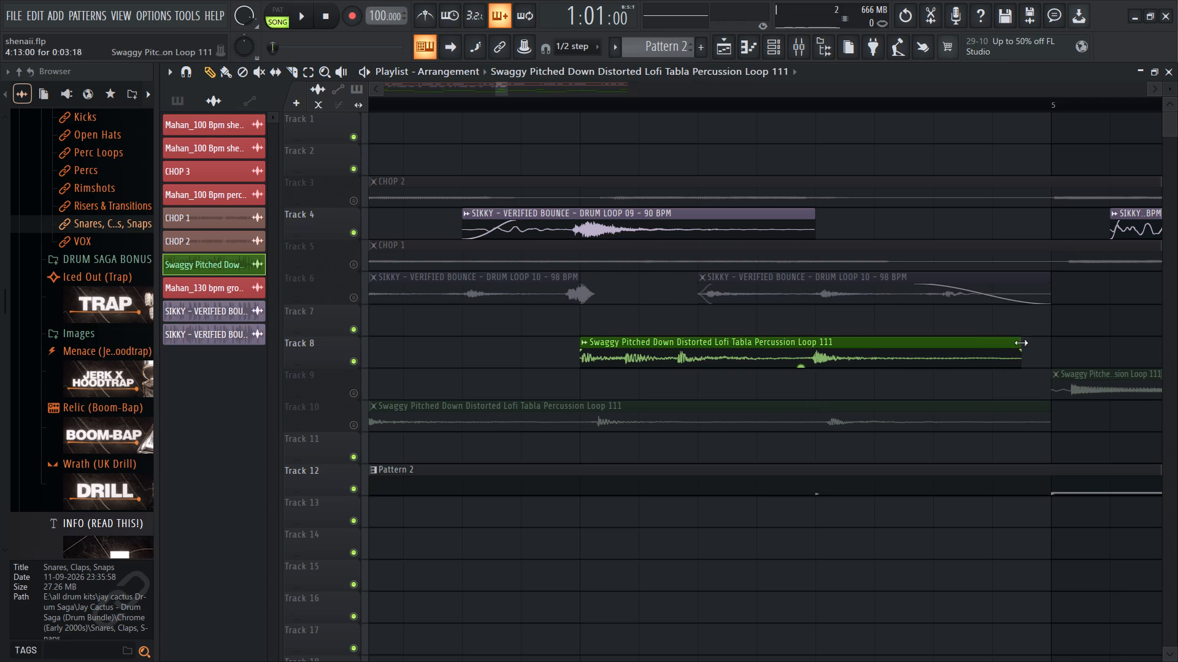
alt+drag(1021, 343, 1142, 349)
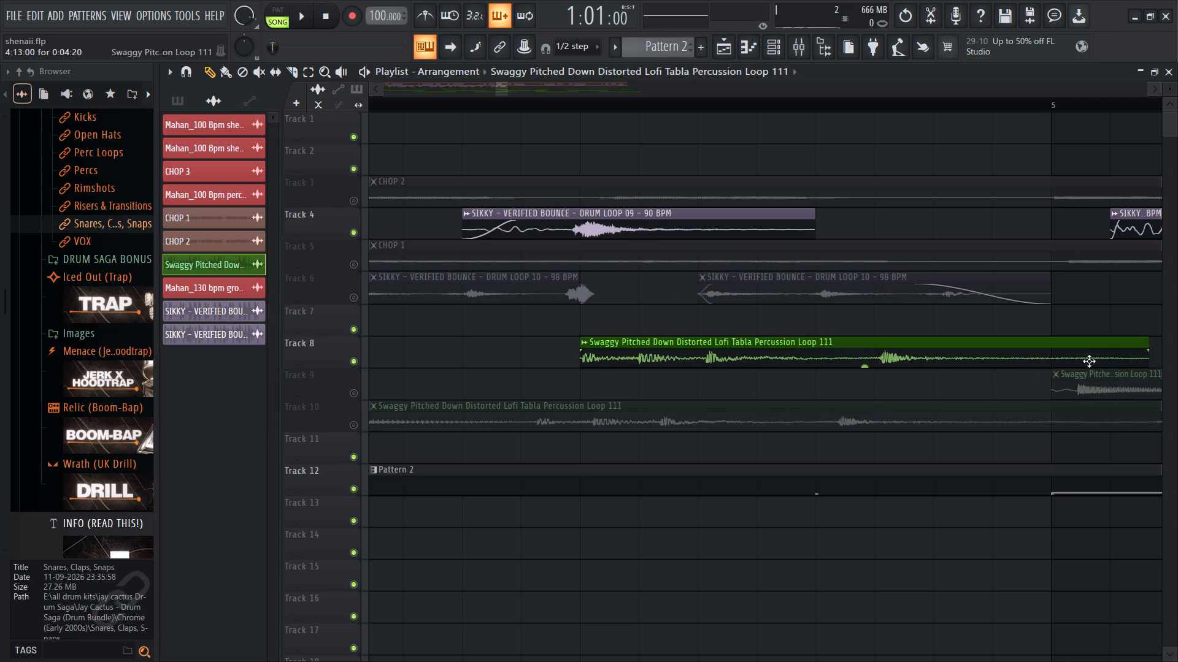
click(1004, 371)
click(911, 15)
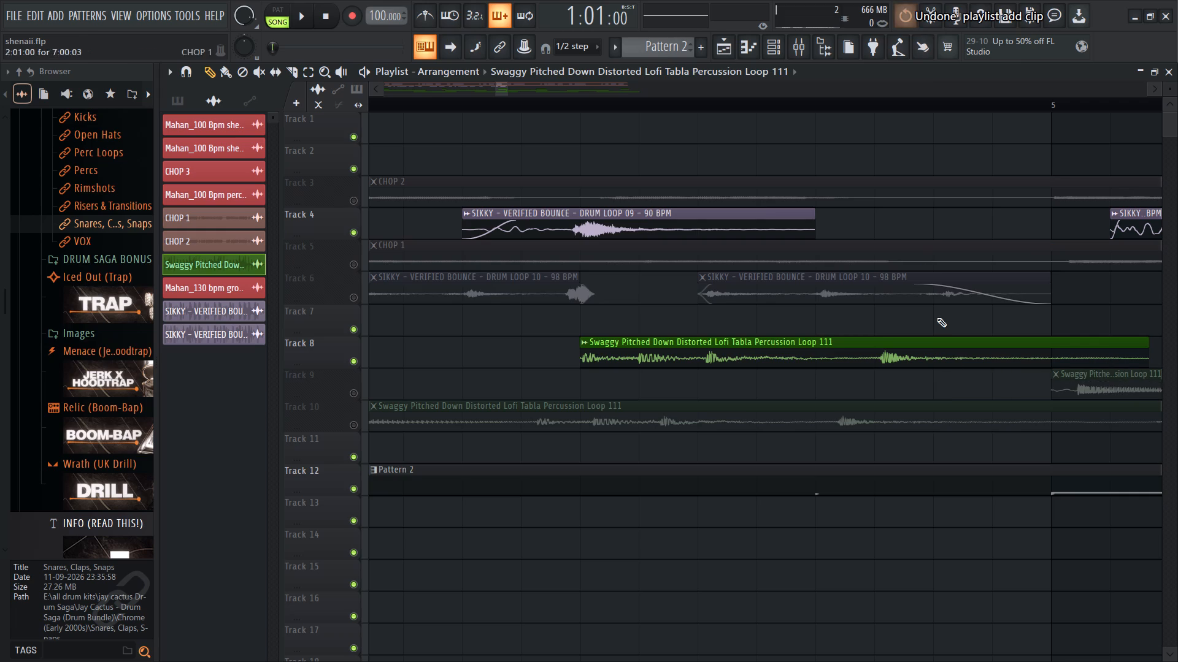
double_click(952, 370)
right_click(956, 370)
Change the time-stretching mode in the Swaggy percussion clip's settings and play the arrangement from 4:13.
double_click(956, 360)
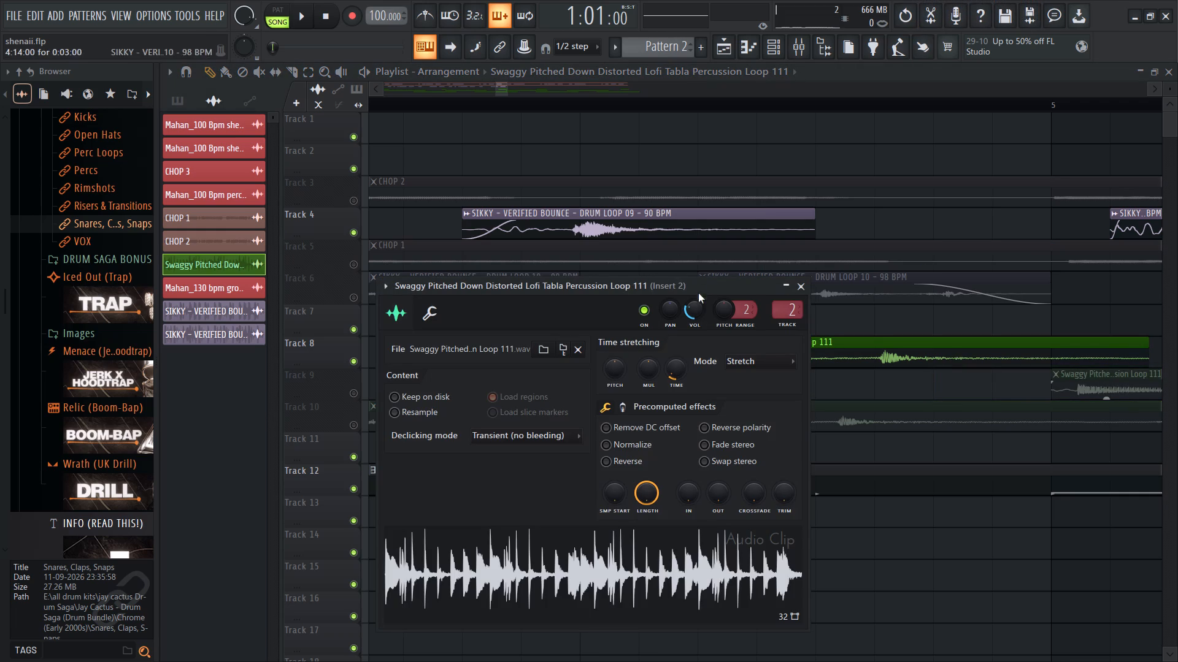
click(761, 359)
click(738, 401)
key(space)
click(568, 107)
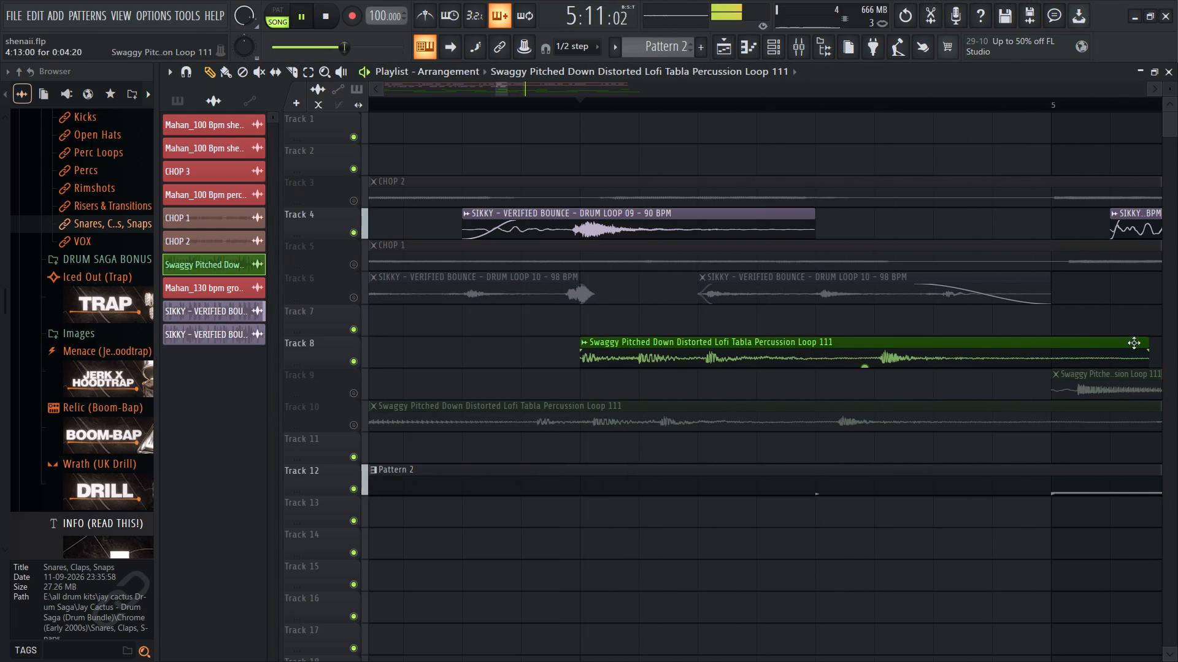
Stretch the Track 8 Swaggy percussion clip at 4:13 to a length of 0:04:18 and replay the arrangement from there.
alt+drag(1148, 341, 1138, 342)
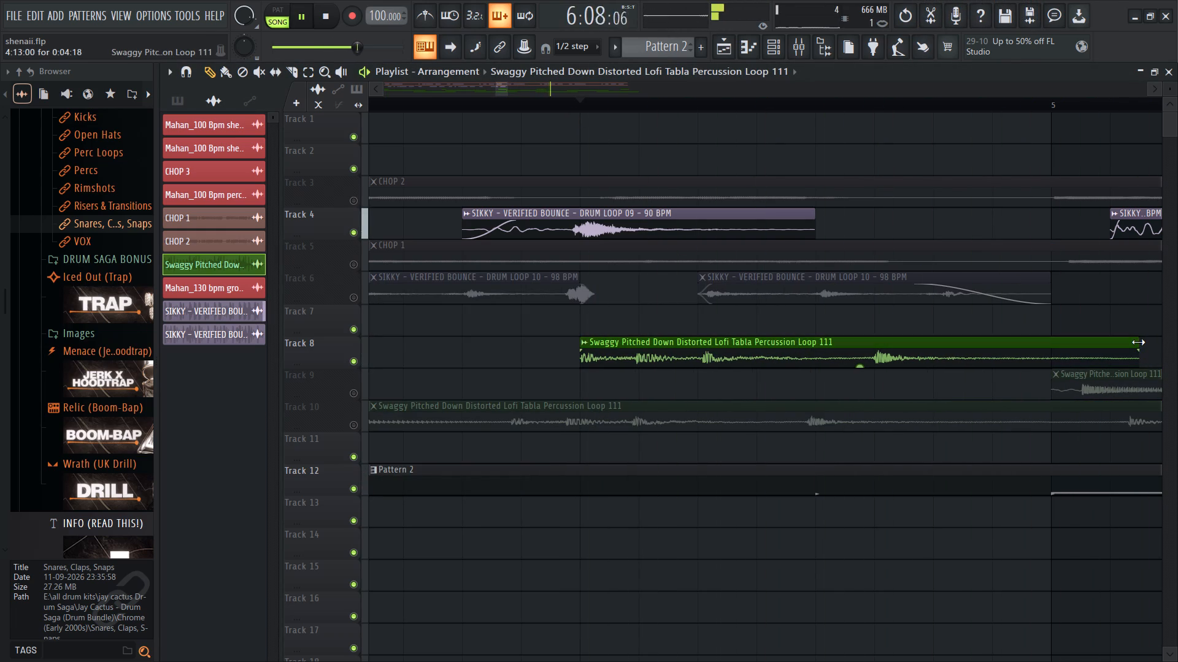
ctrl+scroll(617, 331, down, 14)
ctrl+scroll(846, 425, up, 10)
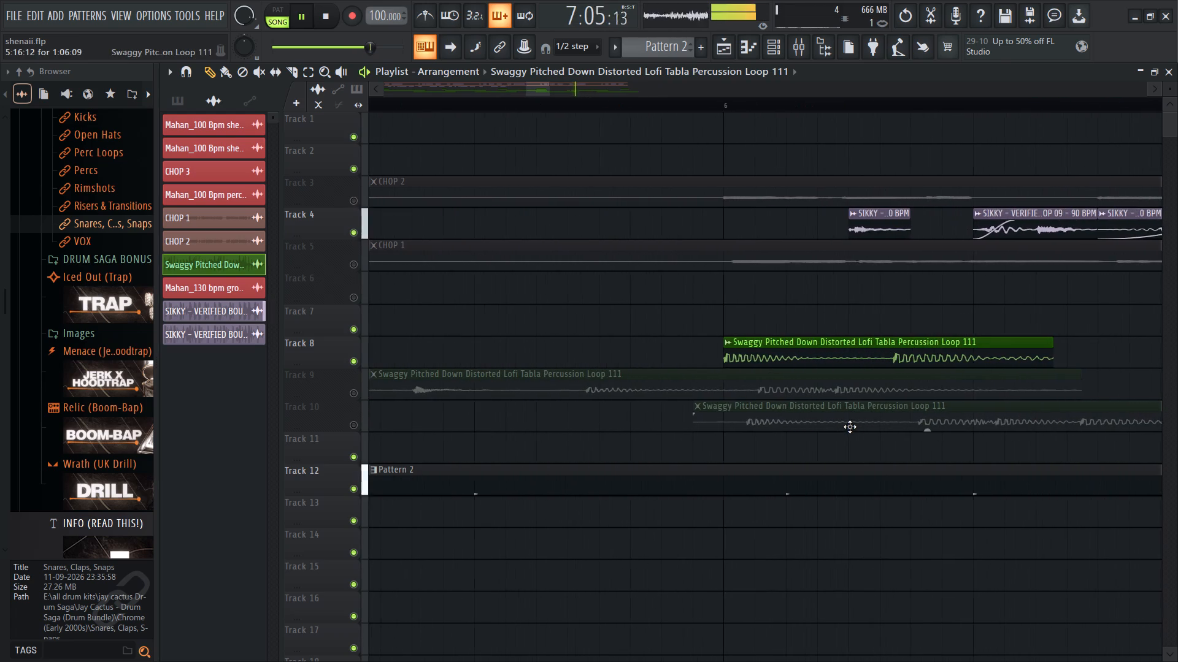
key(space)
key(space)
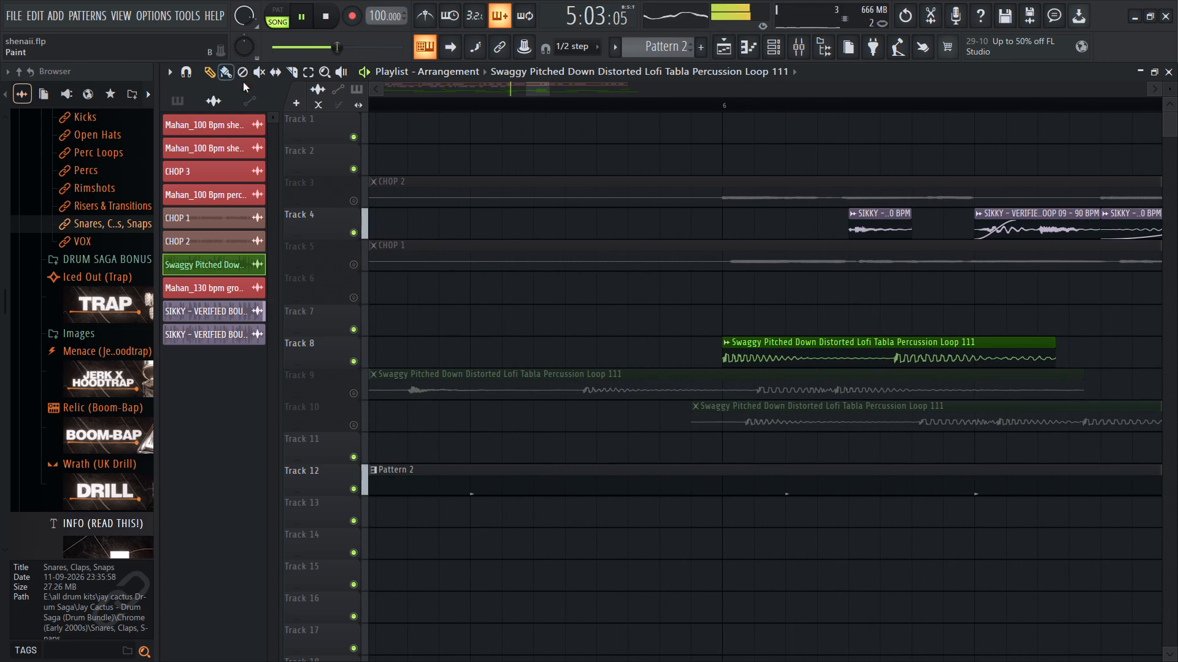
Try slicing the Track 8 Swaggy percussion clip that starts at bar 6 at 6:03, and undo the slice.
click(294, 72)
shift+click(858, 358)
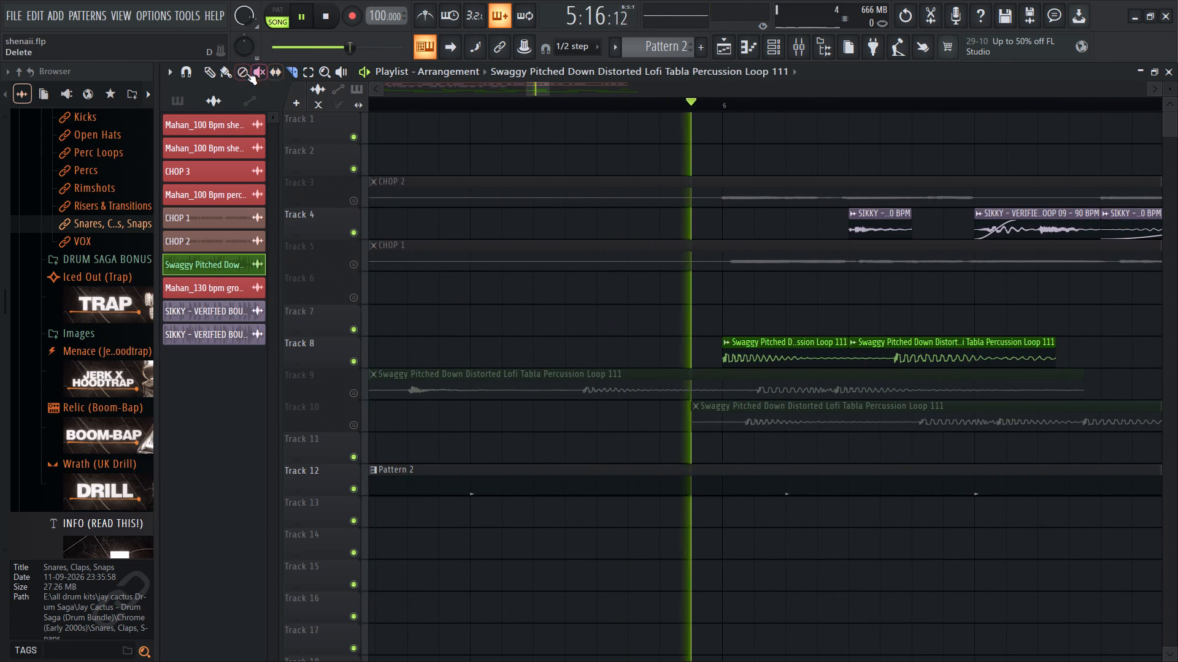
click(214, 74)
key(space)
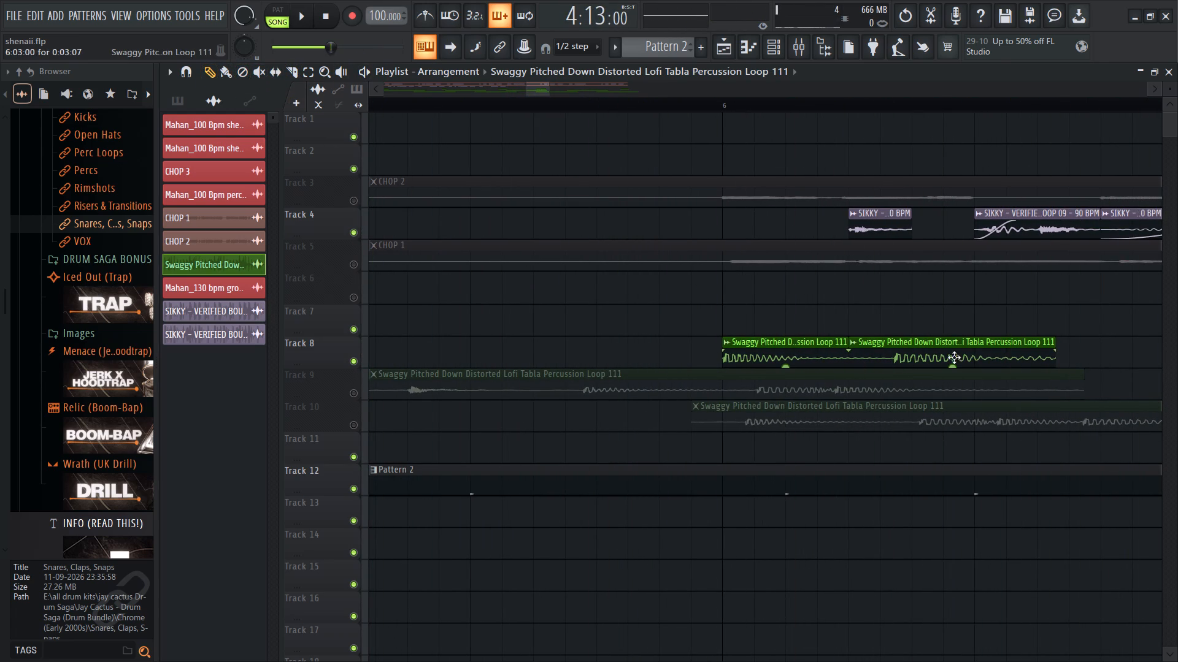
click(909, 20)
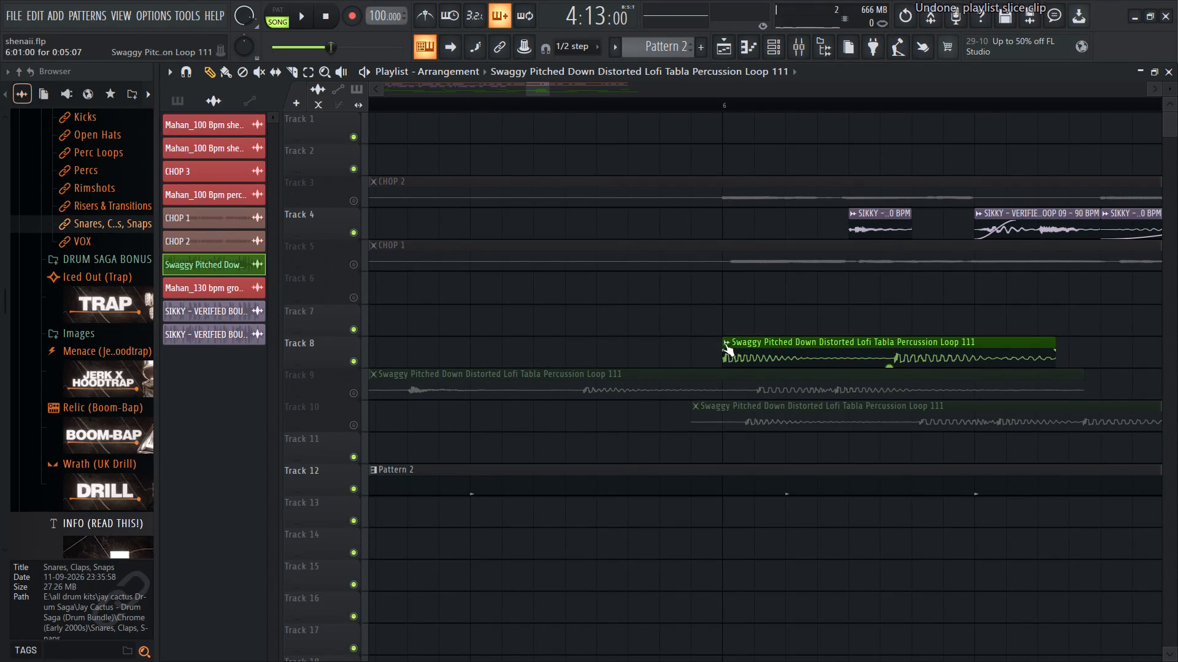
Make the Track 8 Swaggy percussion clip at bar 6 unique, stretch it shorter to end just before 6:05, and audition it from 5:16.
click(728, 343)
click(797, 485)
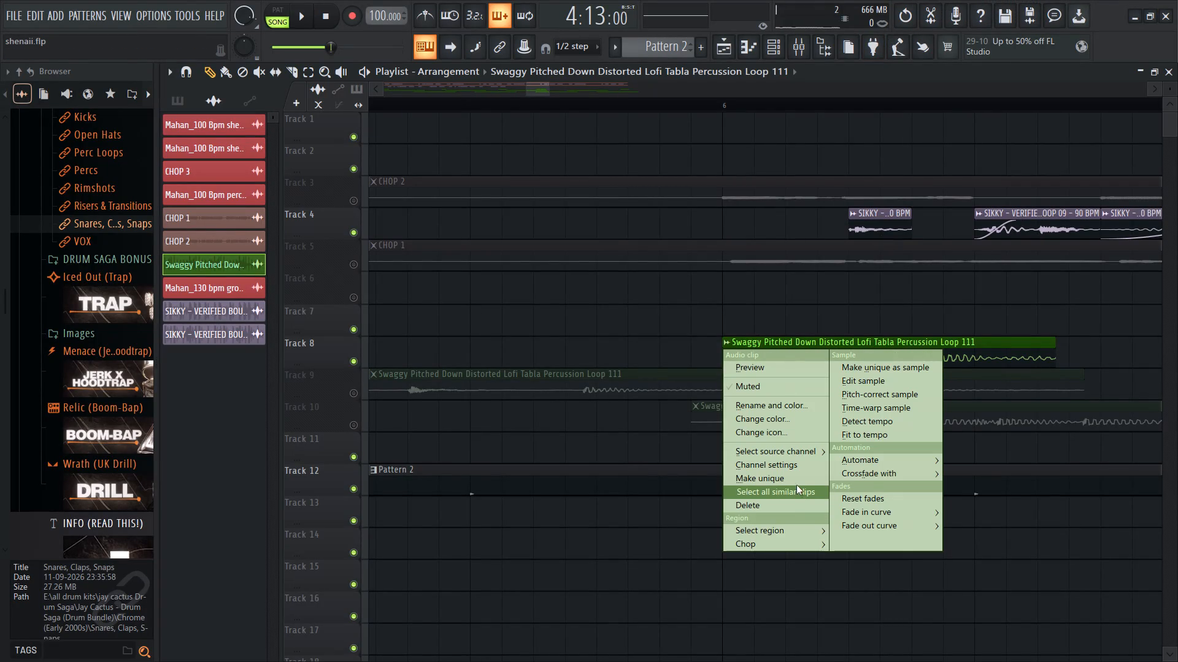
key(space)
drag(1051, 340, 914, 340)
click(591, 91)
click(583, 108)
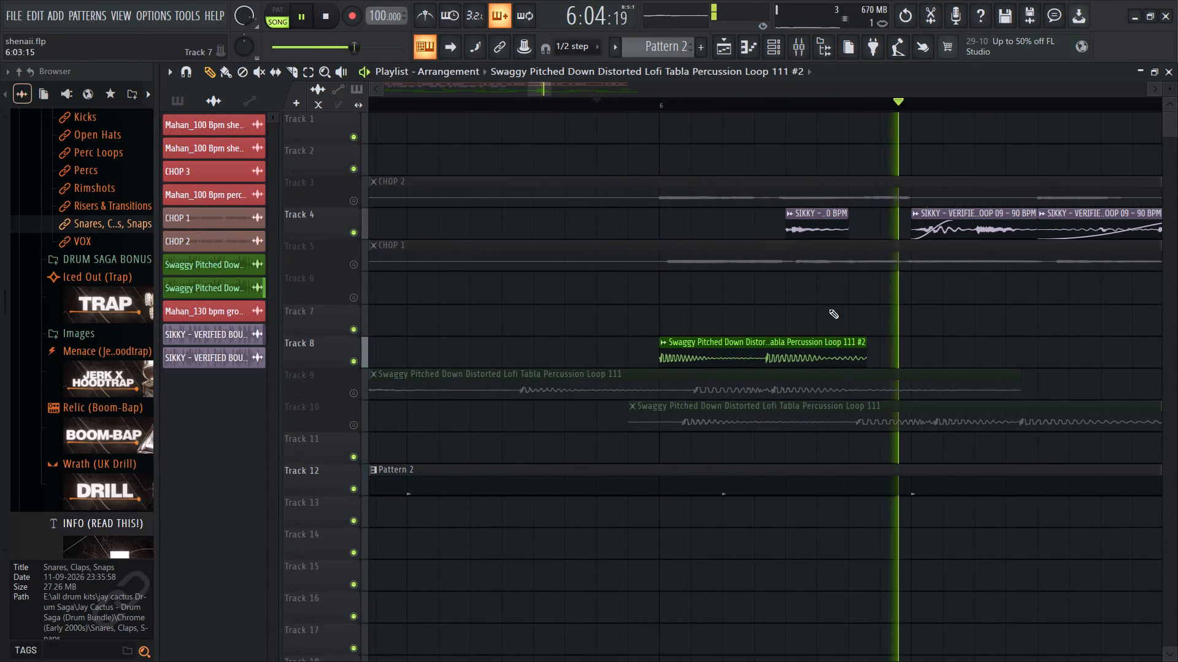
drag(867, 340, 888, 343)
key(space)
key(space)
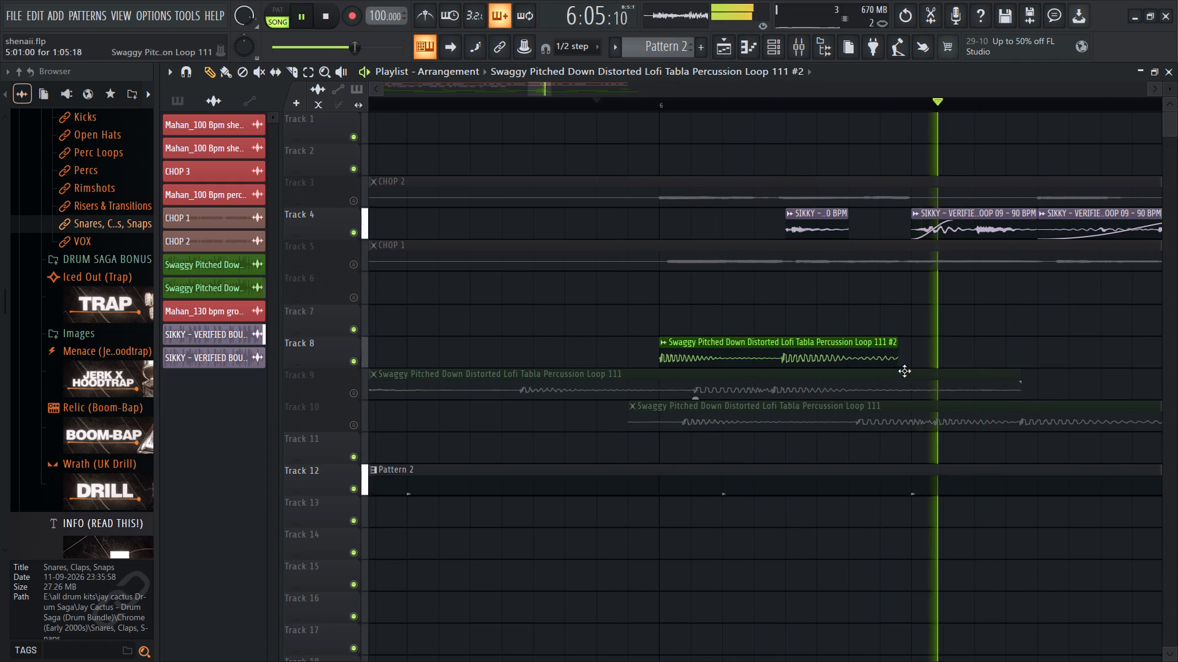
key(space)
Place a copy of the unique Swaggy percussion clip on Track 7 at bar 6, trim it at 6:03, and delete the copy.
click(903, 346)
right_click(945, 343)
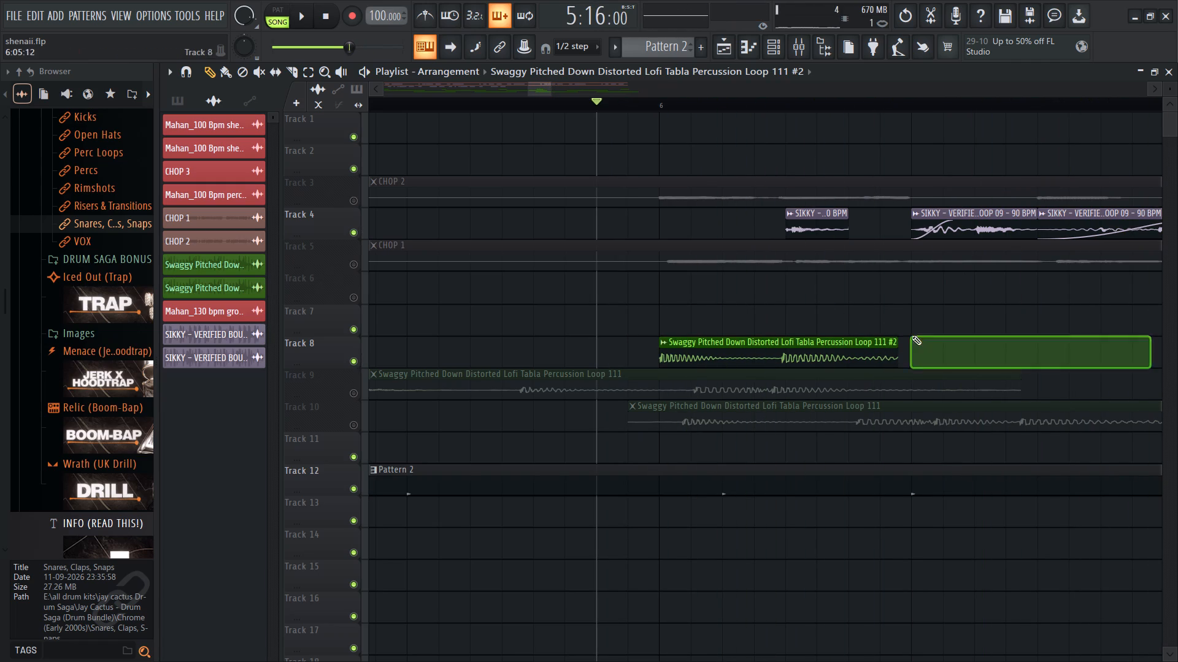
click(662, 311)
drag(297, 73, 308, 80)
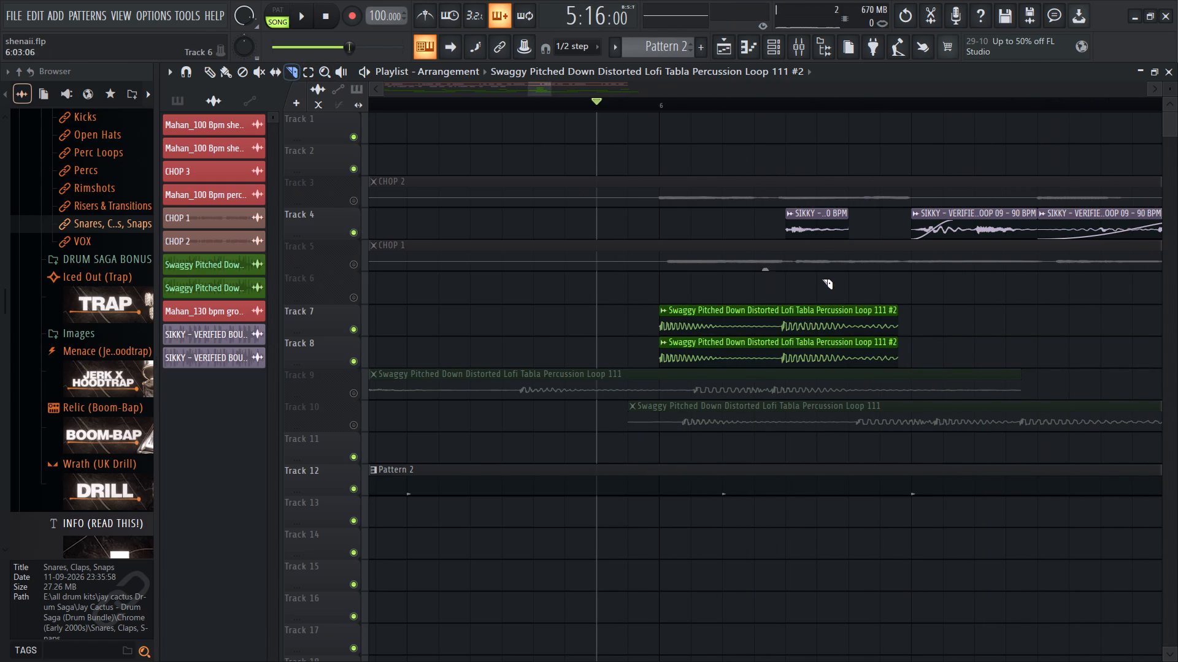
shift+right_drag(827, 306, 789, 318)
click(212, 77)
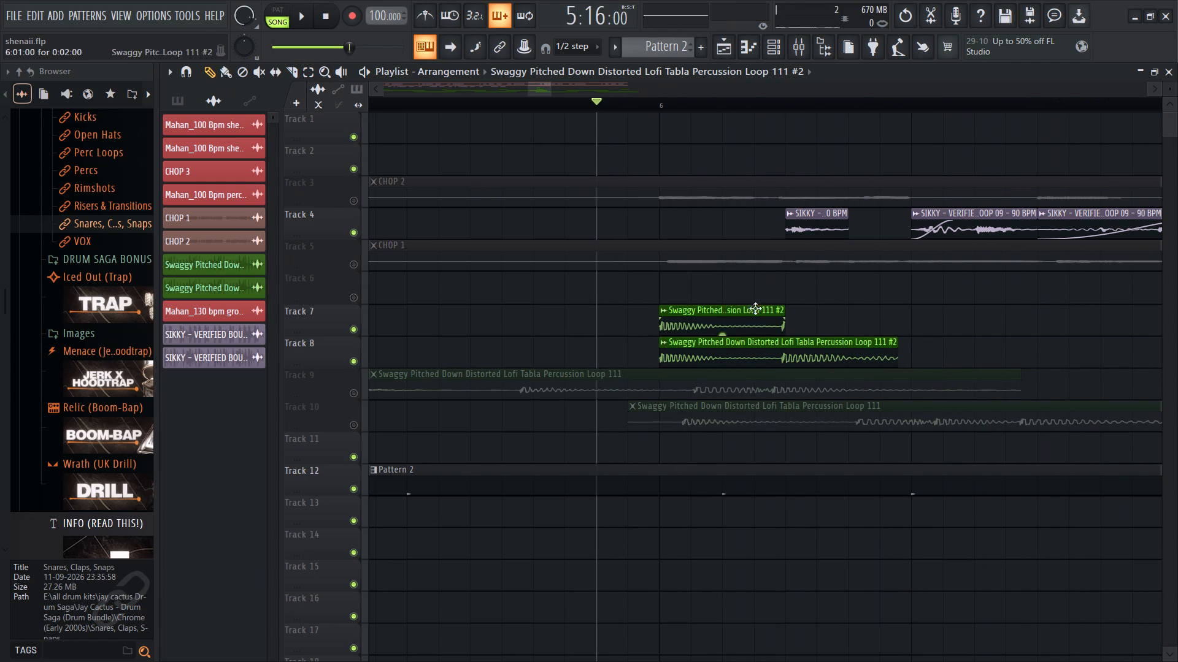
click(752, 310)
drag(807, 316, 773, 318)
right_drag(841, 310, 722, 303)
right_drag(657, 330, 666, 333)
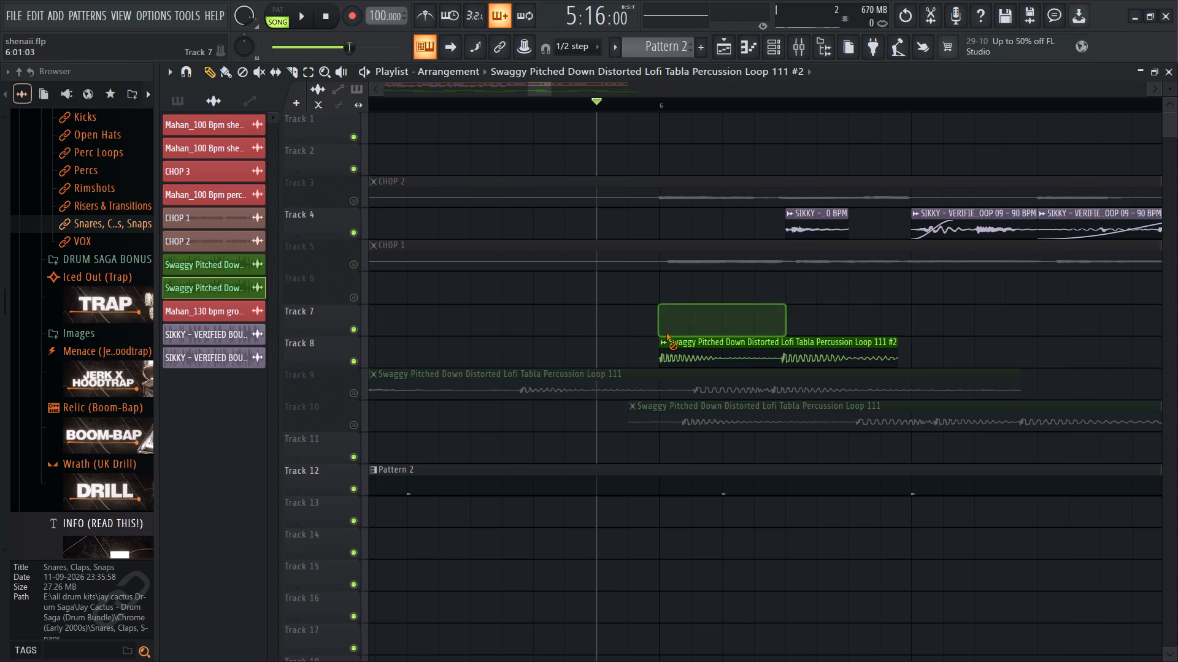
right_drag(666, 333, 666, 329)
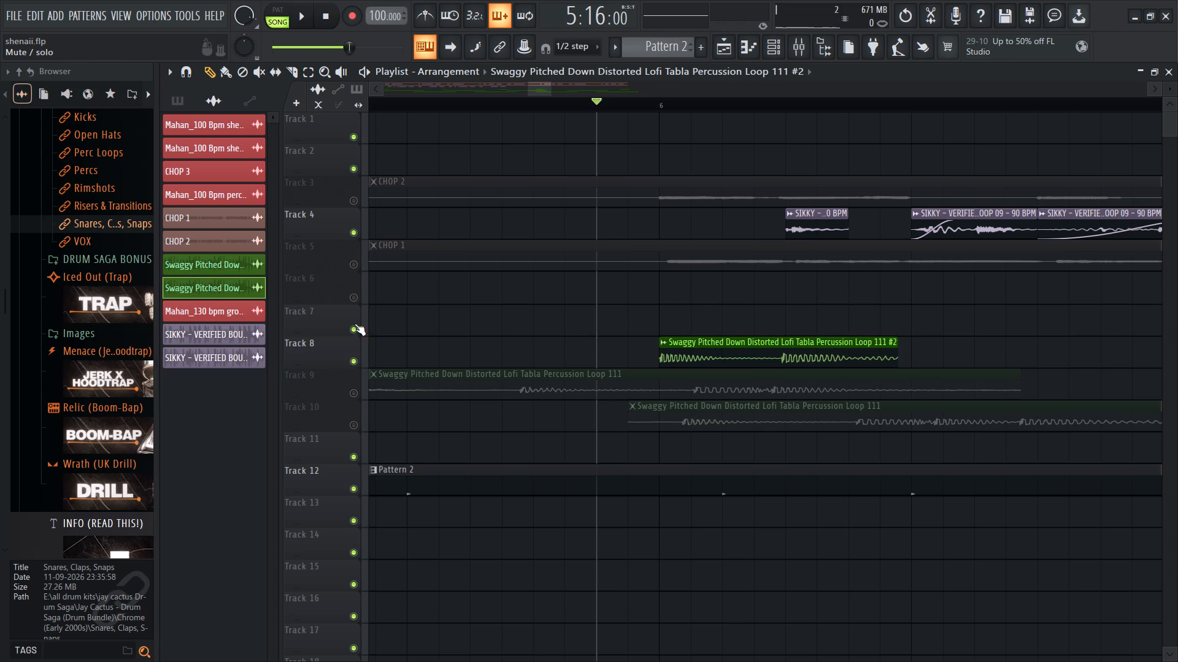
Unmute Track 3 with the CHOP 2 clip and play the arrangement from 5:16.
click(346, 184)
click(348, 189)
triple_click(350, 192)
key(space)
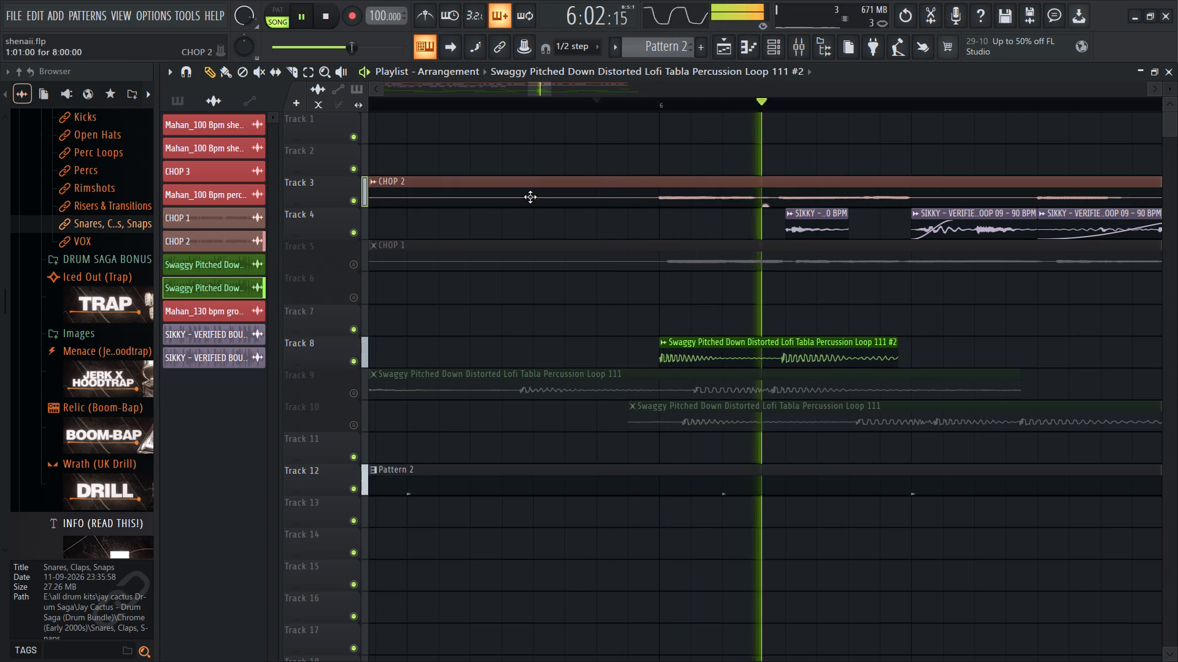
double_click(530, 197)
click(633, 184)
Play the whole arrangement from bar 1 to check how CHOP 2 sits with the drum and percussion clips.
ctrl+scroll(683, 349, down, 14)
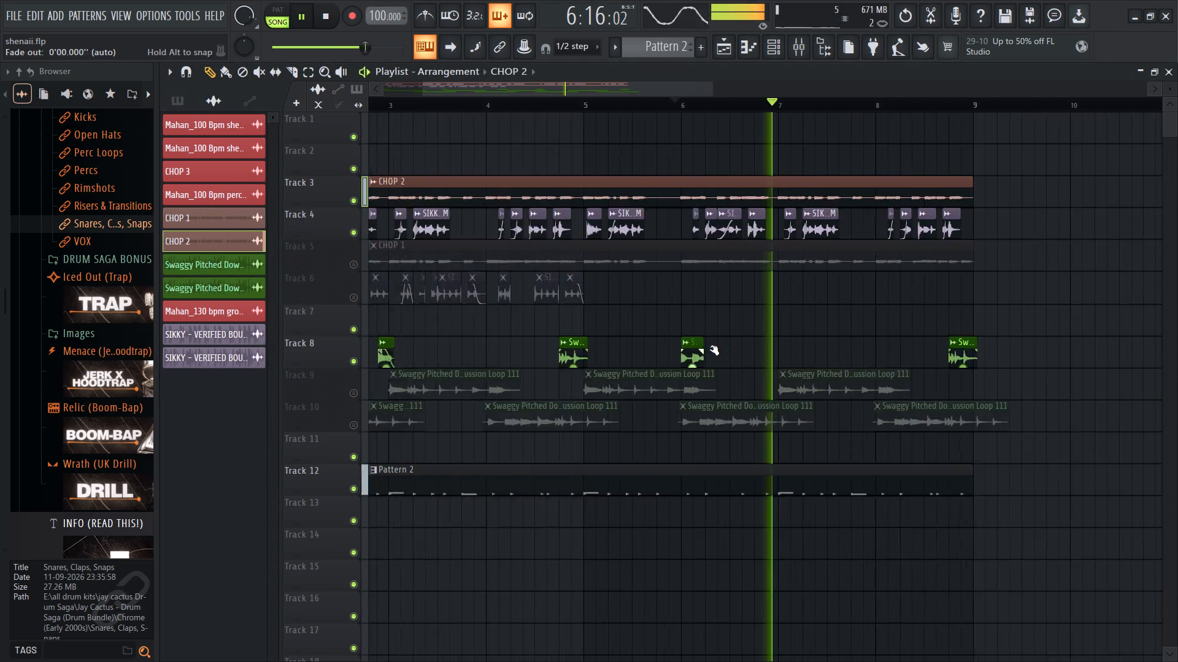
ctrl+scroll(710, 348, down, 14)
key(space)
drag(362, 105, 252, 112)
key(space)
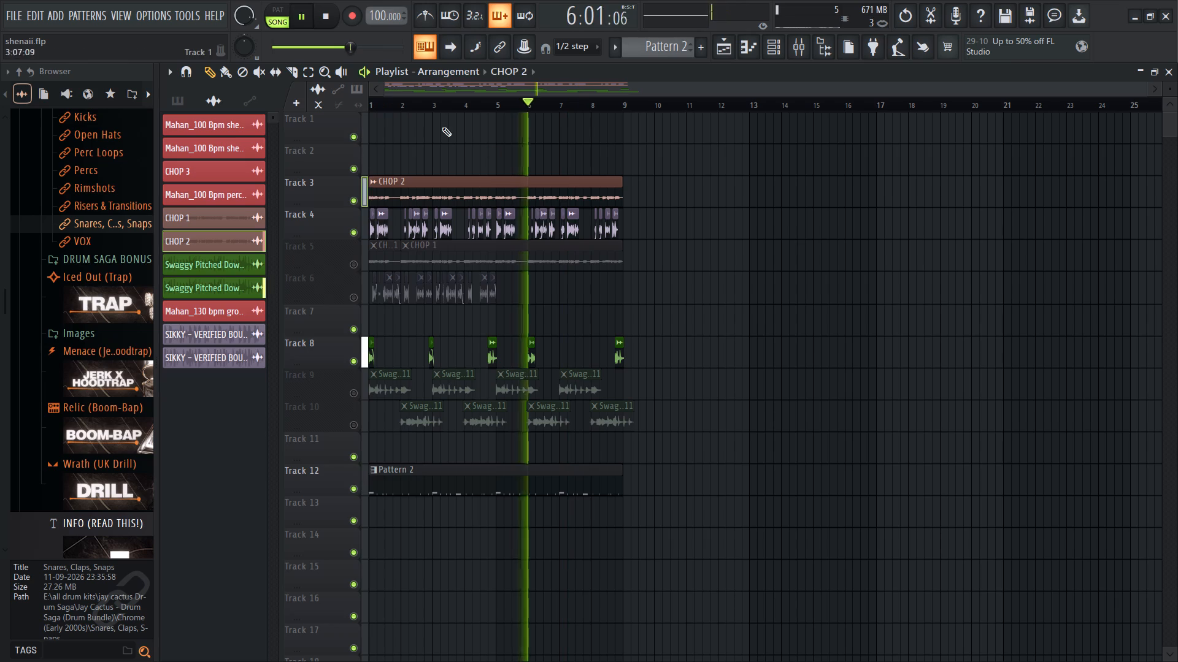
drag(398, 107, 203, 109)
key(space)
key(space)
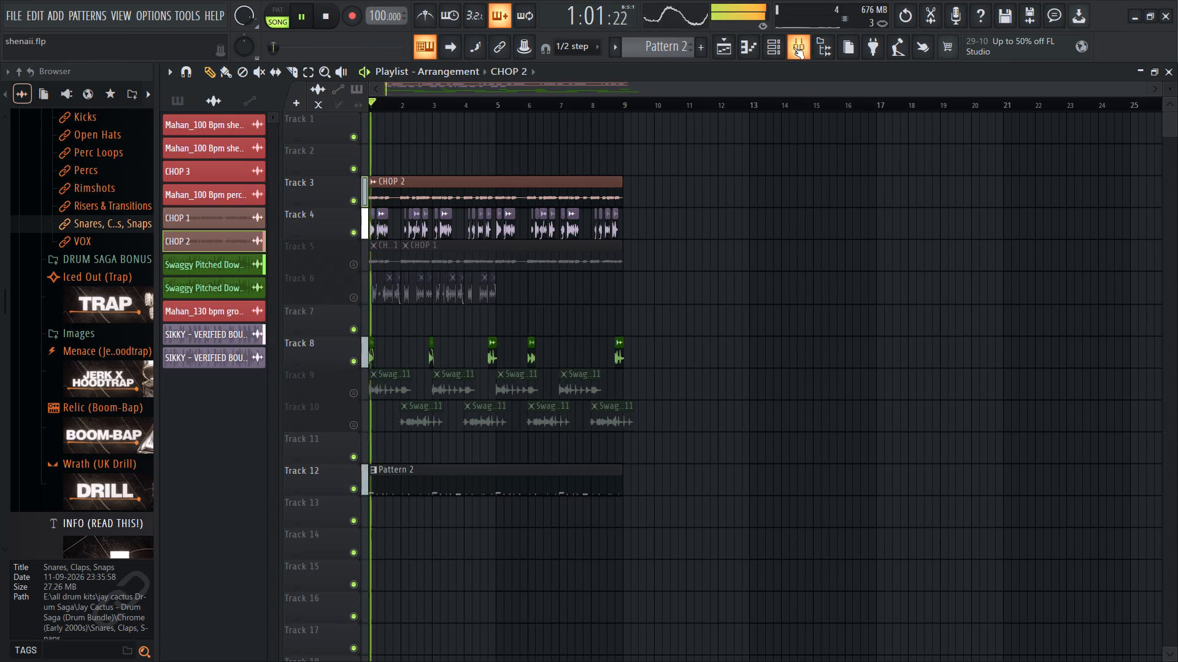
In the mixer, enable ValhallaVintageVerb on Insert 1 and set its mix to about 3.2%.
click(809, 49)
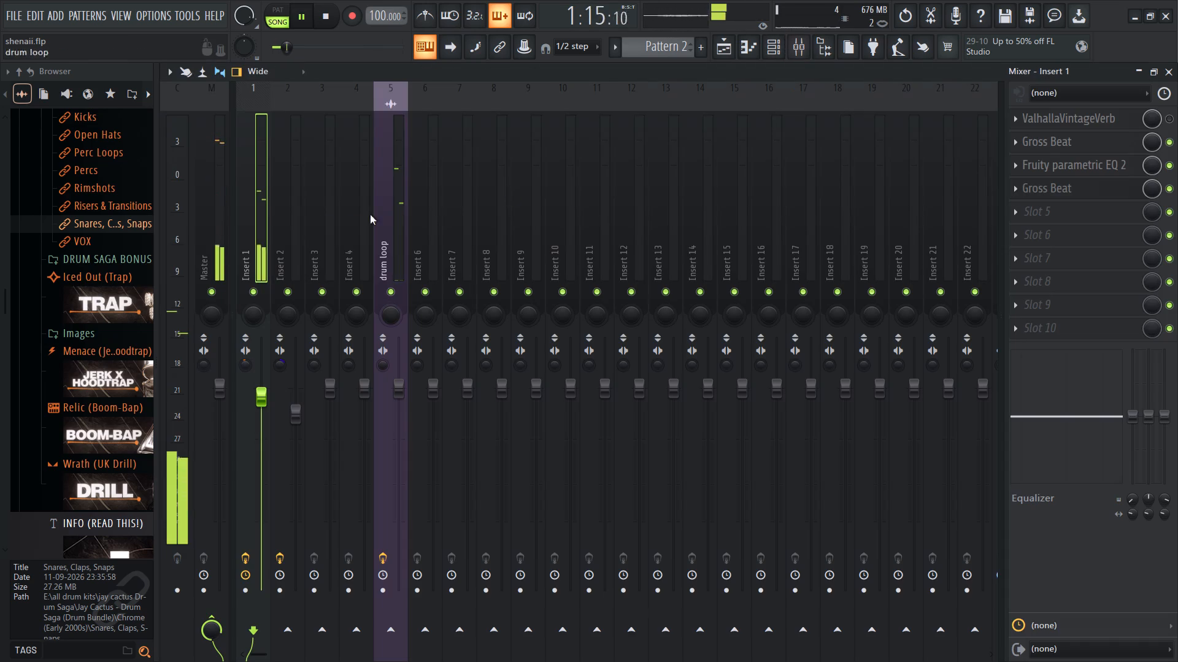
click(1166, 123)
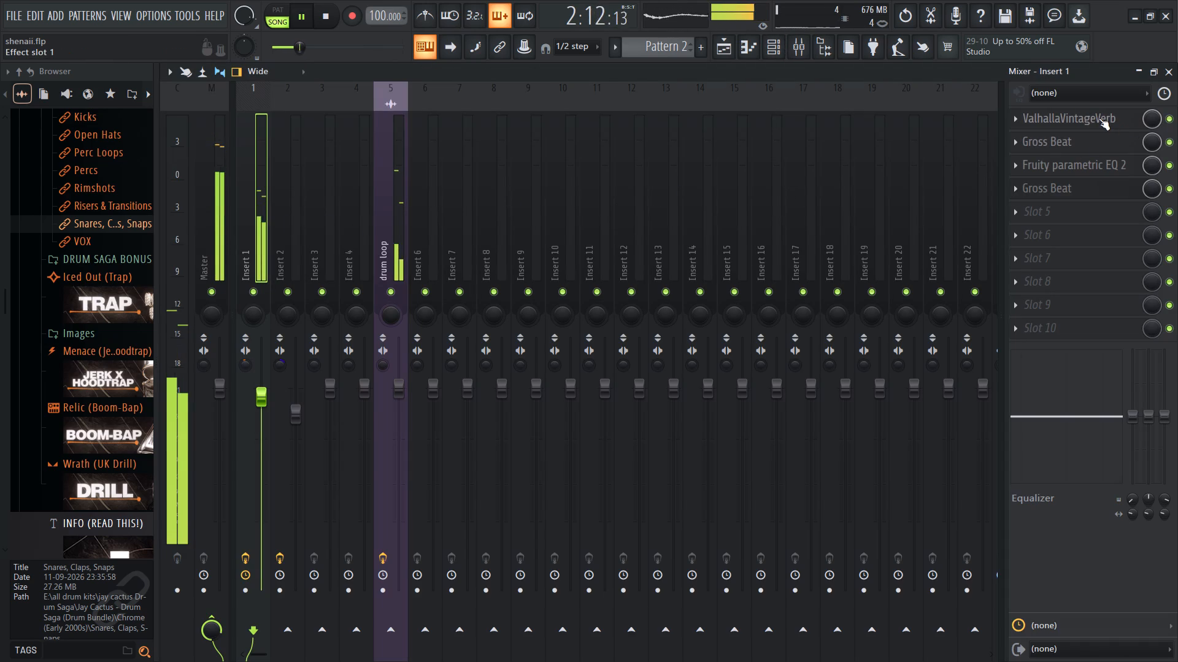
click(1099, 118)
click(287, 348)
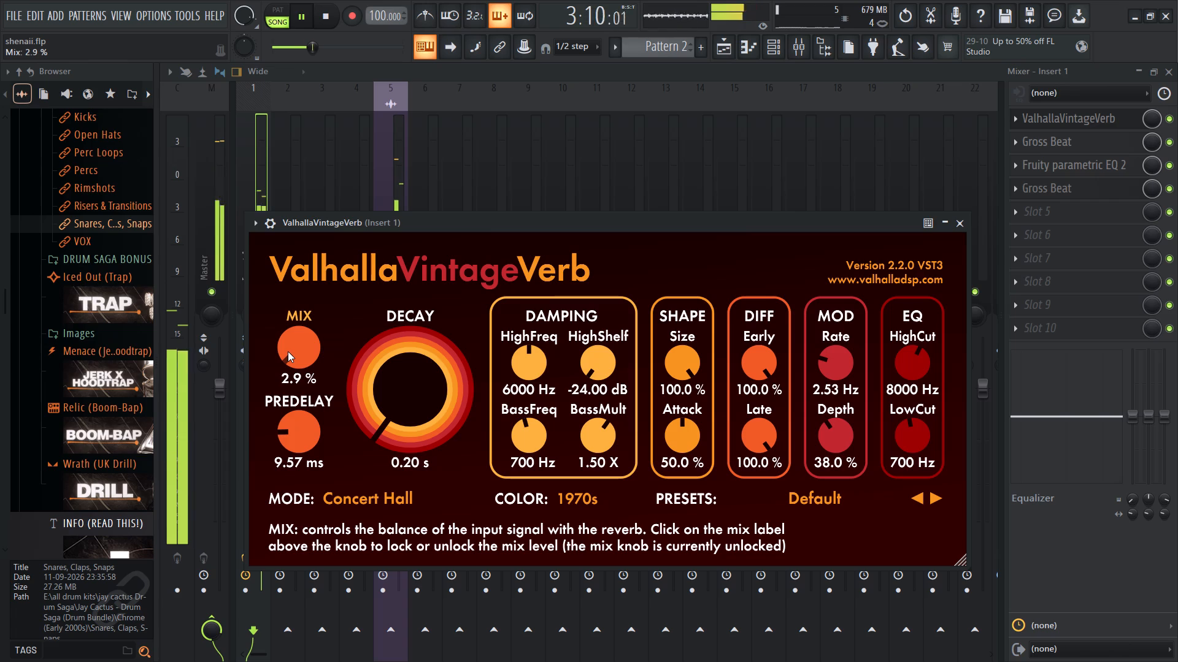
click(293, 350)
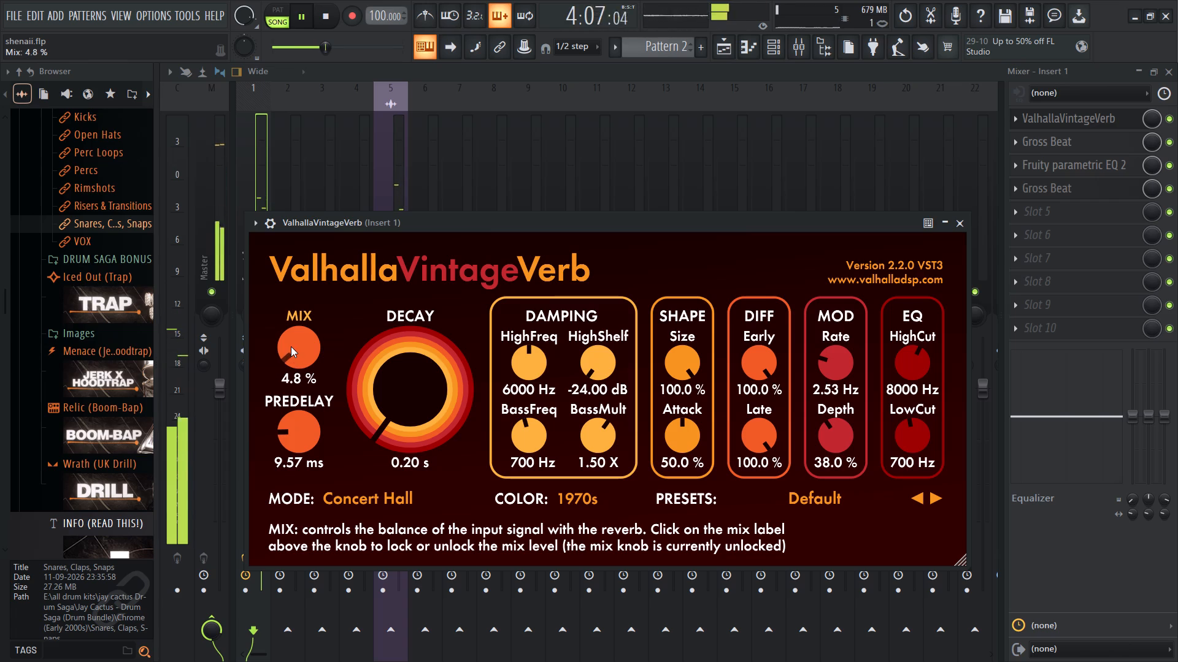
click(292, 345)
click(289, 344)
click(405, 401)
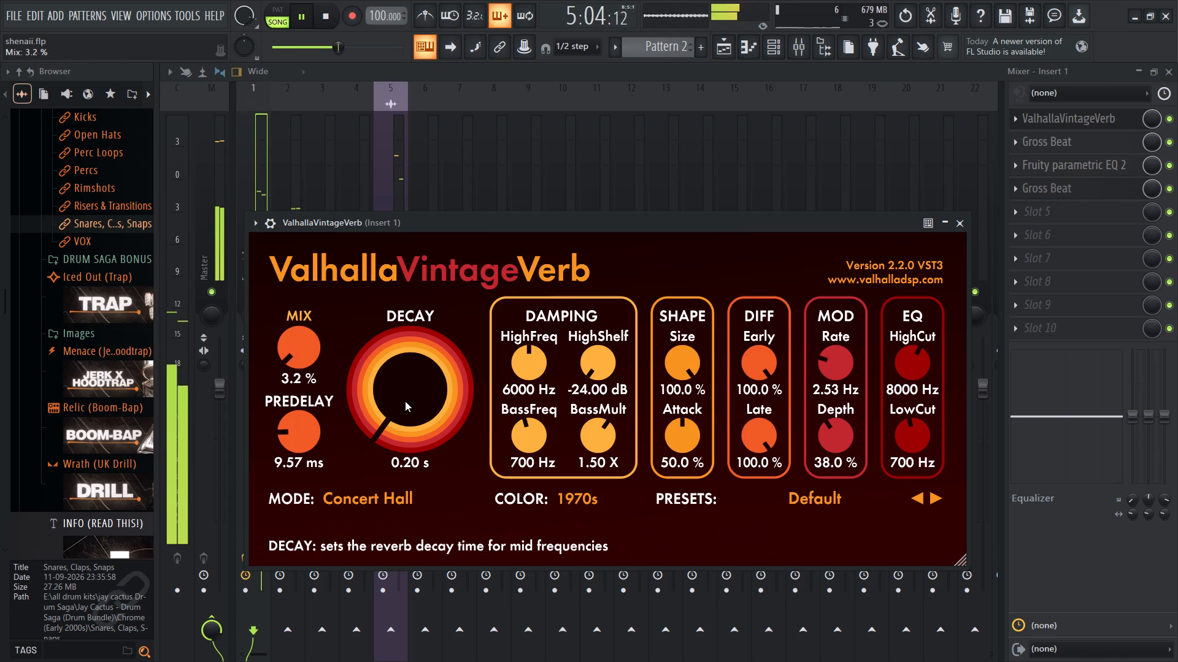
Try different predelay amounts on Insert 1's ValhallaVintageVerb during playback and settle on 0.17 ms.
drag(309, 432, 310, 474)
drag(305, 445, 310, 483)
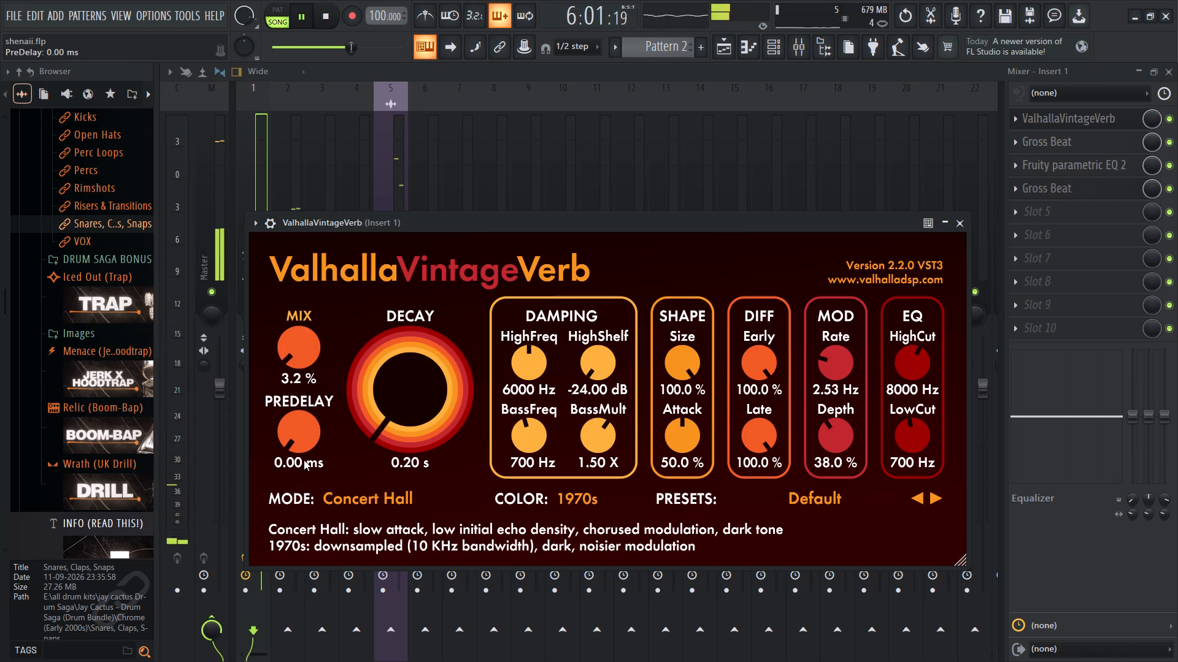
drag(302, 446, 302, 427)
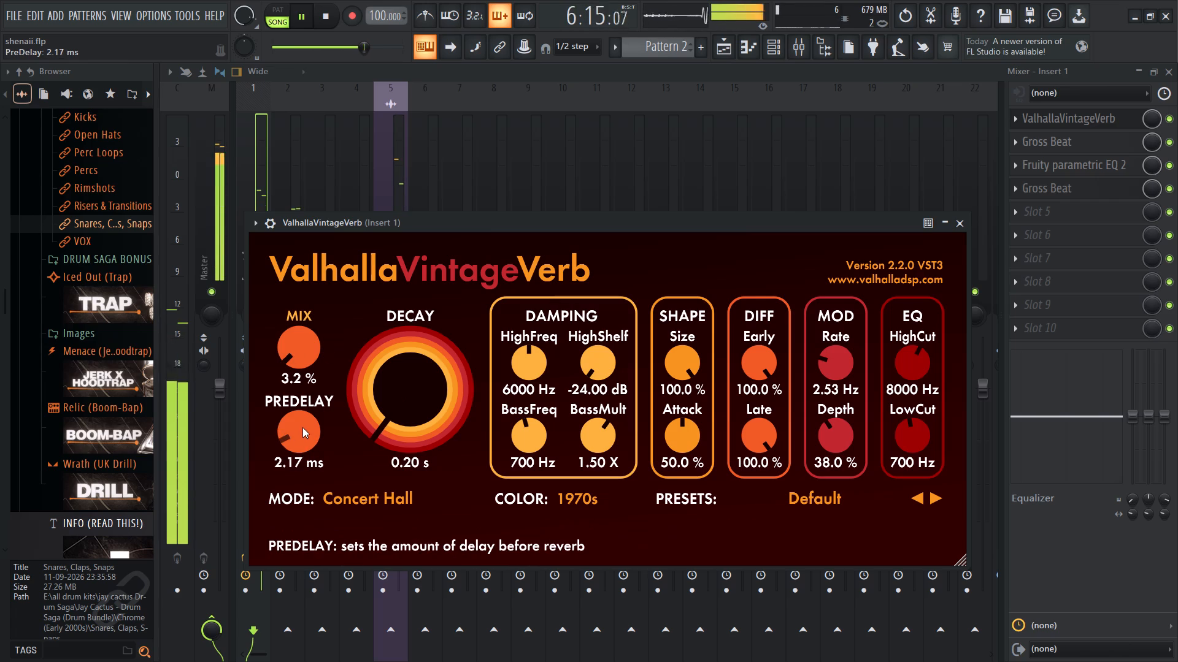
drag(302, 427, 303, 421)
click(297, 443)
drag(300, 437, 333, 359)
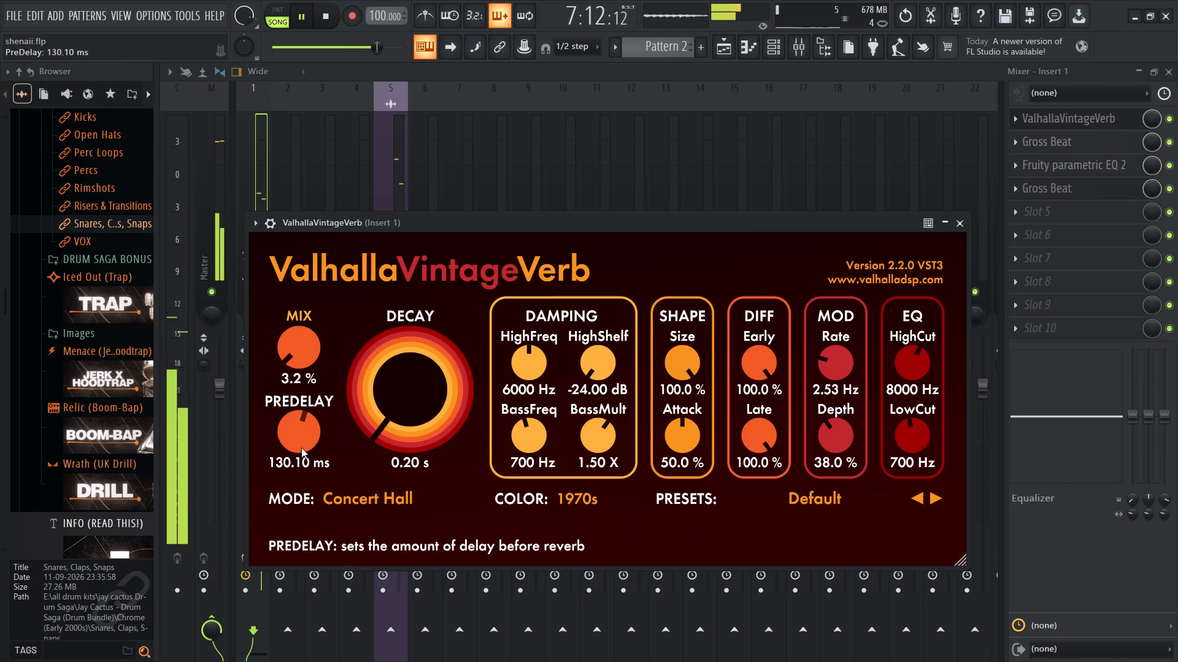
drag(302, 435, 397, 655)
key(space)
key(space)
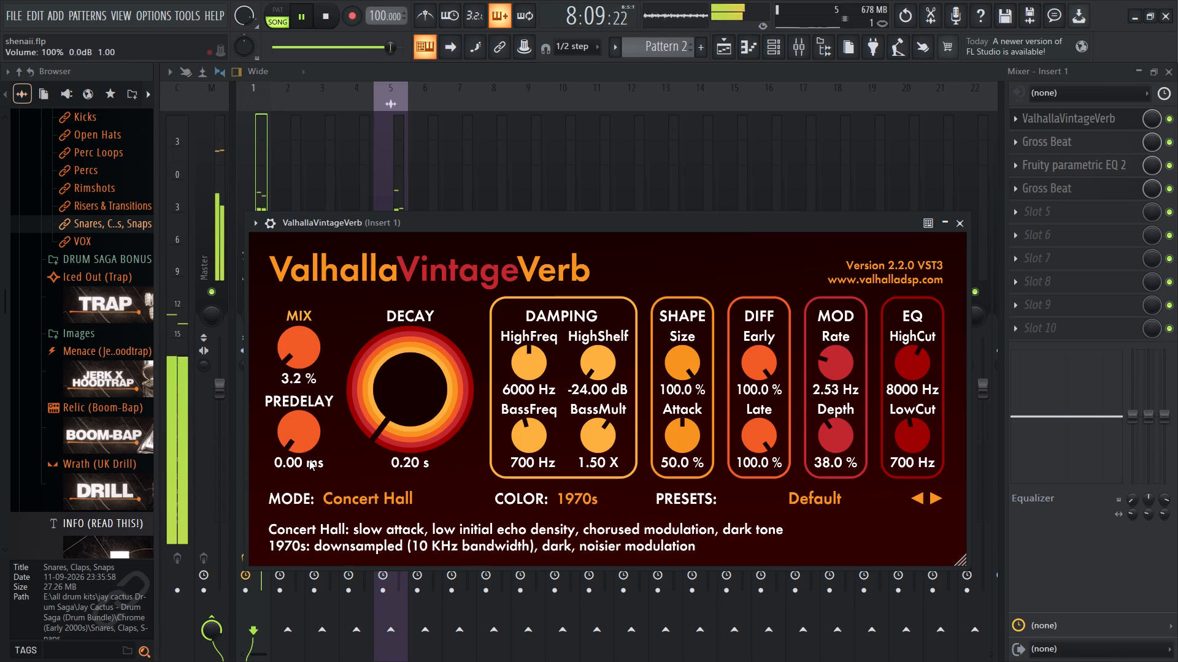
click(299, 439)
click(307, 435)
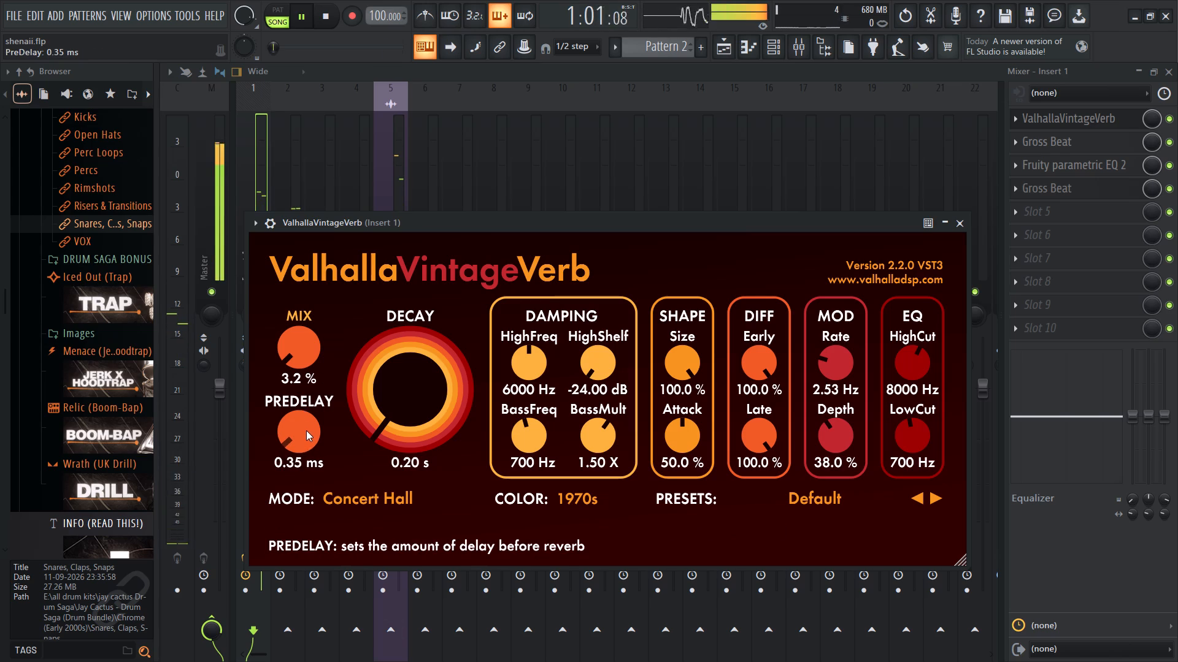
drag(306, 430, 307, 438)
click(308, 438)
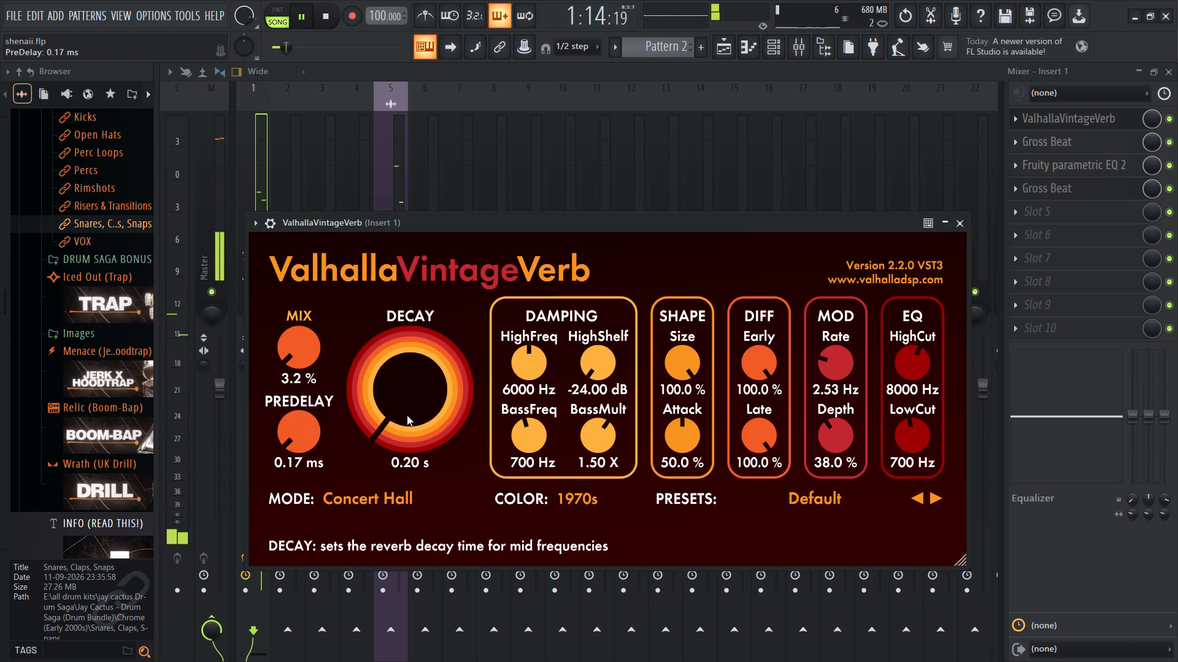
Turn ValhallaVintageVerb's decay down to 0.20 s, raise its mix to about 8.6%, and close the plugin.
drag(407, 418, 424, 473)
drag(313, 357, 312, 346)
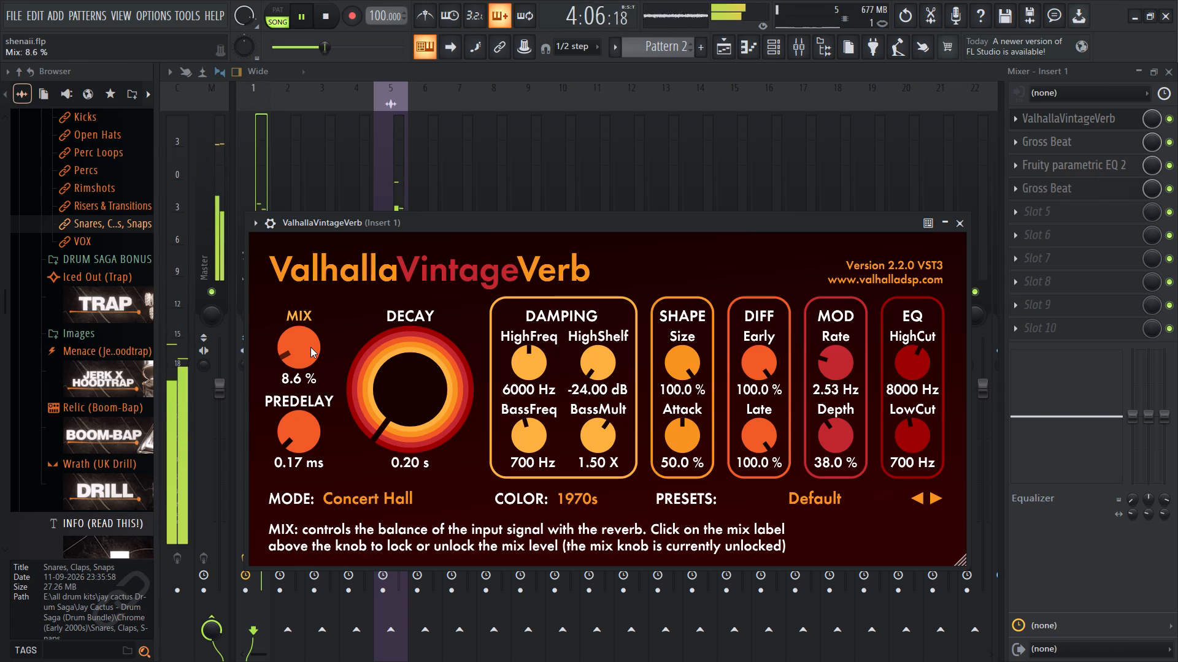
click(965, 223)
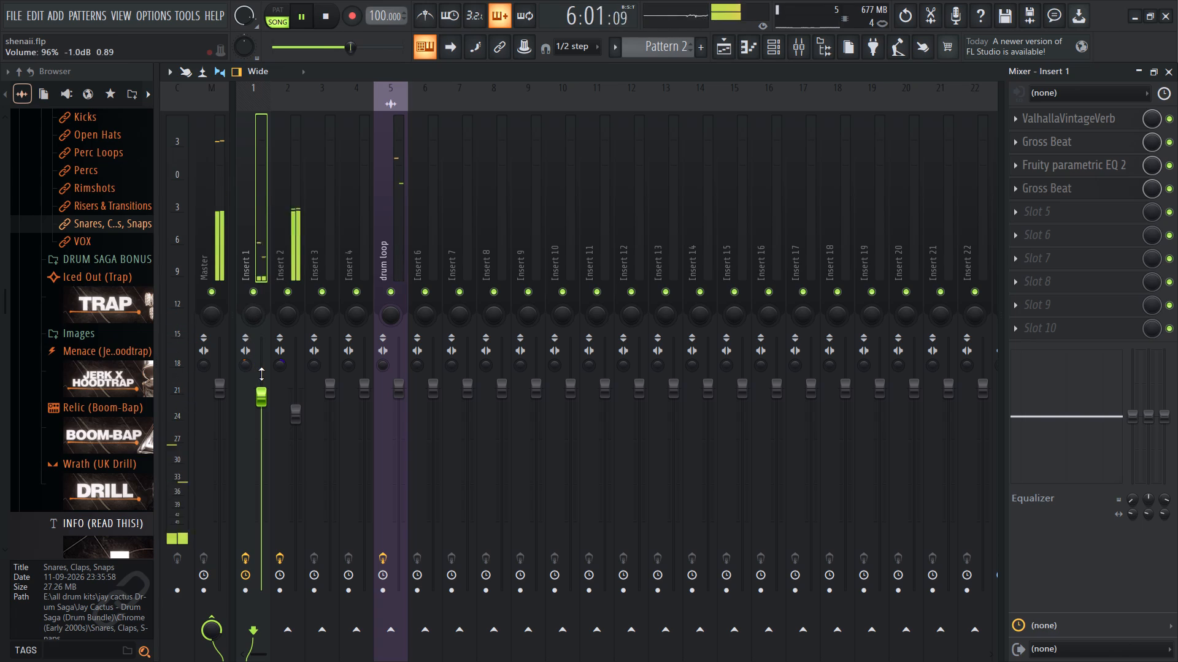
Fine-tune the Insert 1 volume fader to a slightly lower level, and close the mixer.
drag(261, 374, 260, 383)
drag(269, 389, 271, 400)
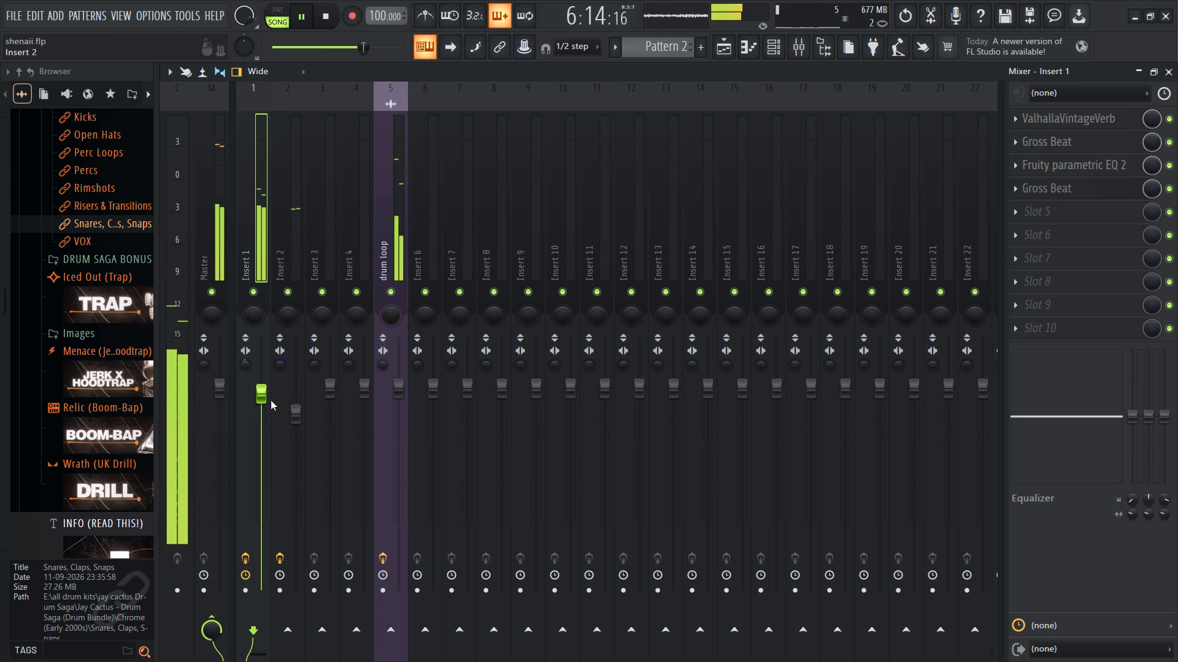
drag(266, 395, 264, 403)
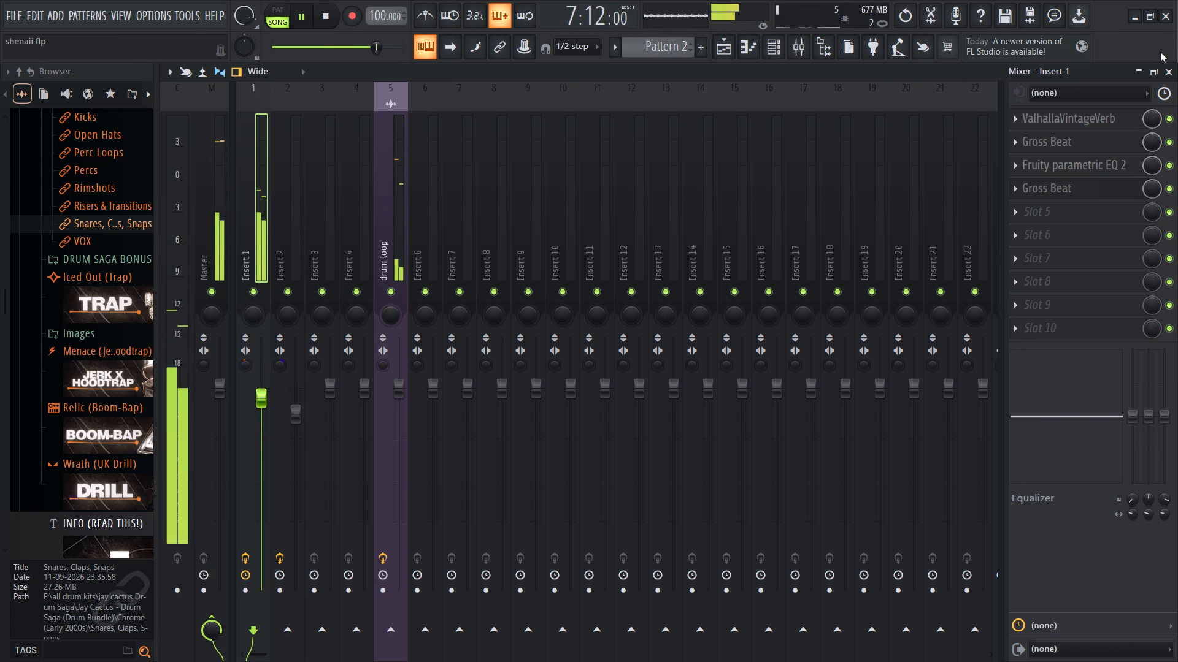
click(1172, 71)
Restart playback from the beginning and review the clips of the eight-bar arrangement in the playlist.
ctrl+scroll(638, 379, up, 8)
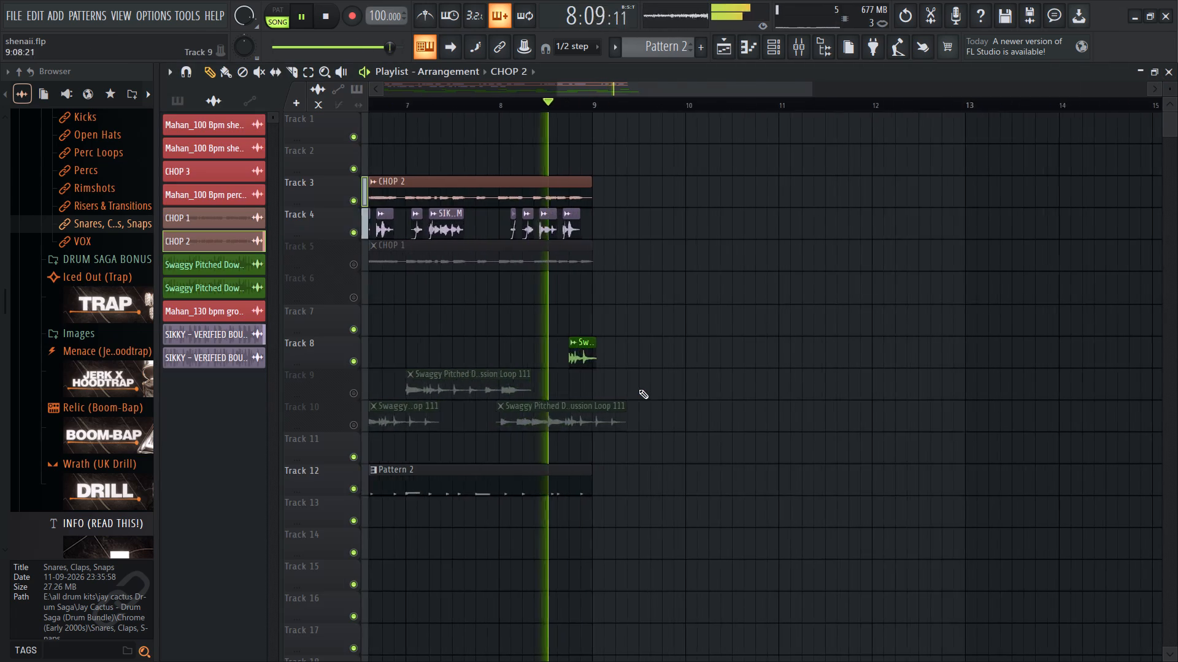
ctrl+scroll(639, 389, up, 6)
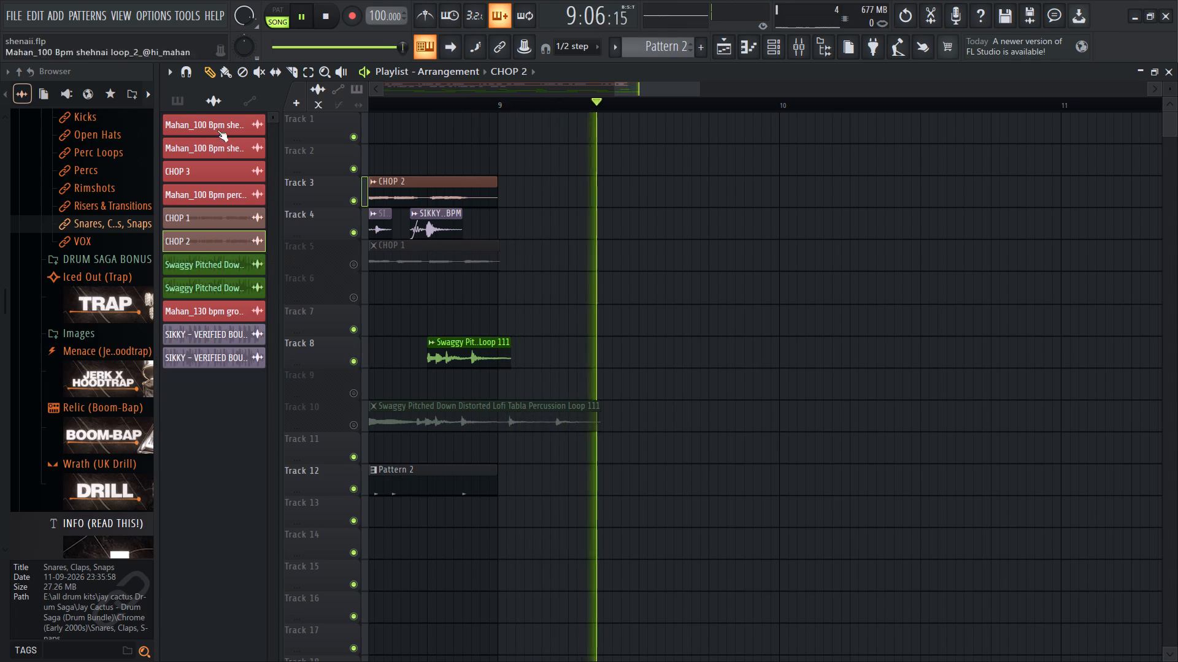
key(space)
right_click(510, 396)
ctrl+scroll(595, 386, down, 14)
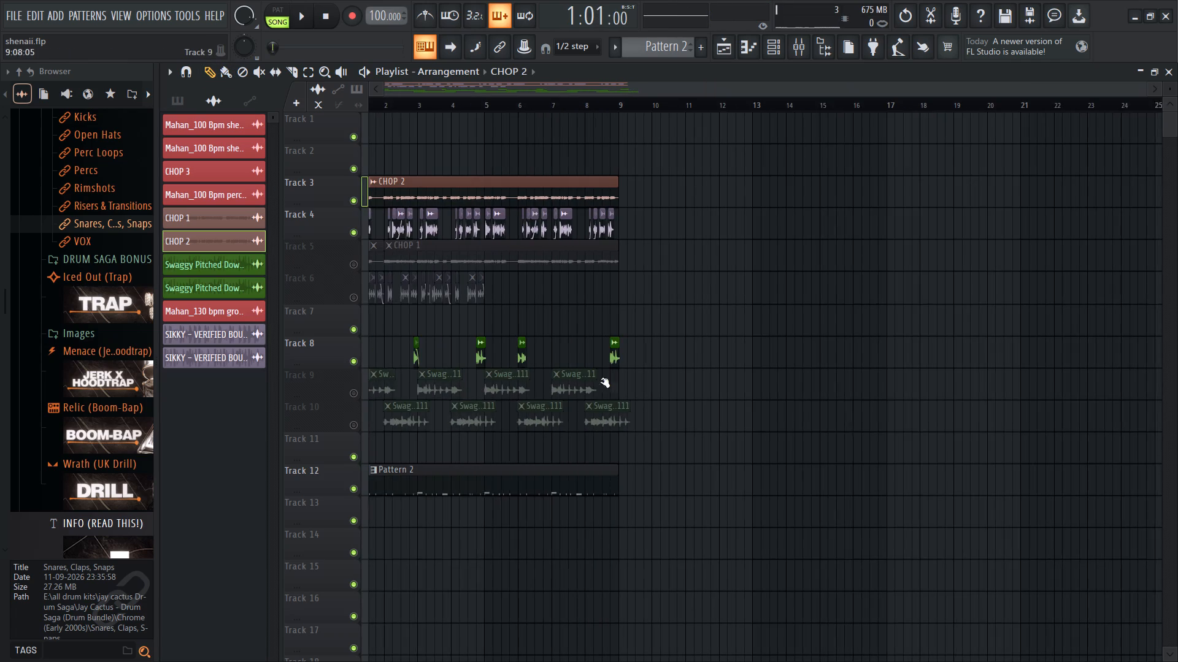
right_drag(374, 380, 398, 406)
right_drag(823, 405, 788, 402)
key(space)
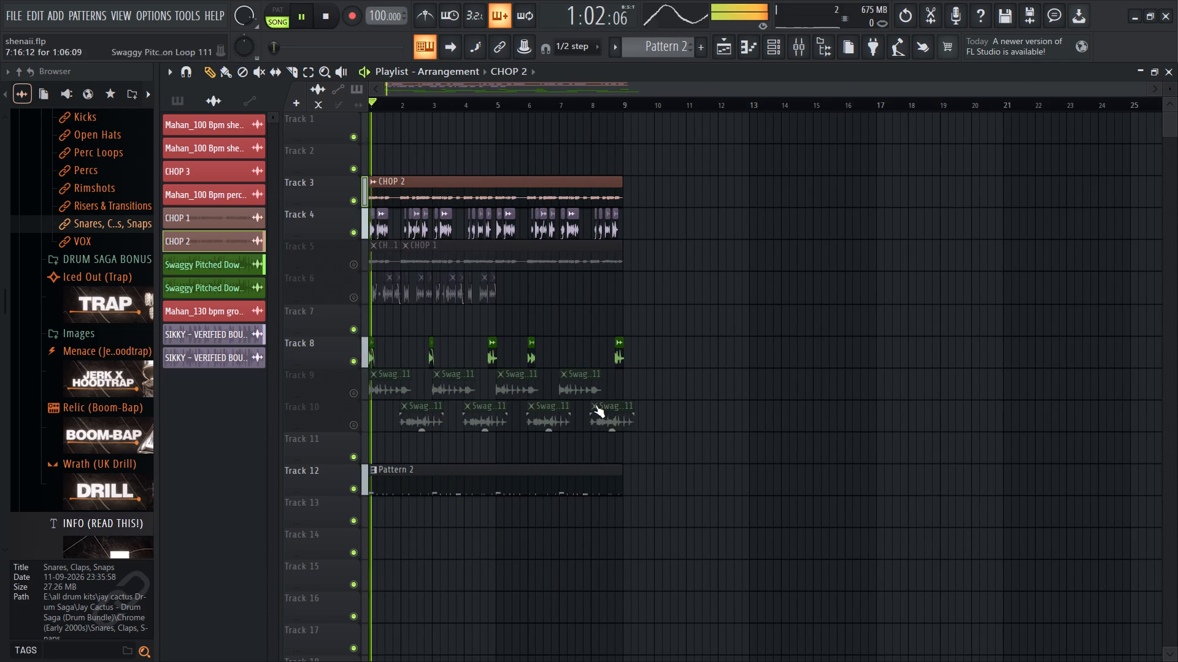
ctrl+scroll(658, 422, up, 6)
ctrl+scroll(590, 175, down, 8)
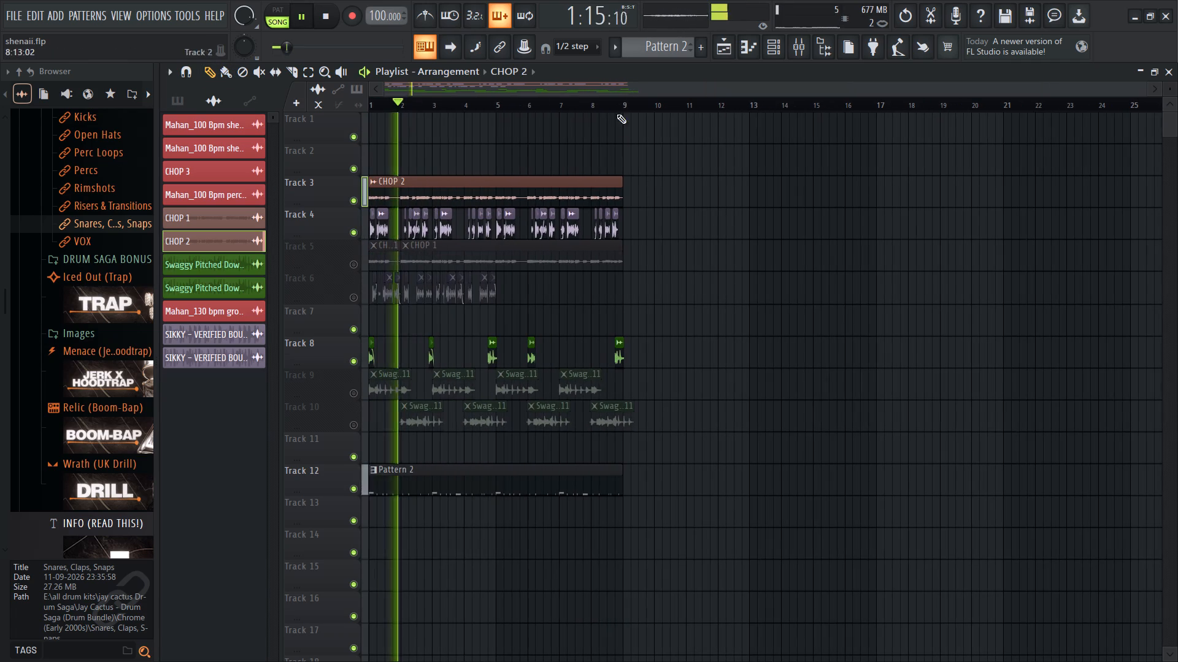
Select bars 1 through 8 on the playlist timeline as the loop region, leaving no clips selected.
right_drag(623, 101, 94, 166)
ctrl+scroll(606, 284, up, 17)
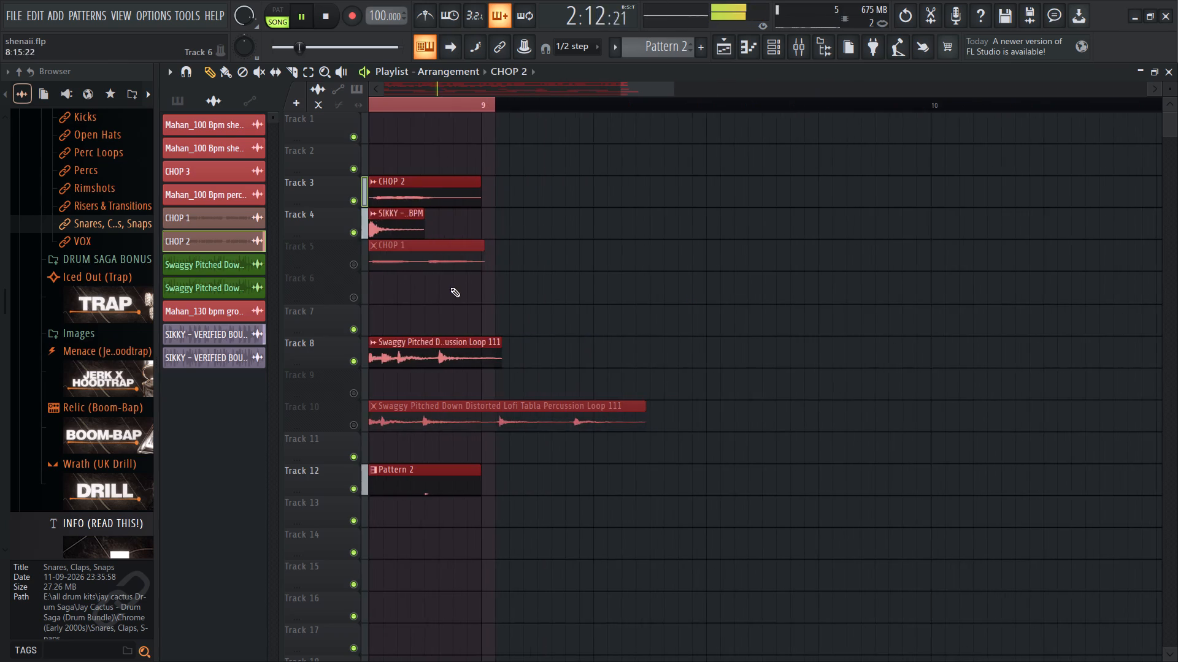
ctrl+scroll(450, 287, up, 6)
right_drag(532, 102, 537, 107)
right_click(695, 200)
ctrl+scroll(688, 207, down, 20)
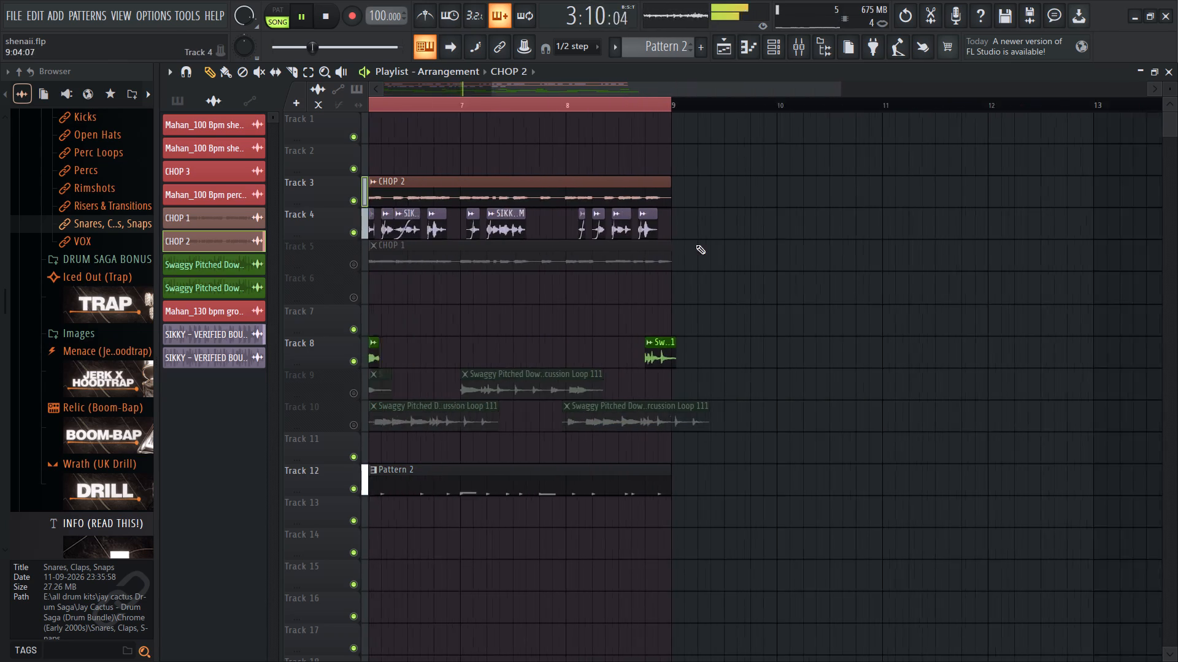
ctrl+scroll(696, 245, down, 1)
ctrl+scroll(469, 473, up, 5)
ctrl+scroll(426, 463, down, 8)
ctrl+scroll(383, 457, up, 8)
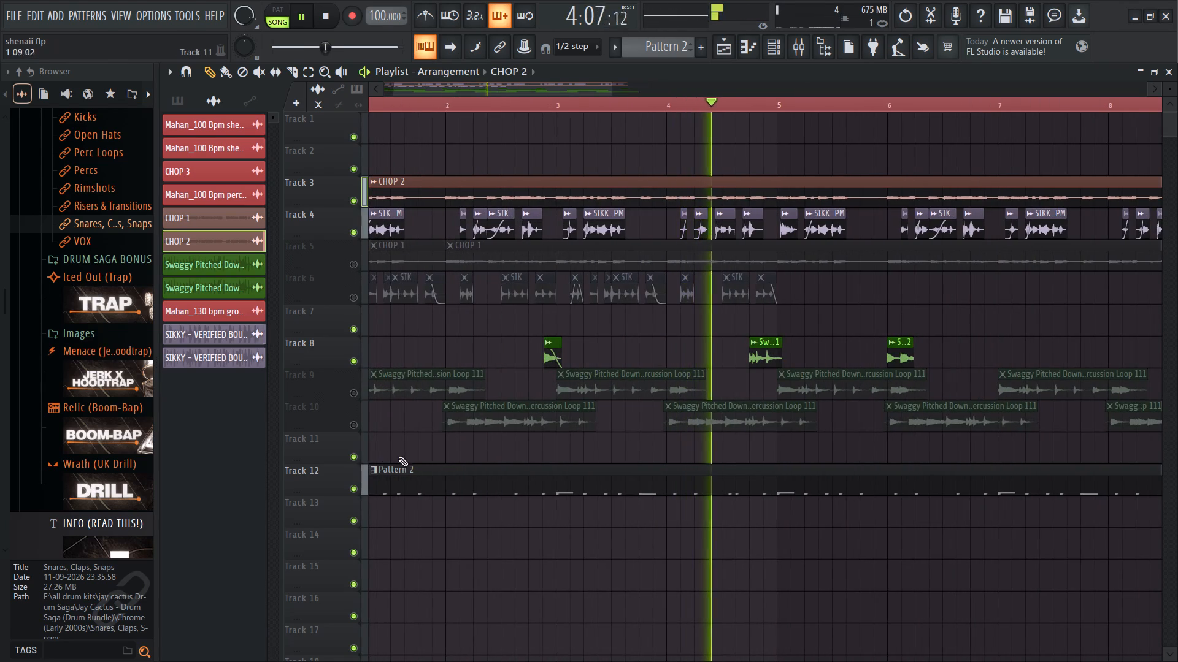
Save the project.
key(ctrl+s)
Open the settings of a SIKKY drum loop clip on Track 4, and solo its drum loop insert in the mixer.
ctrl+scroll(563, 463, down, 7)
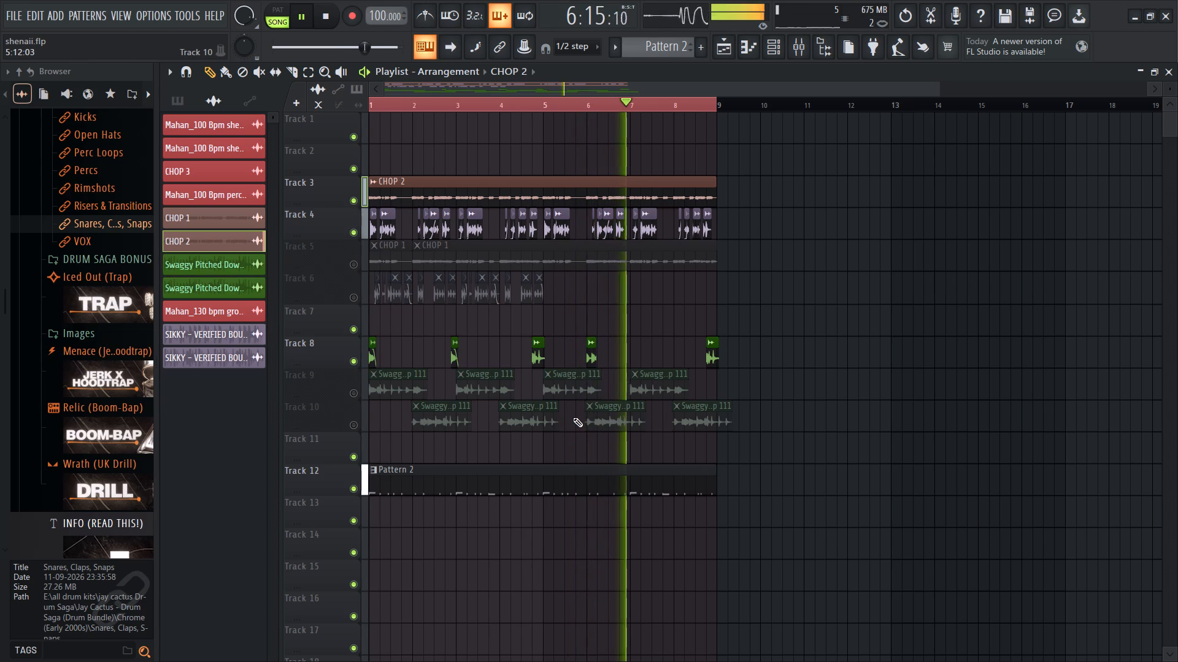
ctrl+scroll(671, 289, up, 3)
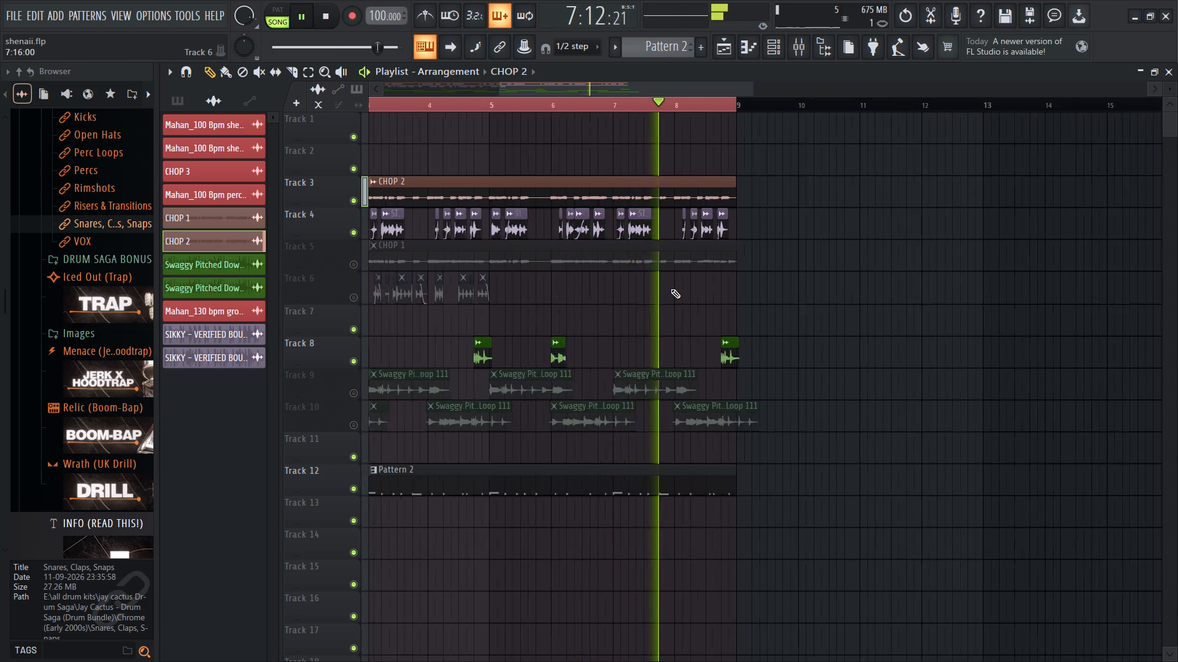
ctrl+scroll(671, 289, up, 9)
double_click(546, 221)
click(570, 235)
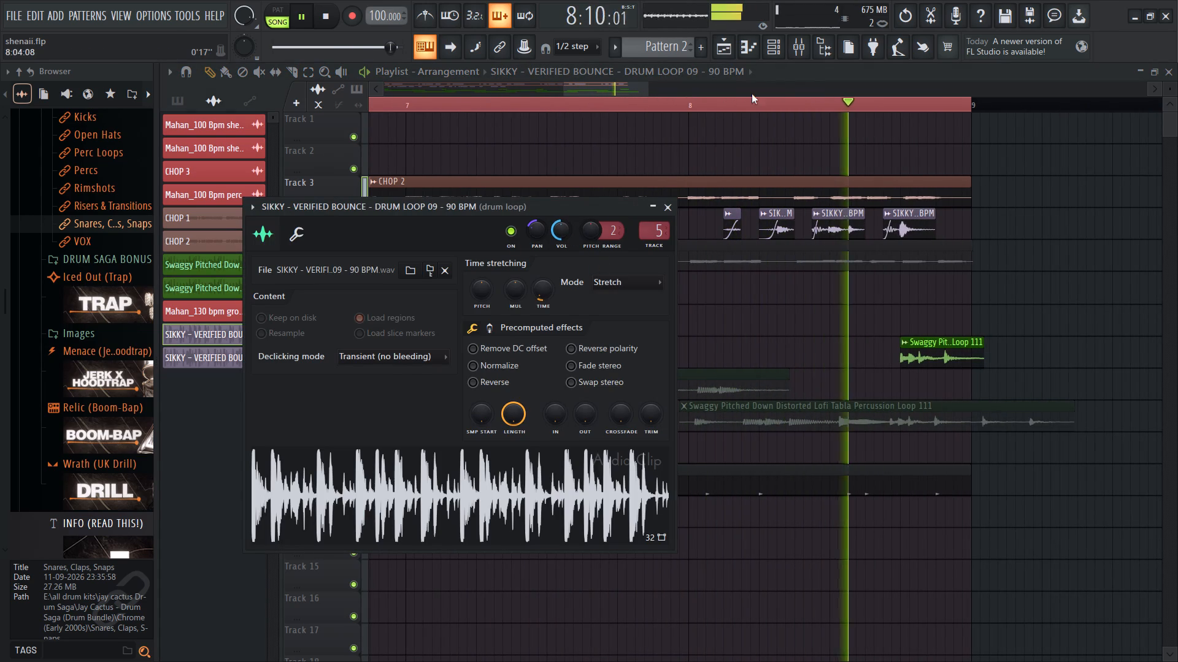
click(785, 48)
click(793, 48)
right_click(393, 286)
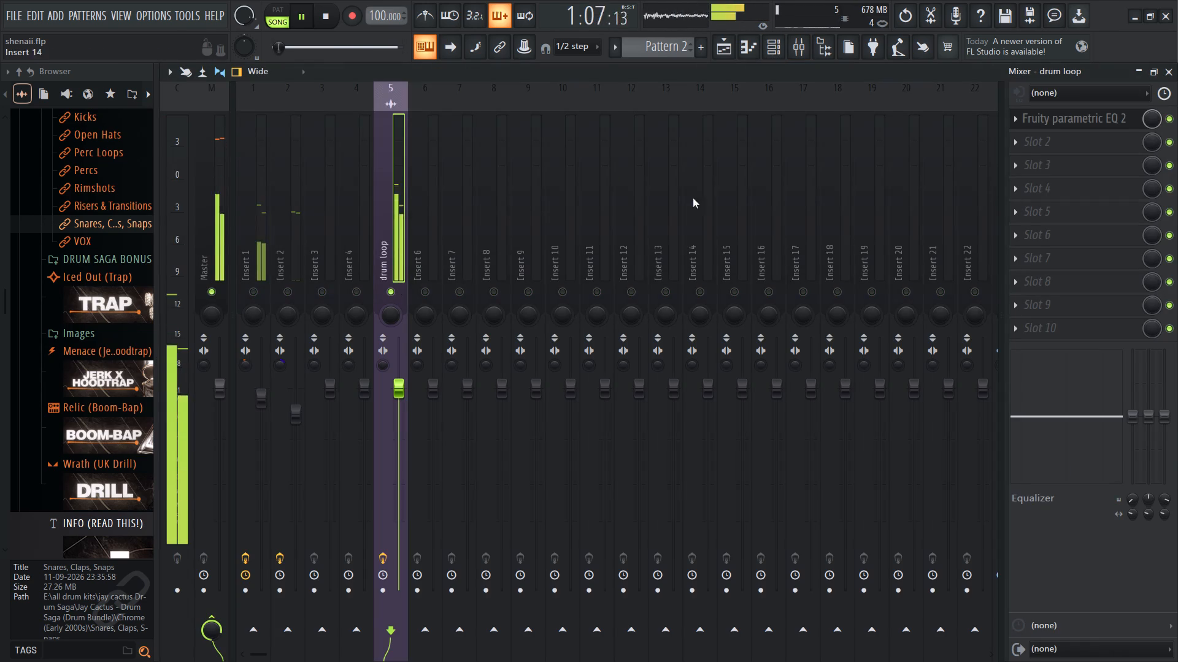
In the drum loop's Fruity Parametric EQ 2, raise the low cut slightly, sweep the high cut downward and return it to the high treble.
double_click(1118, 120)
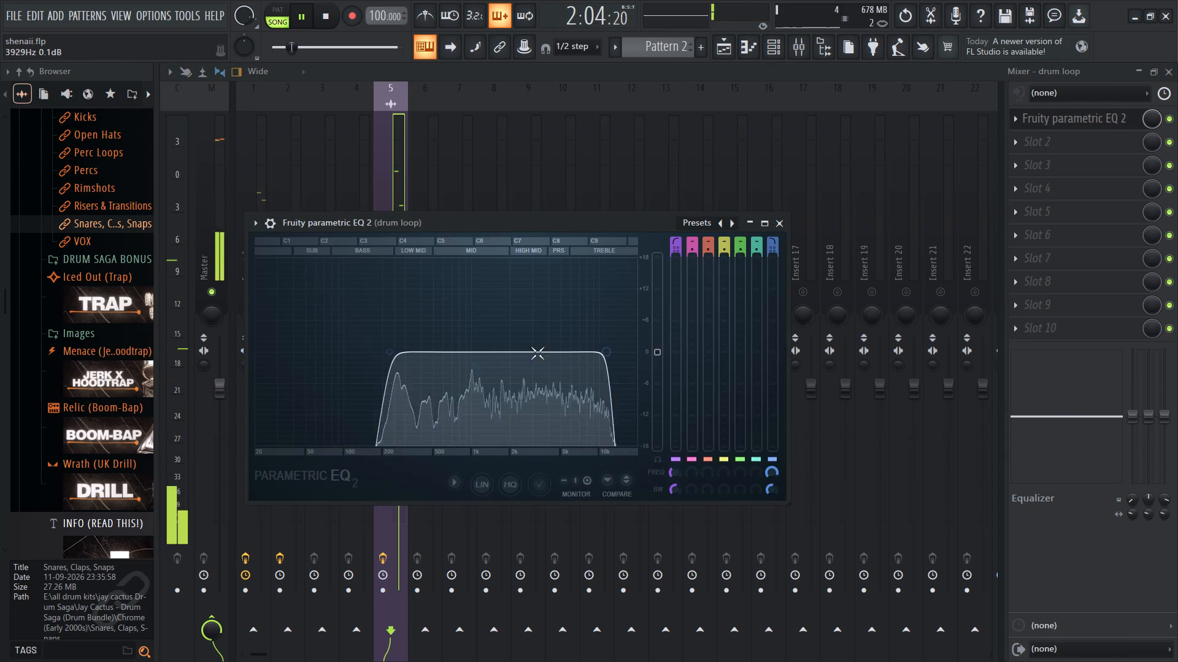
drag(386, 354, 402, 360)
drag(603, 345, 547, 357)
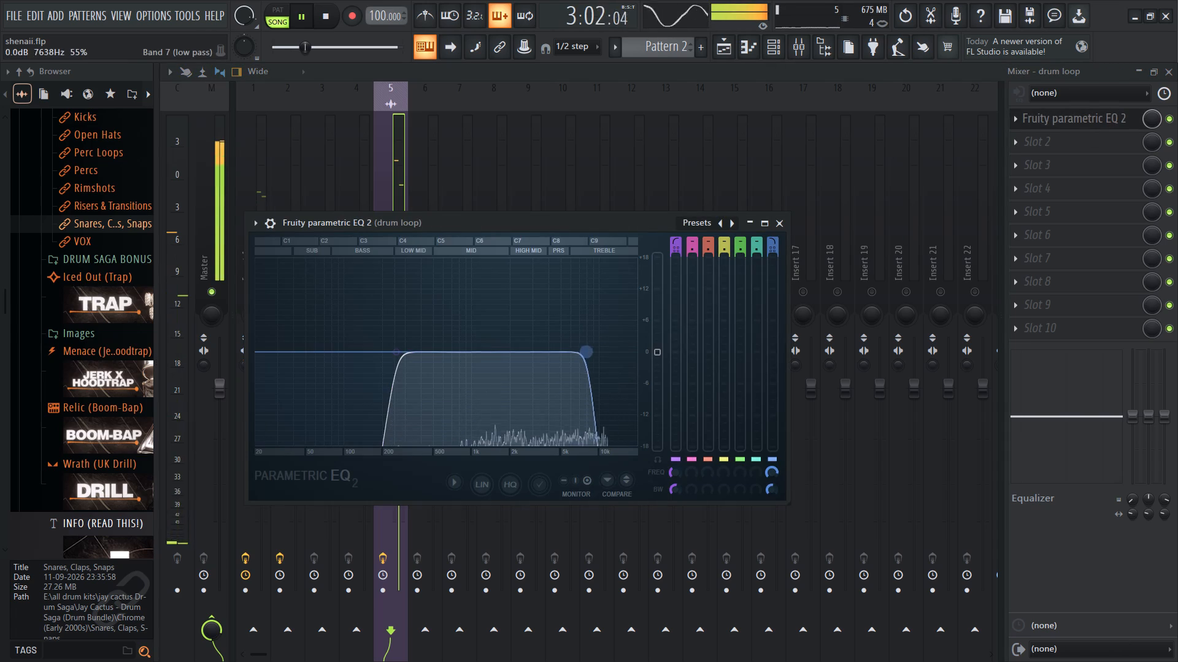
drag(547, 357, 408, 357)
drag(531, 351, 736, 351)
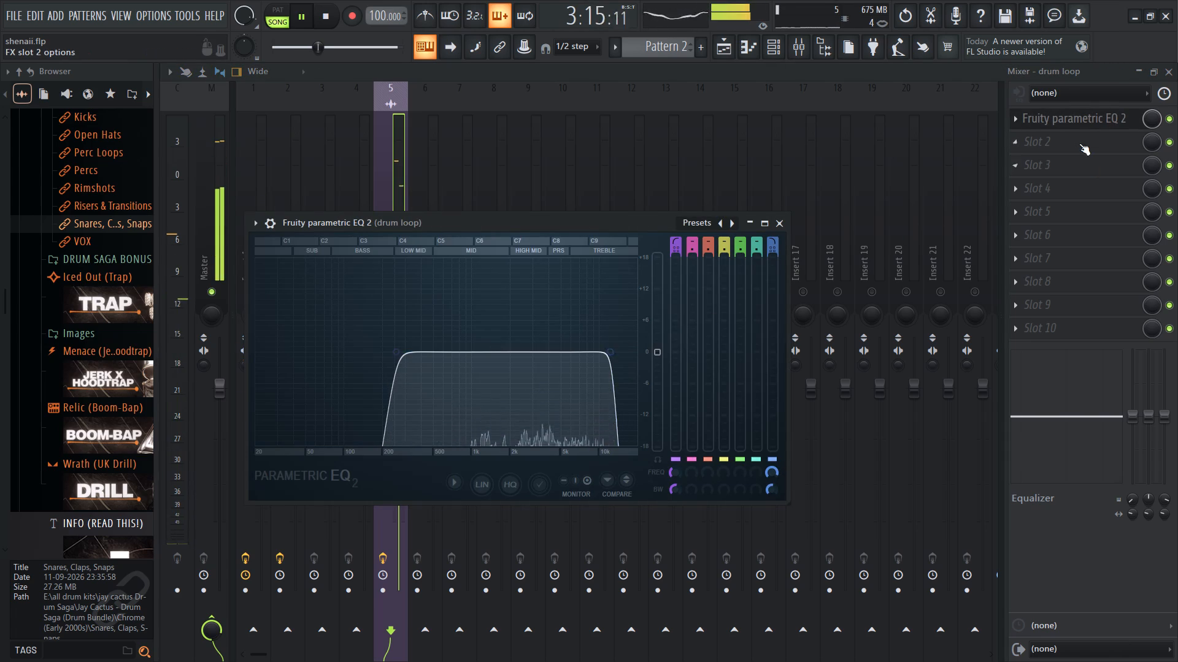
Add a second Fruity Parametric EQ 2 to the drum loop insert and cut band 5 by about 7 dB near 1.13 kHz.
click(1079, 143)
click(602, 73)
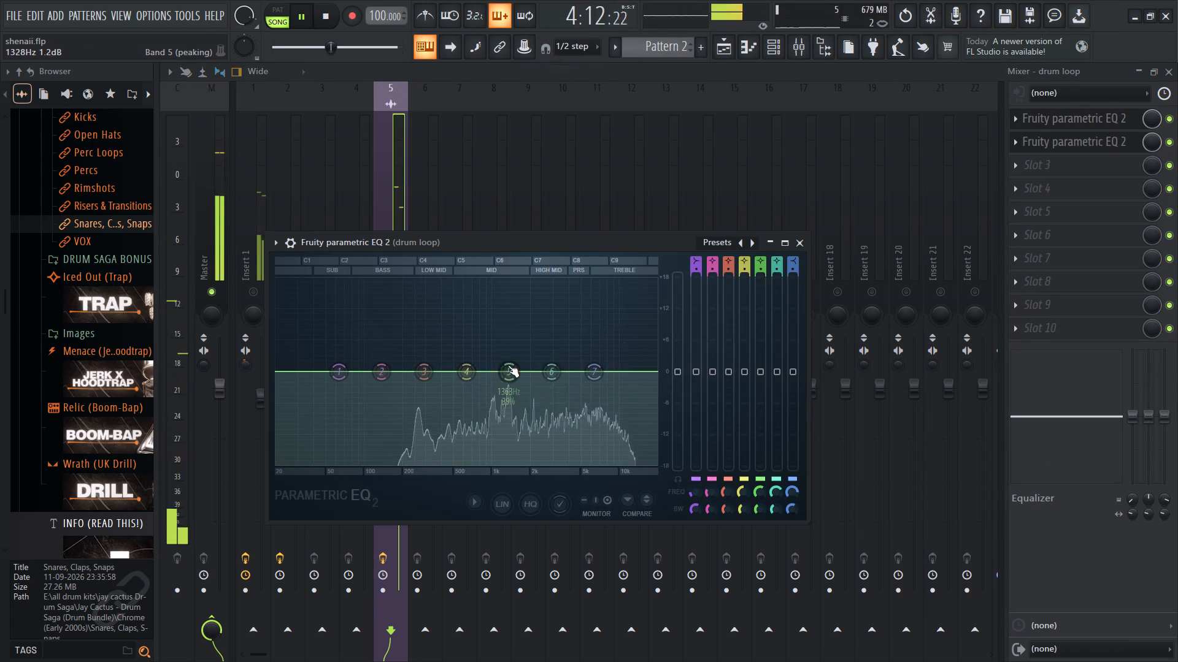
scroll(508, 365, down, 9)
drag(508, 365, 479, 56)
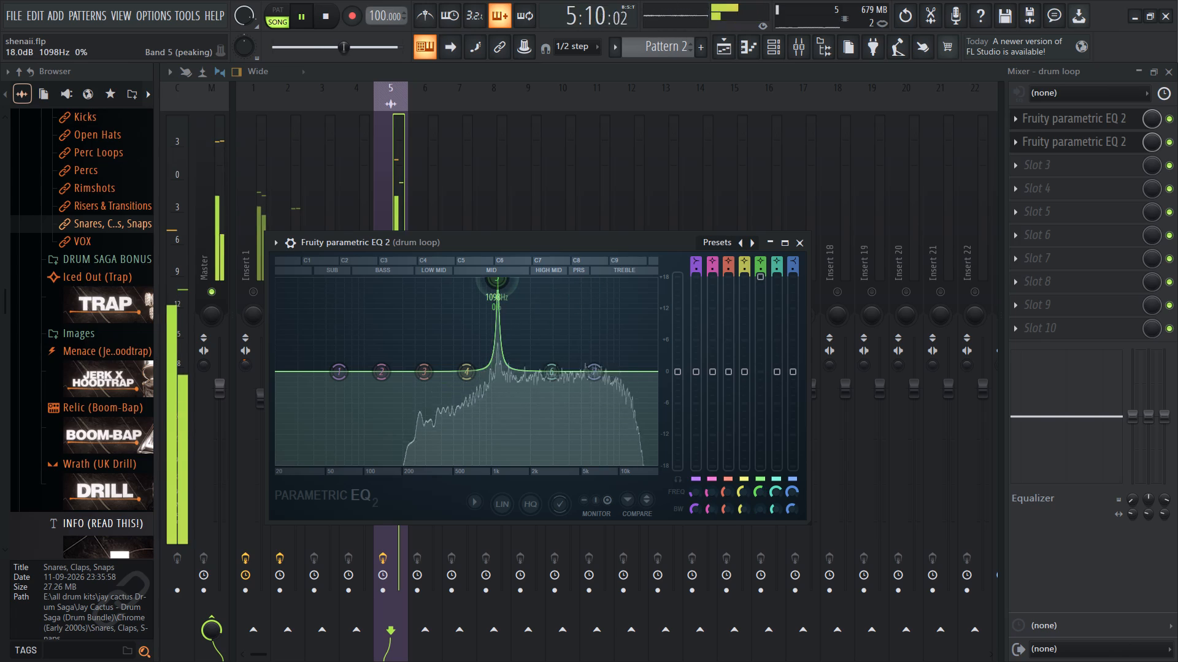
drag(479, 56, 483, 482)
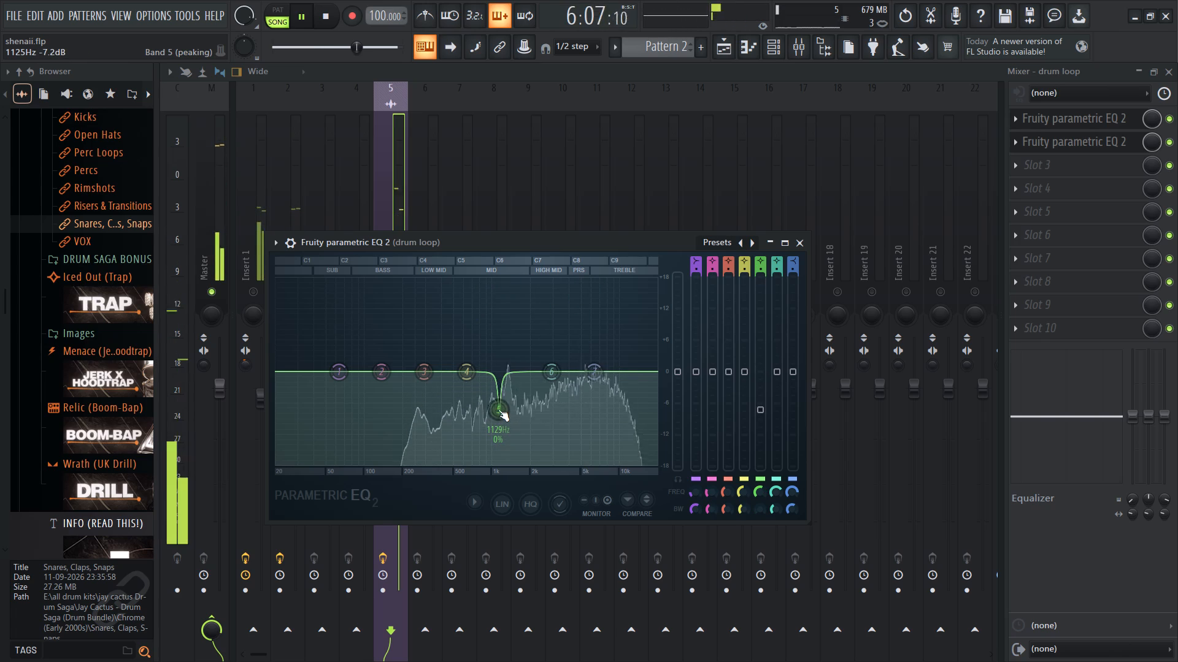
scroll(498, 409, down, 1)
scroll(498, 409, up, 2)
scroll(498, 409, down, 1)
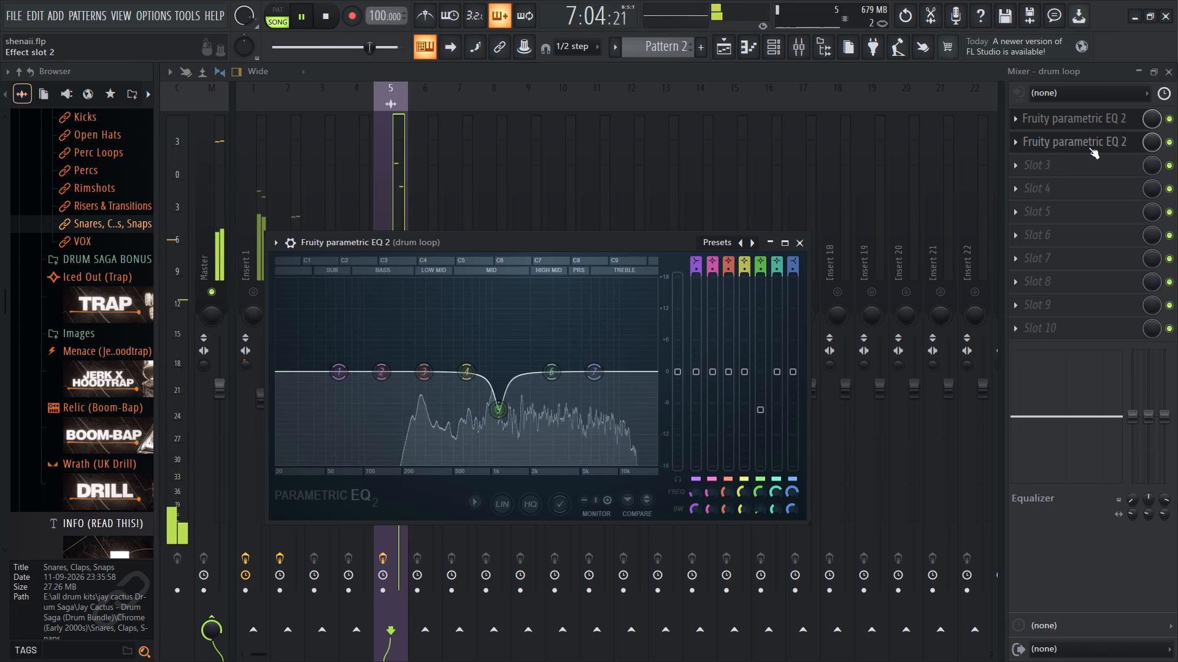
Load soothe2 in slot 3 of the drum loop insert and move its low cut down to the lowest frequencies.
click(1043, 168)
click(561, 25)
text(sooth)
double_click(458, 58)
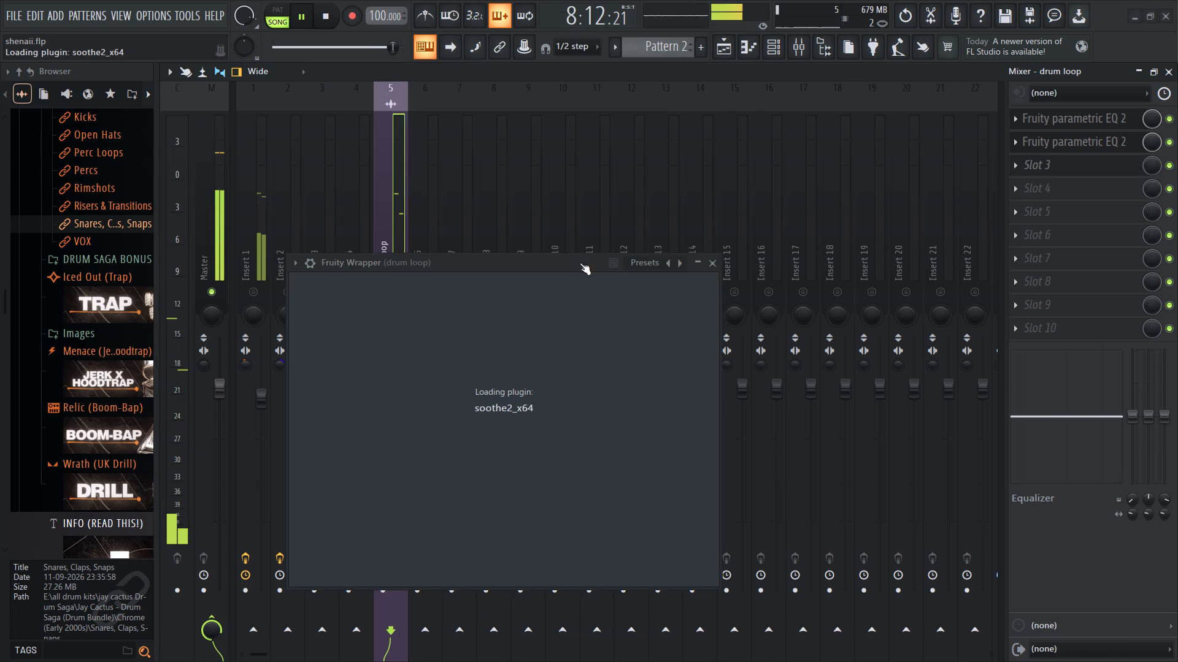
drag(348, 416, 361, 389)
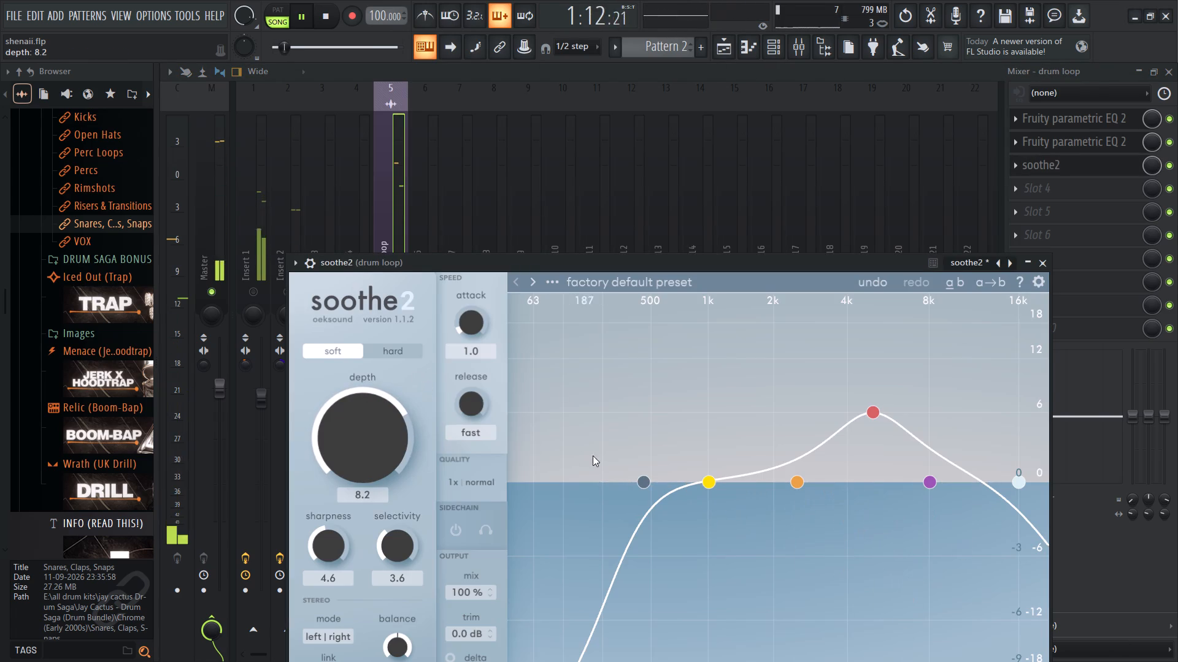
drag(631, 482, 421, 476)
Try different soothe2 depth amounts on the drum loop during playback and settle on 8.3.
drag(346, 451, 373, 398)
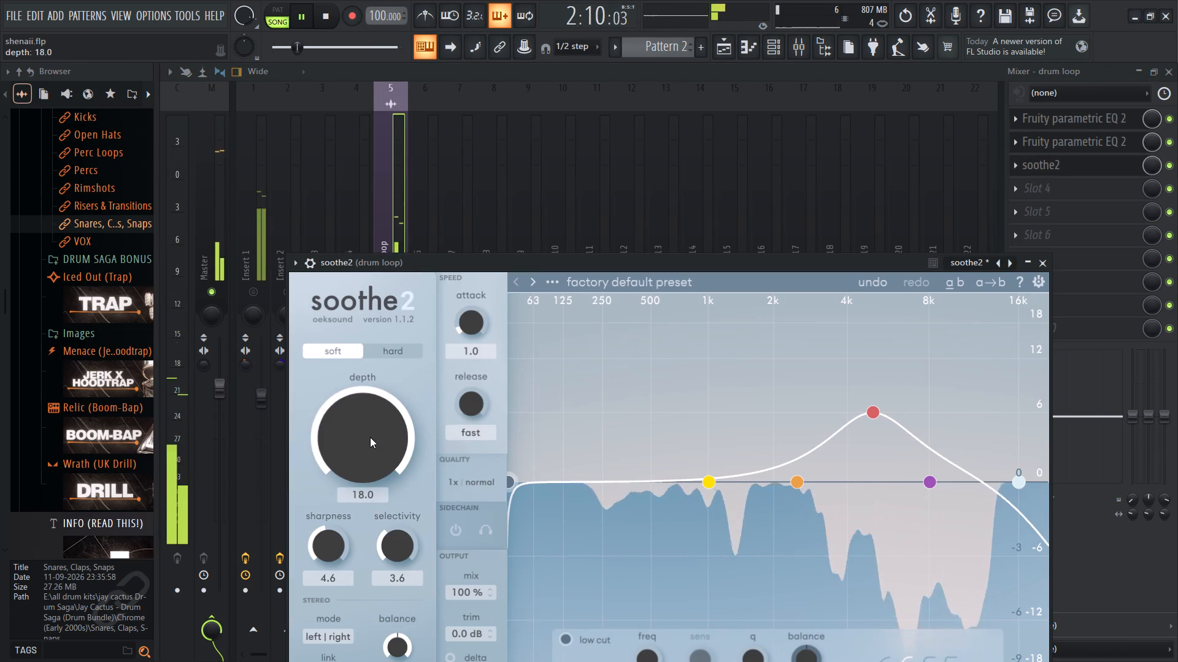
drag(369, 437, 373, 467)
click(379, 447)
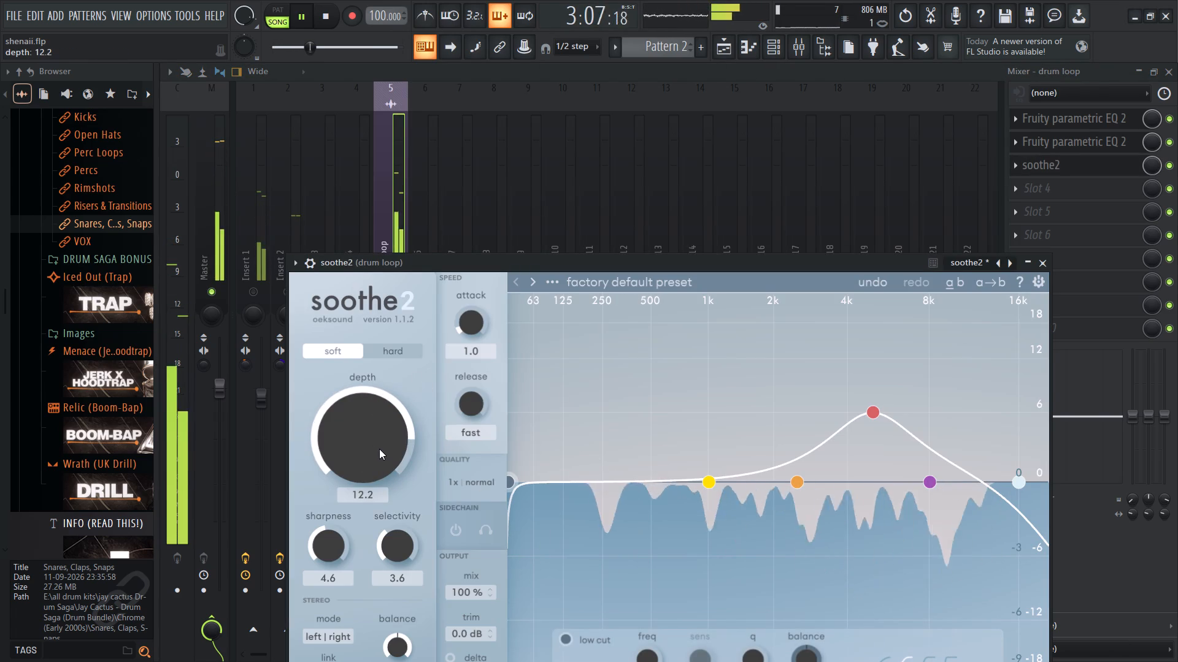
drag(379, 447, 379, 455)
click(379, 455)
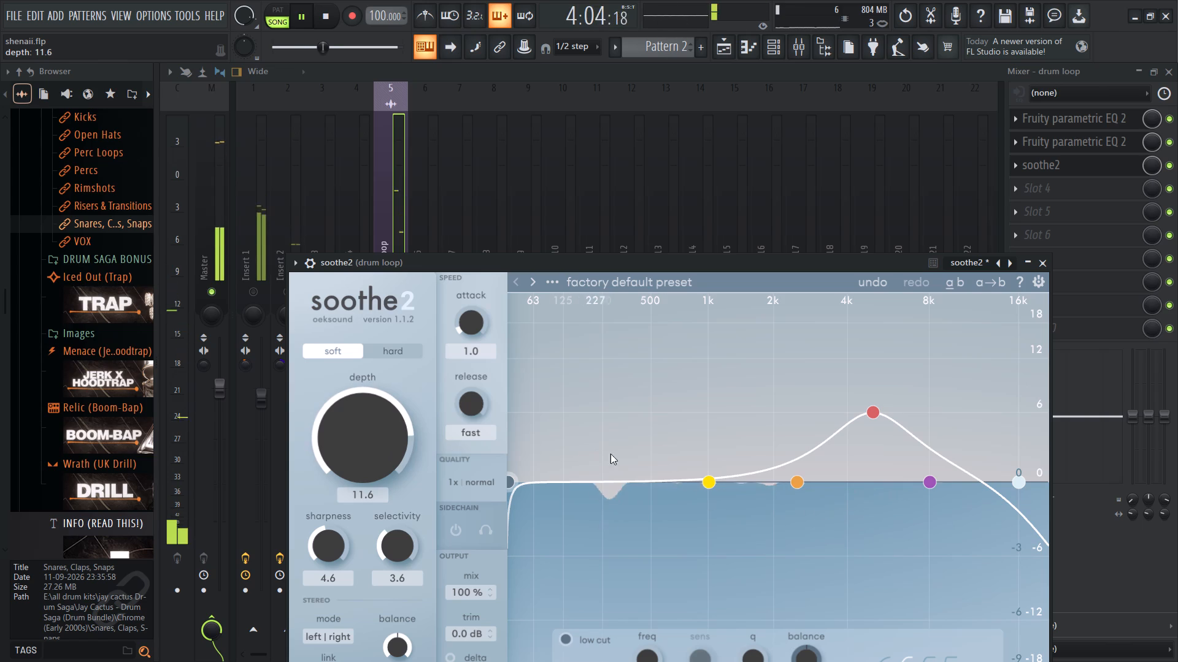
drag(395, 449, 395, 464)
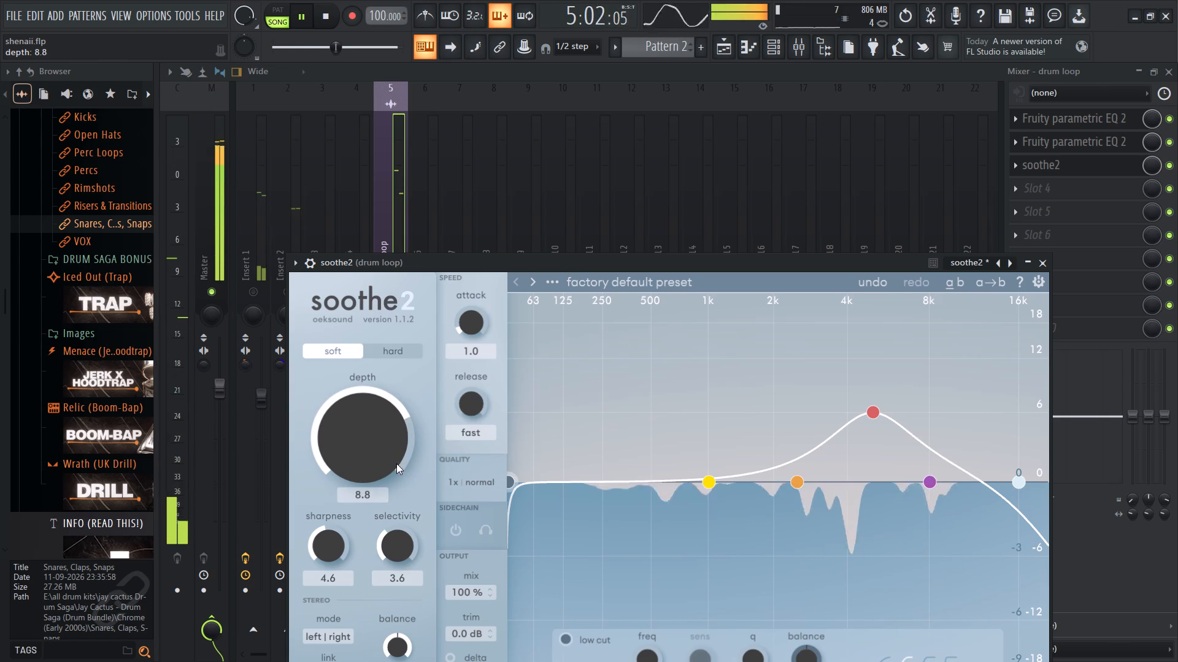
drag(372, 438, 373, 449)
click(372, 435)
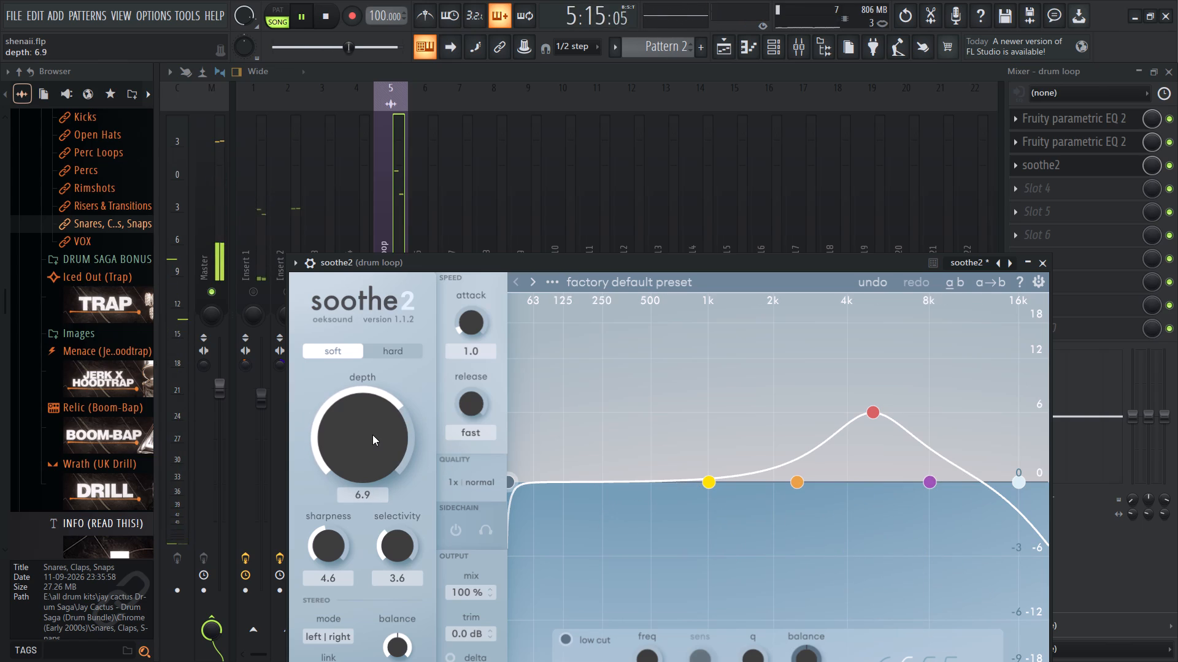
click(371, 435)
click(374, 438)
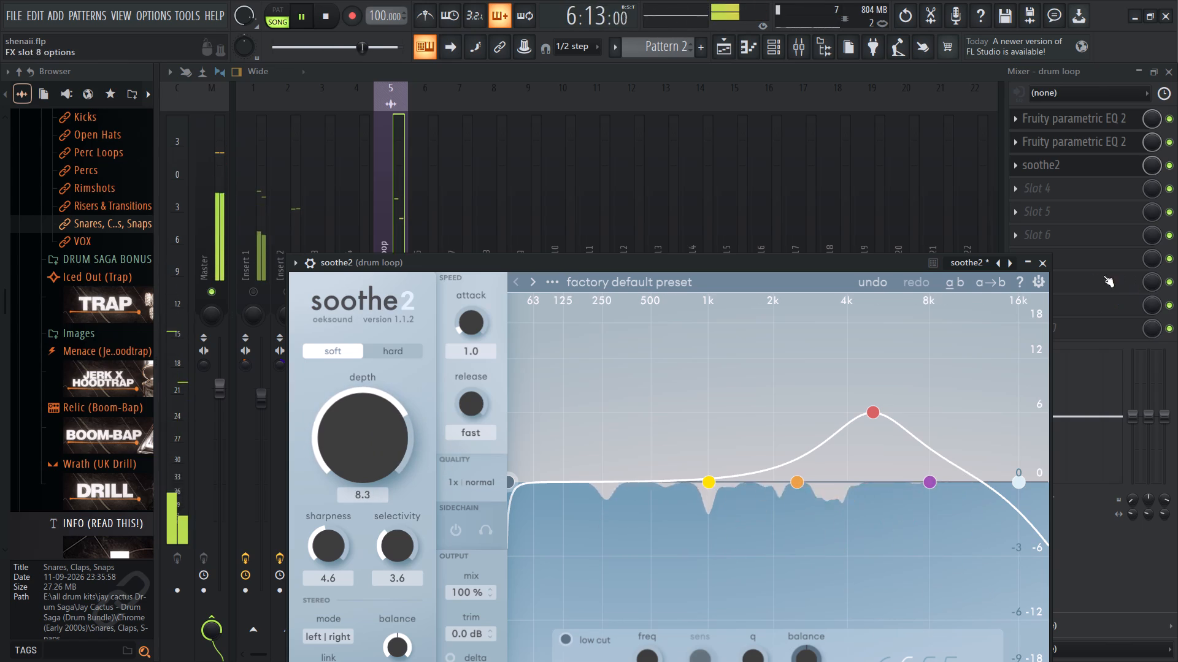
Close soothe2, the mixer and the remaining plugin windows, and stop playback.
click(1043, 264)
click(1166, 74)
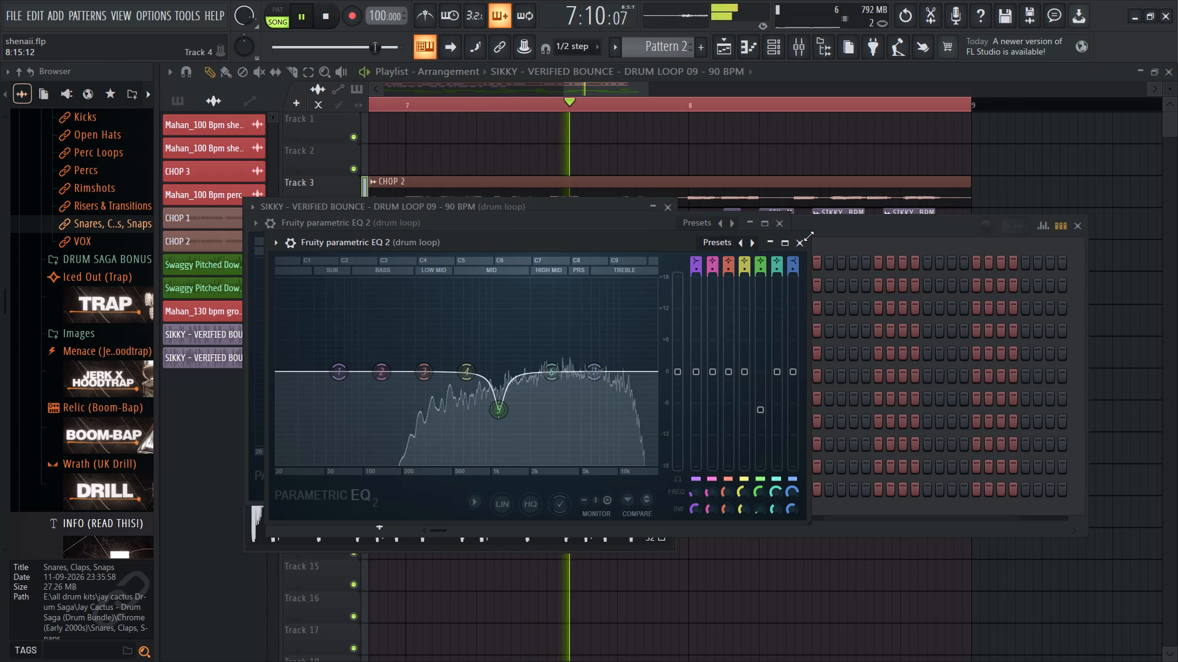
right_click(1070, 142)
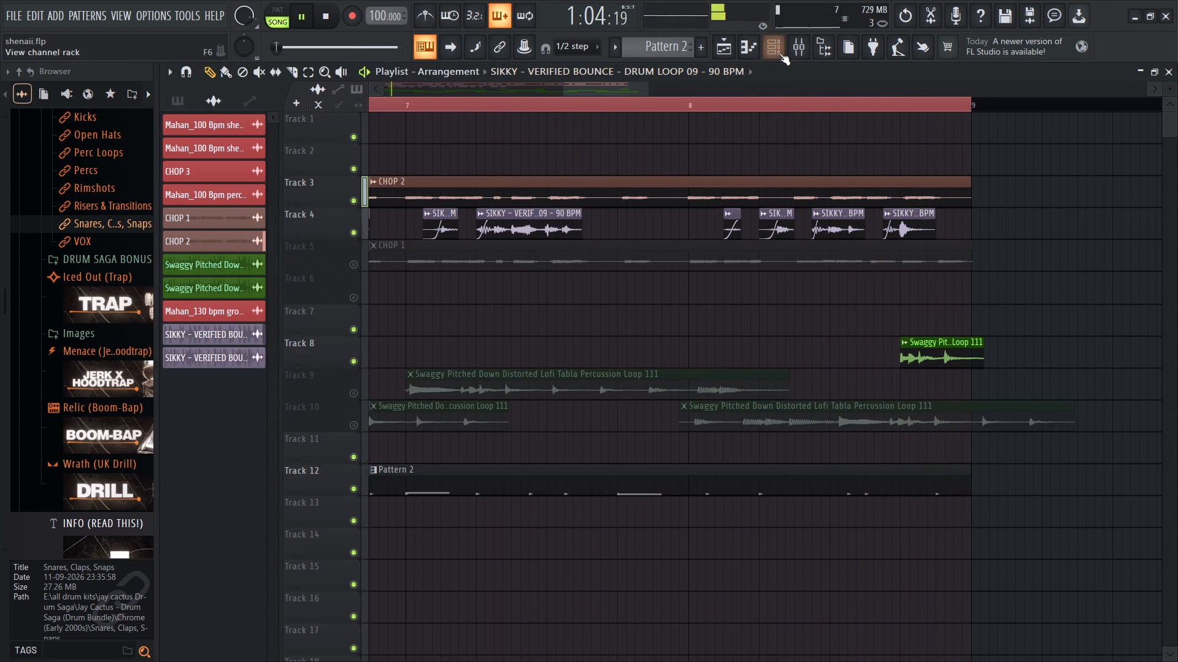
click(779, 53)
right_drag(1177, 316, 39, 316)
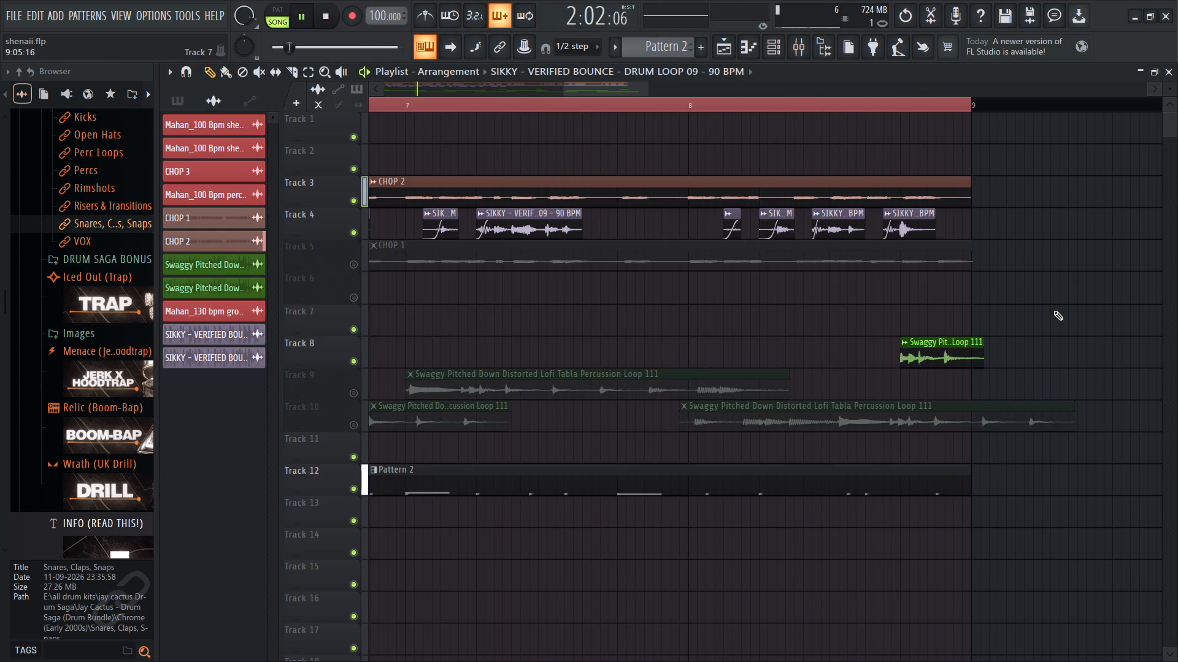
key(space)
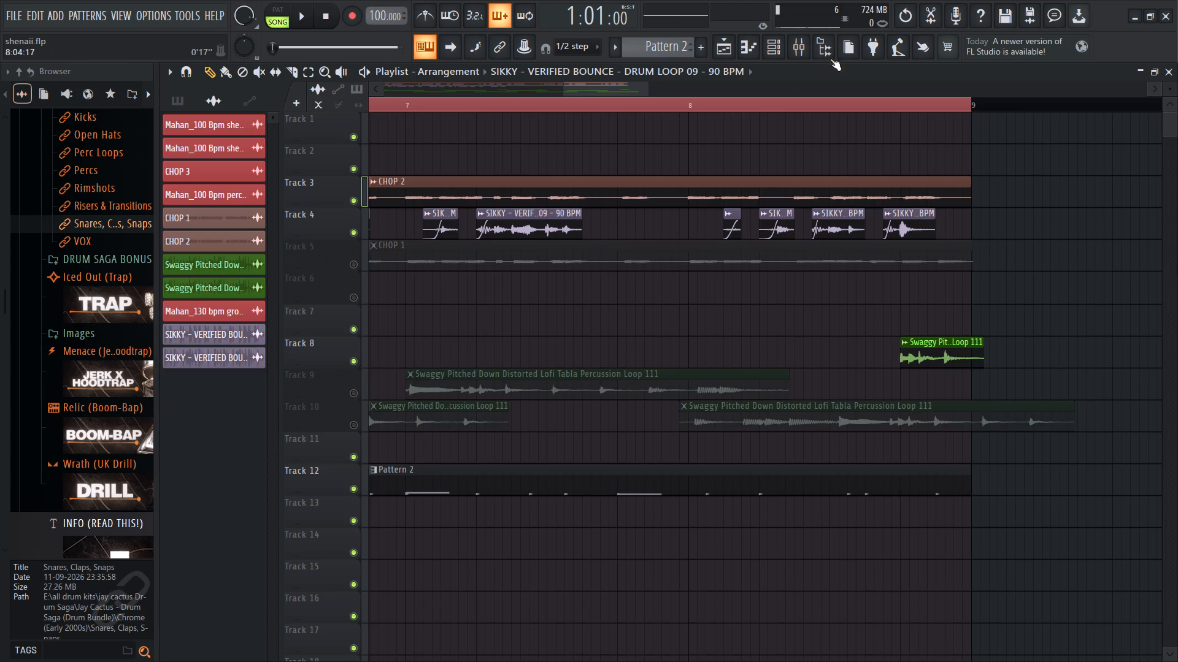
Take the drum loop insert off solo in the mixer and restart playback with all tracks.
click(795, 44)
right_click(395, 286)
key(space)
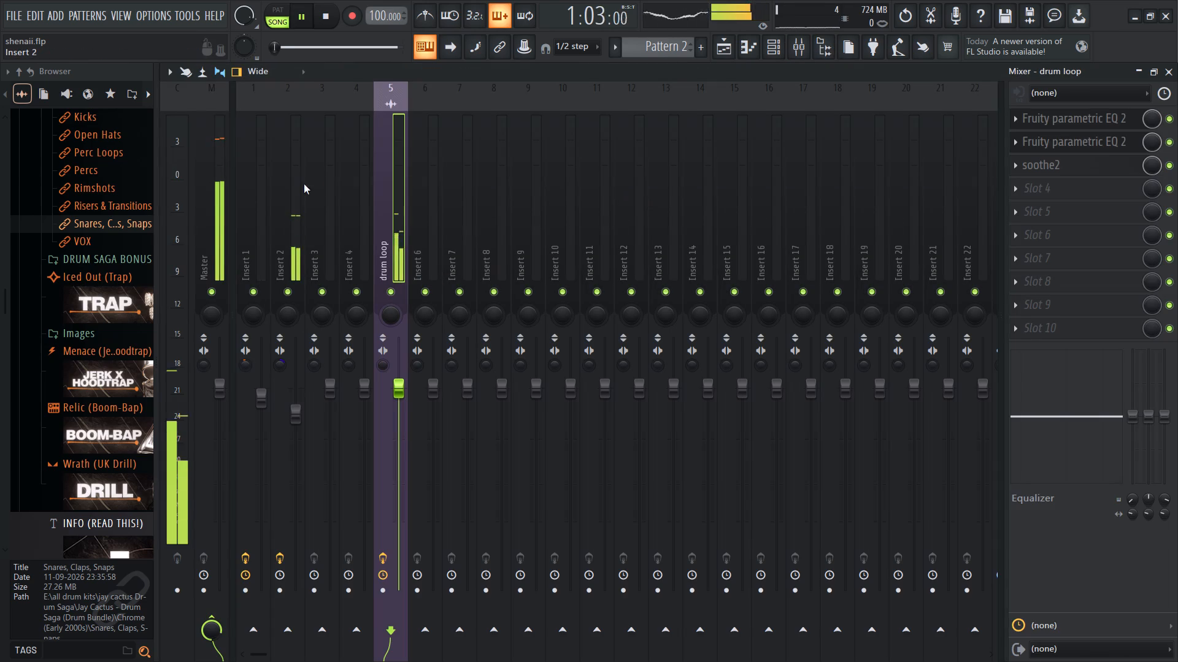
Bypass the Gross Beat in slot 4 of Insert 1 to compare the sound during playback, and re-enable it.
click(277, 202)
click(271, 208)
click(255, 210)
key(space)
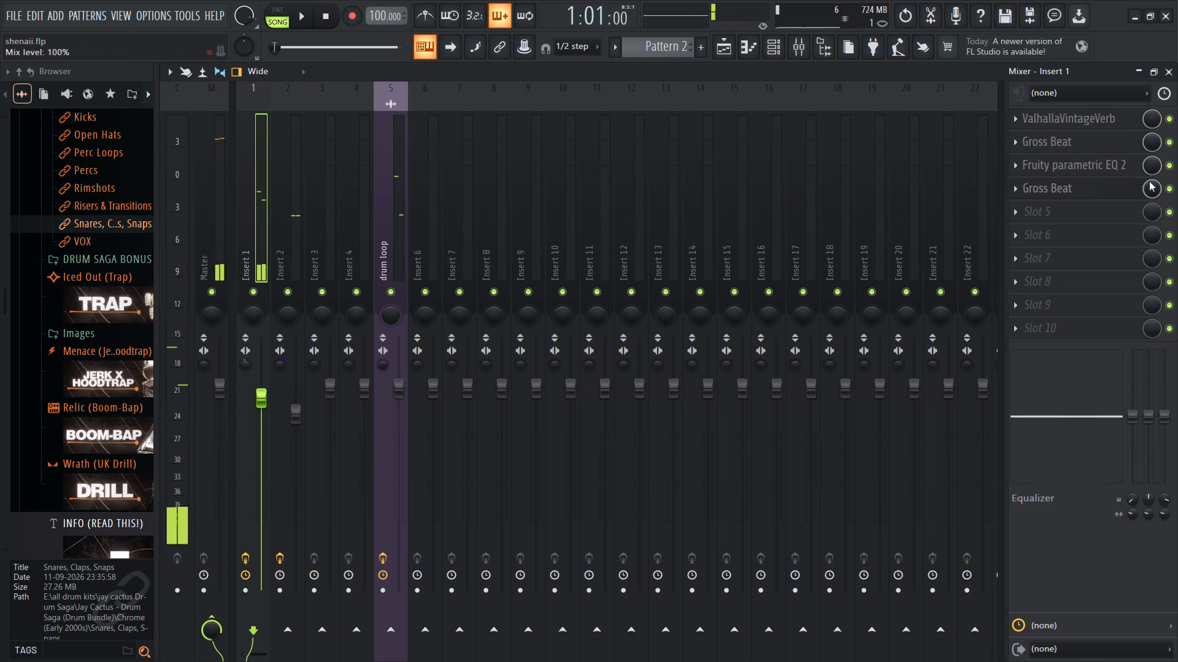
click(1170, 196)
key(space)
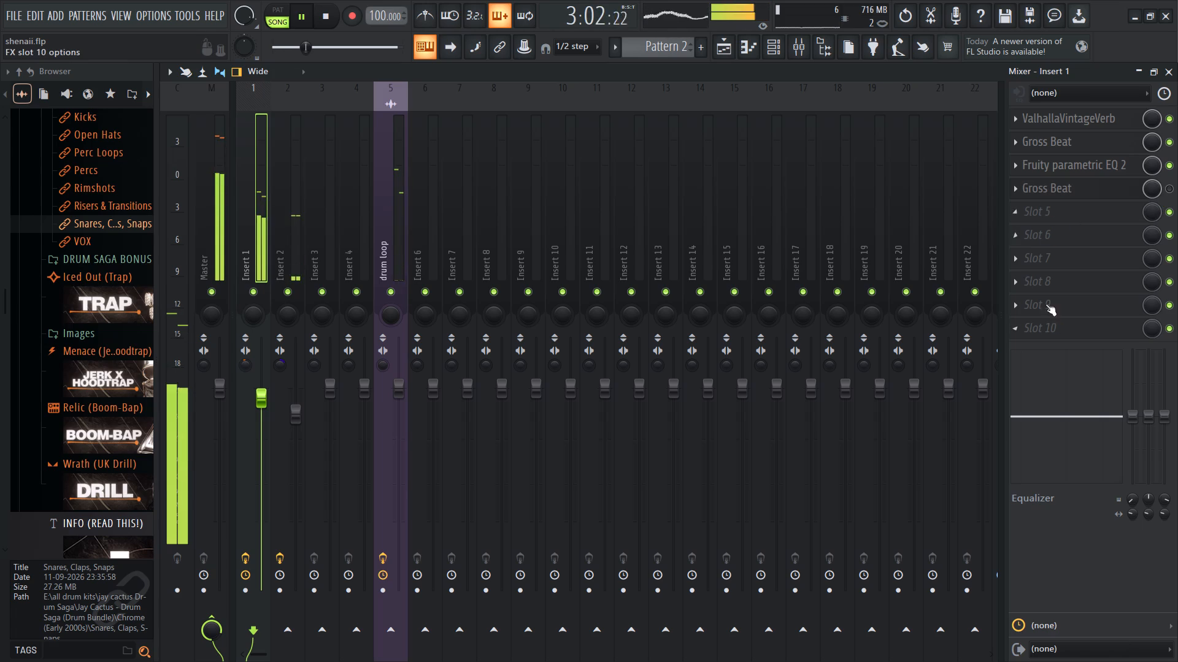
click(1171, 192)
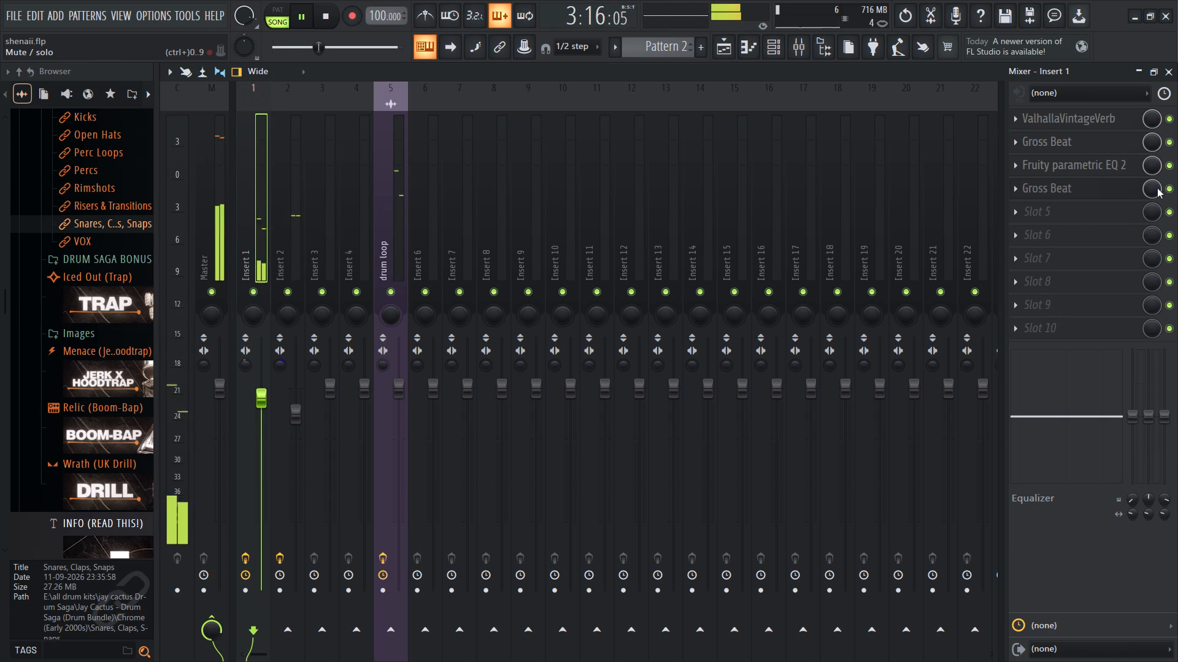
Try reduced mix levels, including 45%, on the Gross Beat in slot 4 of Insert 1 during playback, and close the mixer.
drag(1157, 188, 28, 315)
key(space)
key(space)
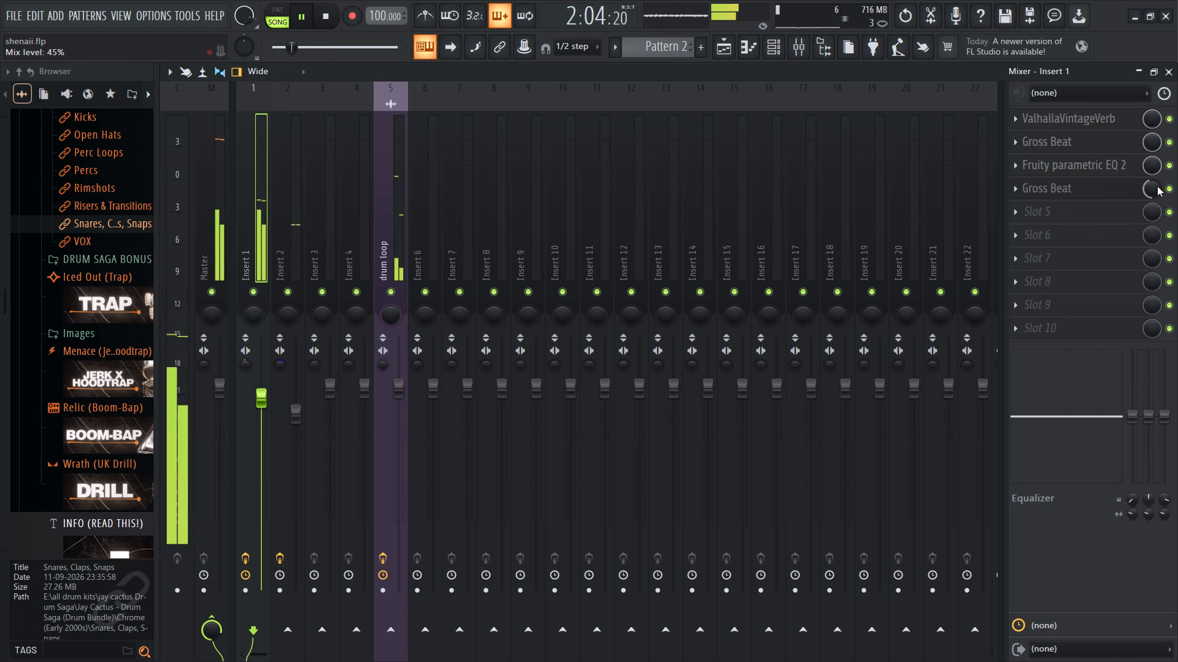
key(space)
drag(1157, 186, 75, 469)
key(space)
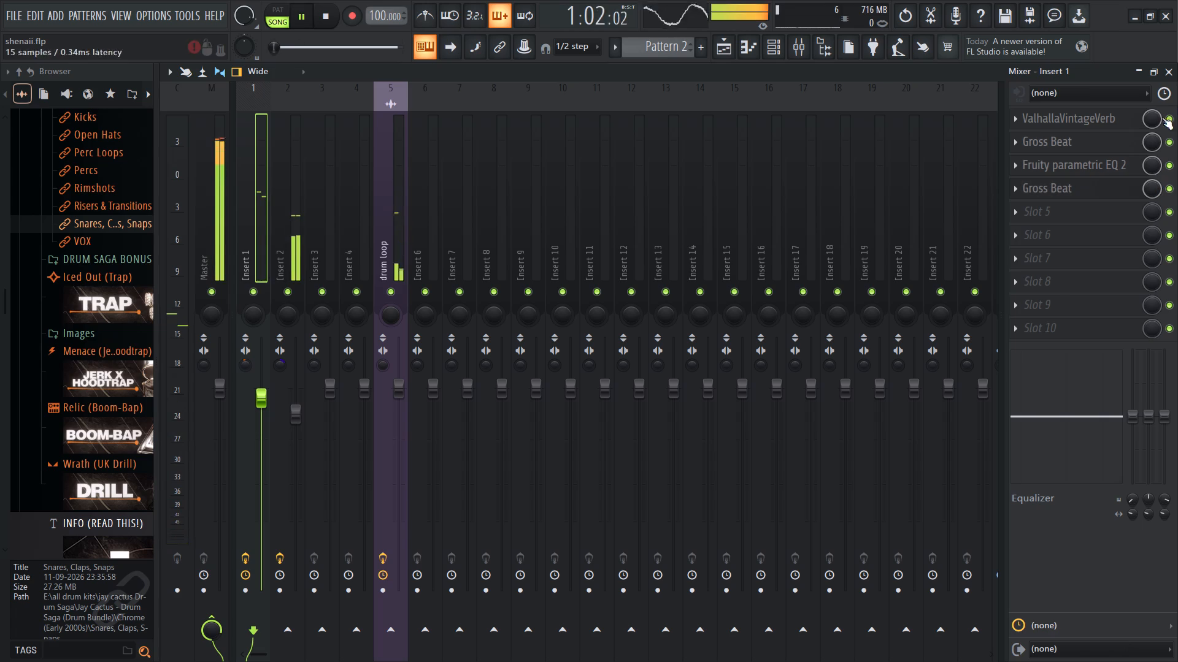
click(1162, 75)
Place a second CHOP 2 clip at the start of Track 2 and make it unique.
ctrl+scroll(714, 246, down, 20)
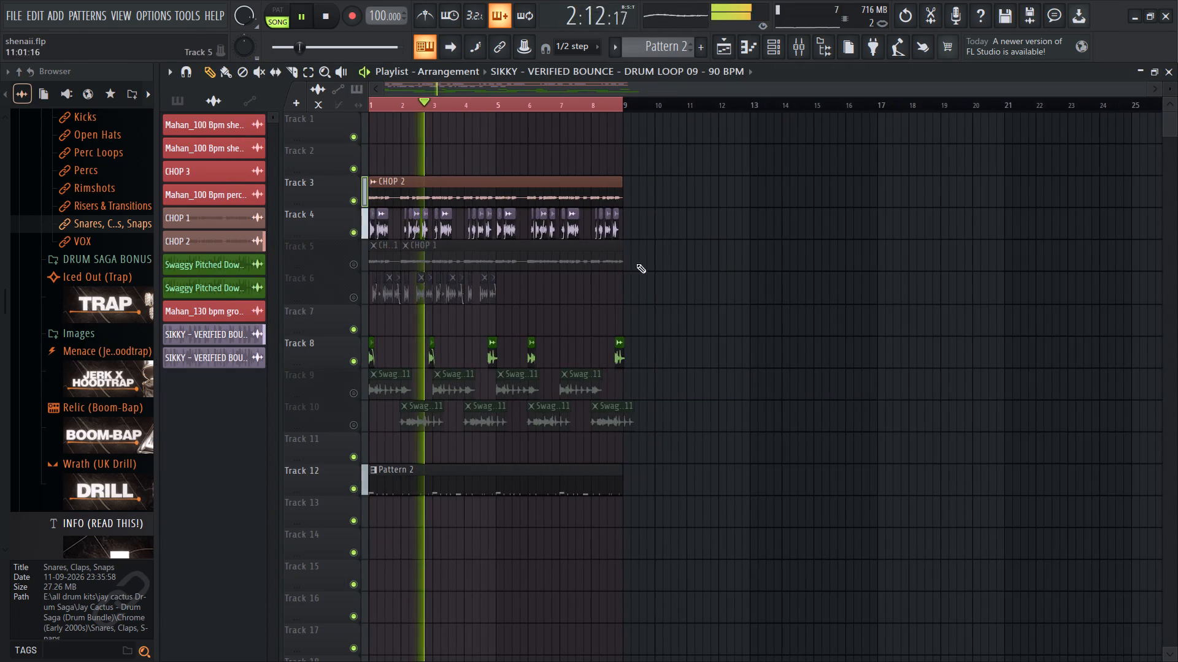
ctrl+scroll(304, 222, up, 10)
click(393, 187)
key(space)
drag(391, 154, 234, 164)
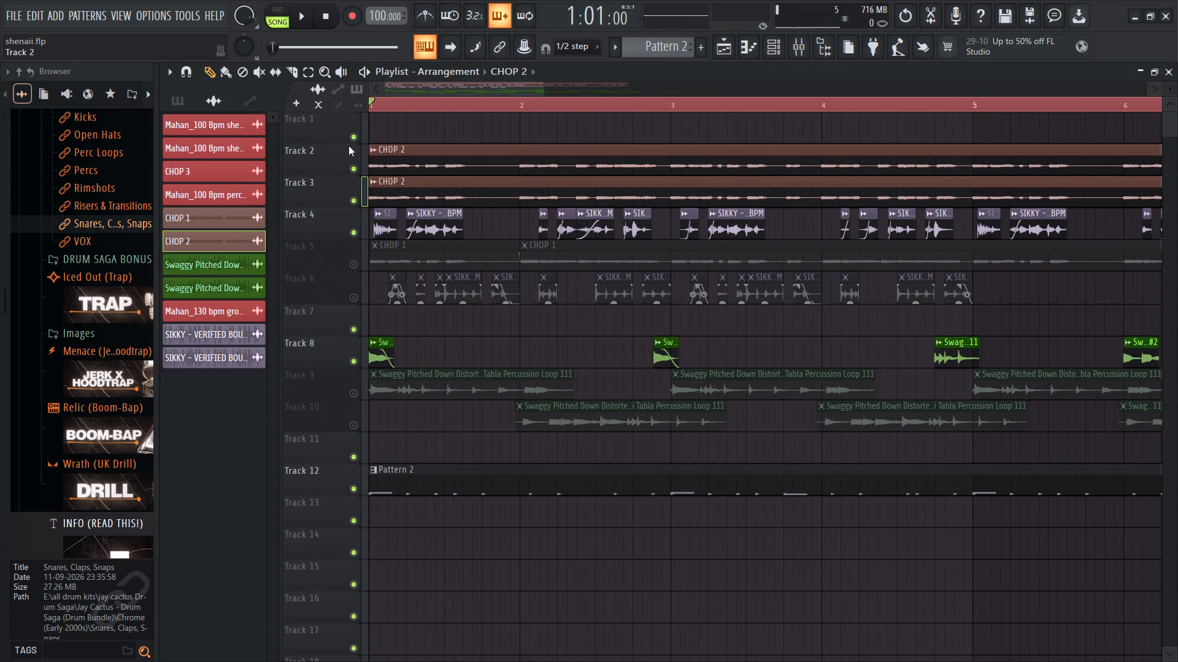
click(378, 145)
click(427, 284)
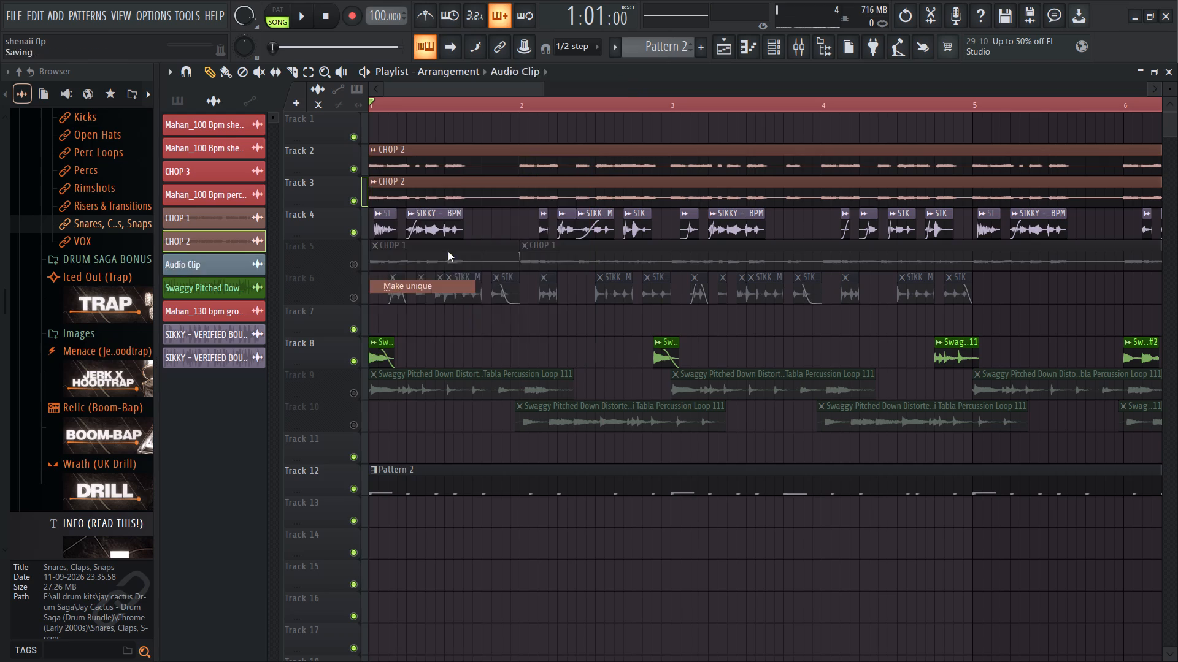
Set the Track 2 chop copy's pitch range to 7 semitones and turn its pitch fully up.
double_click(457, 146)
drag(626, 256, 635, 213)
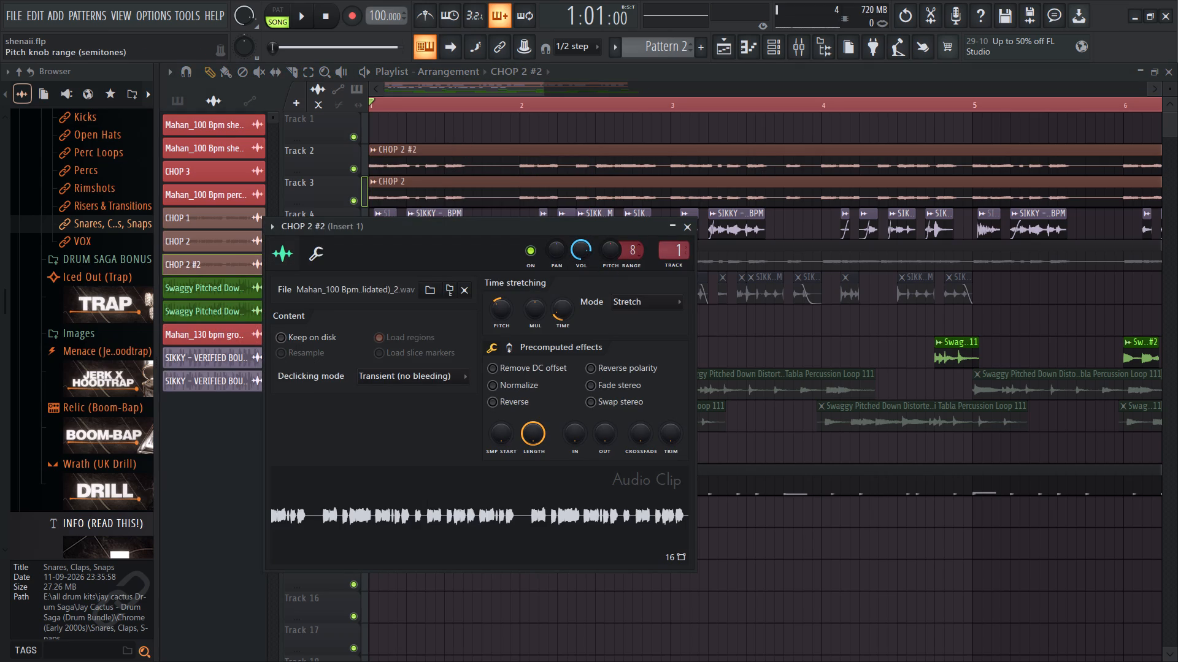
drag(635, 213, 635, 219)
drag(603, 256, 684, 82)
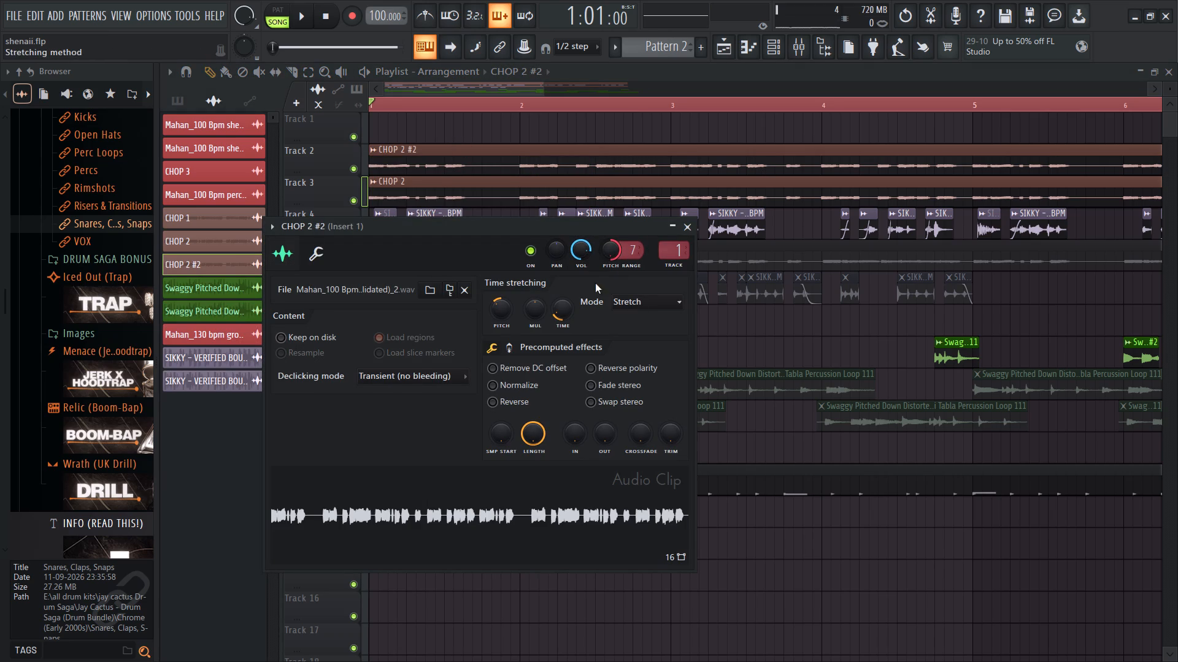
Lower the Track 2 chop copy's channel volume to 31% and pan it to the left during playback.
drag(572, 246, 599, 340)
key(space)
drag(587, 253, 588, 268)
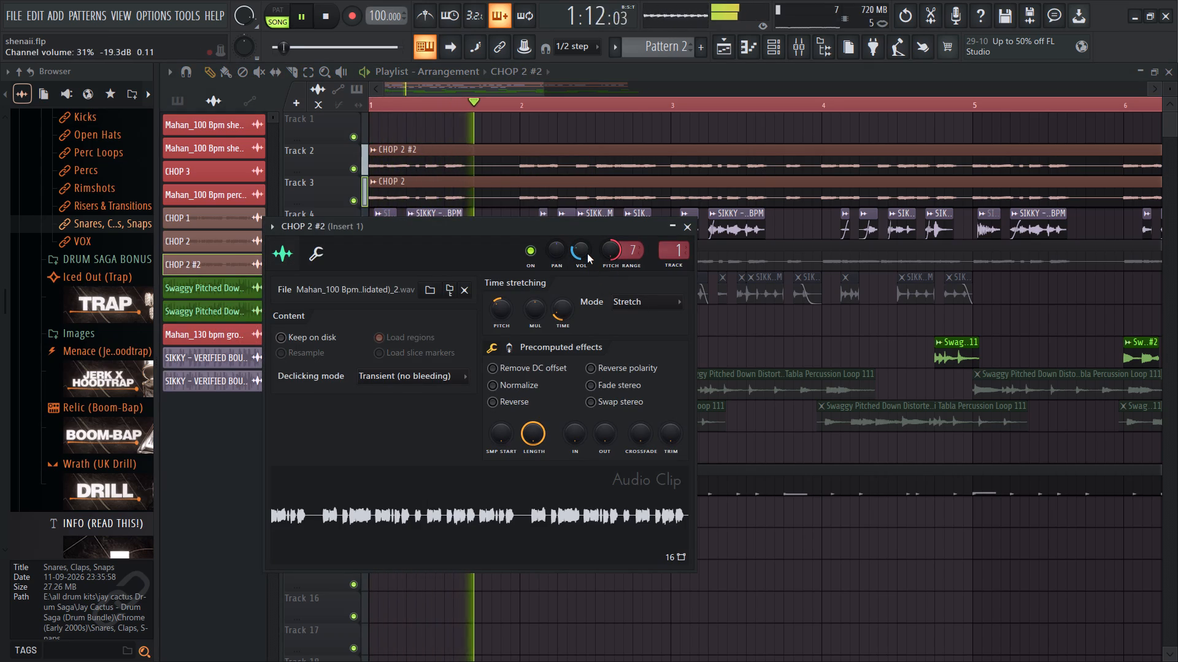
double_click(502, 161)
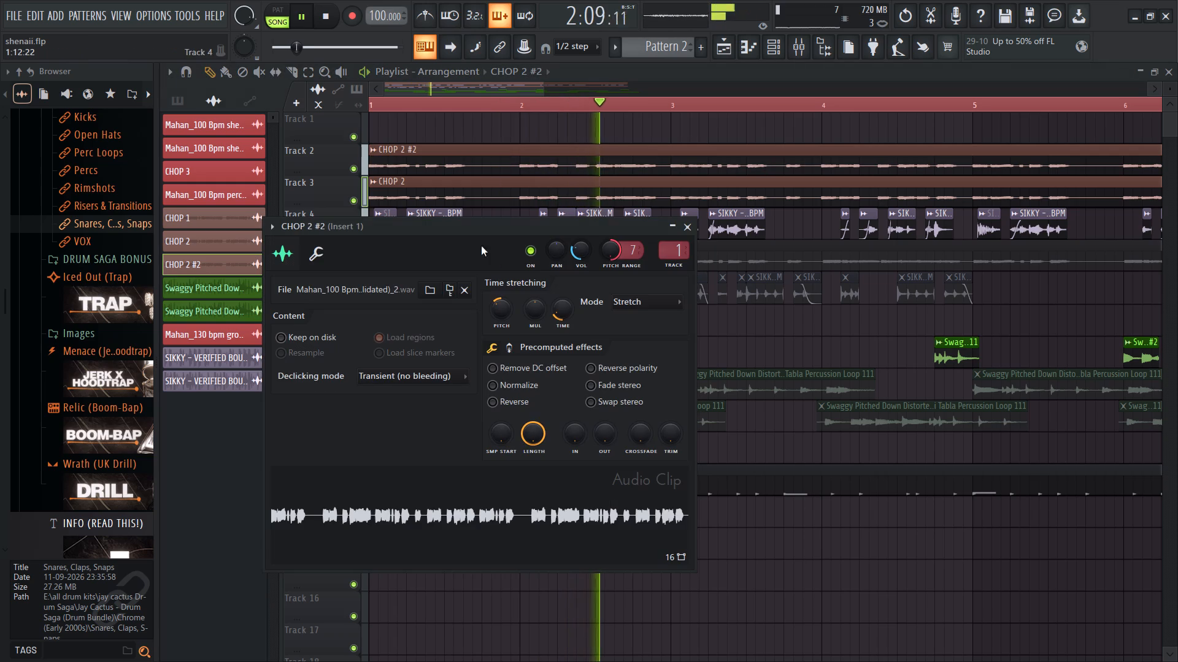
drag(558, 256, 569, 305)
drag(558, 253, 558, 244)
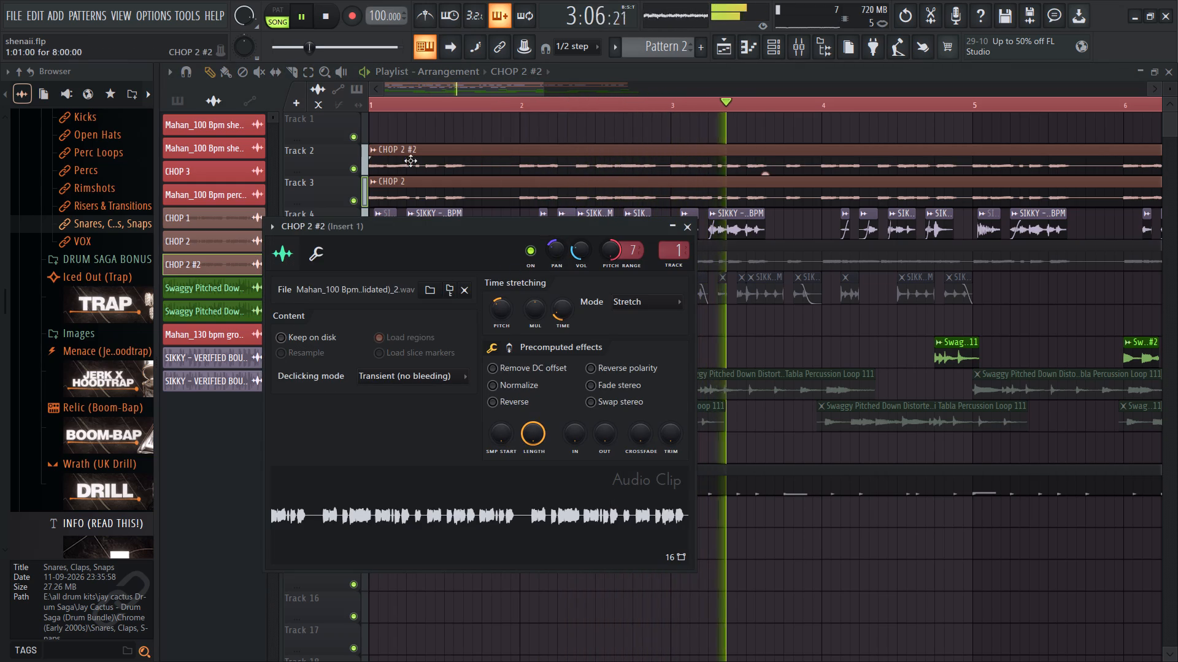
Stop playback, place another copy of the Track 2 chop at the start of Track 1 and make it unique.
right_click(395, 143)
scroll(395, 143, up, 4)
click(393, 154)
key(space)
drag(384, 120, 286, 132)
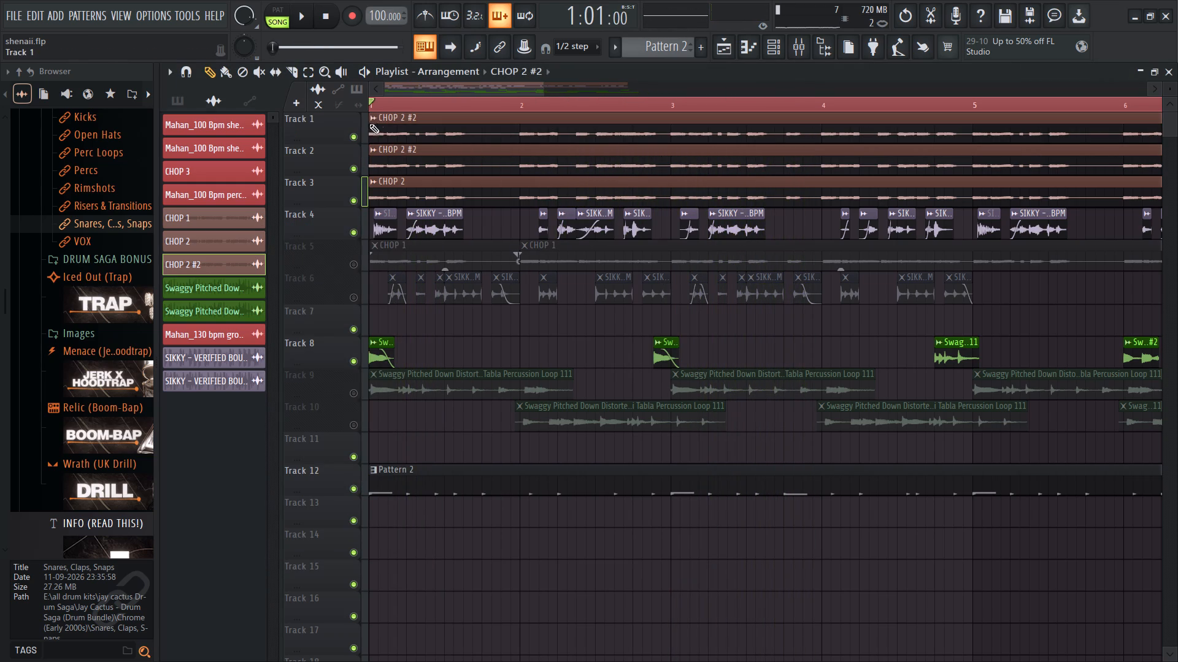
click(376, 124)
click(375, 121)
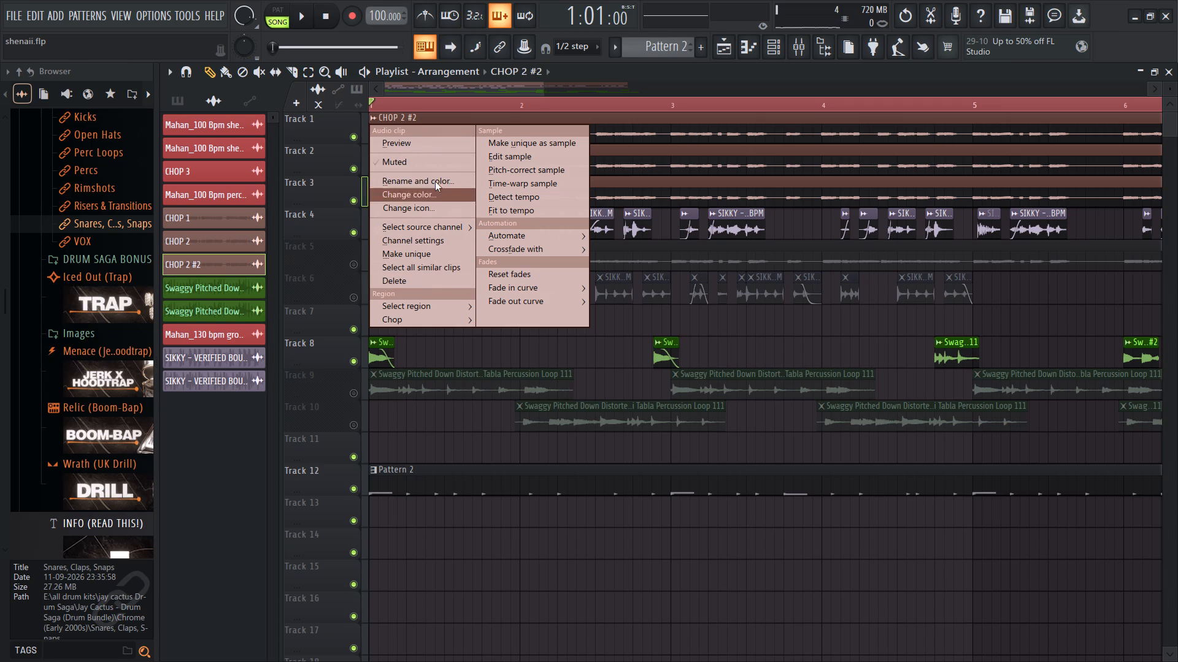
click(433, 257)
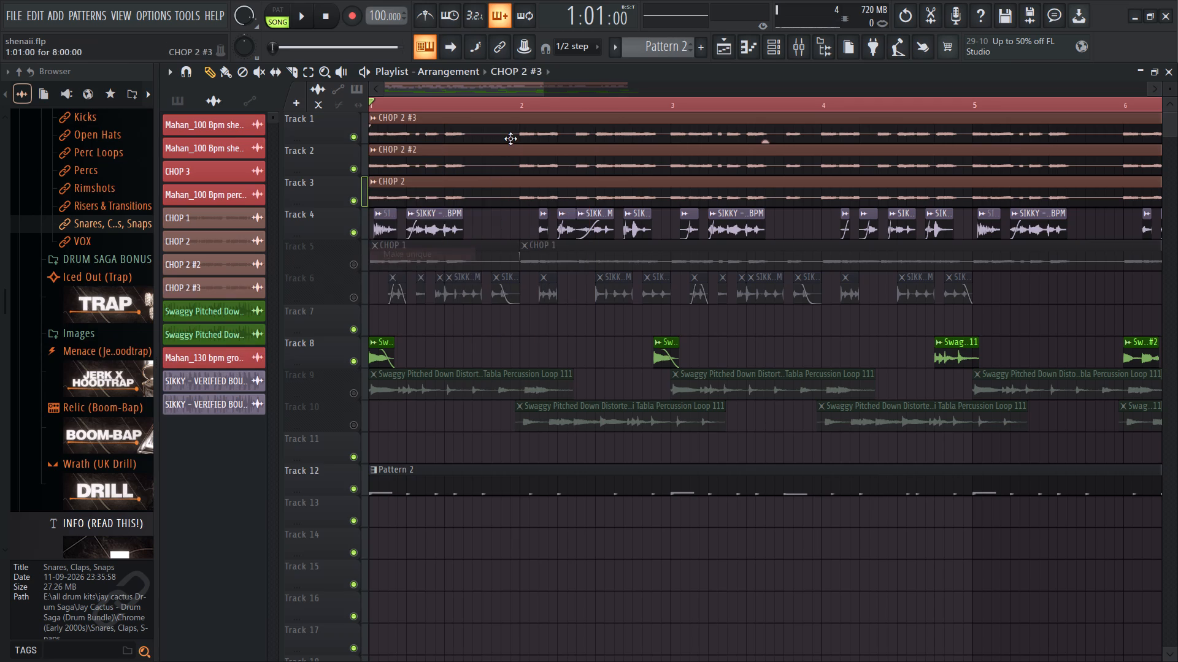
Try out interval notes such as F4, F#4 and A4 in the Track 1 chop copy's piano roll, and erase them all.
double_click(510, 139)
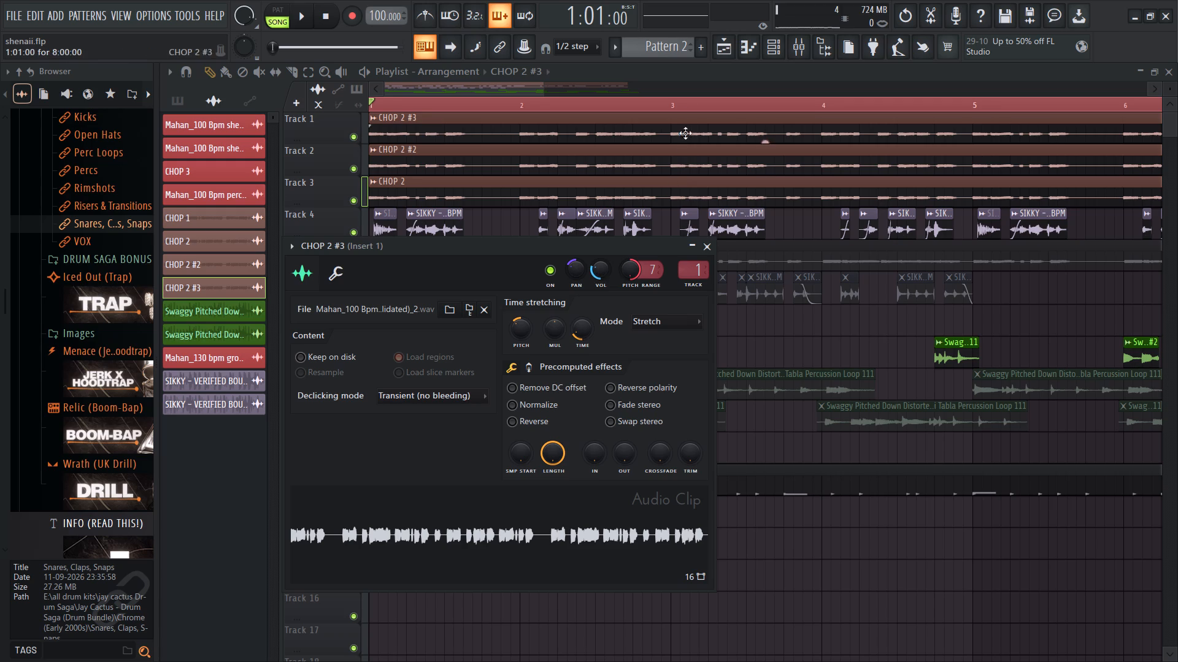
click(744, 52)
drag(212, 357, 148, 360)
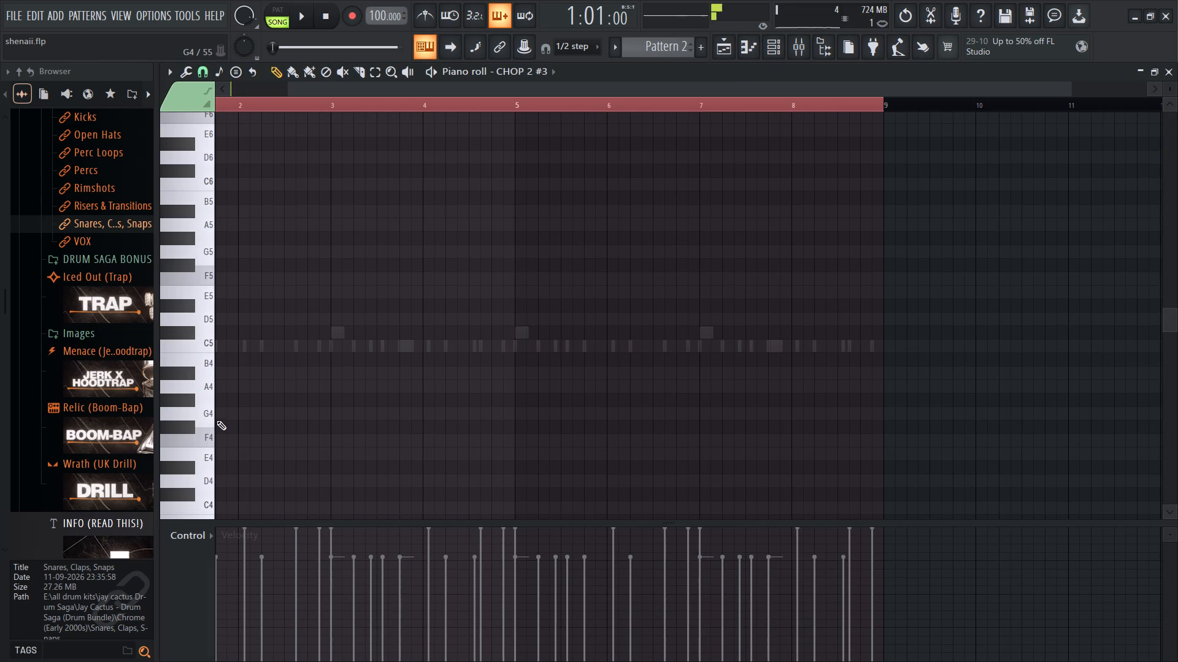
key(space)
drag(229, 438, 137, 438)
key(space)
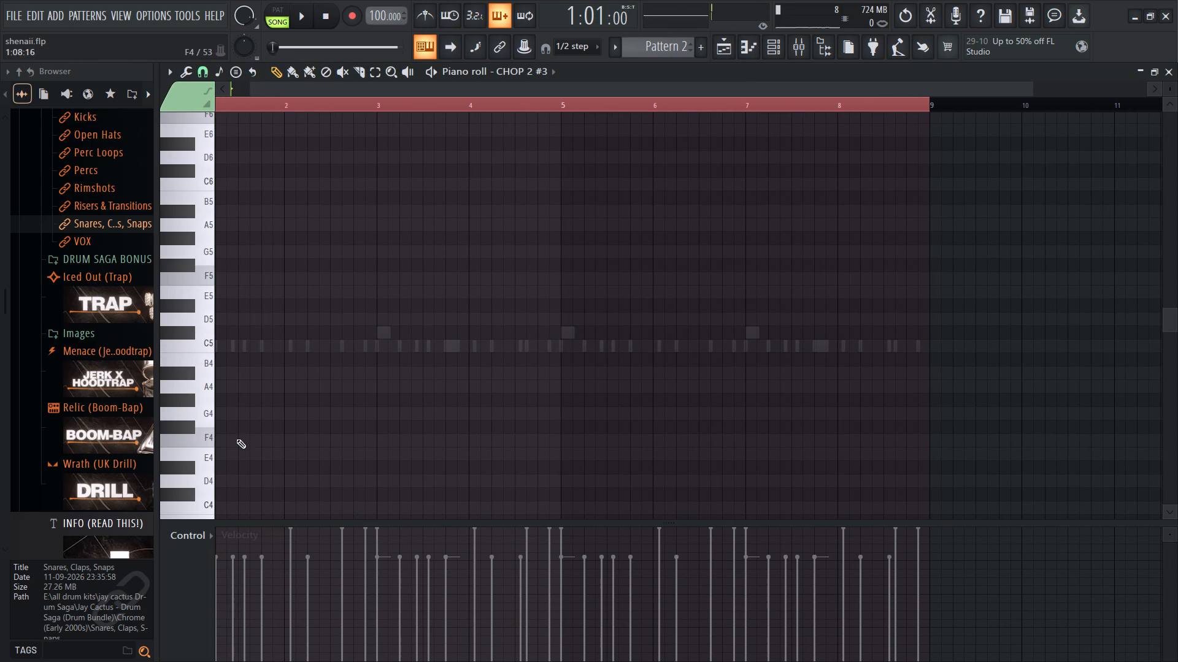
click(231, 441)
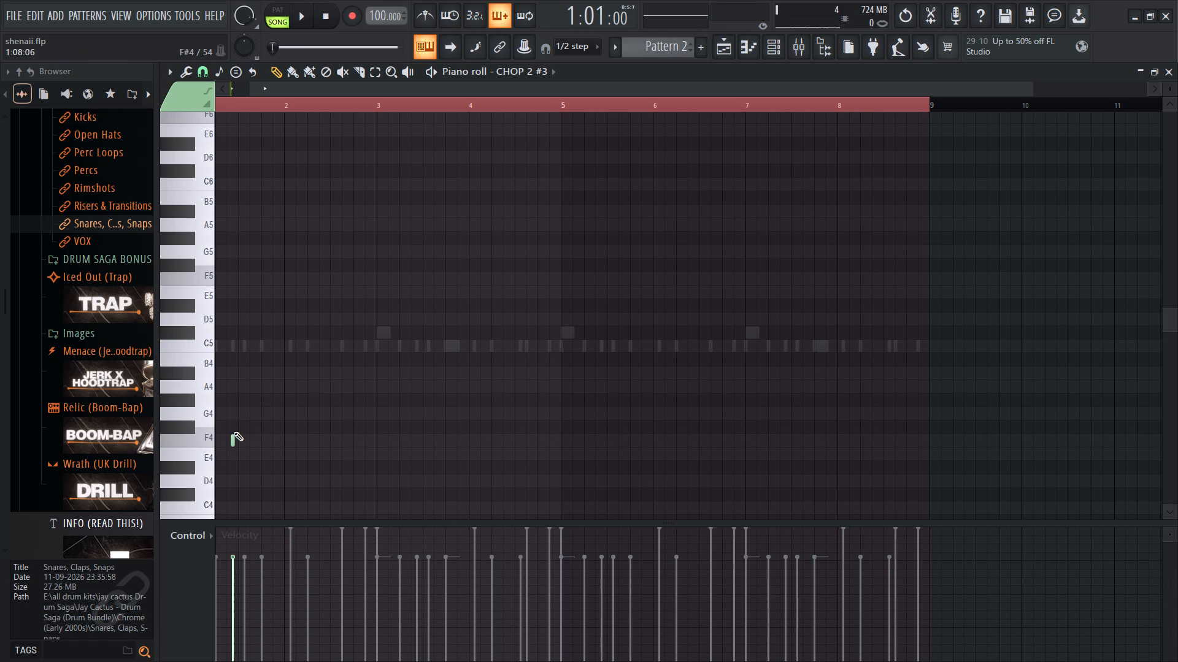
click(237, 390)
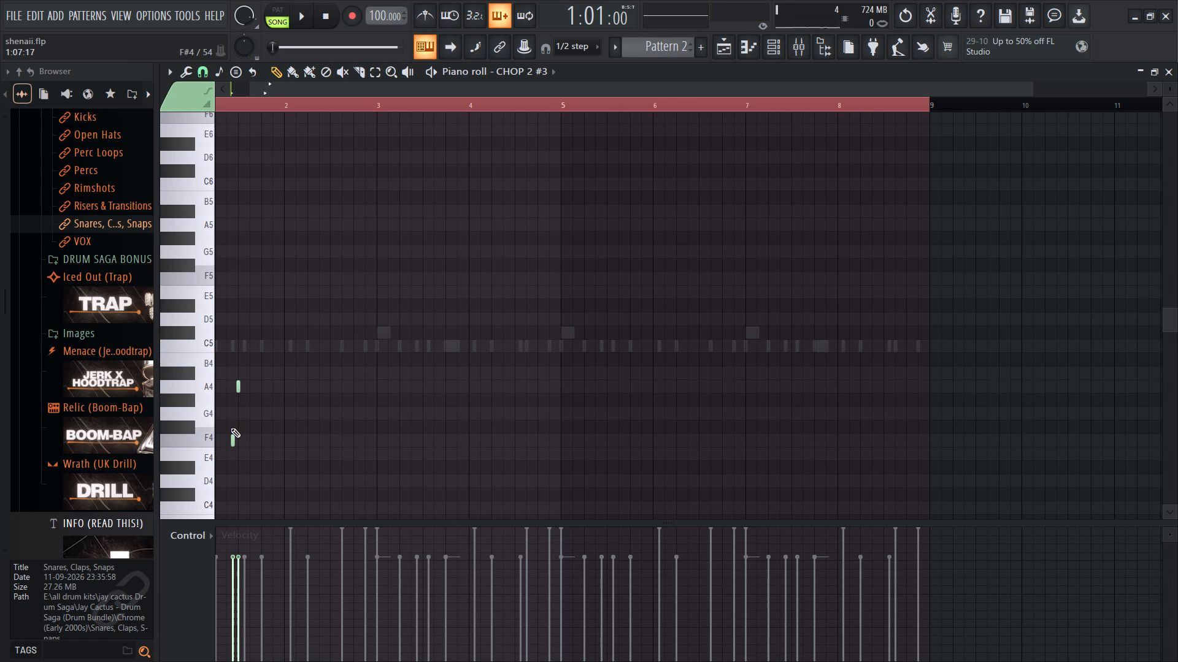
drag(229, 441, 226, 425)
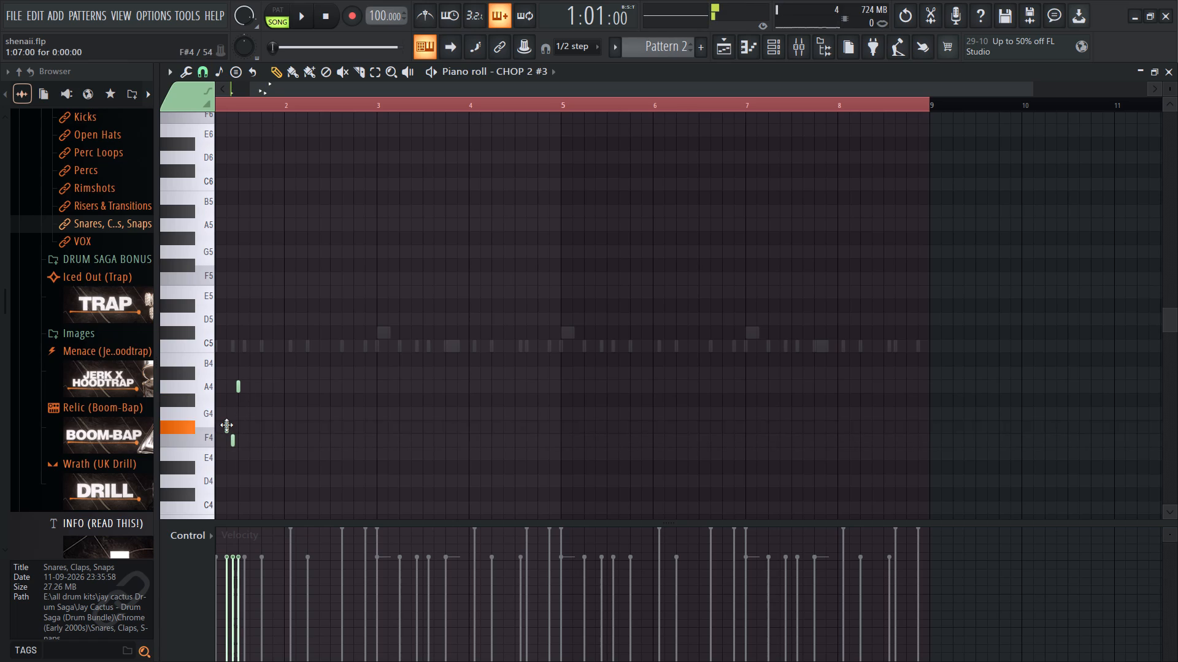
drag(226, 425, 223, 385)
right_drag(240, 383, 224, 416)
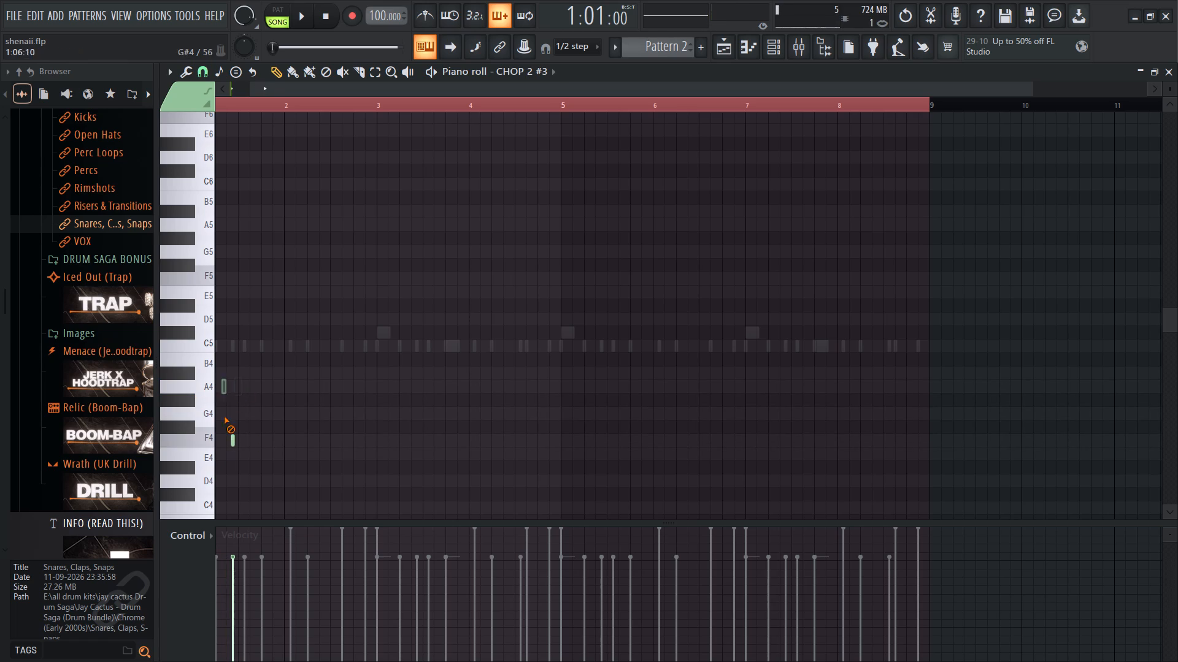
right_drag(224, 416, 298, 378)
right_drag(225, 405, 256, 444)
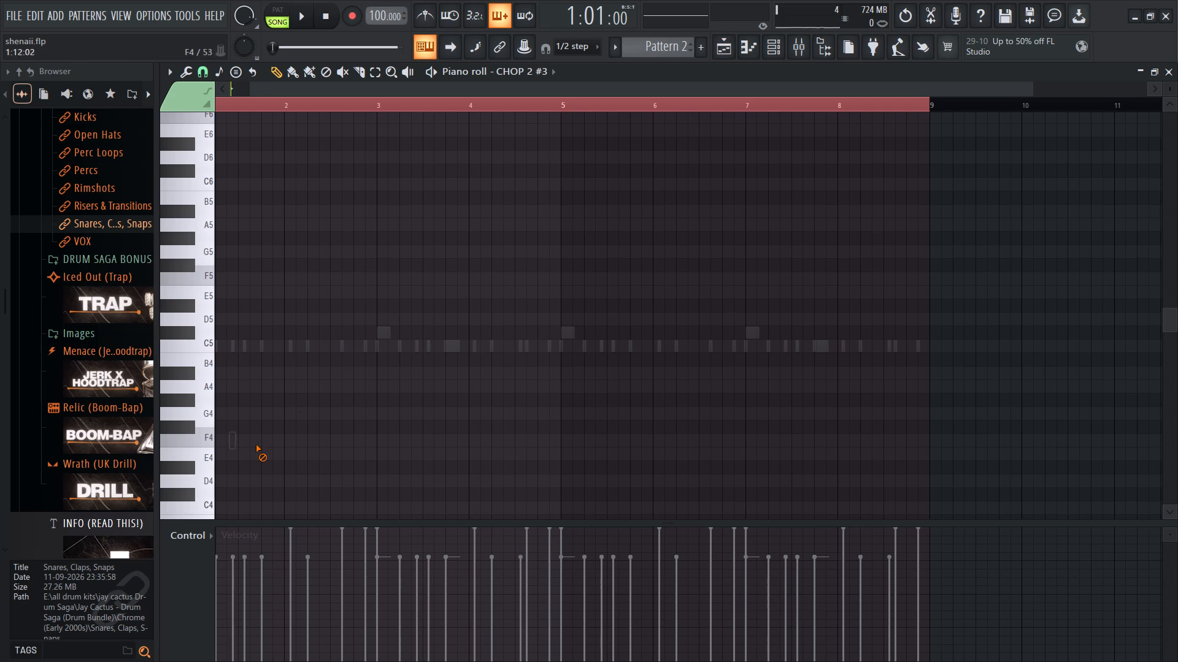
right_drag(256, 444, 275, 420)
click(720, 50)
Set the Track 1 chop copy's pitch range to 4 semitones and pan it about 43% right during playback.
double_click(472, 124)
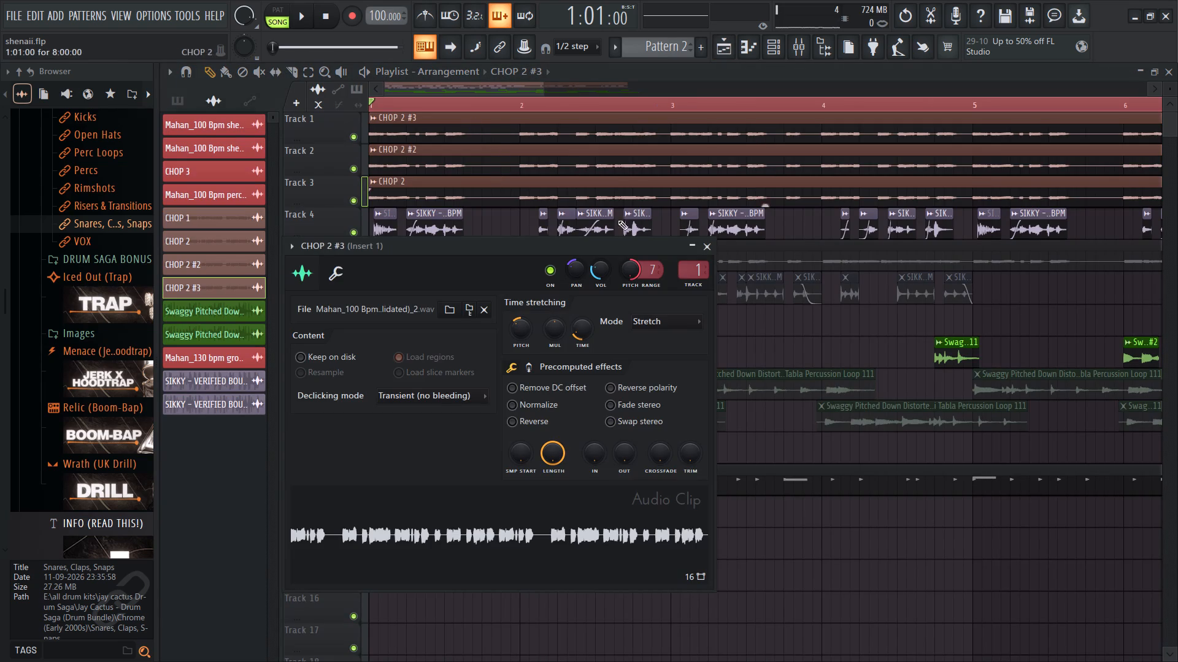
drag(650, 267, 651, 290)
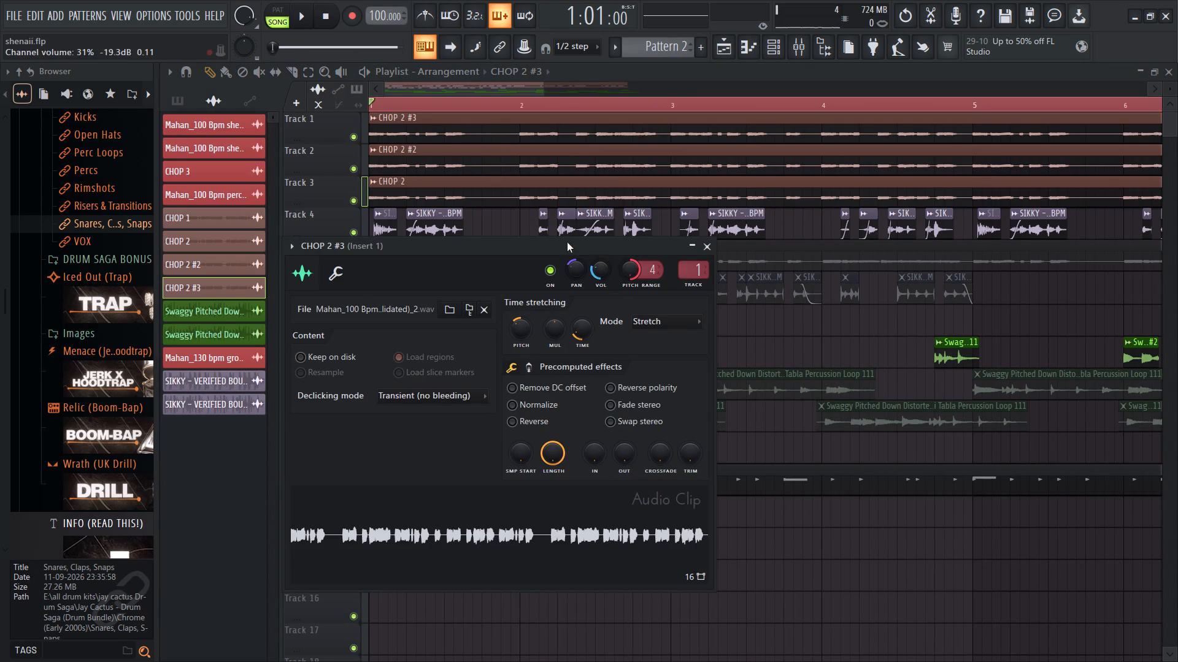
key(space)
double_click(495, 133)
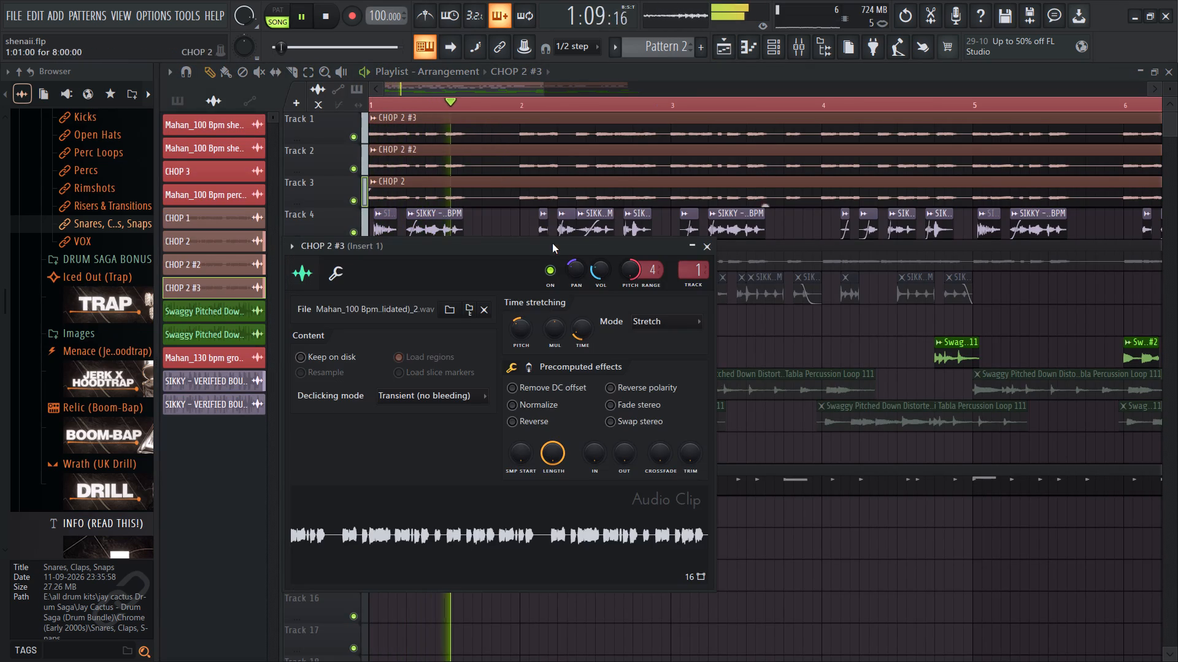
drag(564, 272, 579, 245)
drag(588, 248, 591, 140)
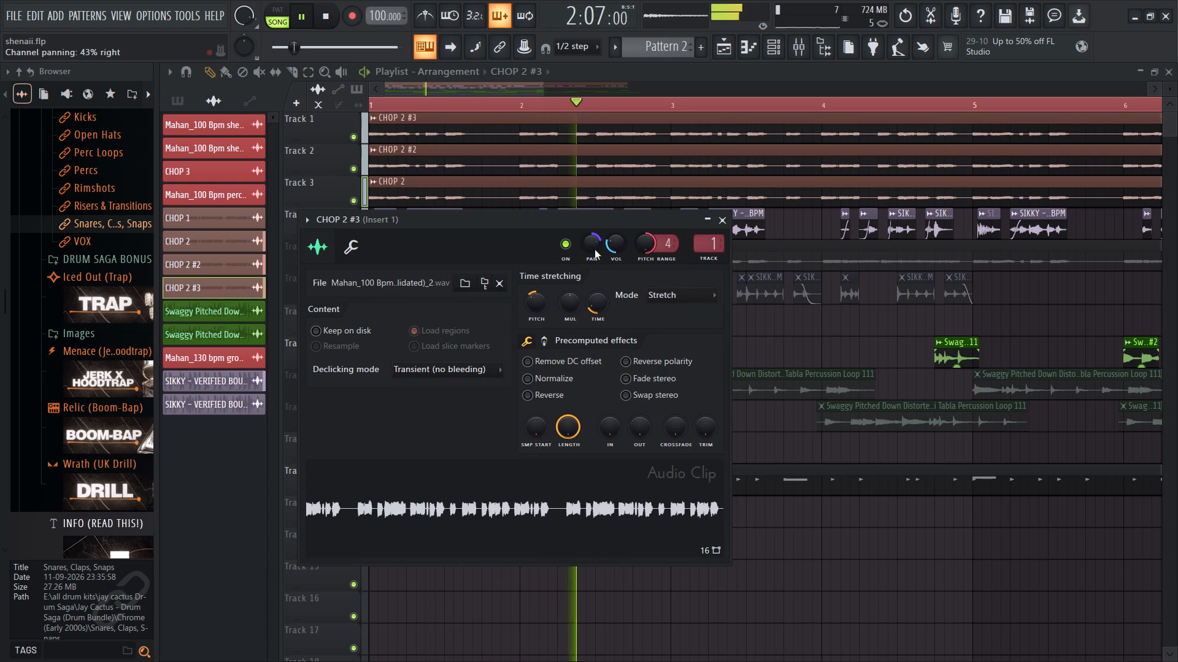
Mute Tracks 1 and 2 to compare the original chop with the layered copies during playback, and re-enable both tracks.
click(808, 46)
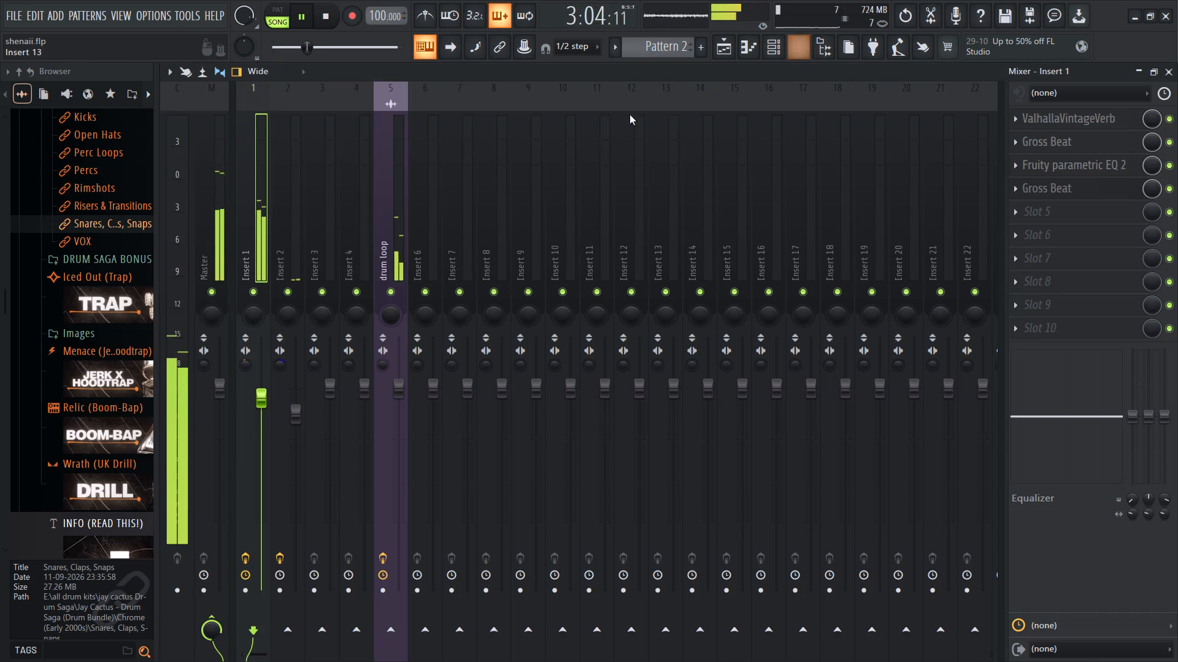
click(718, 43)
click(351, 142)
click(359, 165)
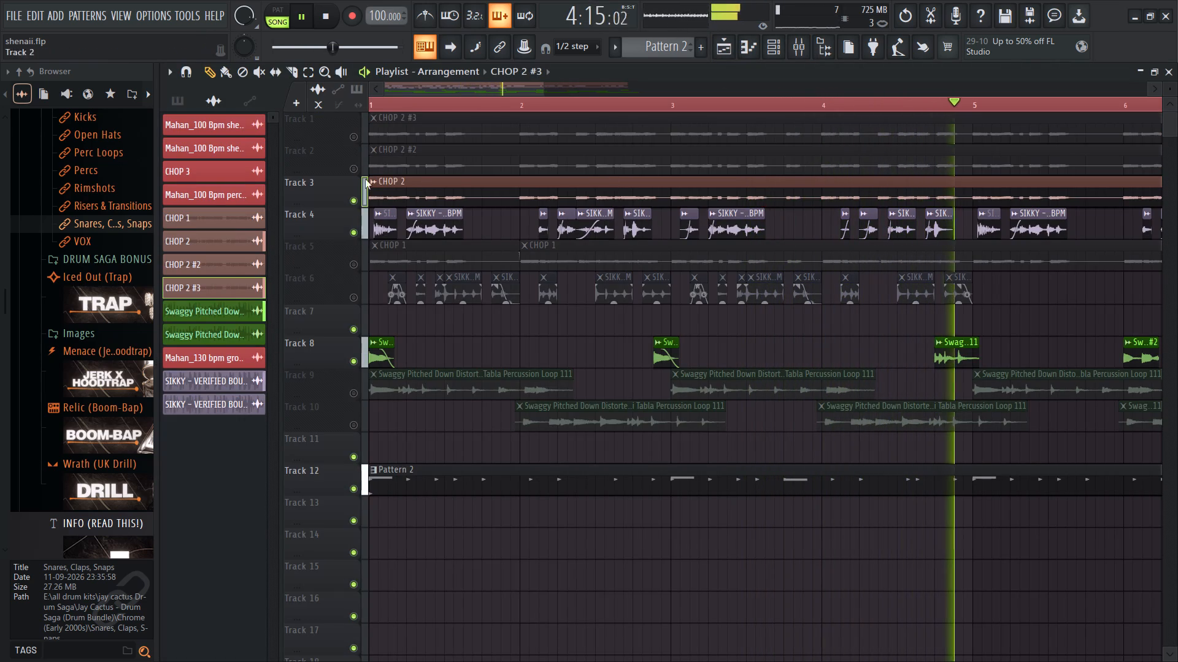
double_click(393, 192)
click(350, 165)
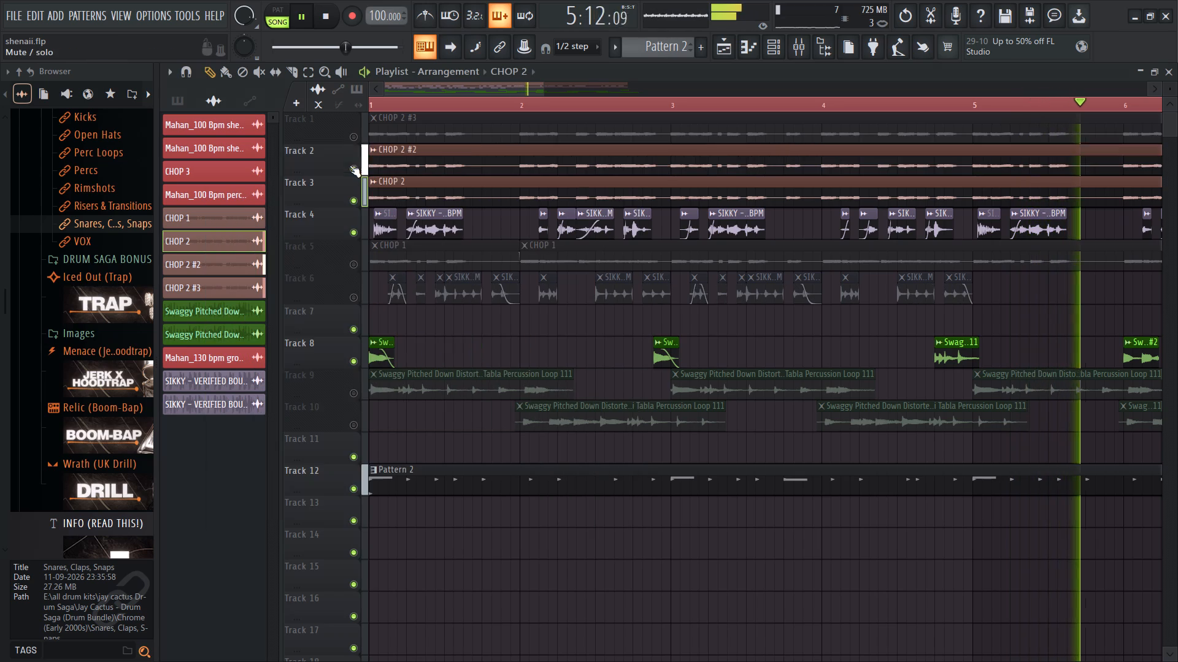
click(350, 139)
Pan the Track 2 chop copy further left and the Track 1 chop copy further right.
double_click(407, 162)
drag(552, 251, 585, 469)
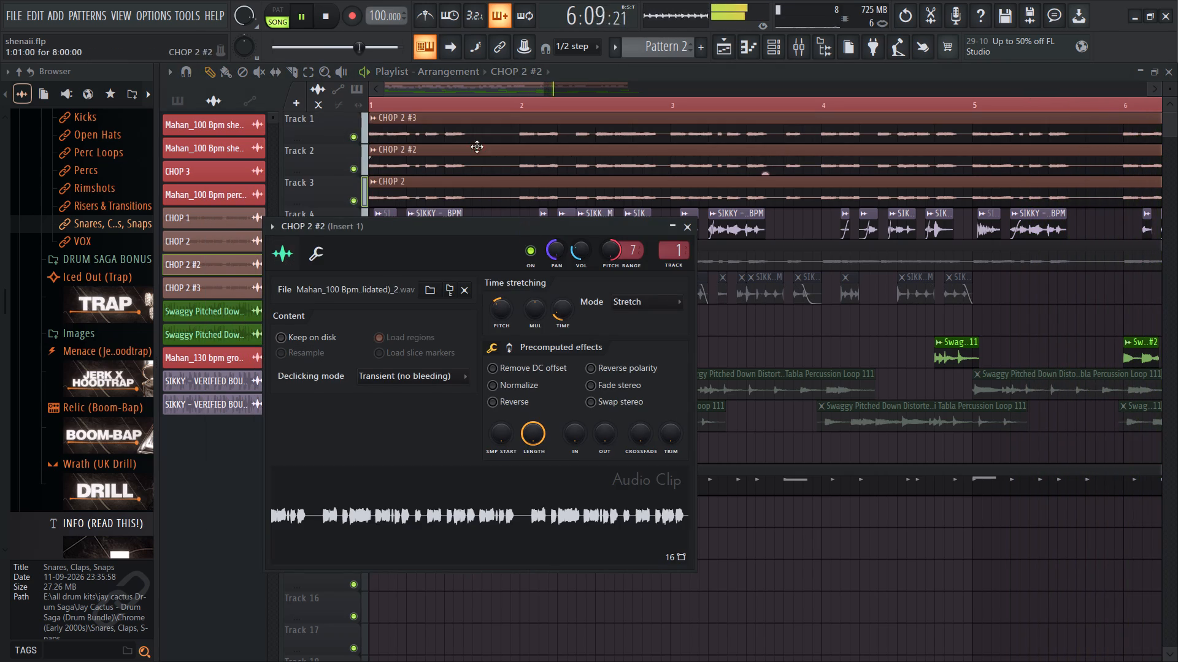
double_click(466, 137)
drag(602, 257, 592, 230)
drag(602, 256, 636, 66)
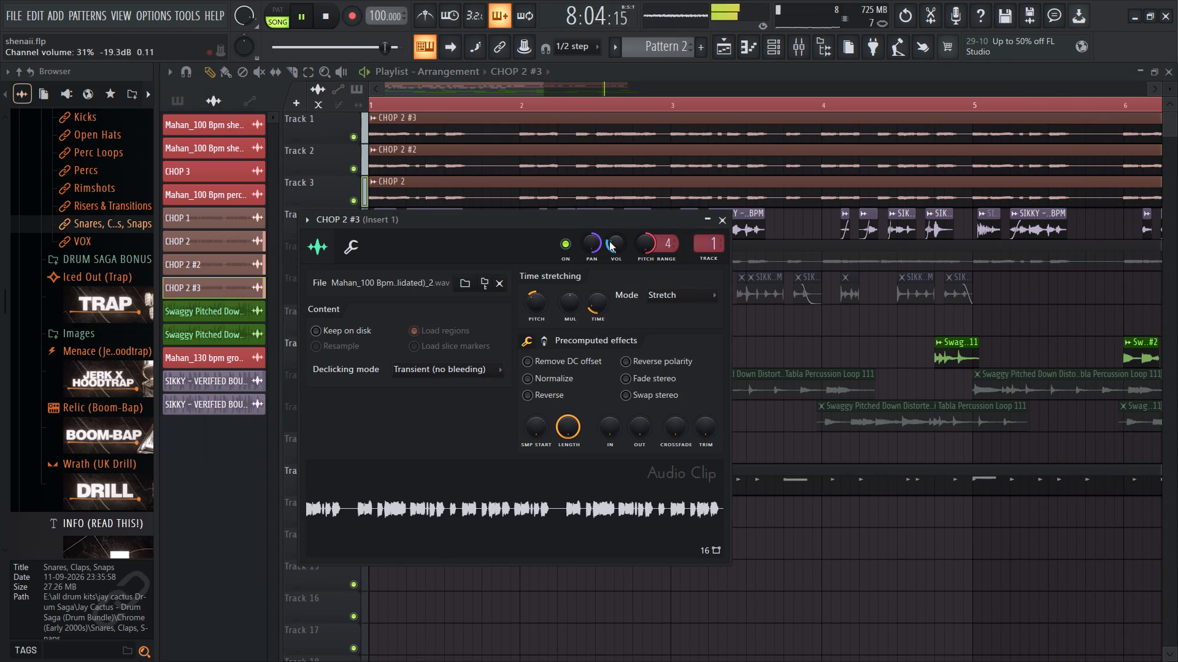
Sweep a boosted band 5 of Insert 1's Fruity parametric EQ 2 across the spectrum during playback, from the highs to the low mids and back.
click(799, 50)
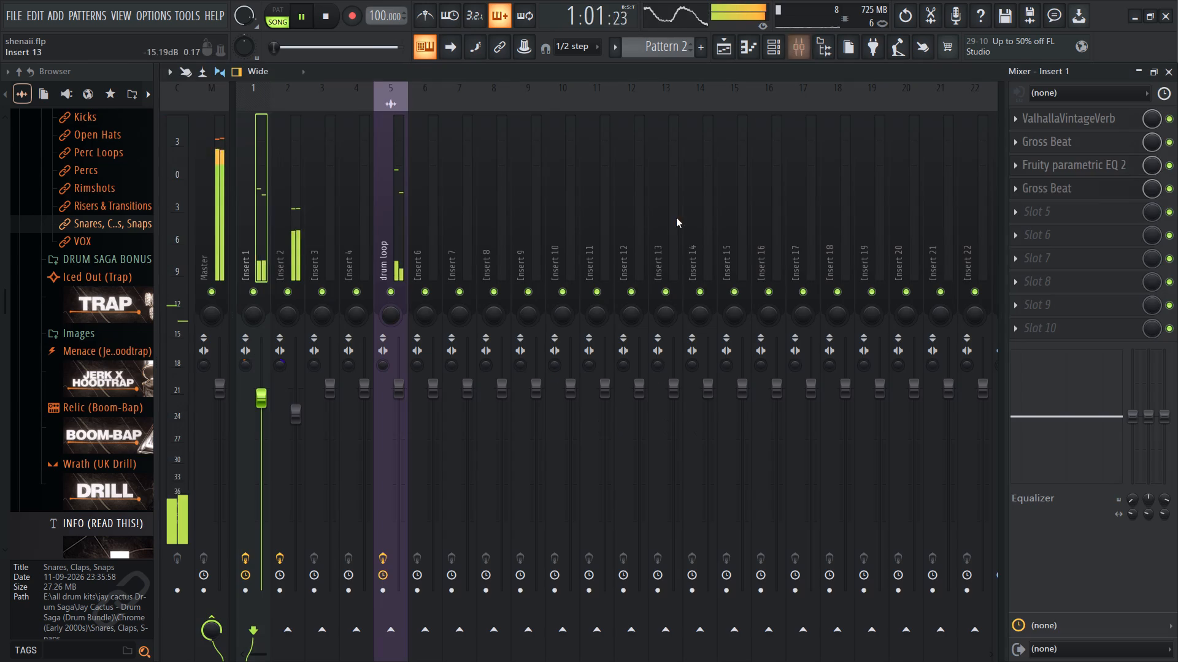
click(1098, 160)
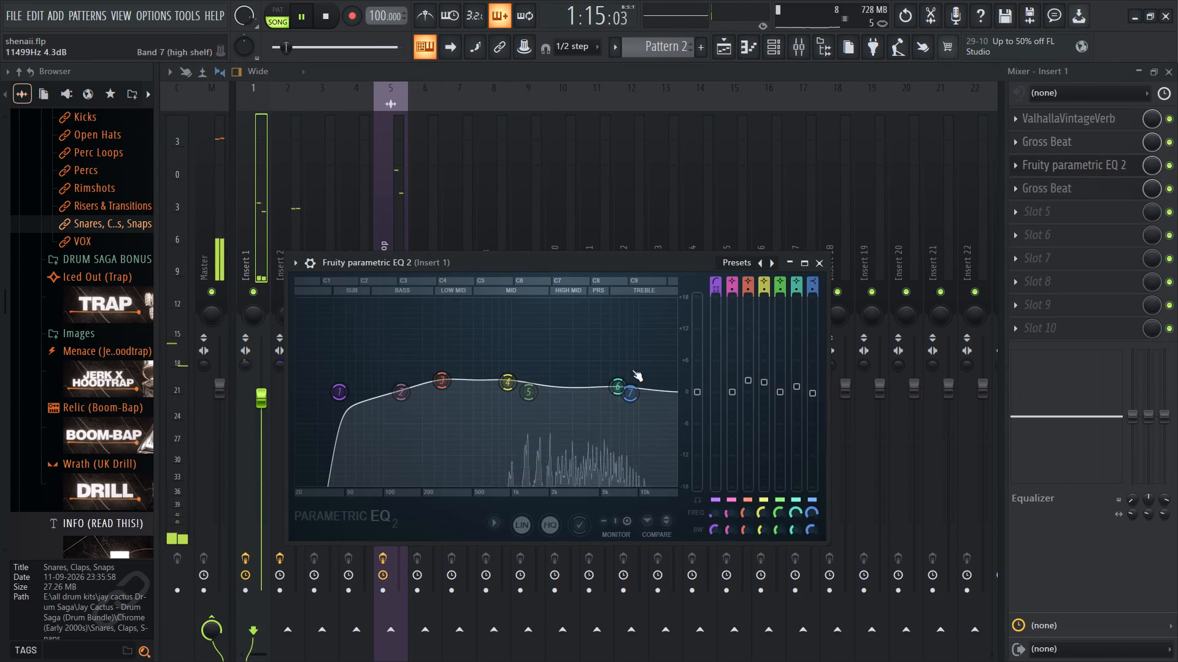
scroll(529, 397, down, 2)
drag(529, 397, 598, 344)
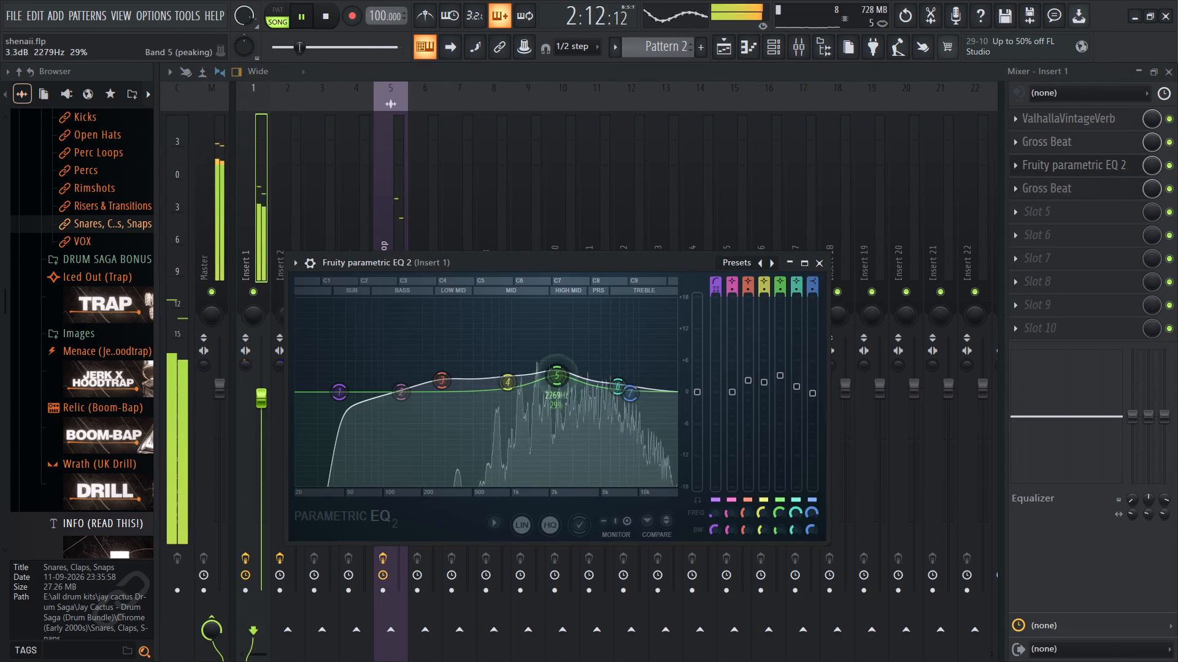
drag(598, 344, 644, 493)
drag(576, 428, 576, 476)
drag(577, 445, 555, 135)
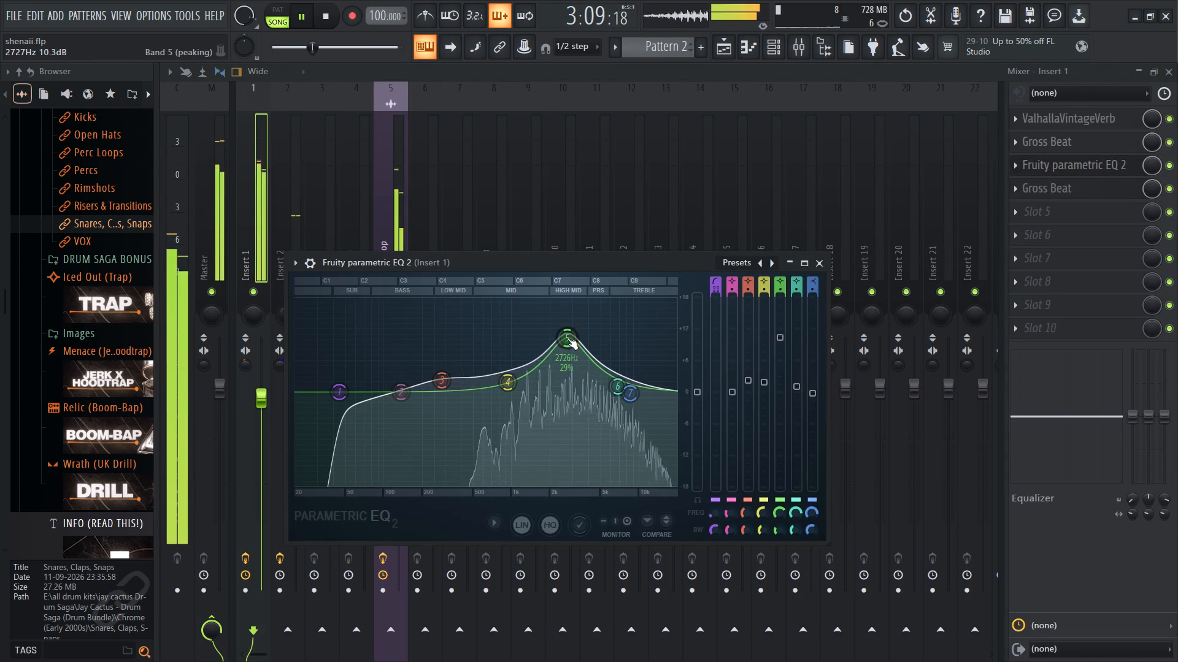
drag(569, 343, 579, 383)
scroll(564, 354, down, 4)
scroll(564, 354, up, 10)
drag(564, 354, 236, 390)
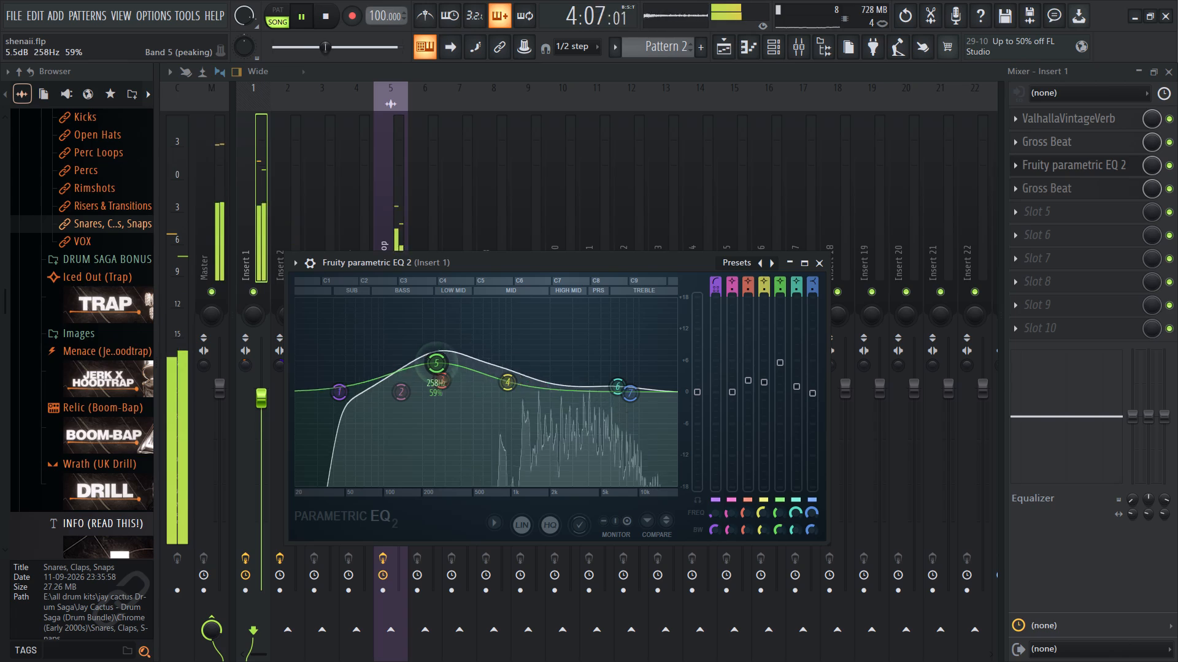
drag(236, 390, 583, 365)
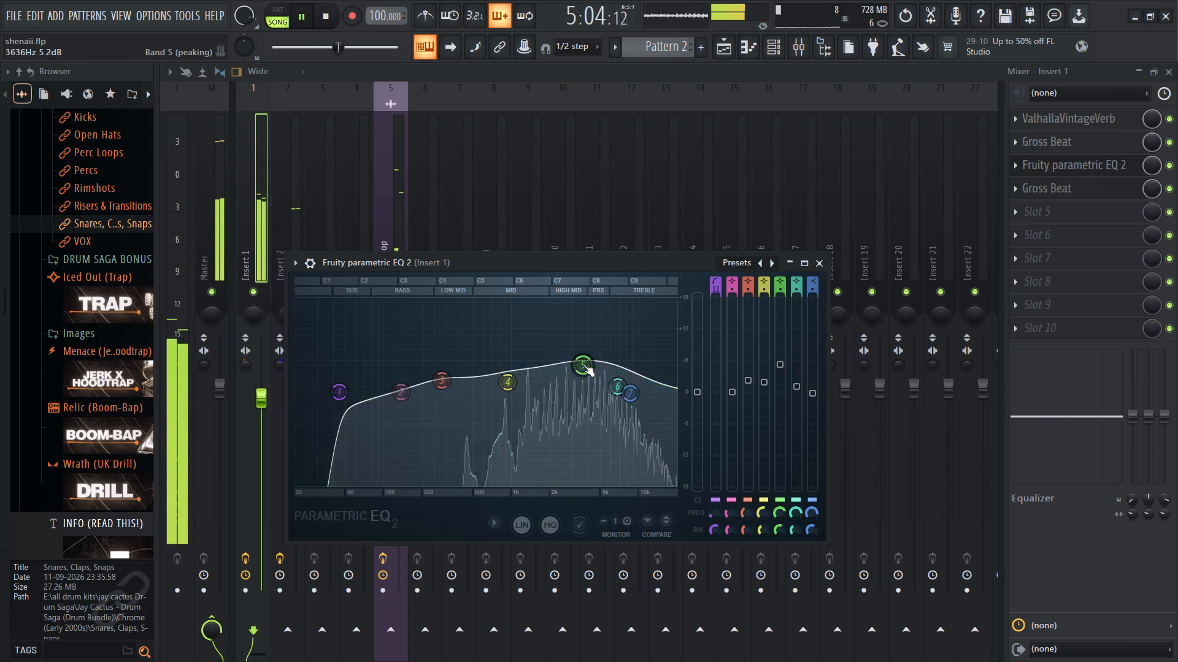
Try cutting band 5 of Insert 1's EQ and settle it at about -0.3 dB near 3.5 kHz with a 19% width.
drag(583, 365, 592, 397)
scroll(589, 365, down, 5)
drag(588, 368, 582, 519)
scroll(580, 411, down, 2)
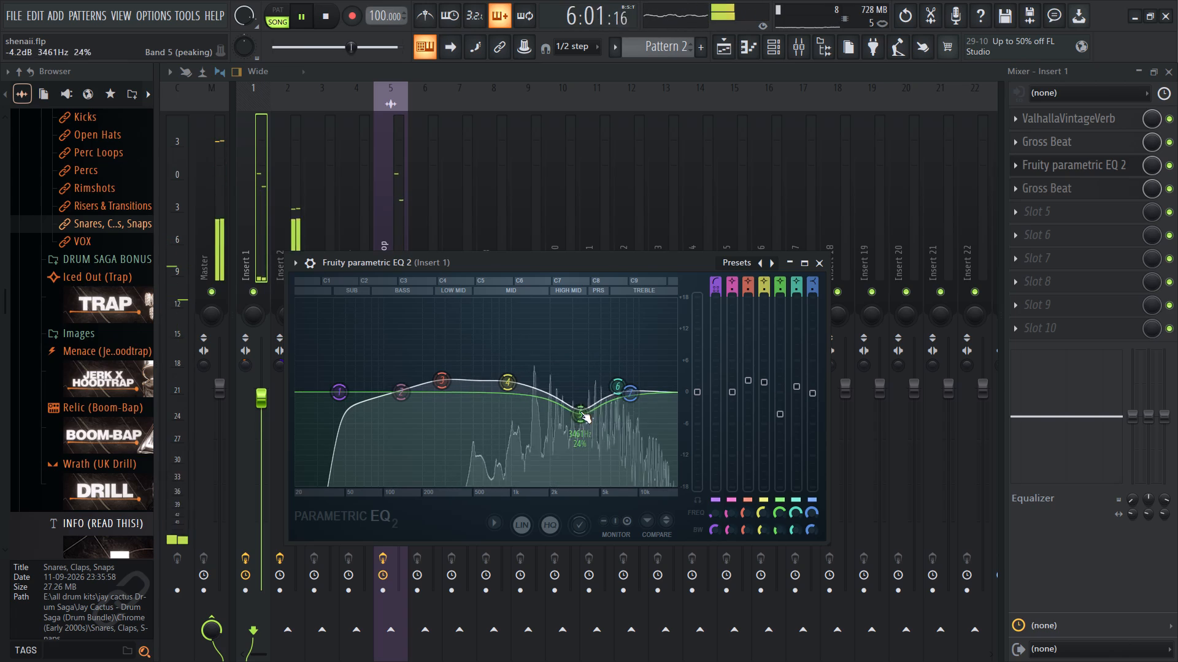
scroll(580, 411, down, 1)
drag(580, 411, 579, 373)
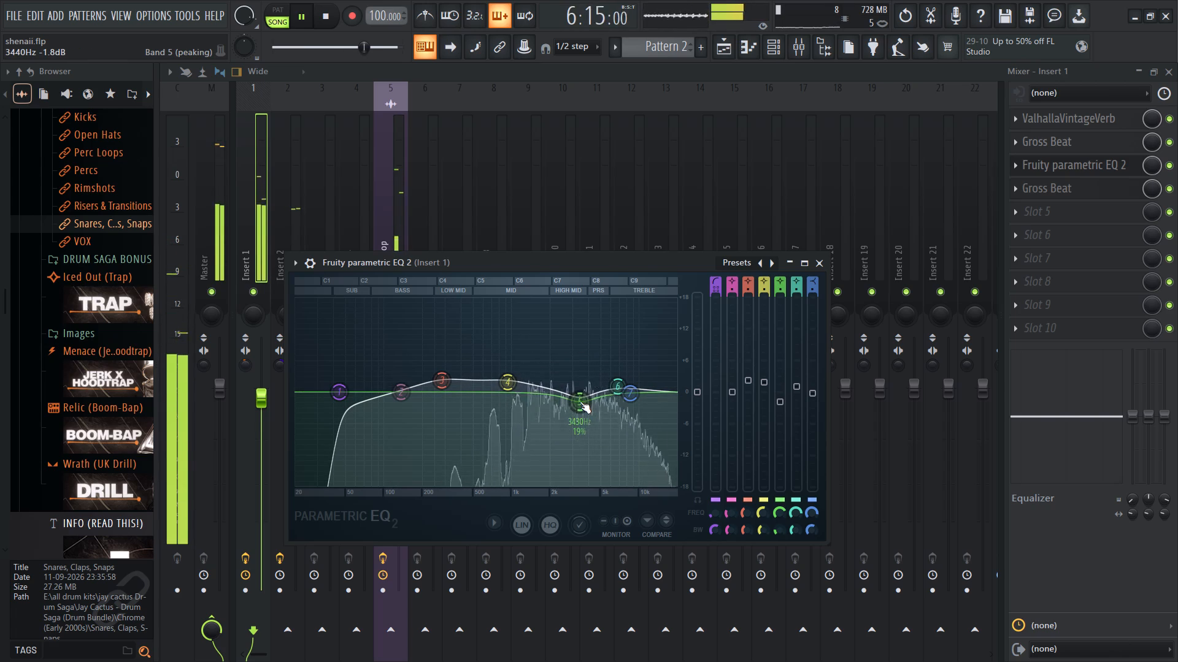
click(580, 401)
drag(580, 398, 583, 375)
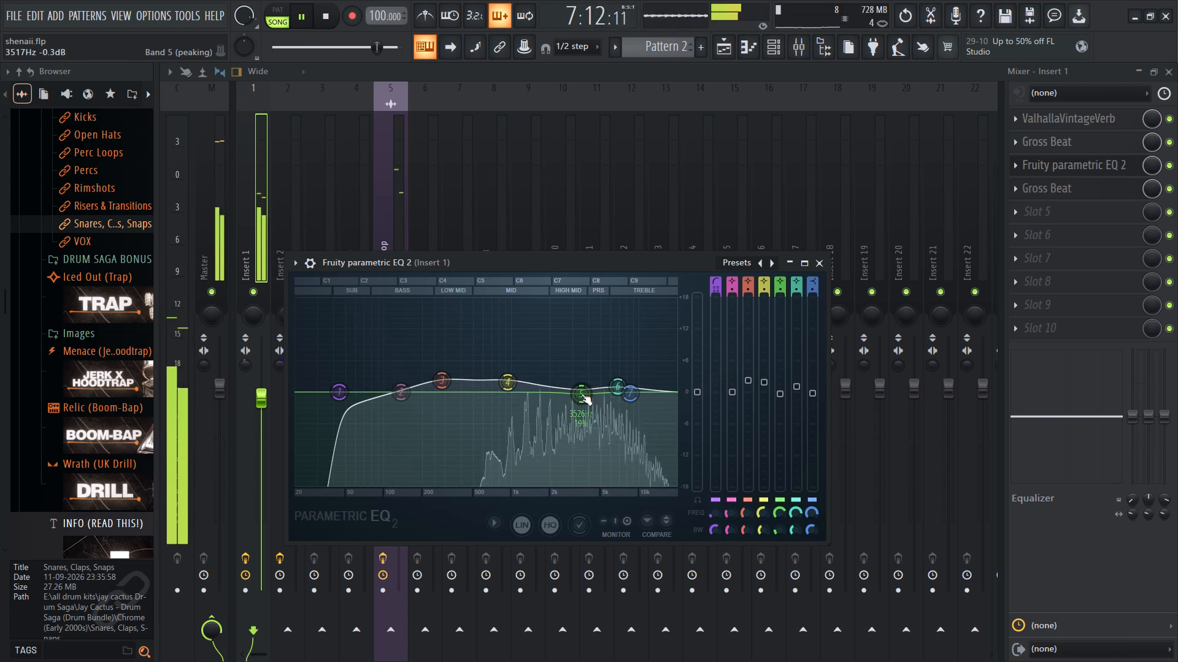
click(581, 394)
click(827, 266)
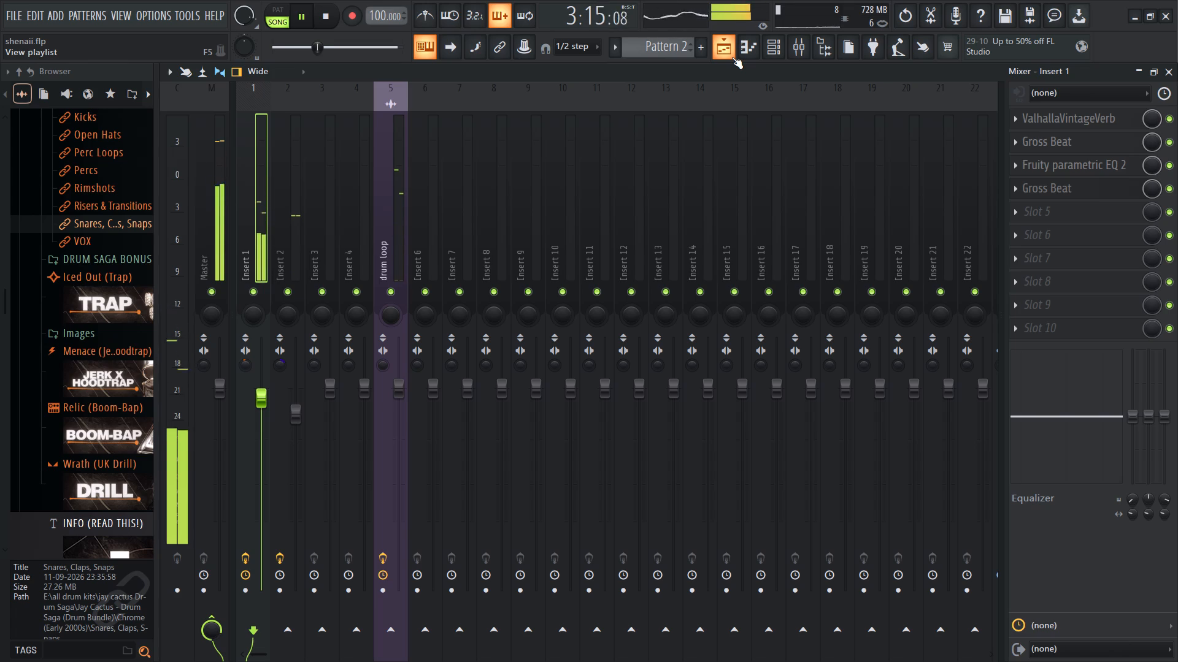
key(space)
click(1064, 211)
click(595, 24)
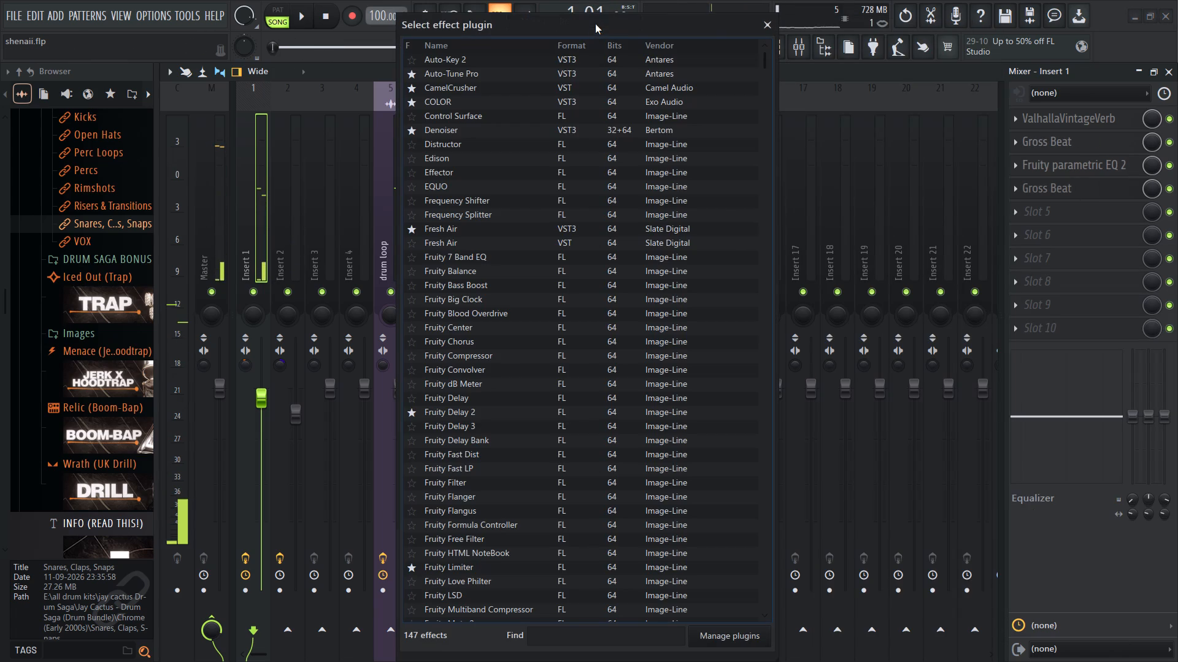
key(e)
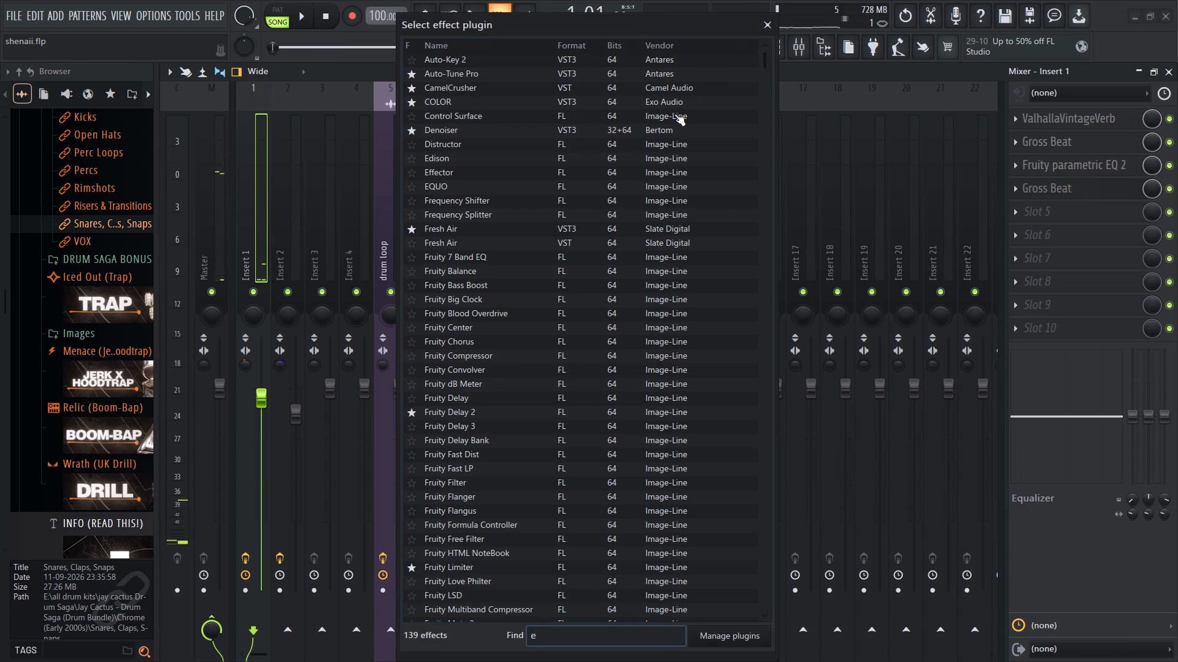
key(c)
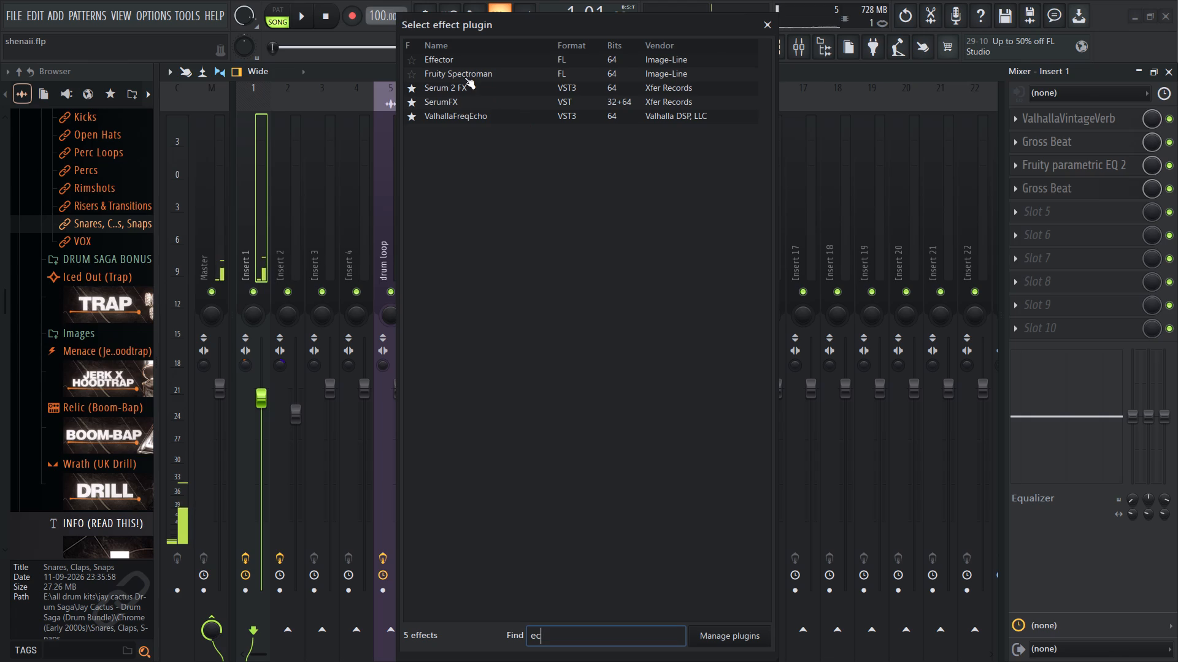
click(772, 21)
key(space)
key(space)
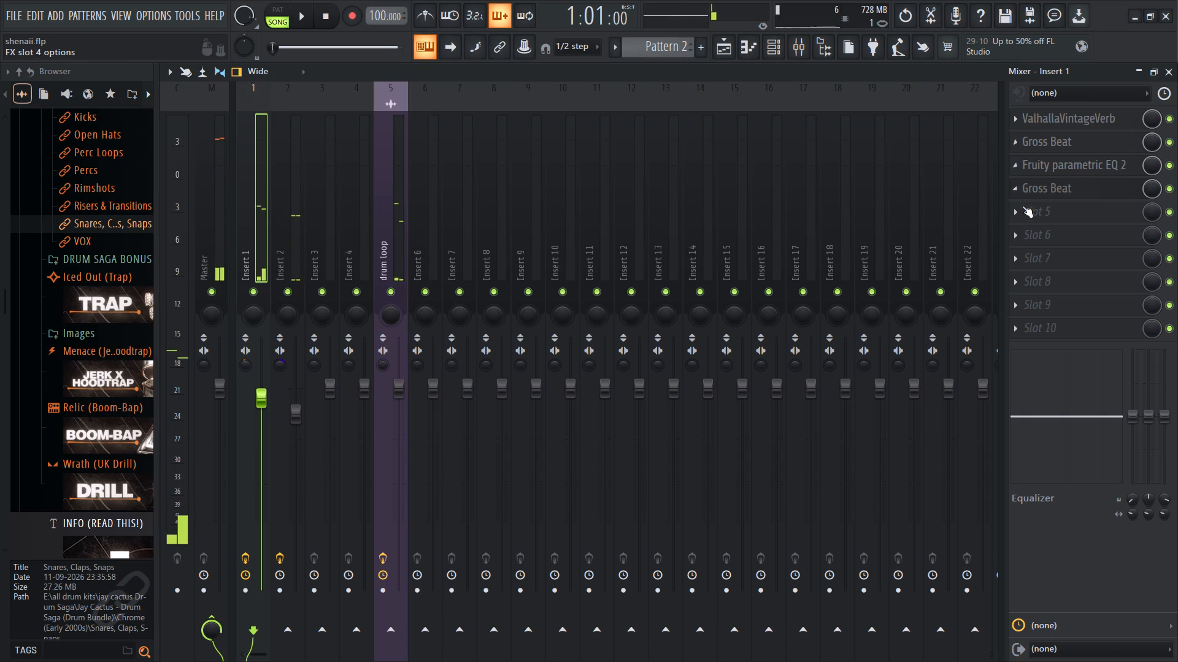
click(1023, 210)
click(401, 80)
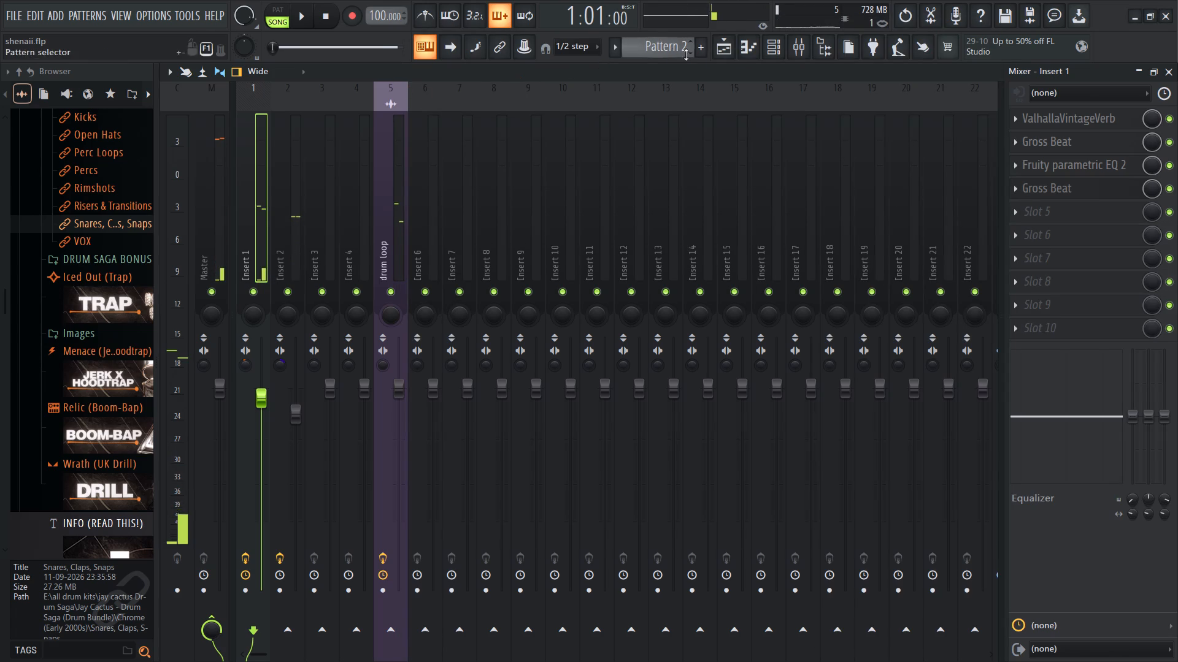
Check the Track 1 chop copy's channel settings and its mixer insert, and toggle Tracks 3 and 1 off and on.
click(726, 47)
key(space)
key(space)
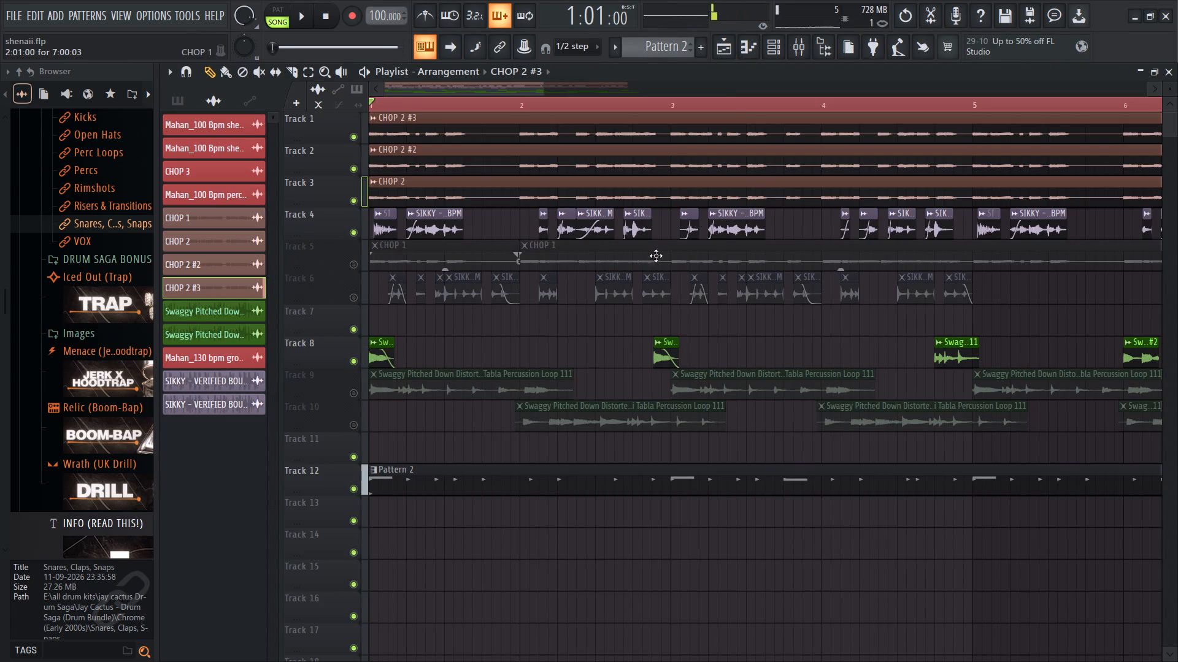
click(464, 134)
click(801, 53)
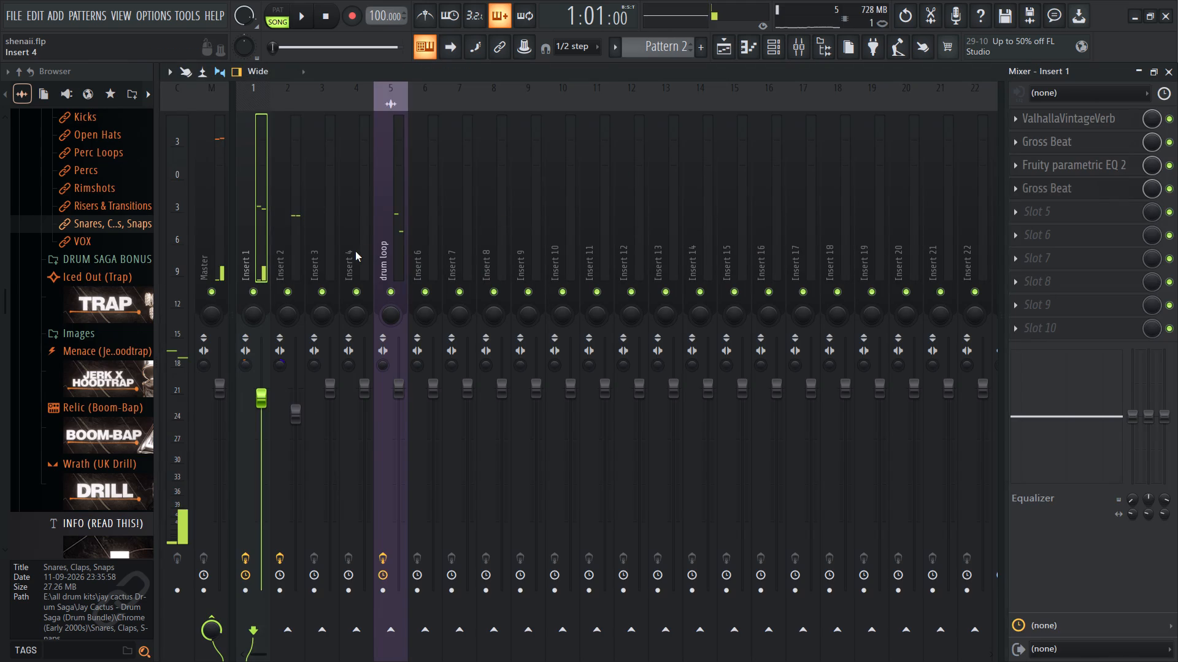
click(252, 265)
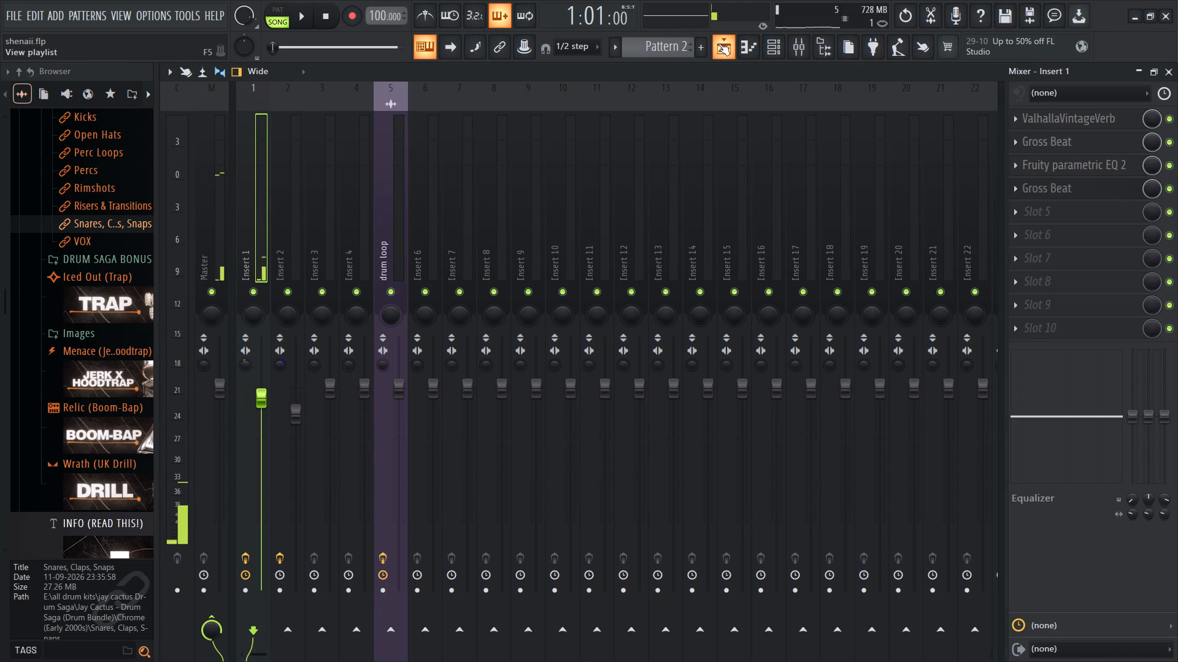
click(718, 44)
double_click(565, 120)
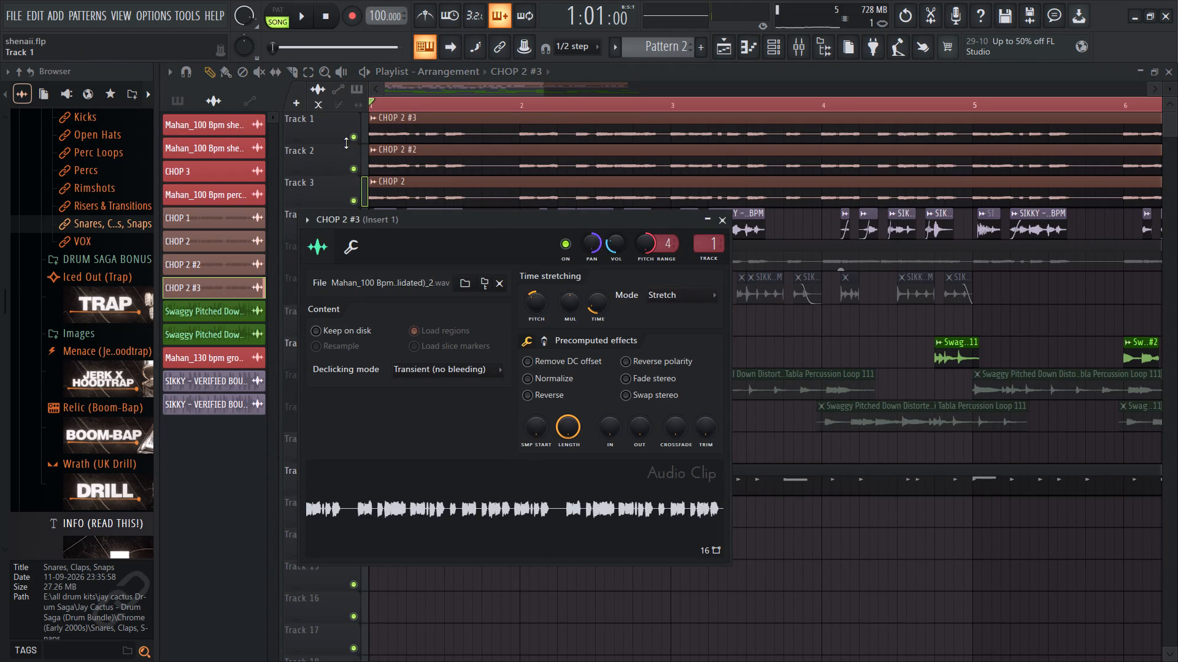
click(345, 142)
click(348, 193)
click(348, 193)
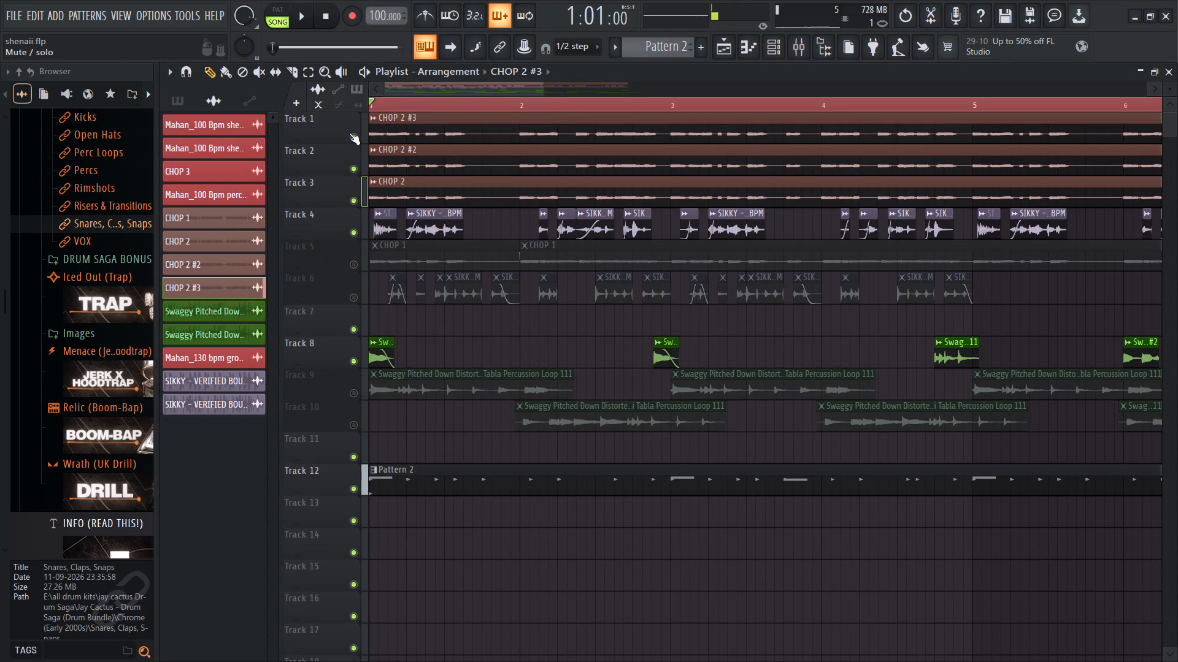
click(349, 133)
click(349, 133)
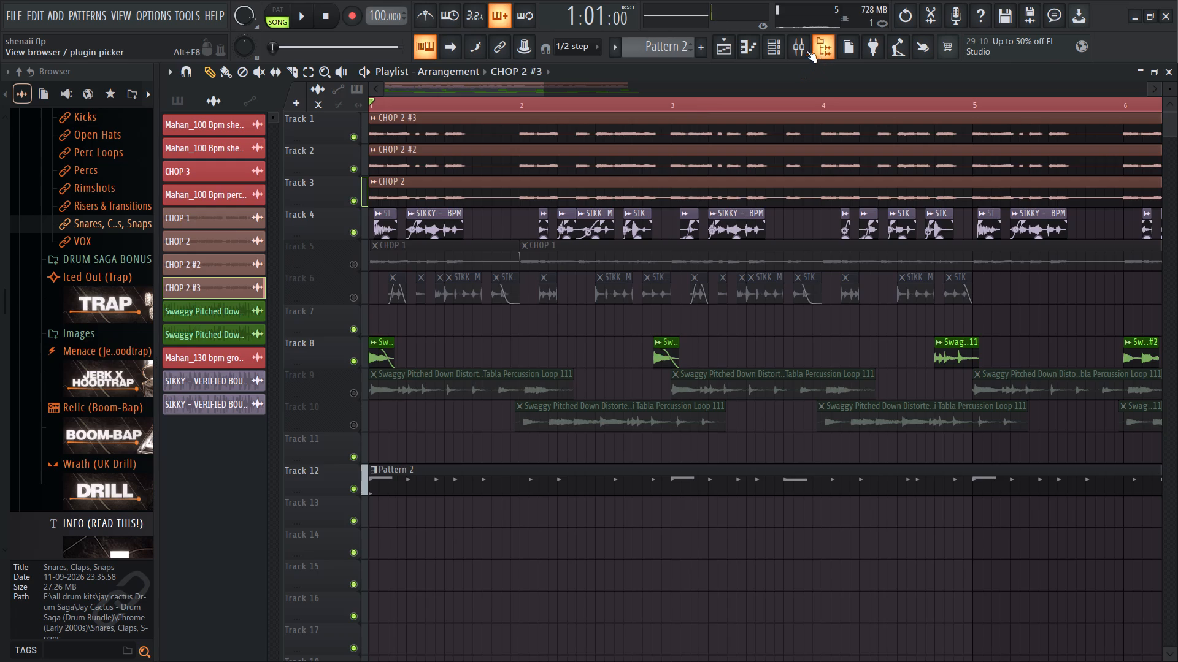
Toggle Insert 1's Gross Beat and EQ effects off and on, and leave ValhallaVintageVerb bypassed.
click(803, 48)
click(221, 205)
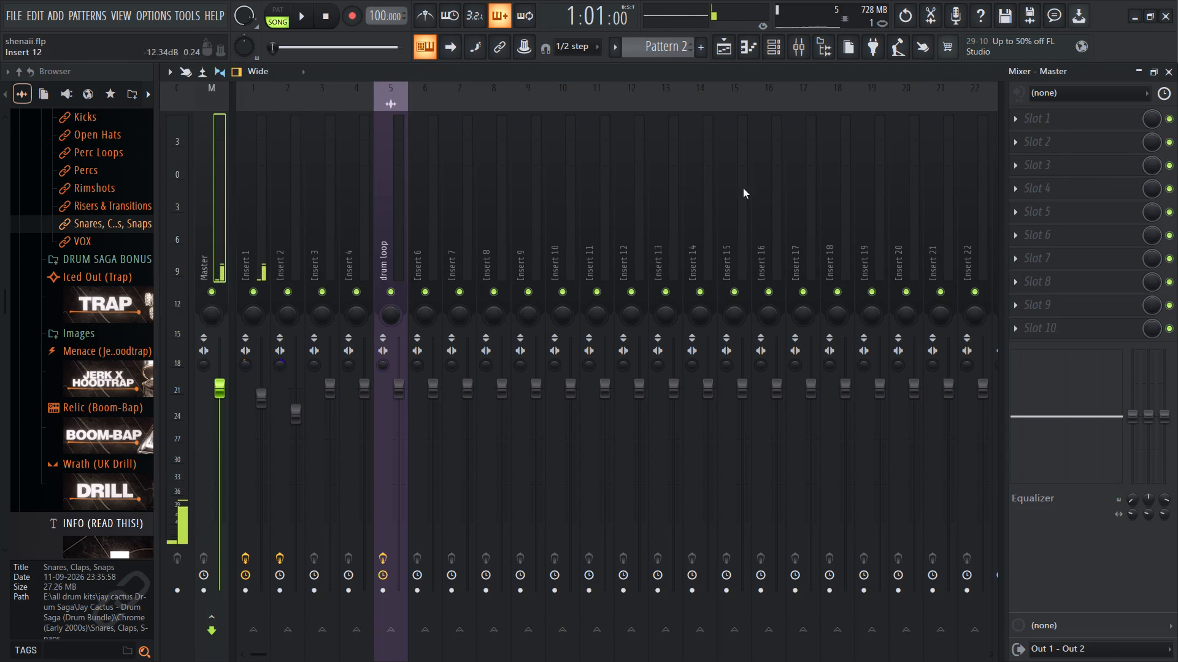
click(259, 166)
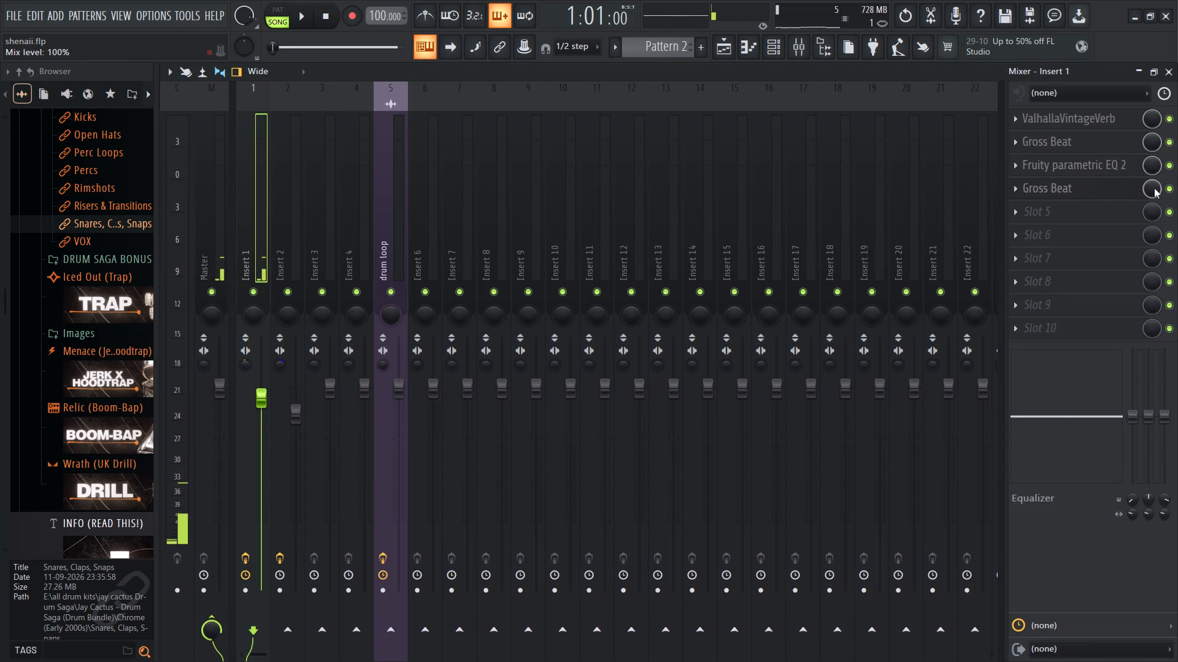
click(1161, 188)
click(1167, 188)
click(1168, 188)
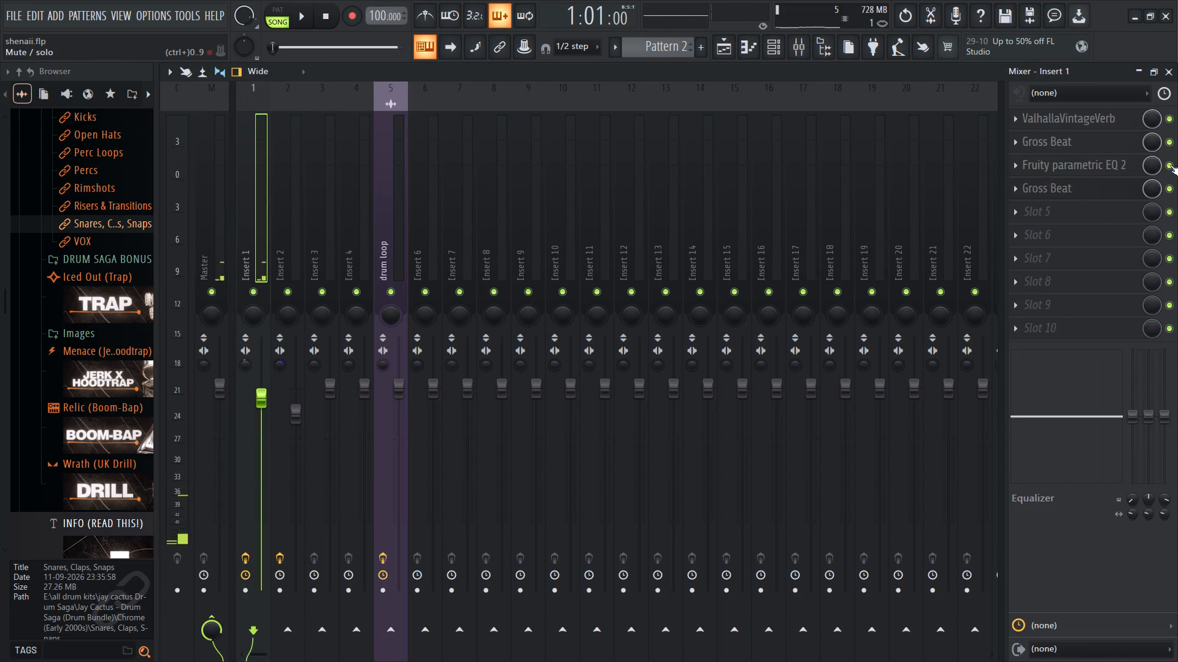
double_click(1171, 168)
double_click(1171, 143)
click(1171, 123)
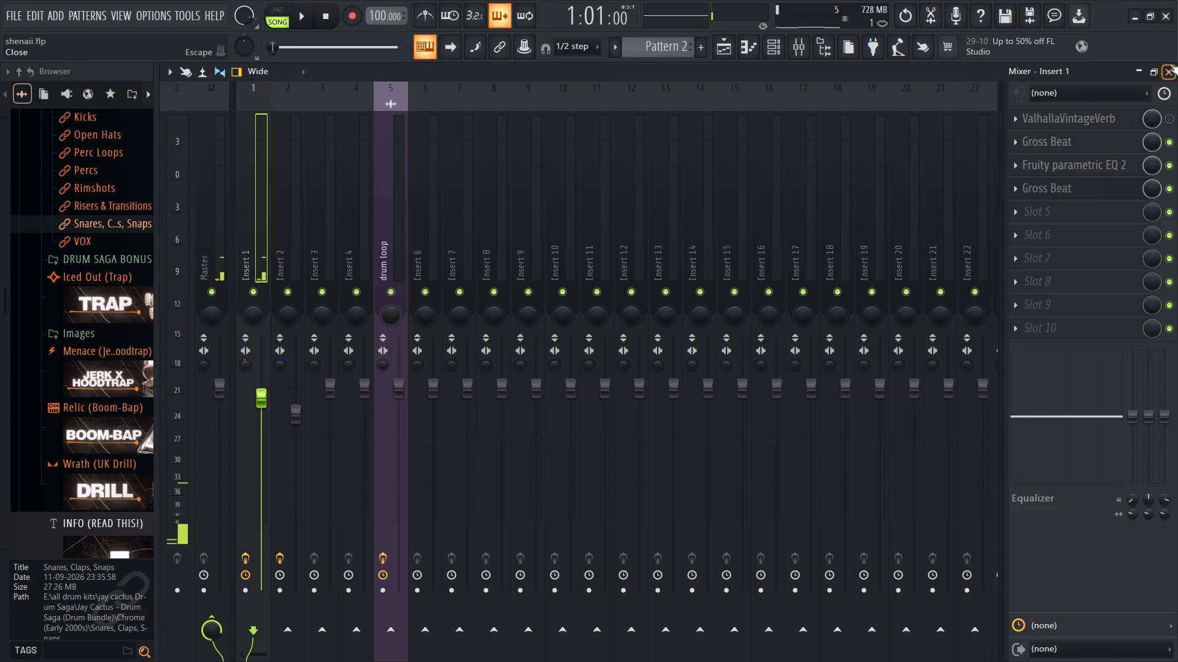
click(1169, 64)
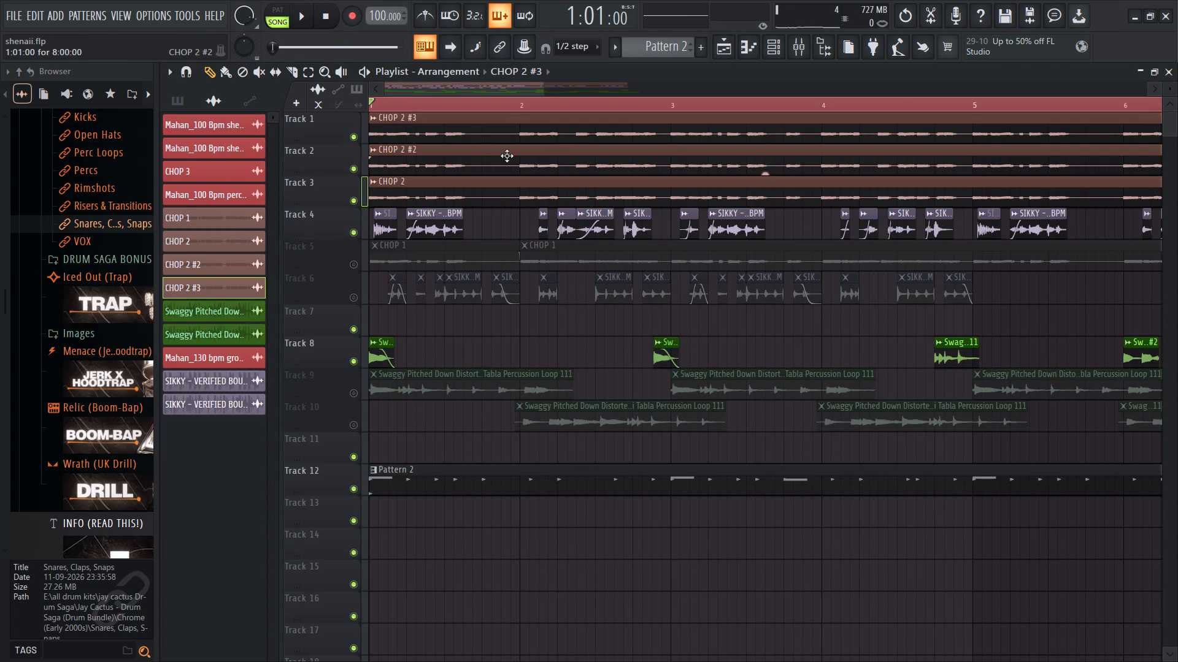
Solo Tracks 1 and 2 in turn for short playback, and check the Track 2 chop copy's pitch and channel settings.
ctrl+scroll(507, 158, down, 16)
right_click(353, 133)
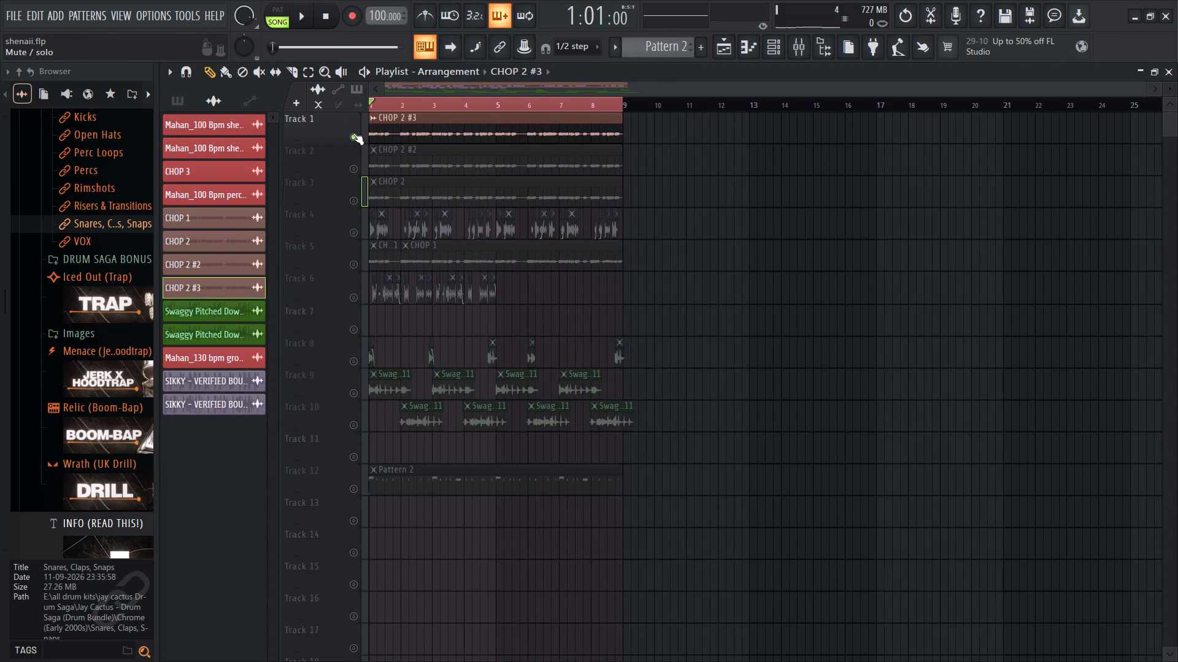
key(space)
key(space)
right_click(353, 160)
key(space)
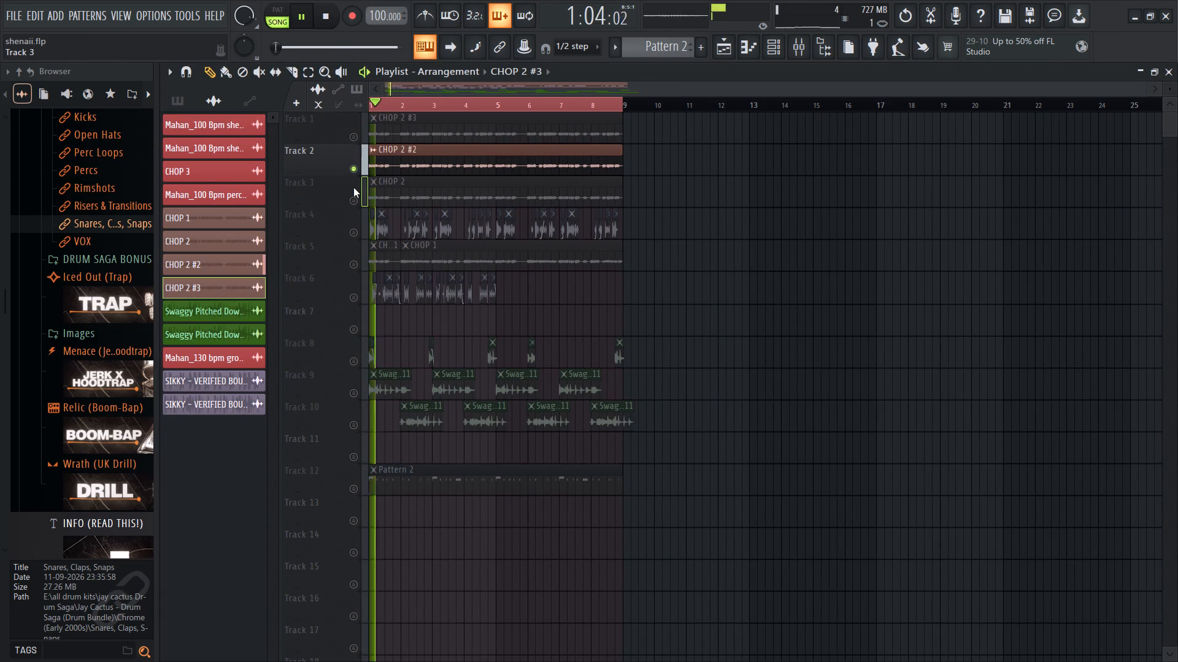
key(space)
double_click(382, 169)
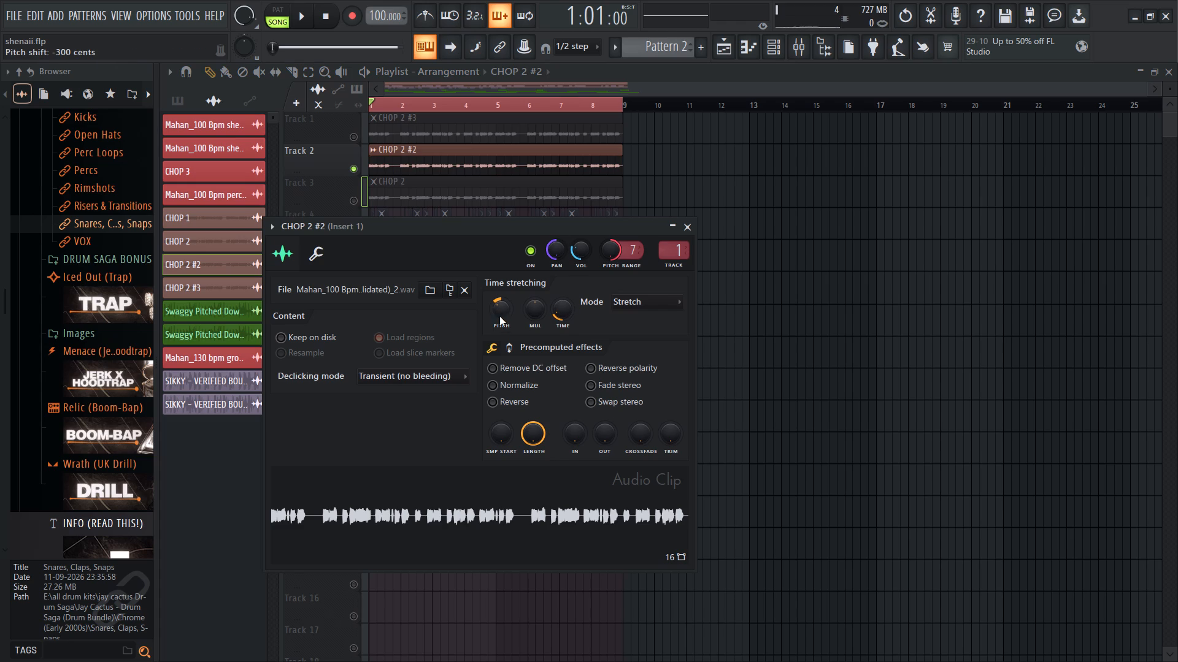
right_click(739, 199)
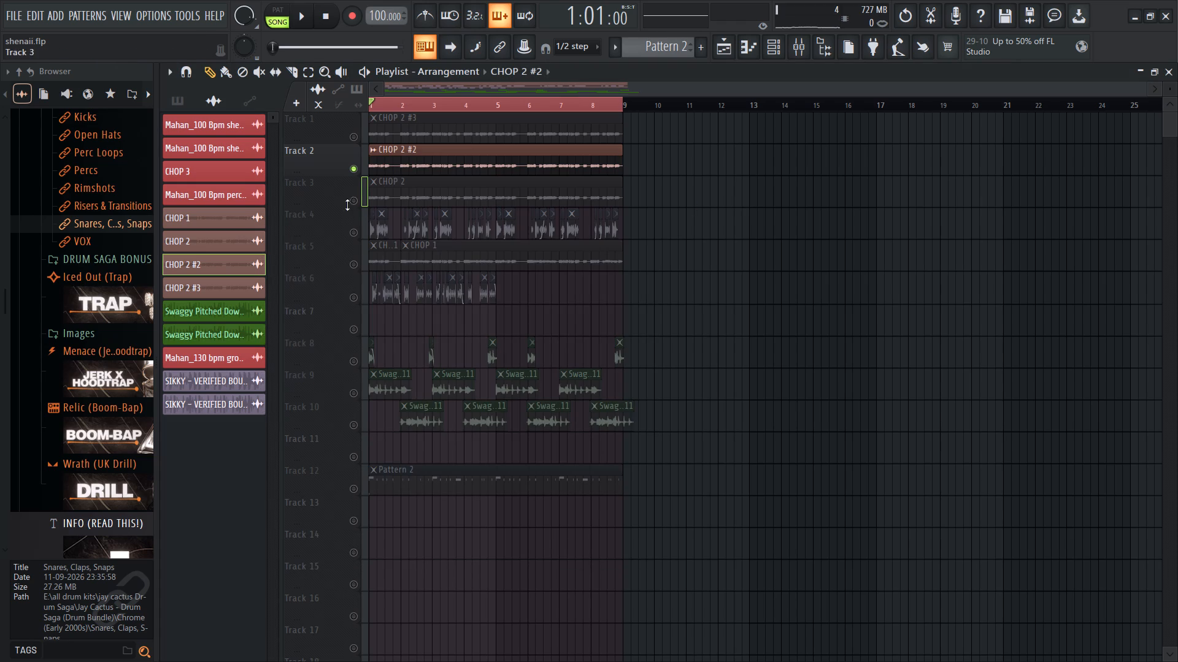
Solo Track 3 for playback, check the original CHOP 2 clip's channel settings, and re-enable all tracks.
right_click(354, 198)
key(space)
double_click(418, 194)
key(space)
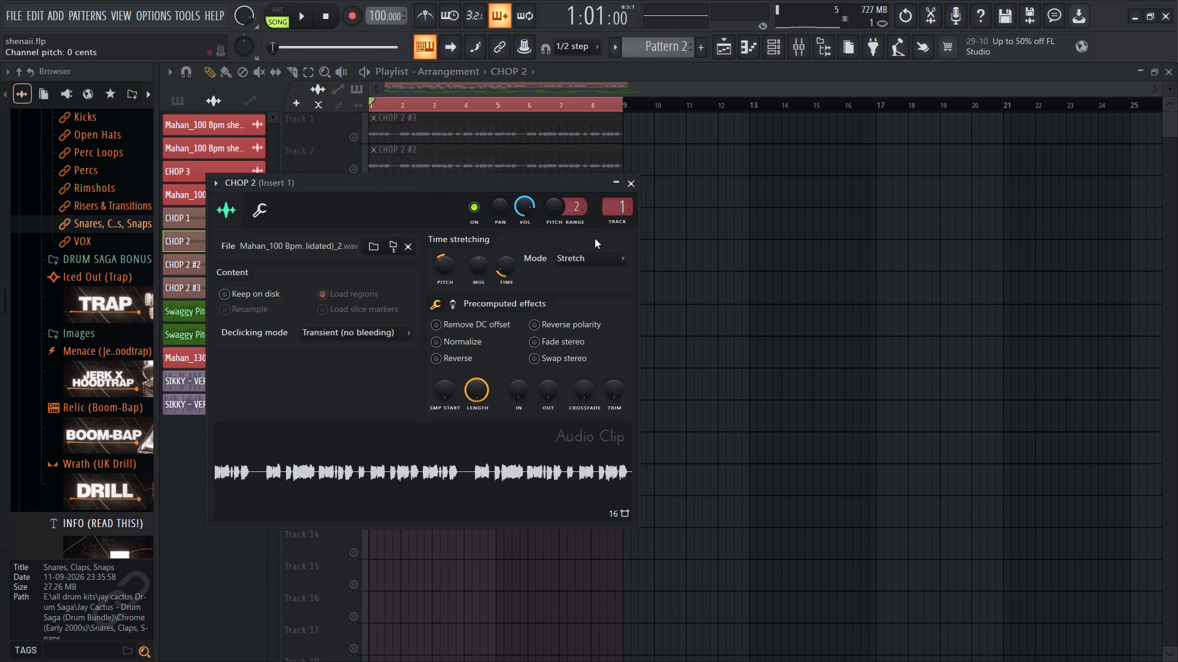
key(space)
right_click(690, 244)
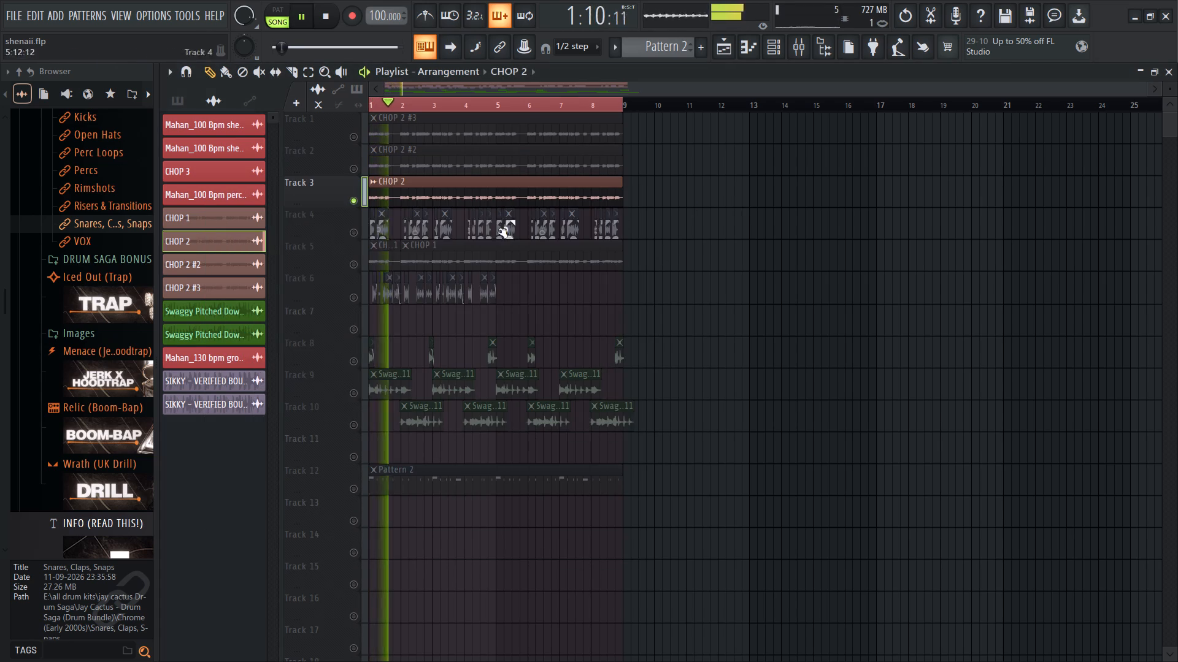
key(space)
right_click(353, 201)
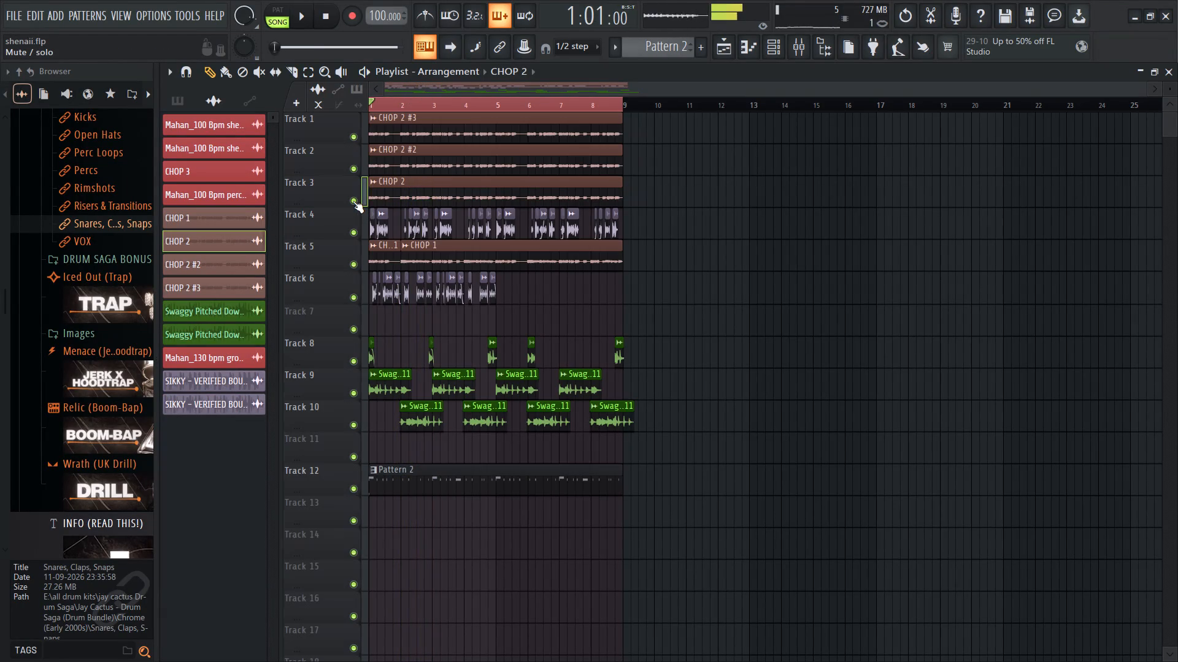
Solo Track 5 and compare the channel settings of its CHOP 1 clip with the CHOP 2 clip on Track 3.
key(space)
key(space)
right_click(355, 262)
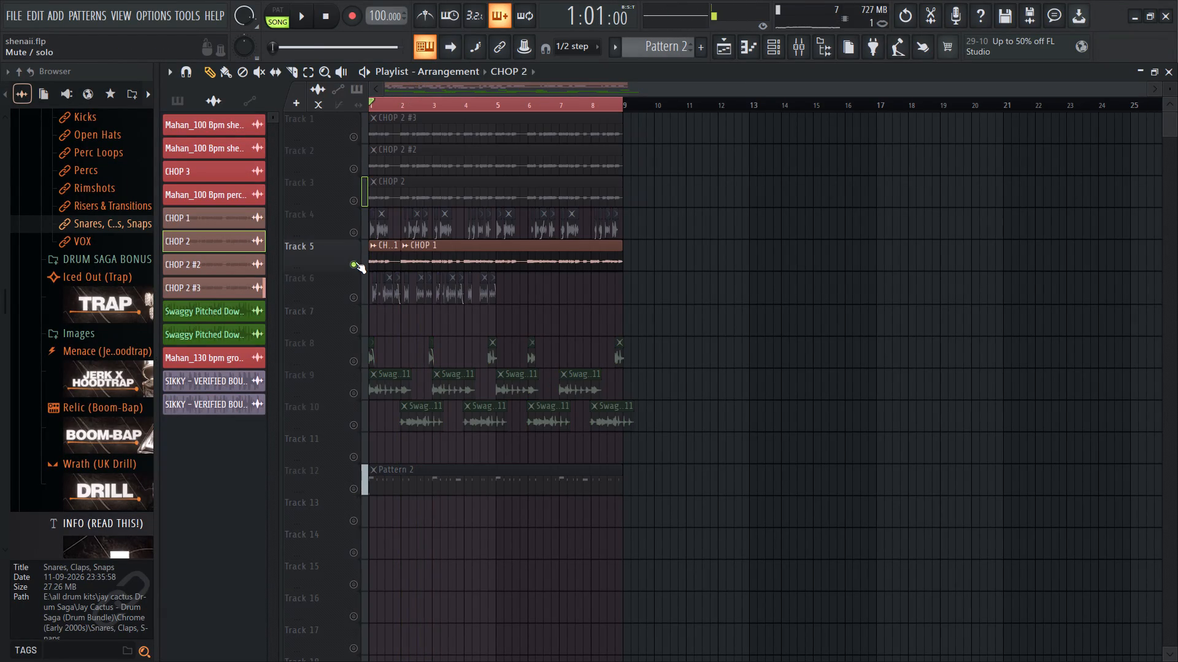
double_click(379, 255)
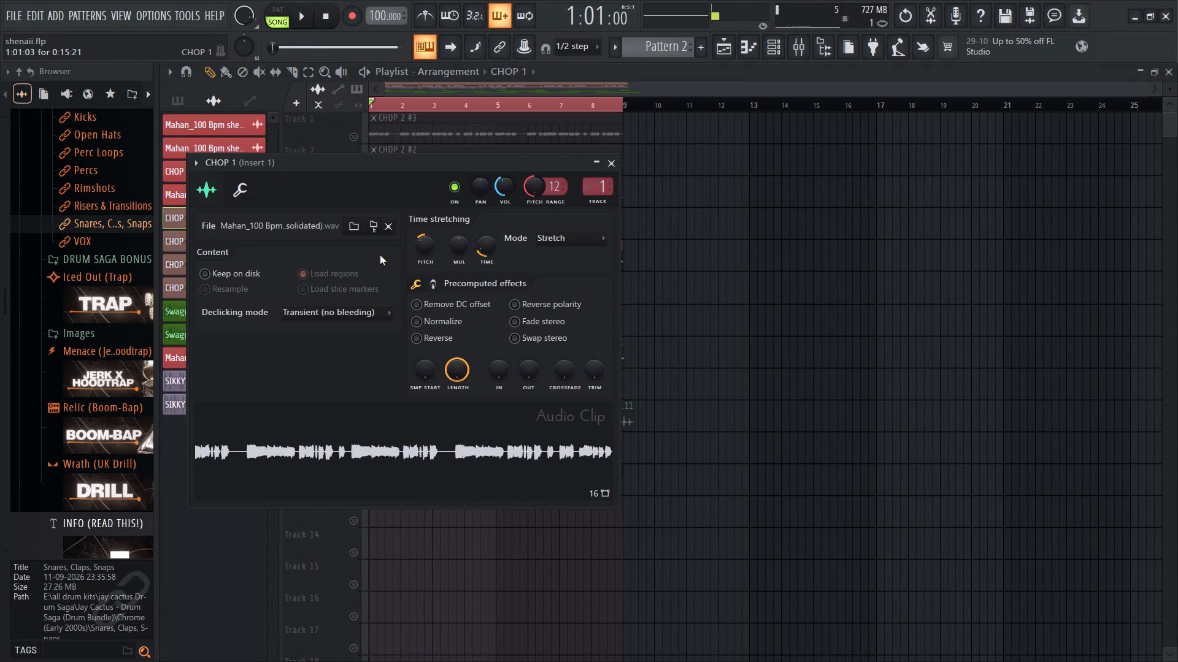
right_click(710, 220)
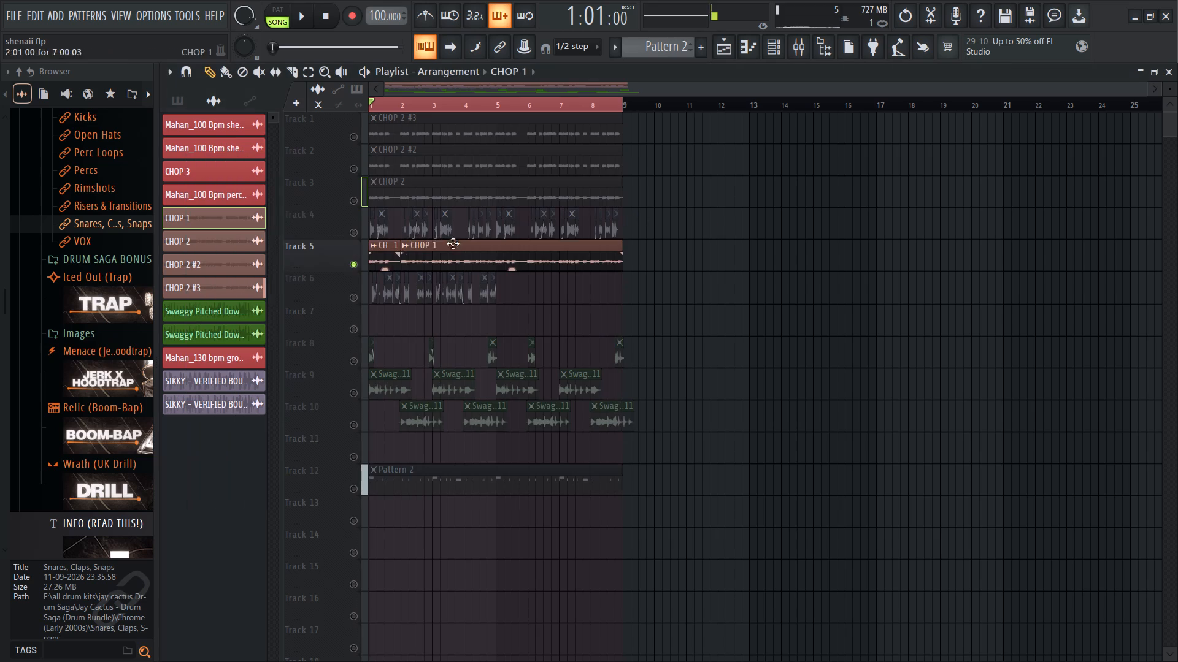
ctrl+scroll(312, 246, up, 5)
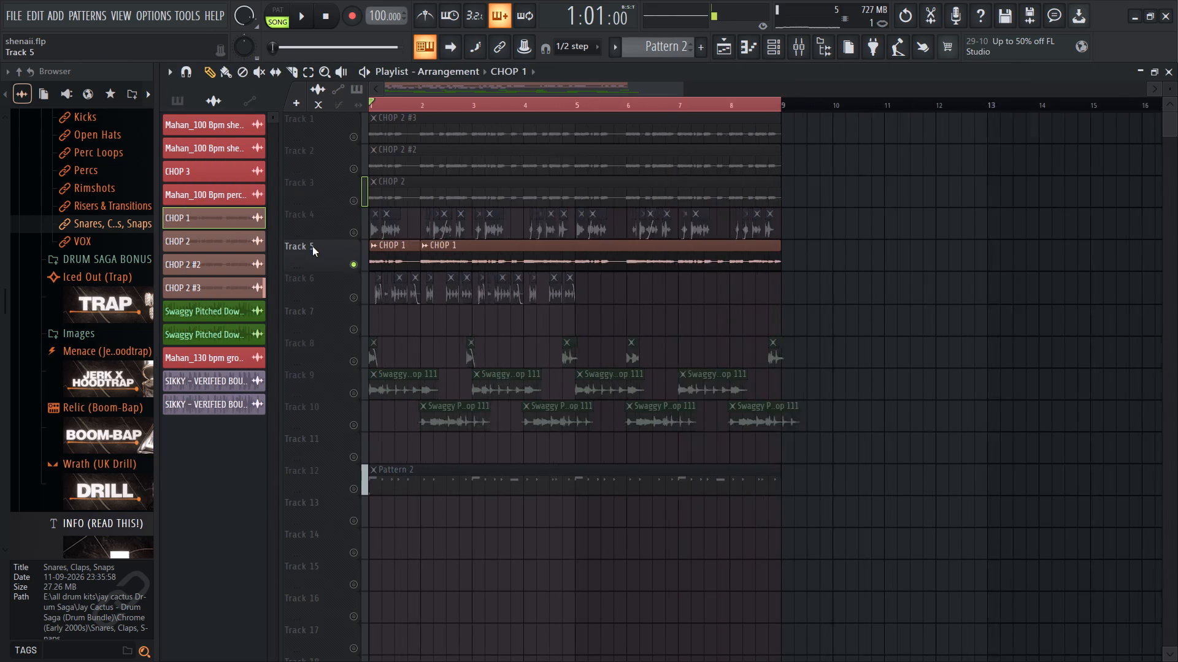
ctrl+scroll(312, 246, up, 2)
double_click(413, 196)
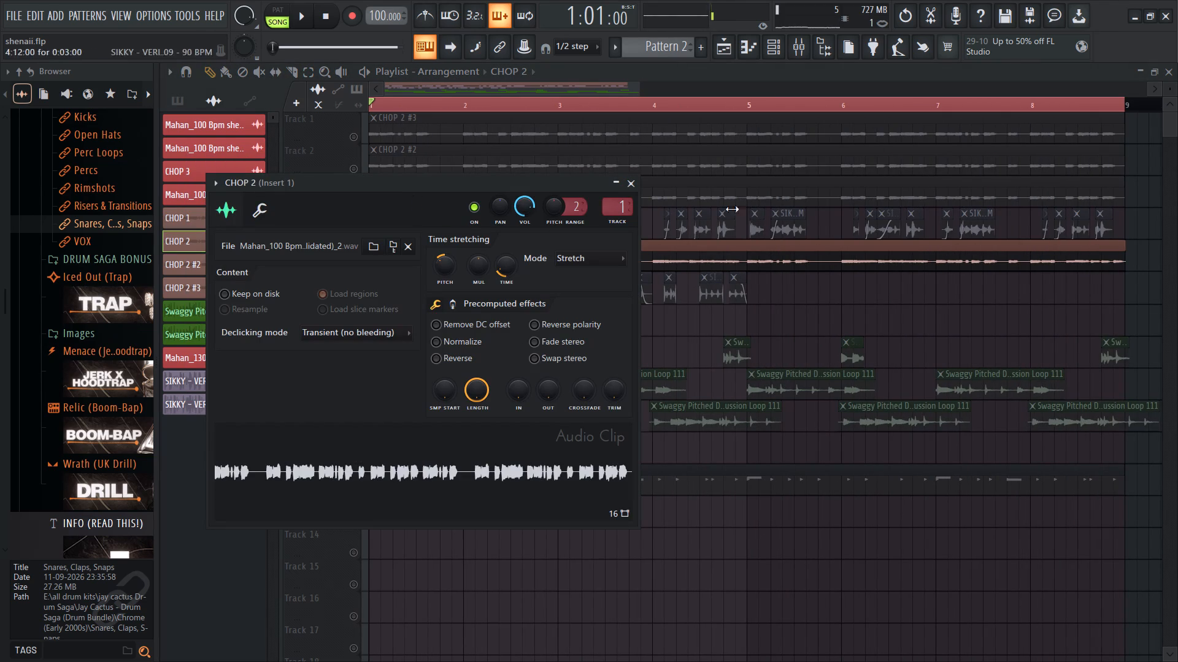
right_click(845, 319)
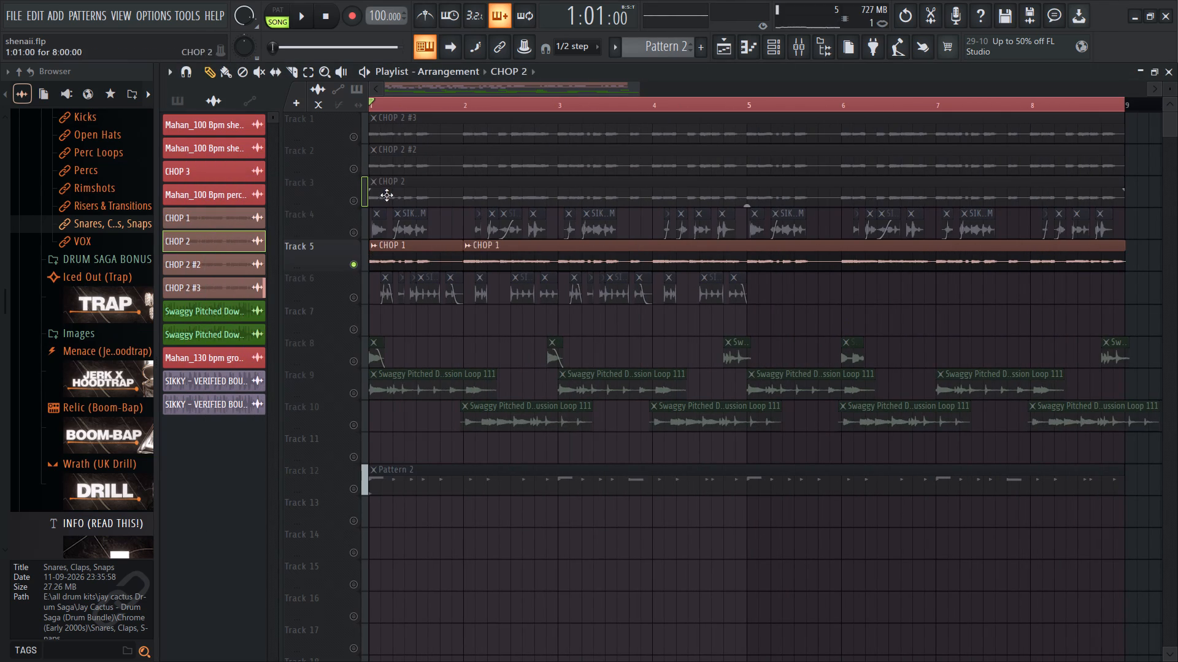
double_click(415, 248)
Enable ValhallaVintageVerb on Insert 1, toggle the insert's effect slots off and on, and return to the playlist.
click(800, 51)
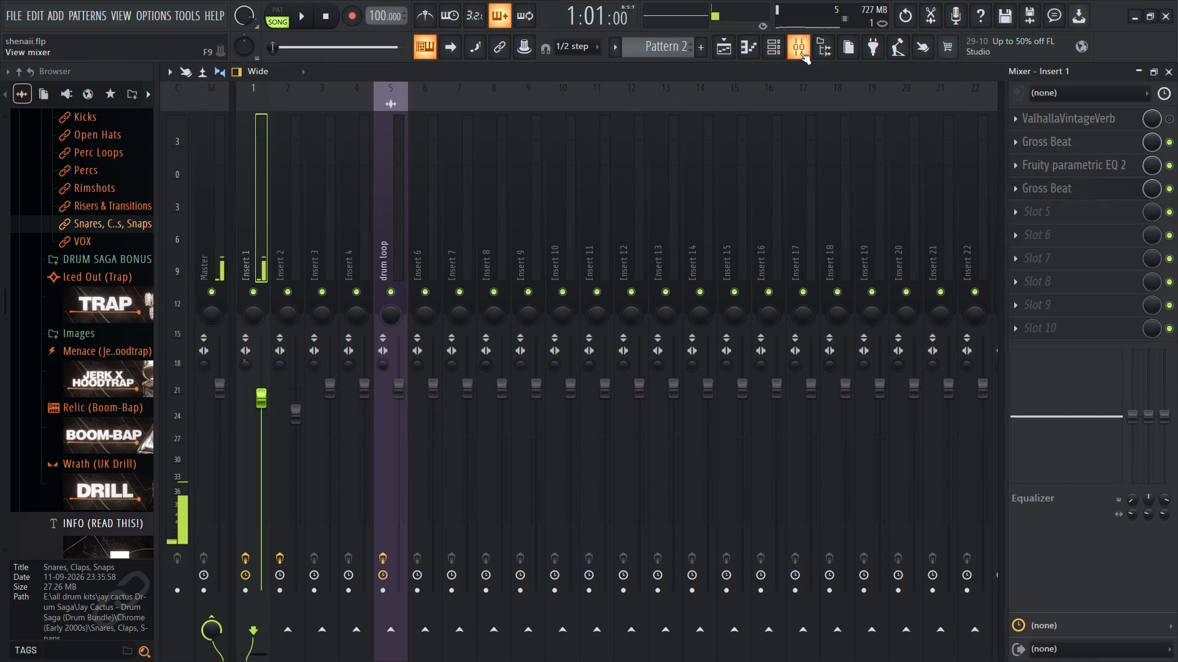
click(1024, 623)
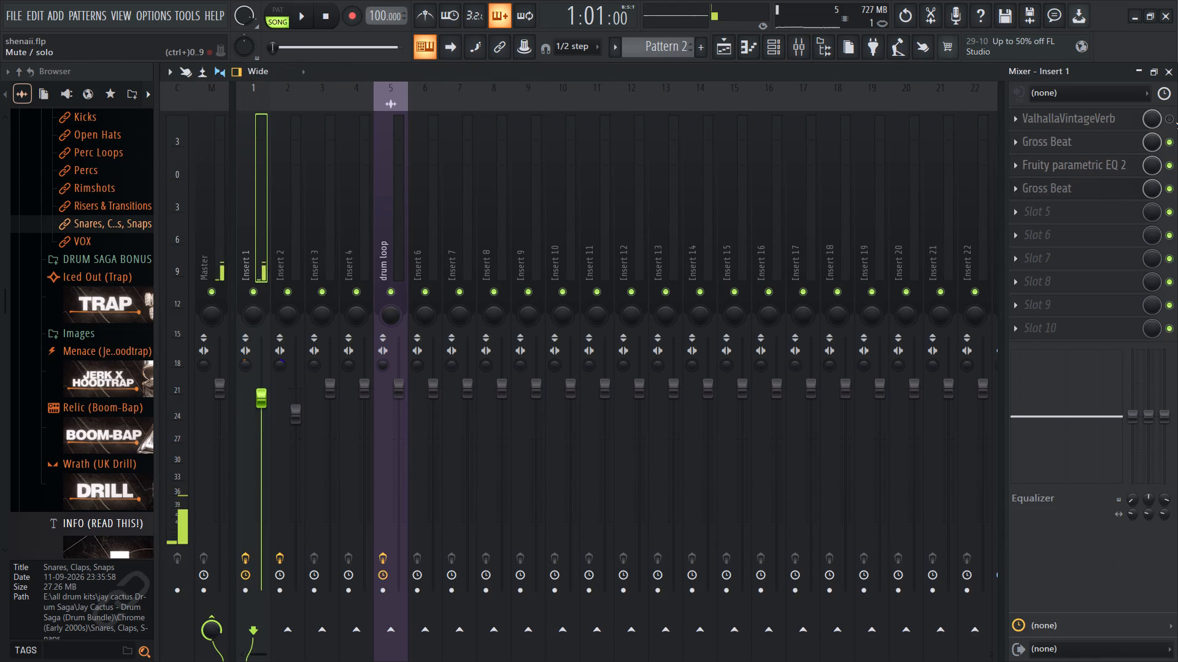
click(1176, 122)
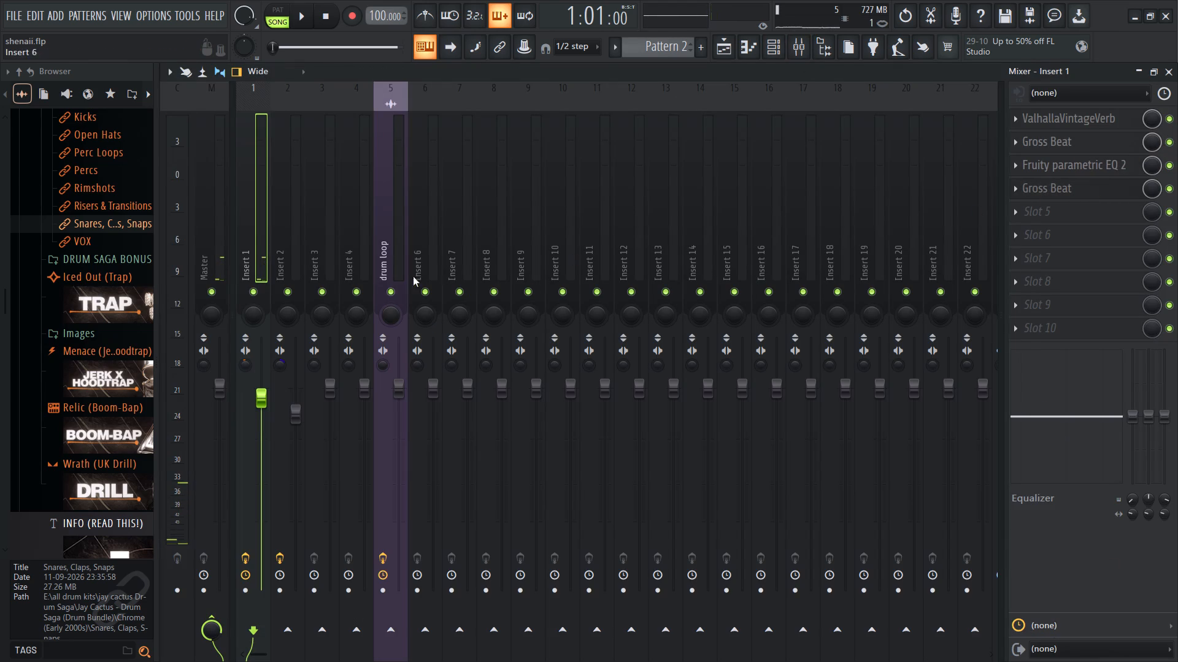
click(248, 552)
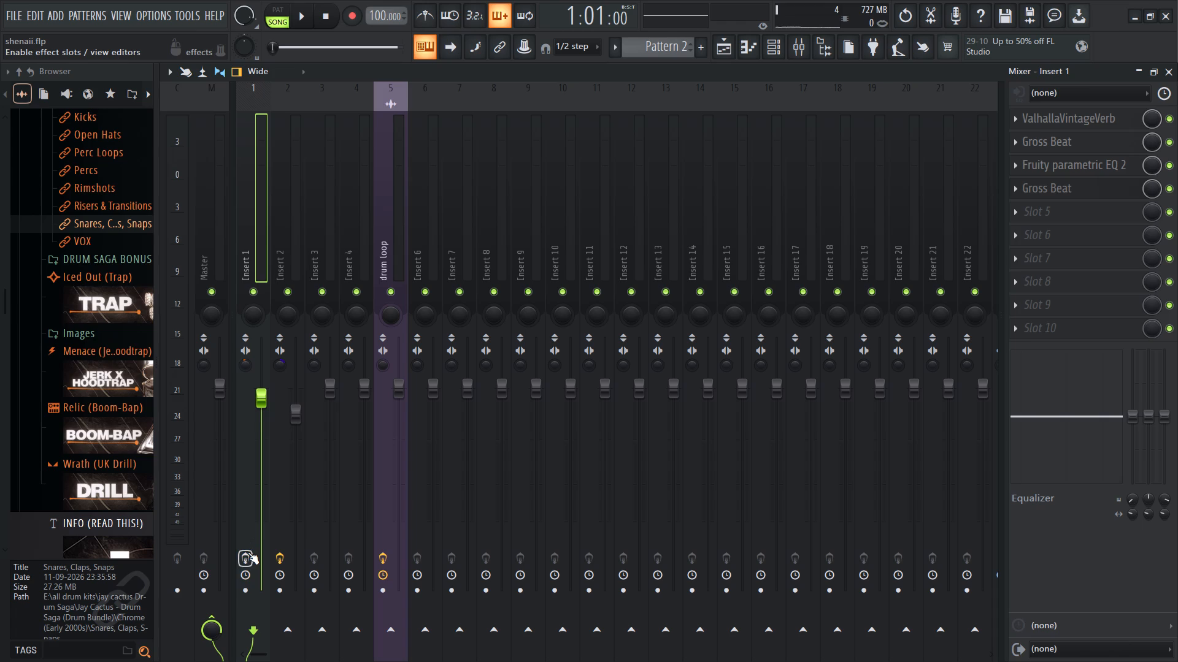
click(247, 552)
click(733, 46)
Check the CHOP 1 and CHOP 2 channel settings again, and solo Track 3 for playback.
double_click(399, 268)
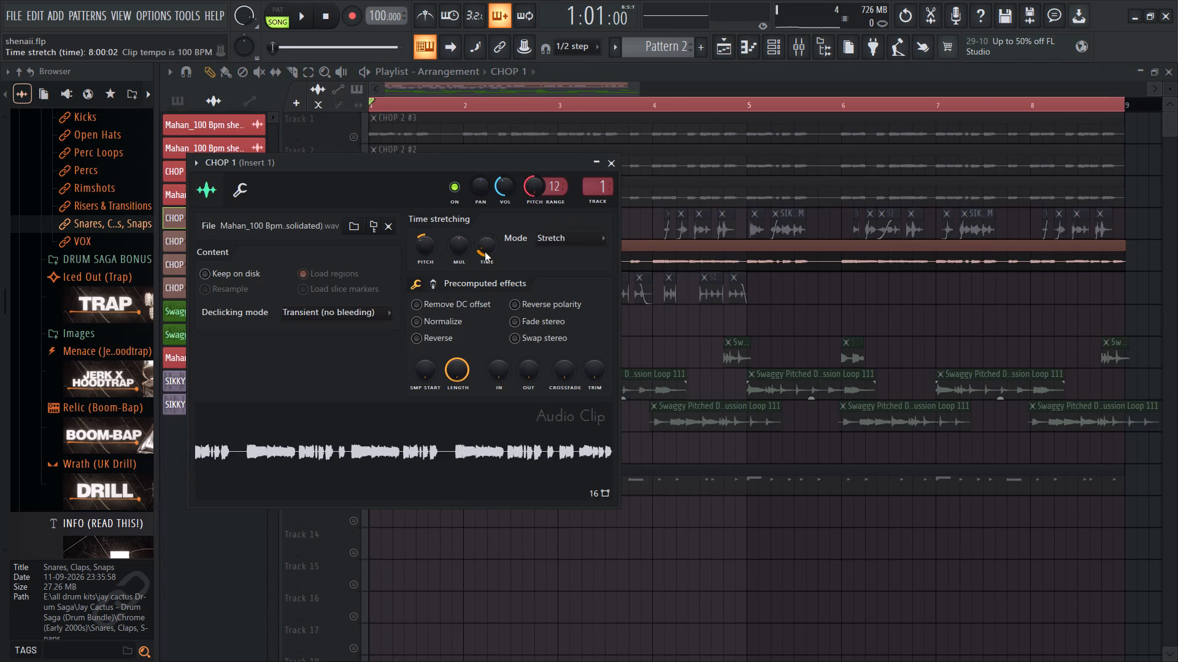
click(608, 164)
double_click(463, 183)
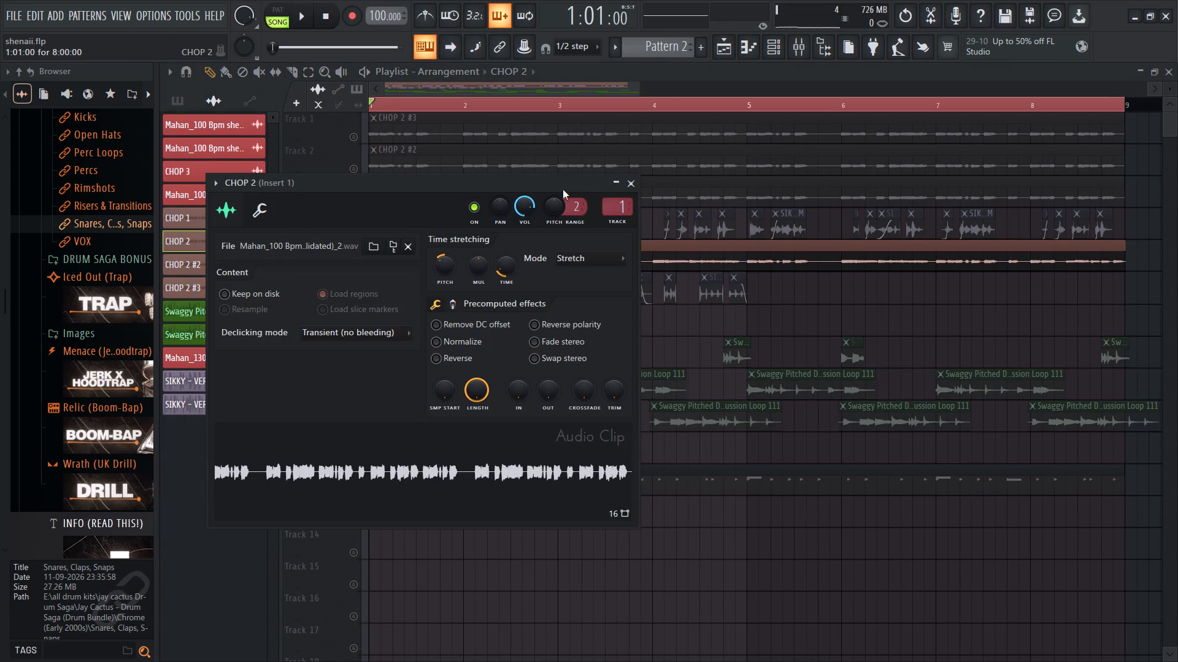
click(630, 188)
right_click(352, 197)
key(space)
double_click(388, 191)
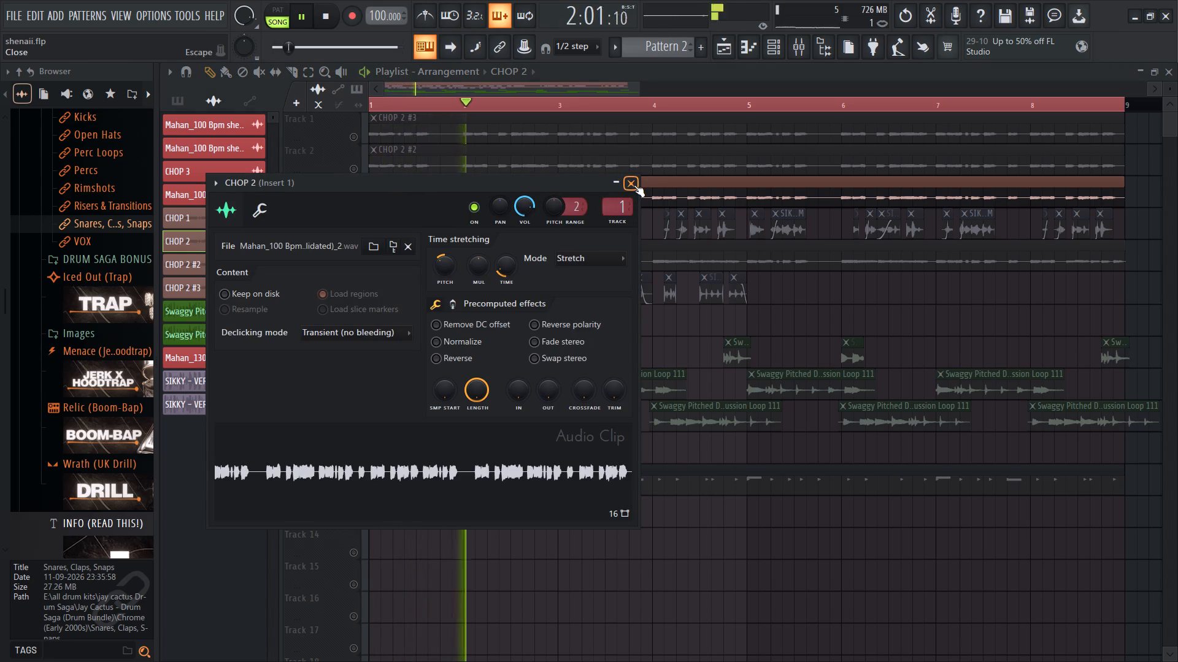
click(634, 185)
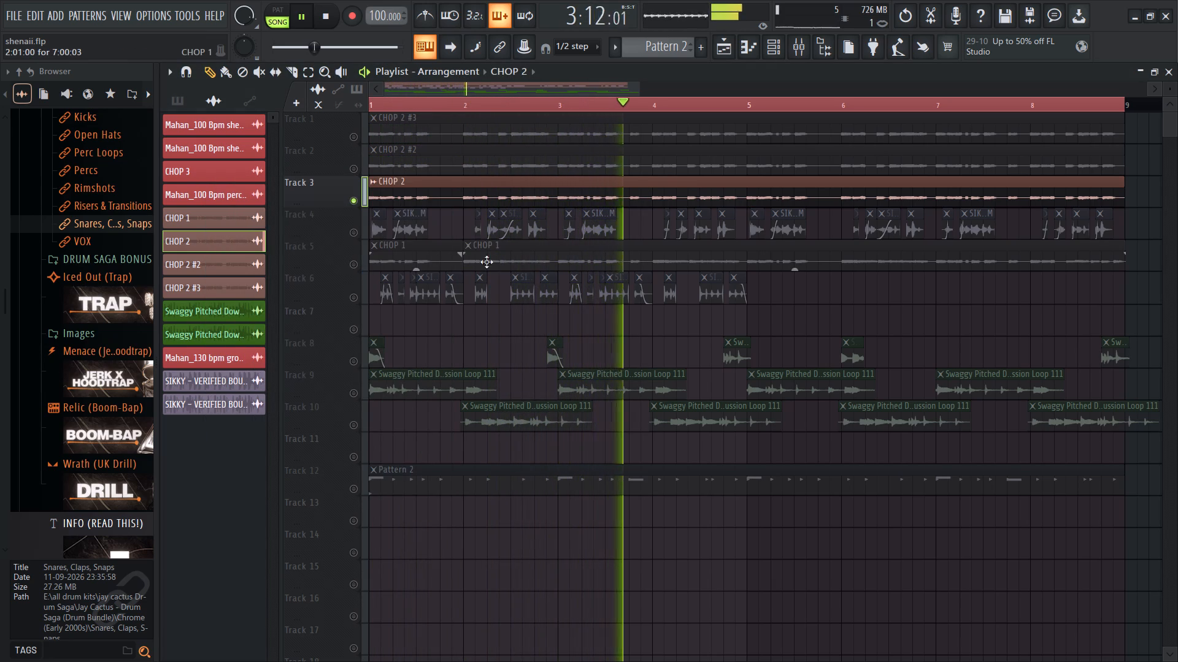
double_click(590, 195)
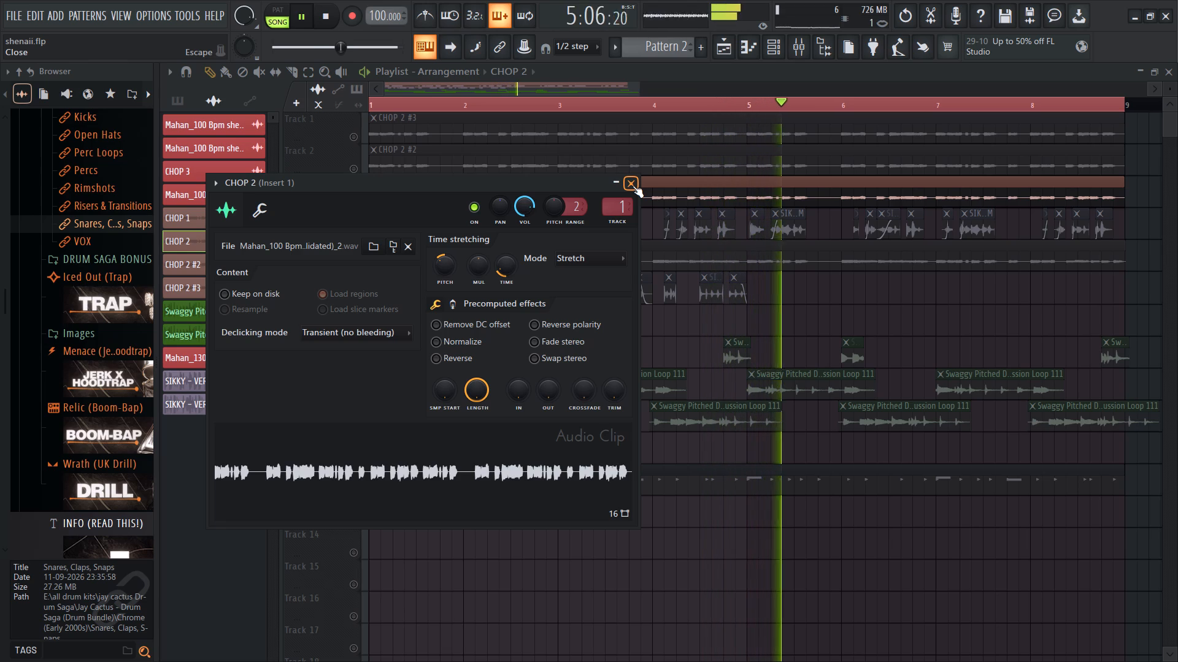
click(633, 186)
key(space)
Check the CHOP 1 clip's pitch shift, sample preview and mixer insert, and replay Track 3 soloed.
double_click(420, 249)
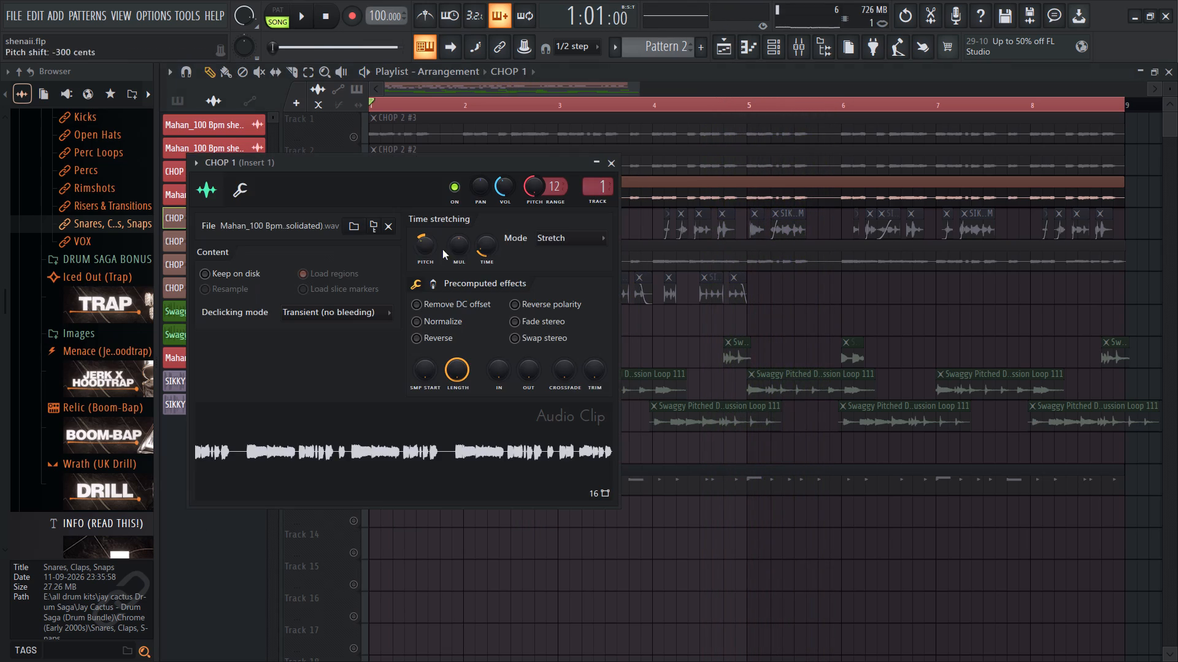
click(609, 168)
click(796, 39)
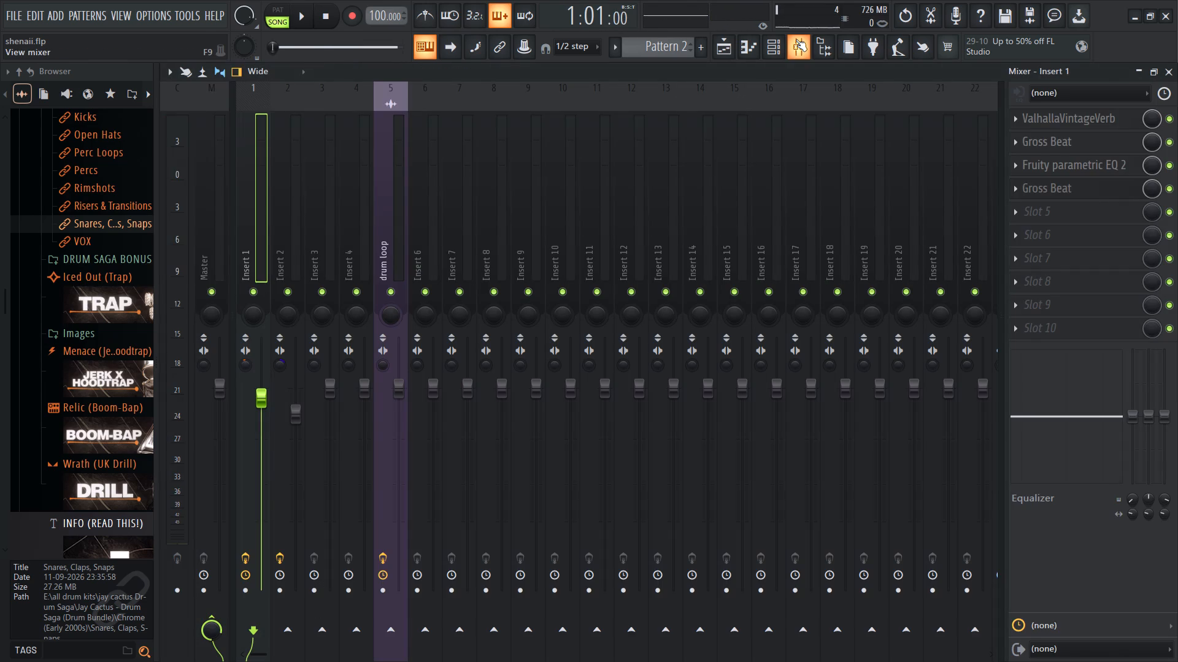
click(1173, 74)
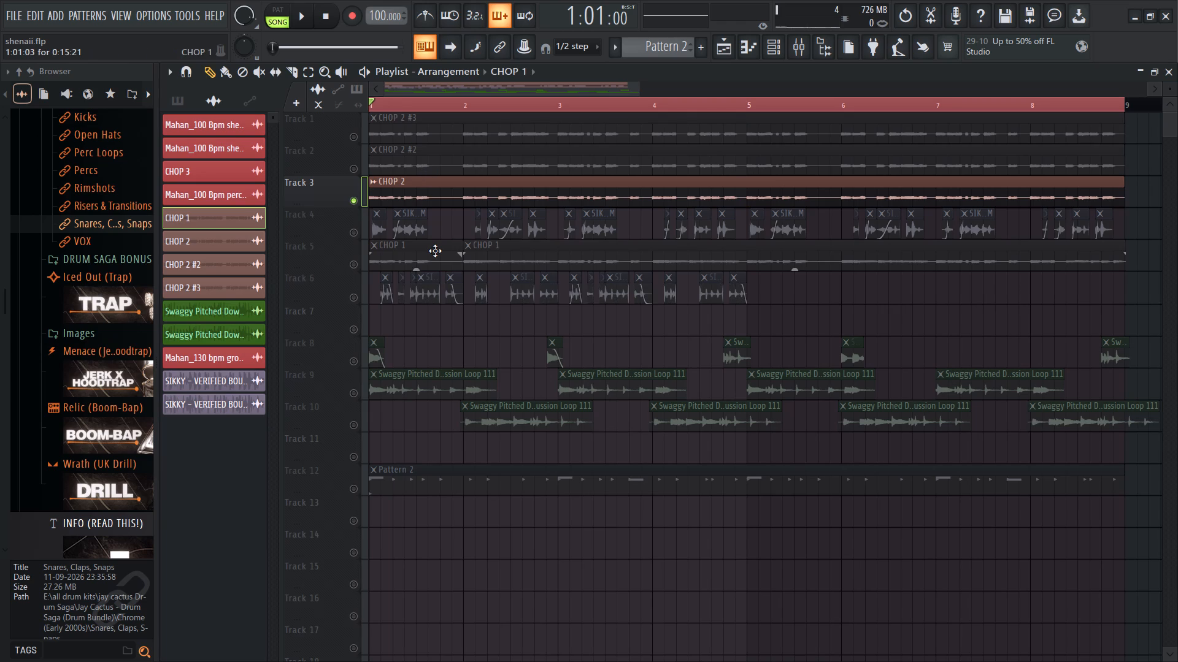
click(435, 251)
double_click(432, 261)
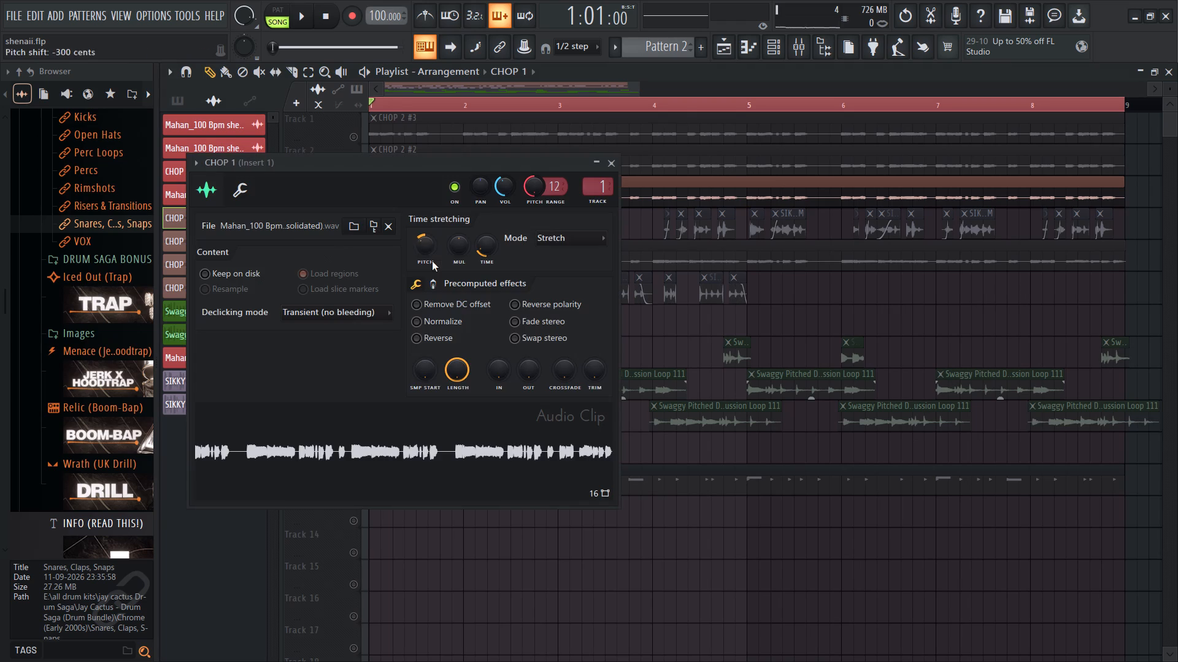
click(424, 443)
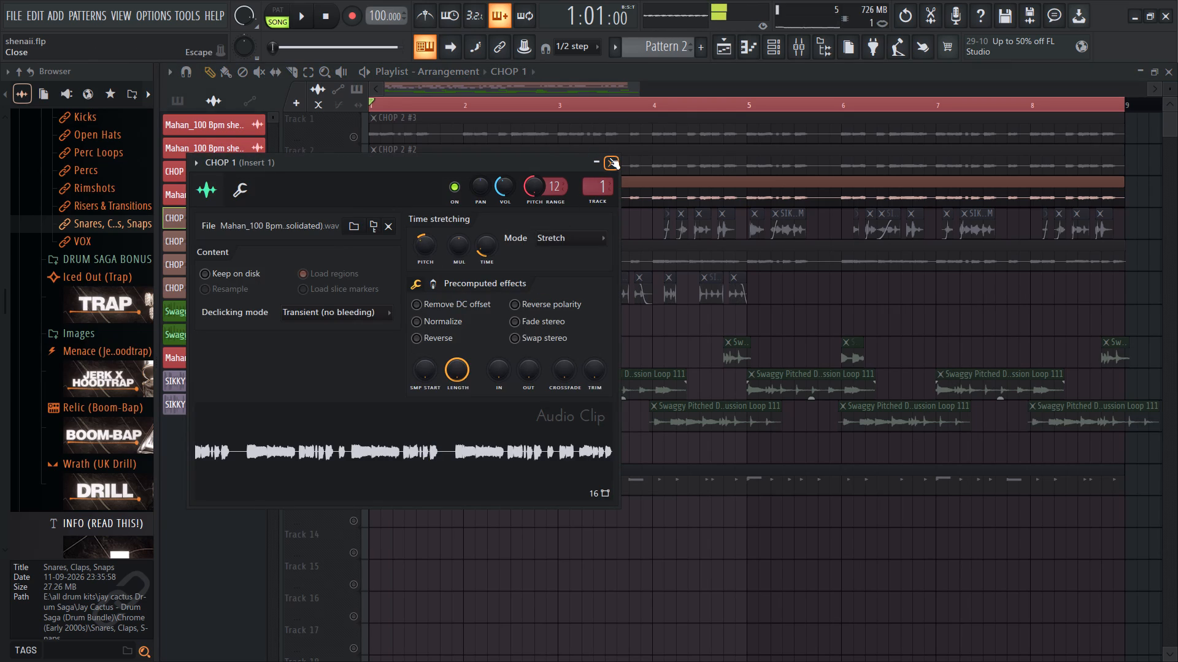
click(609, 158)
key(space)
key(space)
key(space)
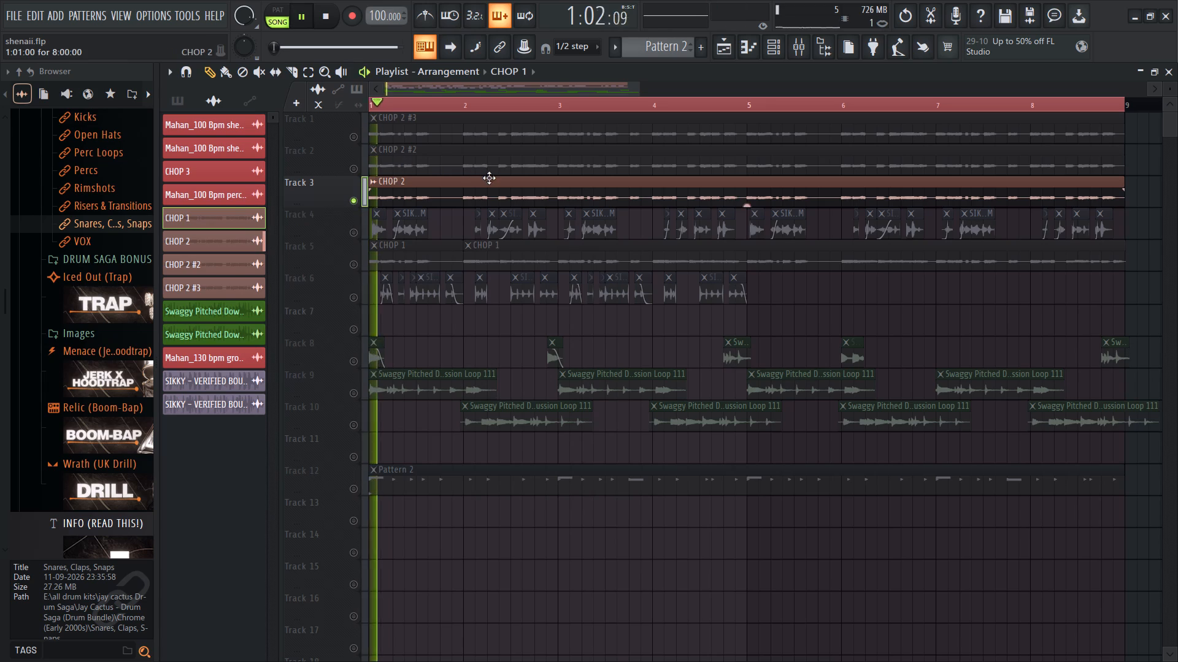
key(space)
Re-enable all tracks except Track 5, leaving its CHOP 1 clips muted, and play the arrangement briefly.
right_click(356, 265)
right_click(356, 265)
click(356, 265)
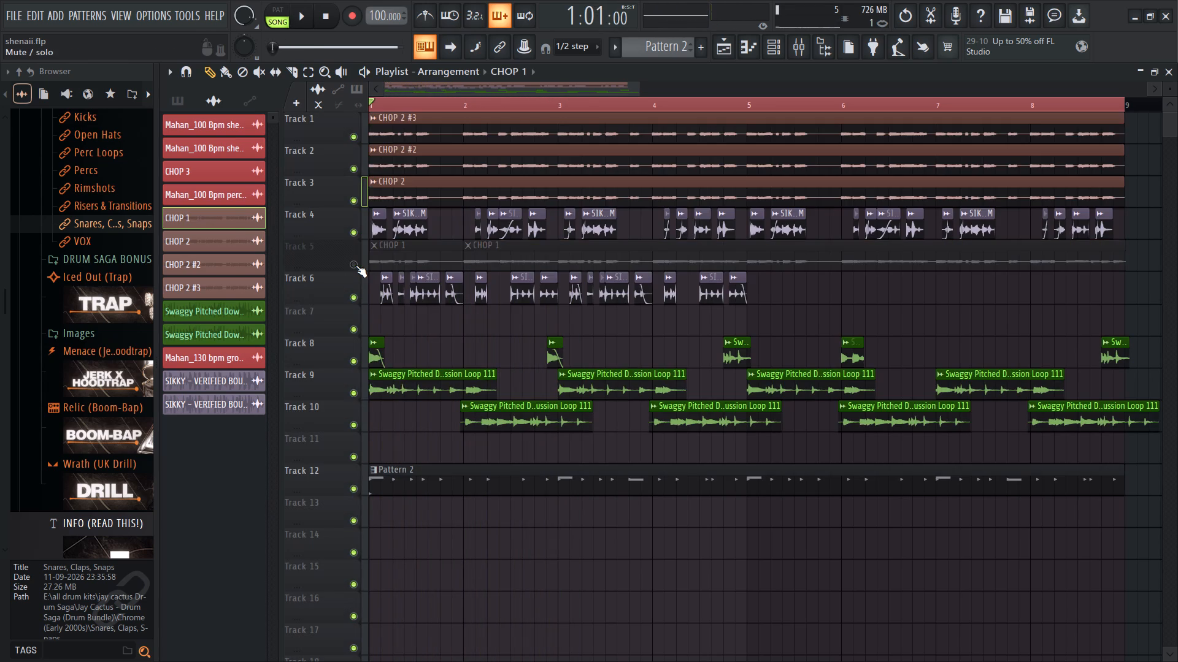
key(space)
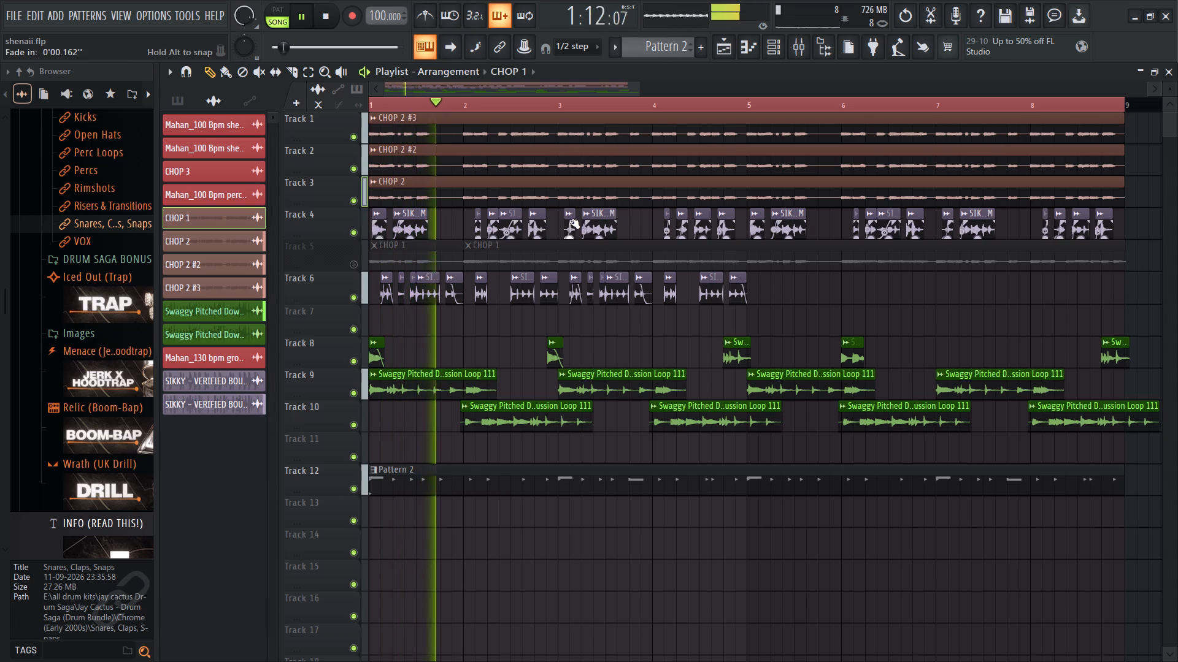
key(space)
Mute the Swaggy percussion loops on Tracks 9 and 10 and play the arrangement from the start.
click(353, 388)
click(356, 421)
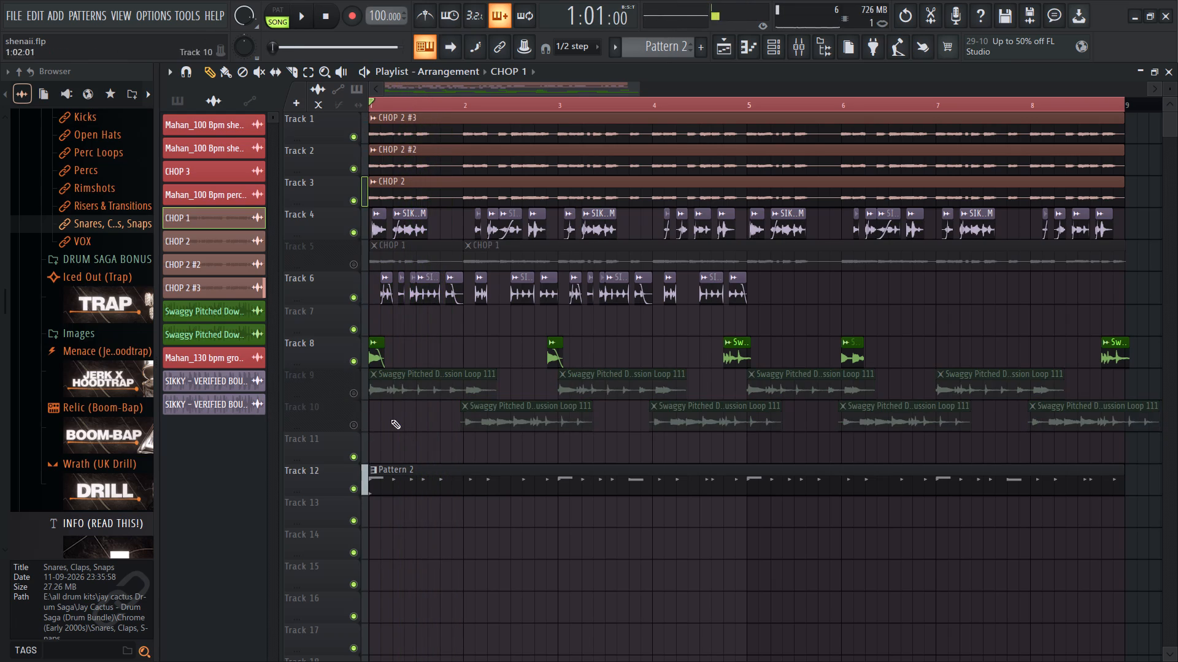
key(space)
key(space)
key(space)
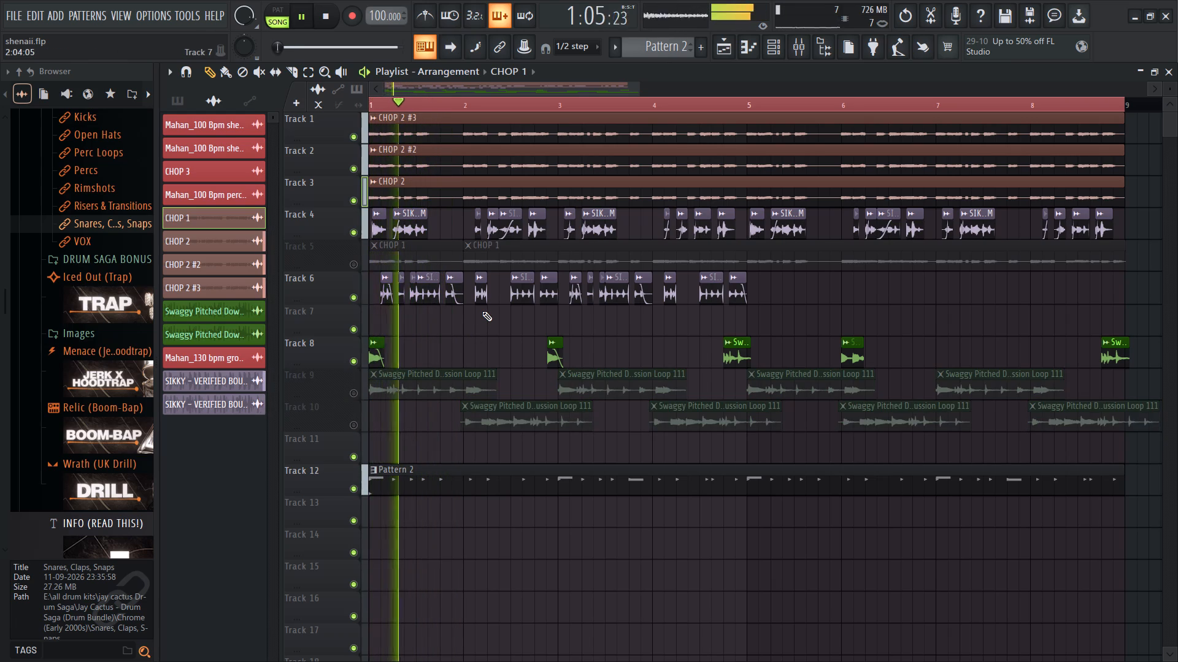
Inspect the Insert 2 and Insert 1 effect chains during playback, including Insert 1's Fruity parametric EQ 2 and both Gross Beats.
click(795, 53)
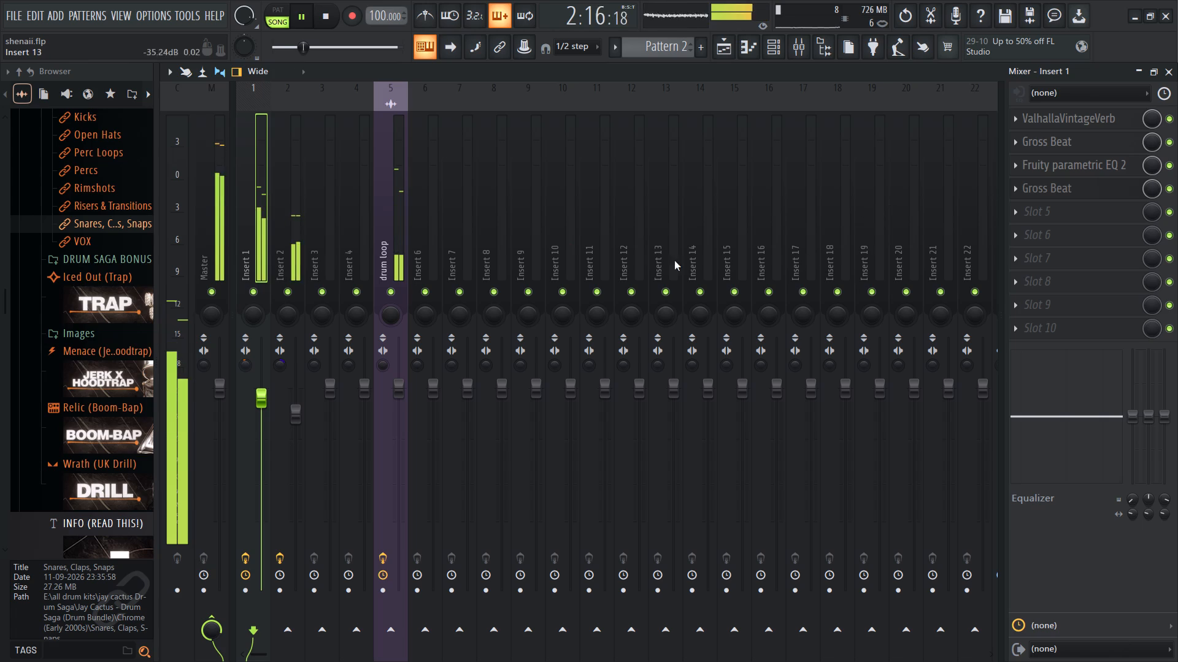
click(303, 266)
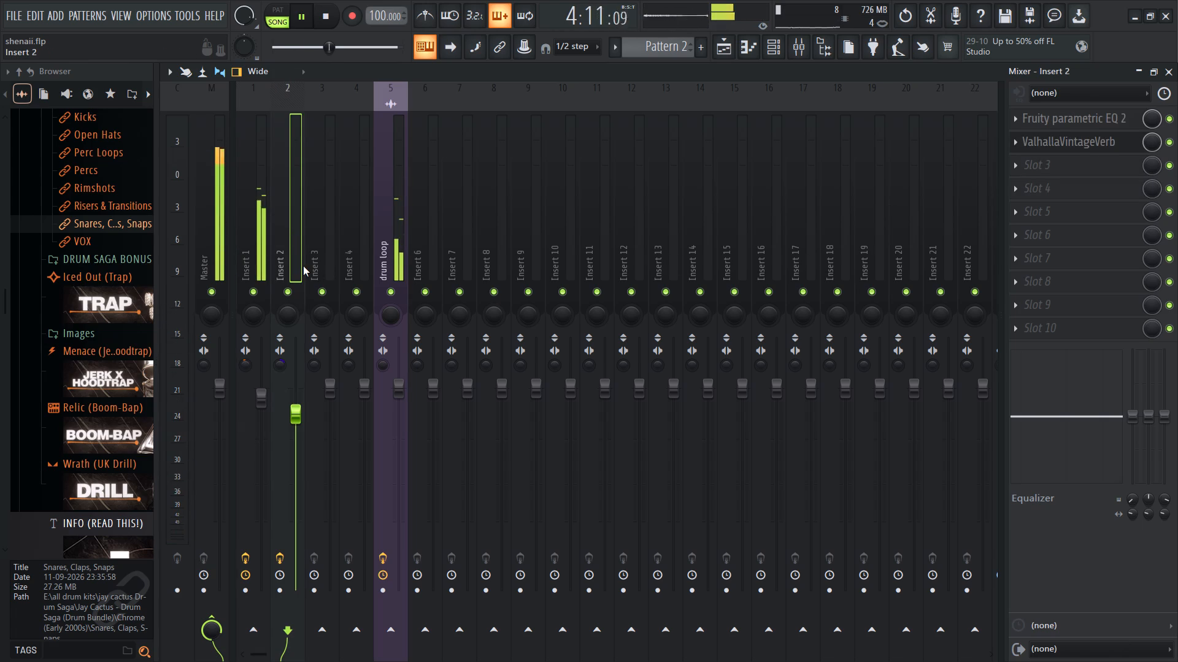
click(261, 260)
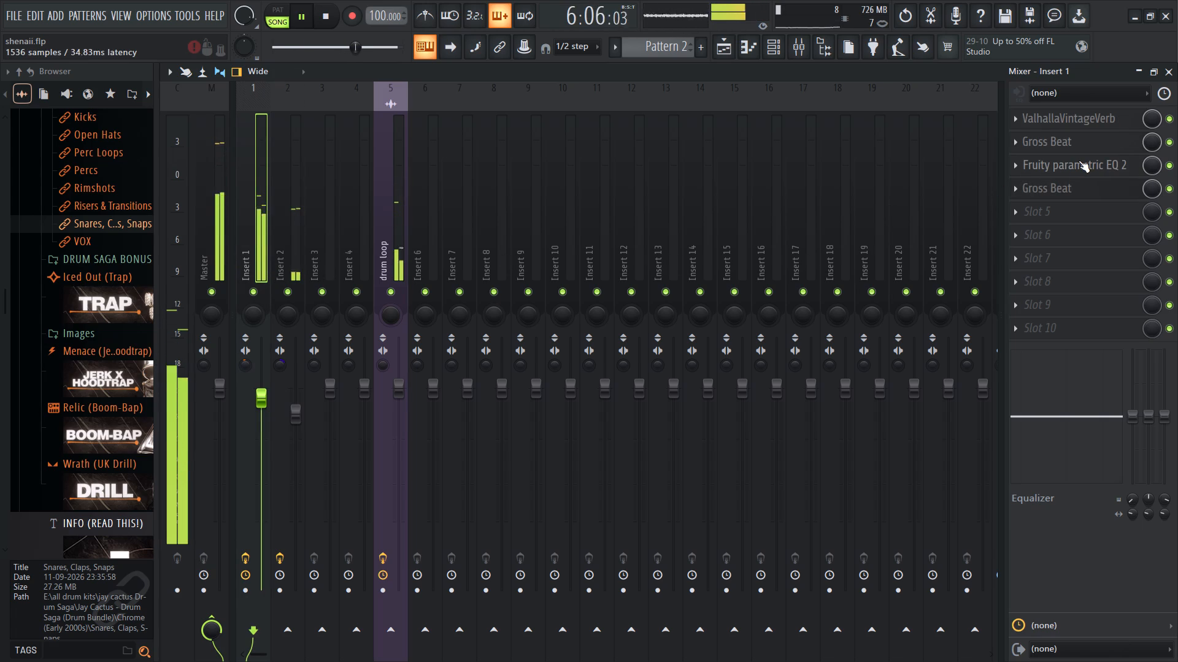
click(1079, 161)
click(588, 387)
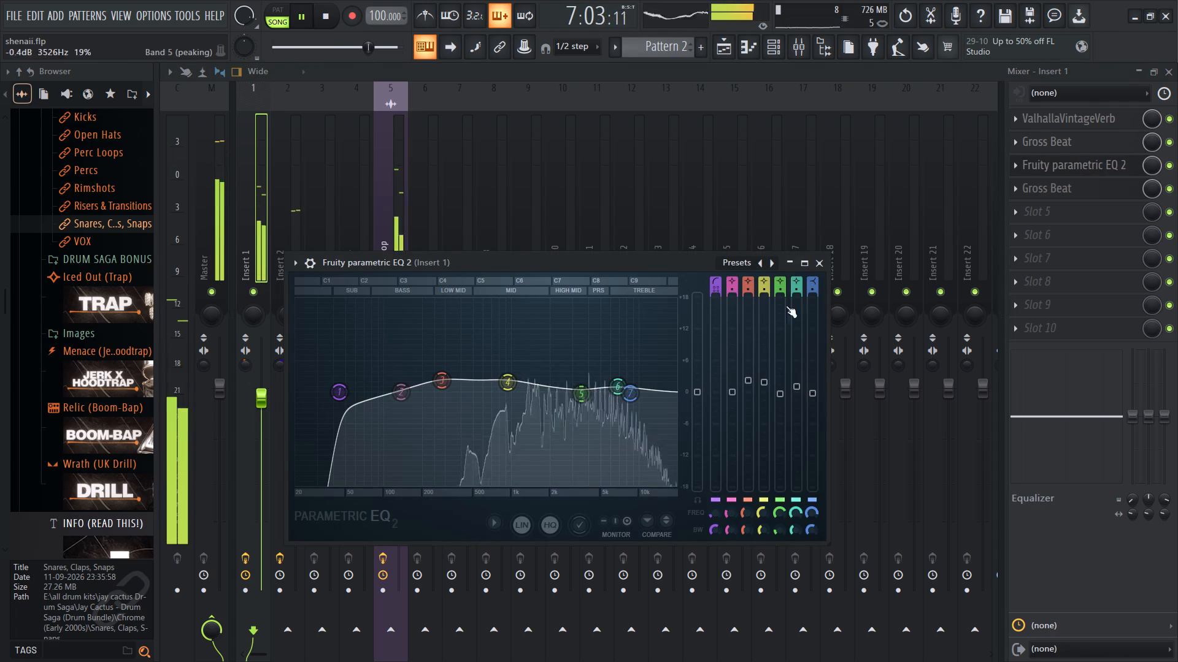
click(817, 266)
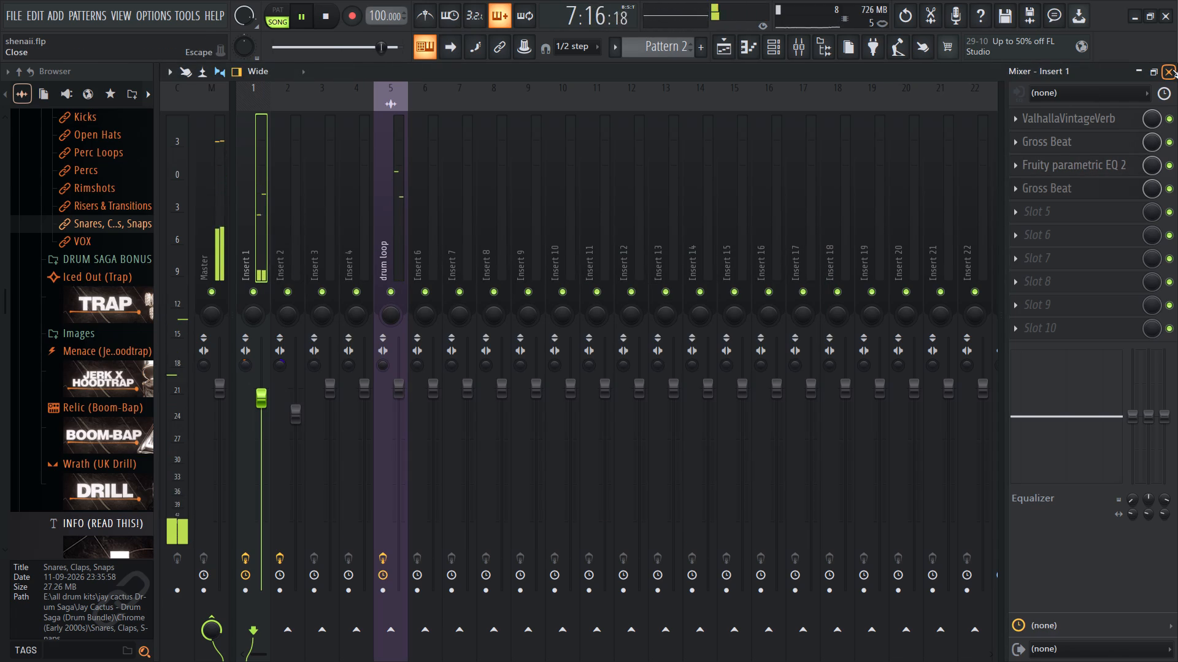
click(1067, 183)
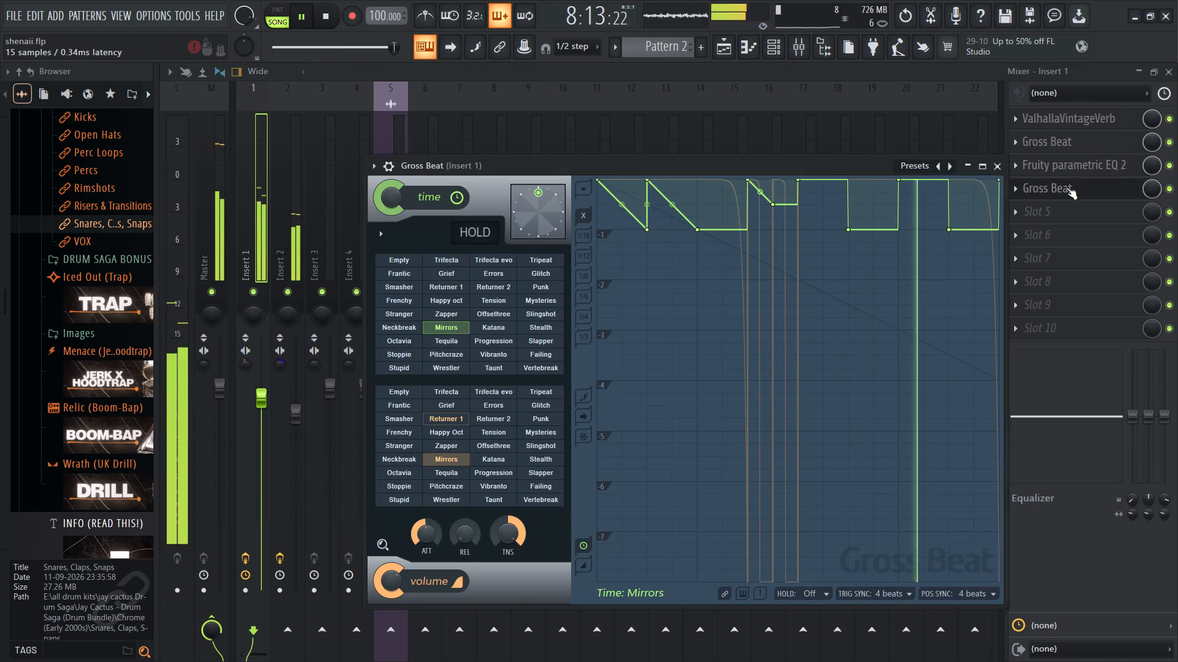
double_click(1088, 143)
click(1088, 143)
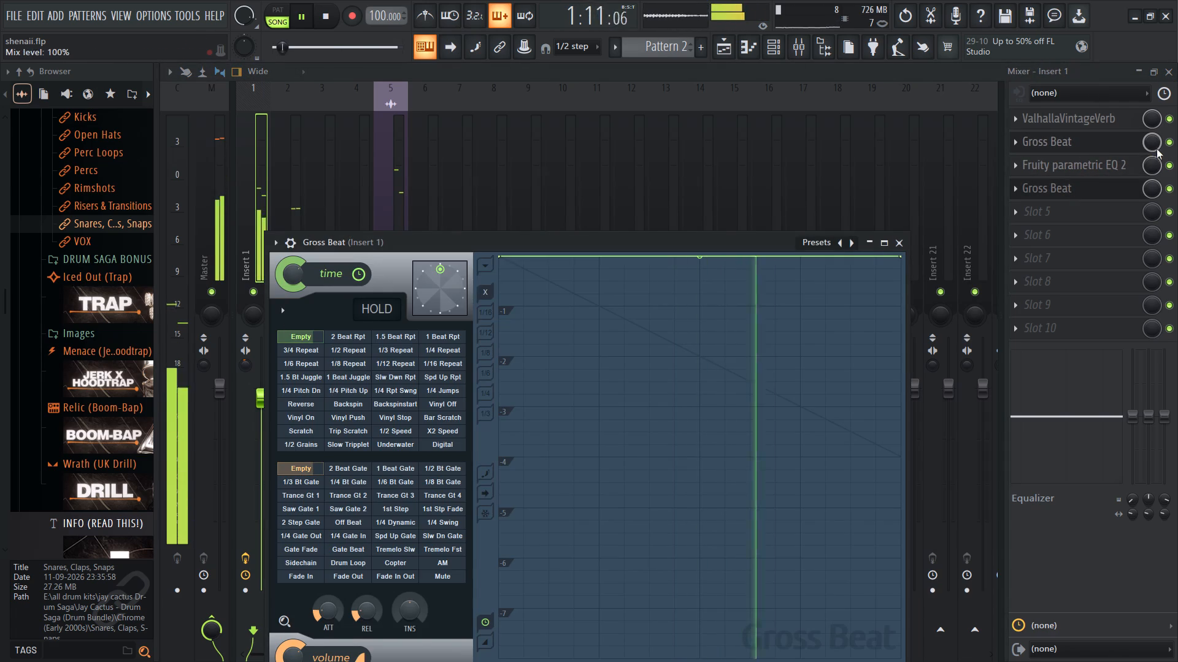
Bypass the slot 2 Gross Beat on Insert 1, toggle the slot 4 Gross Beat off and on, and stop playback.
click(1166, 143)
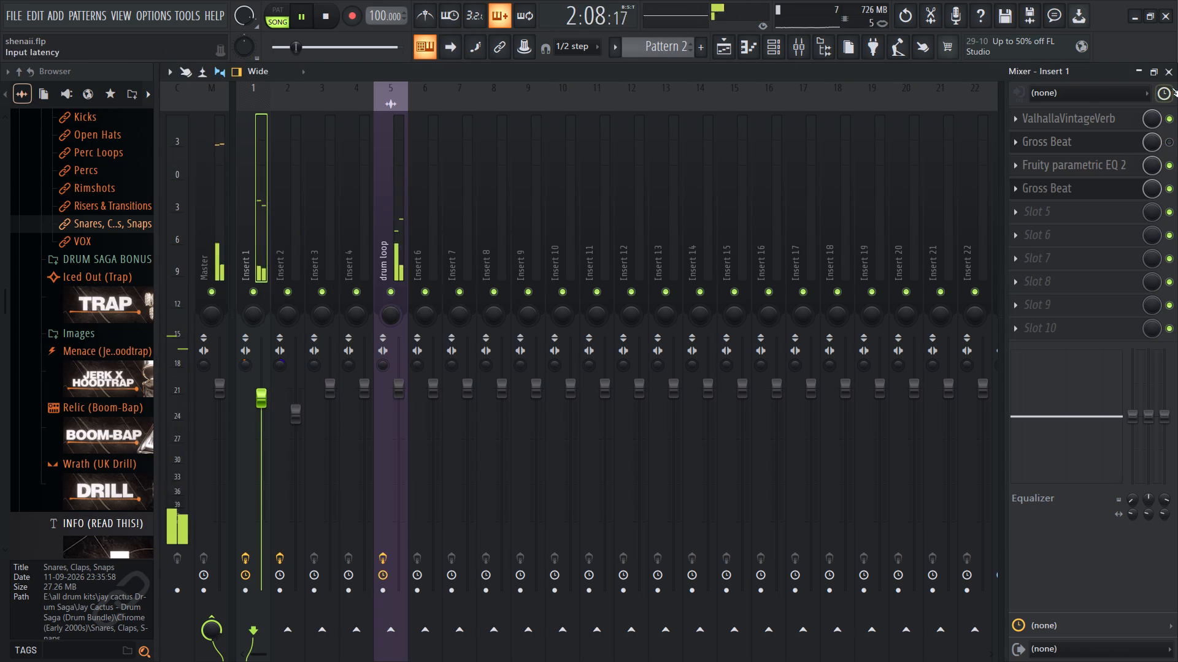
click(1165, 189)
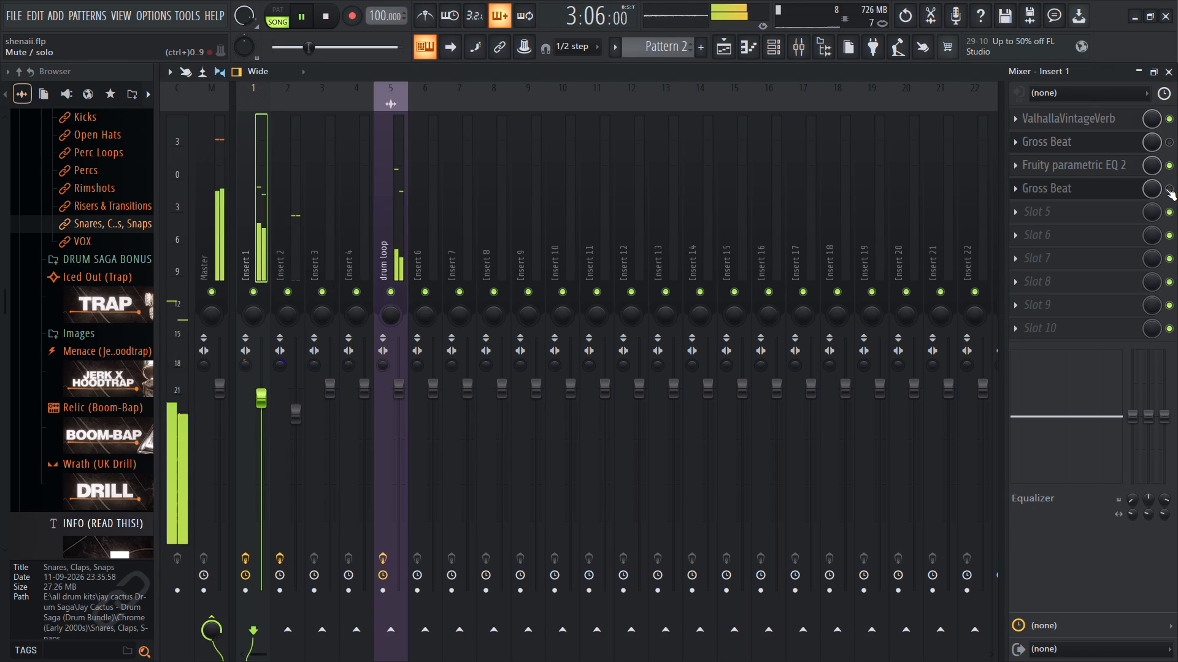
click(1166, 189)
click(1177, 59)
key(space)
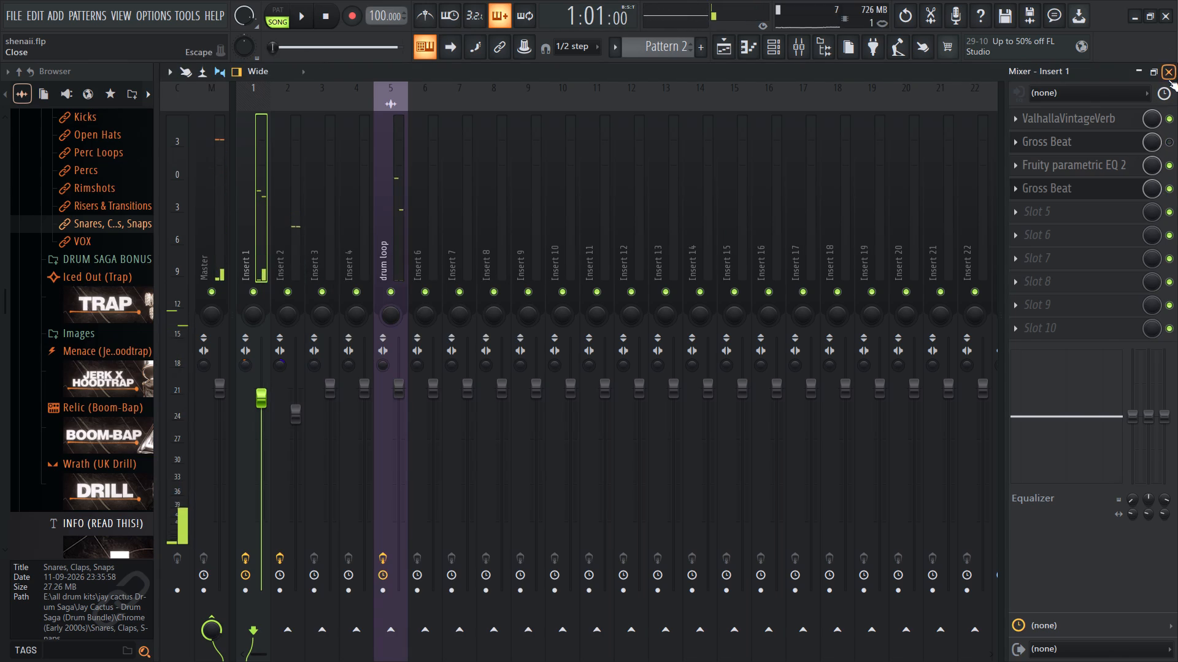
Close the mixer and both open Gross Beat windows to return to the arrangement.
click(1168, 80)
click(1008, 171)
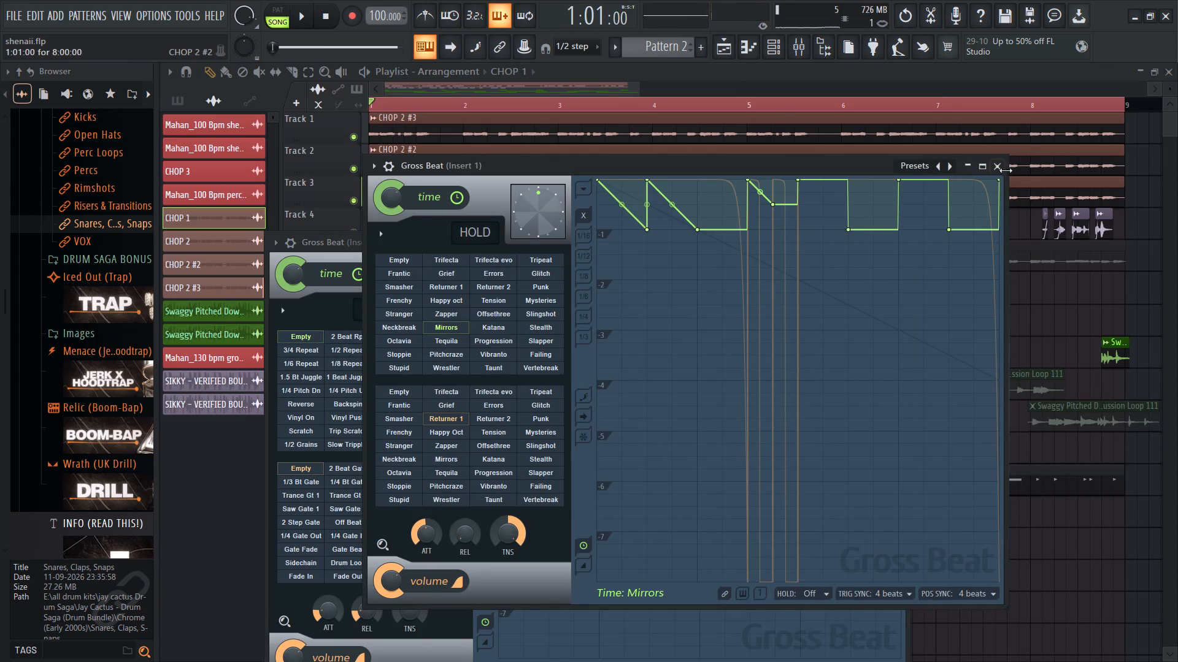
click(1004, 169)
click(901, 240)
Cut all the muted Swaggy percussion loop clips from Tracks 9 and 10.
scroll(601, 258, down, 5)
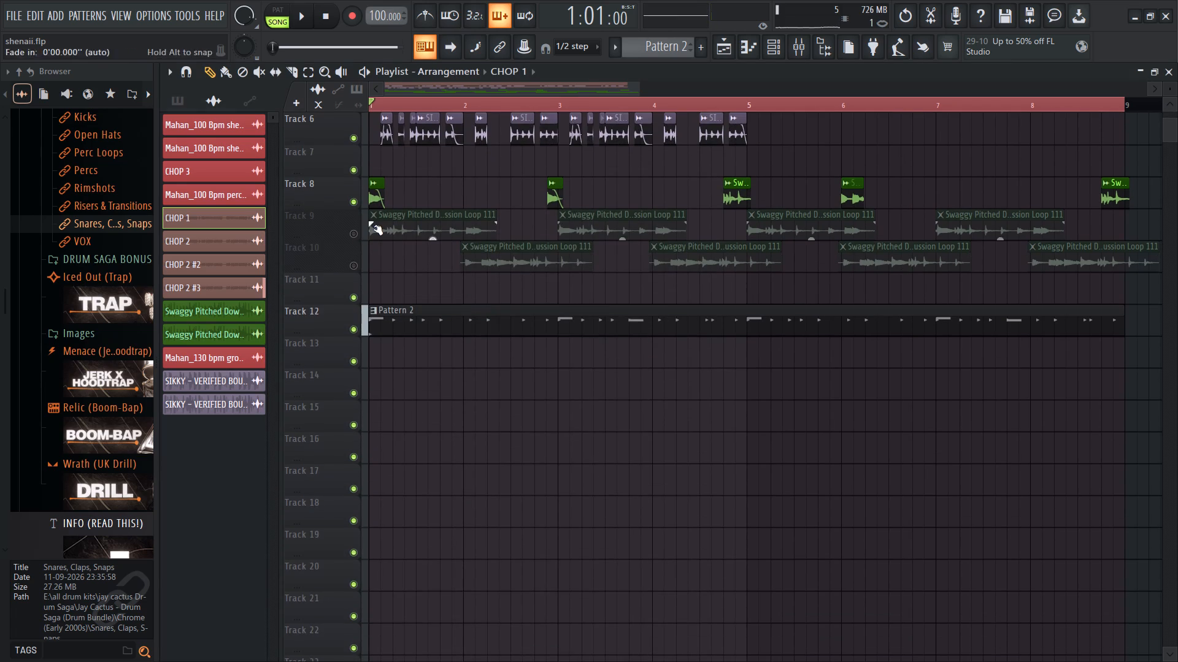
scroll(401, 340, up, 4)
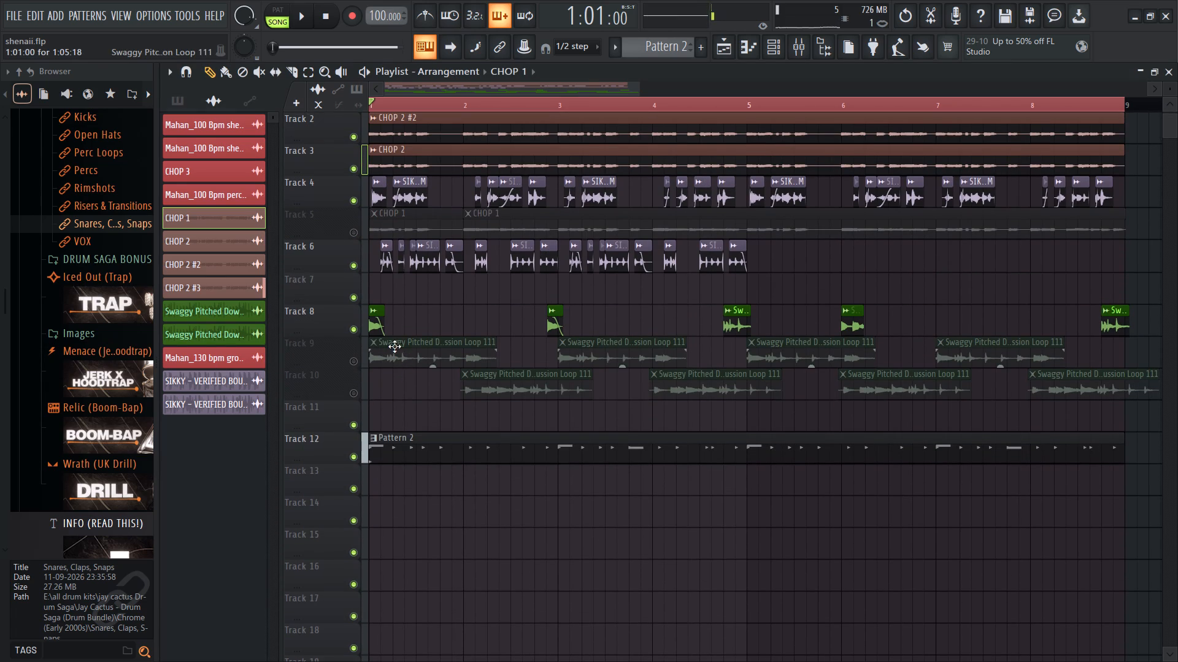
ctrl+scroll(431, 360, down, 7)
ctrl+drag(754, 397, 364, 362)
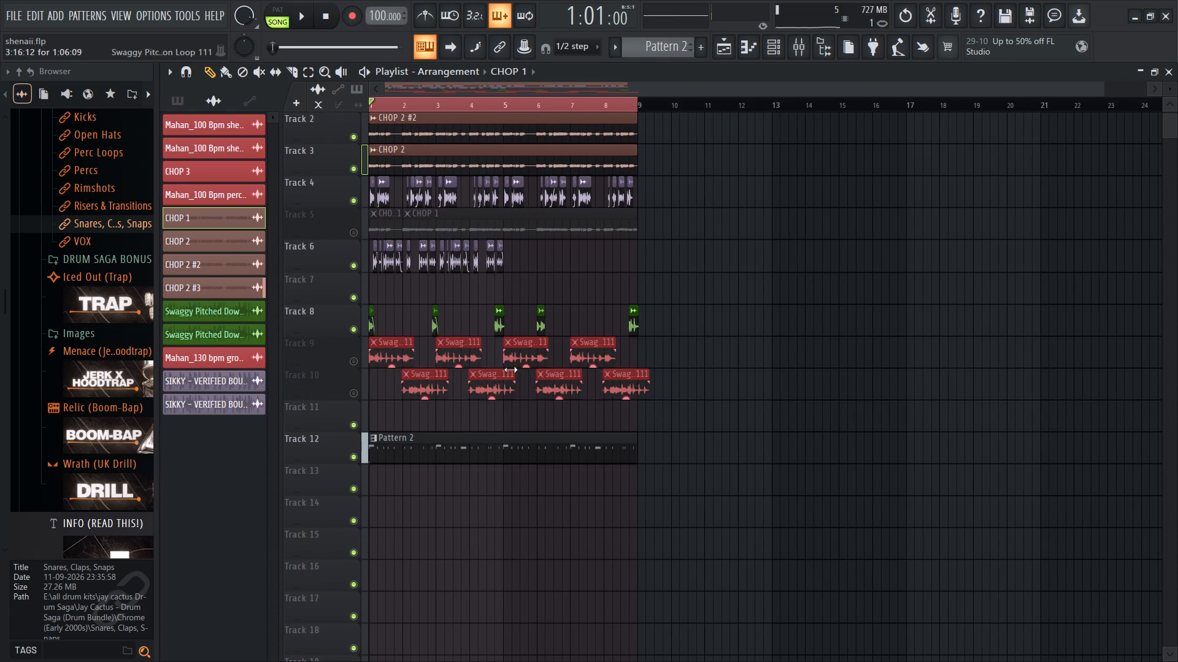
key(ctrl+x)
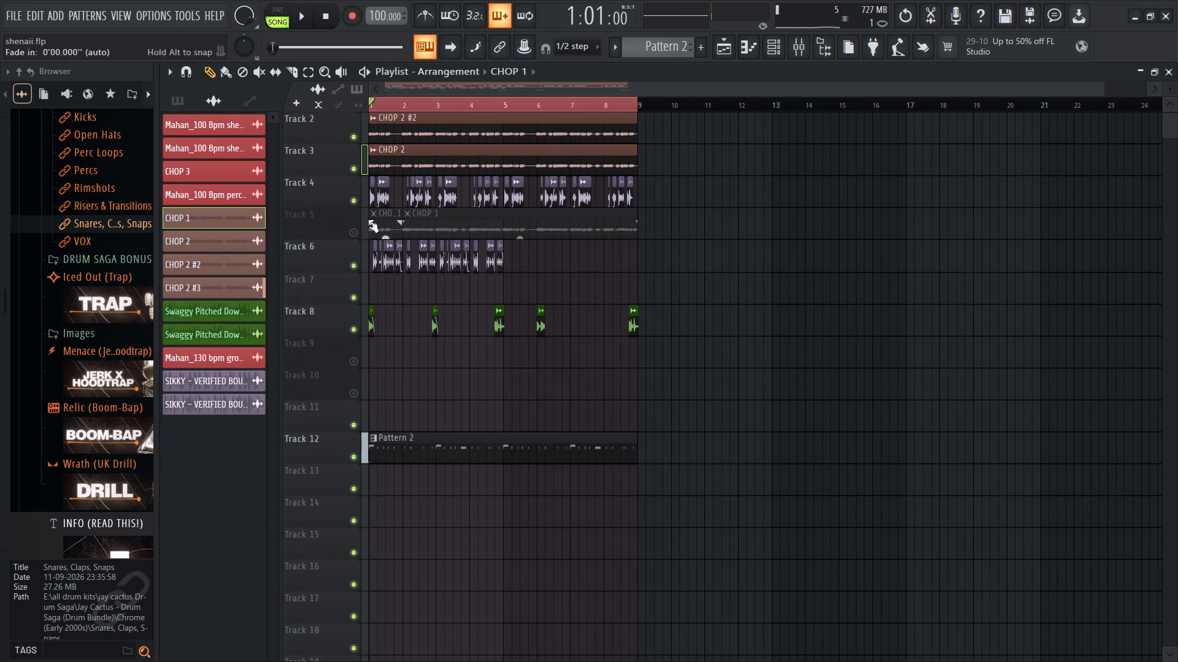
Solo Track 5 to audition its CHOP 1 clips from the start, stop playback, and re-enable every track.
right_click(347, 222)
click(324, 230)
right_click(350, 235)
right_click(350, 235)
click(350, 235)
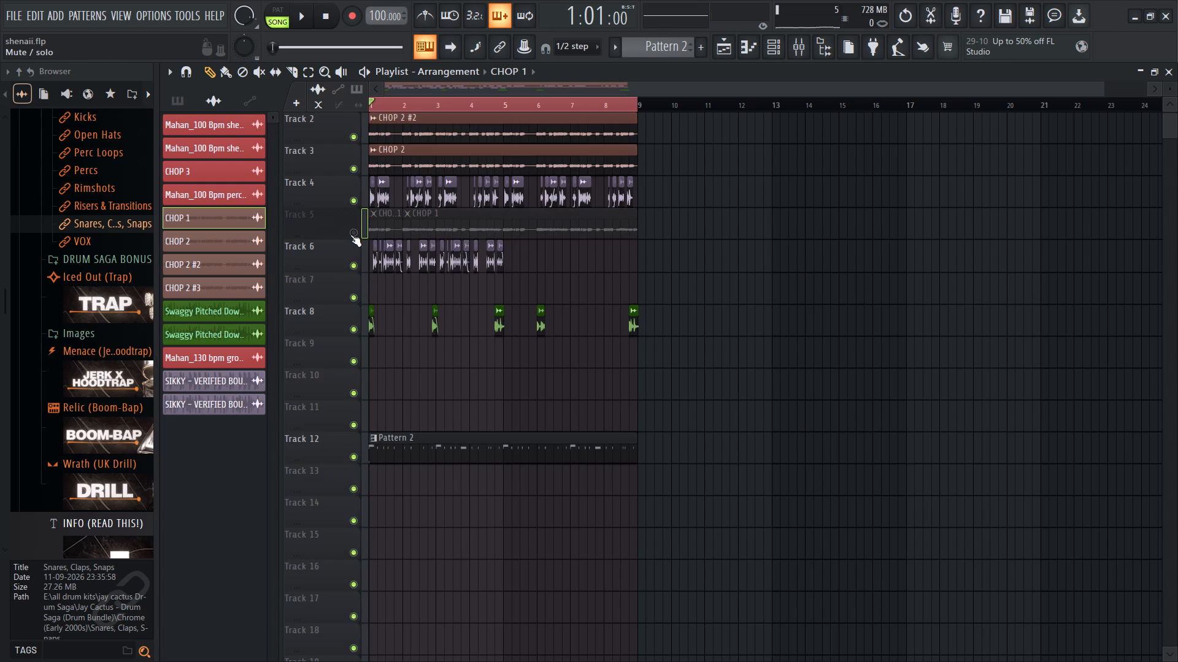
right_click(358, 236)
key(space)
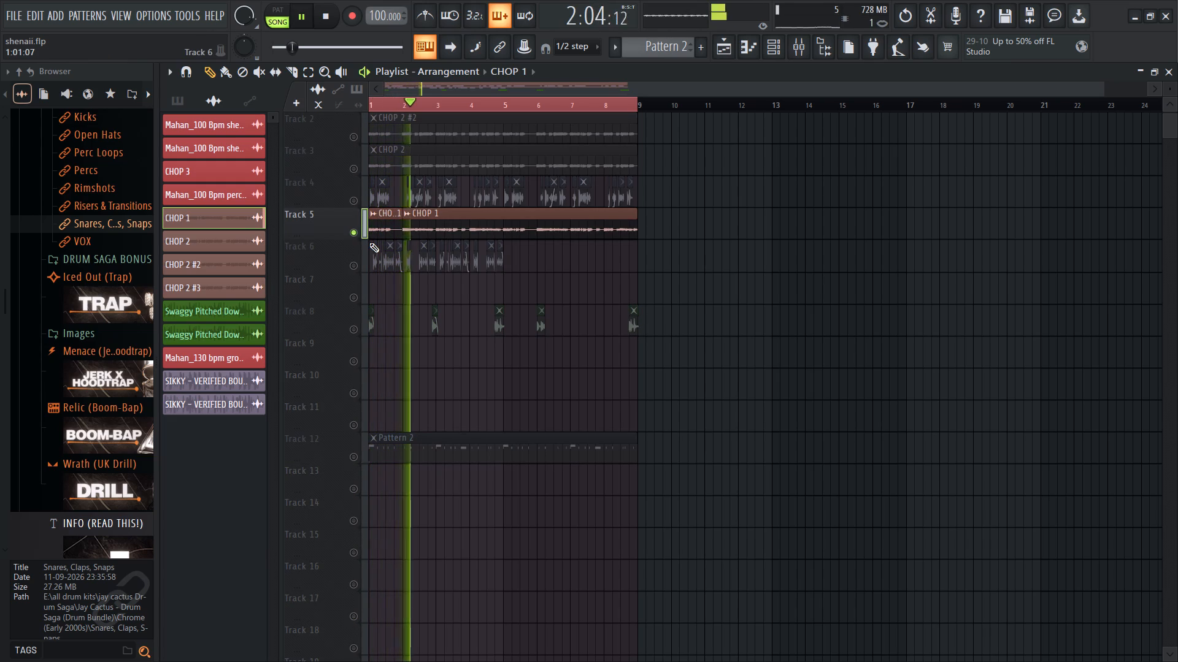
key(space)
right_click(350, 230)
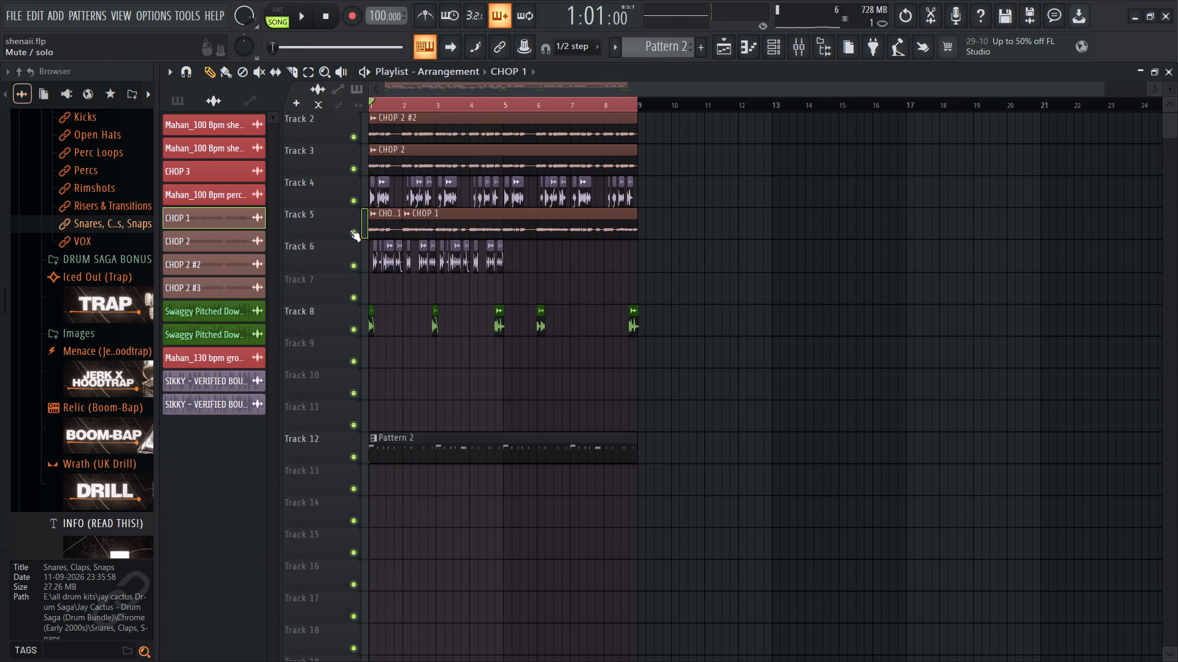
Audition Track 1's CHOP 2 #3 soloed, add Track 2's CHOP 2 #2, and re-enable all tracks.
scroll(371, 168, up, 3)
right_click(353, 136)
key(space)
click(352, 162)
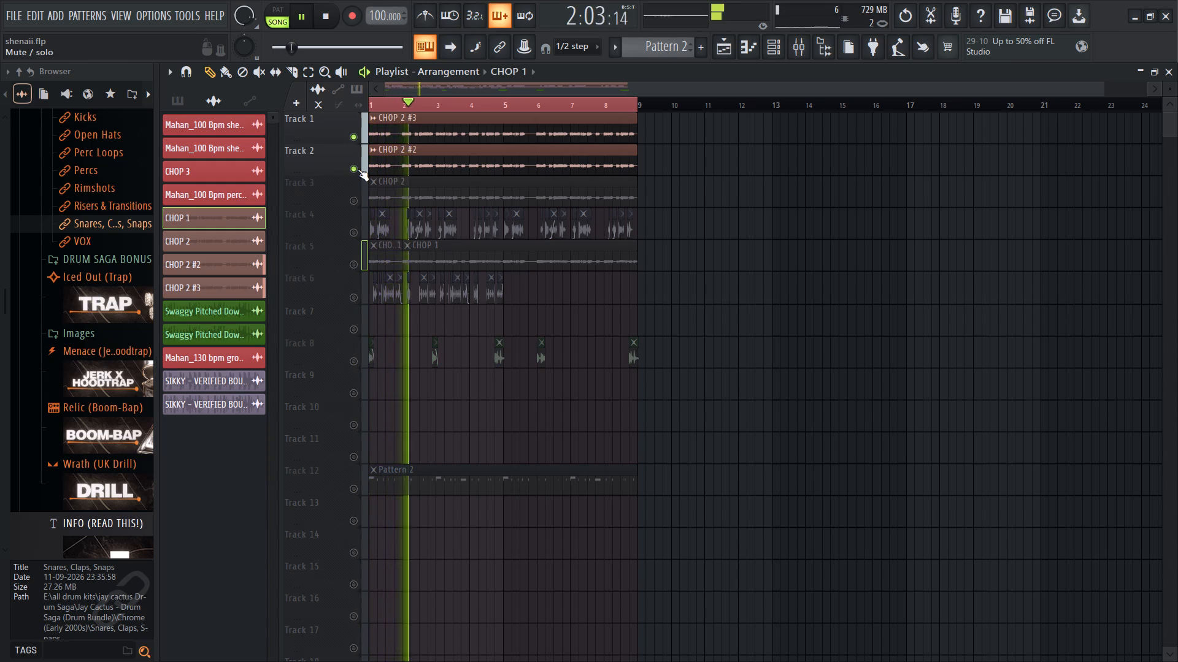
right_click(358, 169)
right_click(358, 169)
Restart the full arrangement from the beginning and mute Track 5 during playback.
key(space)
key(space)
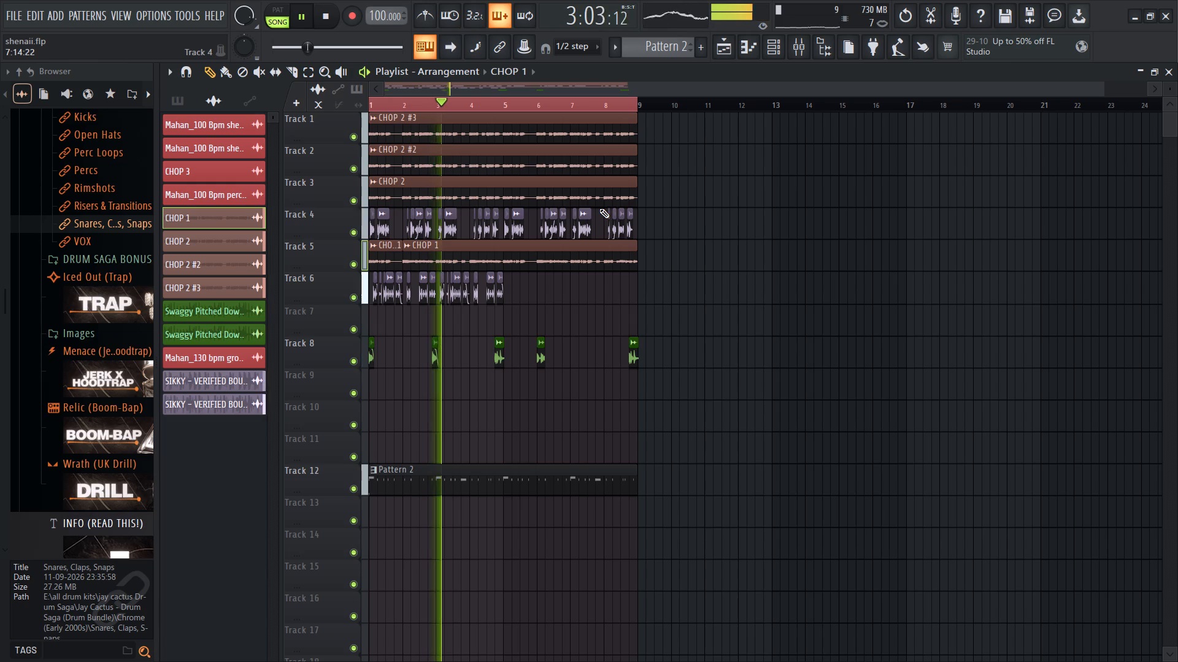
click(348, 267)
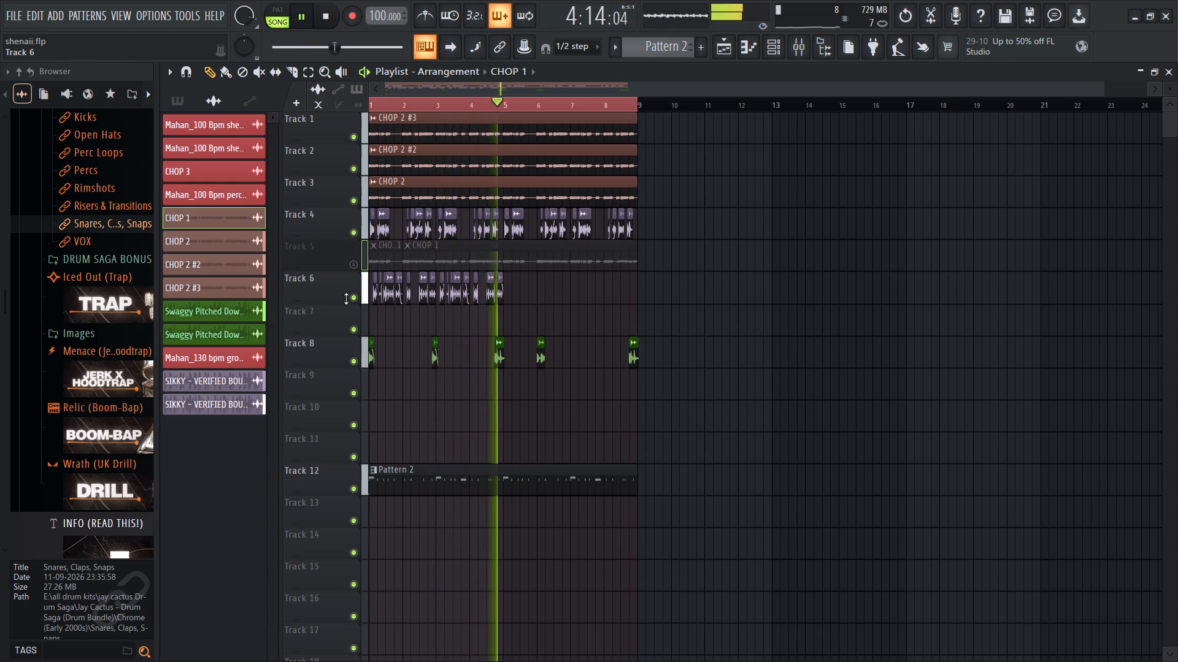
Mute all the drum loop clips on Track 6 with the Mute tool.
click(263, 74)
drag(537, 291, 239, 275)
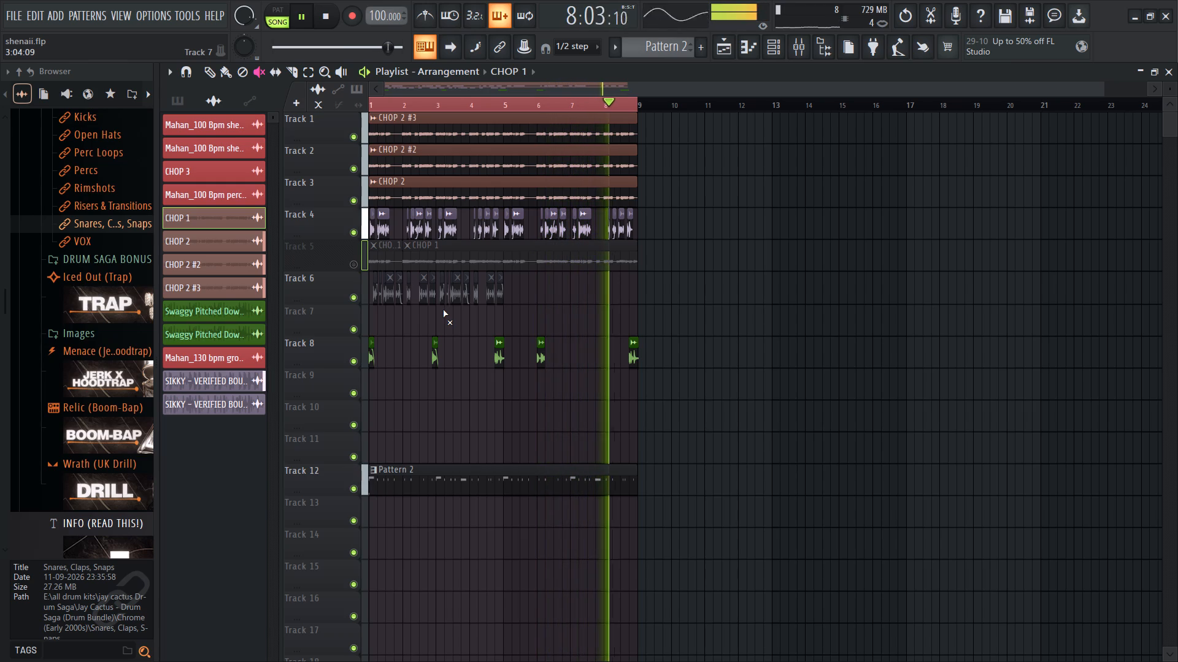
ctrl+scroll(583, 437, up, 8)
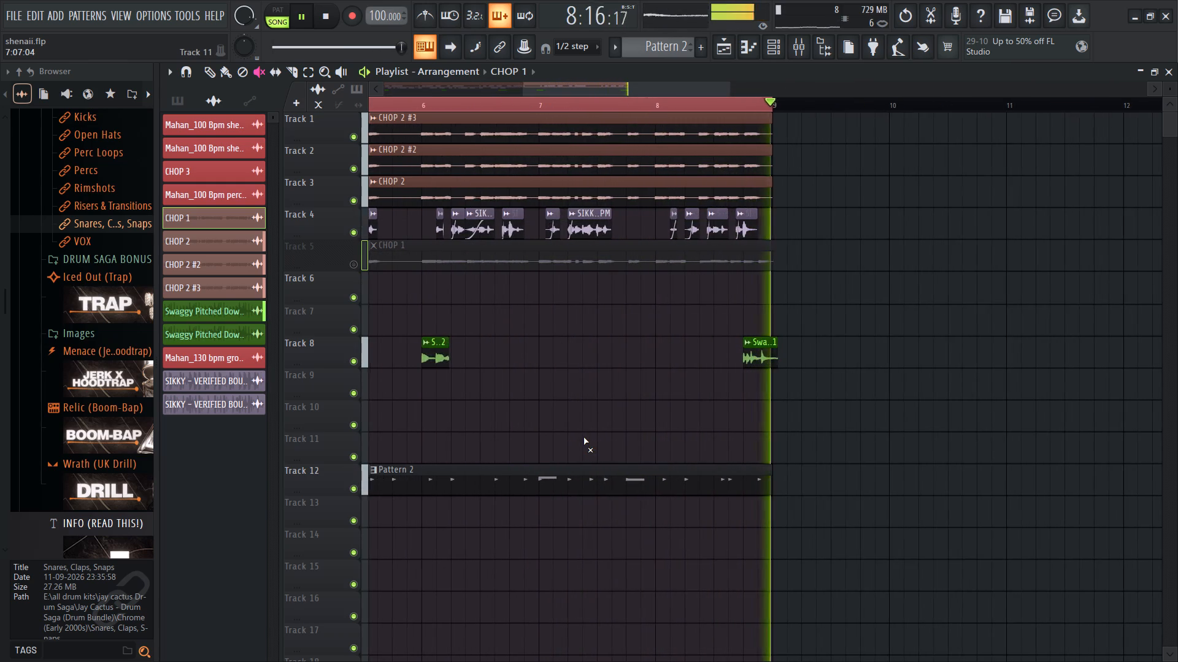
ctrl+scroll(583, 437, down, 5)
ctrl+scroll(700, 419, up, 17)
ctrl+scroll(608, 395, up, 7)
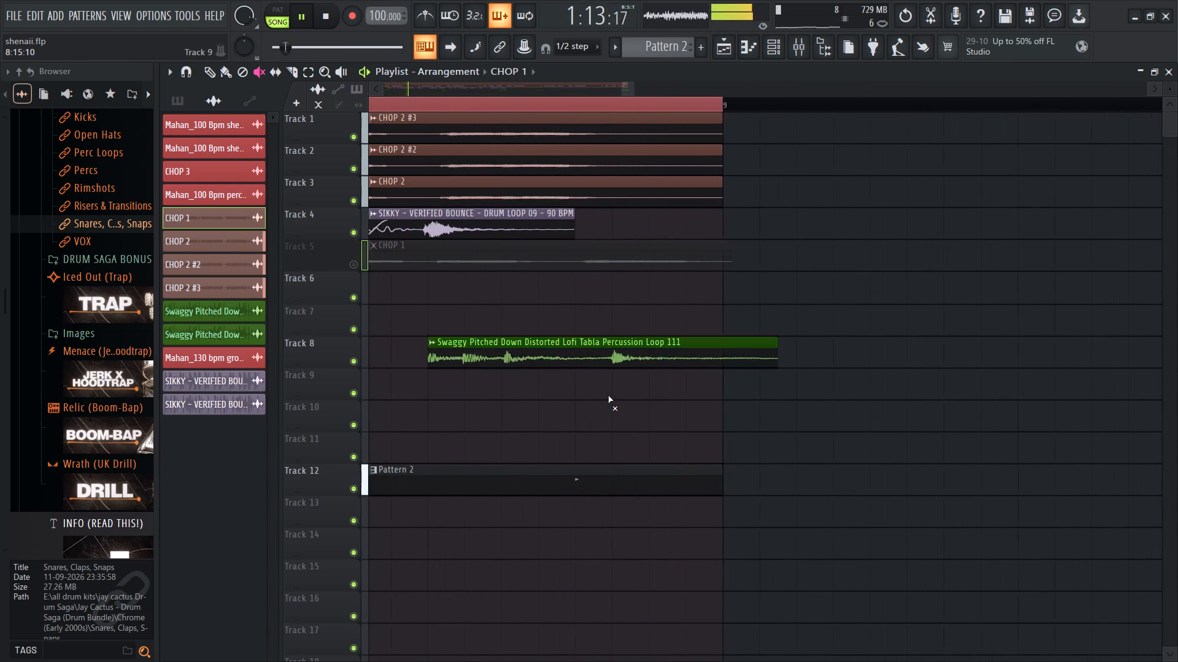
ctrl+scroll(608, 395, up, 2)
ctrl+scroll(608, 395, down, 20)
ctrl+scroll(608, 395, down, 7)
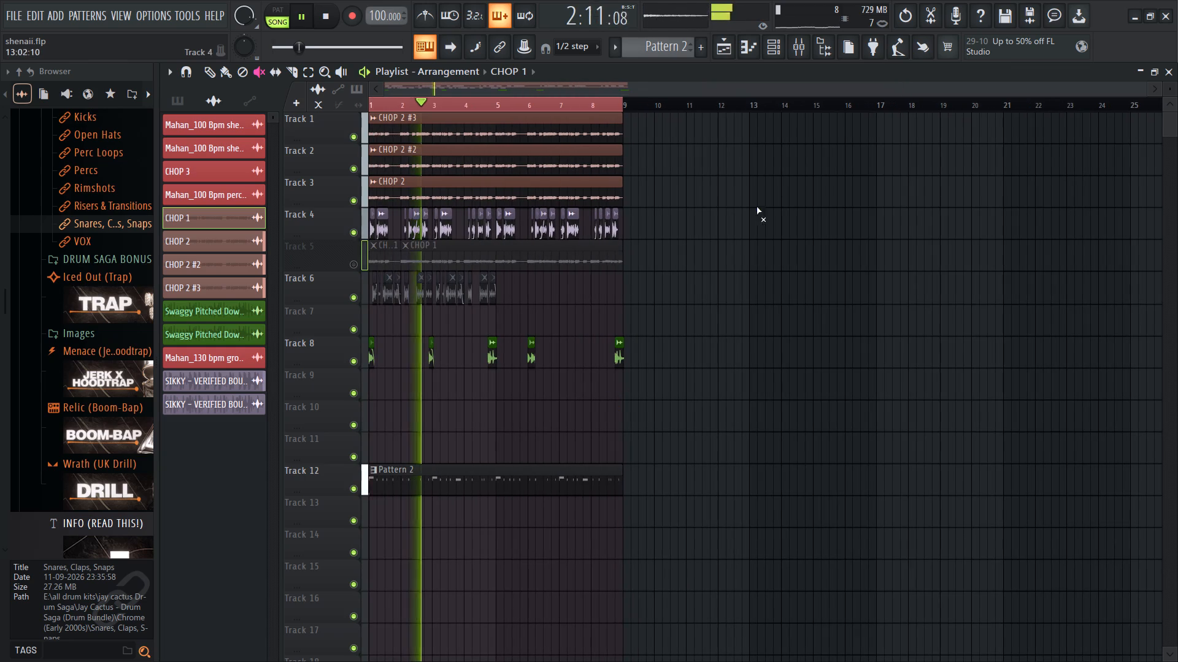
Inspect the track latency options of Insert 1, Insert 2 and the drum loop insert in the mixer during playback.
click(798, 43)
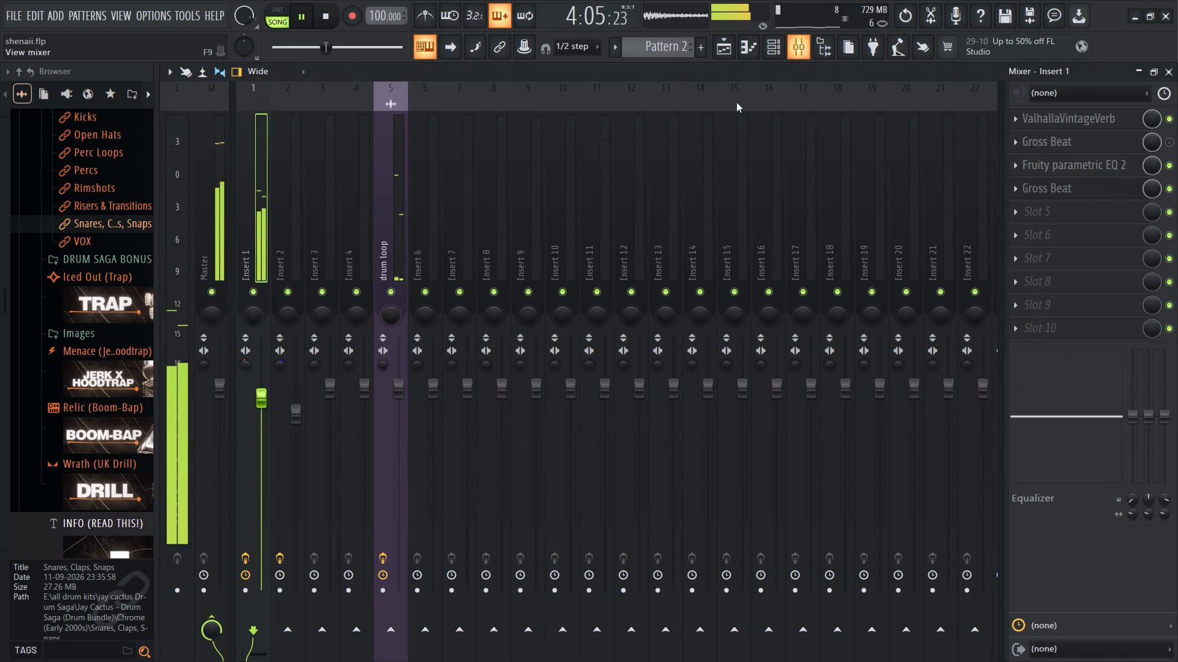
drag(238, 362, 241, 368)
click(243, 578)
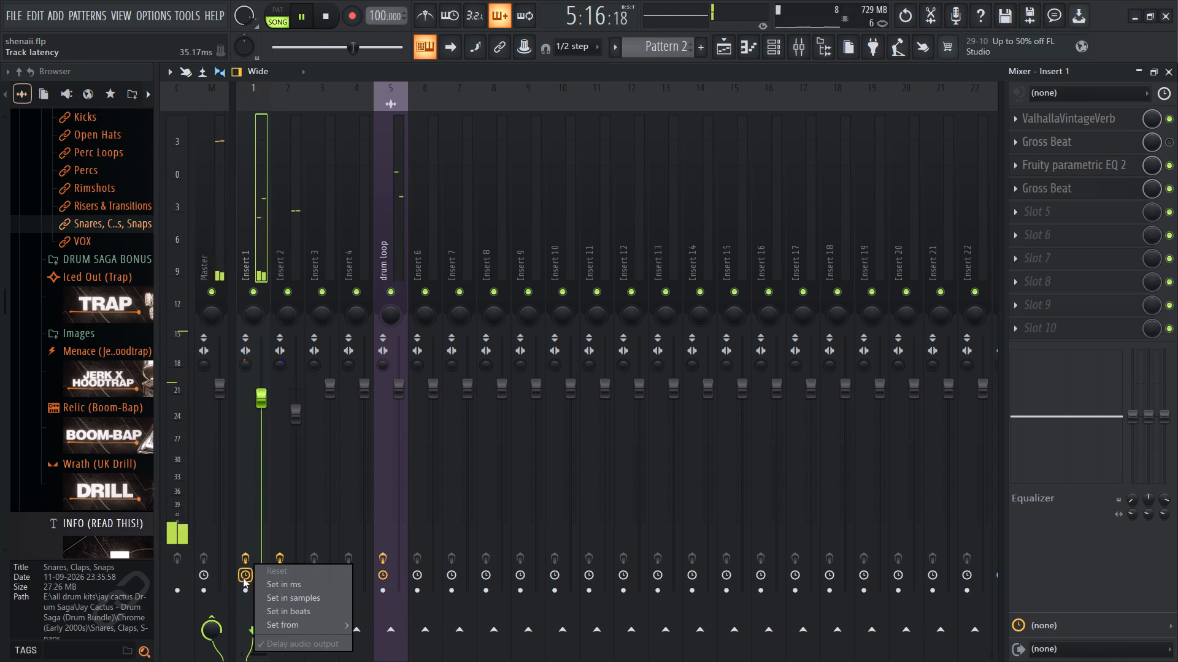
click(242, 578)
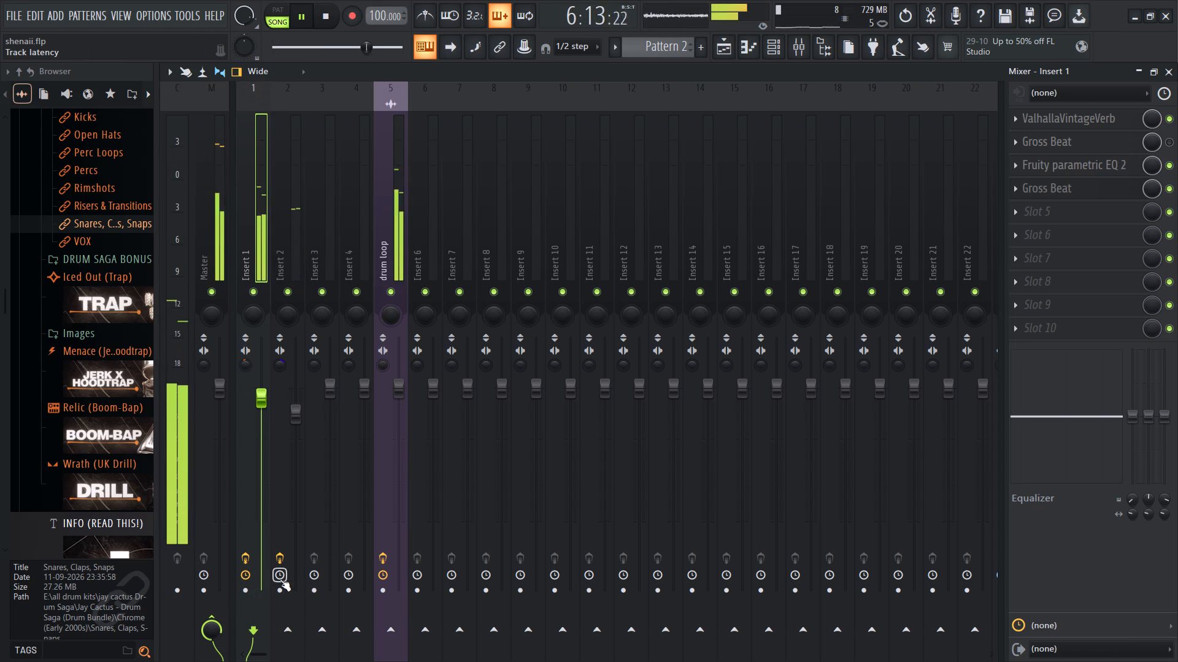
right_click(249, 579)
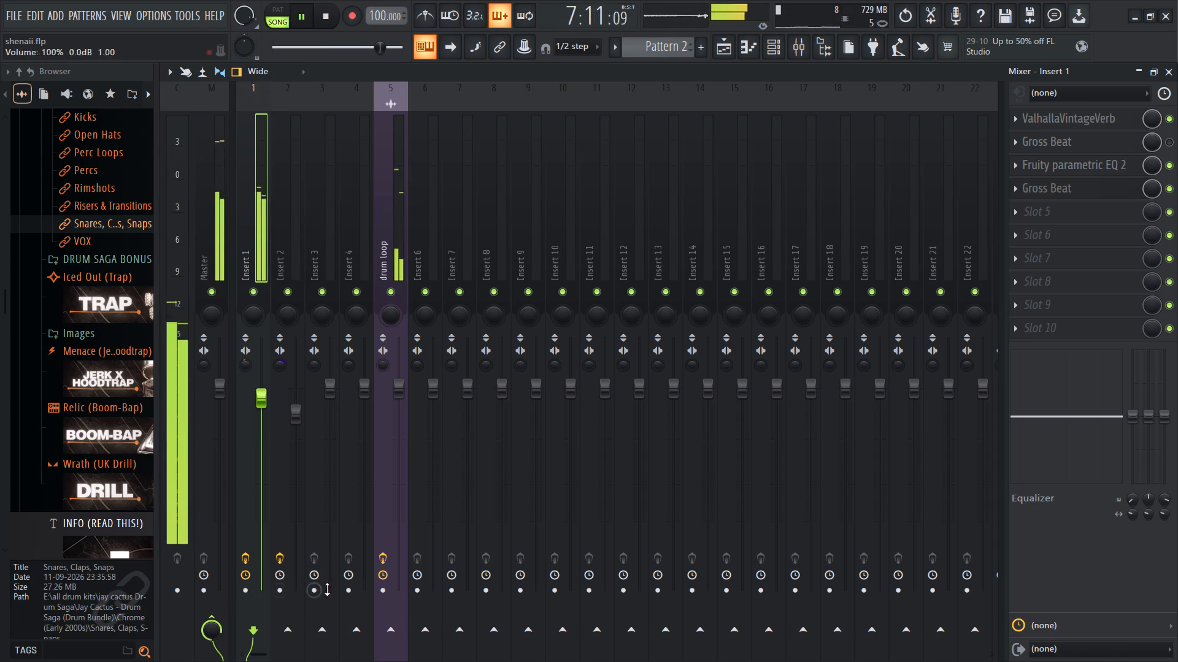
click(282, 582)
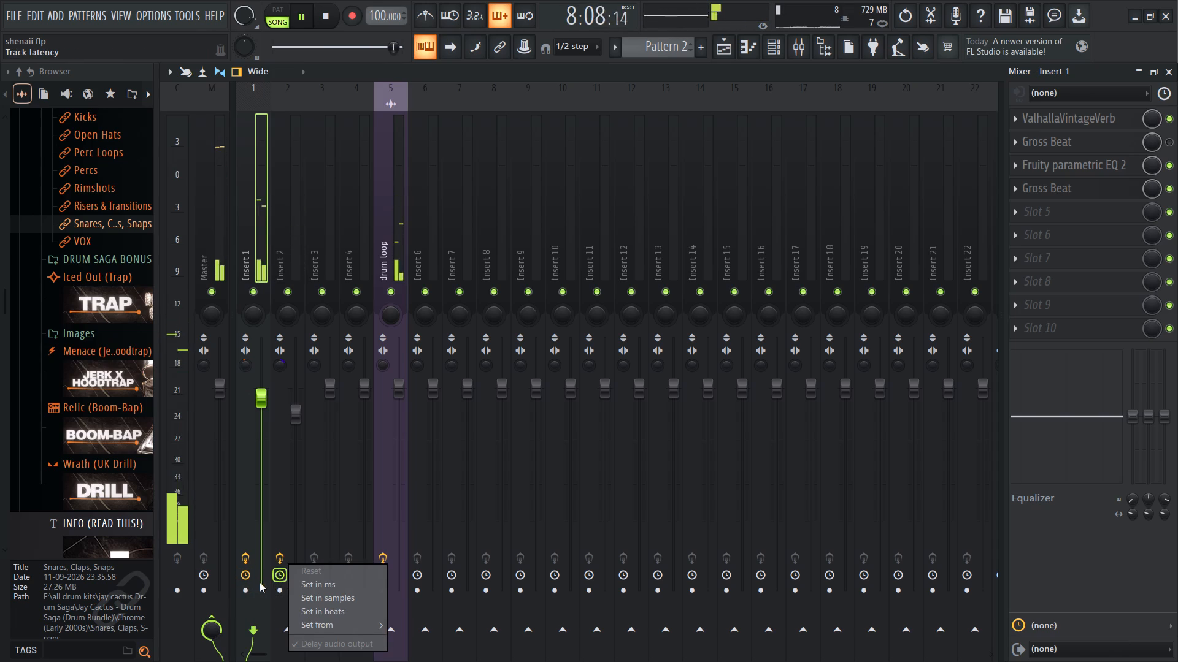
click(245, 579)
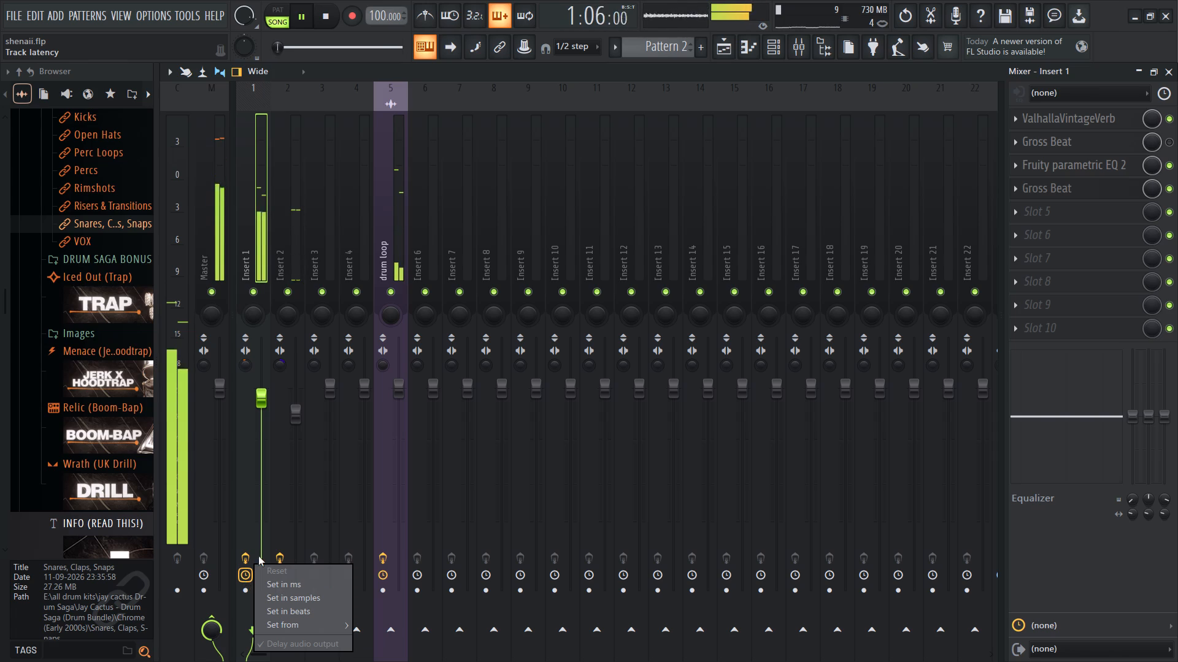
click(274, 508)
click(388, 577)
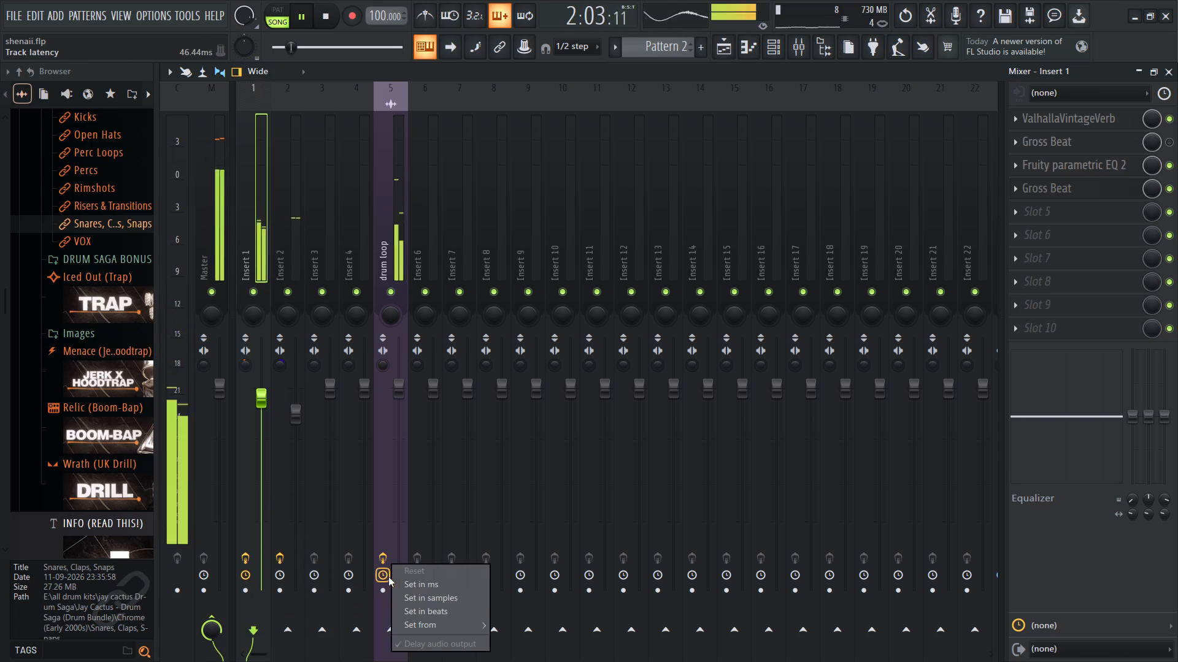
click(388, 577)
click(287, 580)
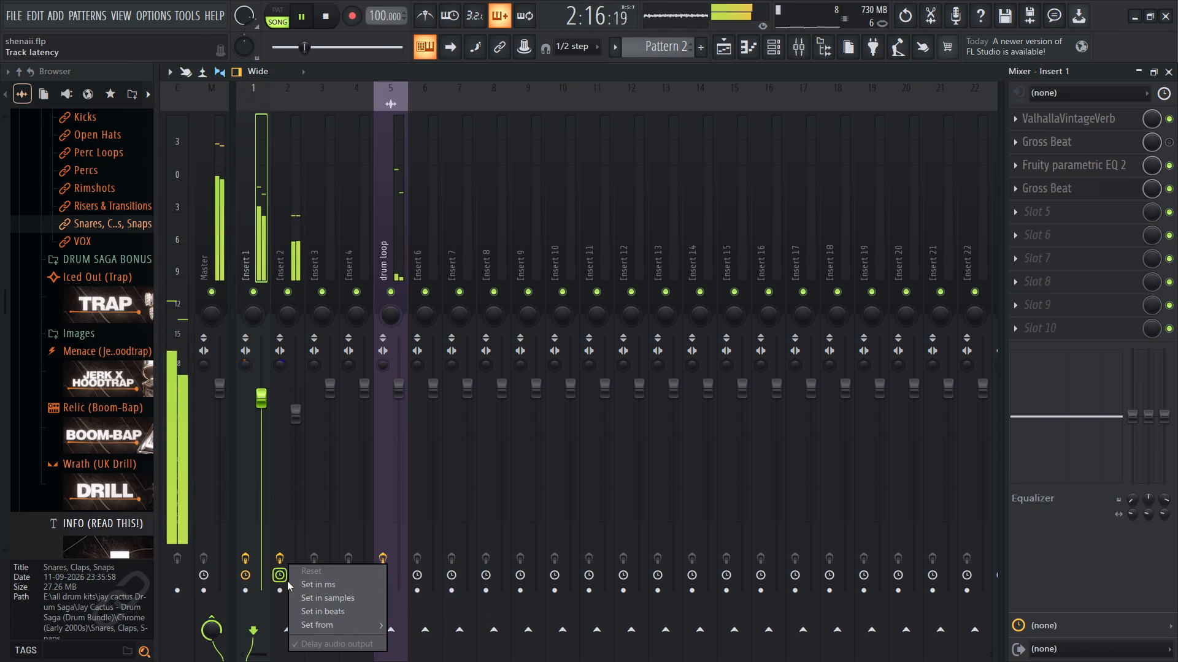
click(252, 579)
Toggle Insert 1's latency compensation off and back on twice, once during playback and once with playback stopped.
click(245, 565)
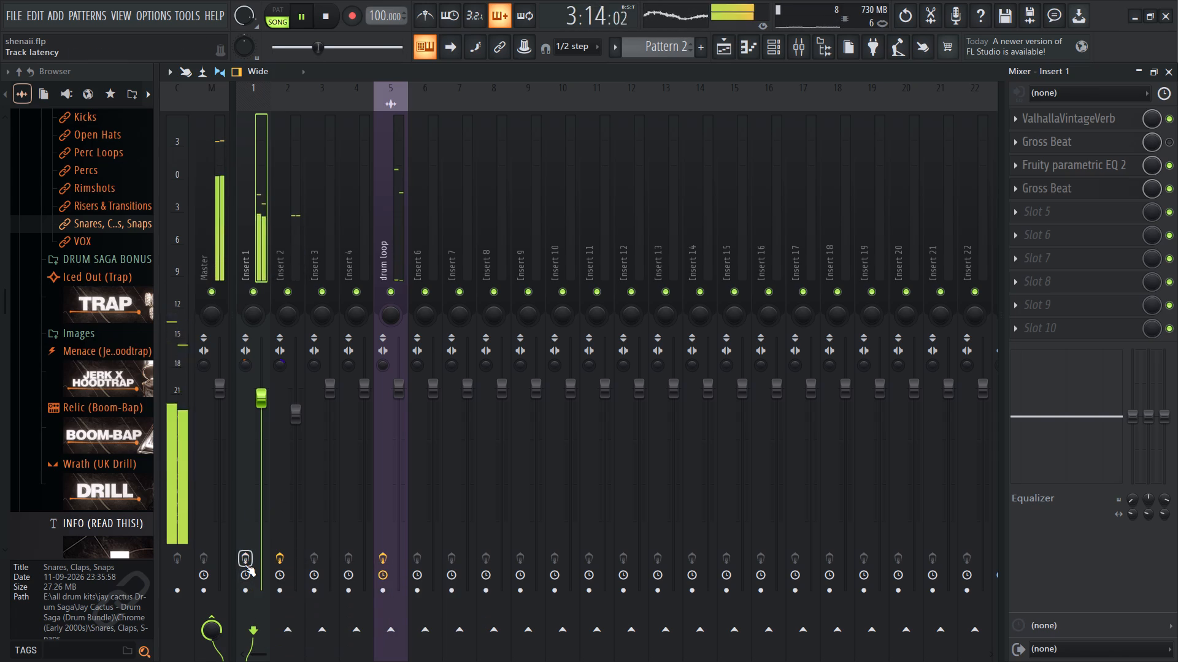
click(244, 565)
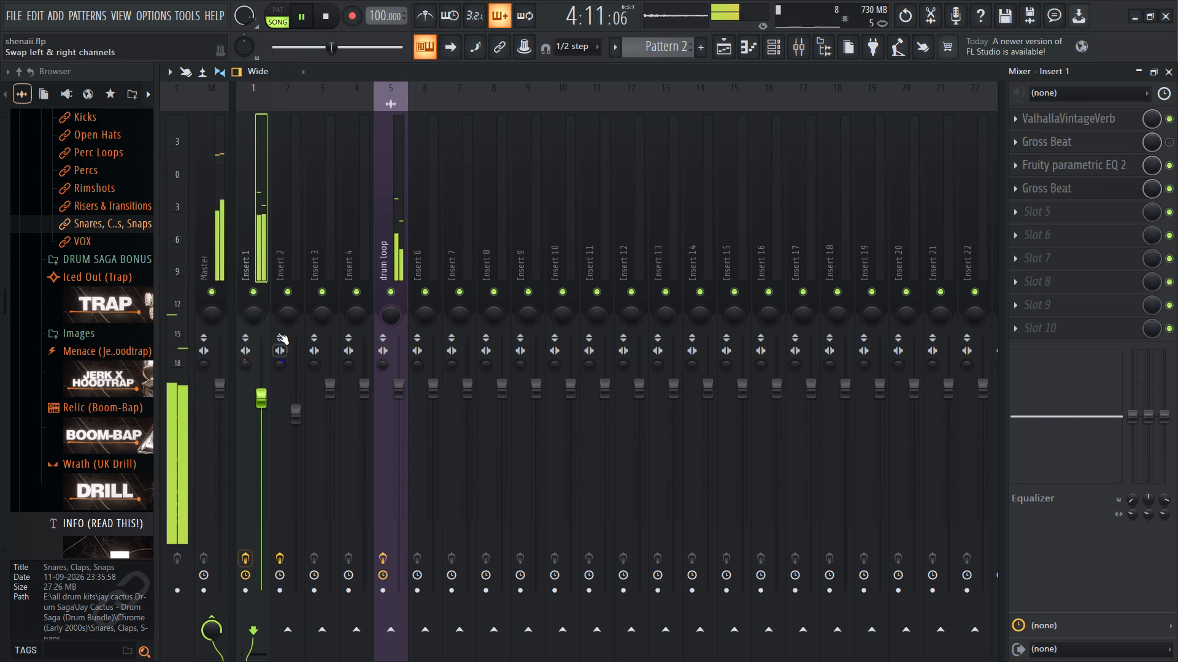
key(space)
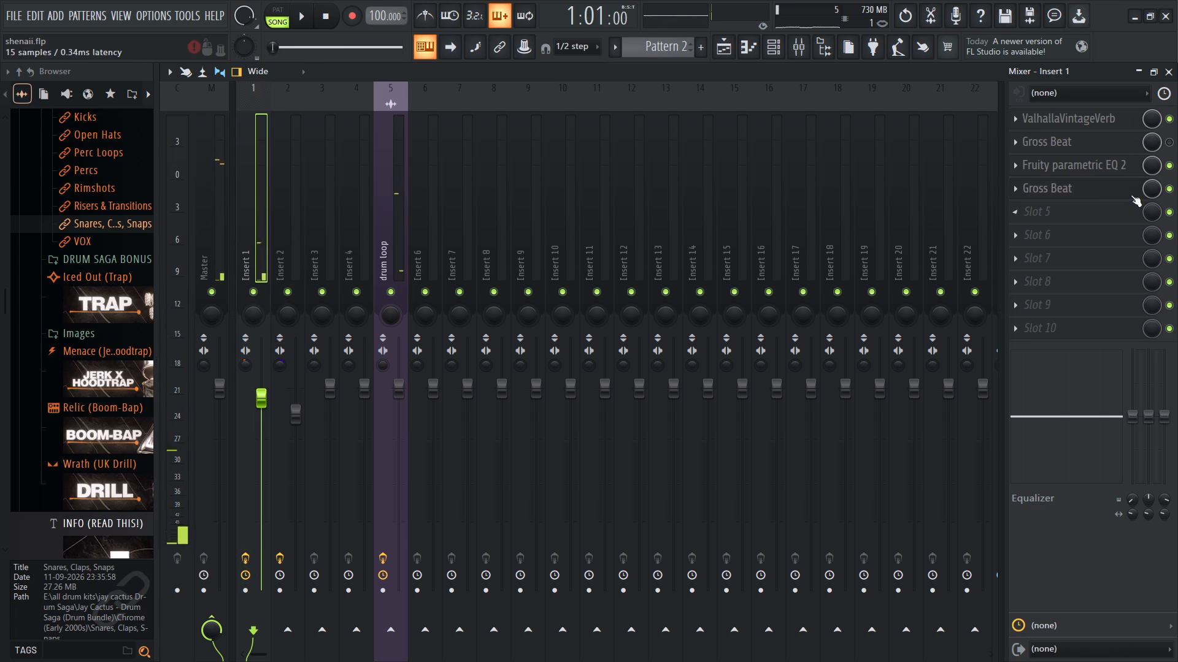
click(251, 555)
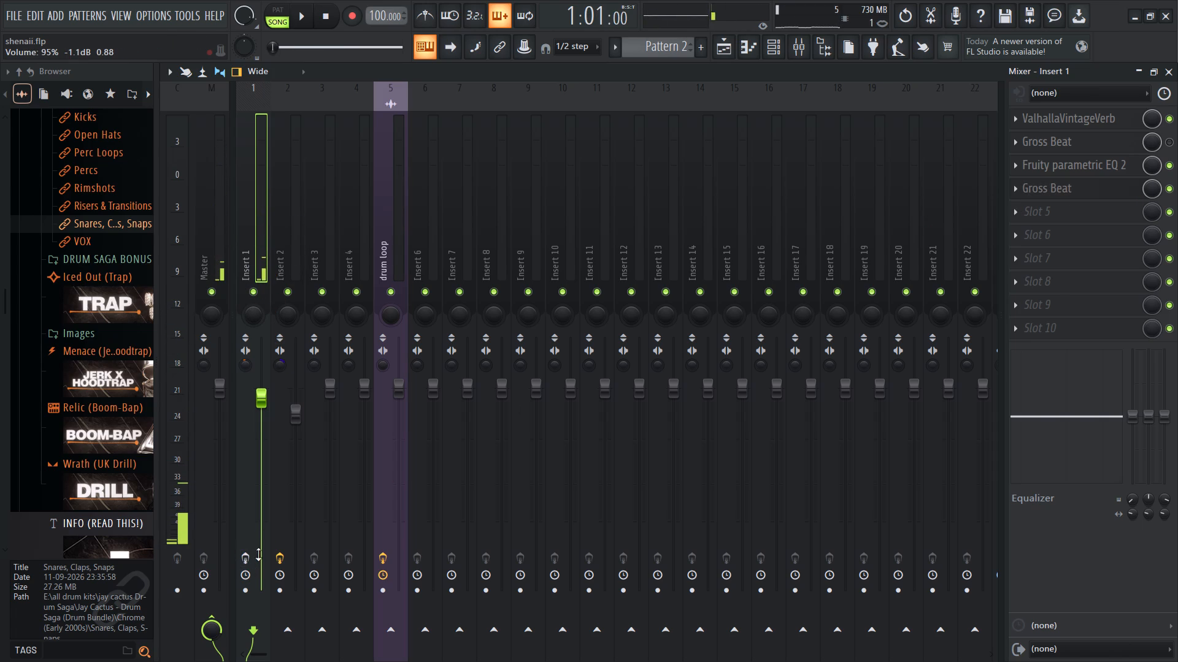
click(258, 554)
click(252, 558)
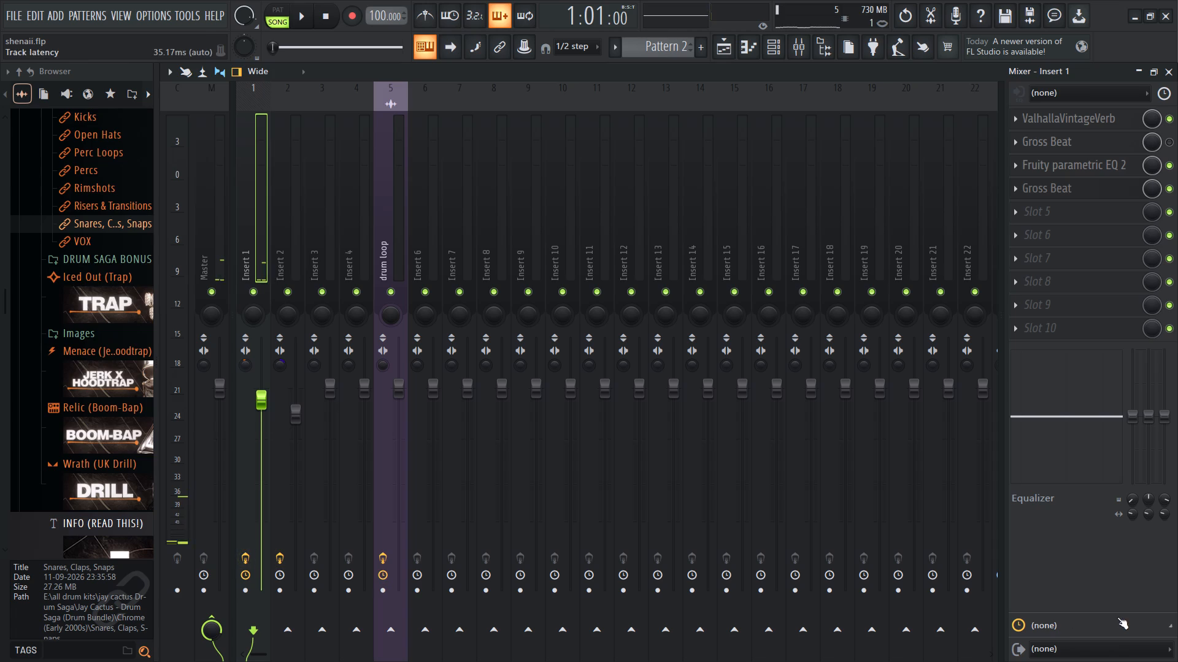
Check Insert 1's audio output options and close the mixer.
click(1102, 649)
click(1102, 649)
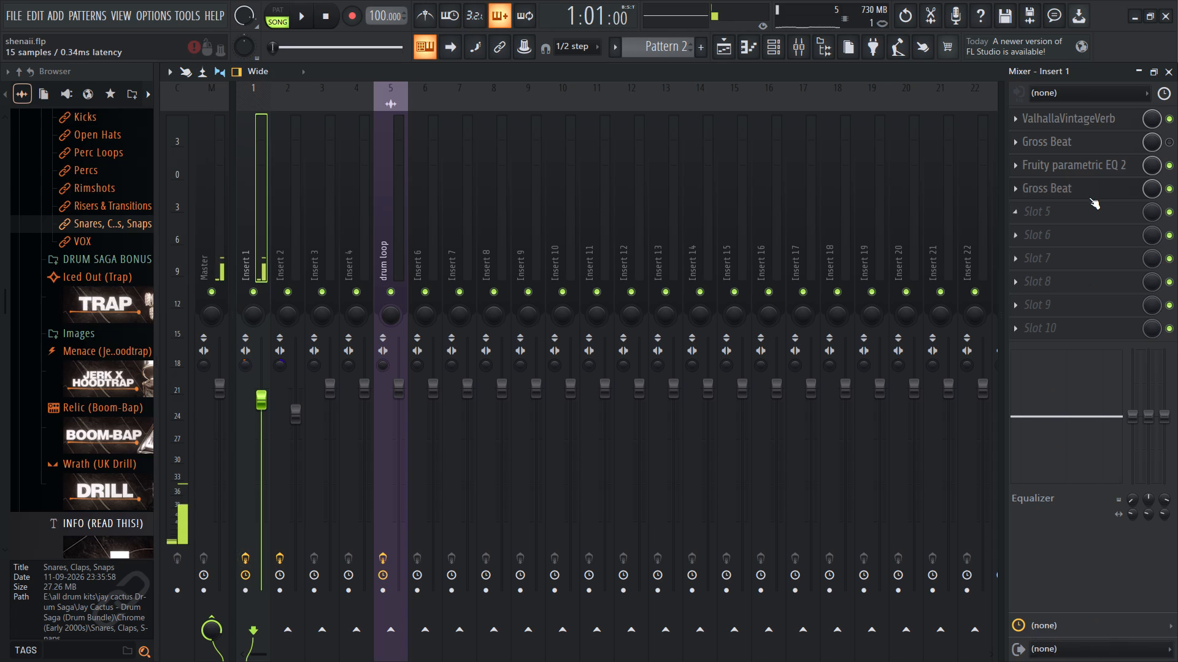
click(1170, 80)
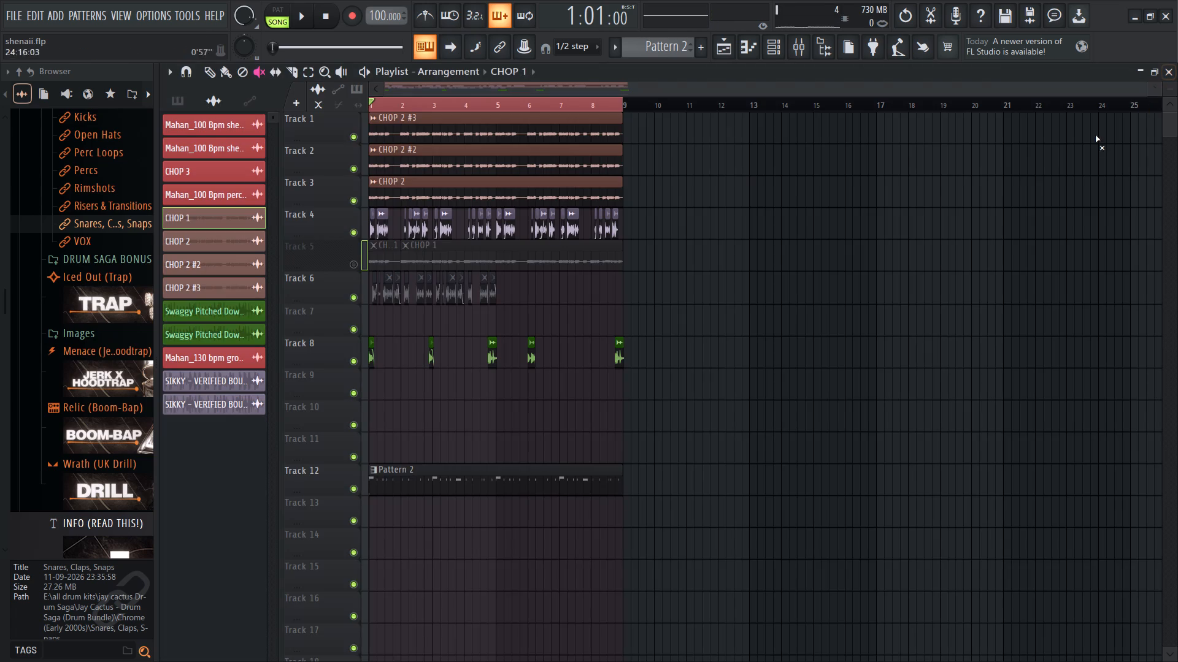
Play the arrangement briefly from the start and stop it.
click(252, 74)
key(space)
key(space)
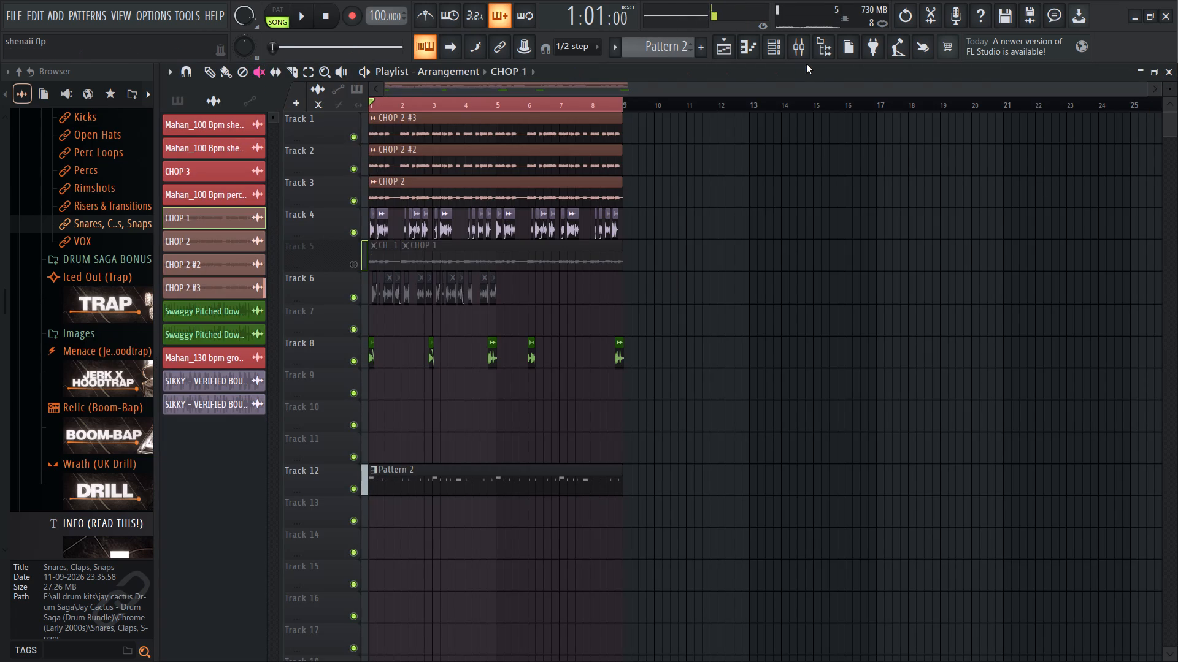
click(416, 69)
click(444, 78)
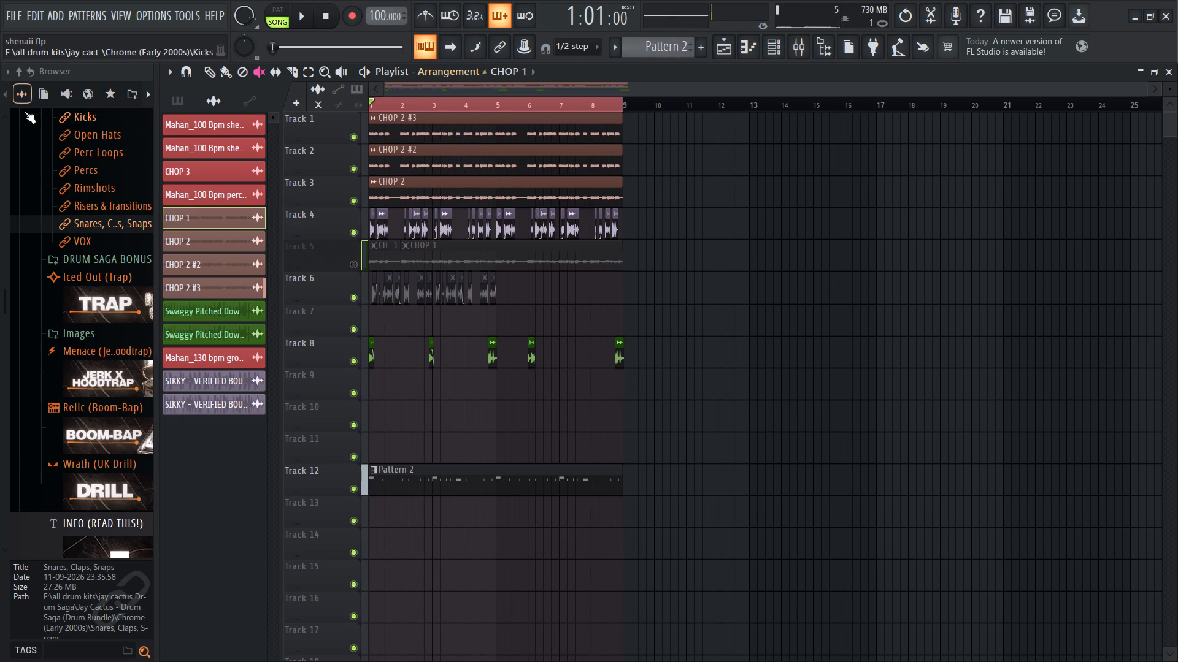
Examine the snap, 808 and kick piano rolls of Pattern 1 through the current project's pattern list.
click(74, 97)
click(47, 99)
click(94, 165)
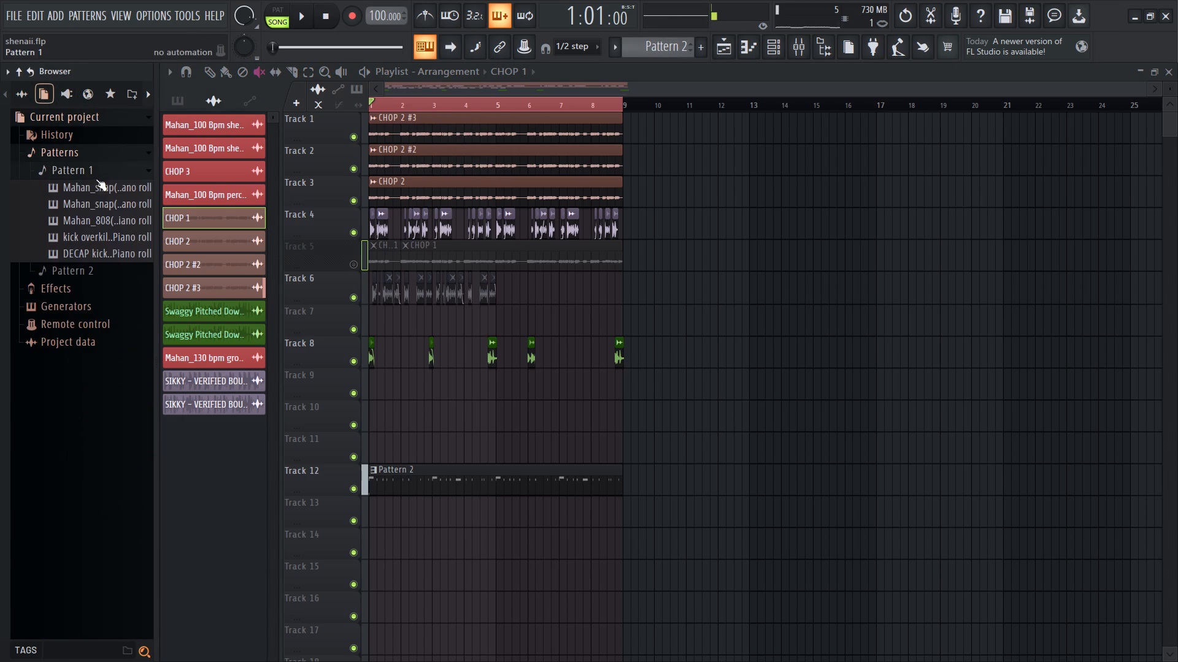
click(106, 209)
click(112, 253)
click(121, 241)
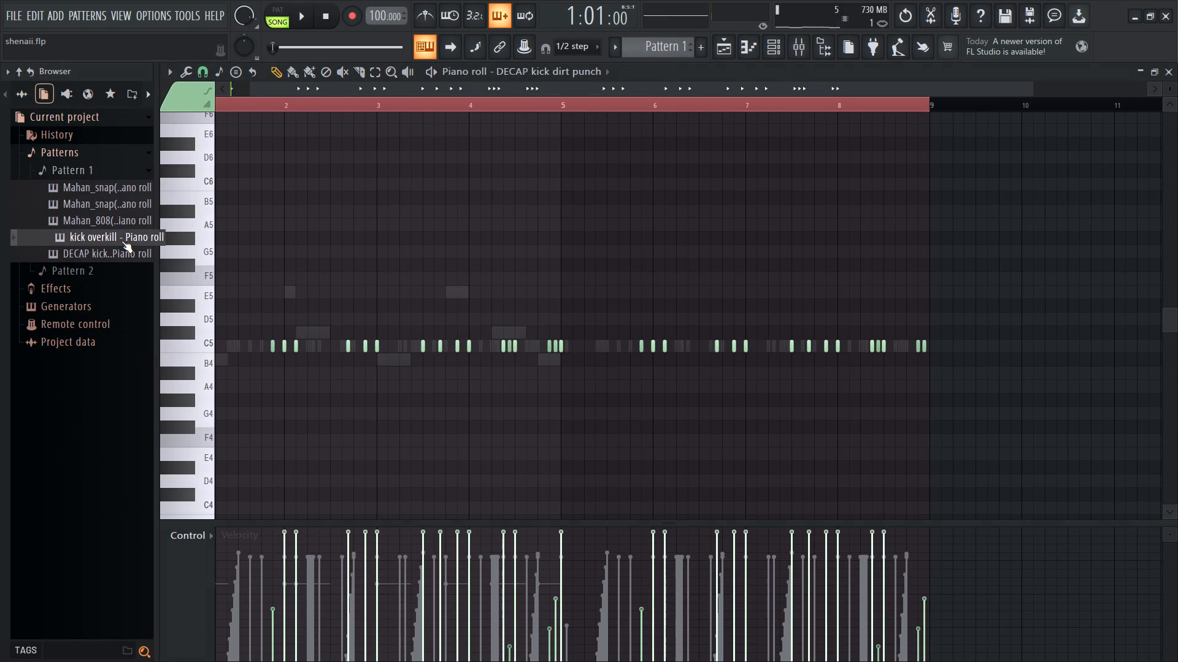
click(118, 213)
click(118, 205)
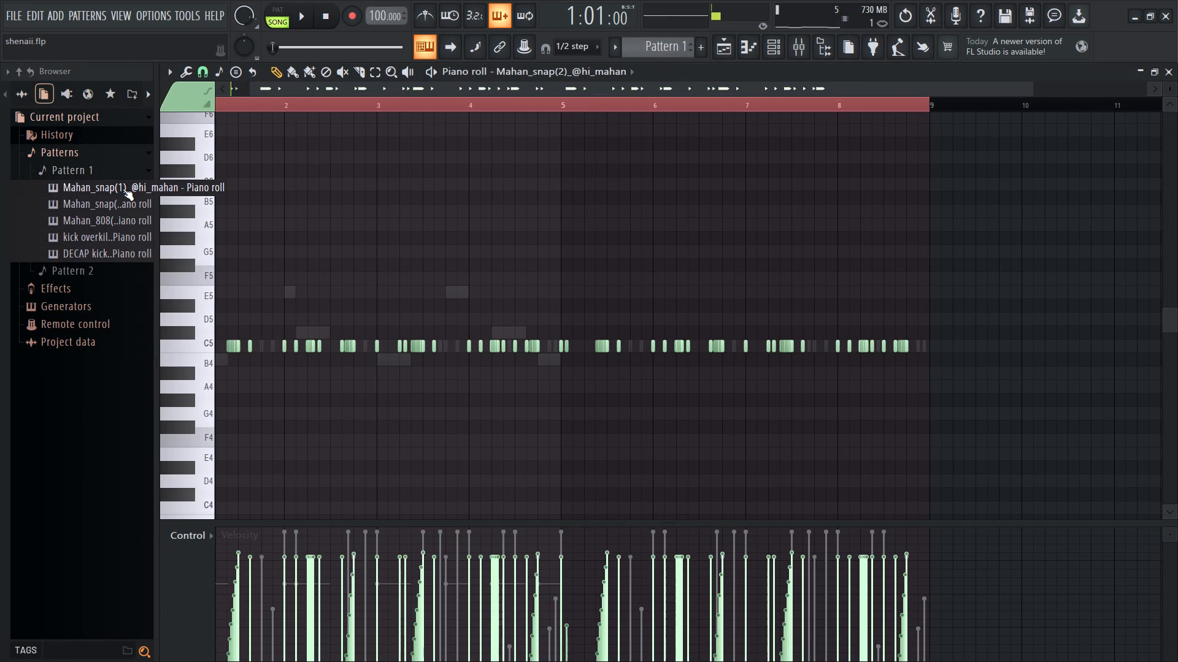
click(123, 189)
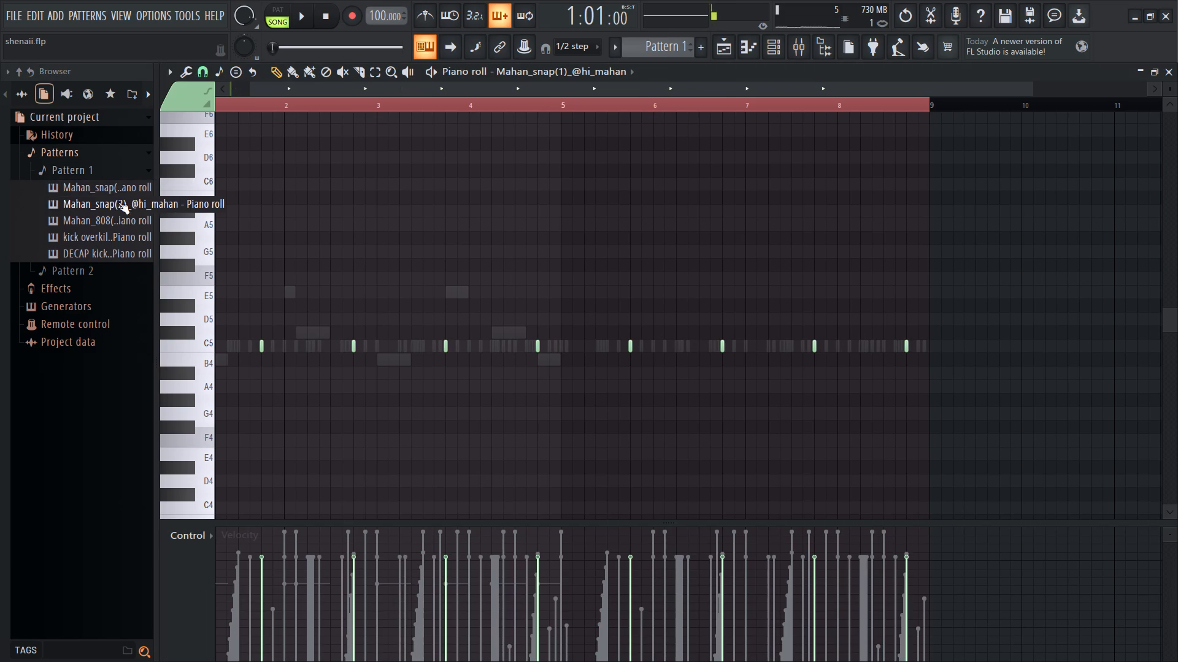
click(118, 202)
click(117, 221)
click(117, 240)
click(112, 257)
click(105, 267)
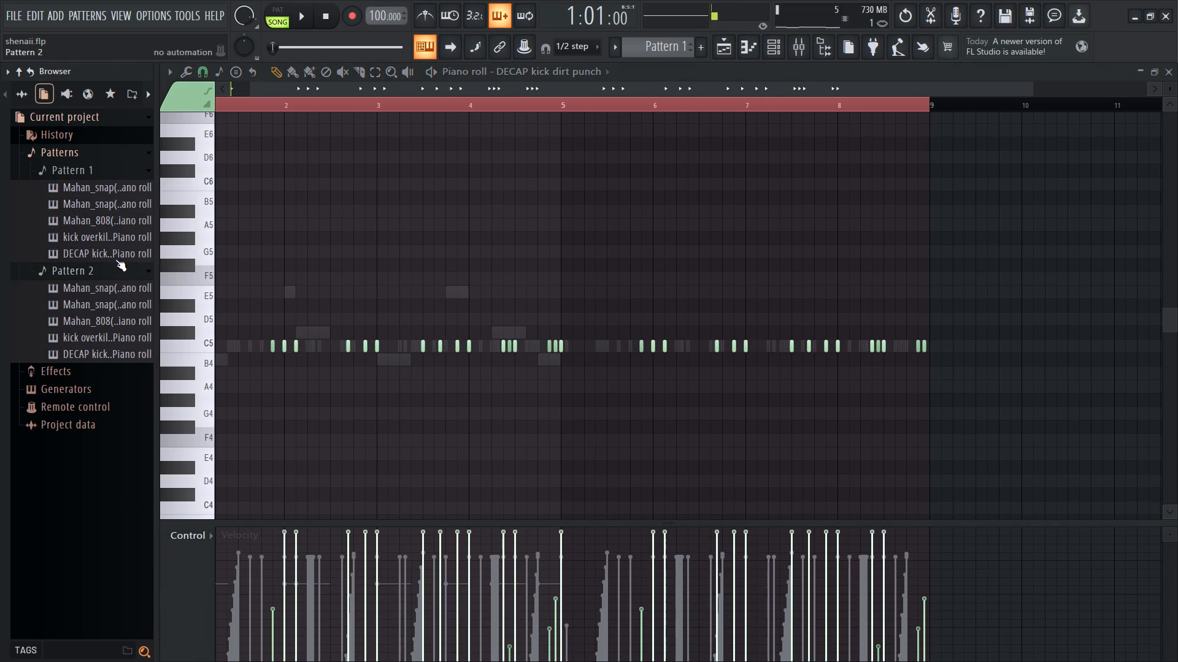
click(115, 259)
Examine the piano rolls of Pattern 2, including the Jay Cactus snare and kick channels and CHOP 2 #3.
click(94, 288)
click(96, 306)
click(91, 325)
click(85, 346)
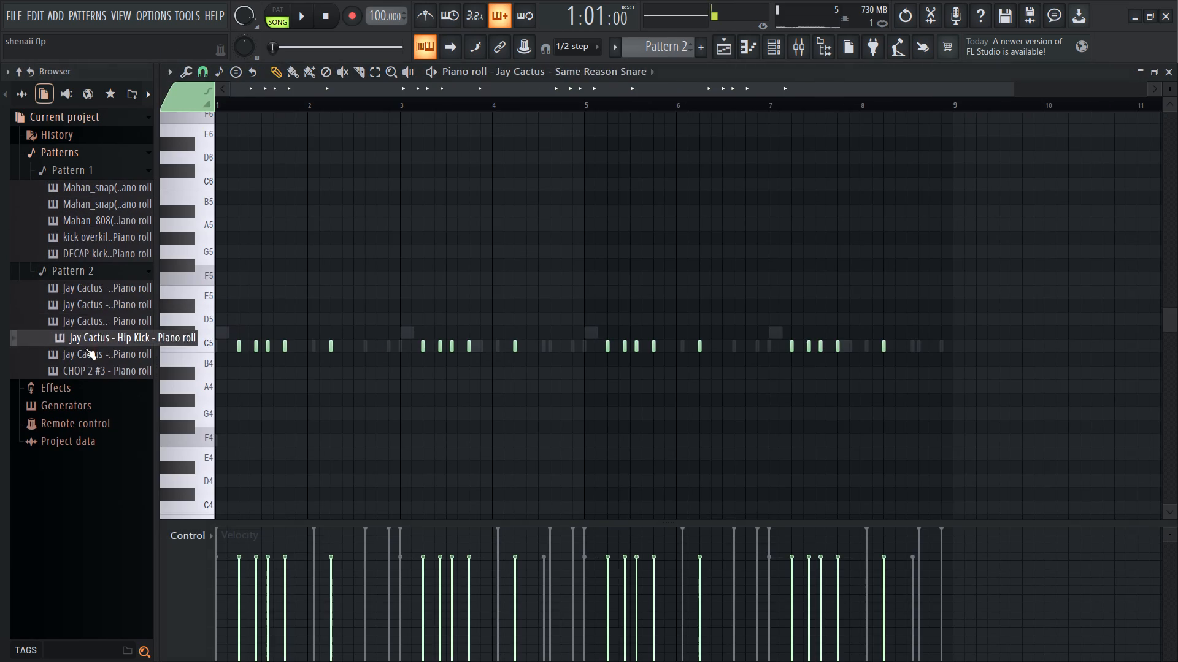
click(85, 362)
click(90, 376)
click(90, 377)
Review the effect plugins in use across the project's mixer inserts.
click(80, 387)
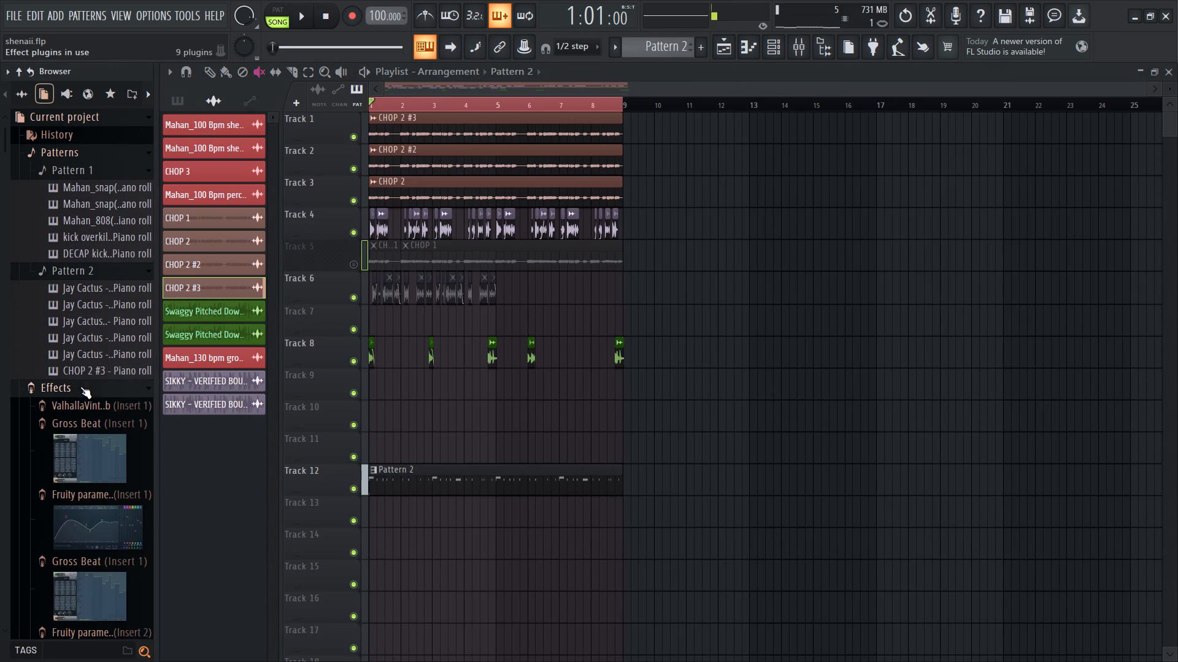
scroll(106, 394, down, 5)
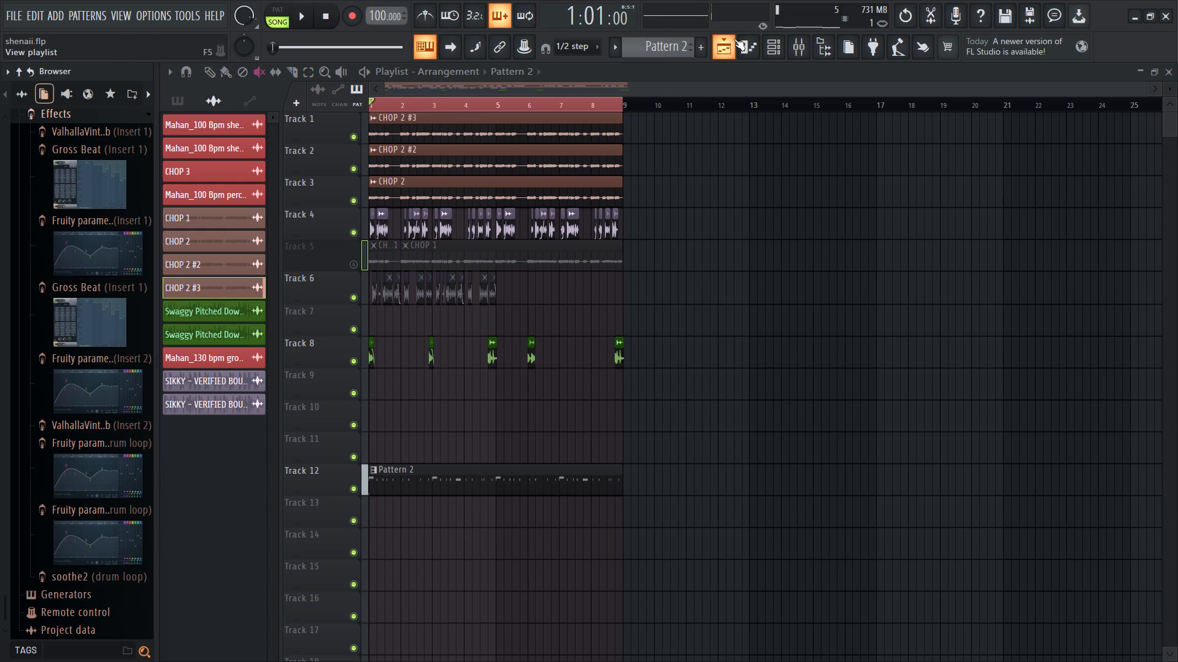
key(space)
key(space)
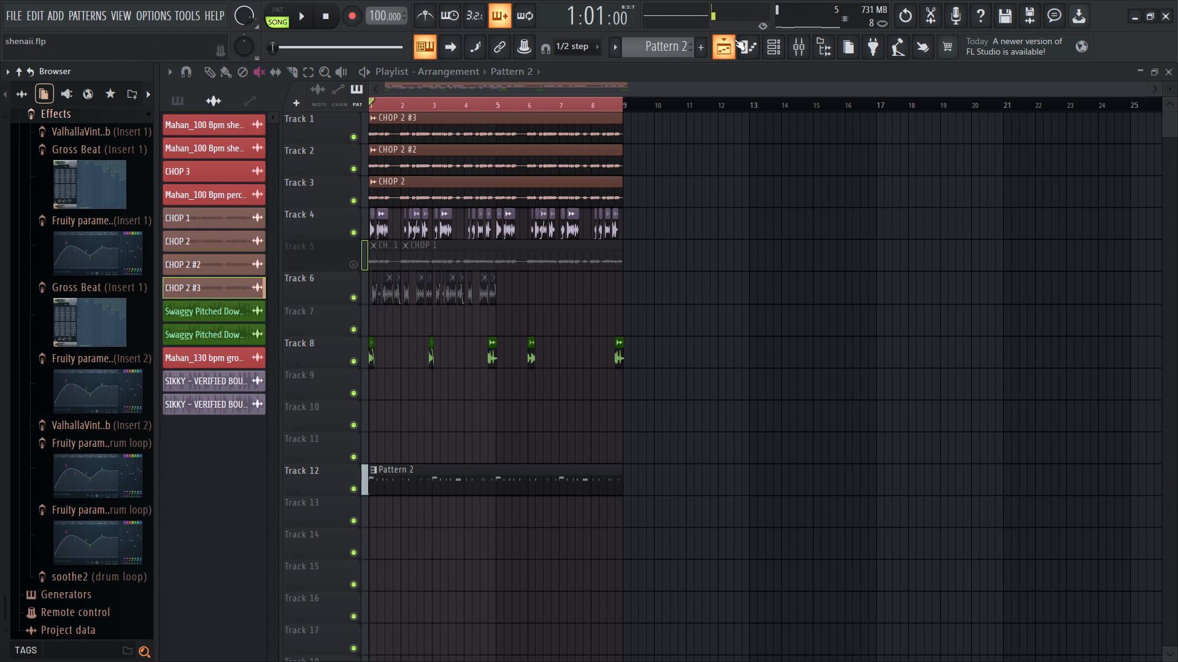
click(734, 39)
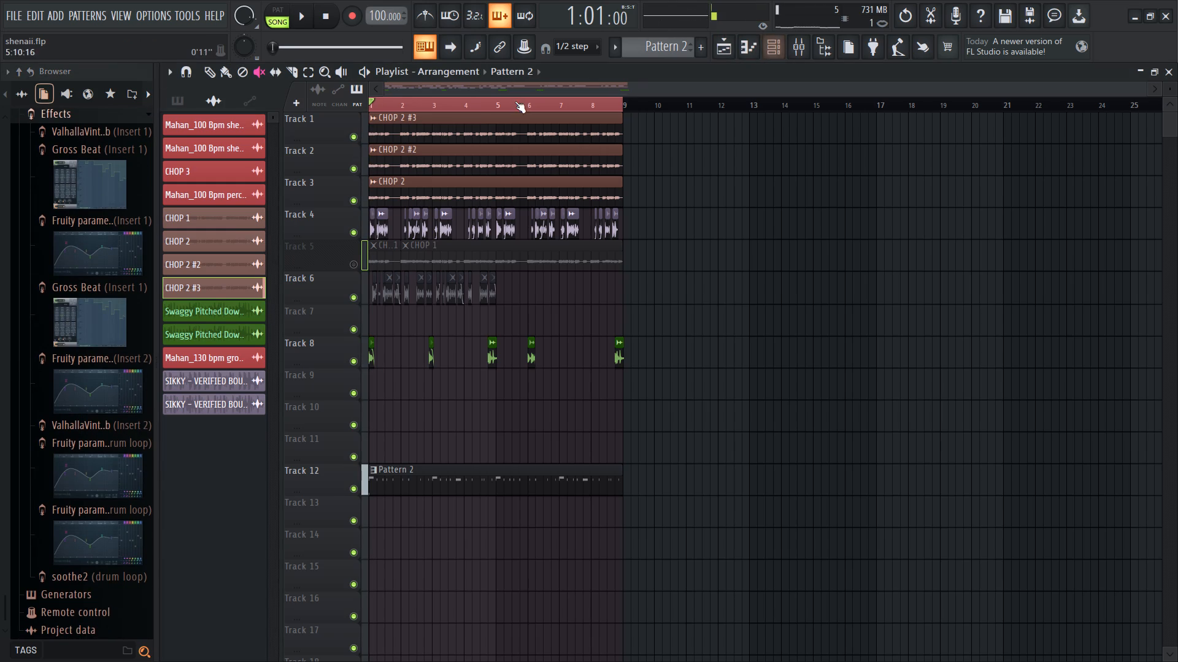
Save the project.
key(ctrl+s)
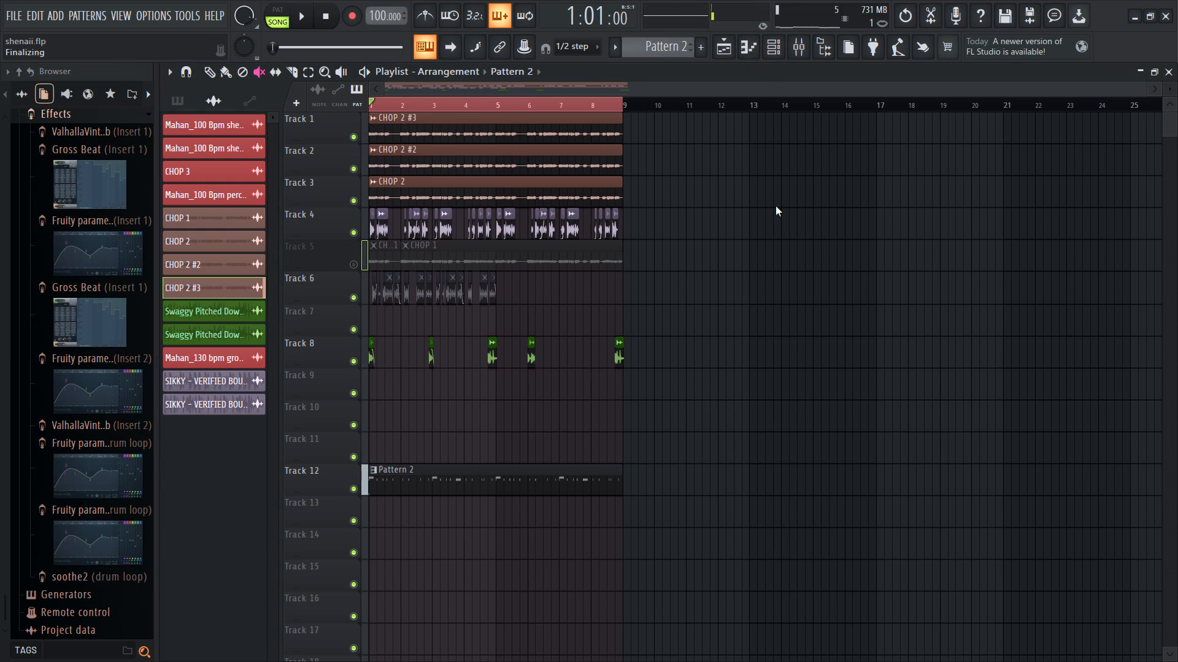
Play the eight-bar arrangement from the start.
right_click(712, 299)
key(space)
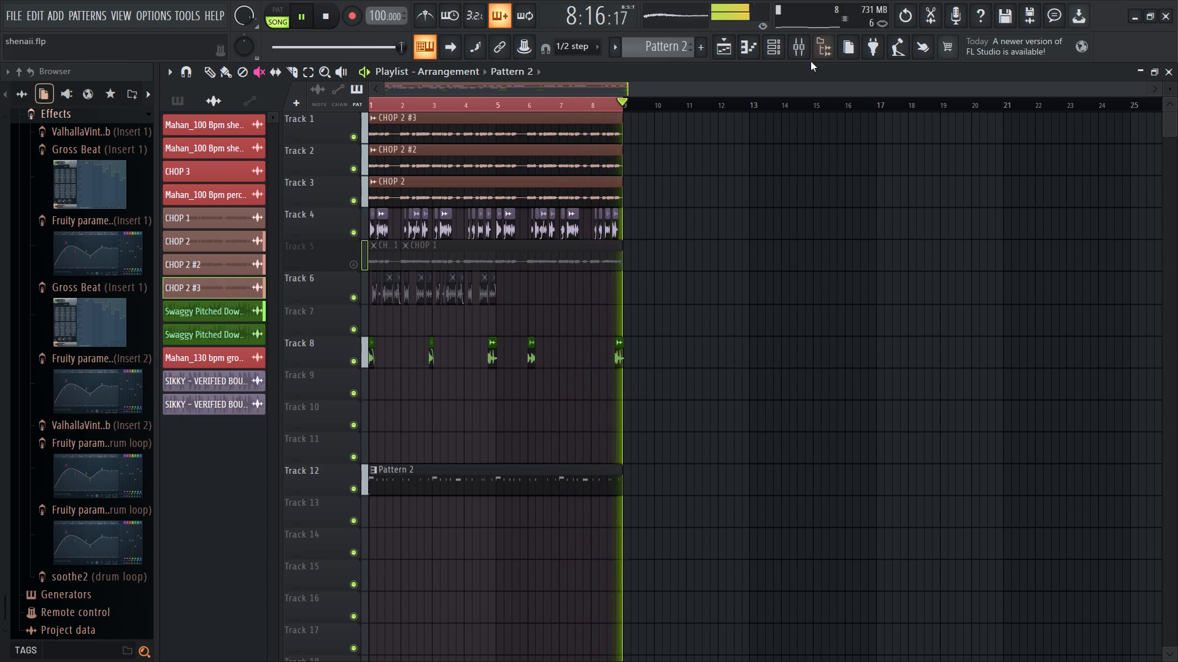
Solo Insert 1 in the mixer and delete the disabled Gross Beat plugin from its second effect slot.
click(797, 53)
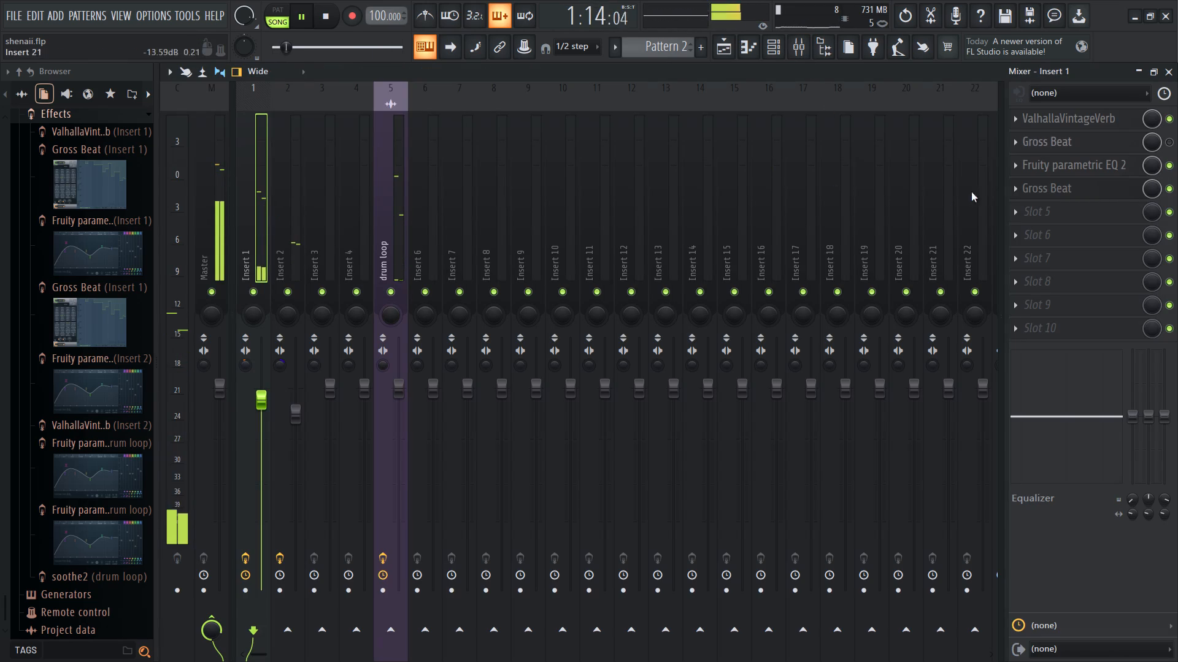
right_click(248, 299)
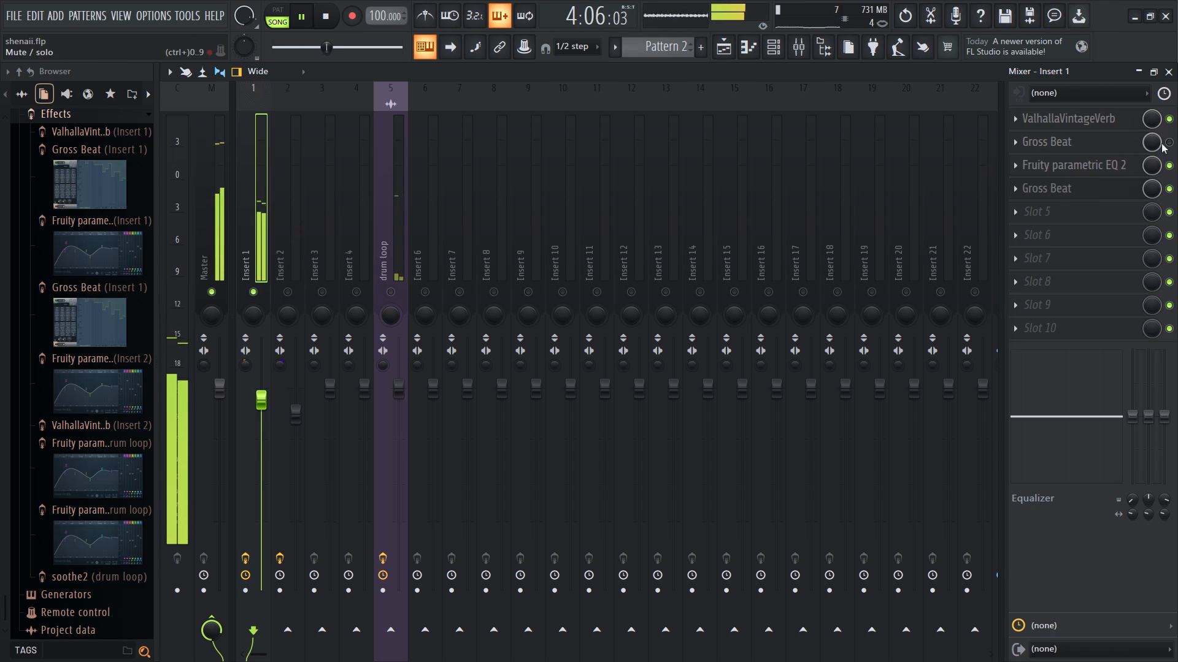
click(1008, 139)
click(1012, 140)
click(1035, 178)
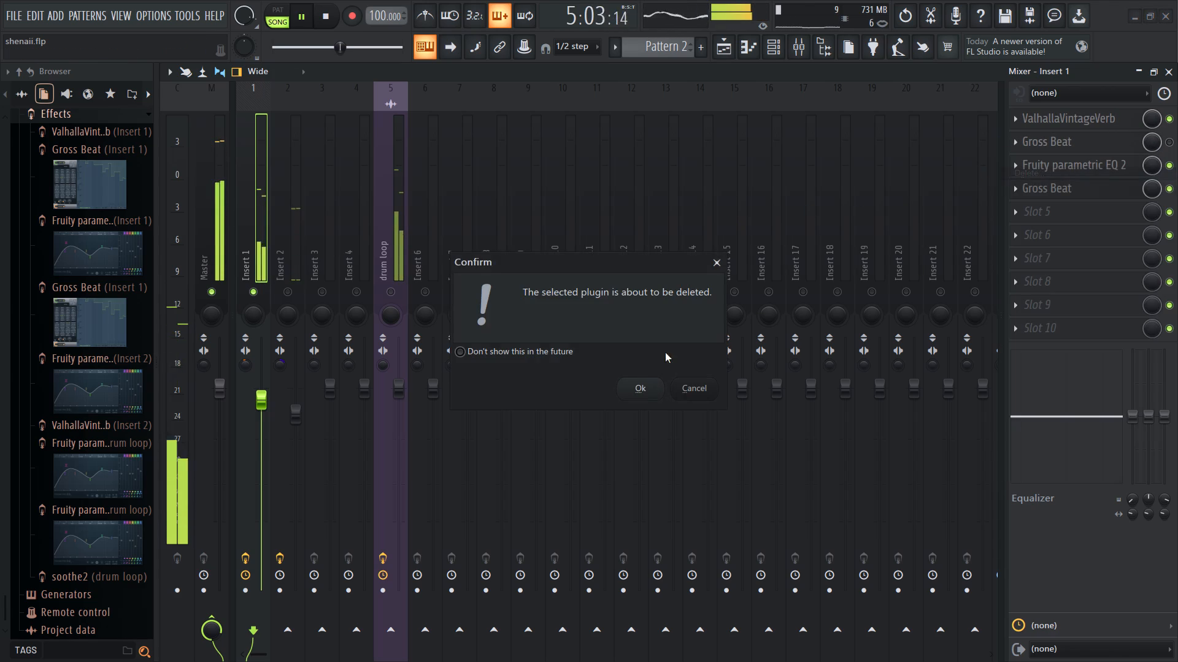
click(631, 389)
Set the ValhallaVintageVerb mix on Insert 1 to about 6.7 %, trying a much wetter mix first, and close the mixer.
click(1063, 124)
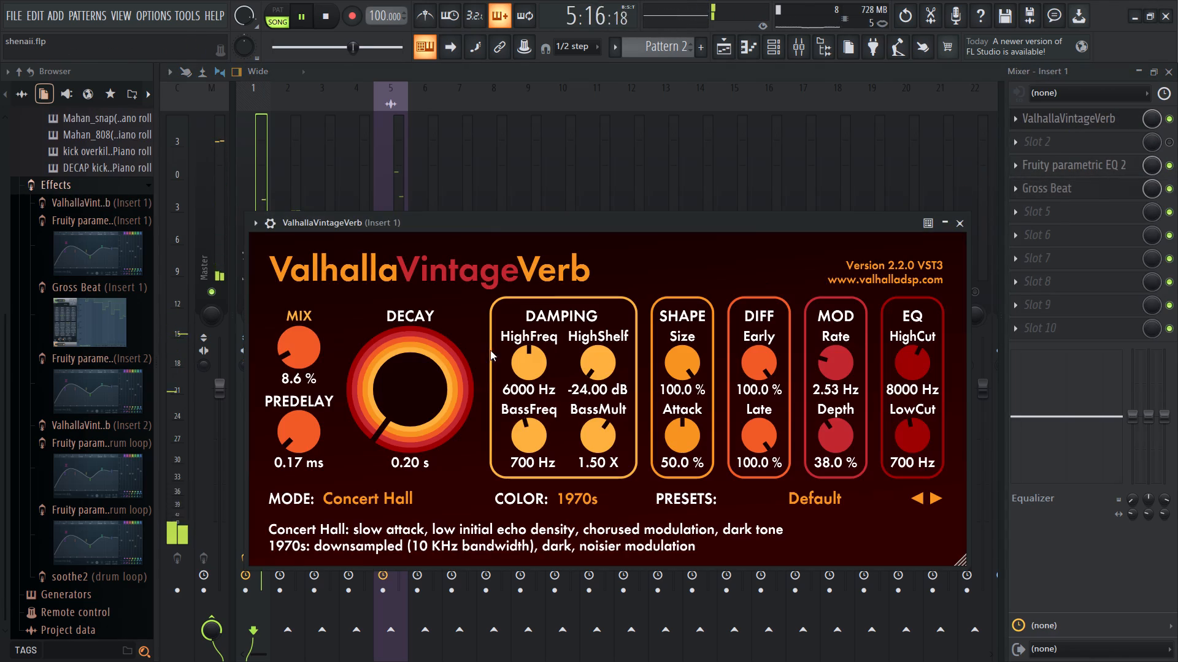
drag(282, 357, 344, 234)
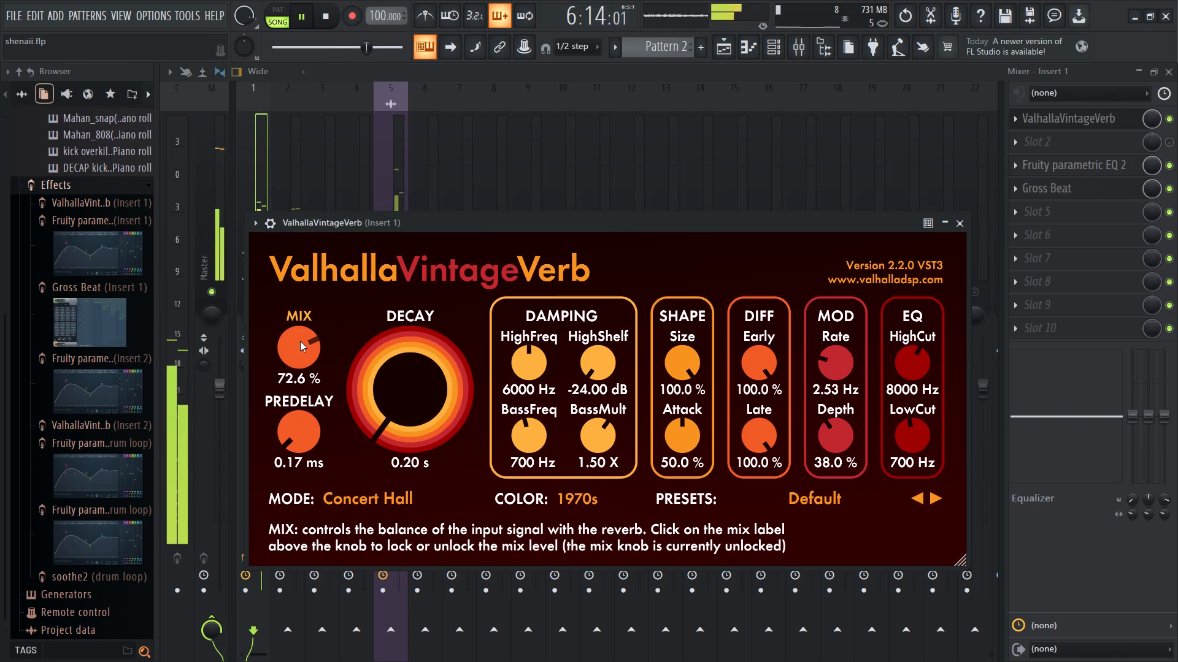
drag(300, 341, 323, 454)
drag(298, 351, 299, 364)
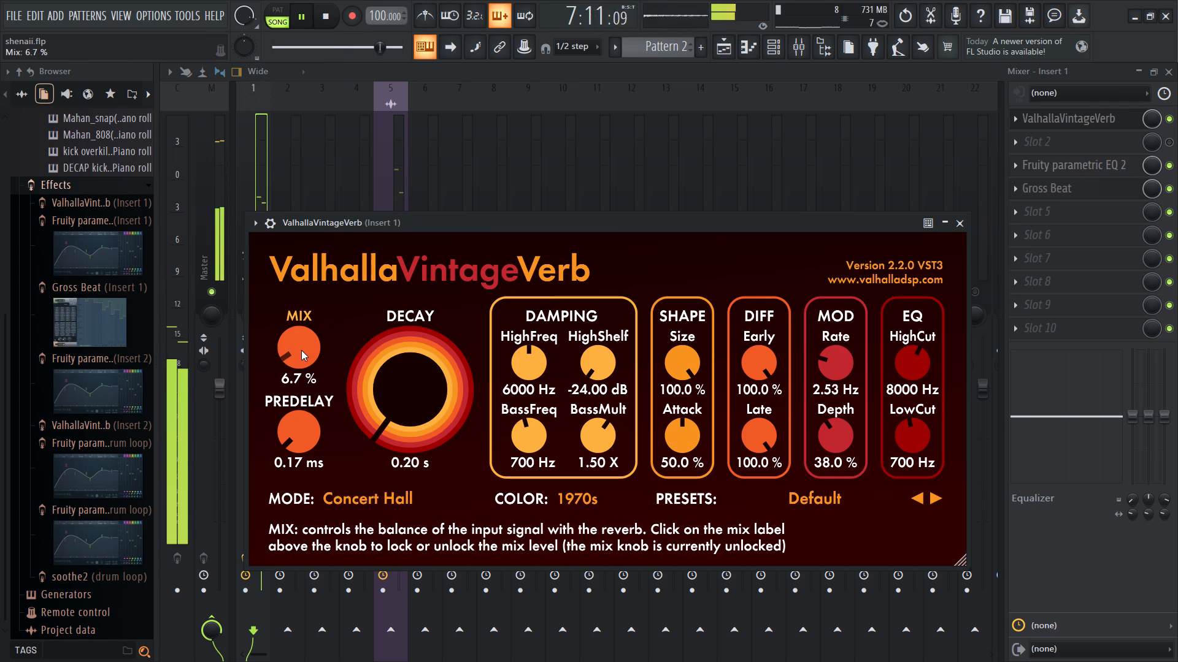
click(301, 349)
click(955, 224)
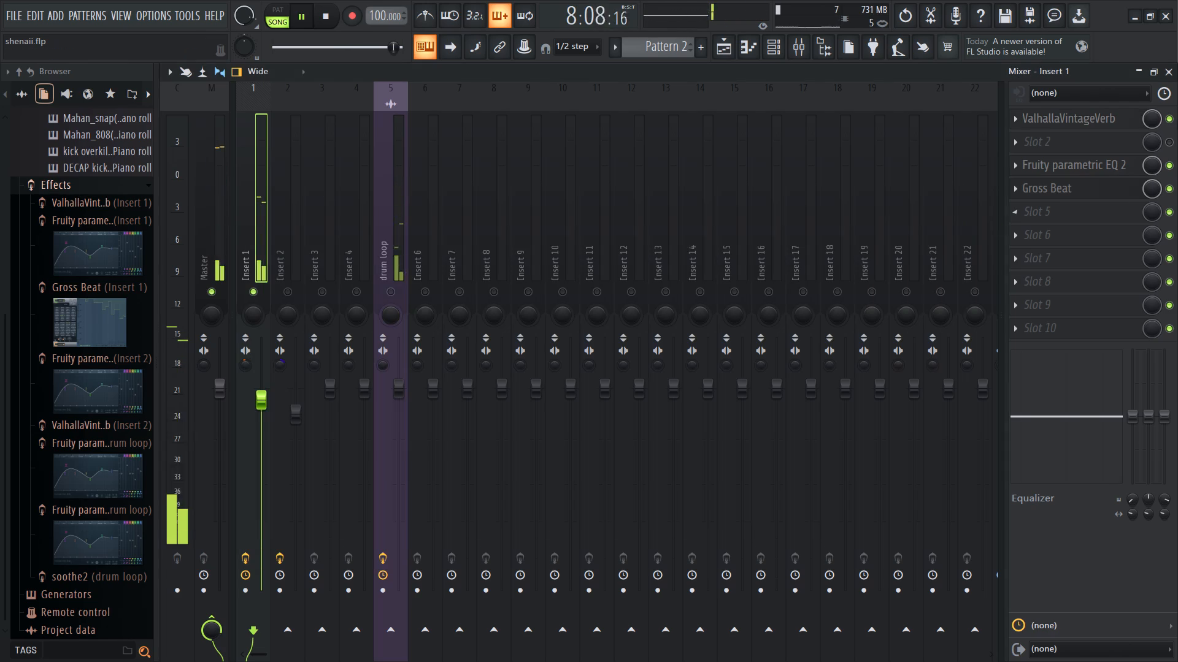
click(1168, 74)
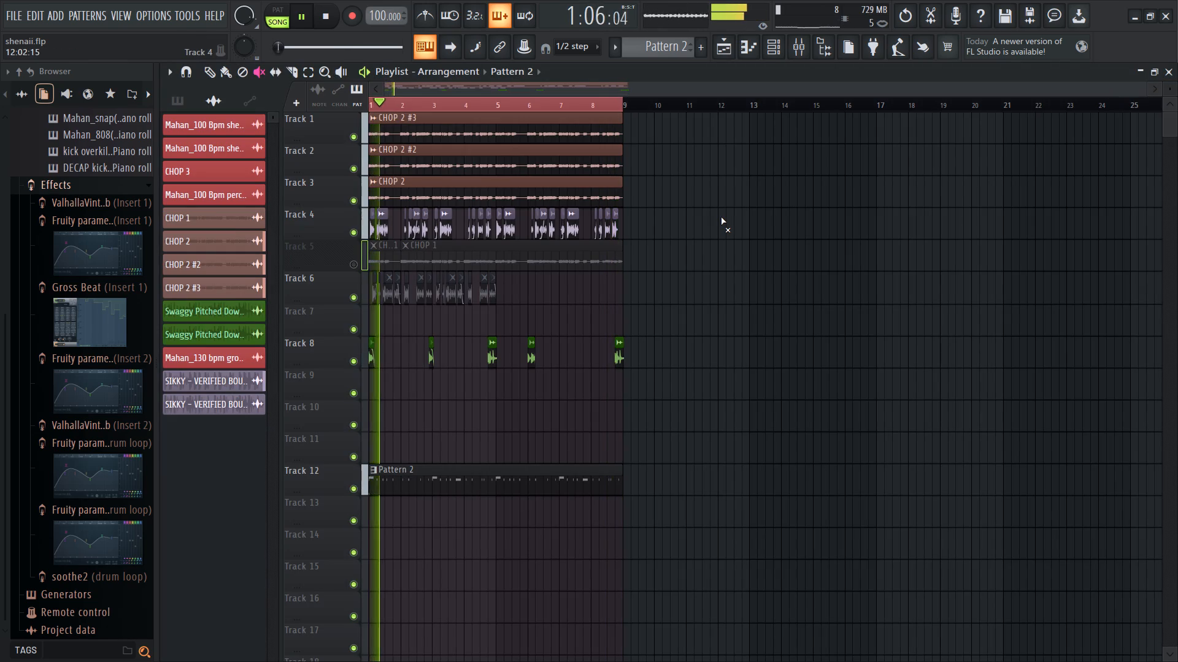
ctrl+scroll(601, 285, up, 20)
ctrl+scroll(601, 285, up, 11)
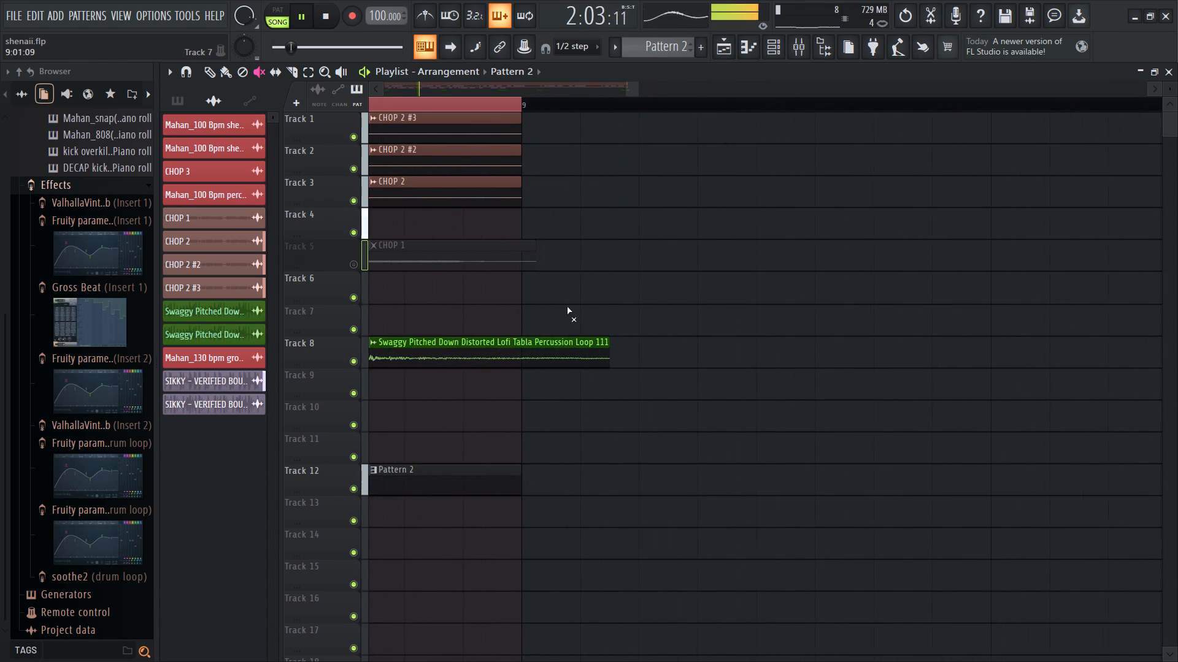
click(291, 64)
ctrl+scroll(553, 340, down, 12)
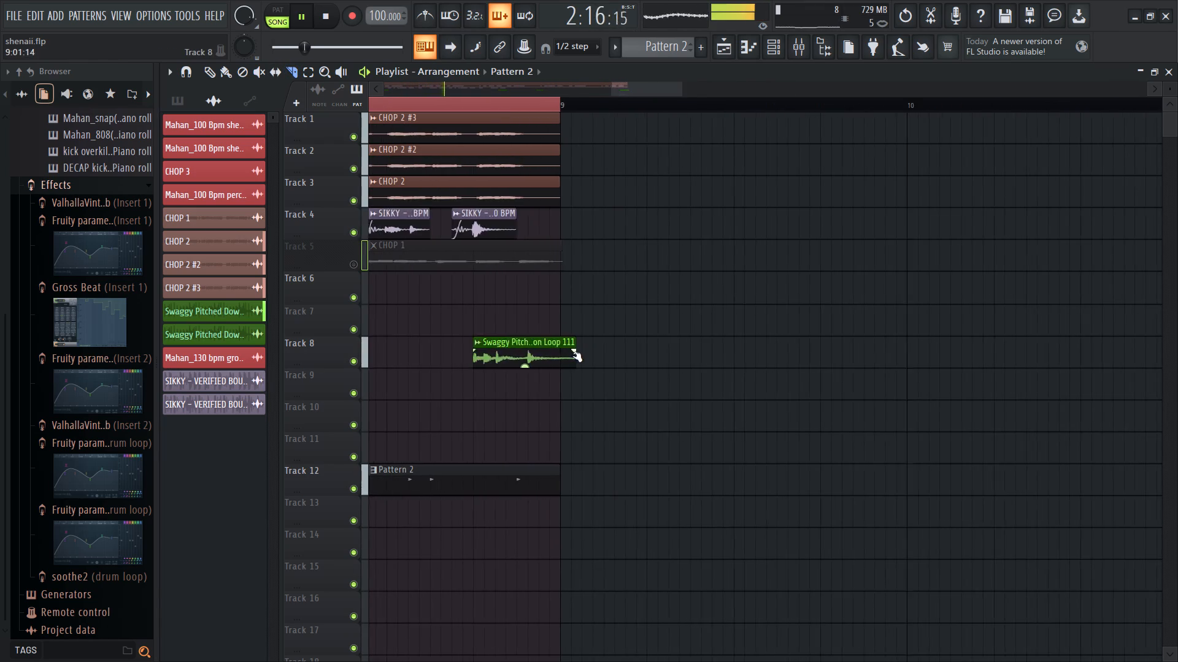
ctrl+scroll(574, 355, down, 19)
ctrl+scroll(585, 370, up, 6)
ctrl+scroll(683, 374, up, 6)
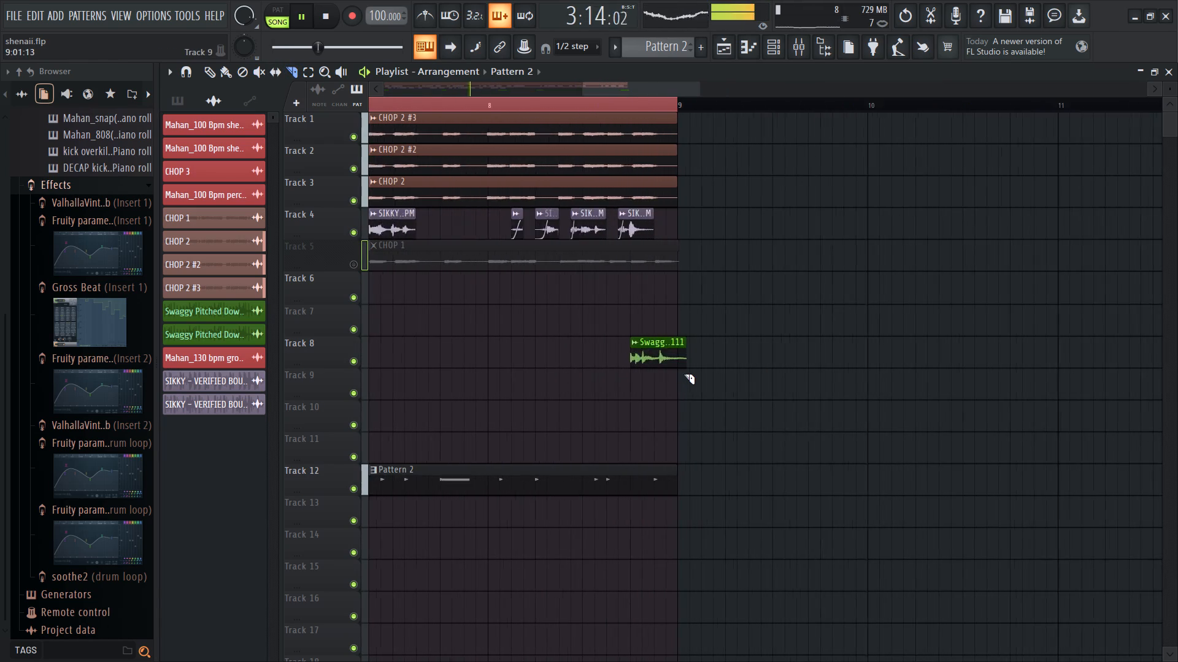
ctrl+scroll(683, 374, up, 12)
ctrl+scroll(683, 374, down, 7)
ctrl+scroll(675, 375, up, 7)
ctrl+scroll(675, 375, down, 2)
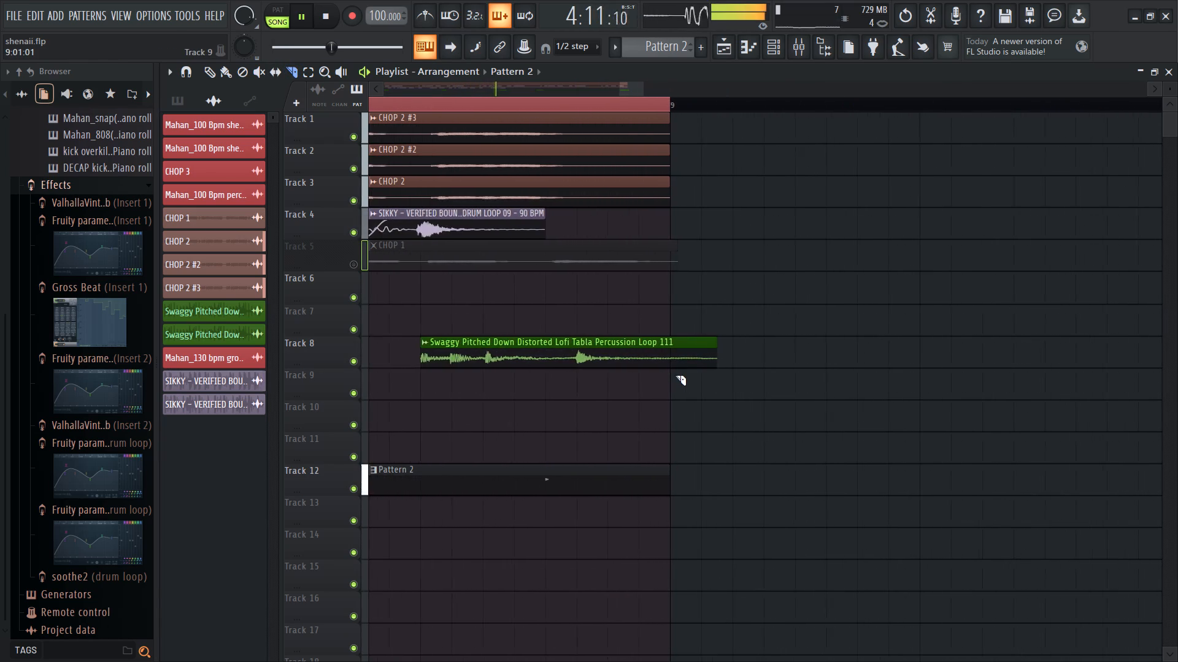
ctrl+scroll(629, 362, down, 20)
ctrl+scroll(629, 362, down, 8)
Delete the last Swaggy tabla percussion clip on Track 8, at the end of bar 8.
click(209, 75)
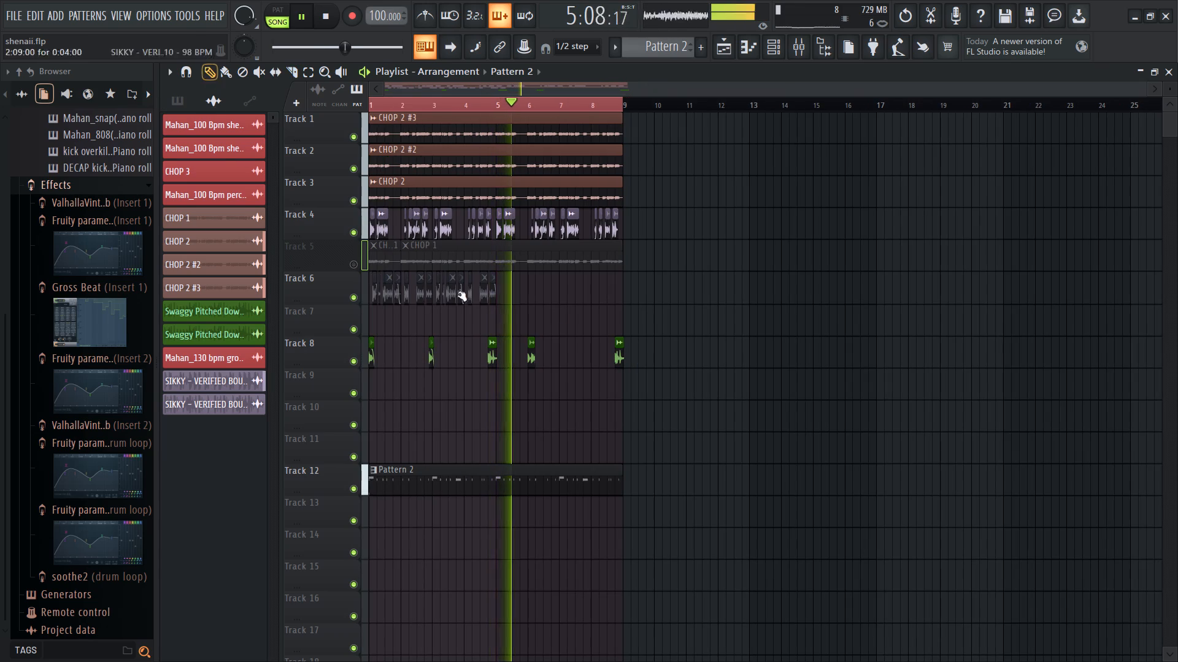
right_drag(660, 338, 617, 361)
Copy the Track 8 tabla percussion clip that straddles bar 5 and place the copy across the bar 9 boundary.
ctrl+scroll(409, 363, up, 11)
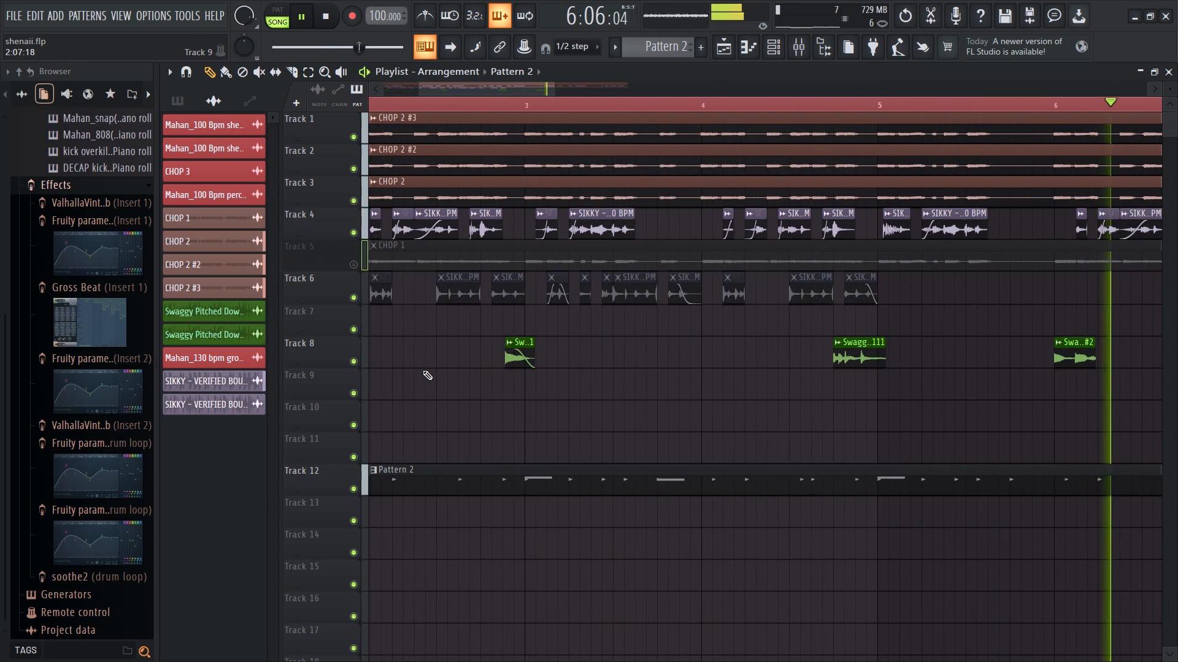
ctrl+scroll(696, 392, down, 4)
ctrl+drag(730, 339, 817, 438)
ctrl+scroll(733, 399, down, 5)
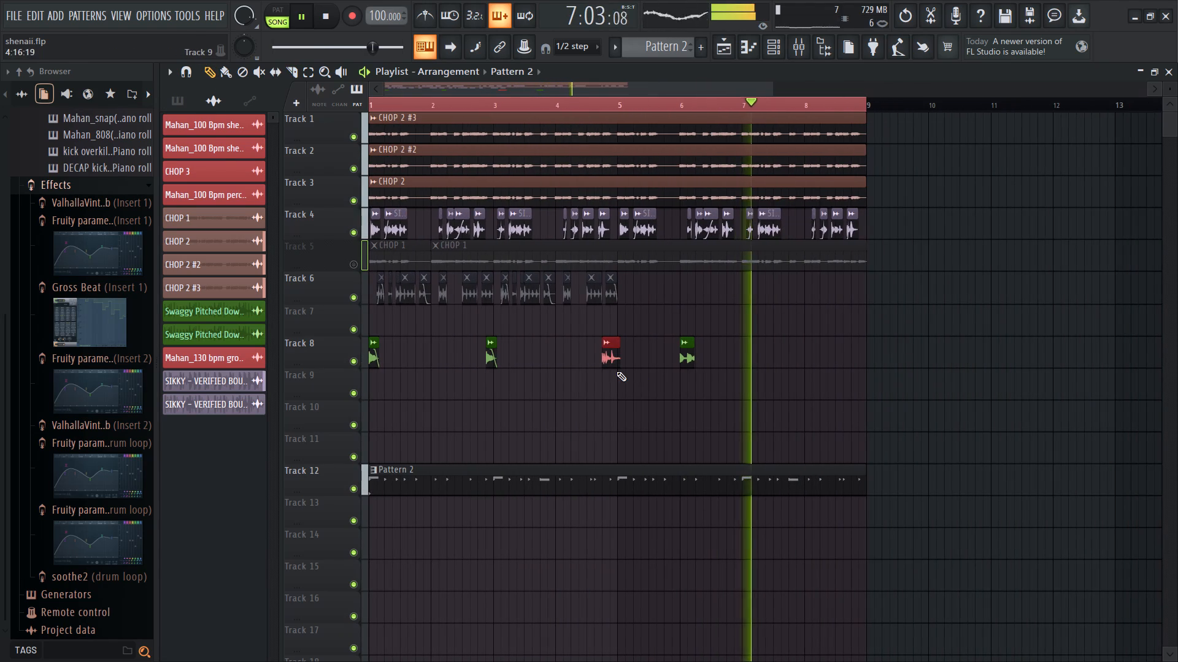
ctrl+scroll(607, 362, up, 20)
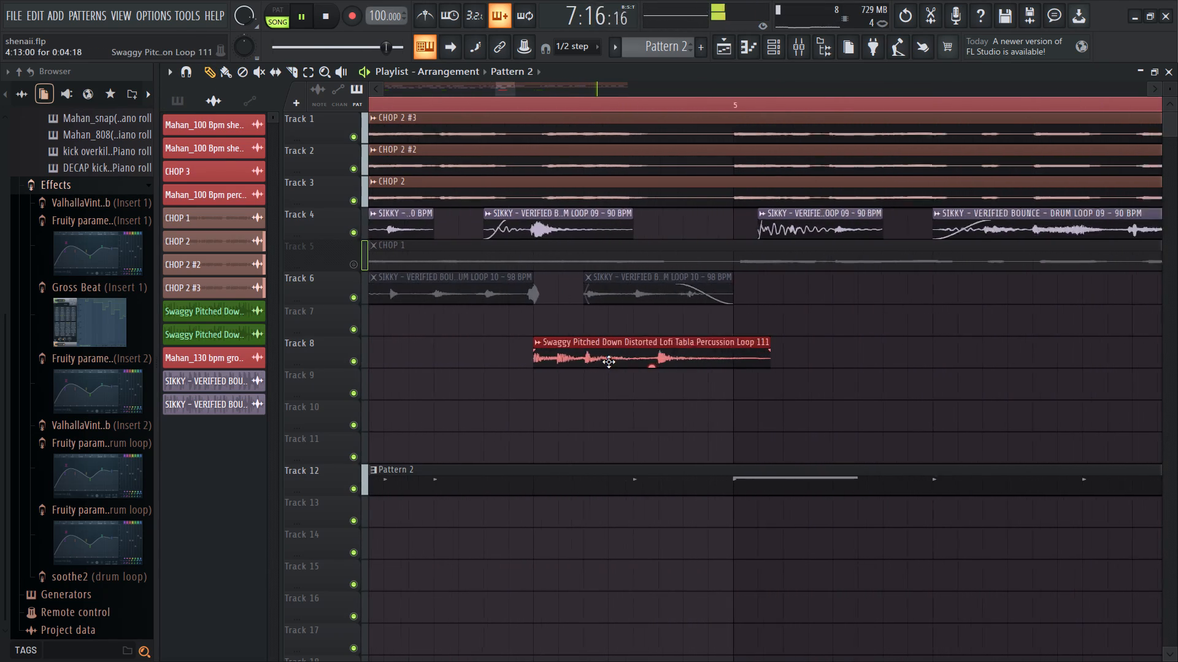
ctrl+scroll(609, 362, down, 14)
shift+drag(615, 351, 1092, 376)
ctrl+scroll(796, 383, down, 10)
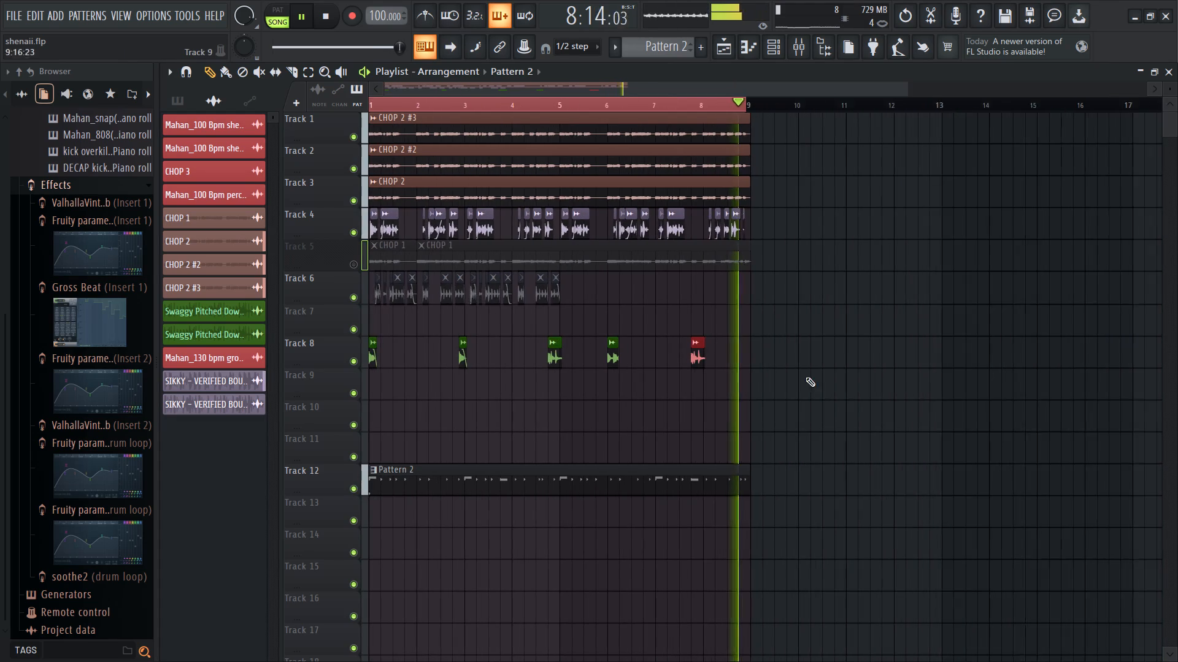
ctrl+scroll(704, 367, up, 7)
drag(648, 349, 785, 364)
Slice the copied tabla percussion clip at bar 9 on Track 8 and remove the tail beyond the loop end.
ctrl+scroll(782, 364, up, 12)
ctrl+scroll(791, 368, down, 4)
ctrl+scroll(950, 379, up, 7)
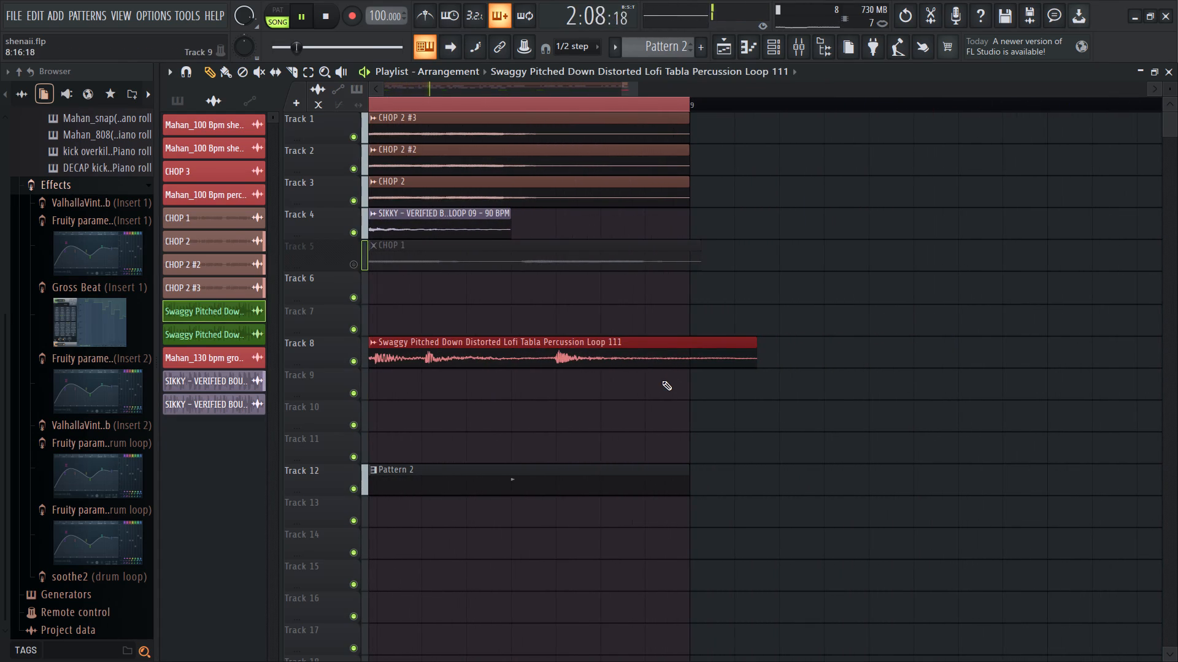
ctrl+scroll(656, 382, down, 1)
click(299, 70)
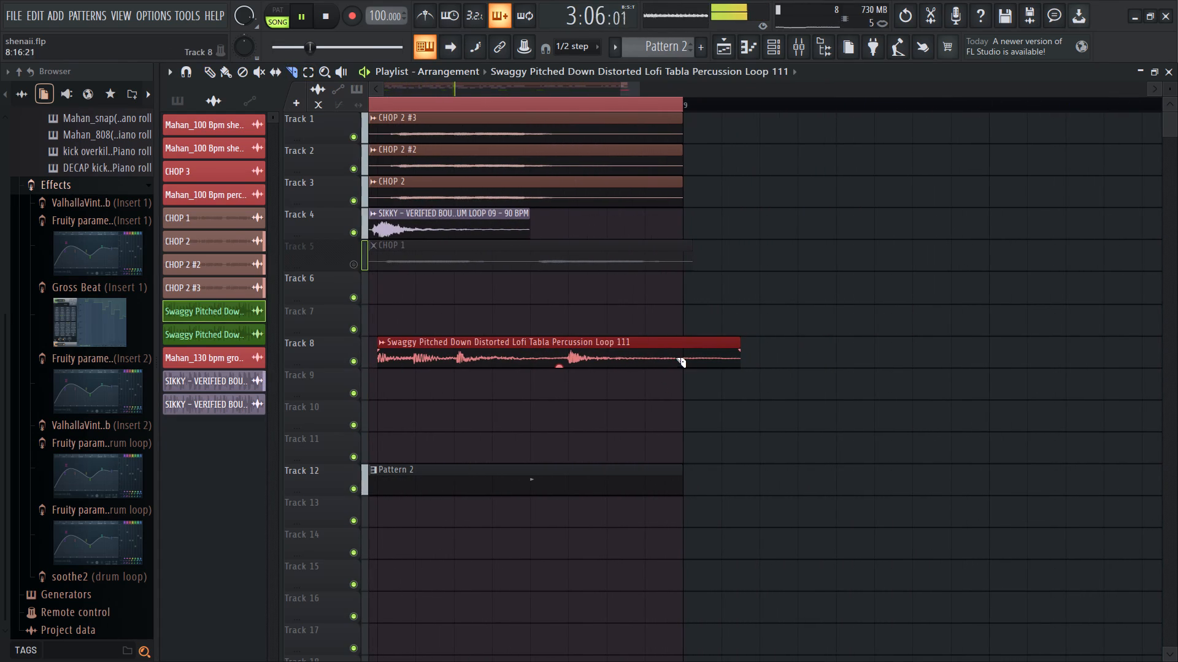
right_click(687, 356)
ctrl+scroll(484, 382, up, 5)
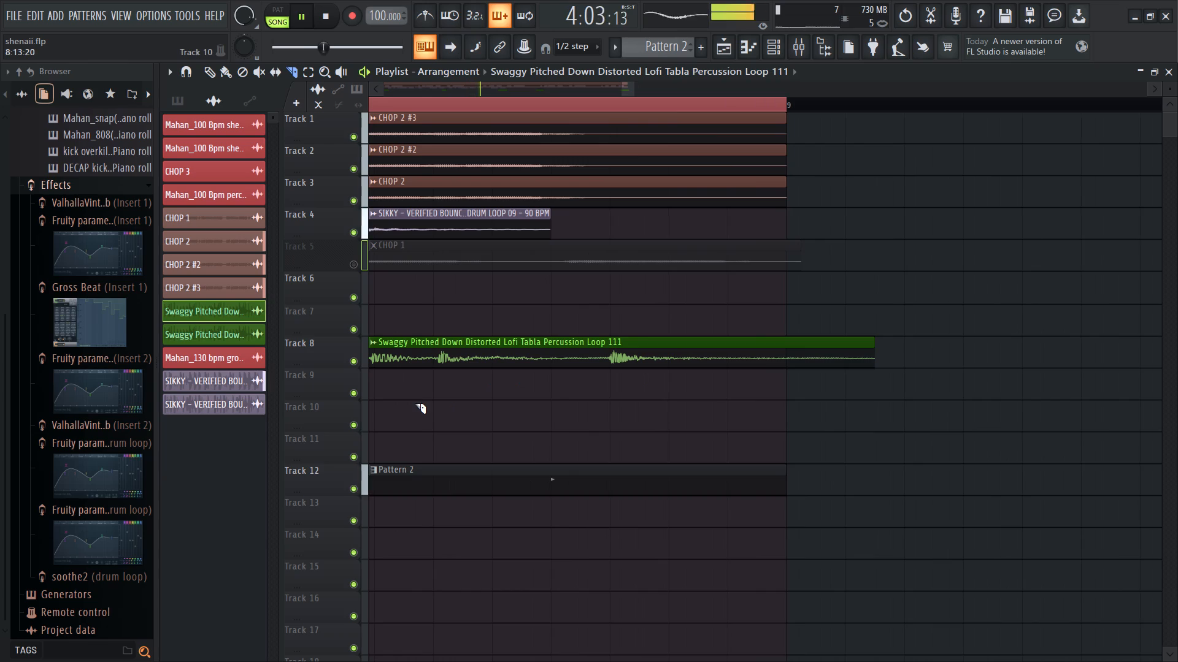
shift+right_drag(822, 353, 788, 374)
ctrl+scroll(783, 379, down, 20)
ctrl+scroll(783, 379, down, 2)
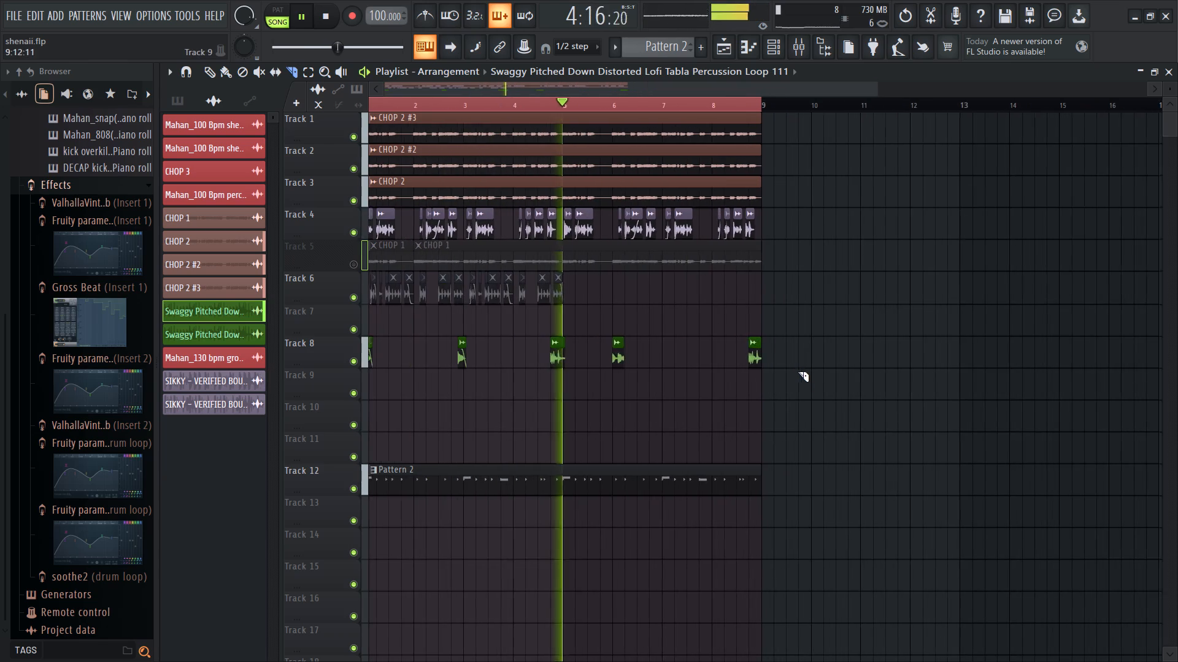
Load ShaperBox 3 into slot 5 of the Insert 1 effects chain.
ctrl+scroll(798, 371, down, 3)
ctrl+scroll(545, 354, up, 11)
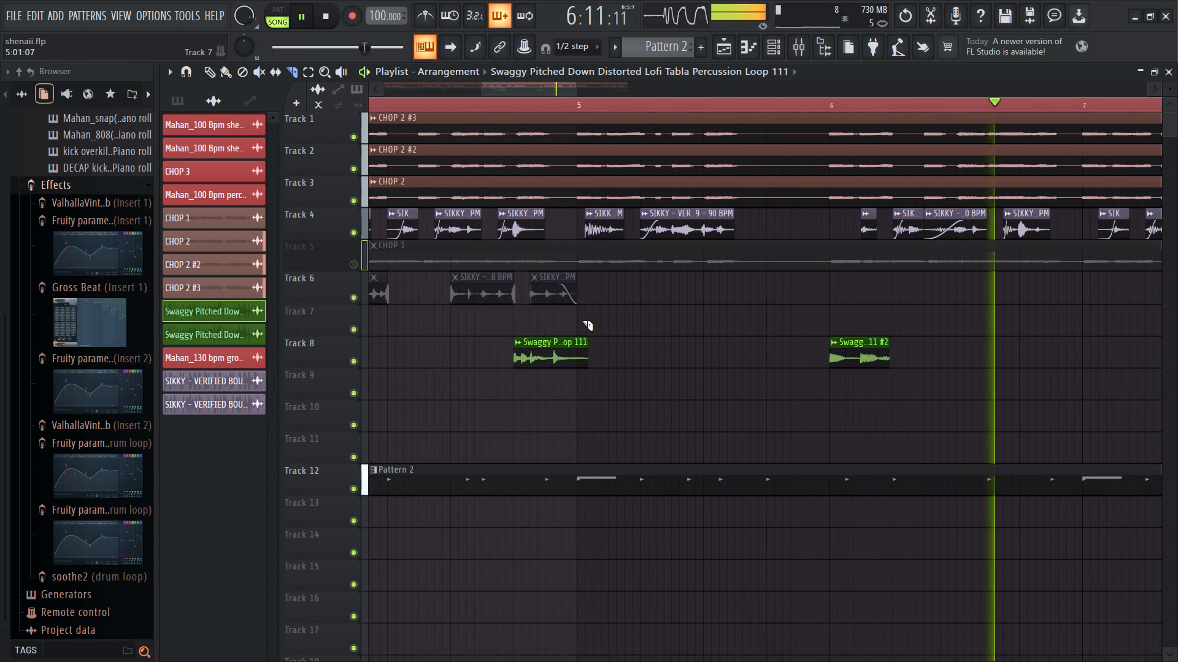
click(799, 56)
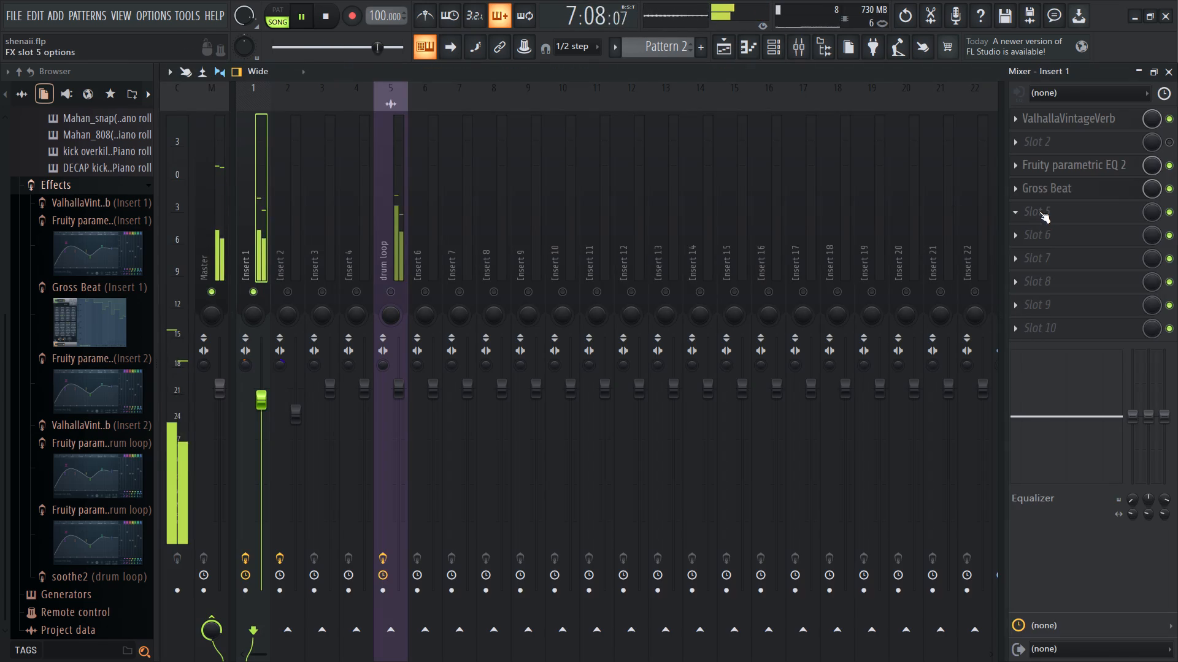
click(1039, 211)
click(550, 20)
text(sh)
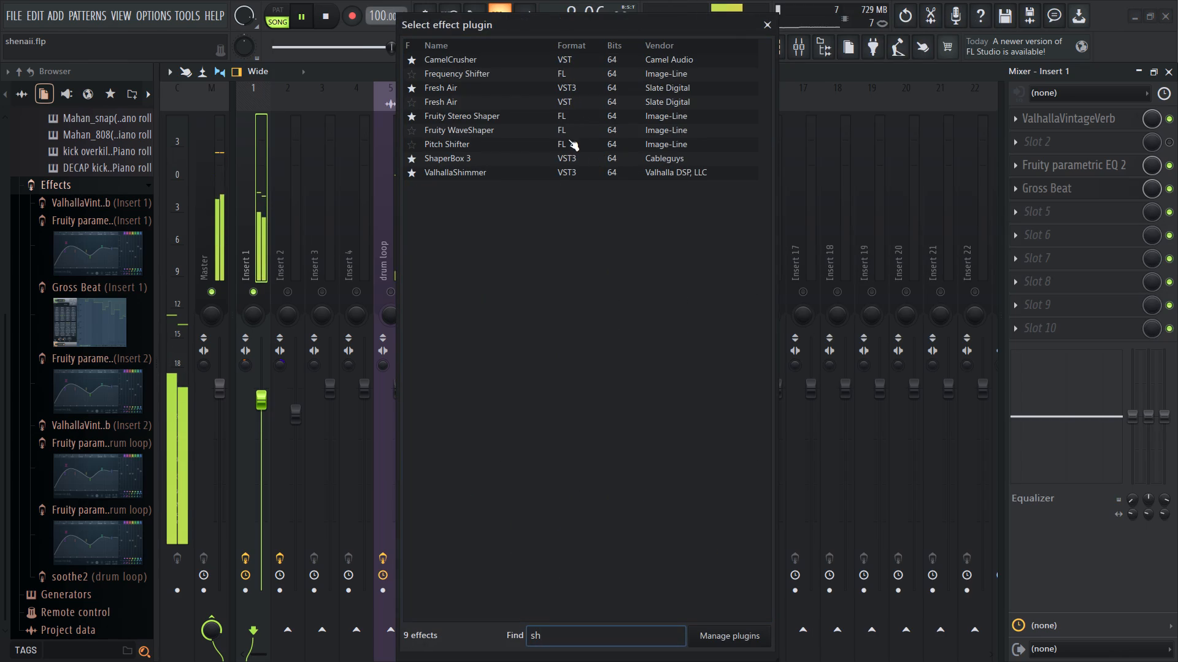
click(490, 168)
double_click(496, 154)
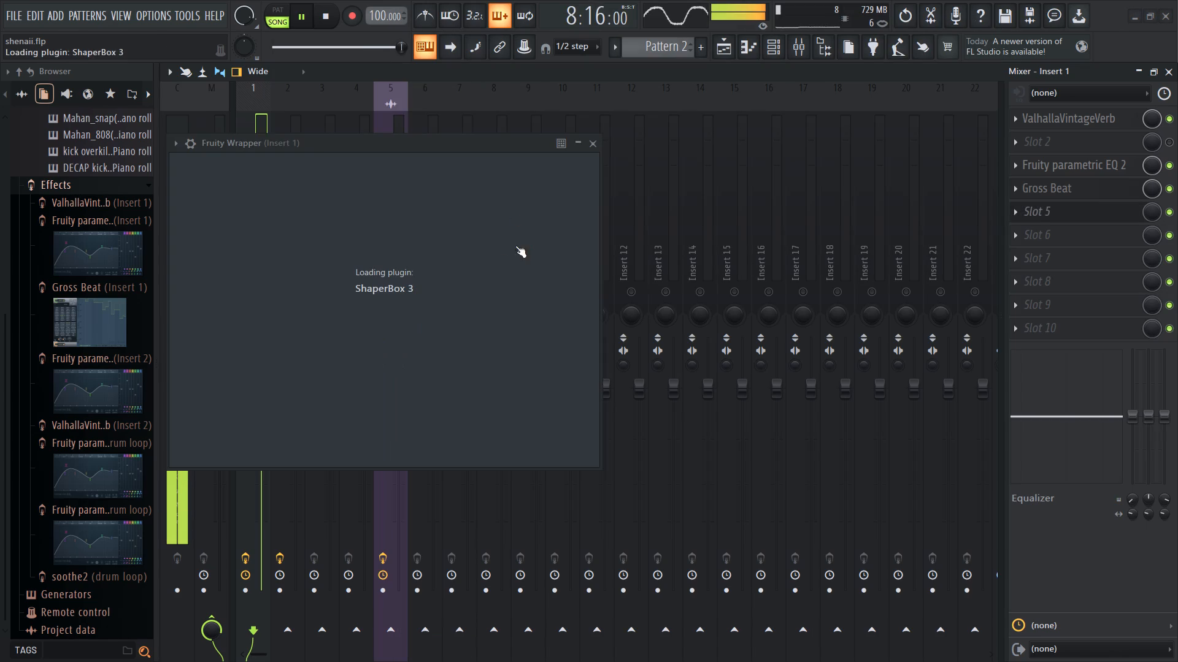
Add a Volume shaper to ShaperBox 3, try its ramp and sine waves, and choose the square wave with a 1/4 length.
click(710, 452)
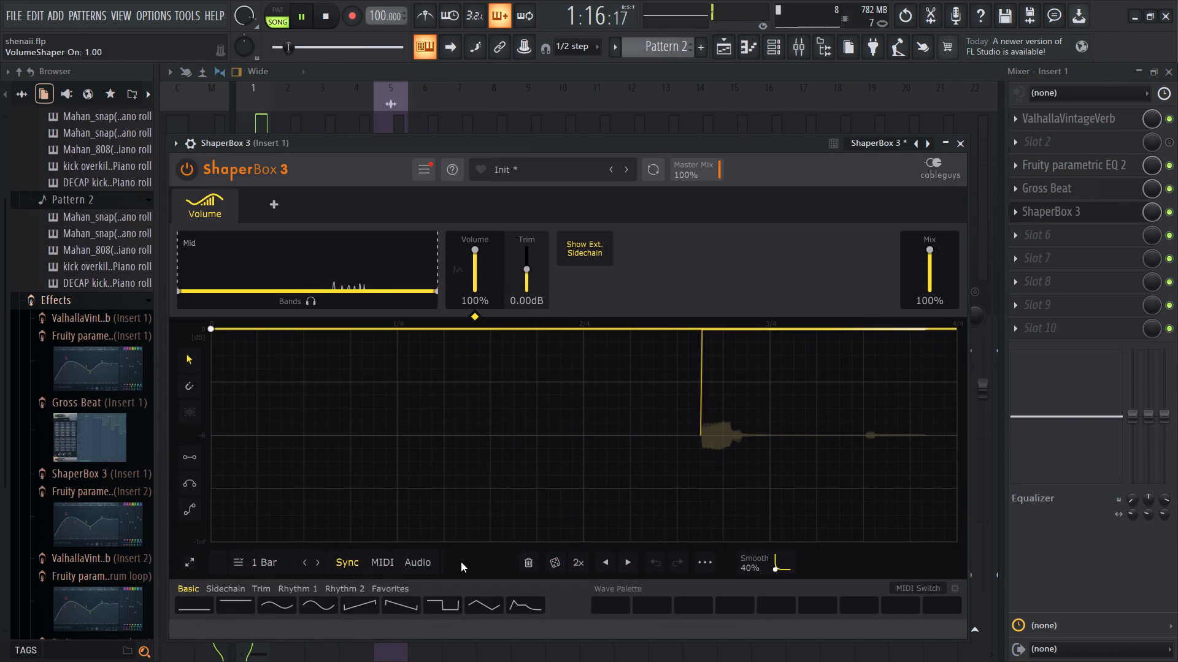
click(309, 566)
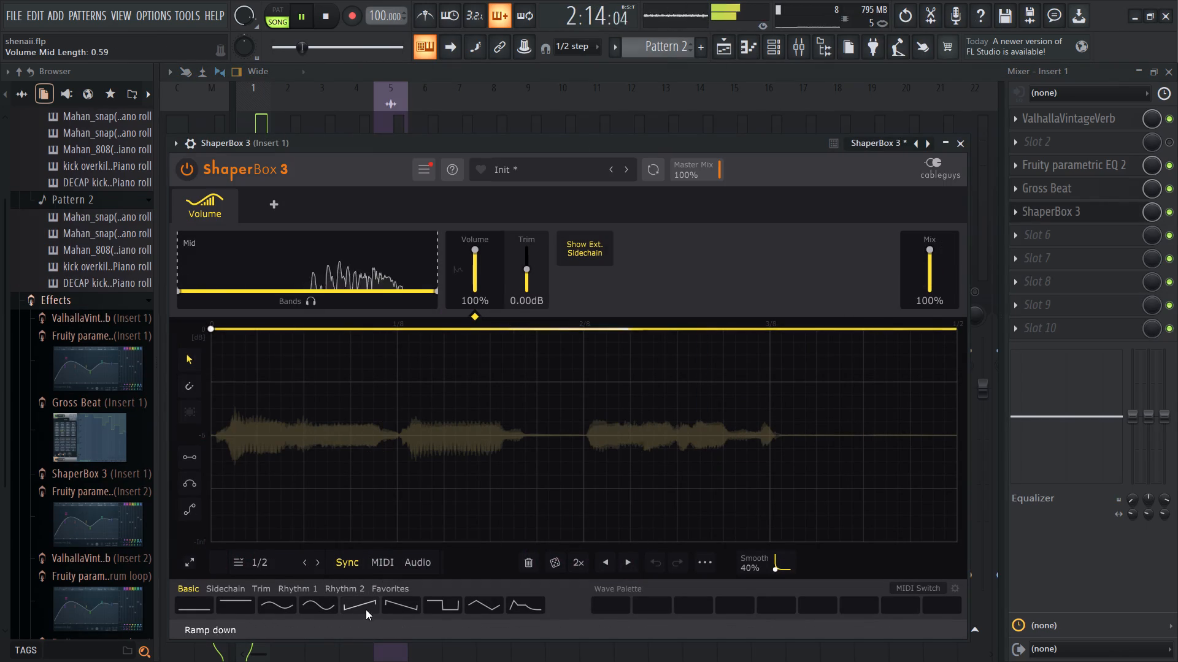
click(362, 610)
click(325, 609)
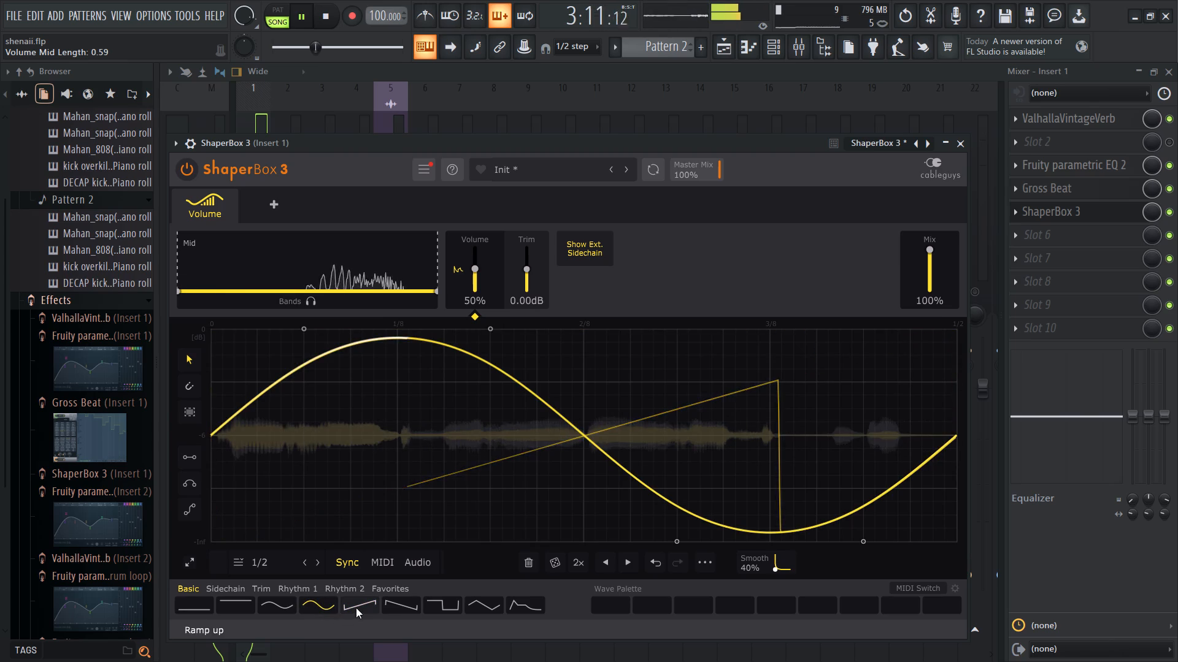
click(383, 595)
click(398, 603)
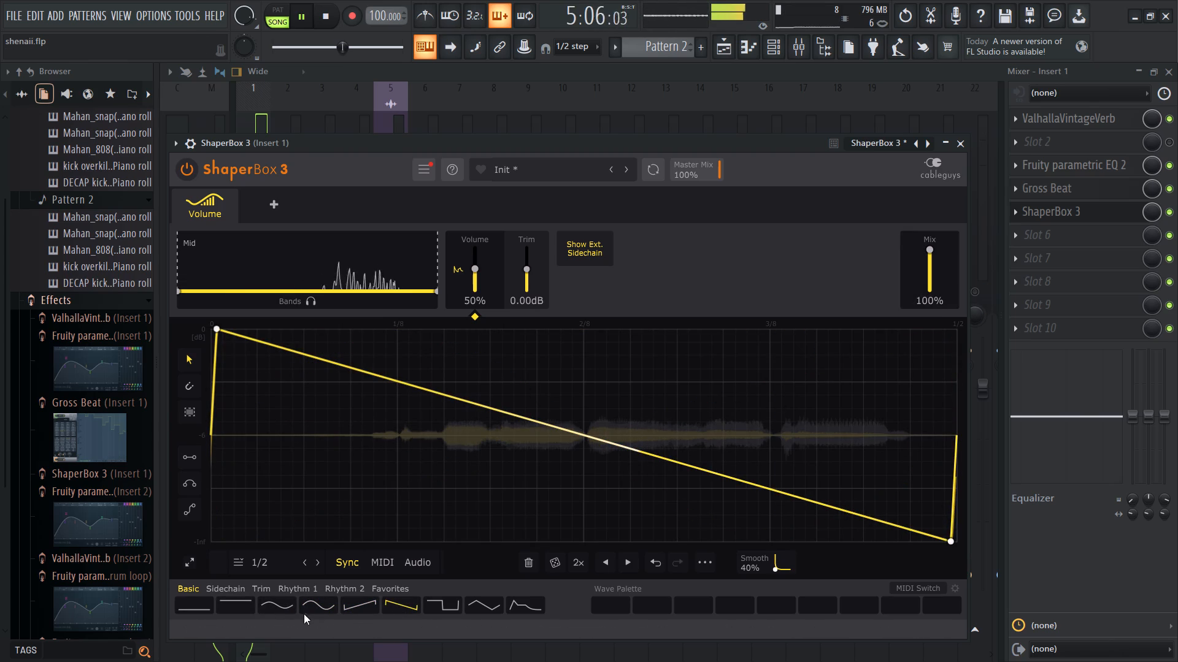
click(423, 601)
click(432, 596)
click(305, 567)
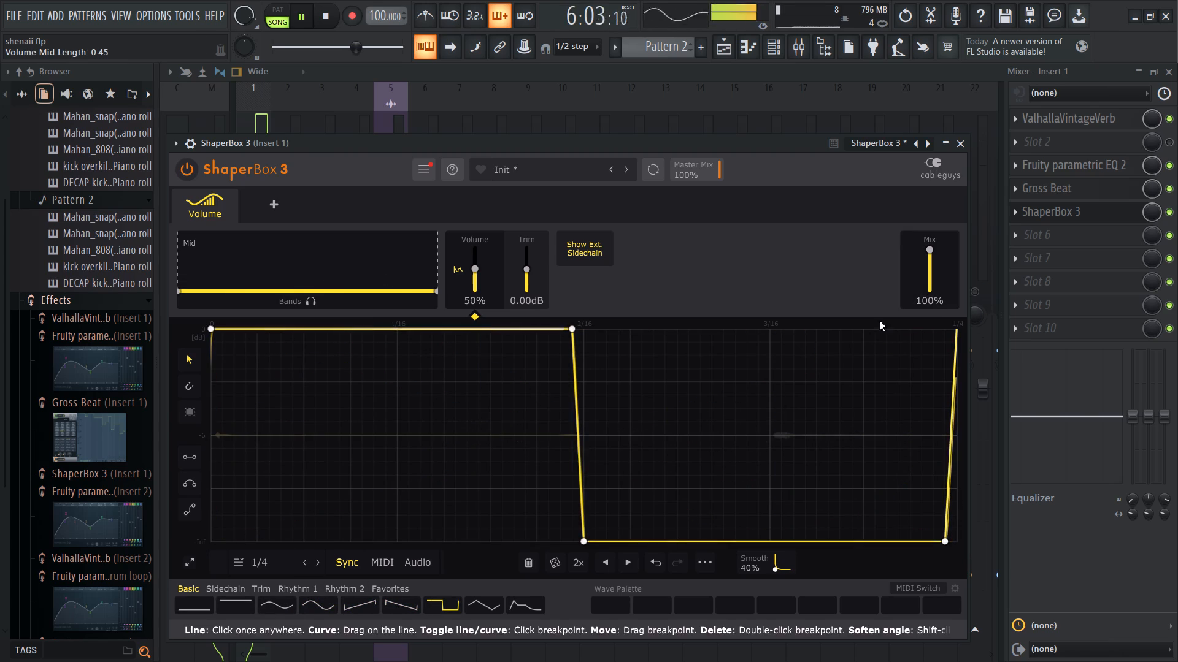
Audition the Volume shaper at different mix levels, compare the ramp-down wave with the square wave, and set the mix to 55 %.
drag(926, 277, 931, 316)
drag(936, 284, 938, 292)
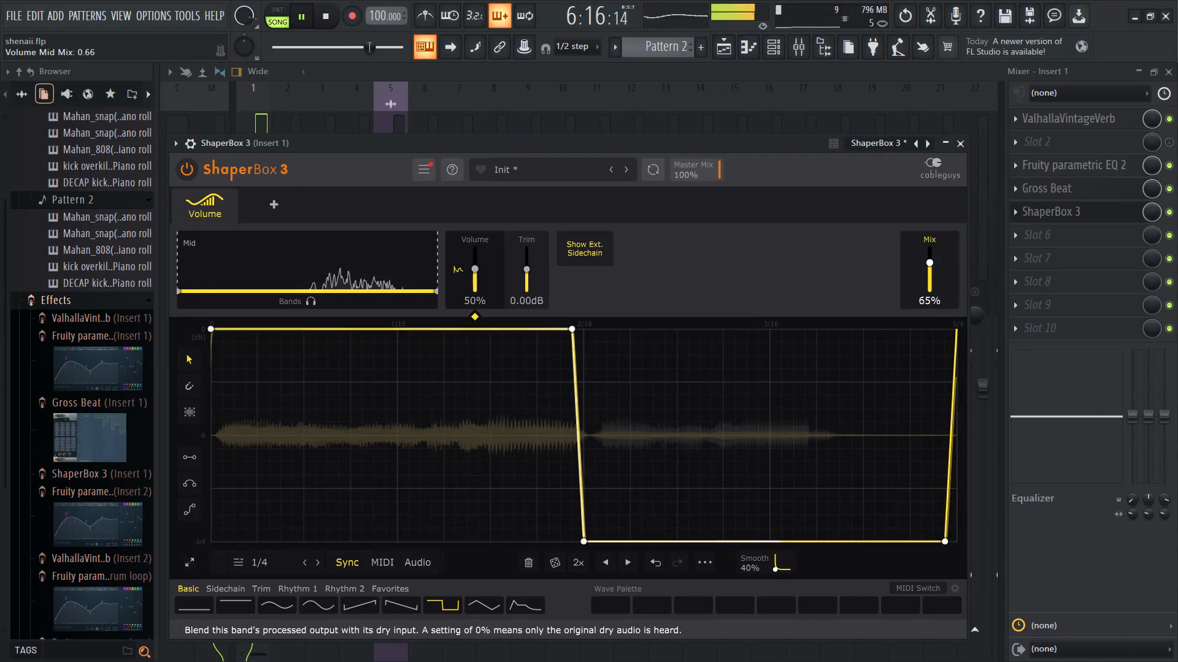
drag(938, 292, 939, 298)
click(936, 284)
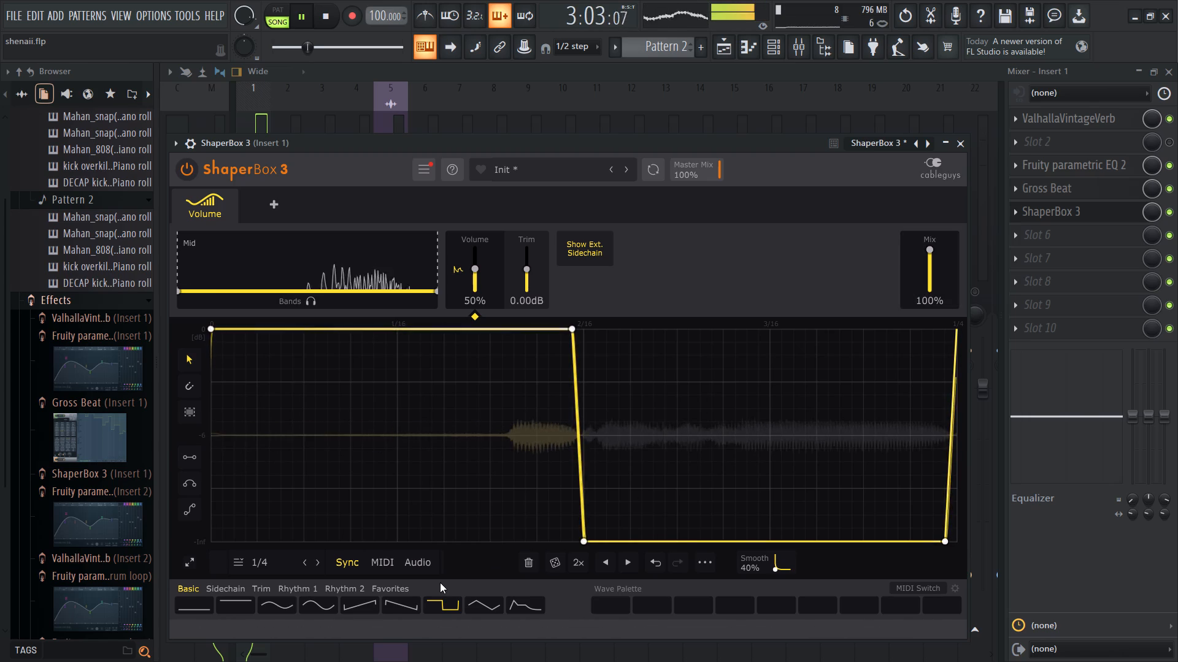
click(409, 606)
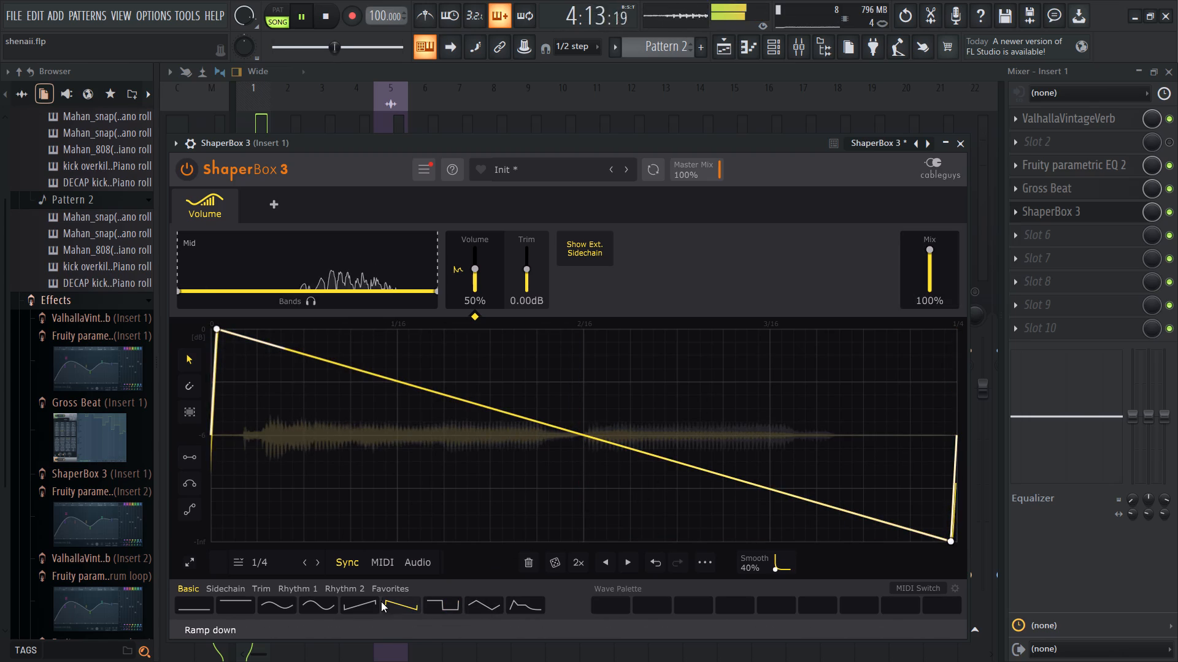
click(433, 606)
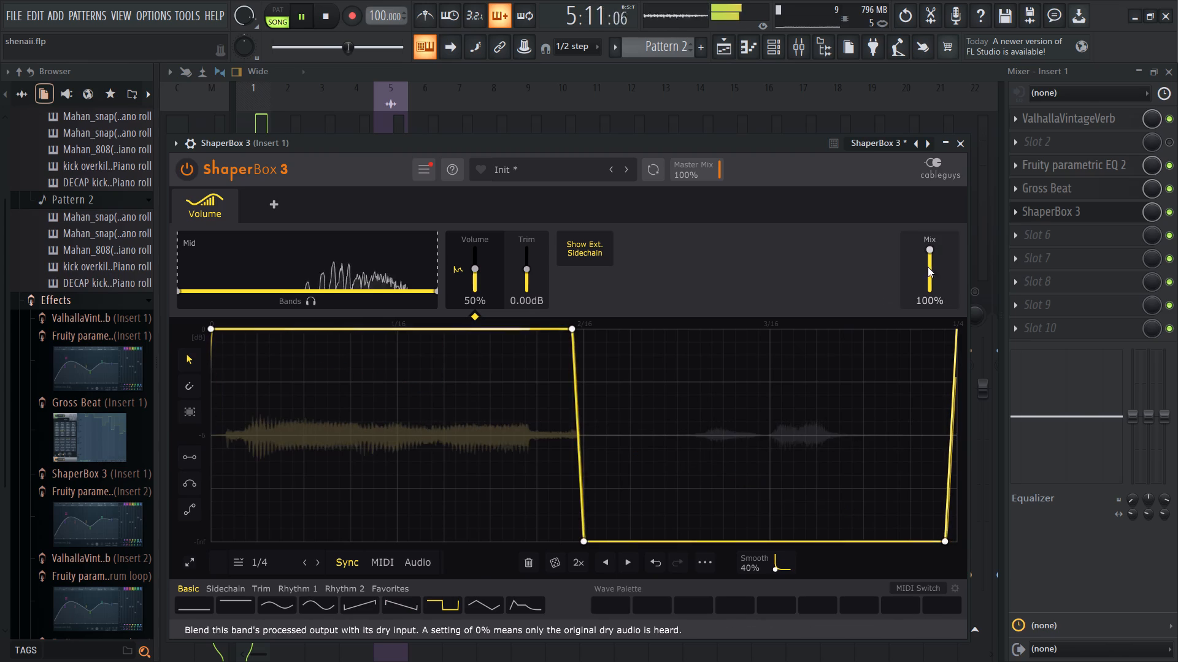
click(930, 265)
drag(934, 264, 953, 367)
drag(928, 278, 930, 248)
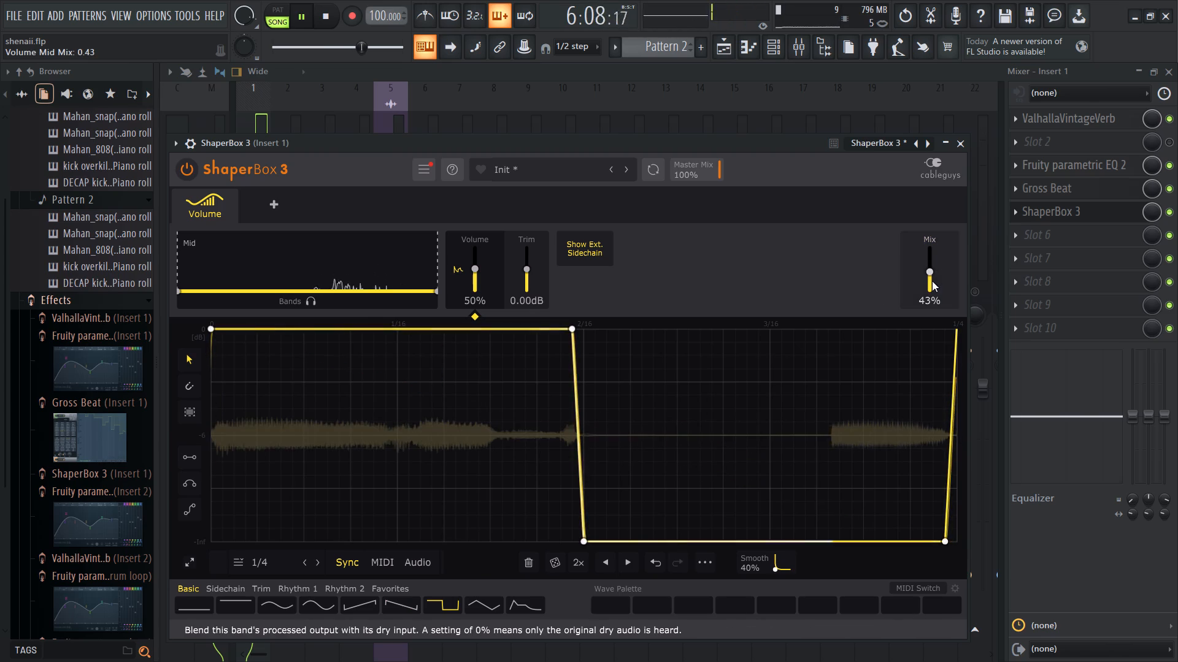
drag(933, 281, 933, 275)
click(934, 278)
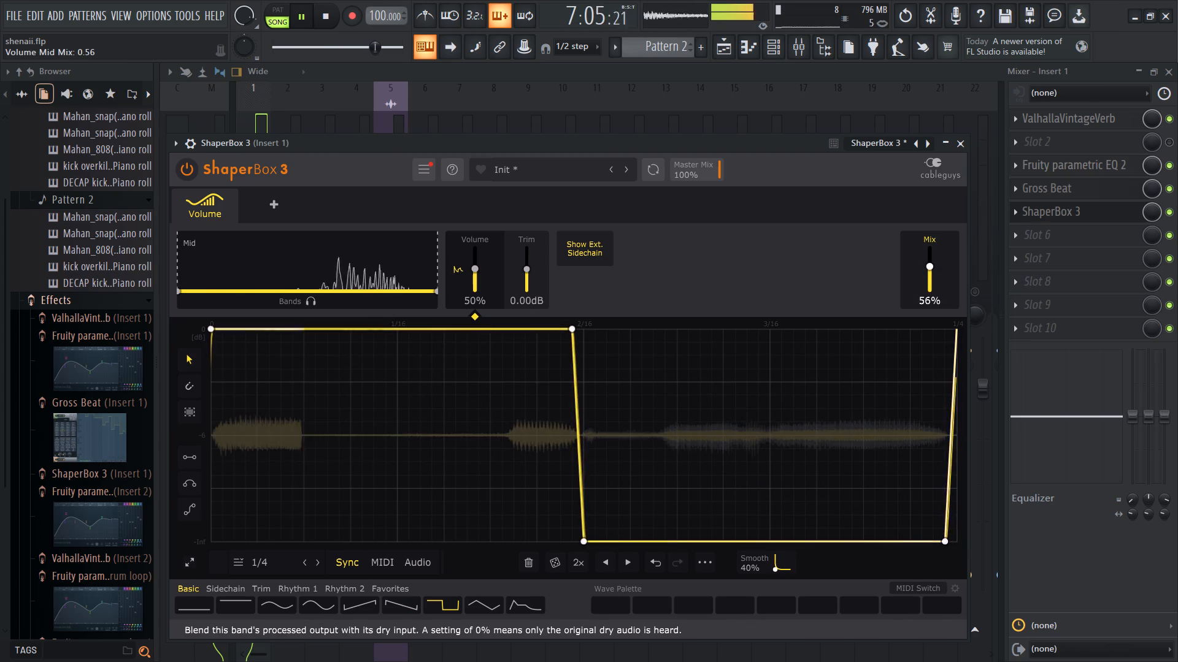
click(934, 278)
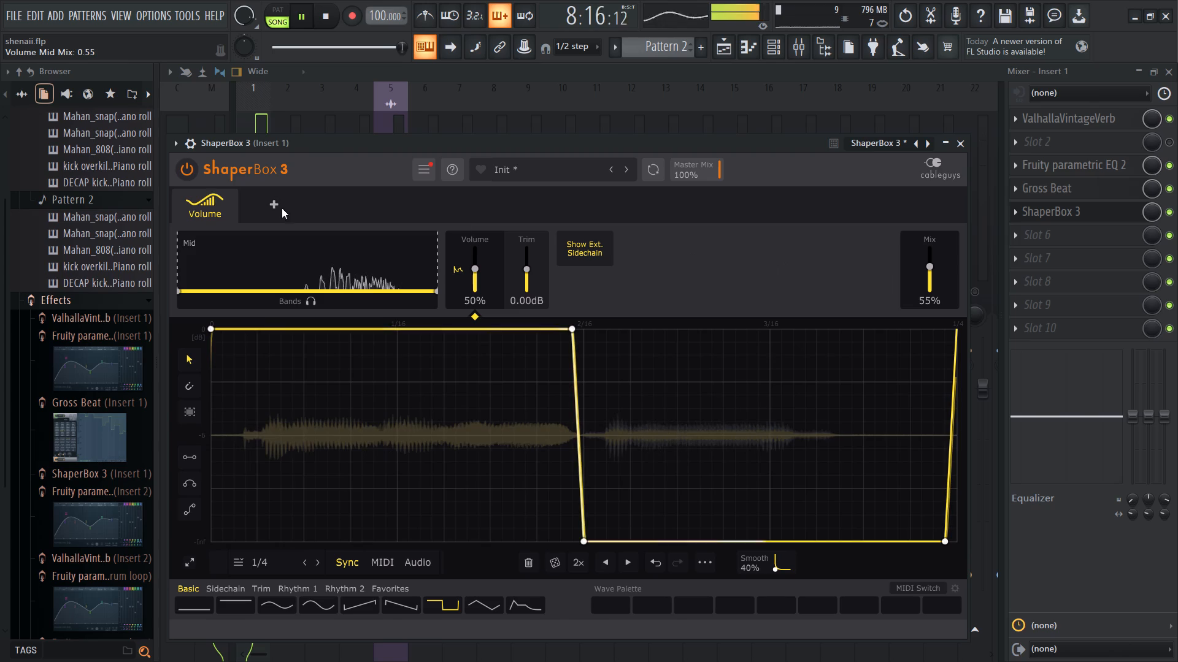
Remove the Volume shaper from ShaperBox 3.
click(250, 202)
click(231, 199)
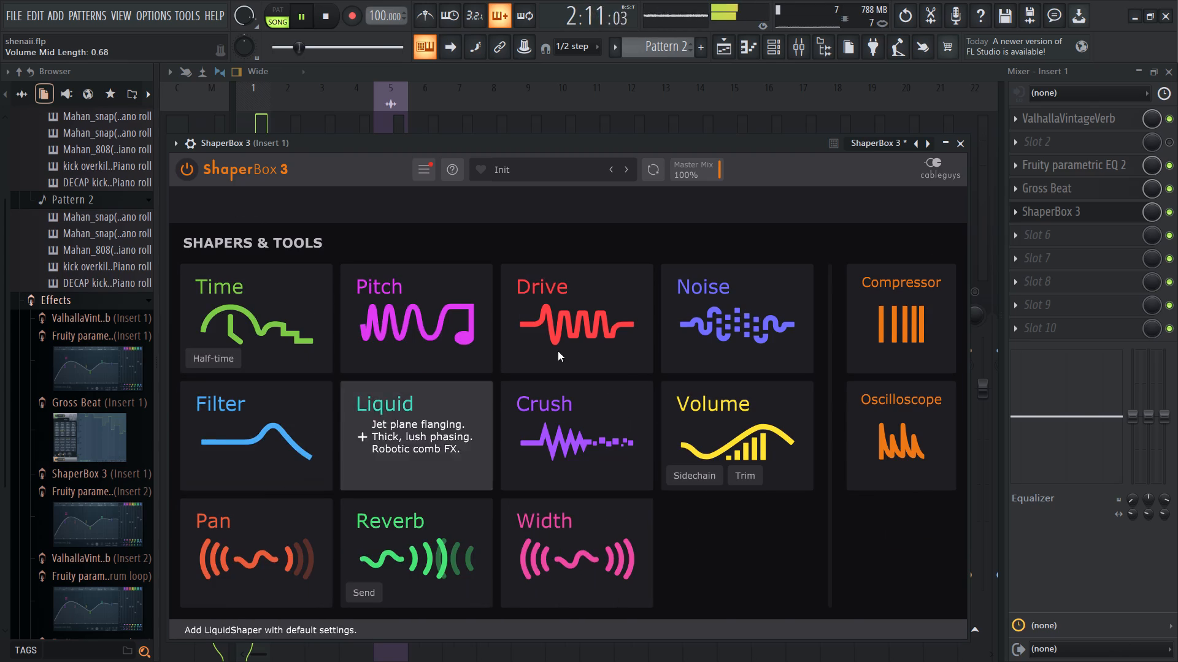
Add a Compressor to ShaperBox 3, try a lower mix, and restore the mix to 100 %.
click(883, 336)
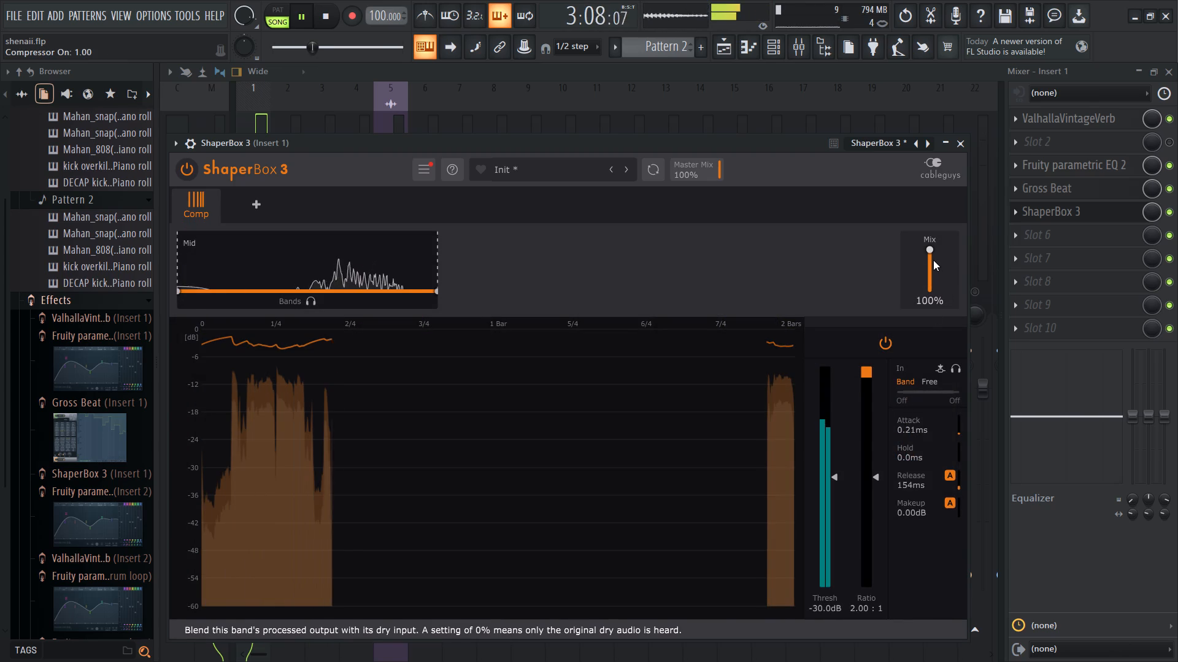
drag(932, 255, 938, 281)
click(932, 255)
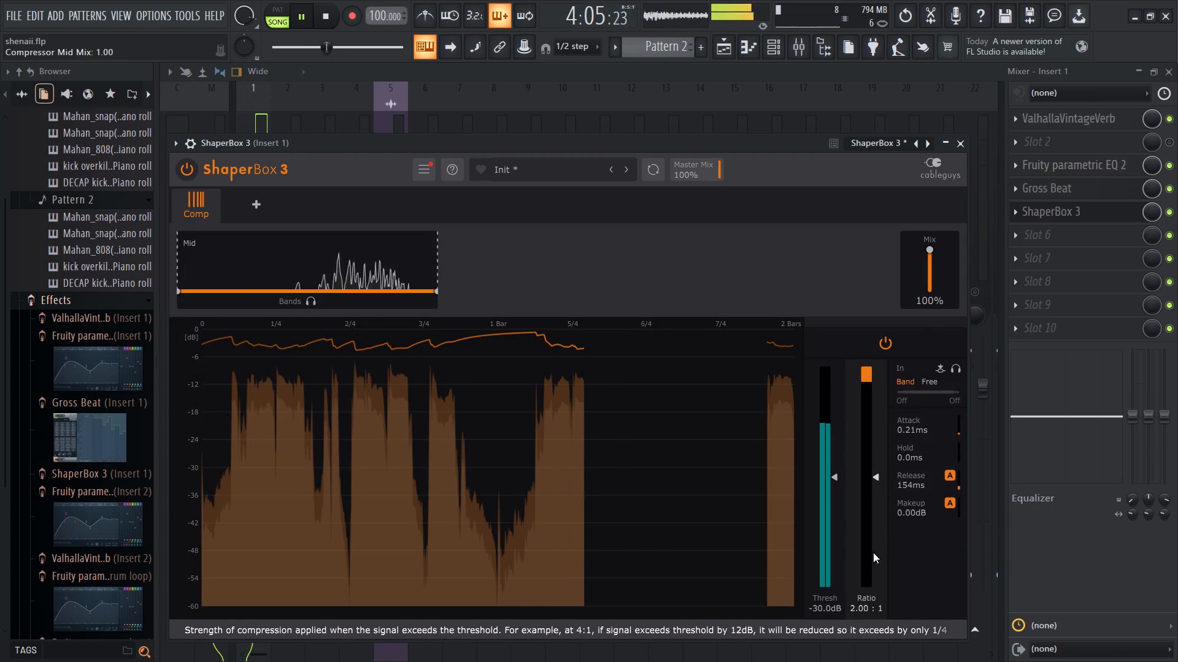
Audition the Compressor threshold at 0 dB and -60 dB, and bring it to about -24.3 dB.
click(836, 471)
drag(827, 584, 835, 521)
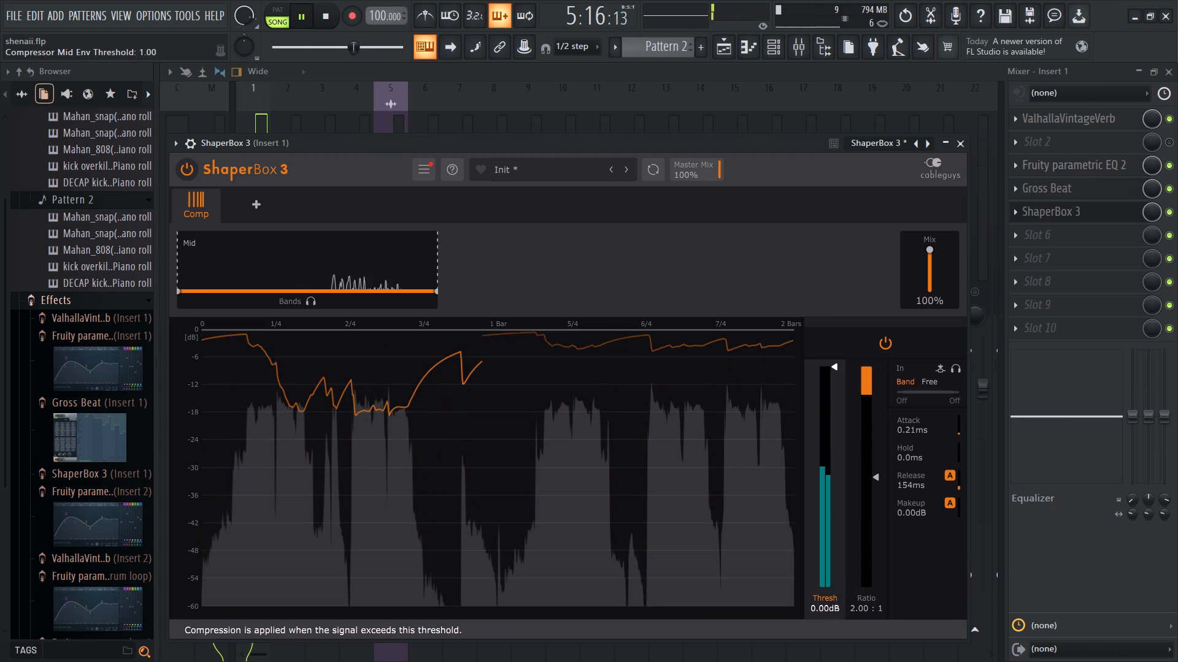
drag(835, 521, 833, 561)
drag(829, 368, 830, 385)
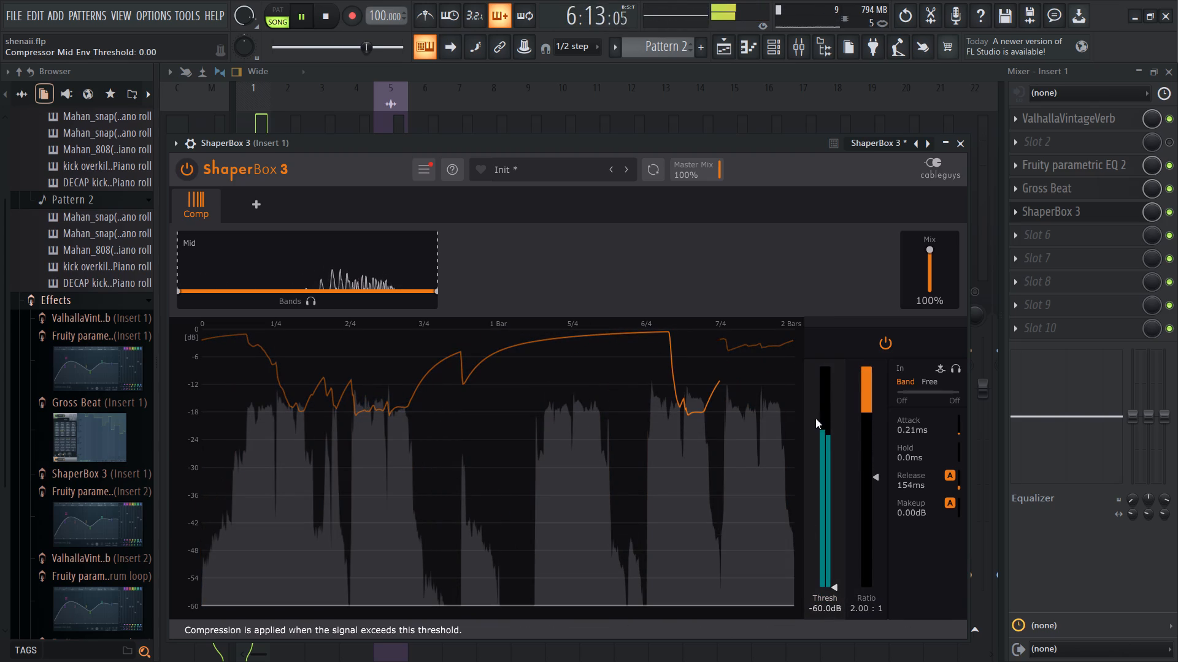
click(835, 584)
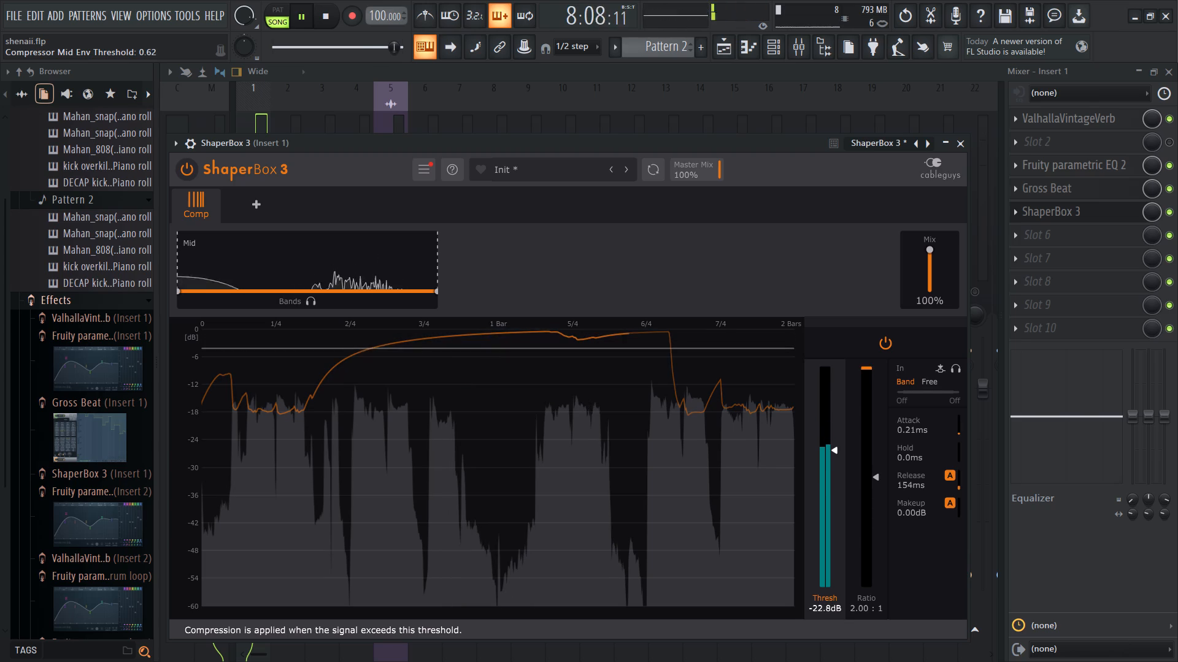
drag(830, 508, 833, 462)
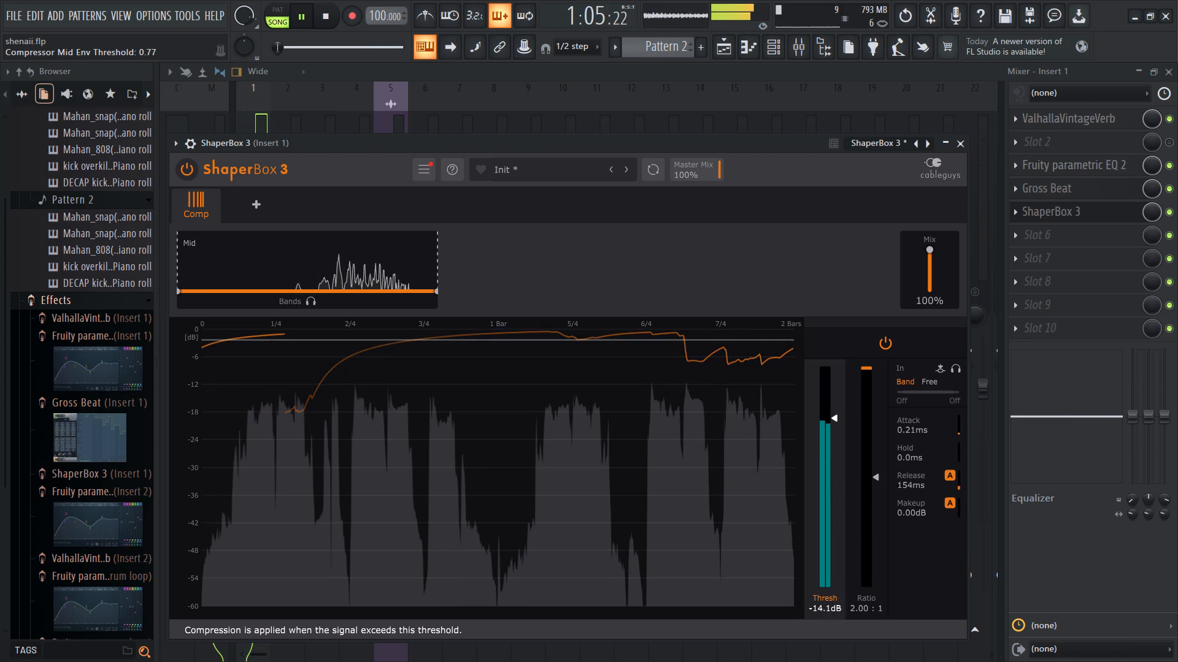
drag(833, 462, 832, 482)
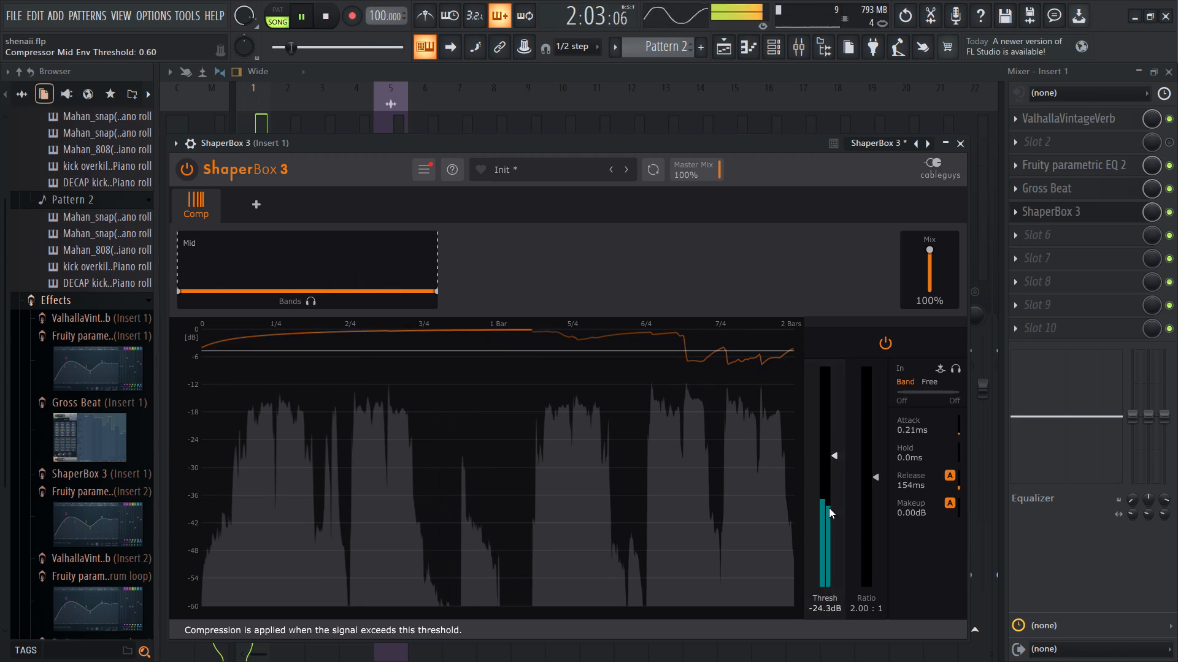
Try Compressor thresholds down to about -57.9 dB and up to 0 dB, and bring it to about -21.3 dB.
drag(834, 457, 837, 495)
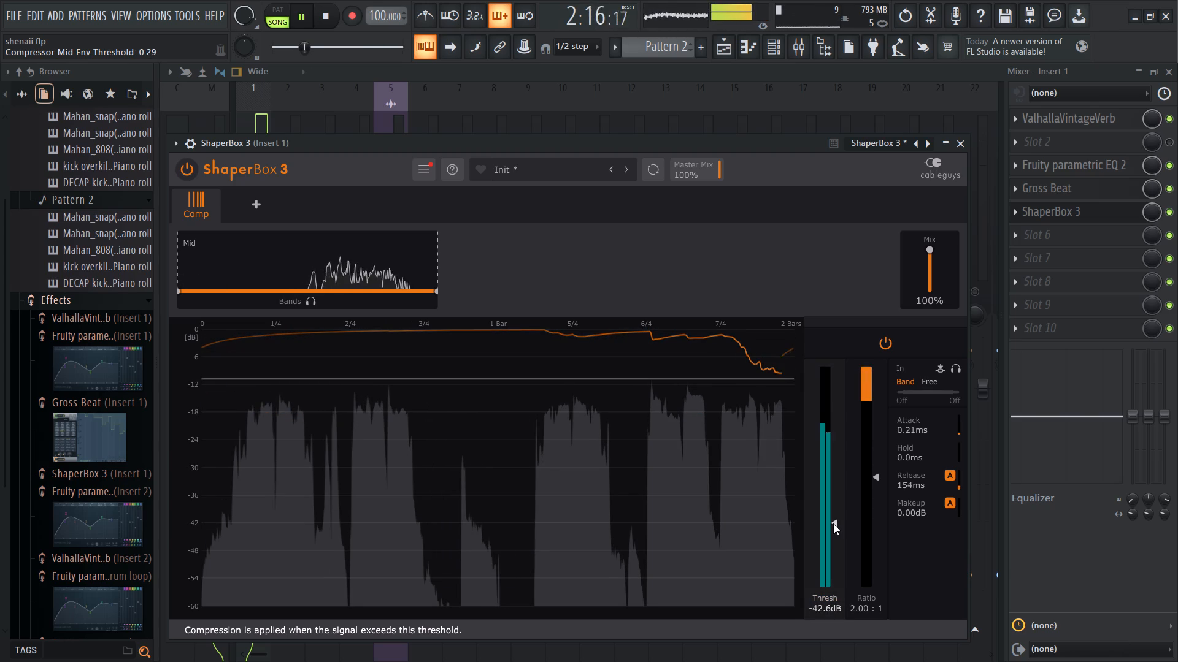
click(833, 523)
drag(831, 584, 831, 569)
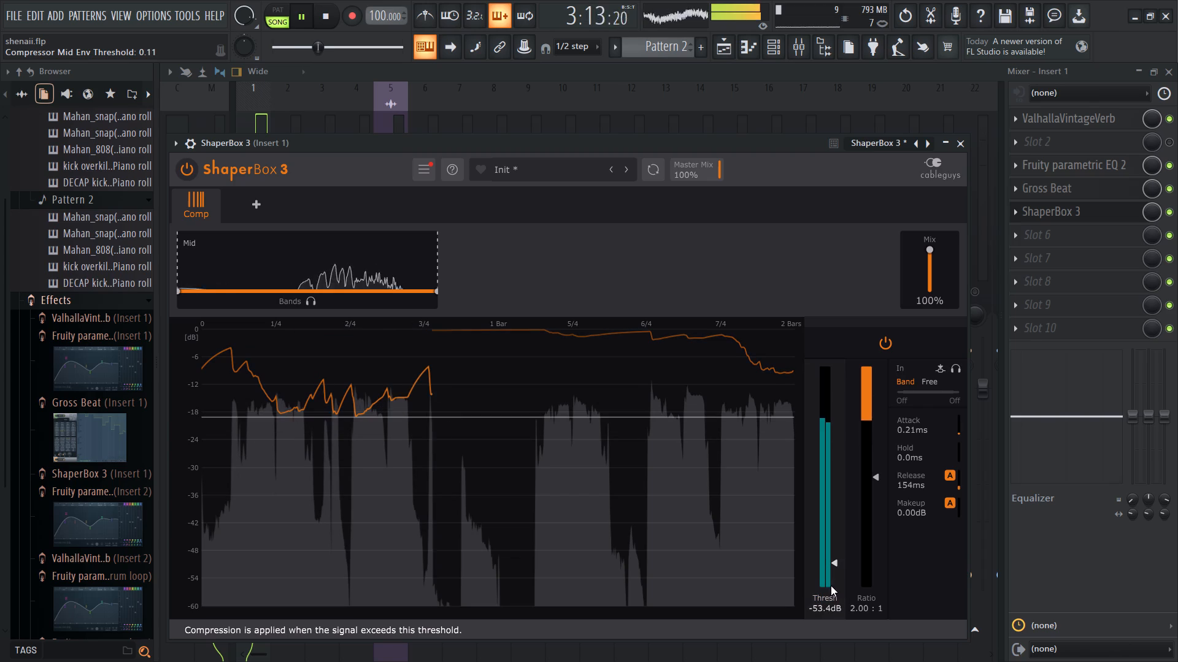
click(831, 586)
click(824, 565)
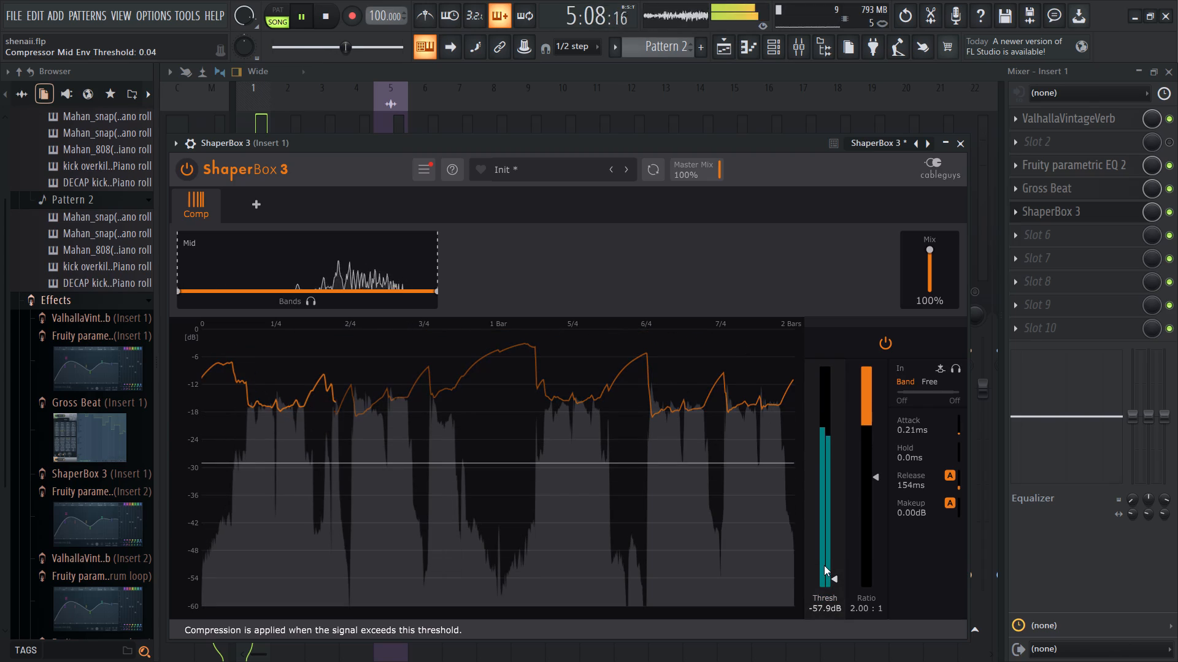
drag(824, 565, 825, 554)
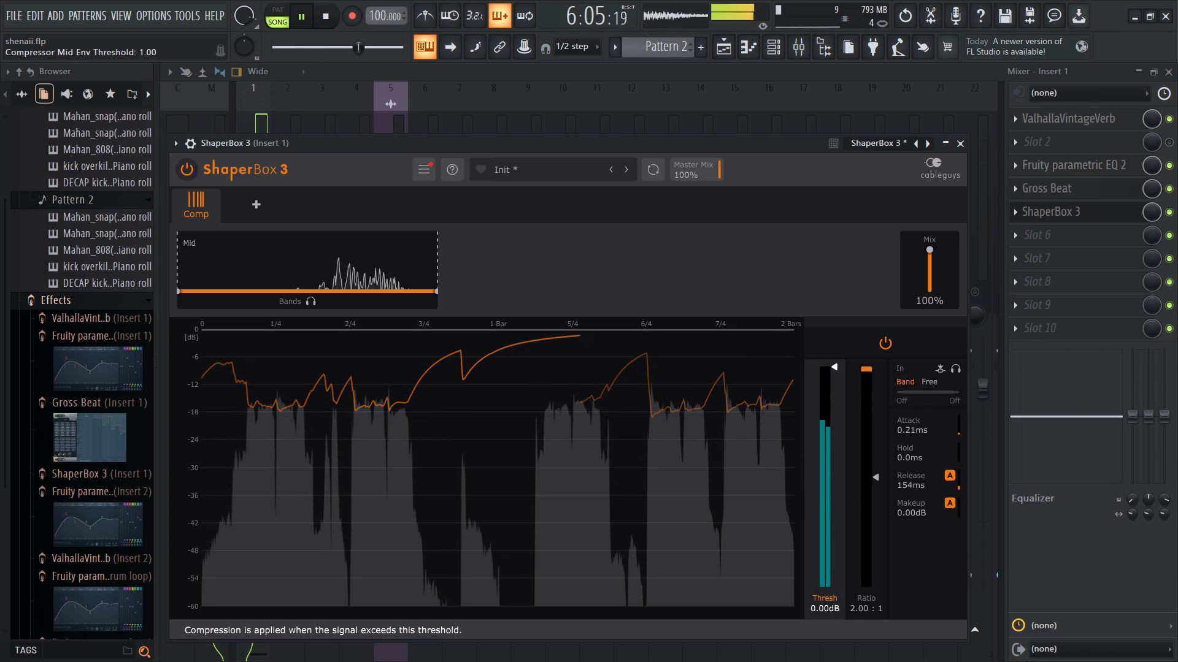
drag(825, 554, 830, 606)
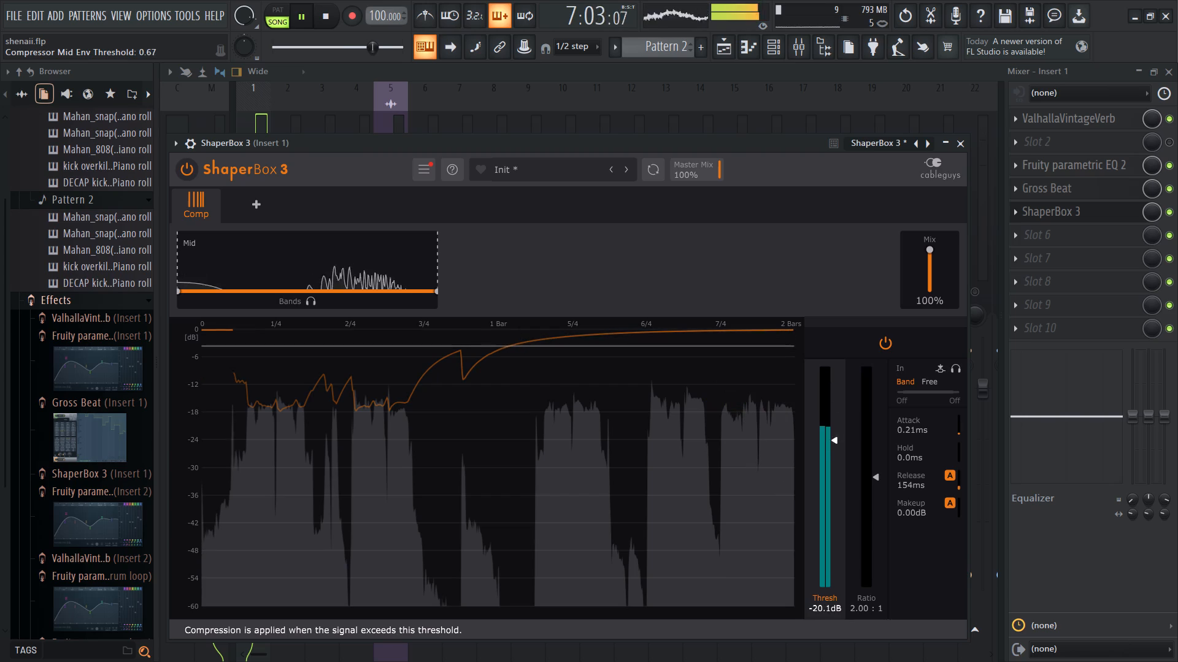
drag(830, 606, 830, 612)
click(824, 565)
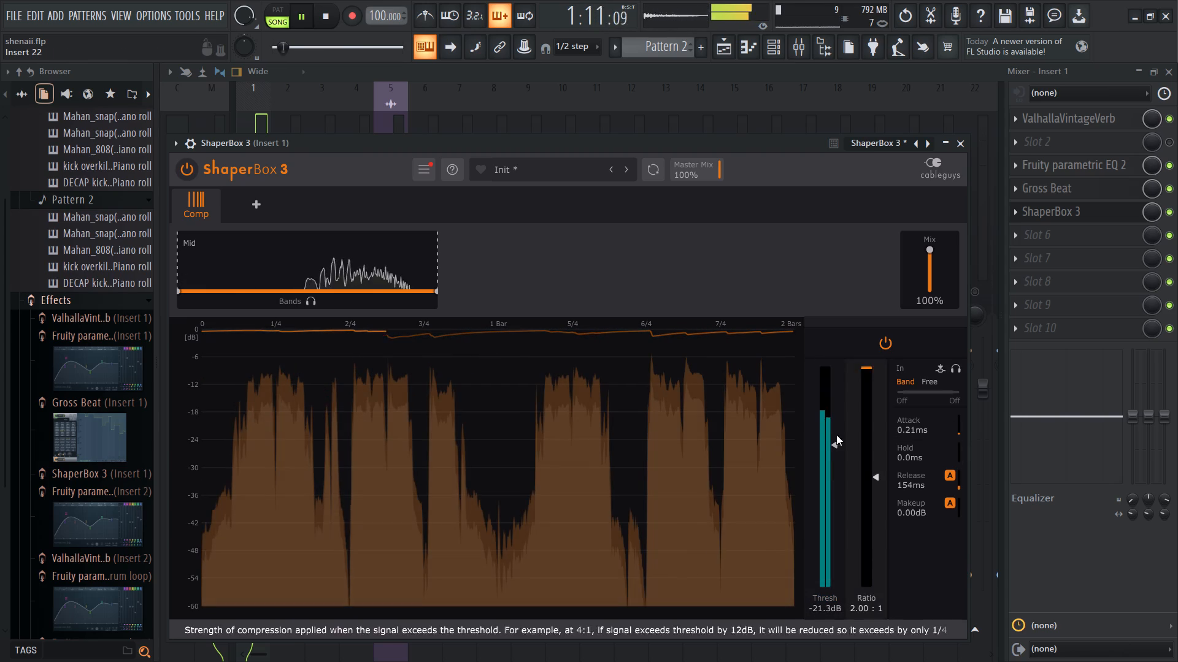
Set the Compressor threshold to about -42 dB, trying about -16.8 dB first.
drag(828, 444, 832, 435)
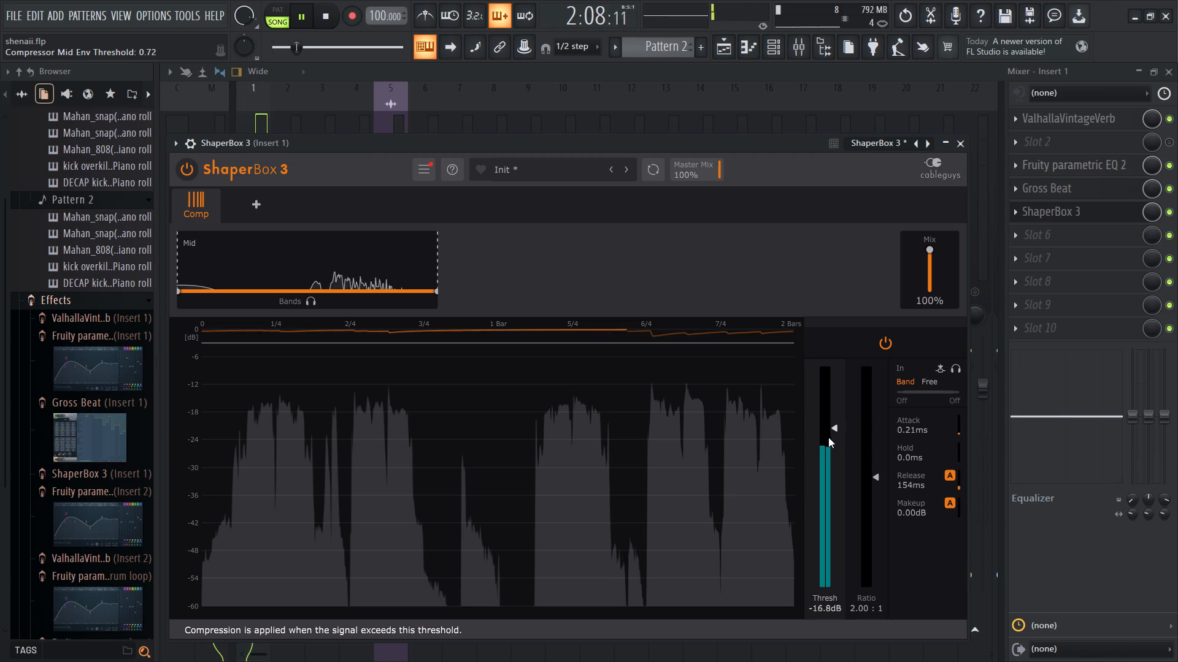
drag(831, 430, 836, 464)
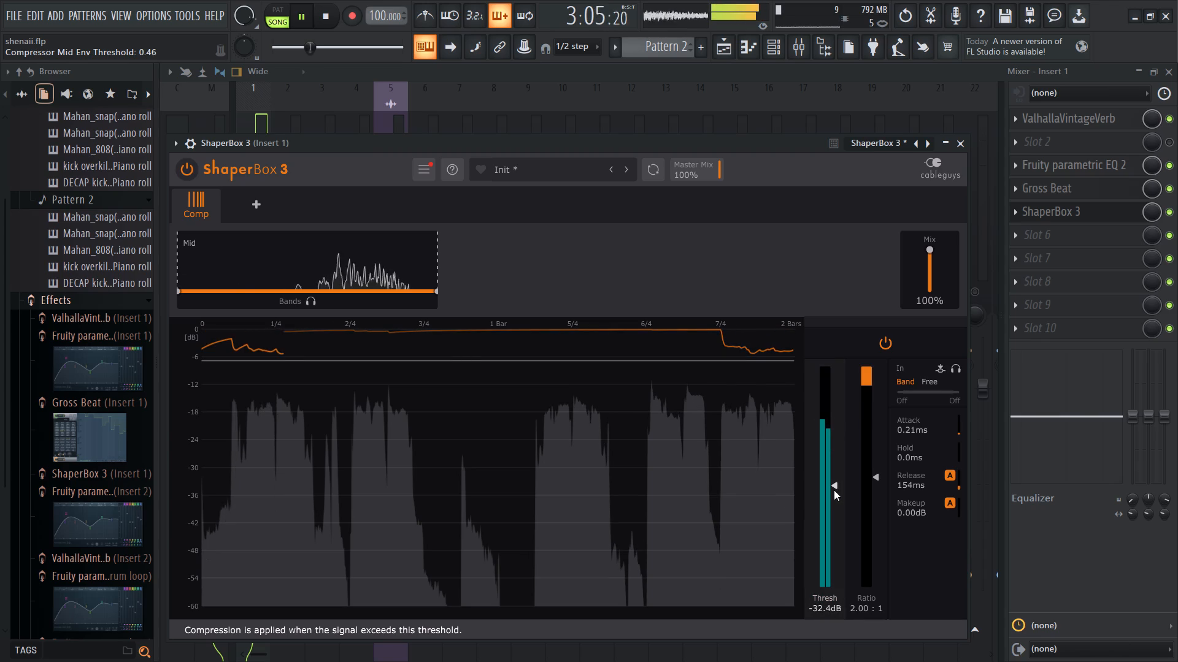
drag(834, 489, 835, 508)
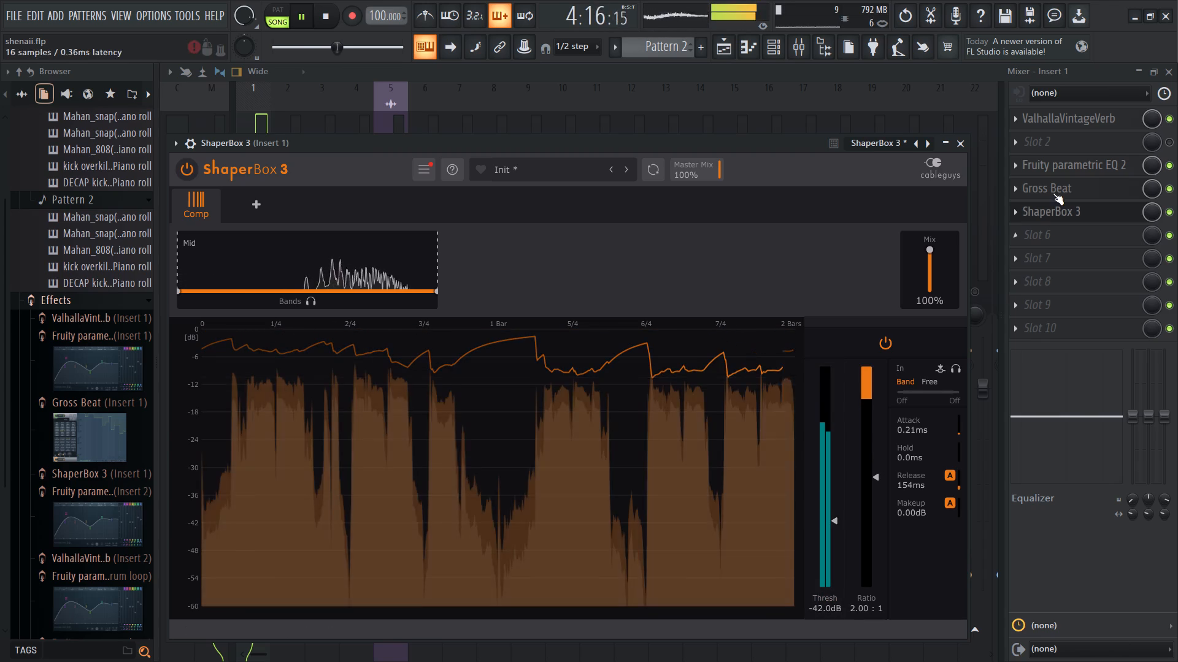
Move ShaperBox 3 up the Insert 1 effect chain to the first slot, above ValhallaVintageVerb.
click(1009, 210)
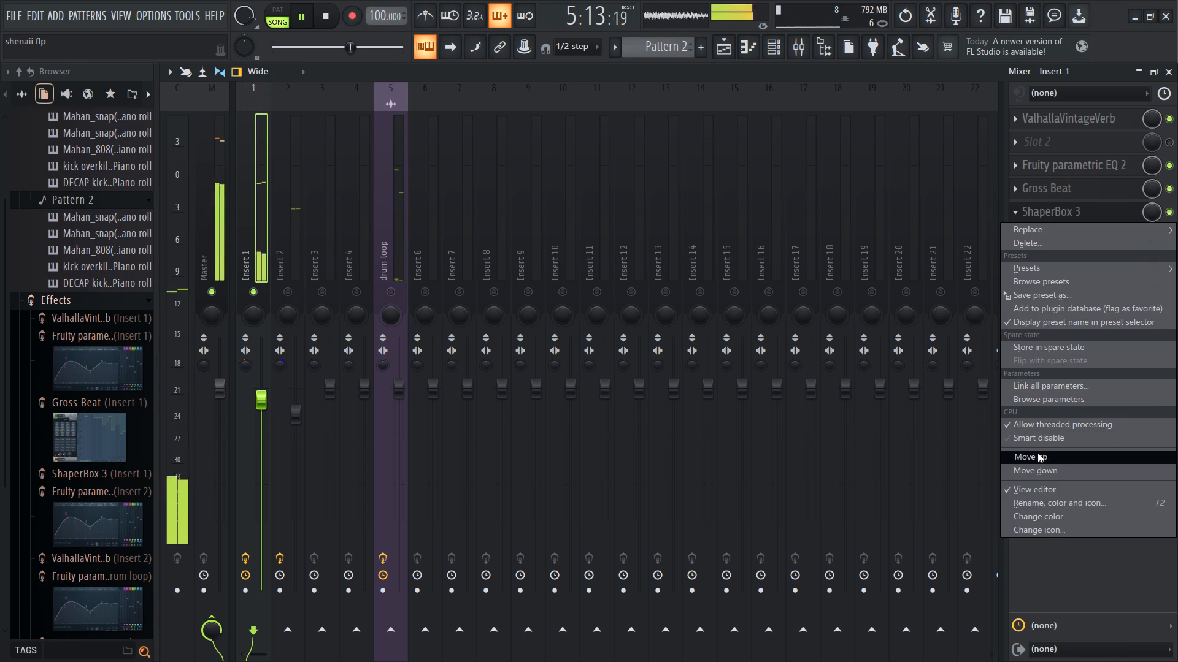
click(1037, 453)
click(1016, 202)
click(1037, 455)
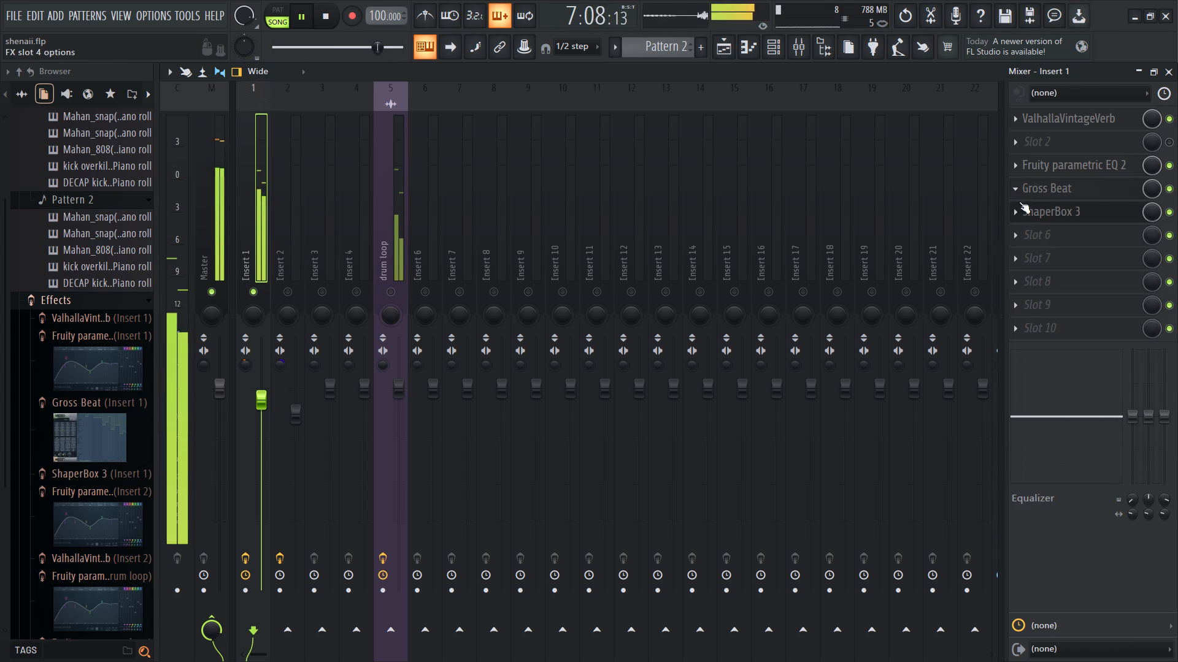
click(1020, 211)
click(1062, 457)
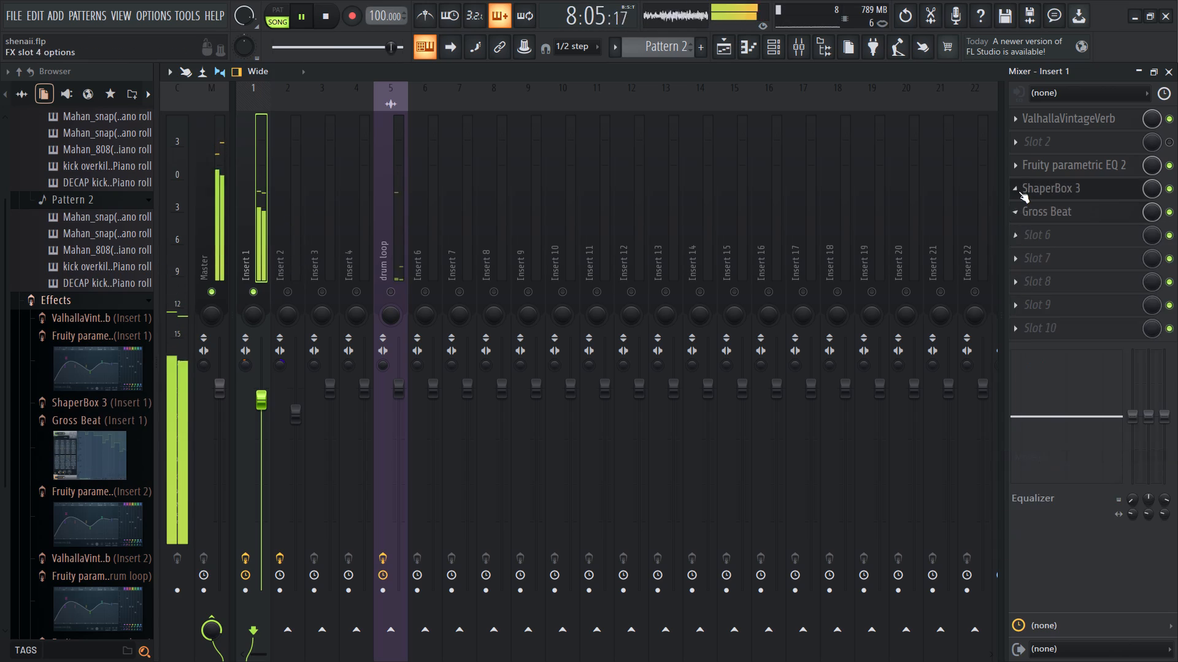
click(1017, 190)
click(1043, 428)
click(1015, 163)
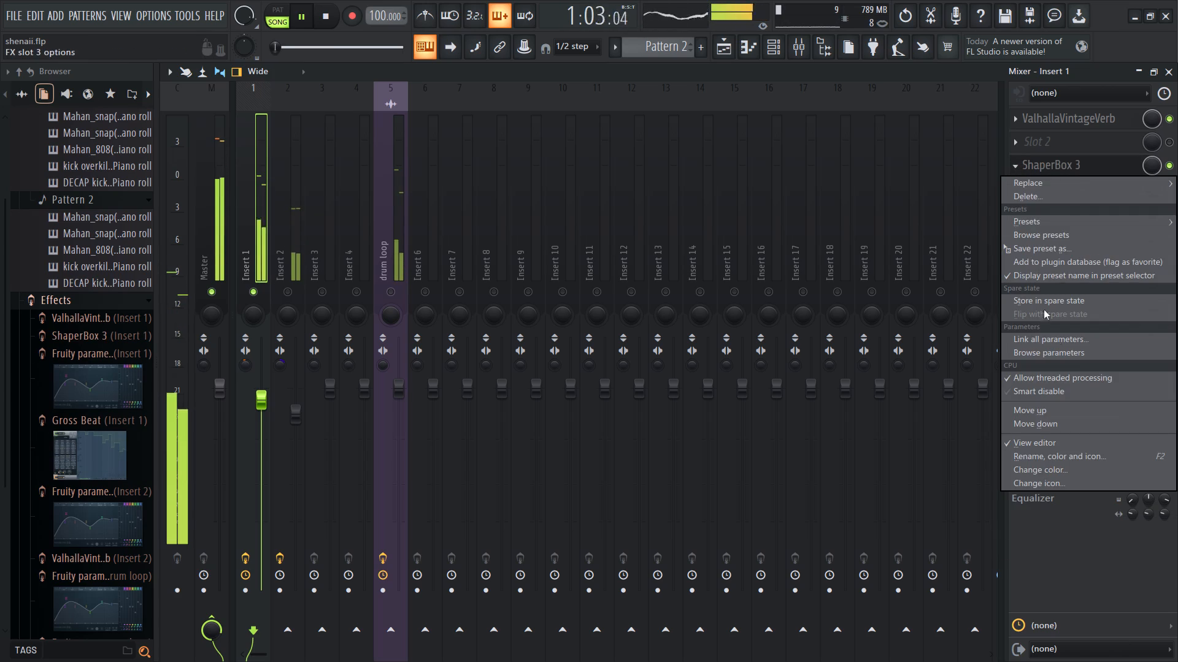
click(1053, 410)
click(1017, 143)
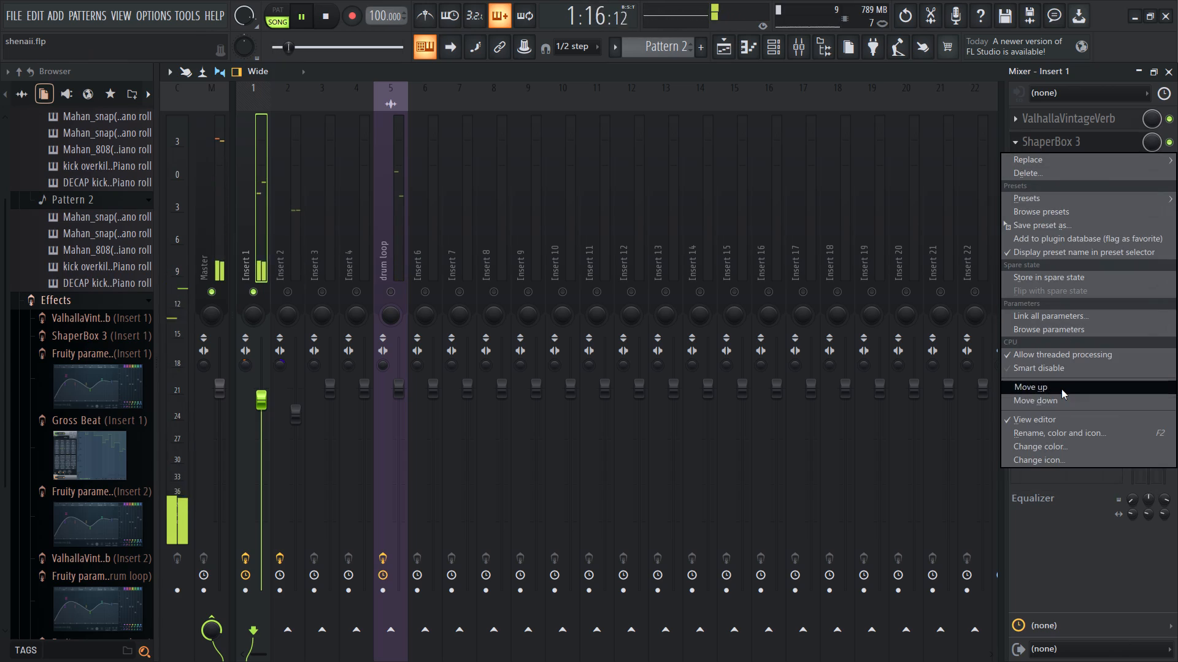
click(1061, 389)
Set the ShaperBox 3 Compressor threshold to about -30.3 dB, trying 0 dB and about -15 dB first, and close the plugin.
click(1064, 124)
click(1064, 123)
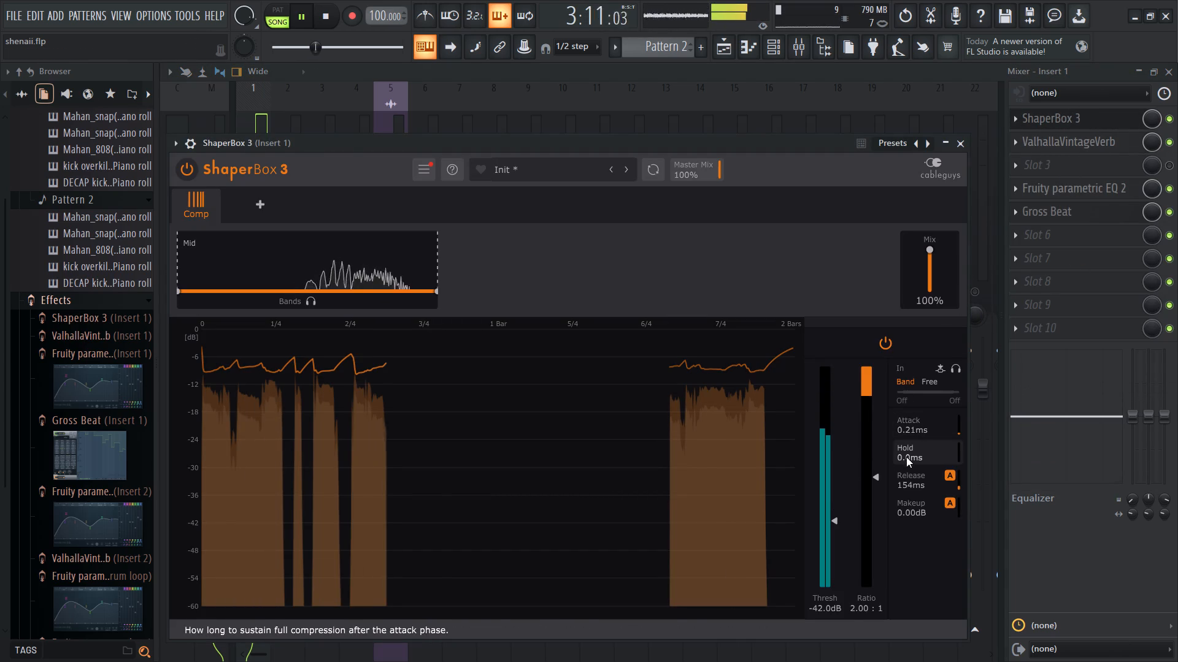
click(833, 516)
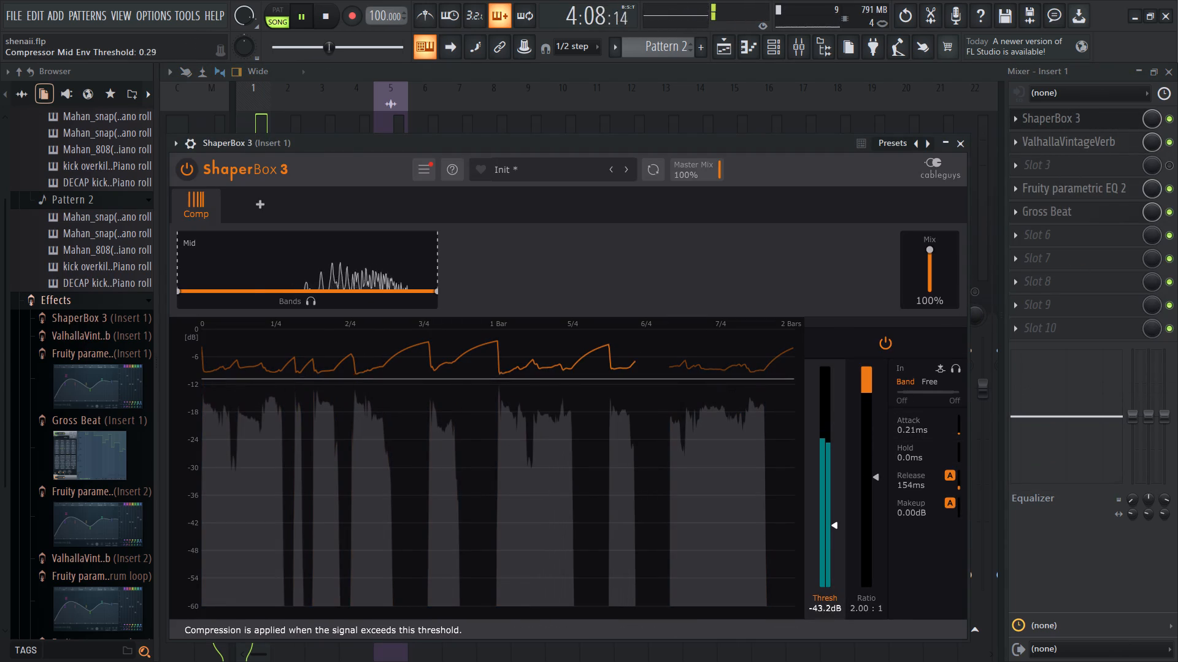
drag(834, 554, 836, 549)
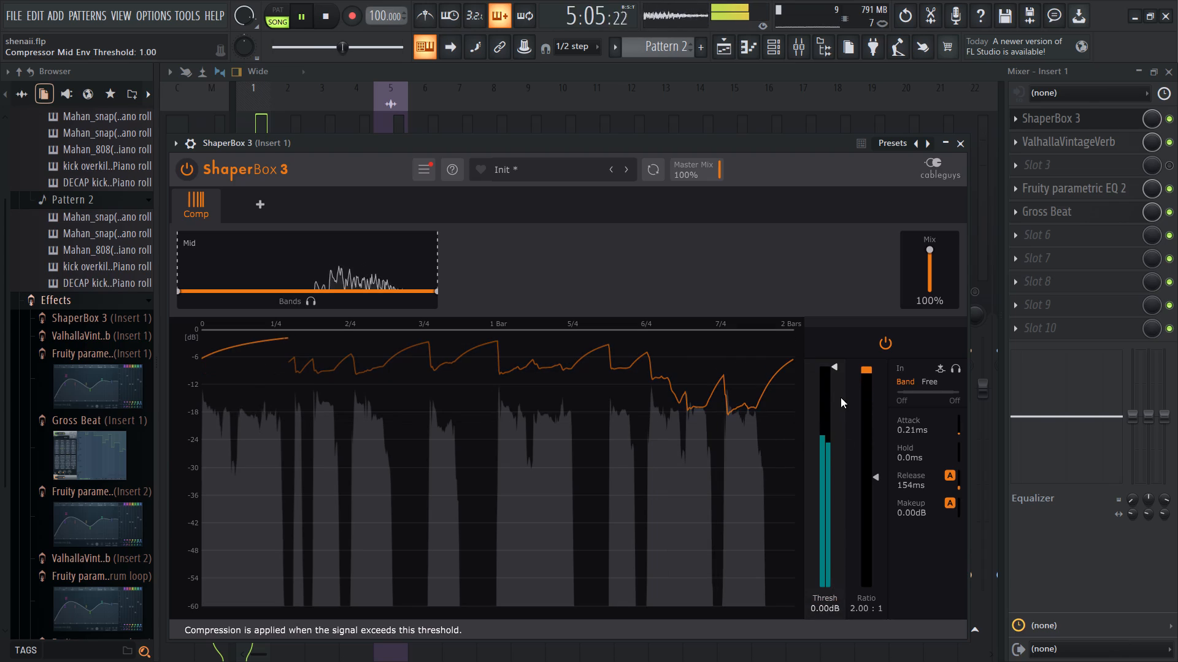
drag(833, 368, 838, 399)
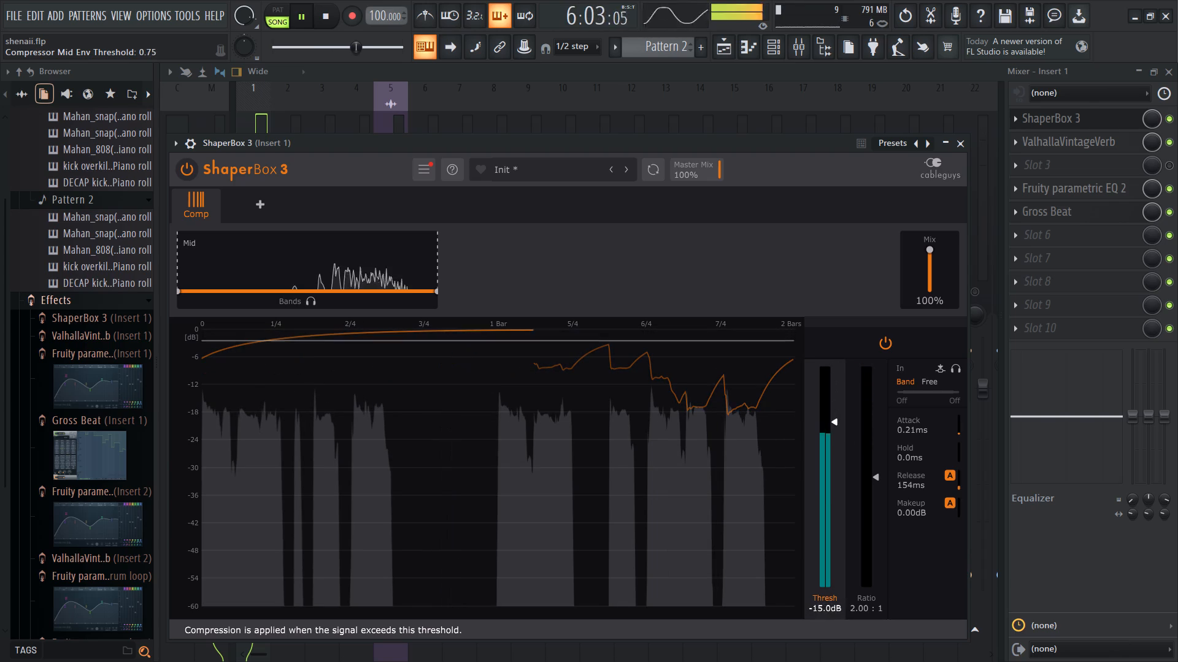
drag(838, 399, 841, 430)
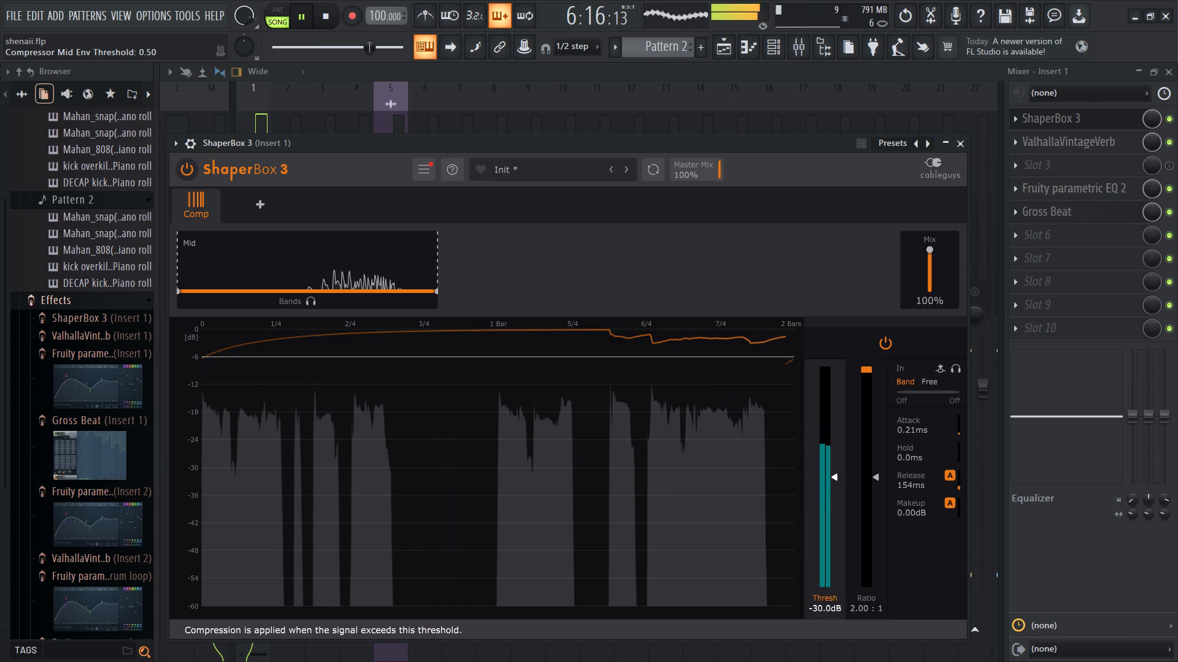
drag(841, 430, 841, 431)
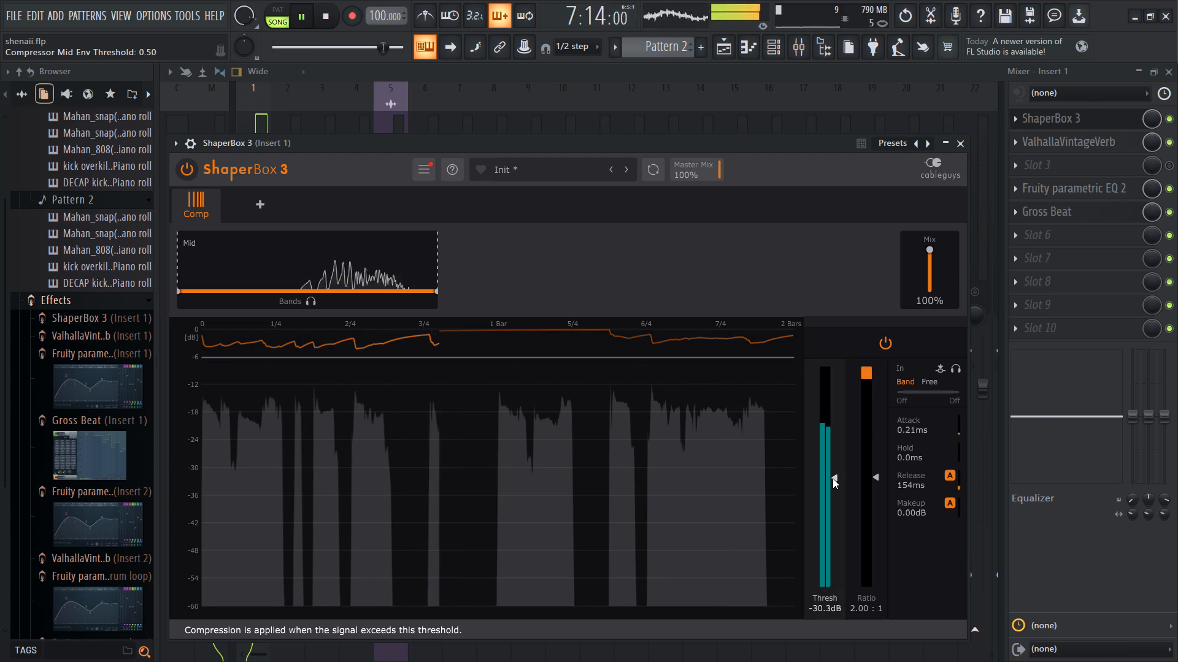
click(965, 141)
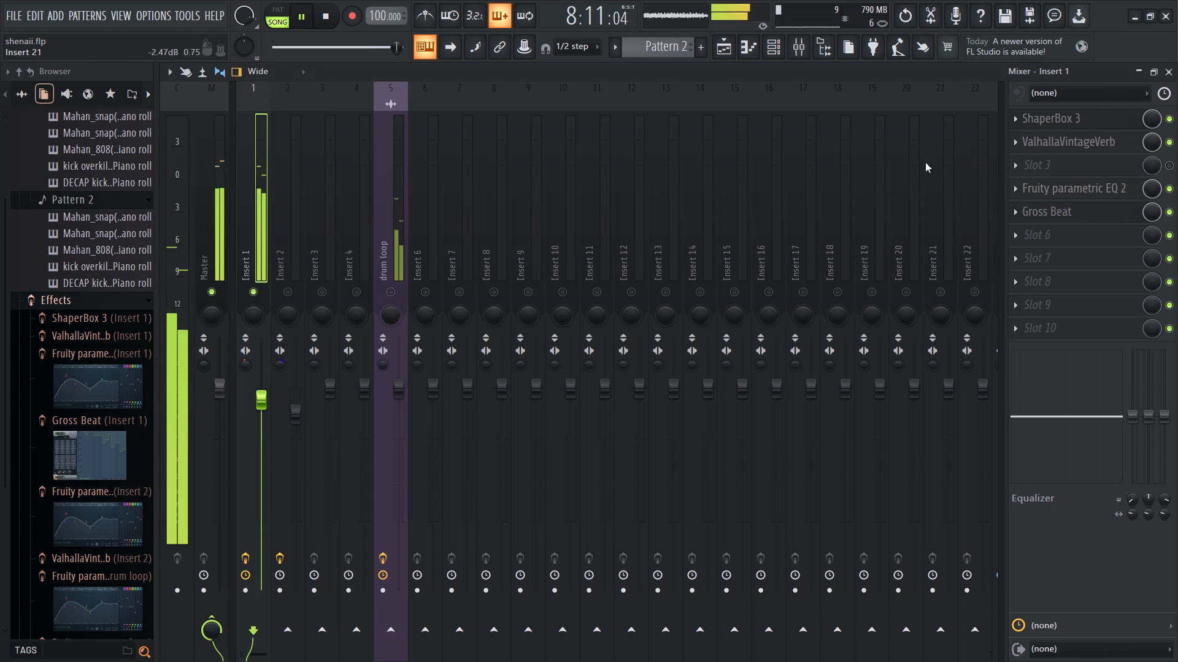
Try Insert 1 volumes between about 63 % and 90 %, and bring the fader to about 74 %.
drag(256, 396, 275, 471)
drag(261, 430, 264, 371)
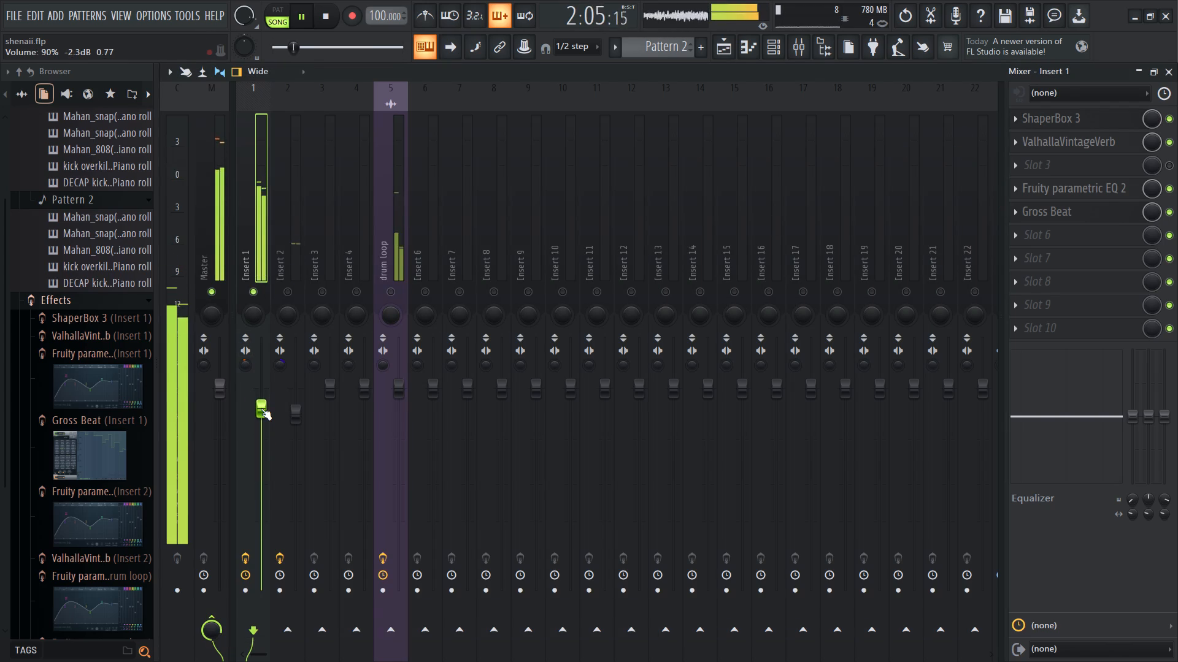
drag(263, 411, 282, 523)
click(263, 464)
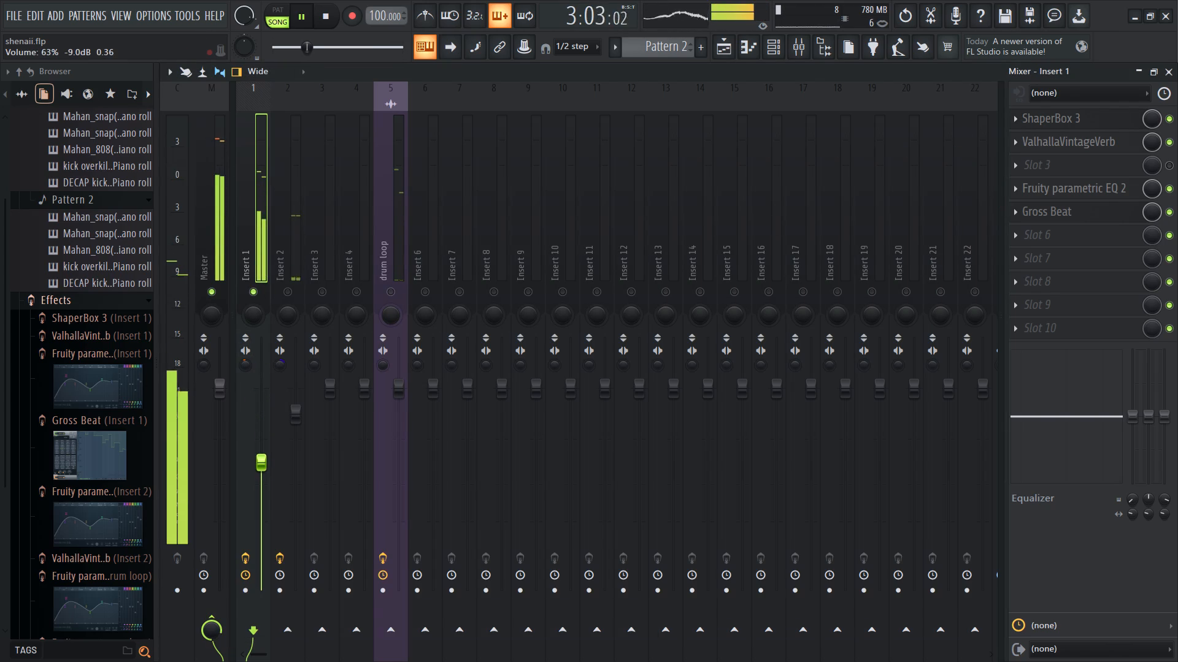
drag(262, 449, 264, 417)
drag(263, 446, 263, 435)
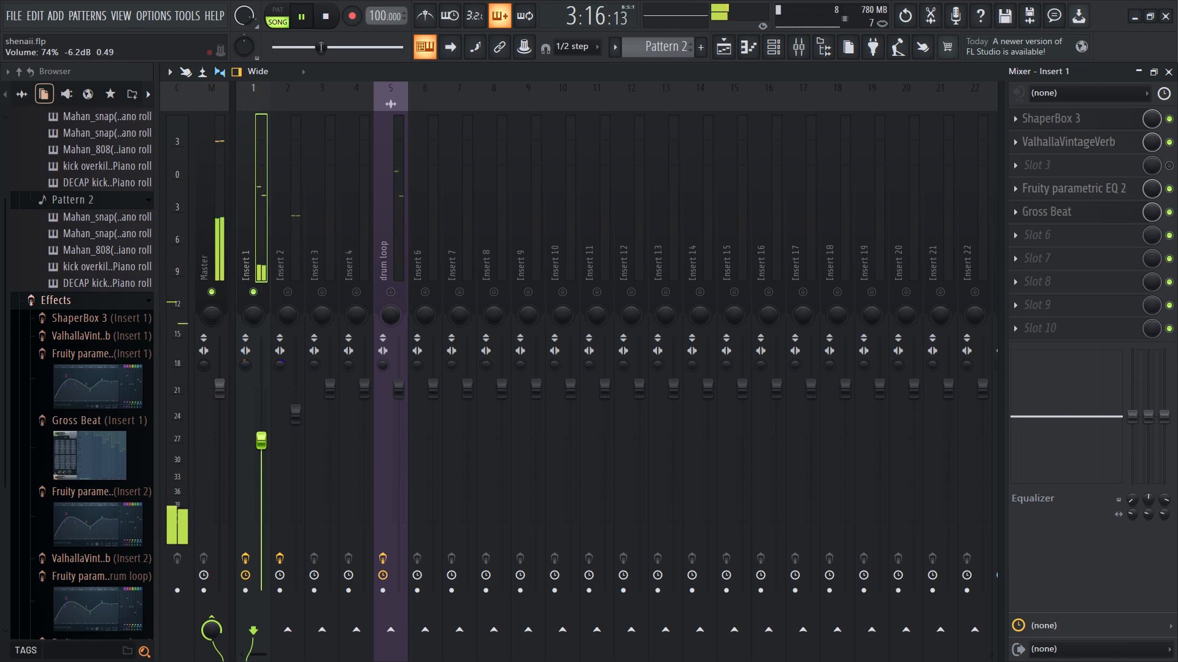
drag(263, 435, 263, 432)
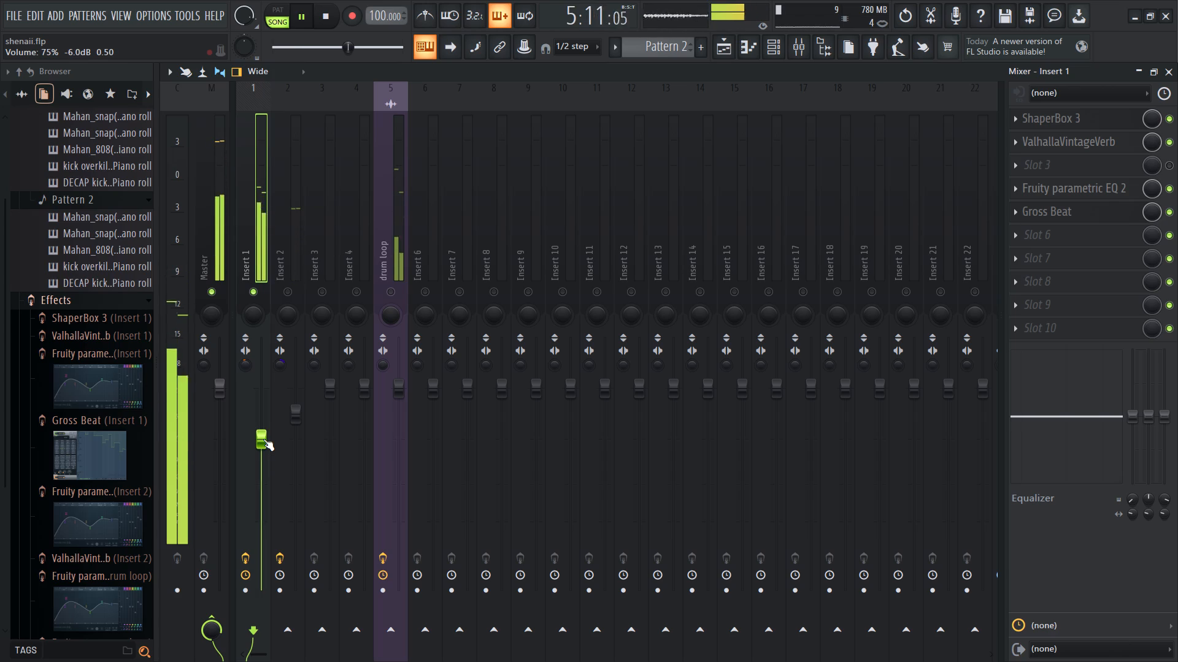
Compare Insert 1 with ShaperBox 3 bypassed and re-enabled, trying 100 % volume, and set the fader to about 86 %.
click(1170, 121)
drag(257, 427, 273, 351)
drag(257, 401, 269, 359)
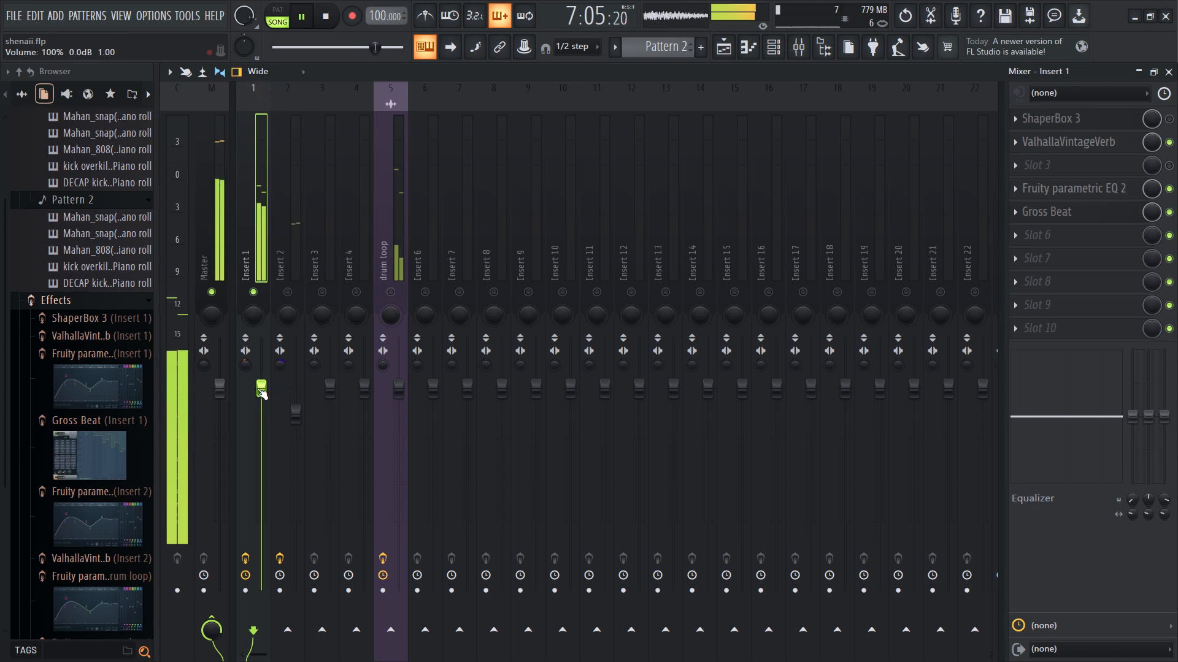
click(1168, 118)
drag(262, 389, 262, 394)
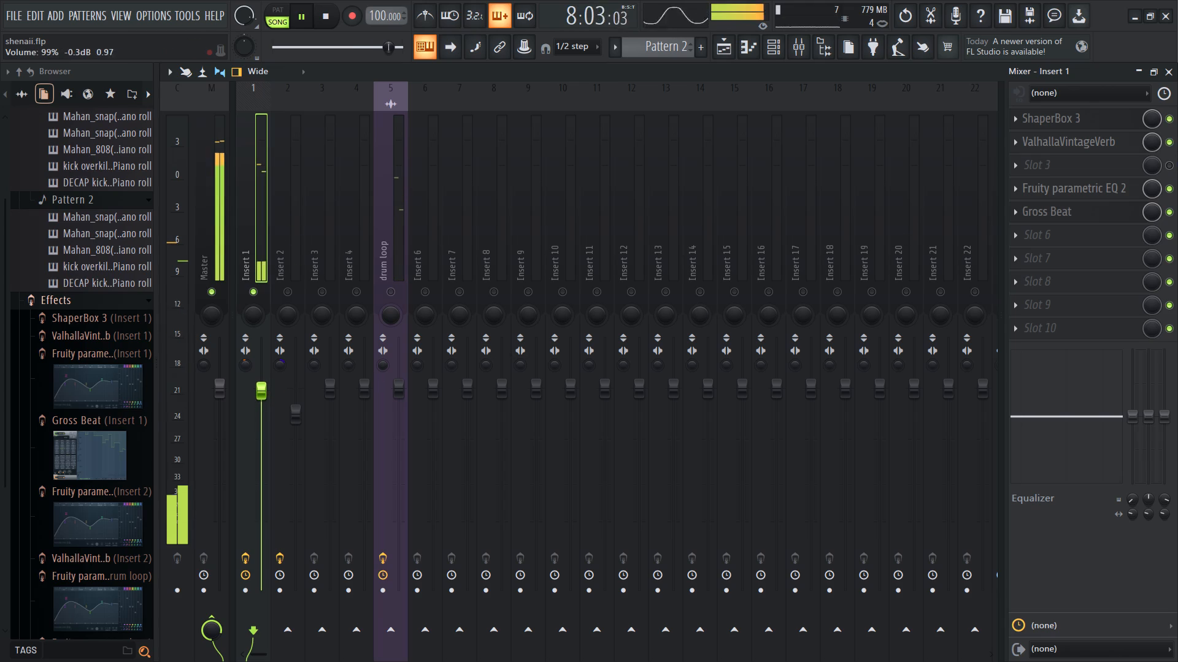
drag(262, 394, 262, 408)
drag(258, 399, 266, 436)
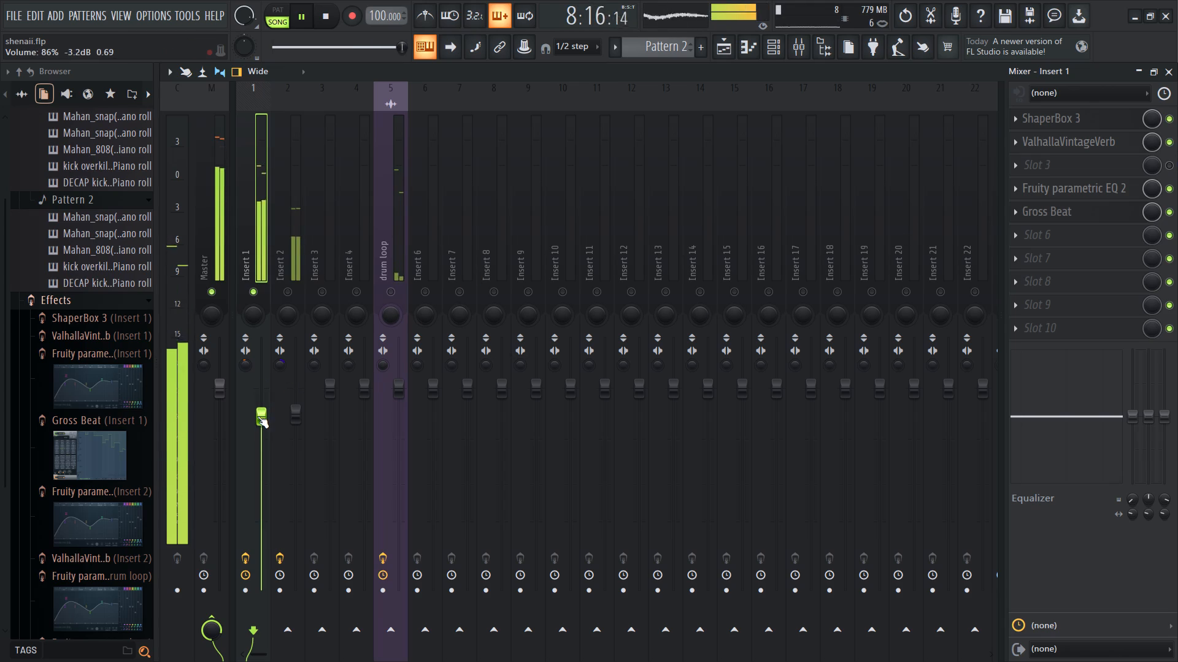
Add the VST3 version of soothe2 to slot 6 of Insert 1.
click(1054, 231)
click(588, 25)
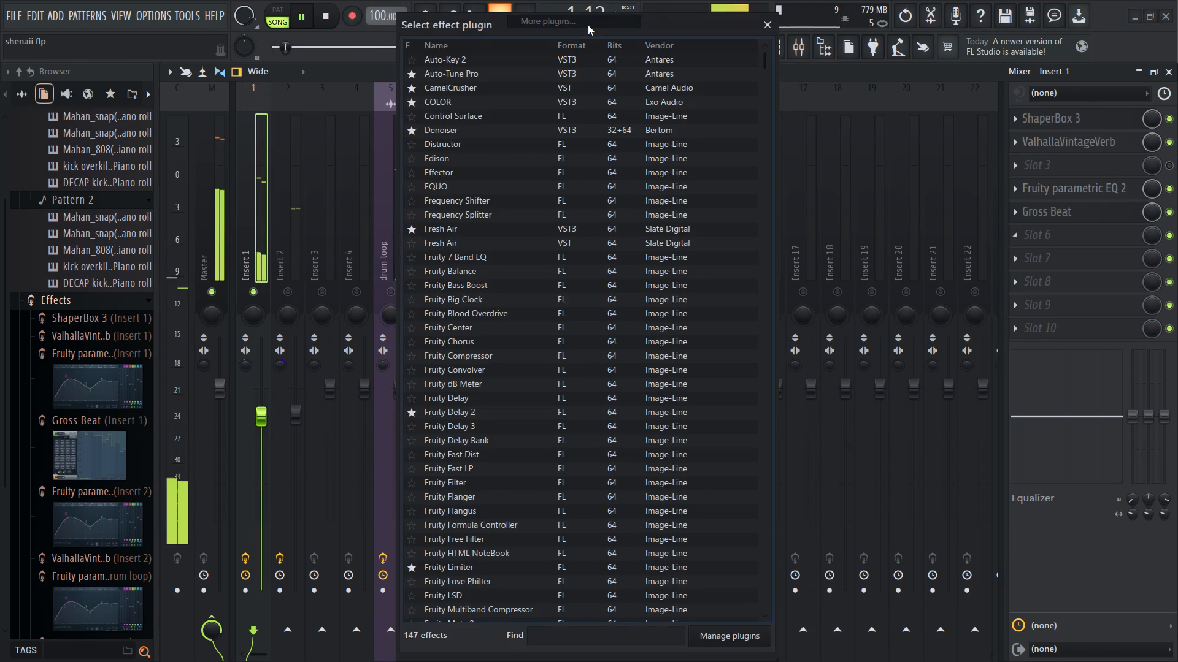
text(sooth)
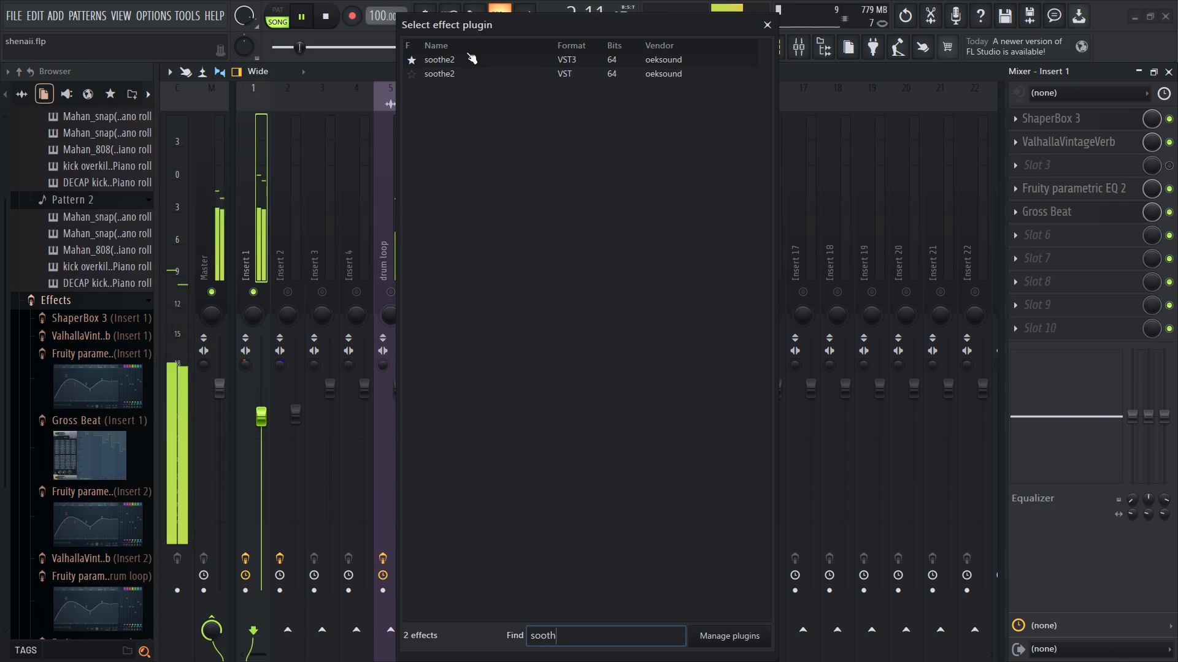
double_click(466, 61)
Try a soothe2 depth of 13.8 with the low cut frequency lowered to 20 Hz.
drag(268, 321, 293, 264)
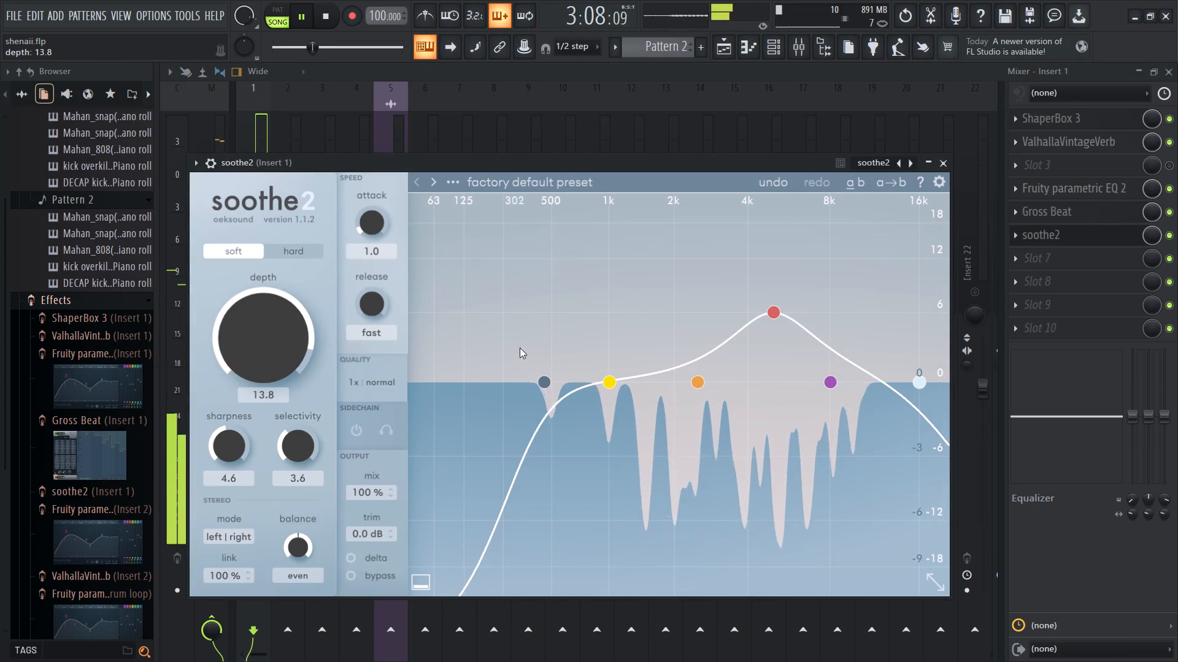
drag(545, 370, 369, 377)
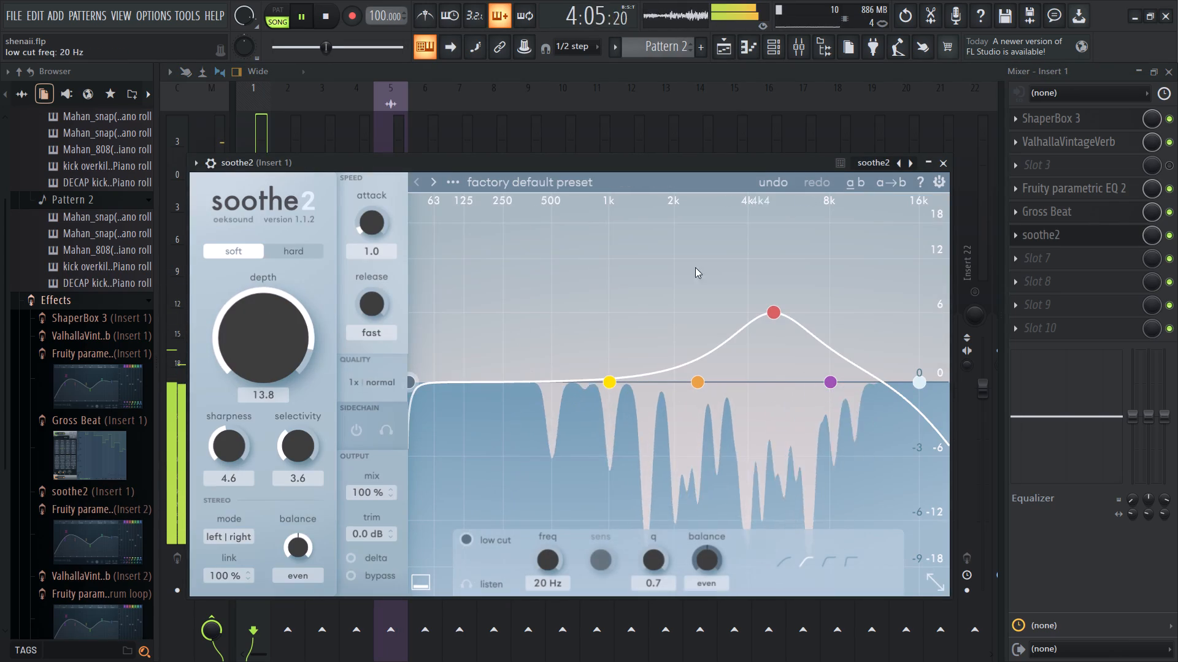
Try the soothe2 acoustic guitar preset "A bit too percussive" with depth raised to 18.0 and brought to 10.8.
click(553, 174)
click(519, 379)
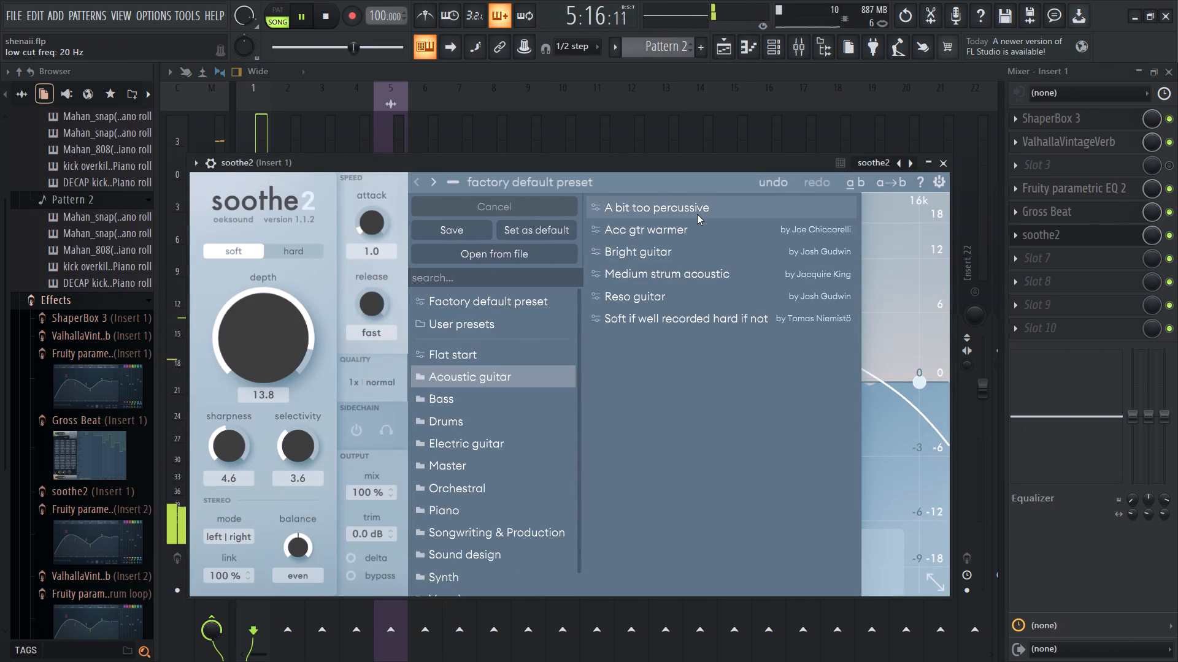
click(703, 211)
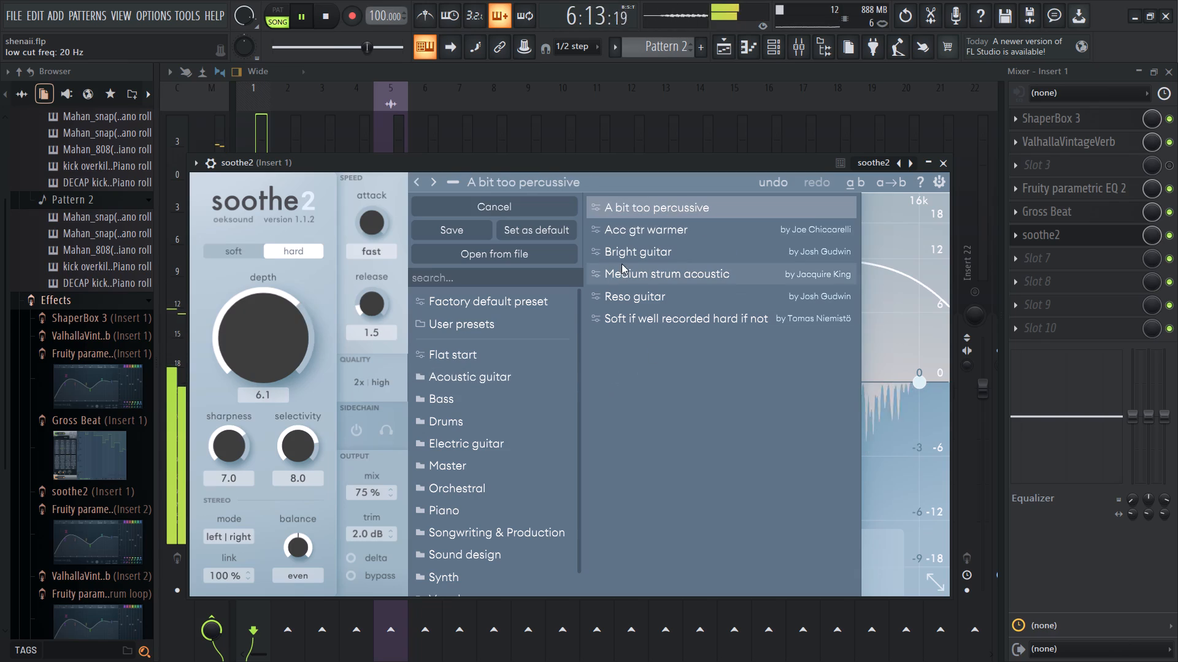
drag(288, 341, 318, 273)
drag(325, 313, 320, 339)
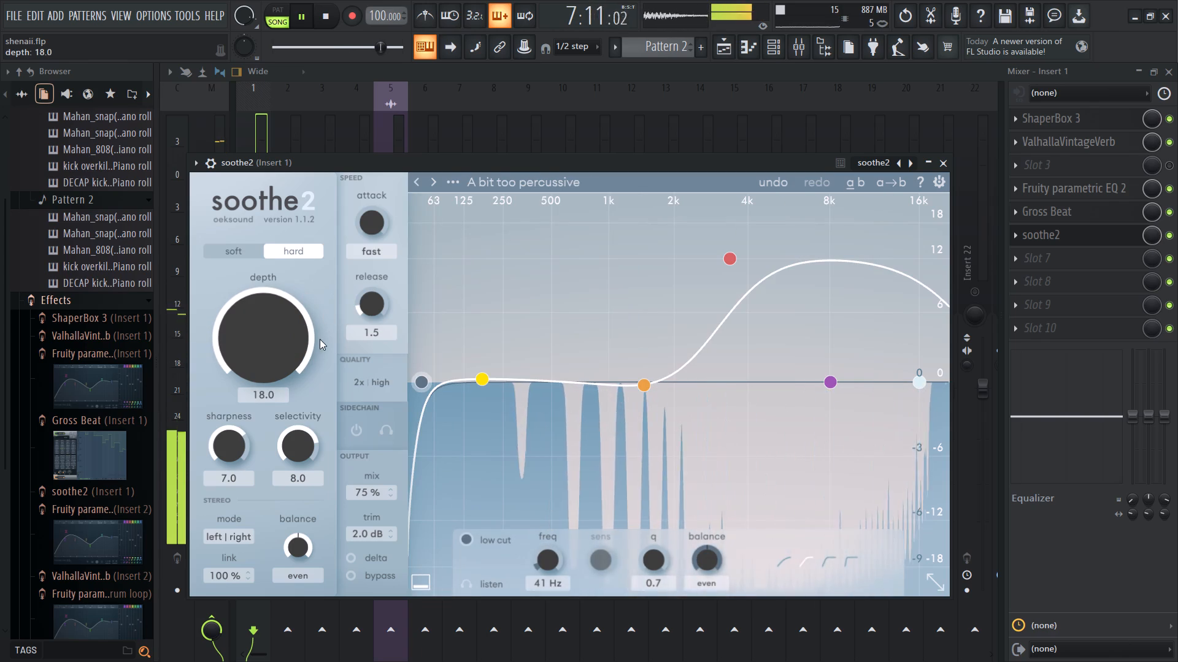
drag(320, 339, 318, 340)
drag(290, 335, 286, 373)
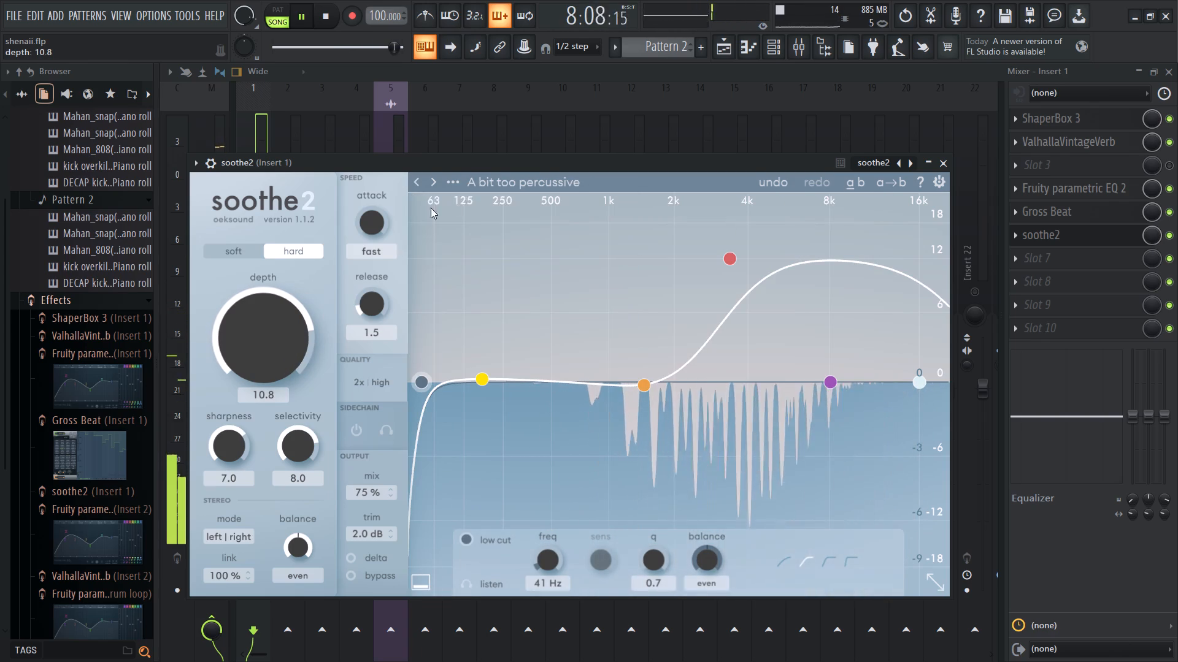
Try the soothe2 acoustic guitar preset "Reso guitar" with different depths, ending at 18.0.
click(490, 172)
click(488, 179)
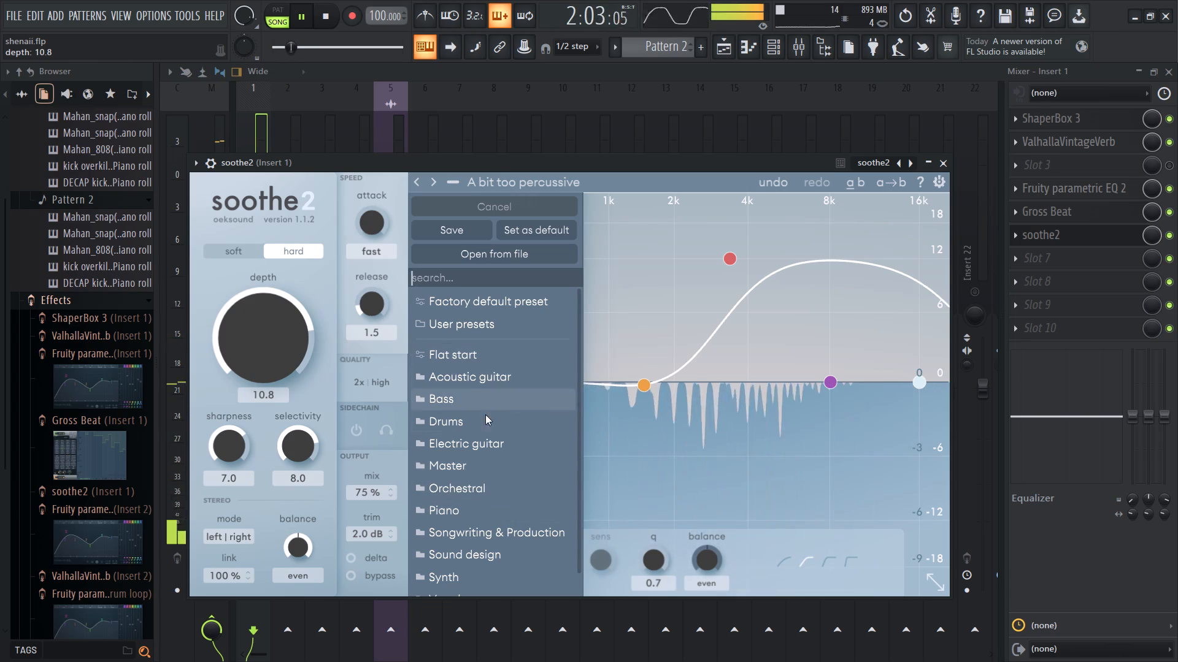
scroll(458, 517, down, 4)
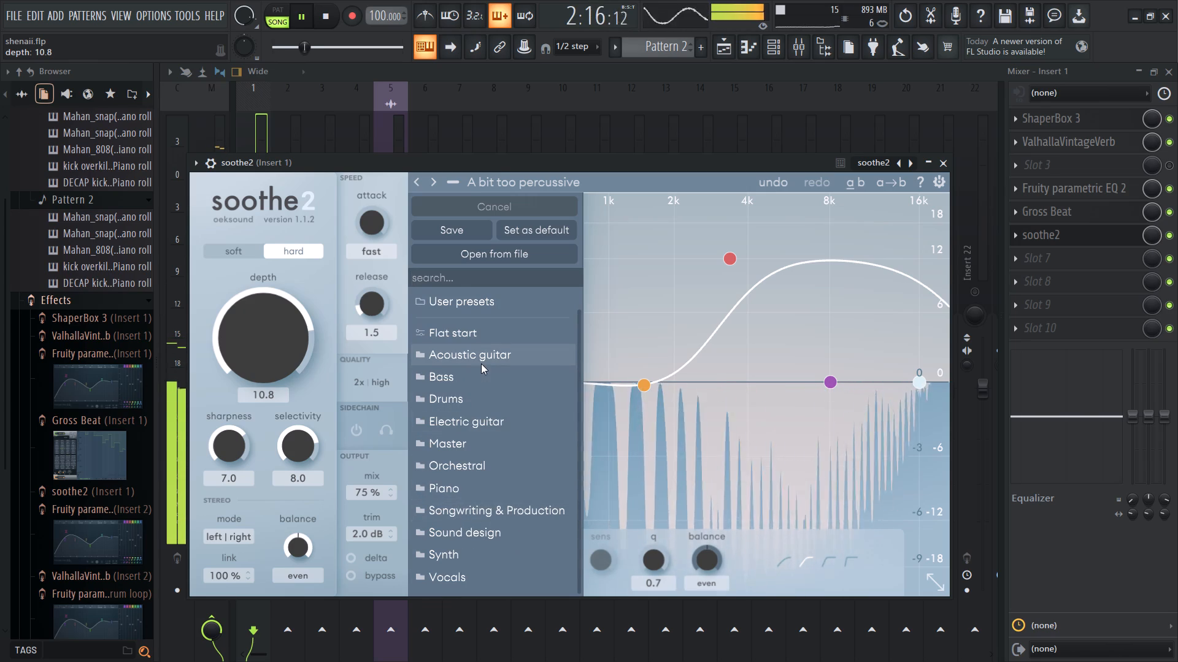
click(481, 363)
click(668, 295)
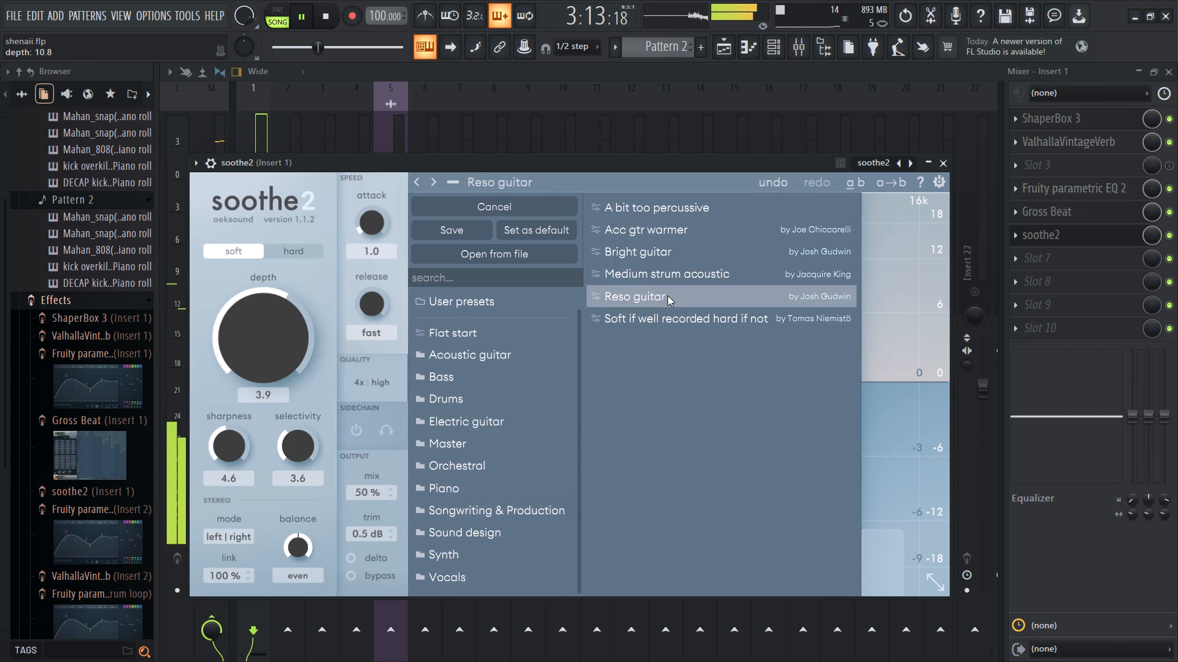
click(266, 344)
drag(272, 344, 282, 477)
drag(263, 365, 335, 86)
Load the soothe2 acoustic guitar preset "Bright guitar" and set the depth to 18.0.
click(523, 175)
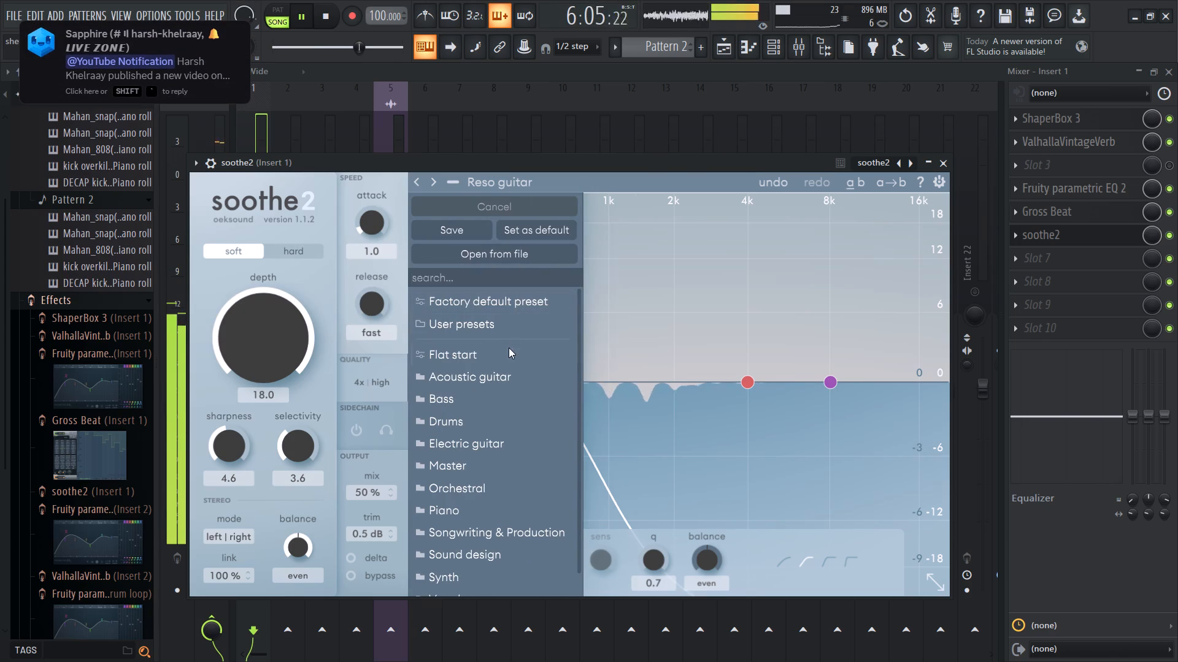
click(507, 382)
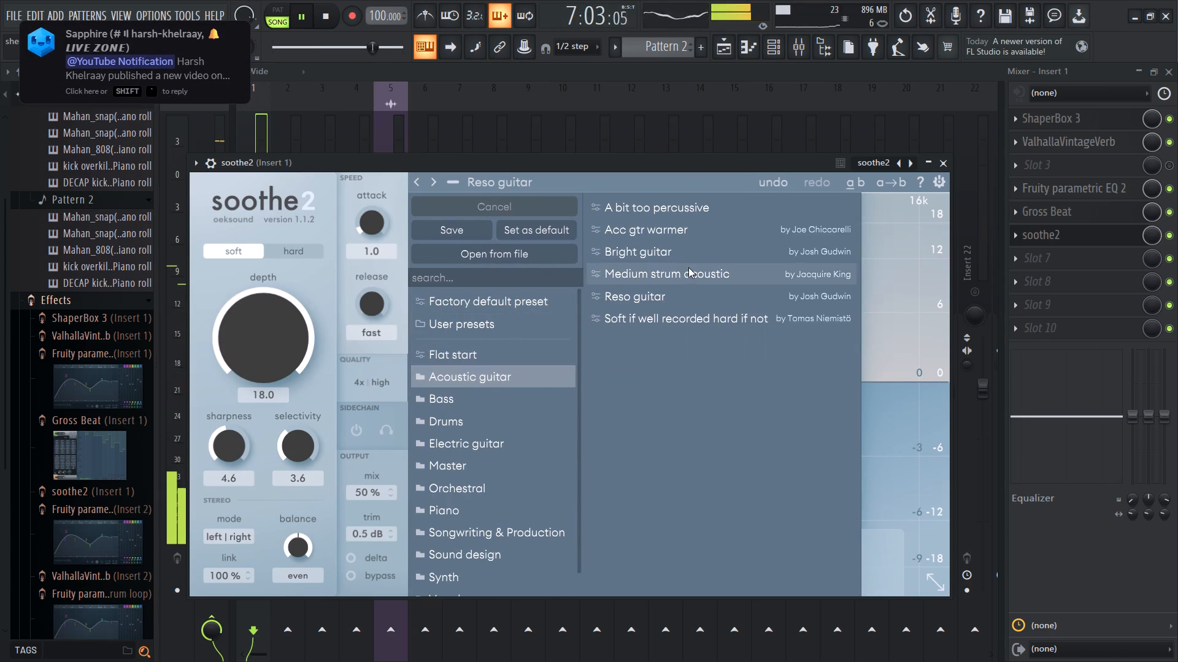
click(694, 257)
drag(291, 359, 321, 258)
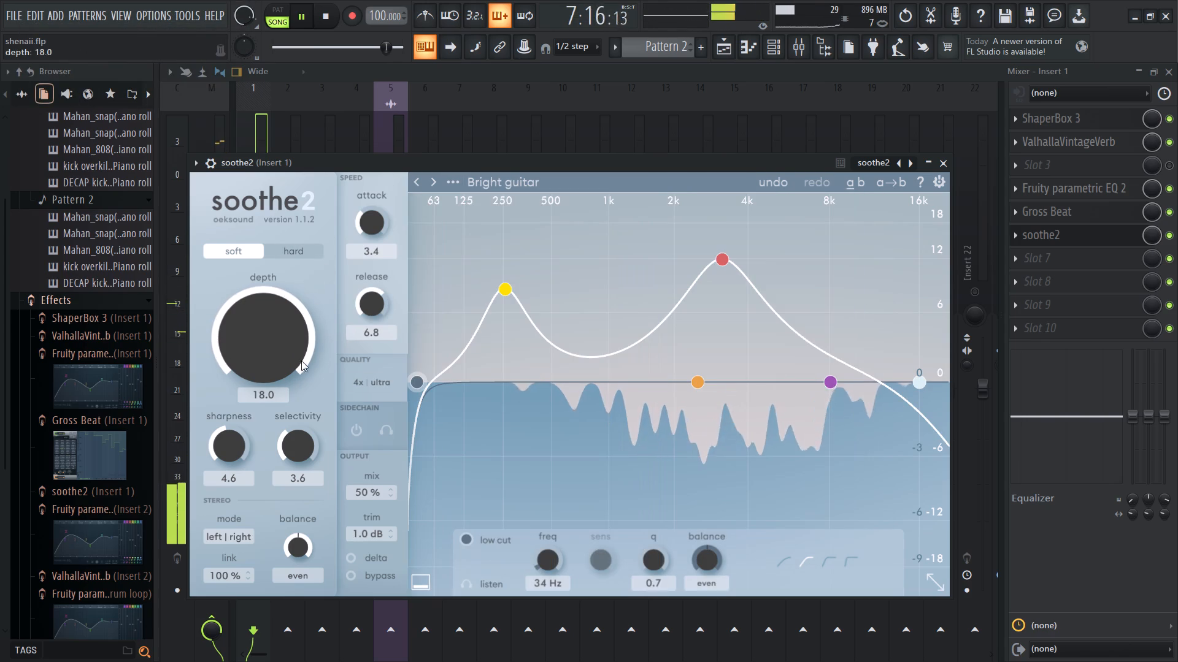
drag(268, 352, 297, 298)
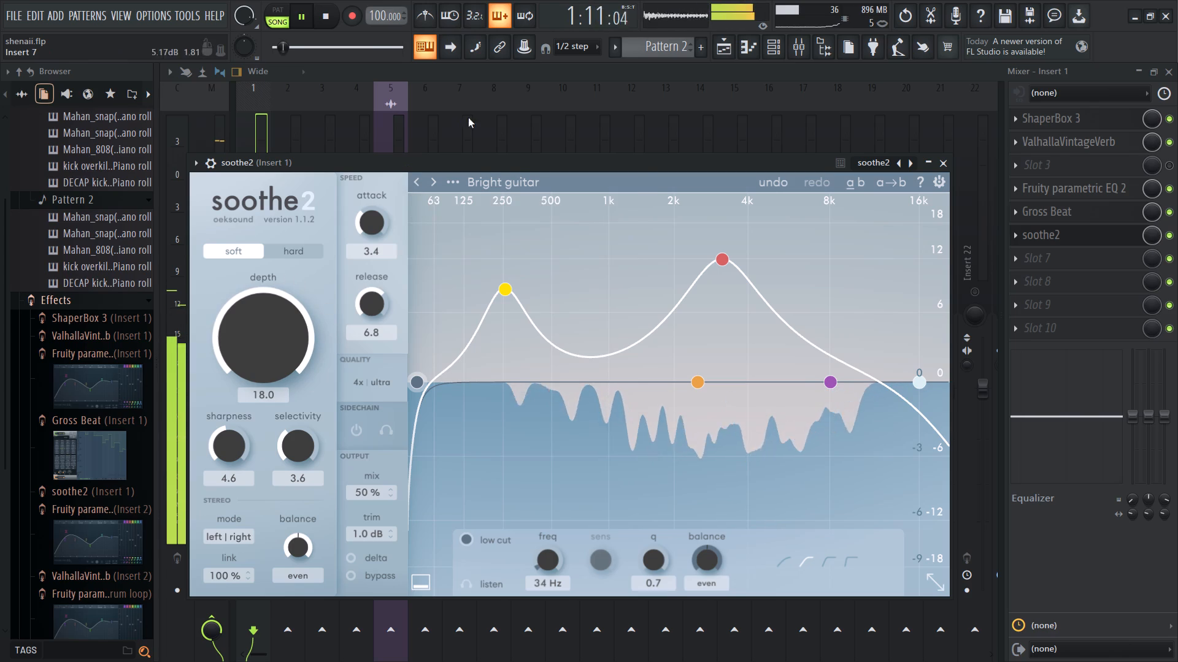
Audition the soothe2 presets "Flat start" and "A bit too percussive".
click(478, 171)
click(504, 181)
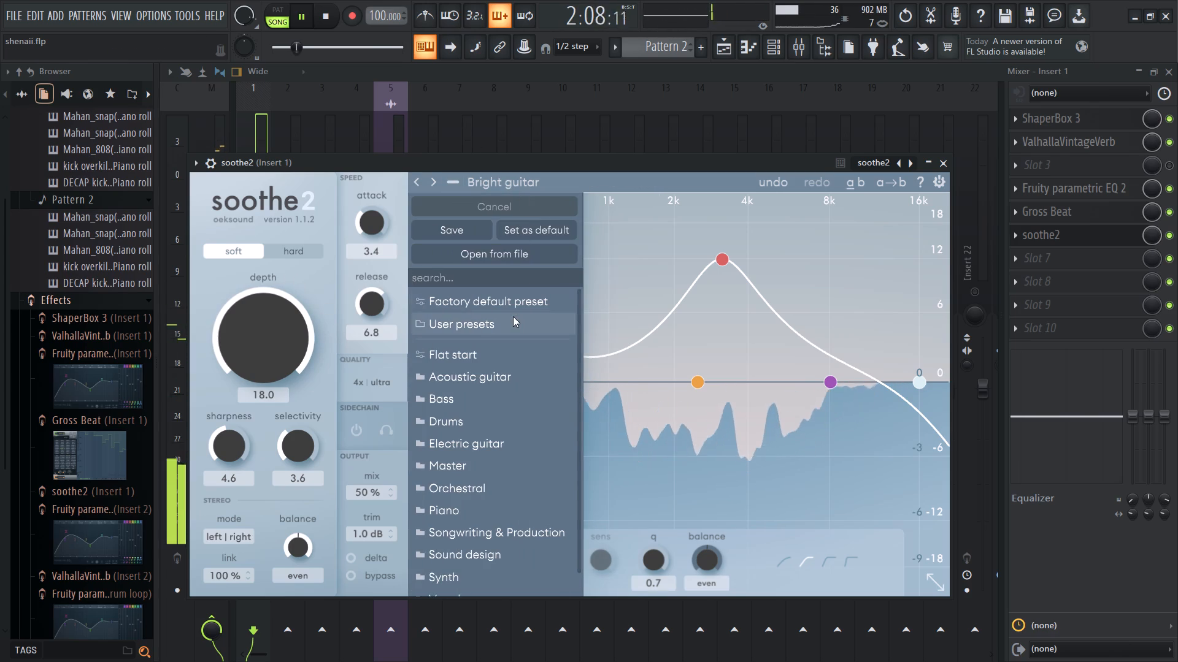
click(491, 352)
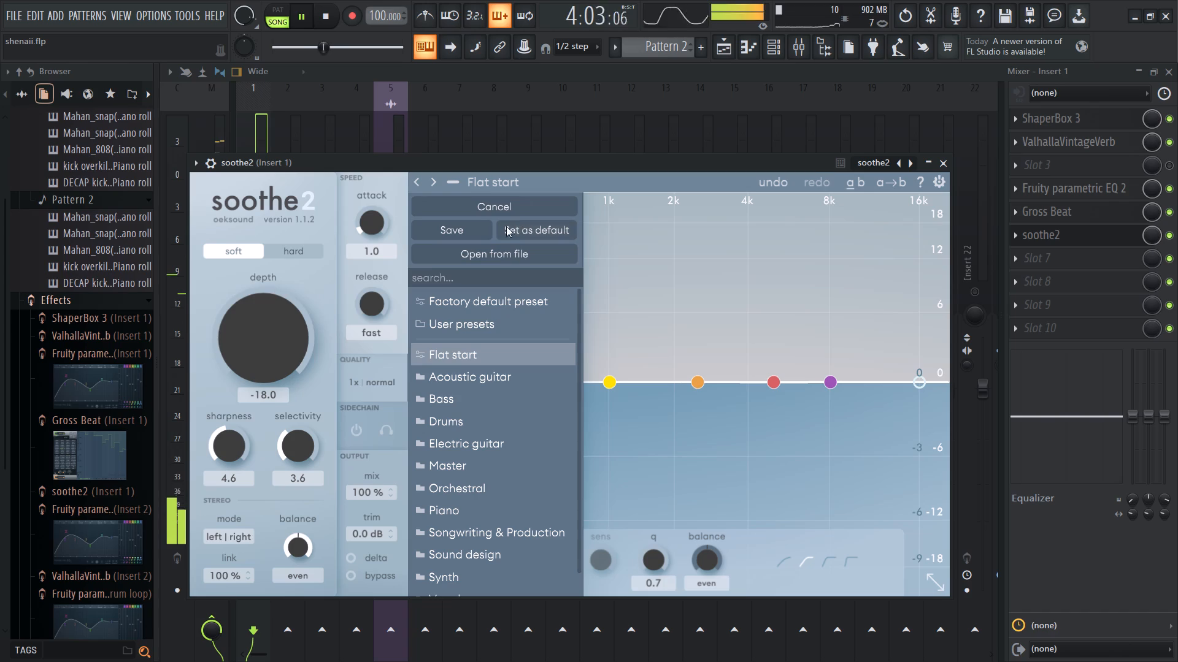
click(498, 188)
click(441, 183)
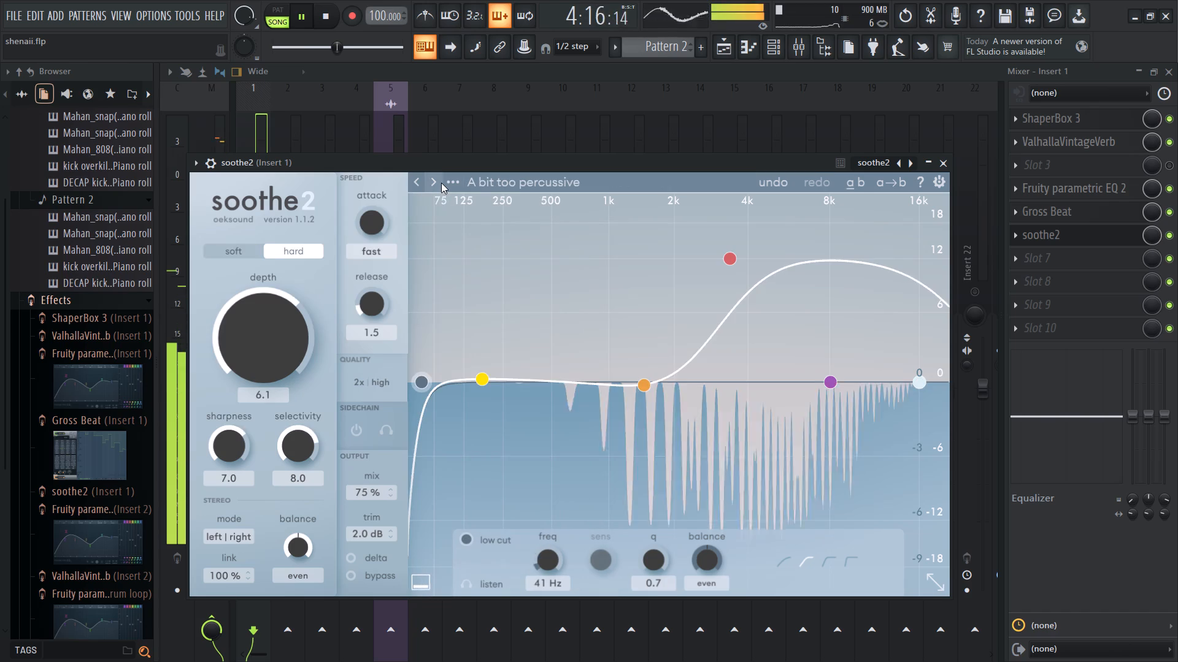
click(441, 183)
Load the soothe2 factory default preset, raise its depth to 18.0 and lower the low cut to 20 Hz.
triple_click(413, 183)
click(413, 183)
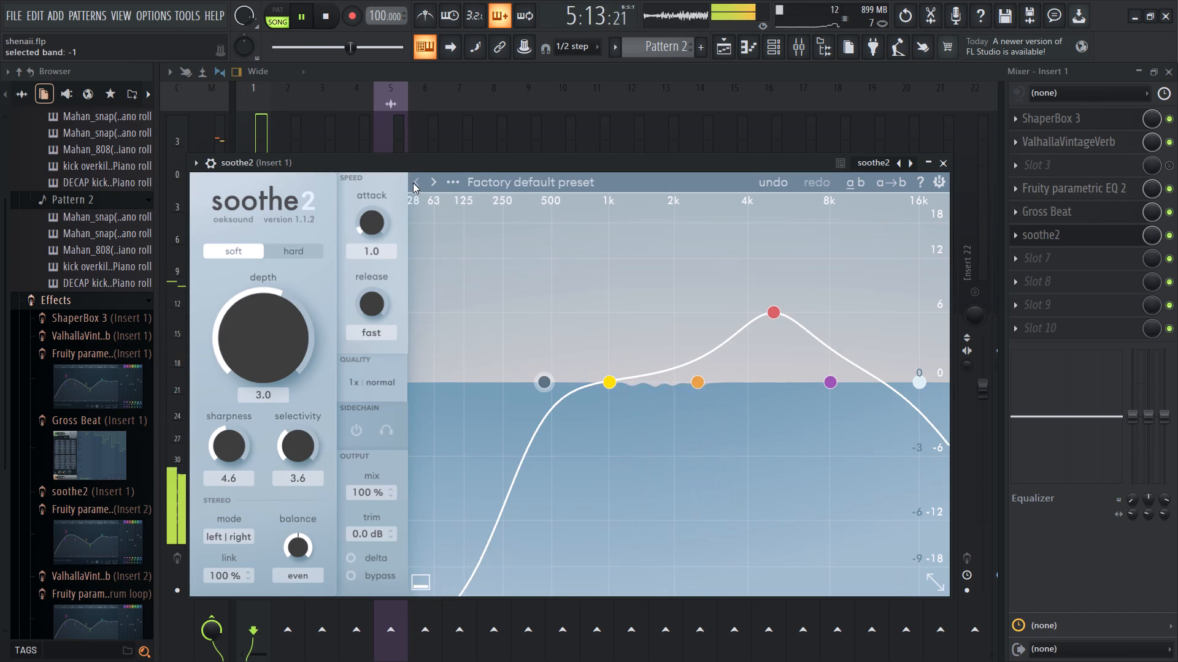
drag(284, 350, 347, 198)
drag(534, 382, 458, 382)
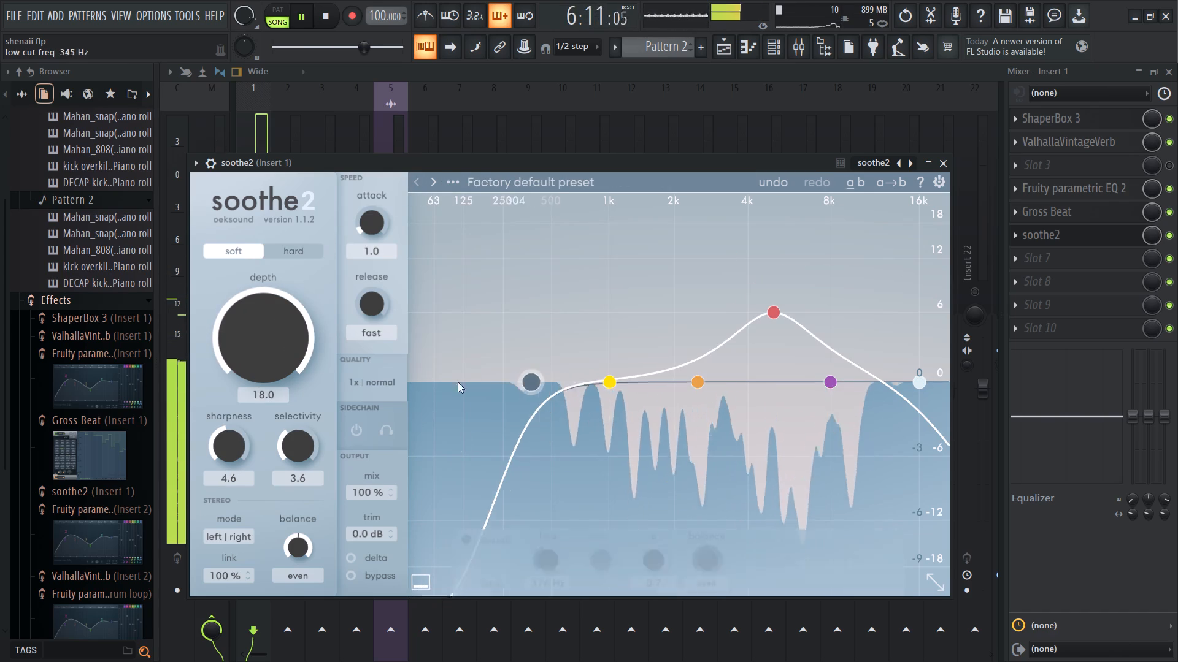
drag(458, 382, 253, 367)
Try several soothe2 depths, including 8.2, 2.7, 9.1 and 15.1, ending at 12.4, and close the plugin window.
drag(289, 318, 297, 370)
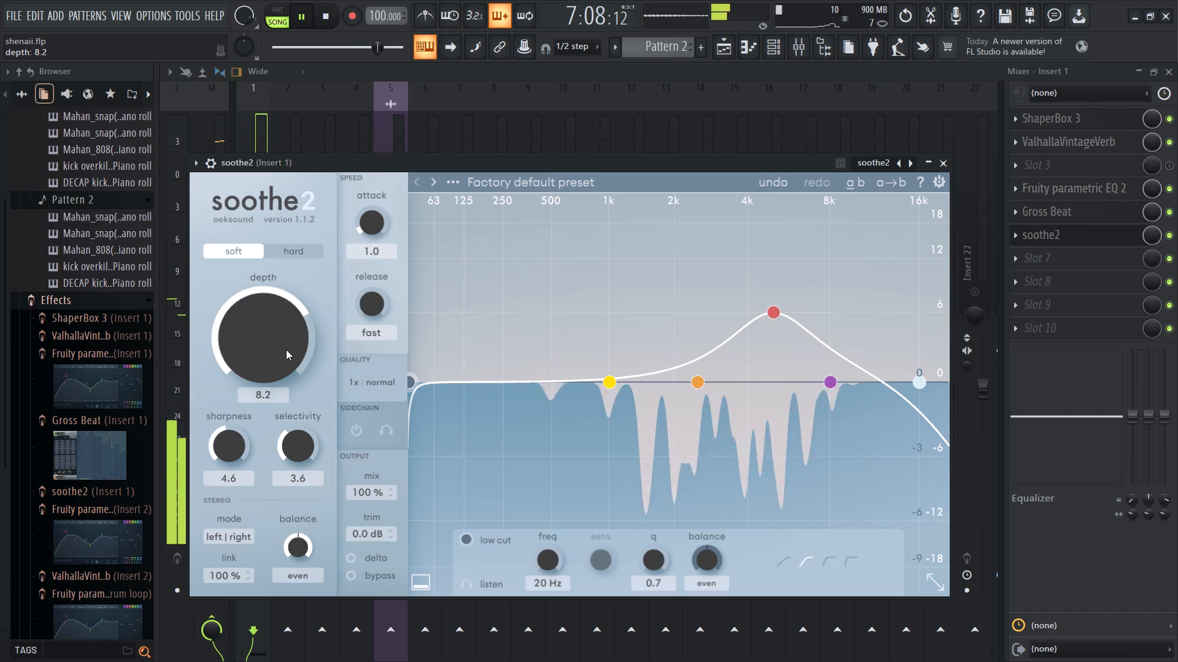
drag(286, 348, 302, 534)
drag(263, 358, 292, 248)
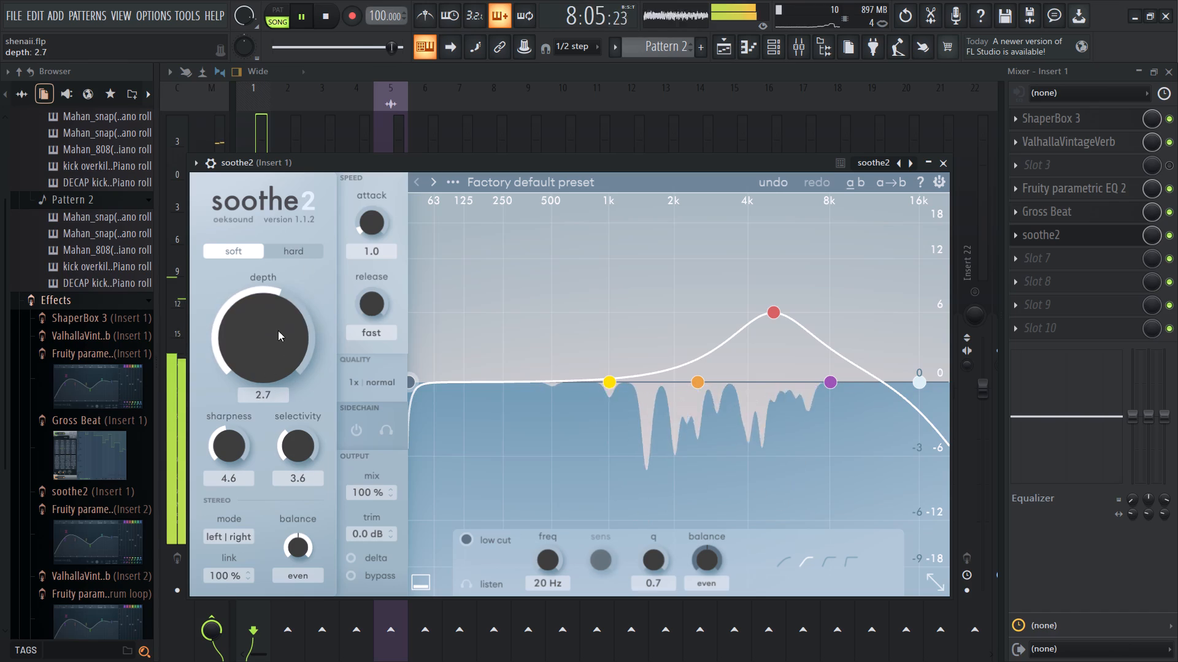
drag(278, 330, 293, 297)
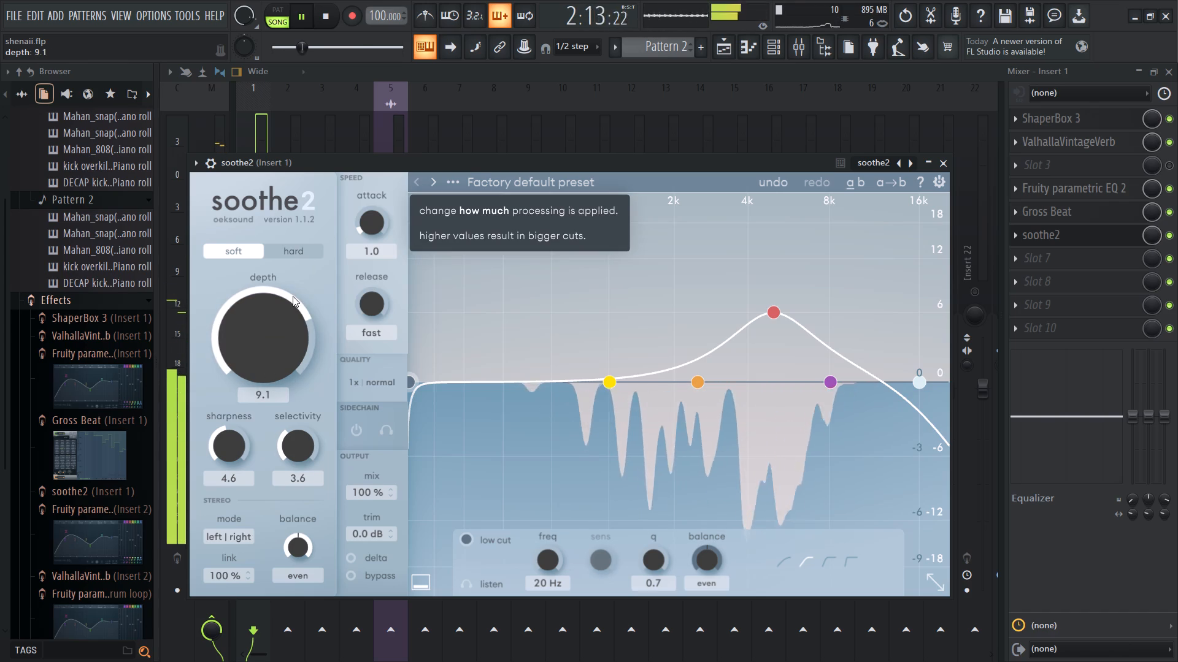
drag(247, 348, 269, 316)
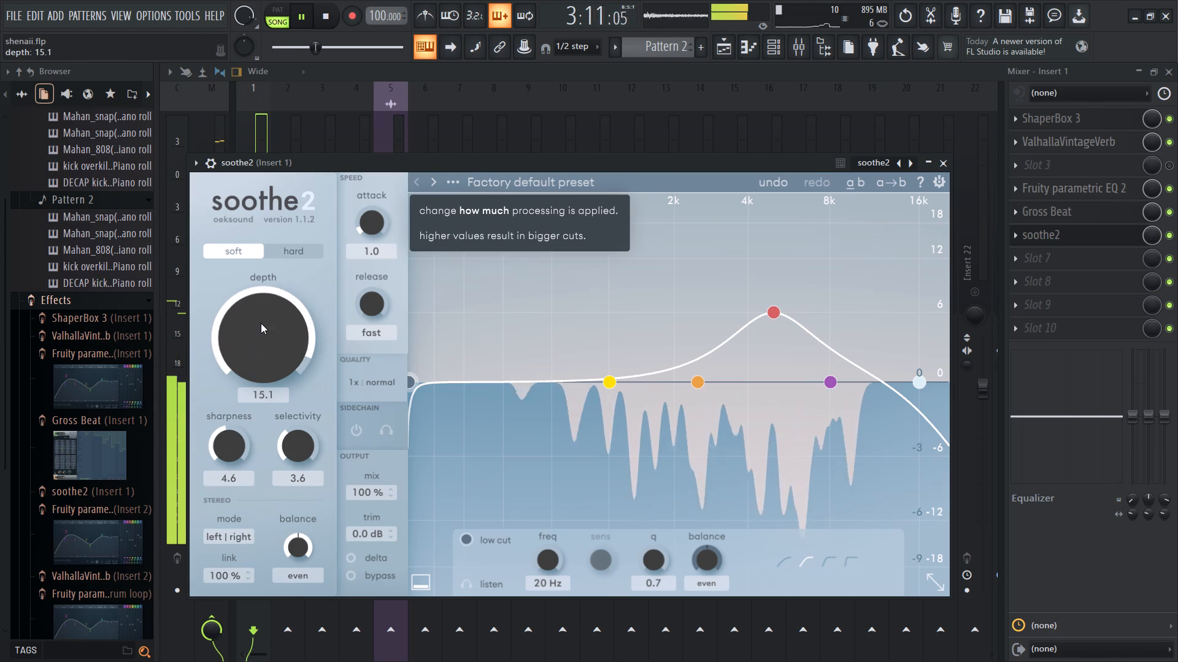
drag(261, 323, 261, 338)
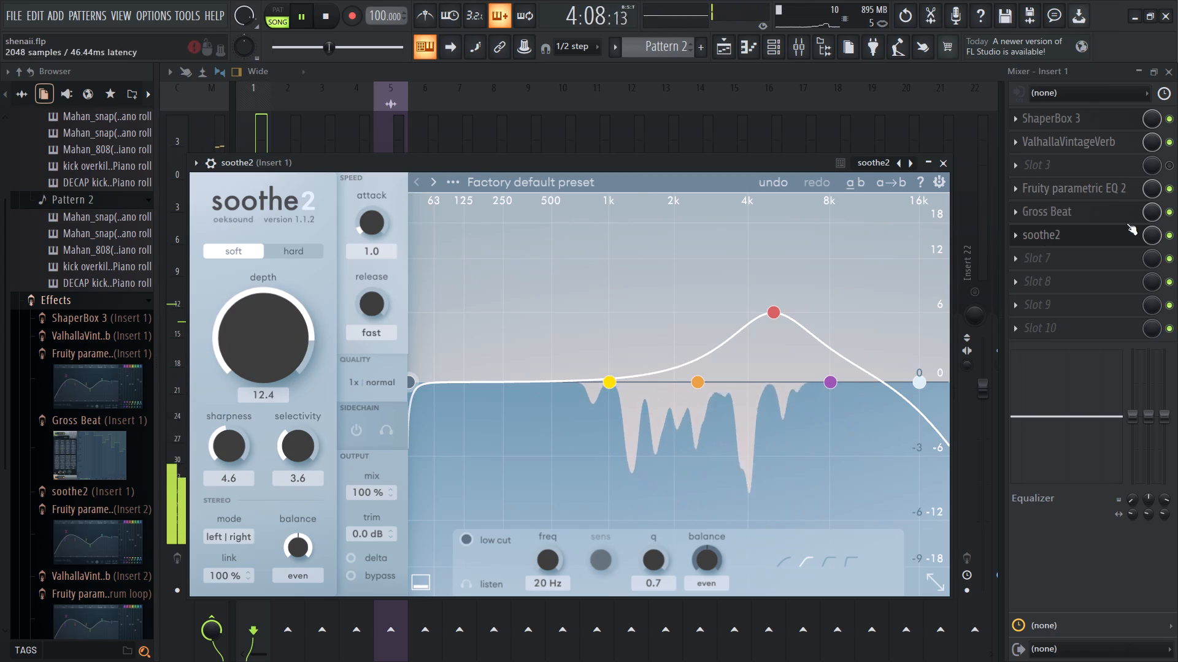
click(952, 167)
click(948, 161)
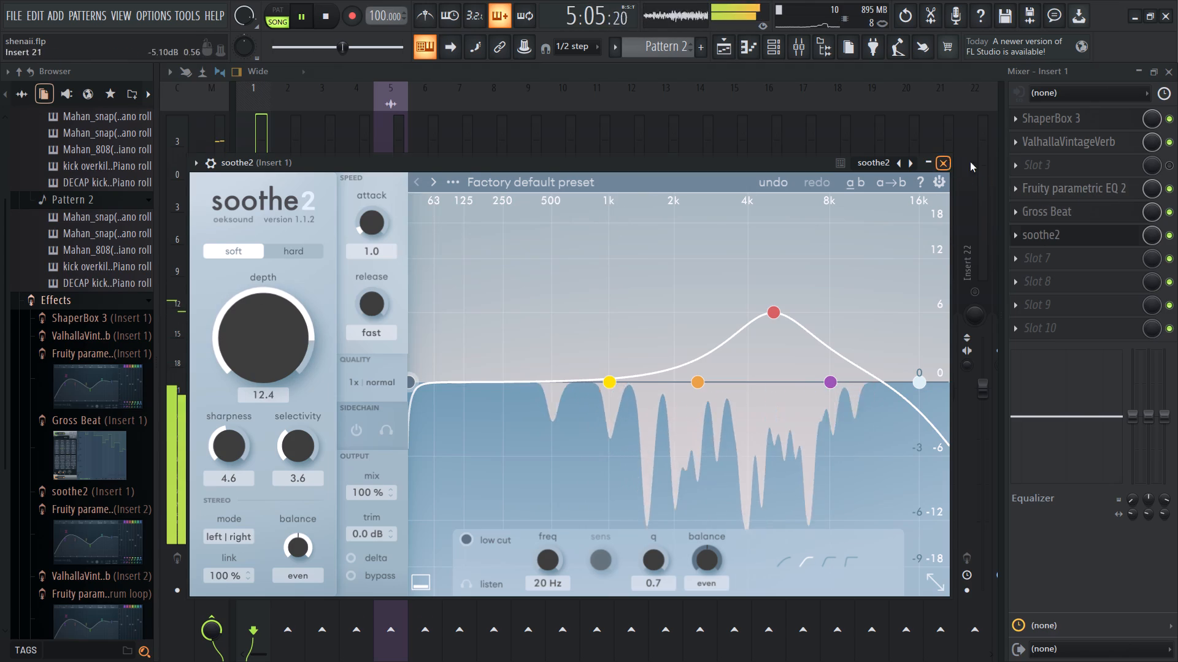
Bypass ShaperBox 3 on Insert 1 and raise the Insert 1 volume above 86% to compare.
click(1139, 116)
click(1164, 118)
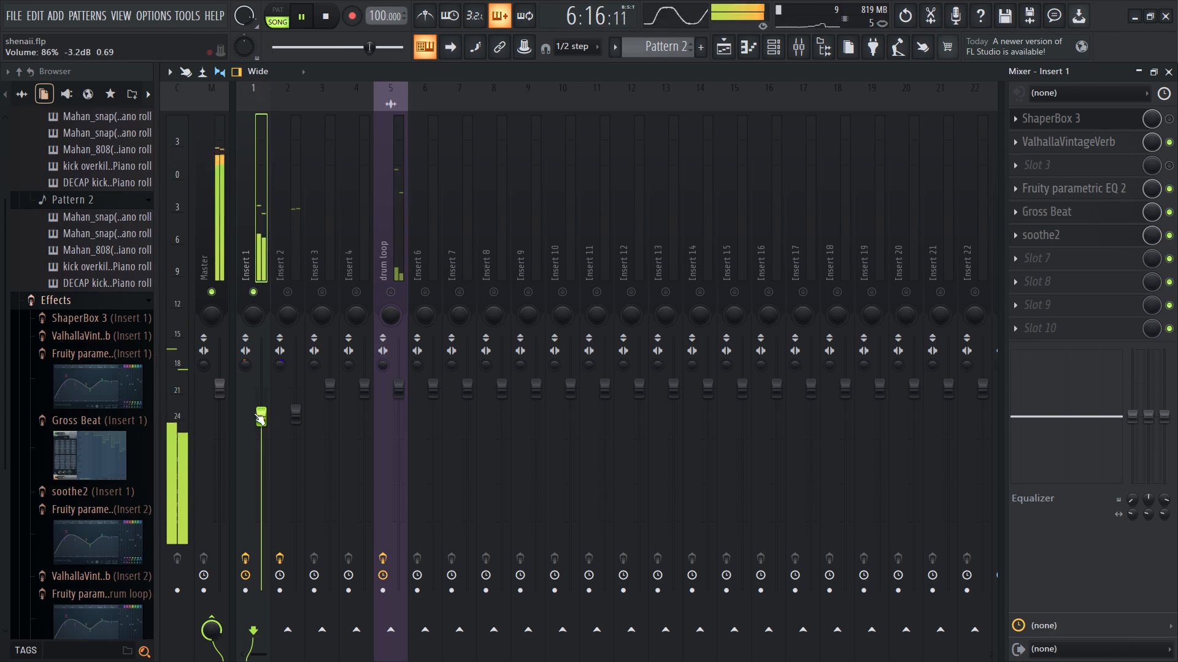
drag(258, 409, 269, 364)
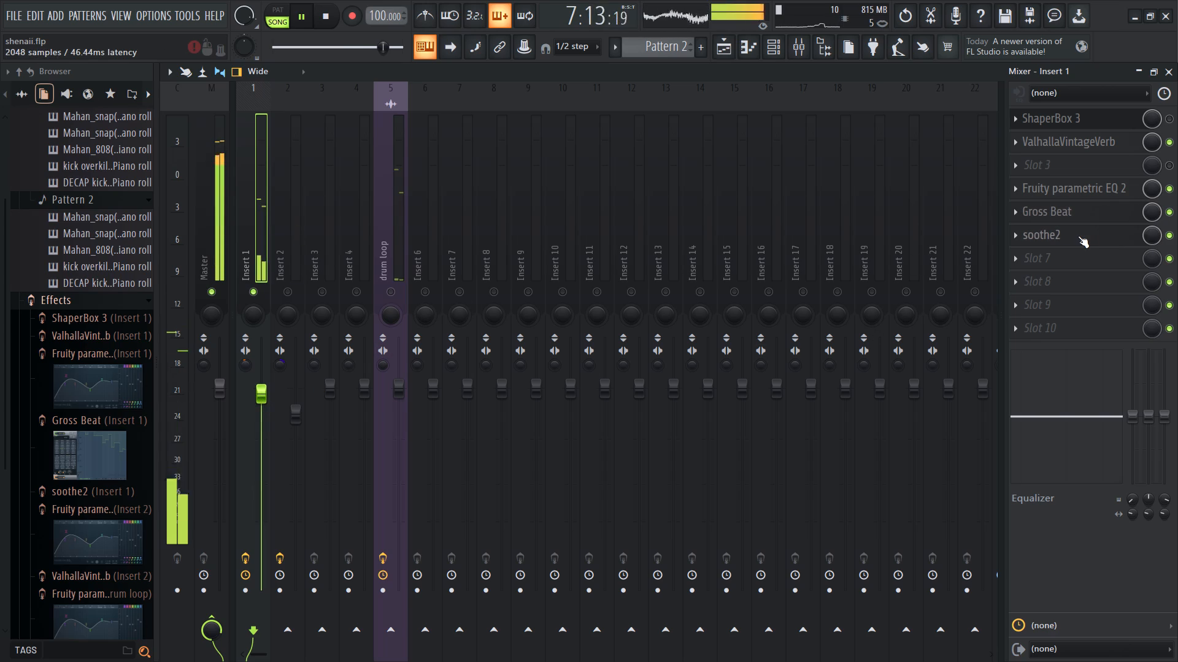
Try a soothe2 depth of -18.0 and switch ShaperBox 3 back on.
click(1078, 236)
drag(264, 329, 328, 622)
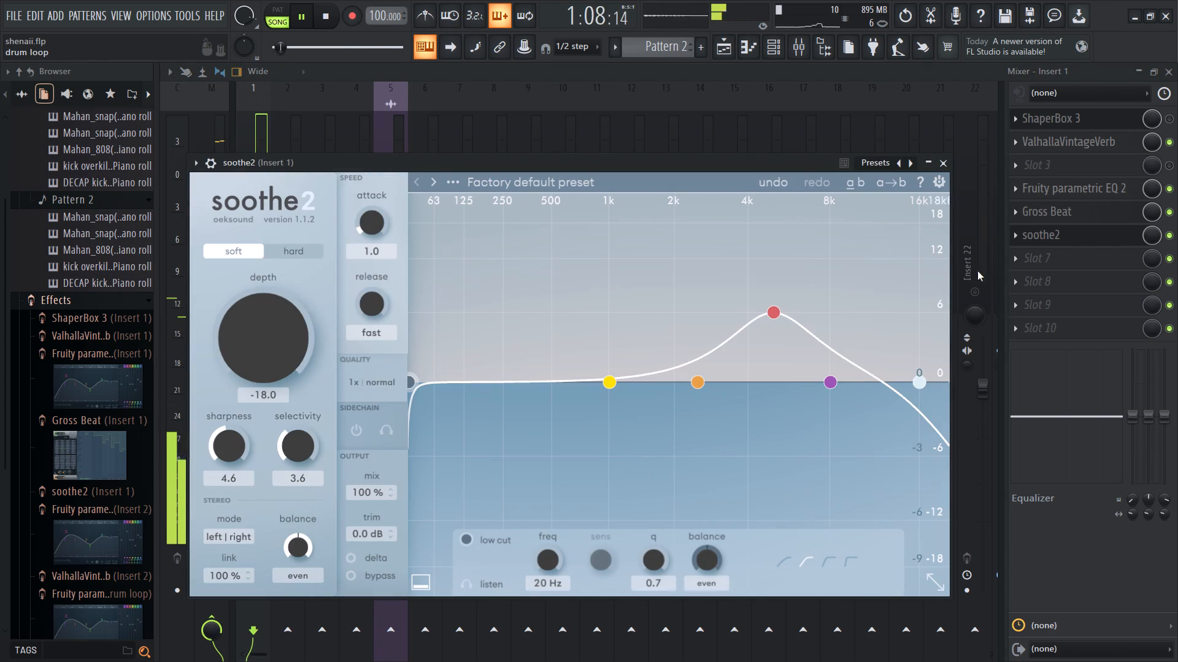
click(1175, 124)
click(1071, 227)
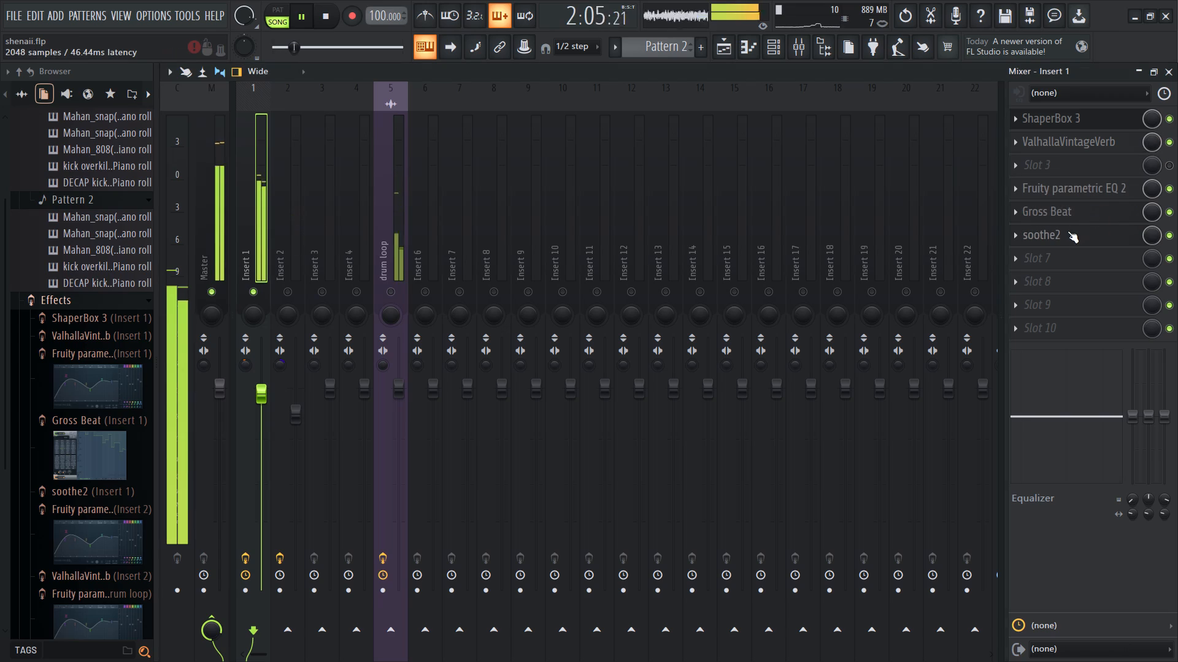
Set the soothe2 depth on Insert 1 to 0.3 and close the plugin window.
click(1068, 234)
drag(291, 318, 291, 240)
drag(265, 352, 274, 320)
drag(278, 335, 277, 350)
click(940, 160)
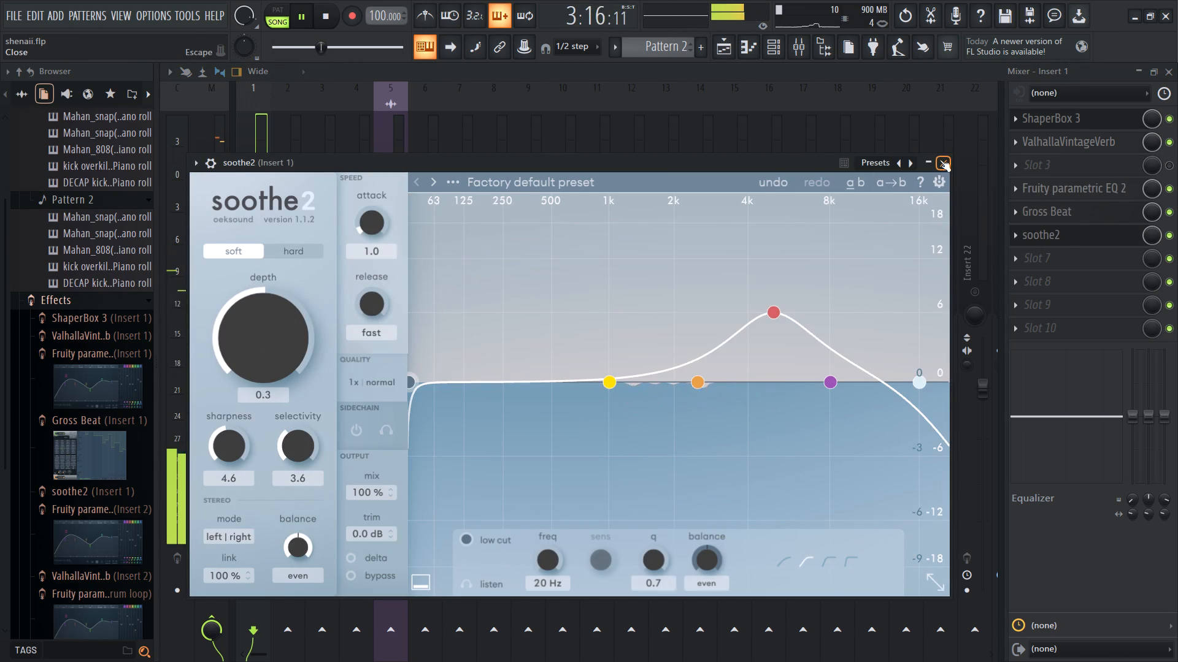
Lower the Insert 1 track volume to slightly below 82%.
drag(261, 392, 264, 446)
drag(261, 413, 261, 422)
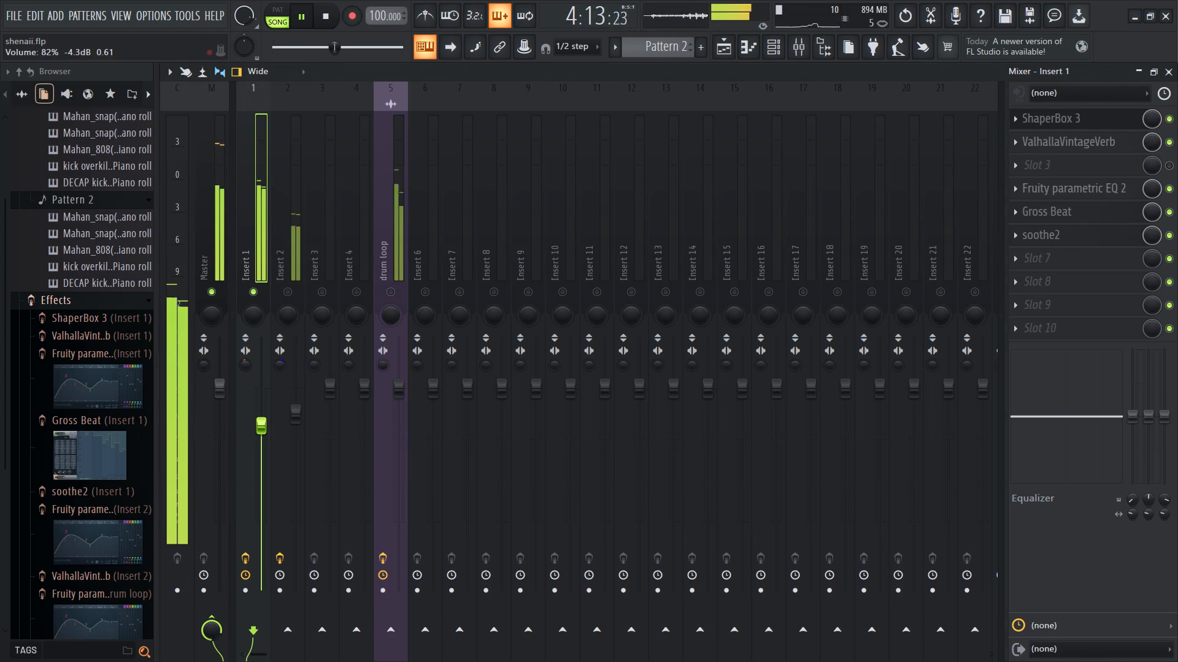
drag(261, 422, 261, 446)
drag(259, 436, 259, 447)
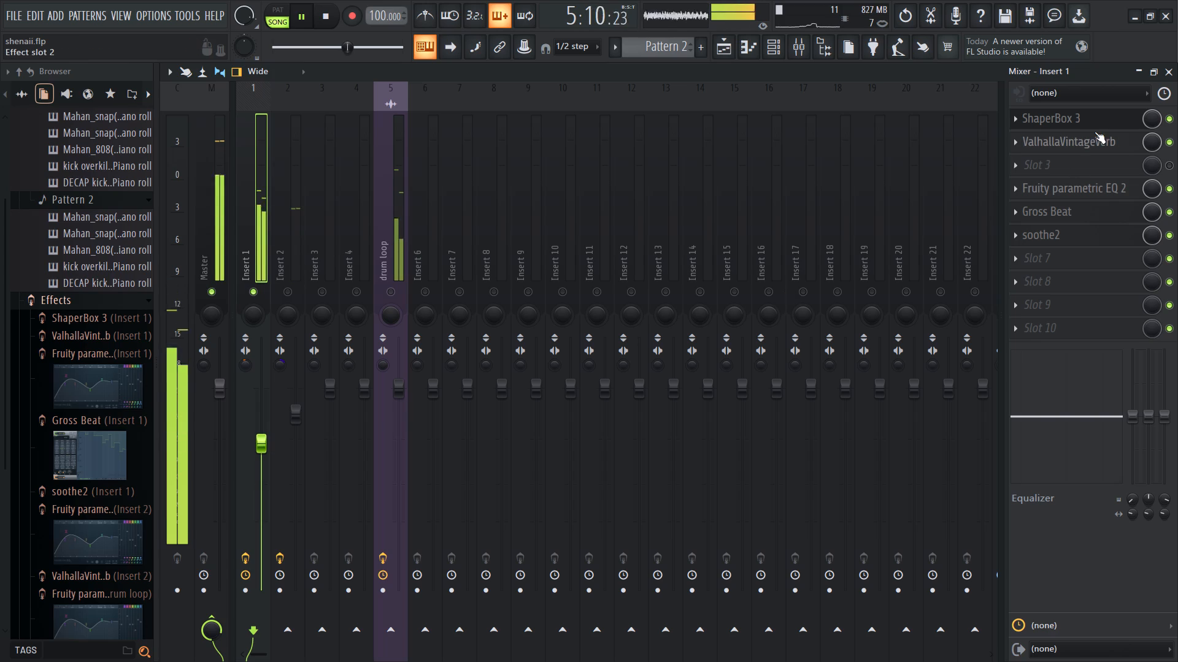
Move ValhallaVintageVerb and ShaperBox 3 down one slot each to free slot 1 on Insert 1.
click(1022, 148)
click(1012, 143)
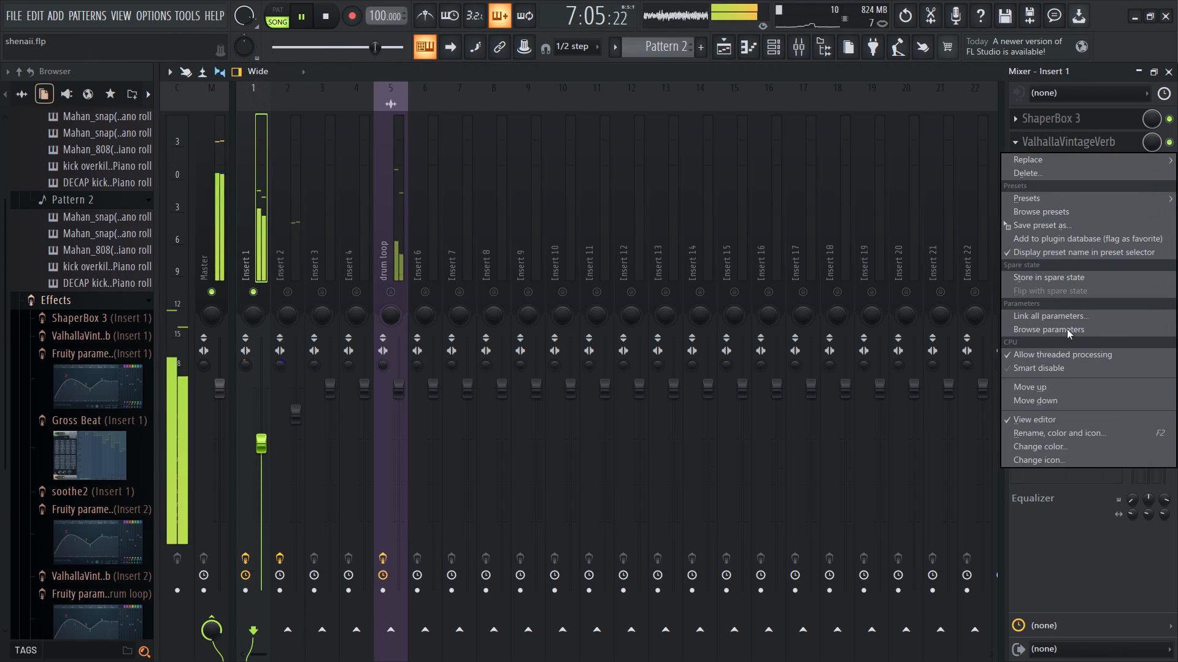
click(1059, 400)
click(1014, 124)
click(1069, 378)
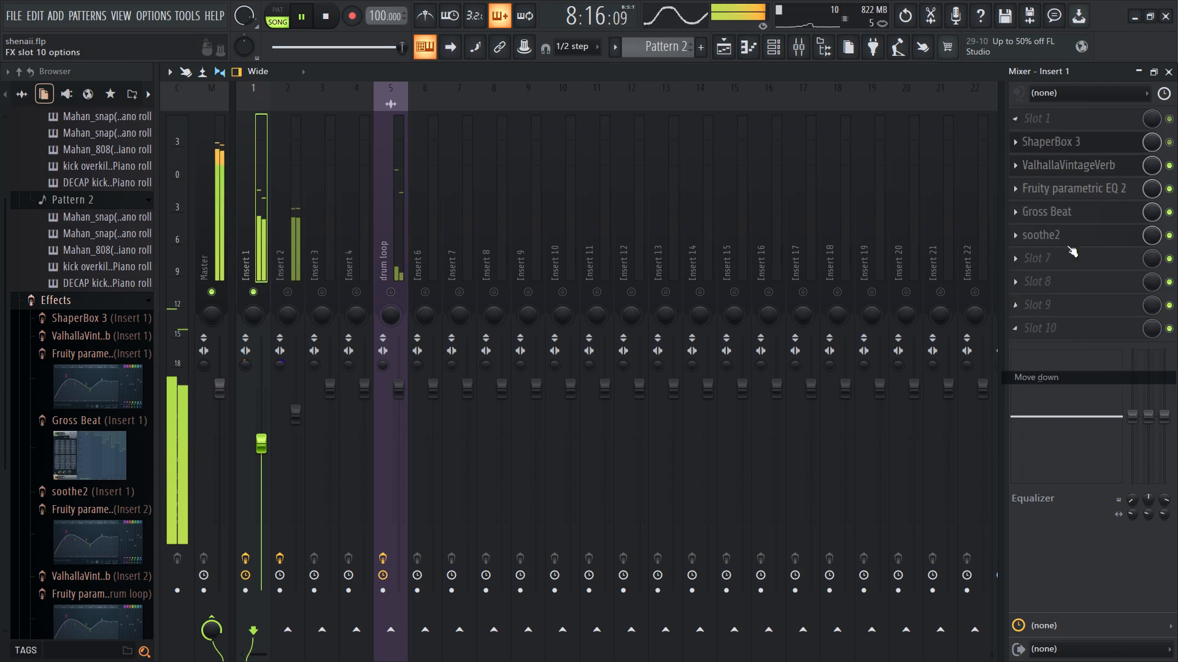
Load Fruity Parametric EQ 2 into slot 1 of Insert 1 and enable the slot.
click(1053, 117)
drag(624, 74, 622, 68)
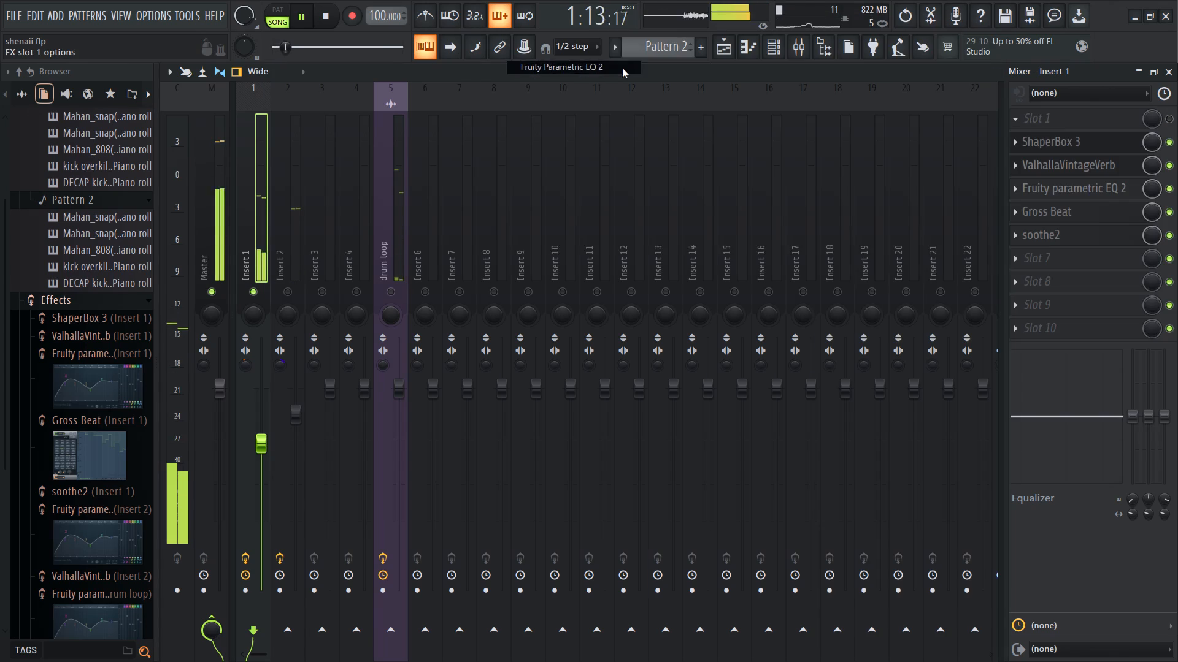
scroll(560, 373, down, 6)
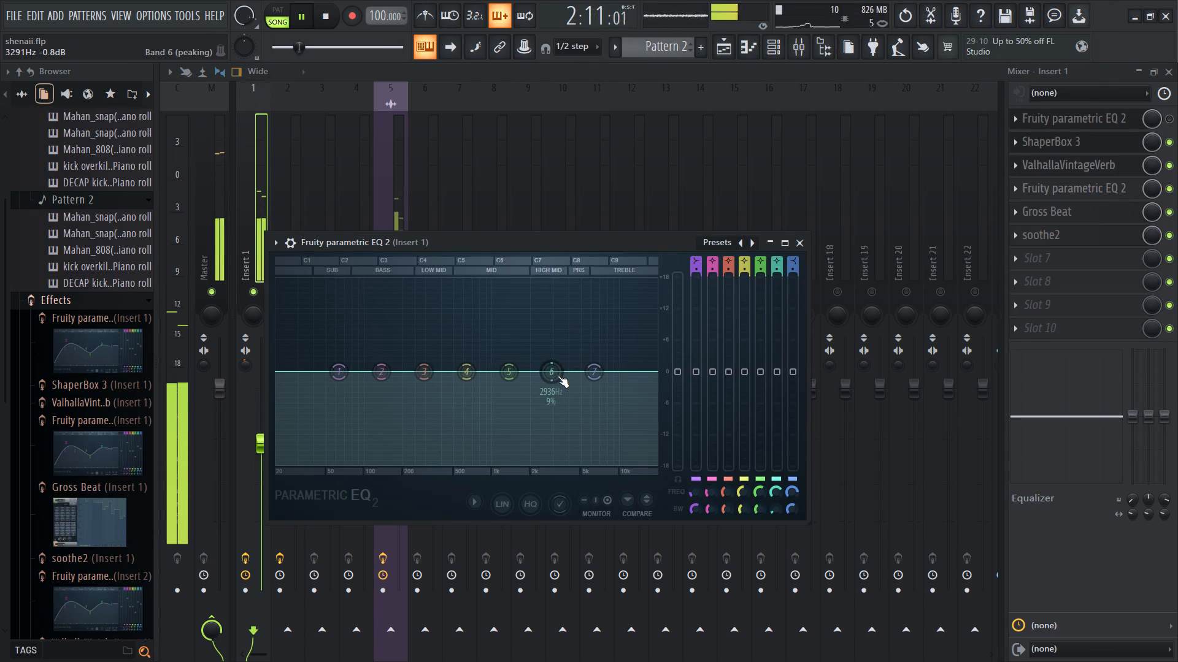
click(272, 161)
click(253, 160)
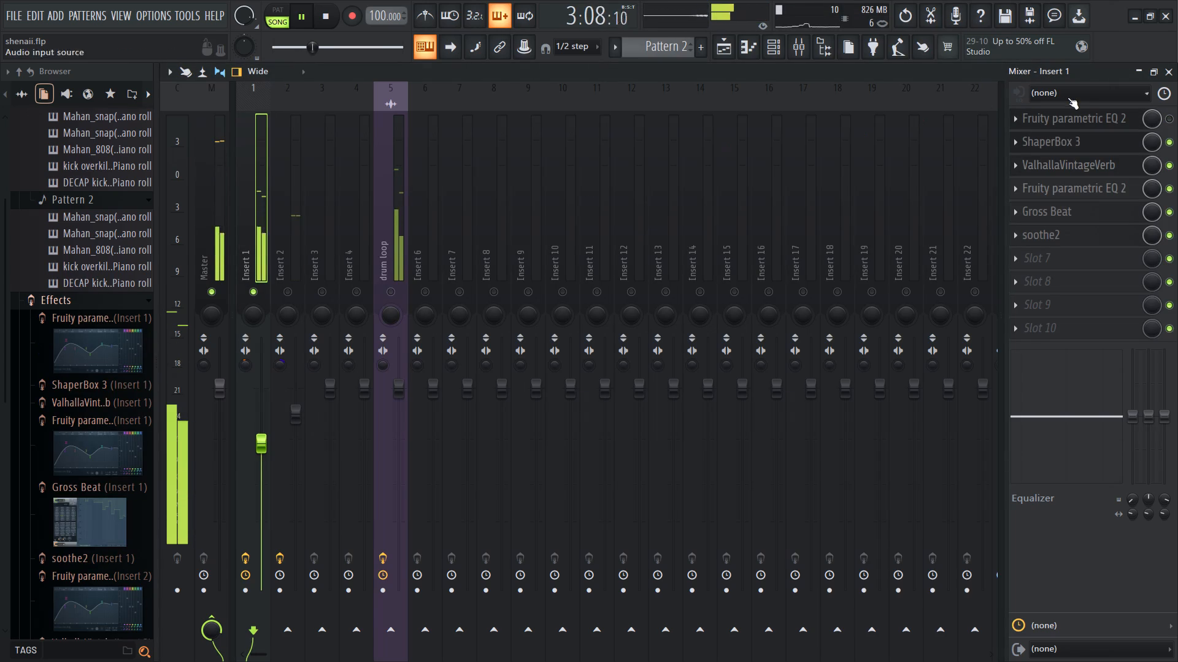
click(1166, 110)
Sweep band 5 of the slot 1 EQ with a narrower bandwidth, settling on a shallow cut at about 1714 Hz with 19% width.
double_click(1124, 120)
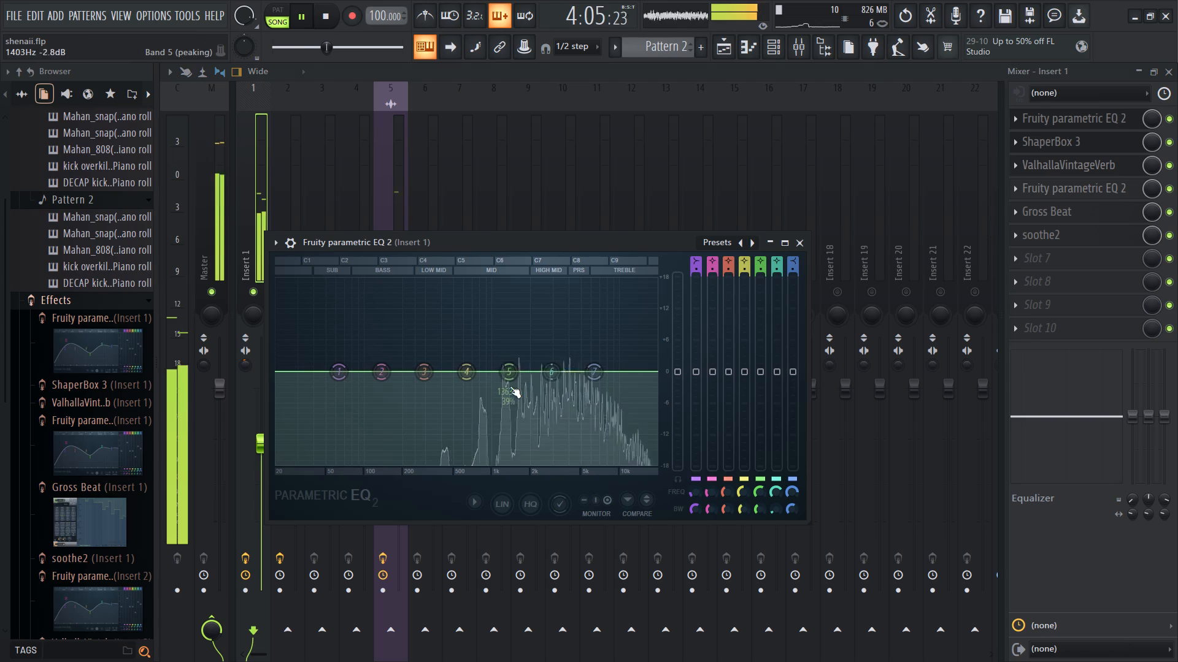
drag(512, 373, 514, 365)
scroll(510, 370, down, 3)
drag(510, 370, 516, 442)
drag(512, 392, 724, 395)
click(601, 393)
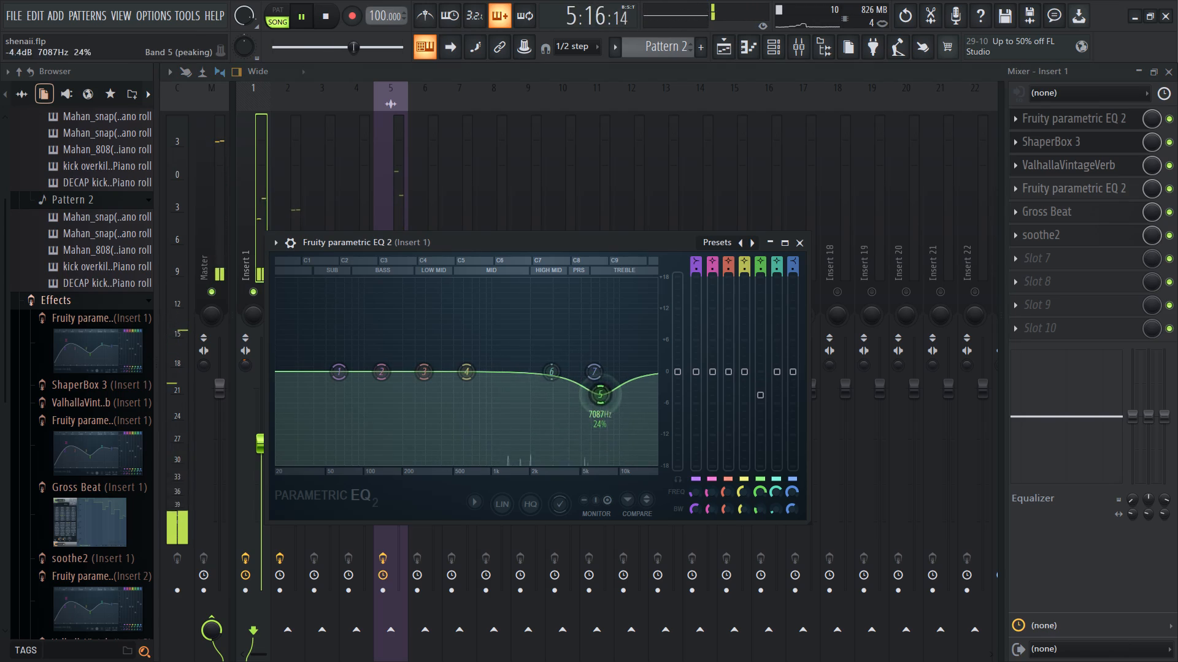
scroll(600, 394, down, 1)
drag(600, 394, 602, 422)
drag(504, 399, 456, 397)
drag(596, 389, 407, 384)
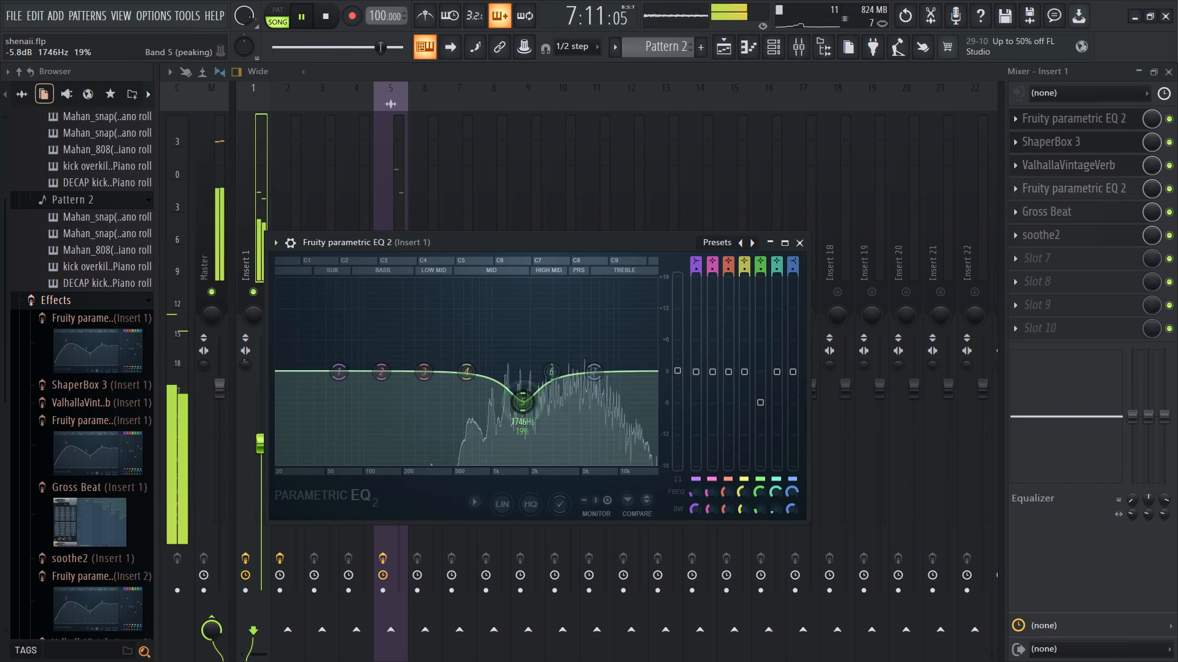
drag(407, 384, 408, 371)
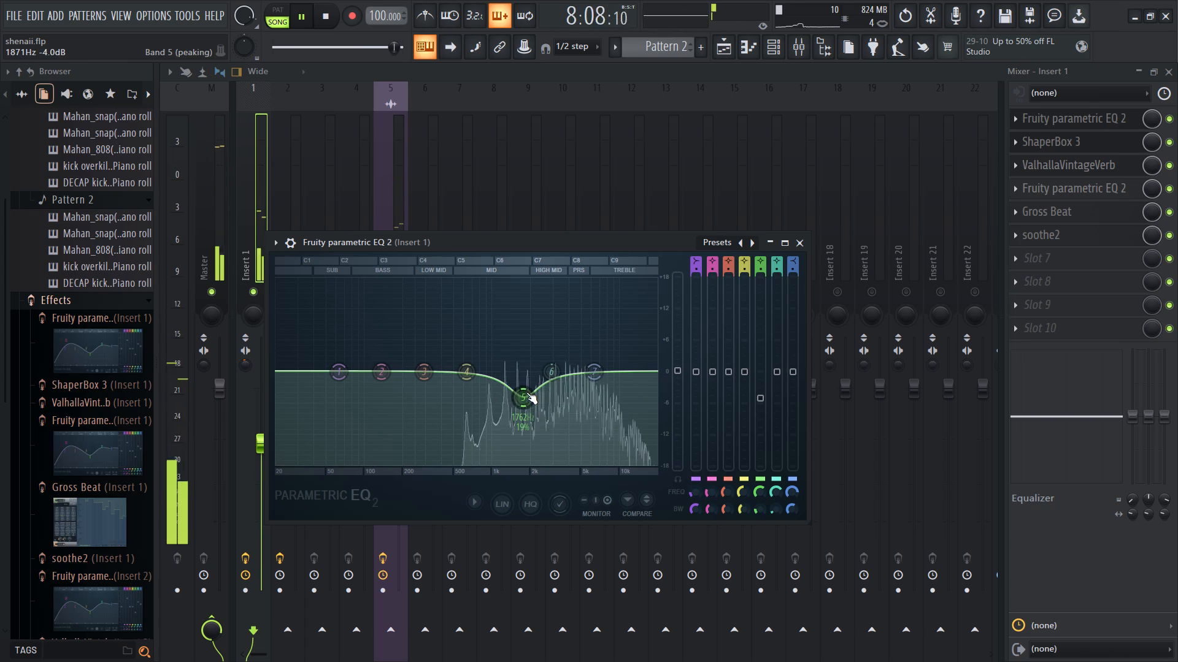
drag(524, 393, 520, 362)
click(522, 387)
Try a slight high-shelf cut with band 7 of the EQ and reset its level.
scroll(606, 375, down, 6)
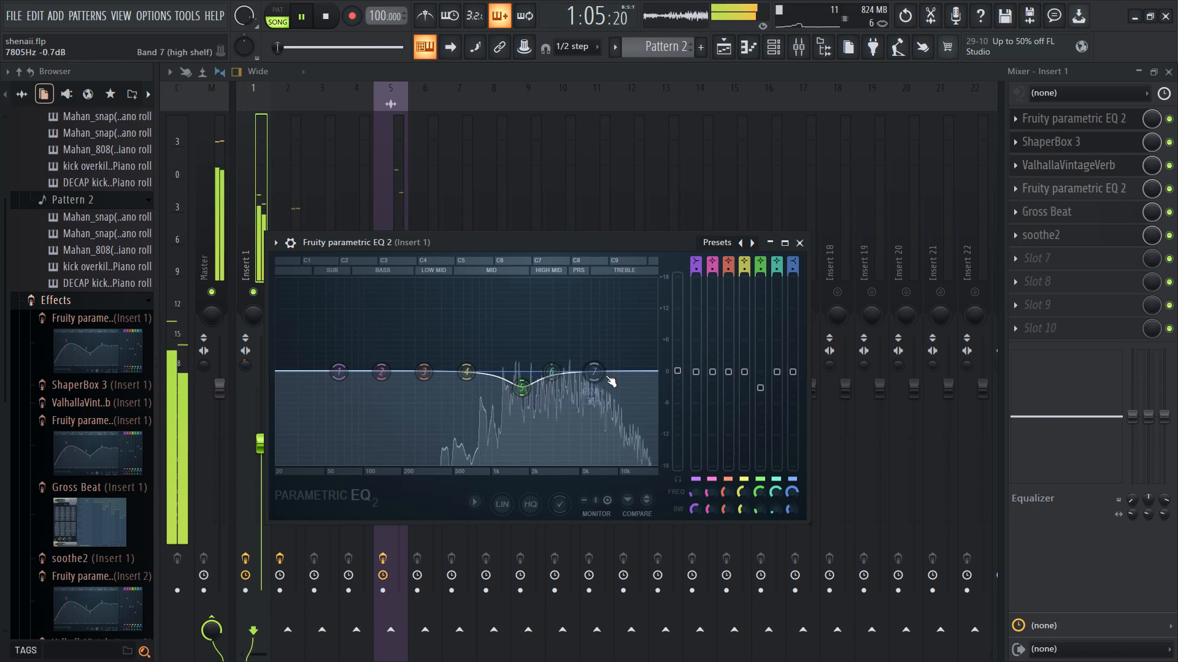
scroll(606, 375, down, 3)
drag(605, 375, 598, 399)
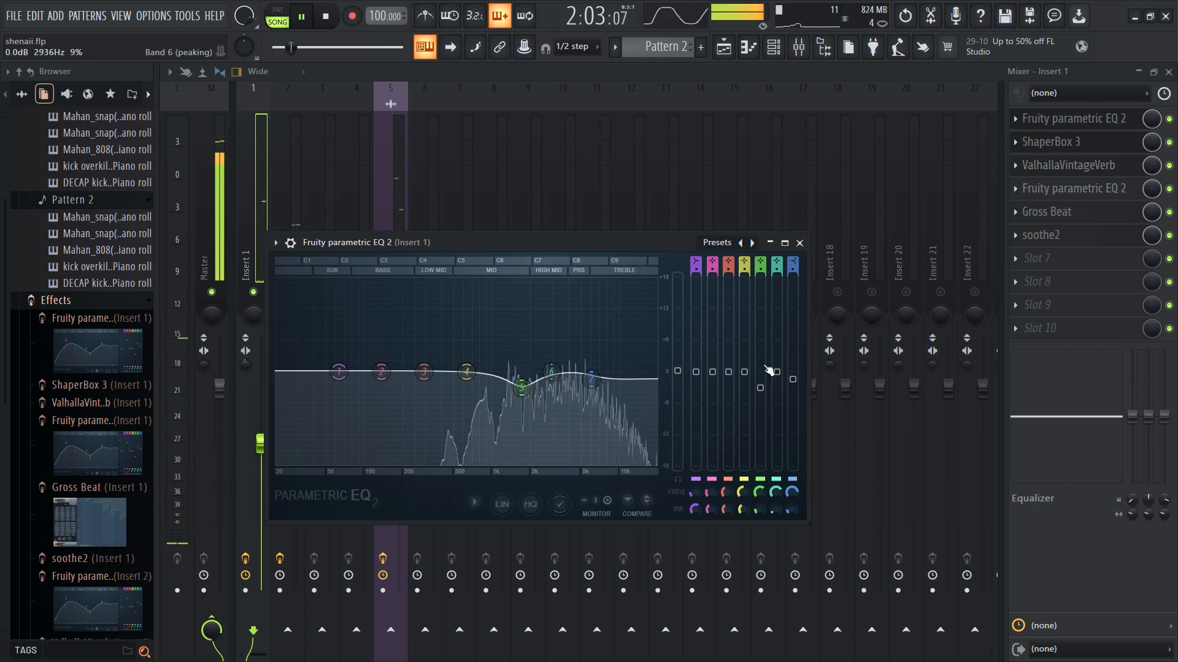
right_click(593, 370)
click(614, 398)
Move EQ band 6 to about 6439 Hz as a 3.4 dB cut with 10% bandwidth.
drag(556, 373, 582, 373)
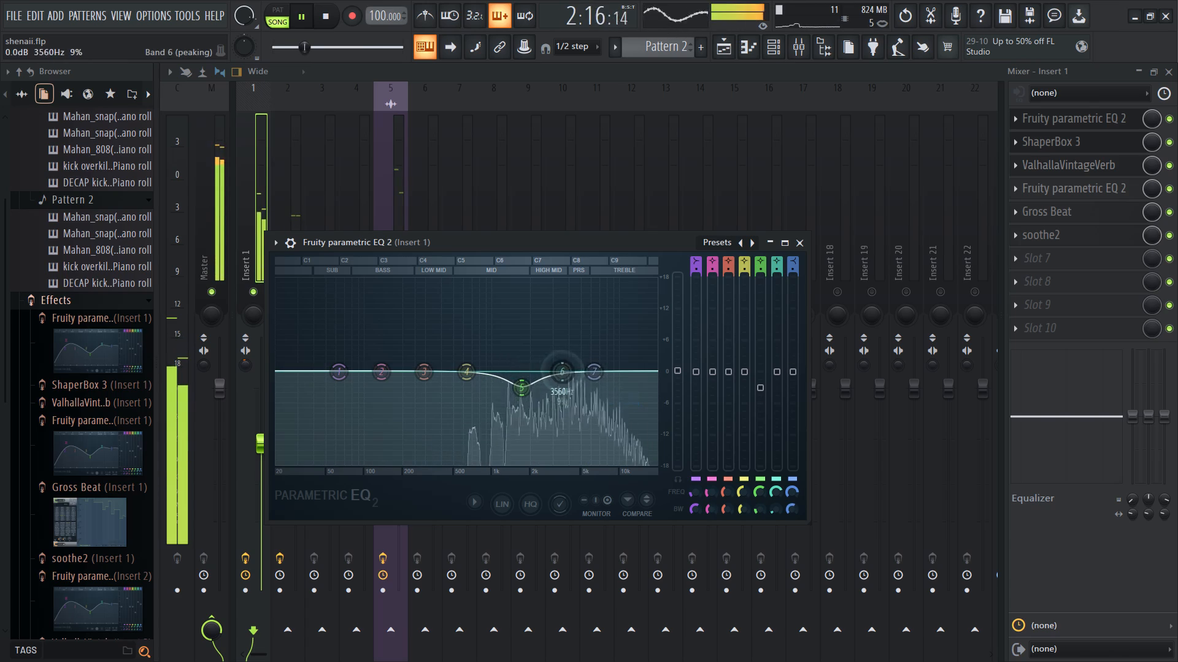
drag(582, 373, 583, 373)
scroll(566, 366, down, 5)
drag(566, 366, 654, 417)
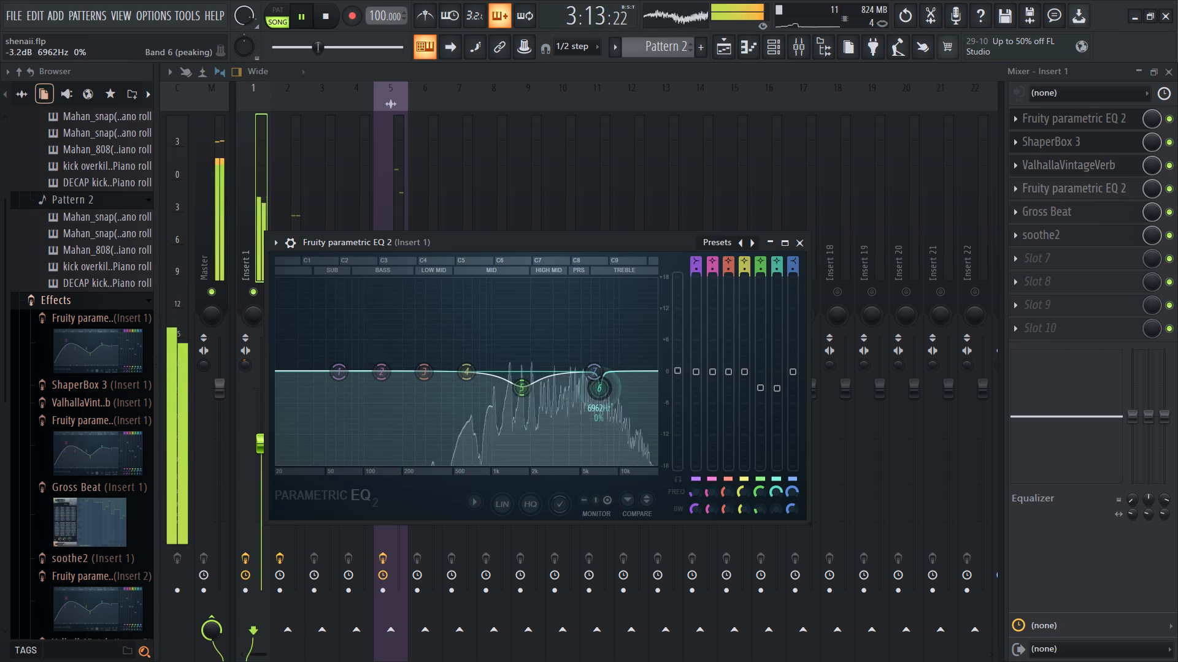
drag(654, 417, 644, 420)
scroll(595, 387, up, 2)
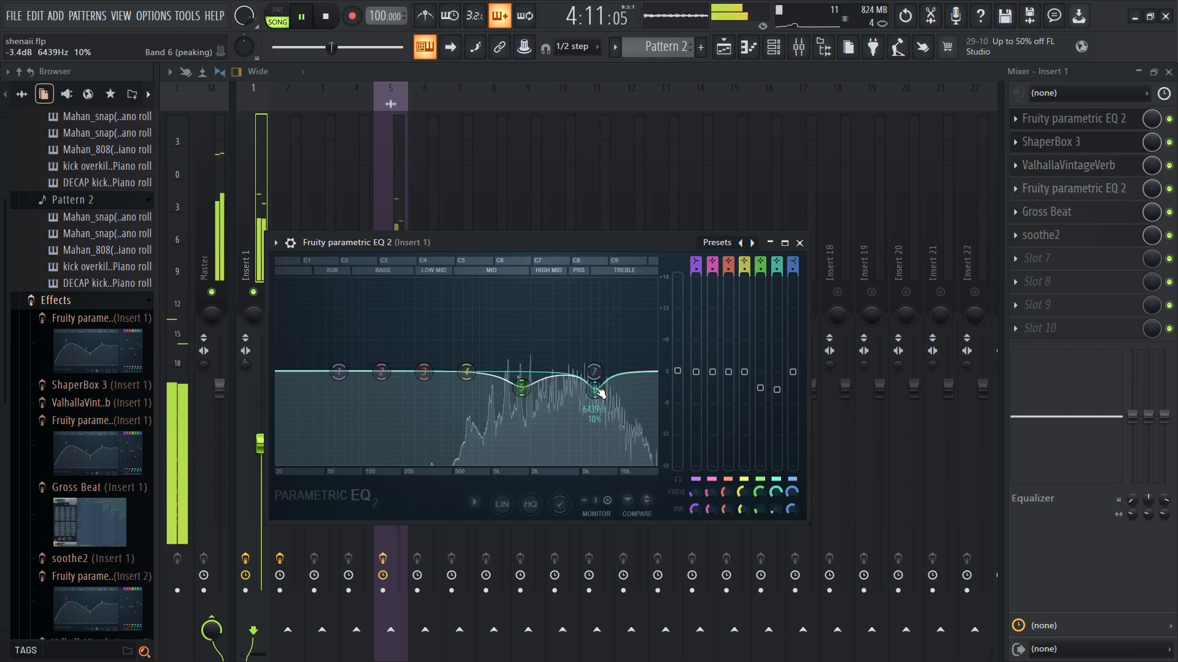
Enable the EQ's LIN (linear phase) mode.
click(511, 503)
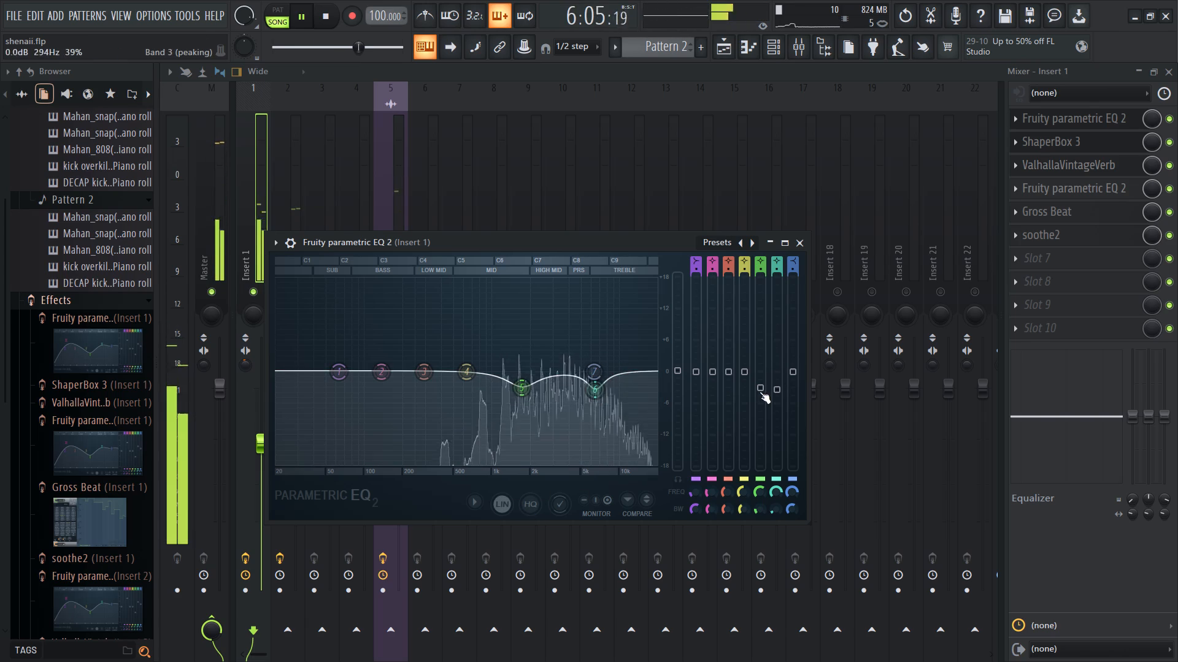
Soften the EQ cuts, bringing band 5 to about -0.8 dB and slightly reducing the band 6 cut.
drag(755, 390, 766, 351)
drag(772, 386, 774, 378)
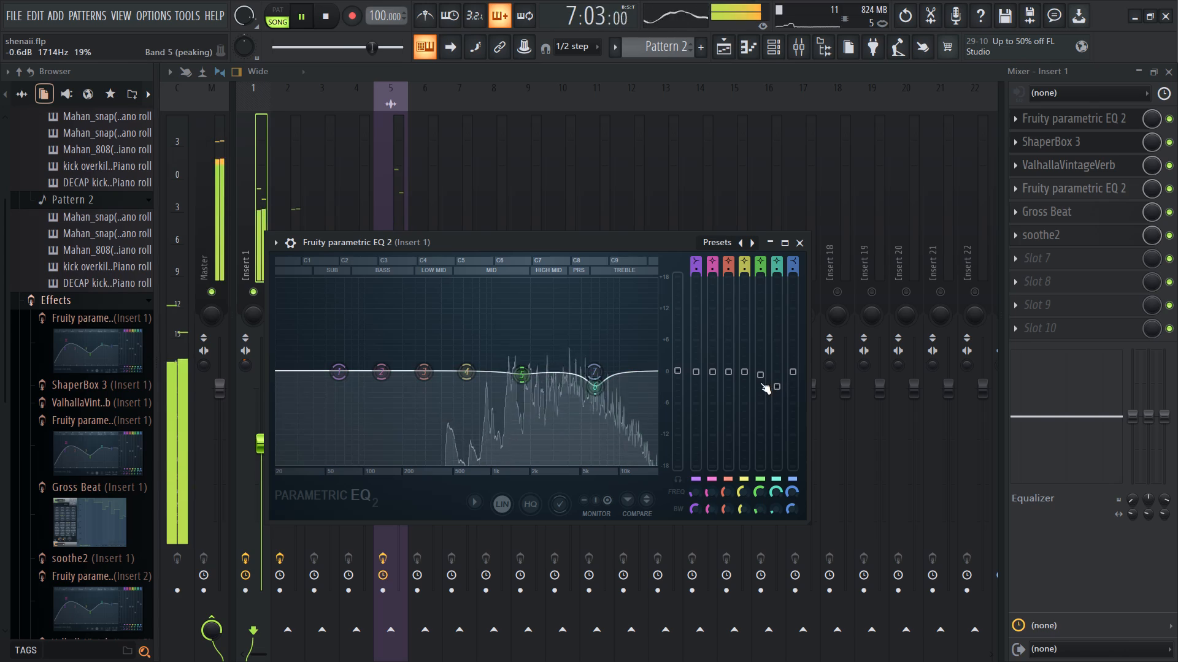
click(760, 382)
drag(772, 376, 774, 371)
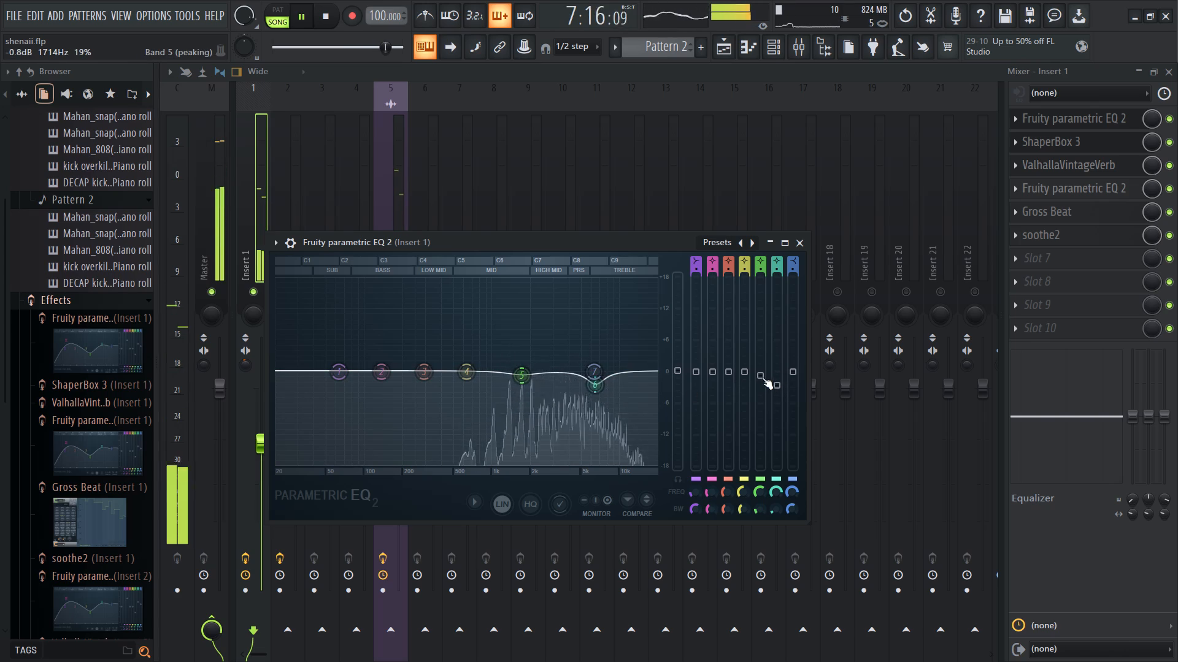
Deepen the band 5 cut slightly in Insert 1's parametric EQ and close the EQ.
drag(762, 378, 762, 386)
click(782, 379)
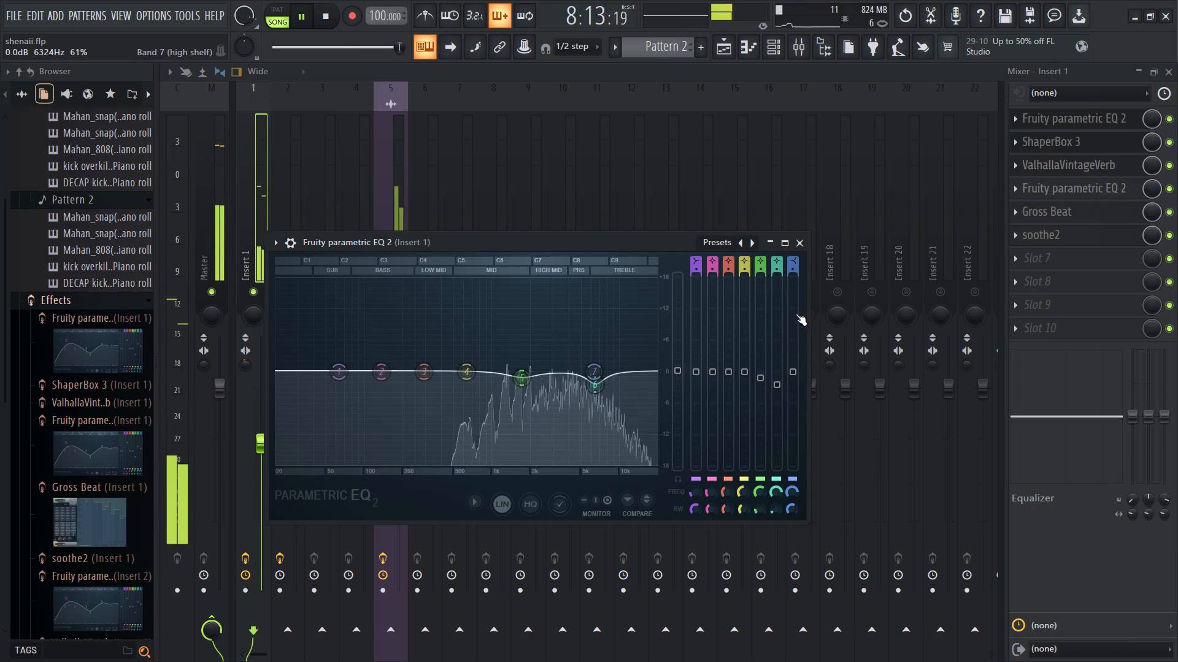
click(798, 245)
Restart playback and examine the clips across the eight-bar playlist arrangement, especially the tabla and drum loop tracks.
click(732, 40)
key(space)
key(space)
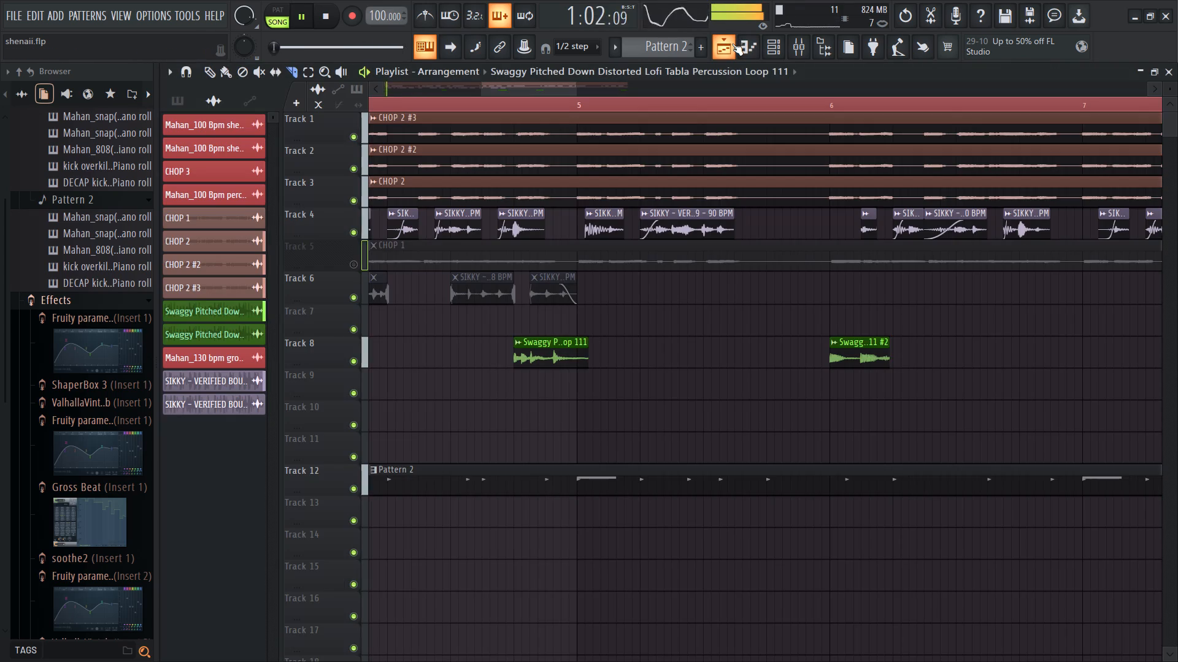
ctrl+scroll(706, 261, down, 12)
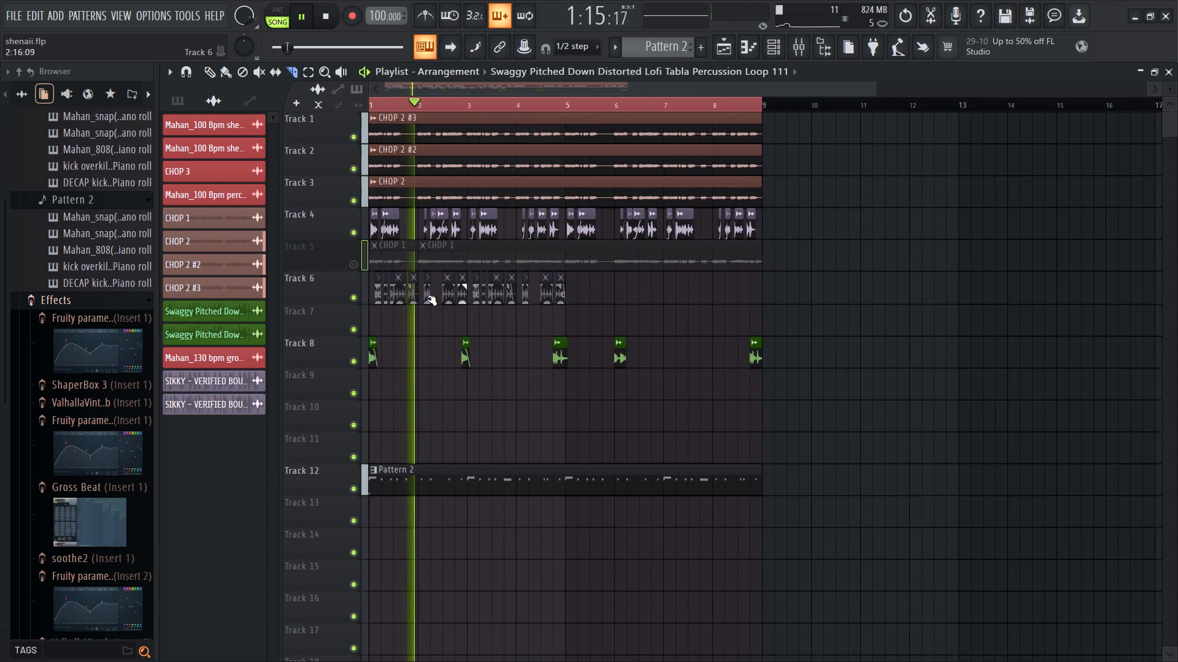
ctrl+scroll(389, 302, up, 12)
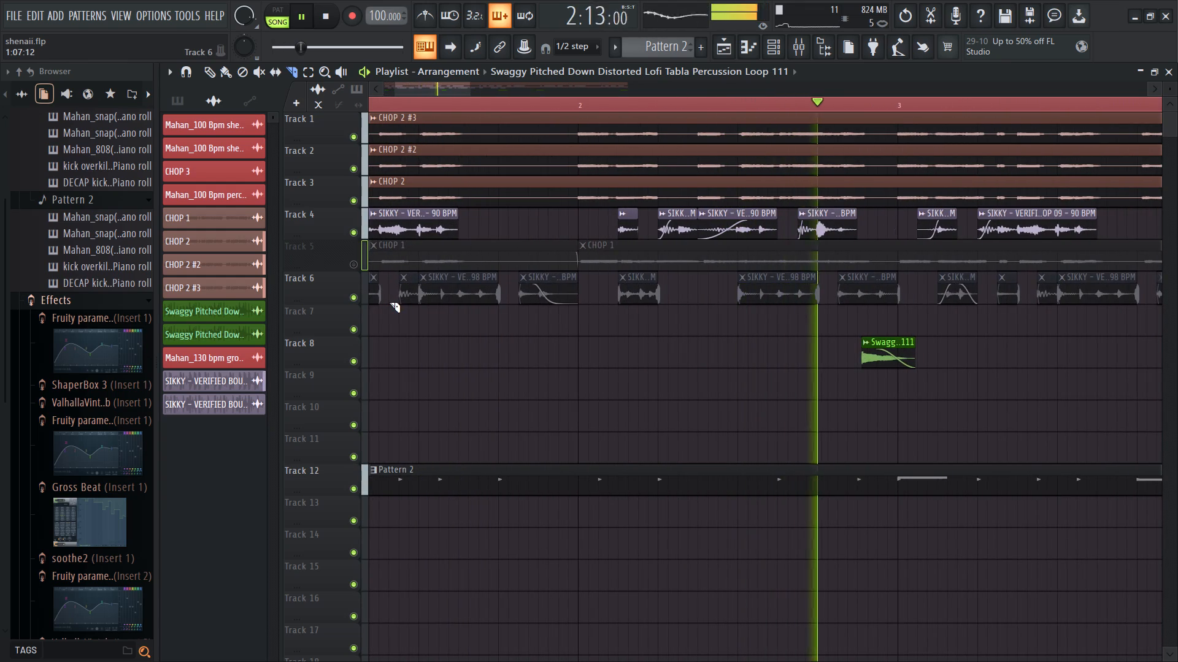
ctrl+scroll(389, 302, down, 6)
ctrl+scroll(491, 288, down, 6)
ctrl+scroll(491, 288, up, 6)
ctrl+scroll(491, 288, down, 5)
Move Gross Beat up Insert 1's effect chain to slot 2, above ShaperBox 3, and restart playback.
click(808, 47)
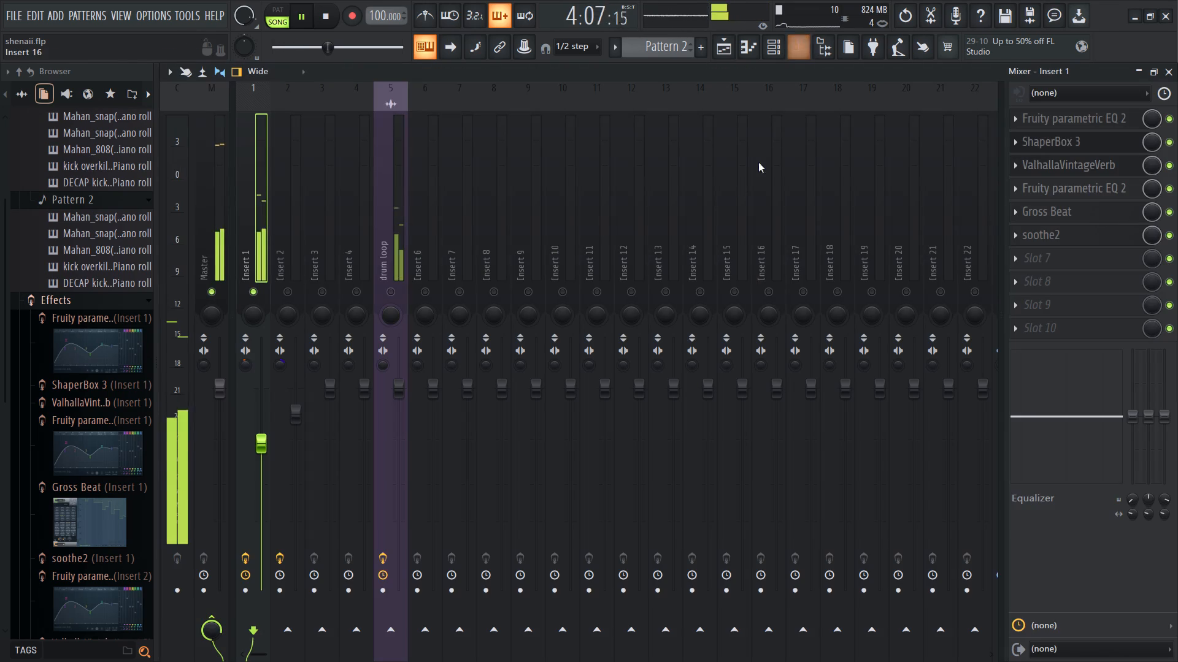
click(1064, 214)
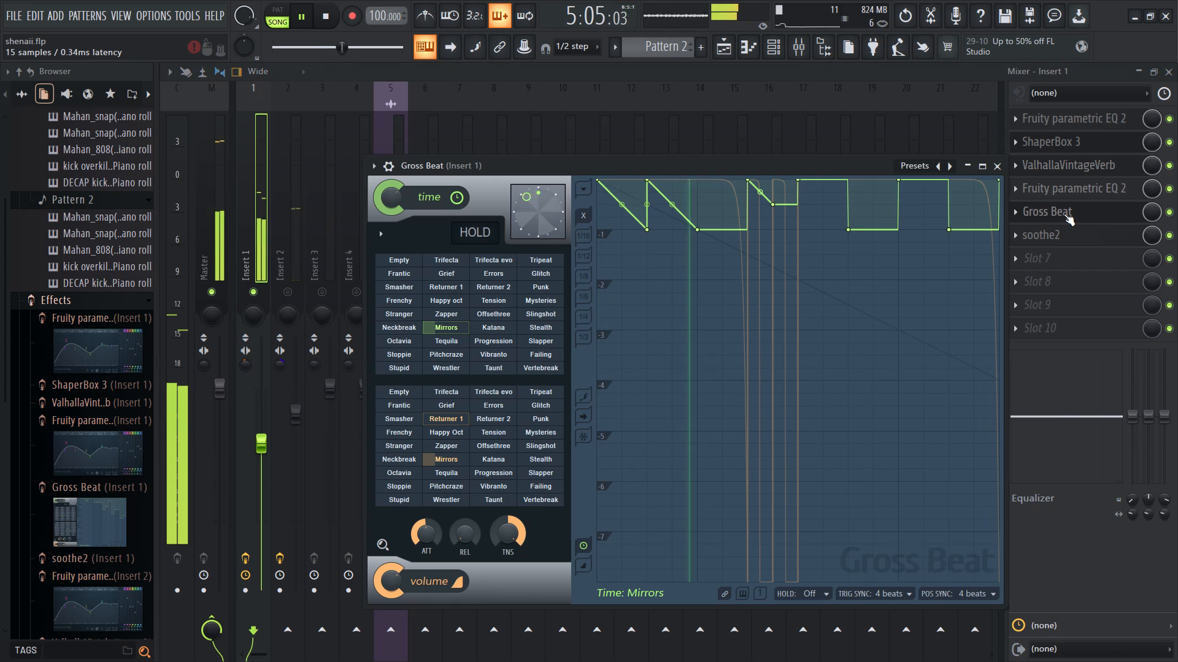
click(1011, 213)
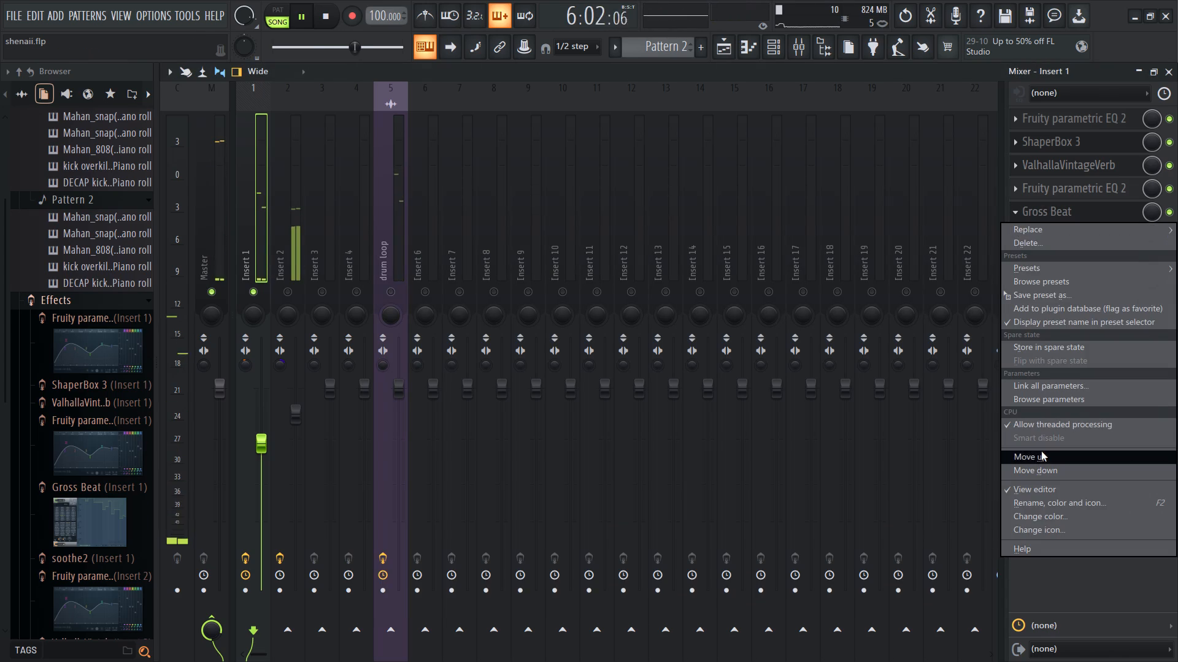
click(1041, 451)
click(1021, 184)
click(1039, 426)
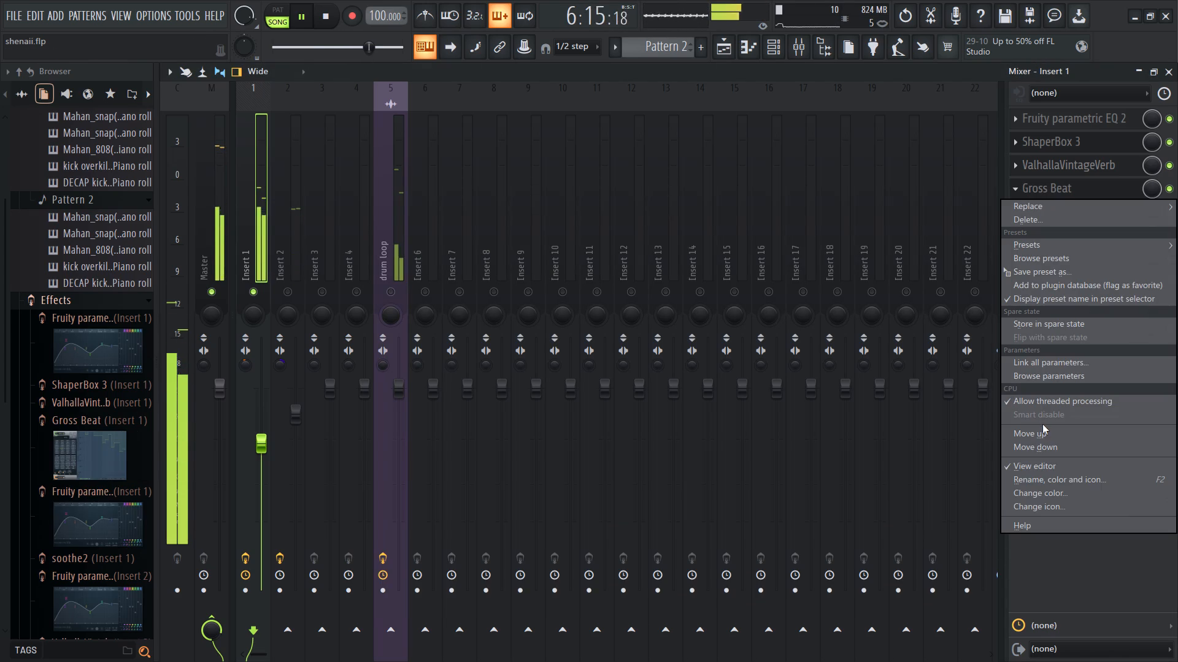
click(1042, 424)
click(1044, 439)
click(1015, 162)
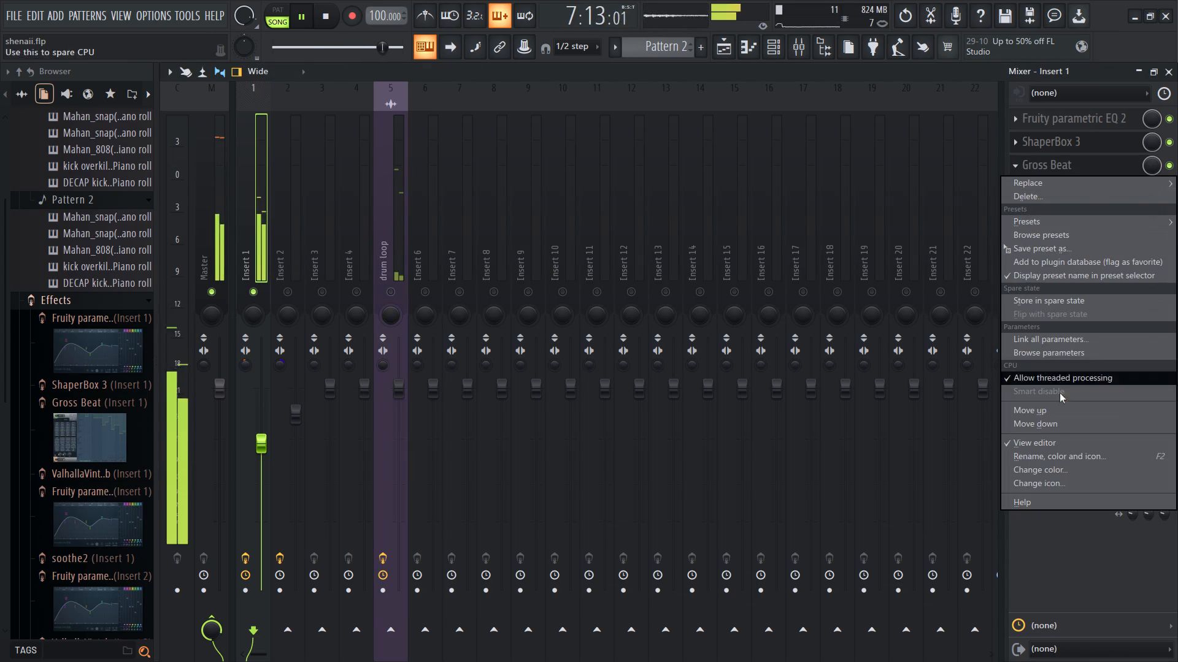
click(1055, 412)
key(space)
key(space)
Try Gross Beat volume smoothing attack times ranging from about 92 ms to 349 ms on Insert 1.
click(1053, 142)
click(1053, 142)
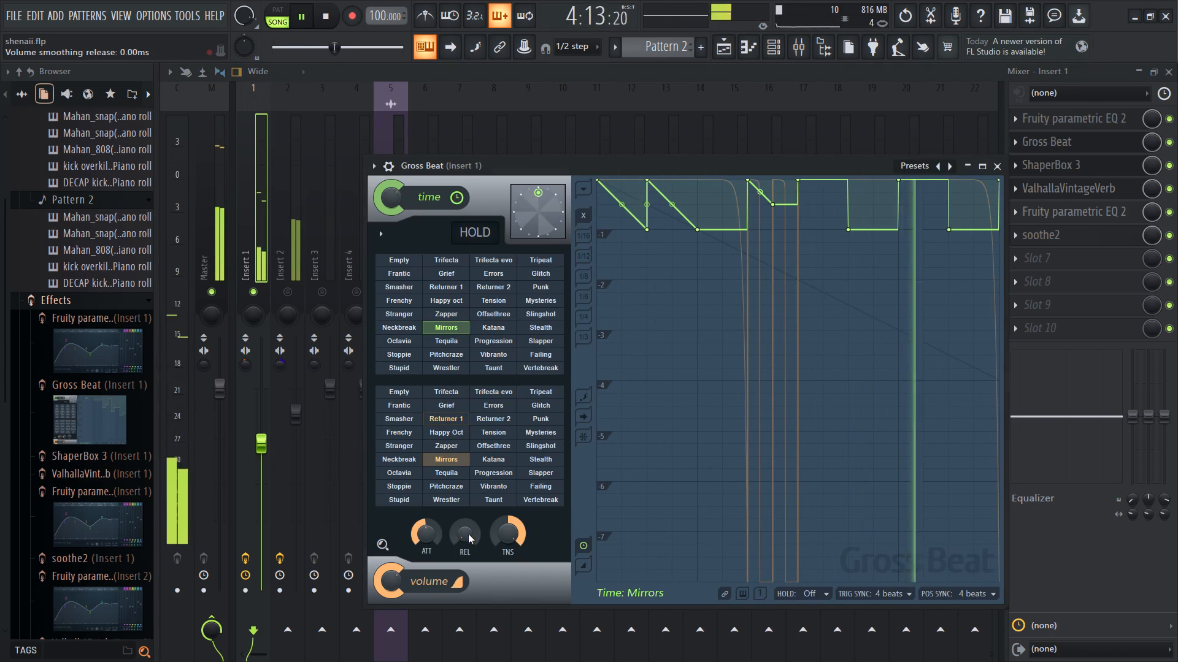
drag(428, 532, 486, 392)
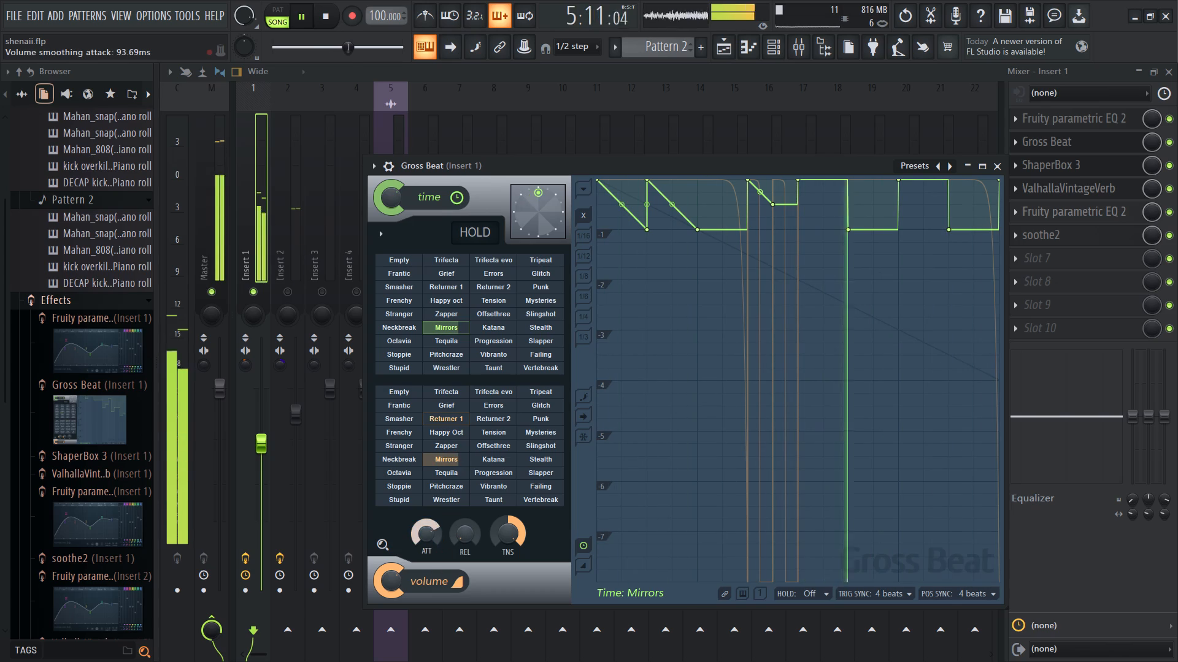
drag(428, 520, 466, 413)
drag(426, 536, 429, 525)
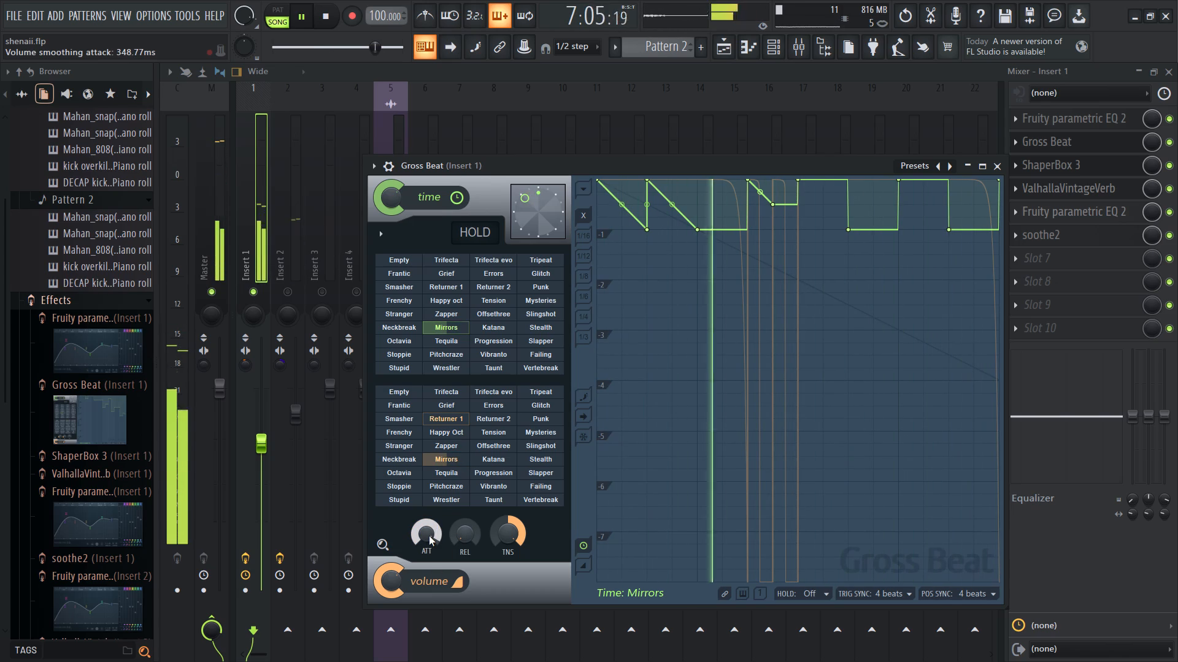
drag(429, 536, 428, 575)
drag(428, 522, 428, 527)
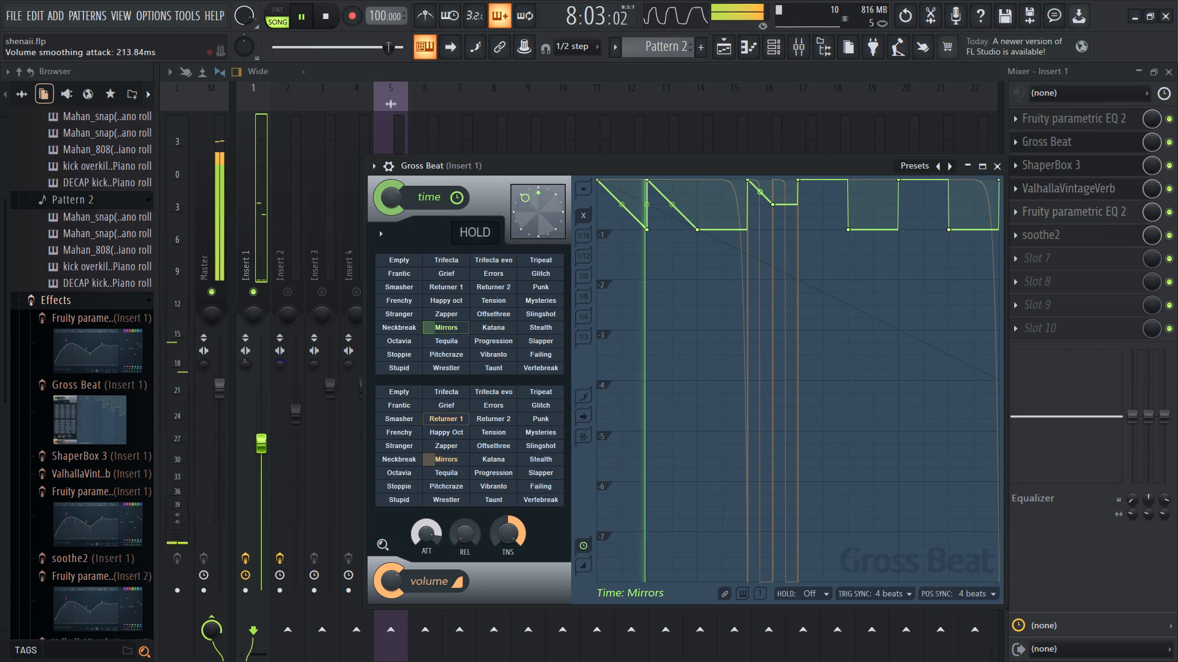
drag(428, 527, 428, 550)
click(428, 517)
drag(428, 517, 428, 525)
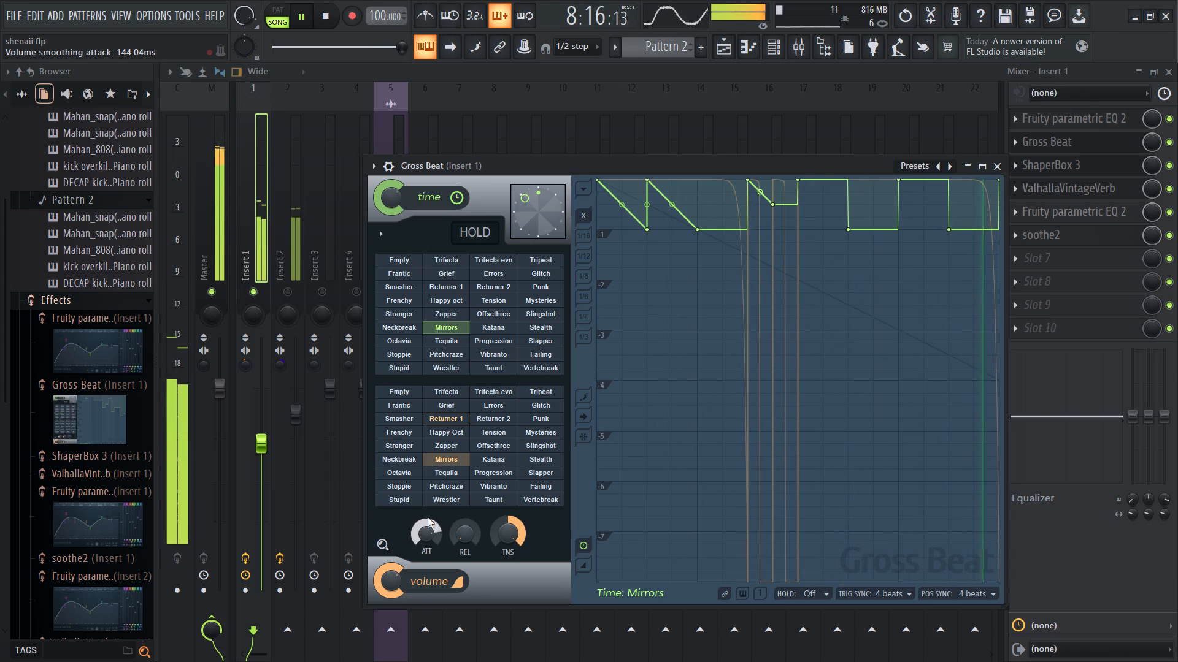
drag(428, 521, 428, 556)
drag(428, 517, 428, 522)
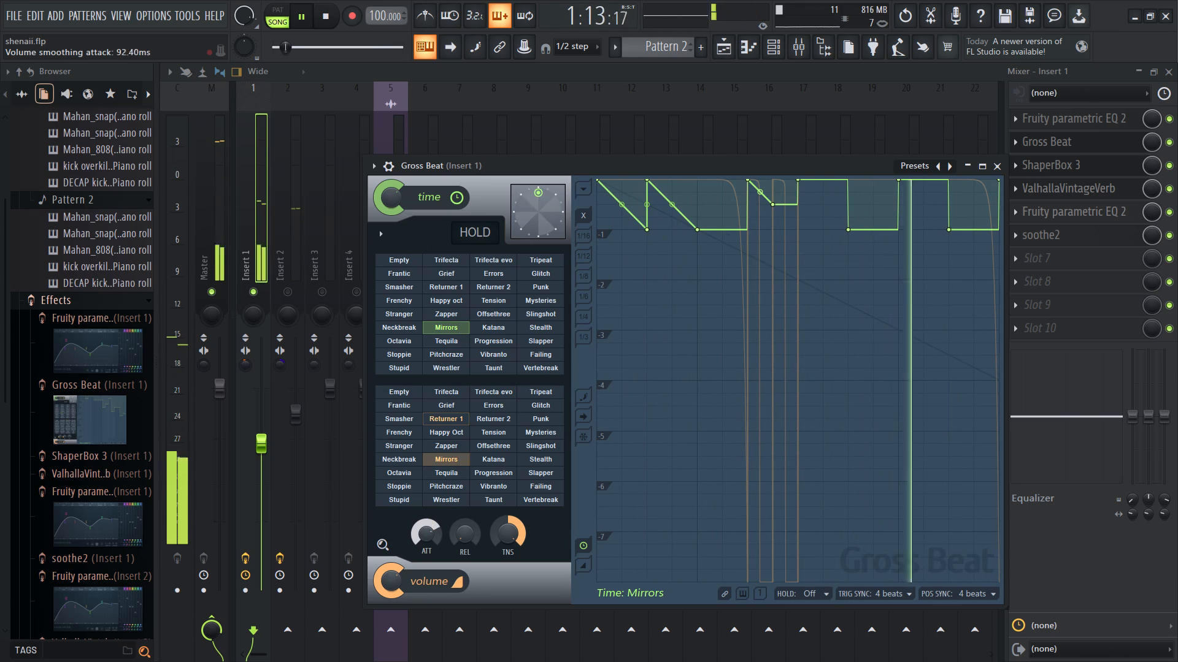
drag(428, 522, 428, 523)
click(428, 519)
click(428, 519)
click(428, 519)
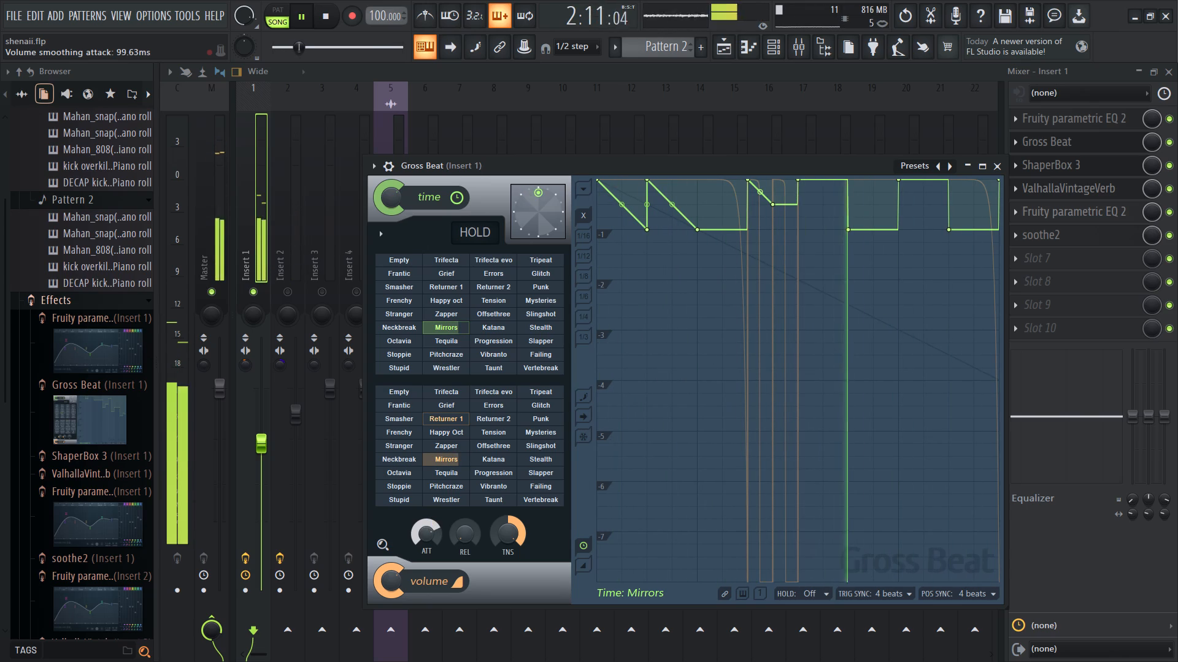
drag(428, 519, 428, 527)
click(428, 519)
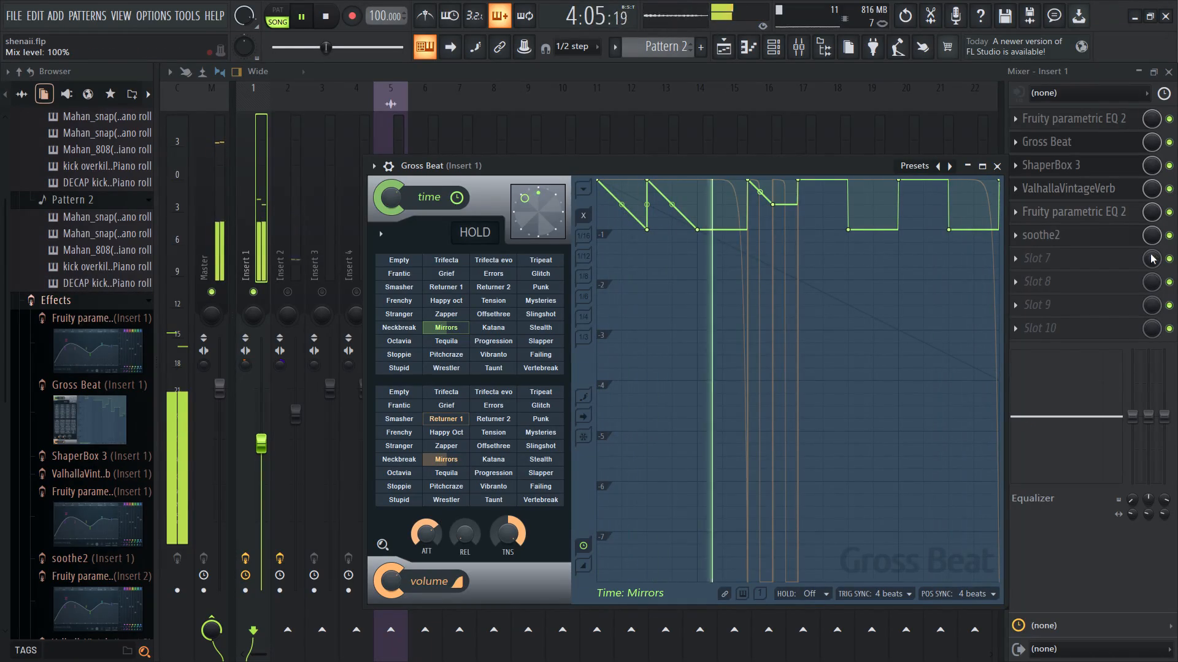
Set Gross Beat's volume smoothing attack to about 80 ms and close its editor.
drag(428, 534, 434, 523)
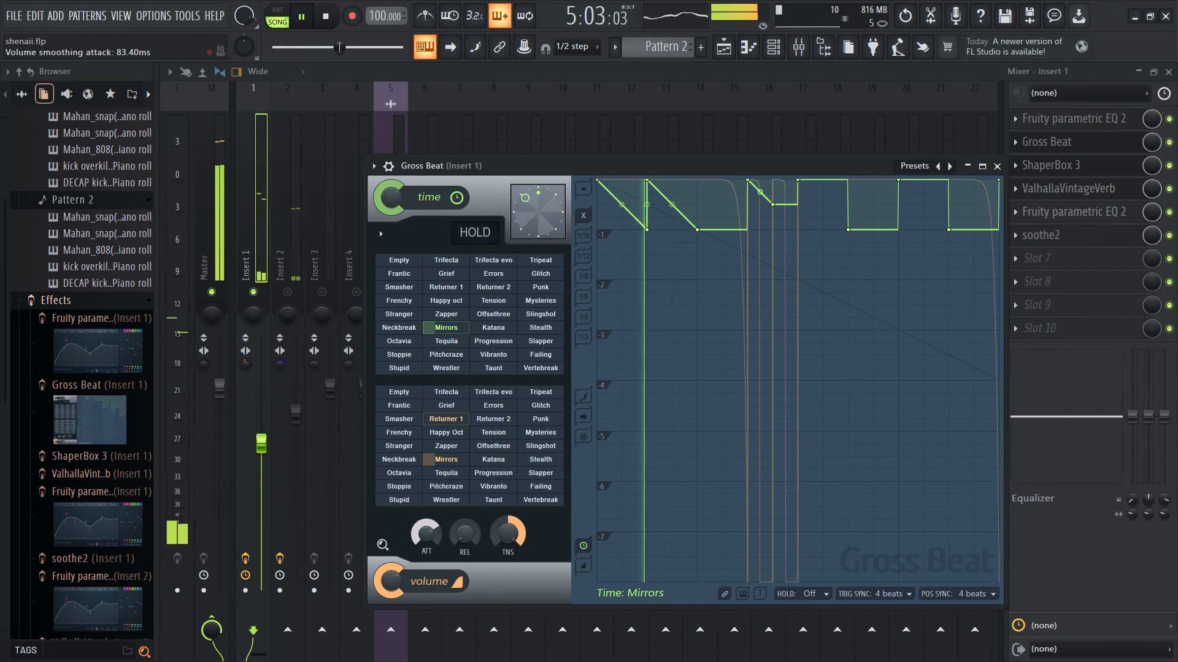
drag(434, 523, 431, 528)
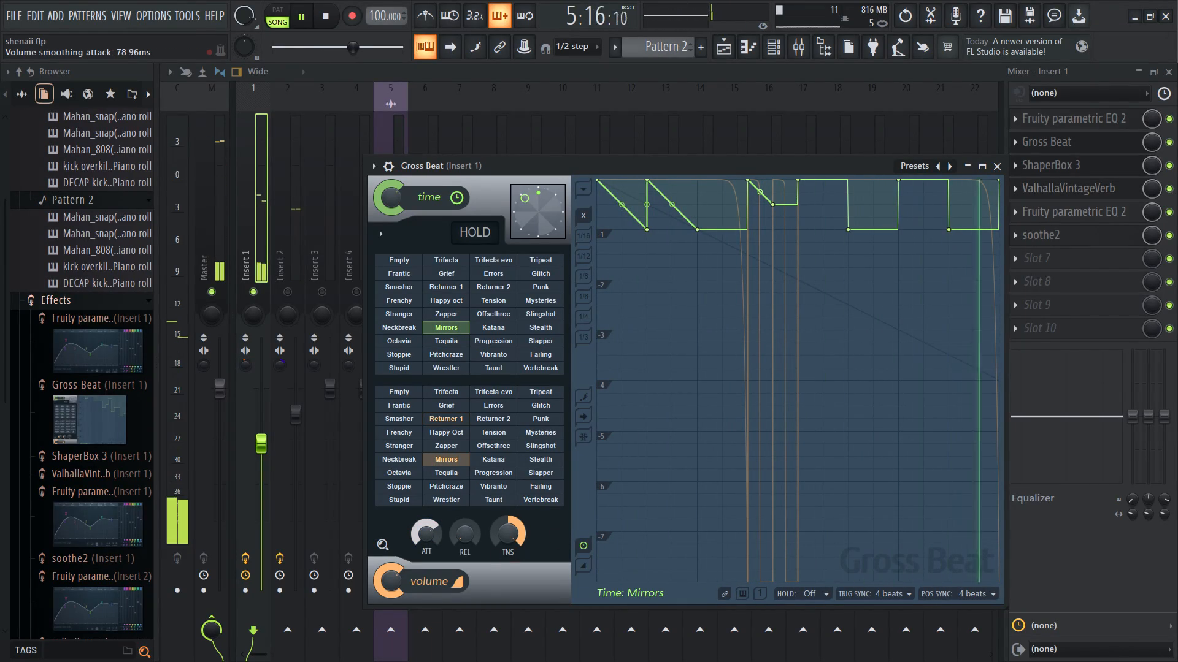
drag(431, 528, 430, 527)
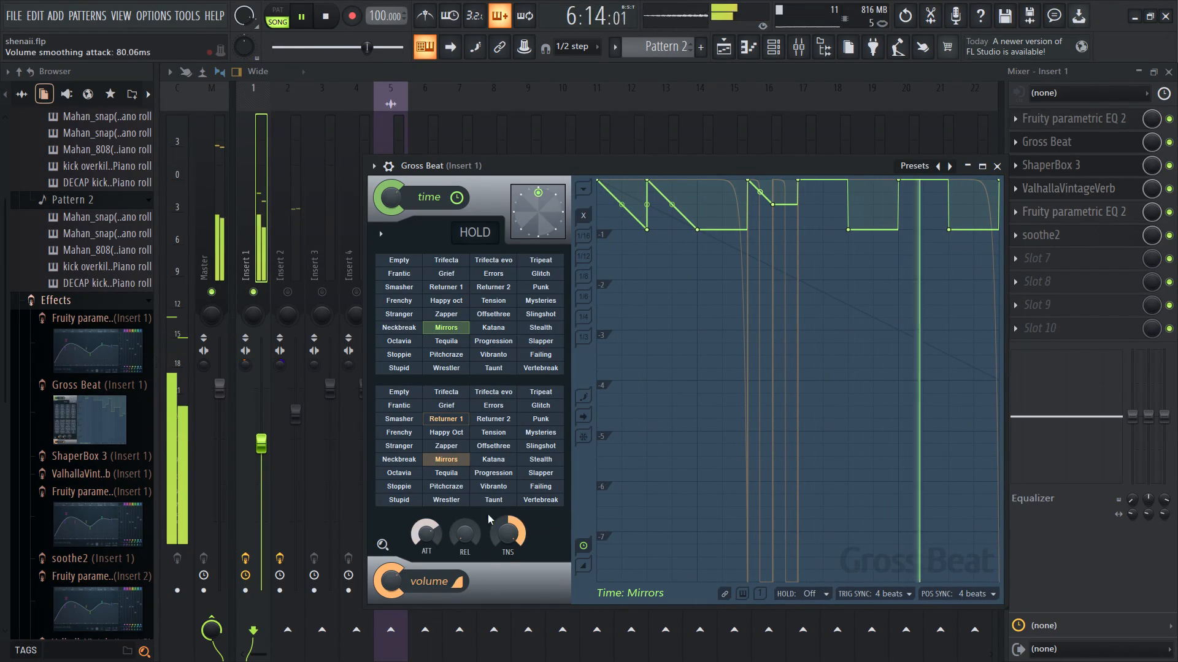
click(993, 169)
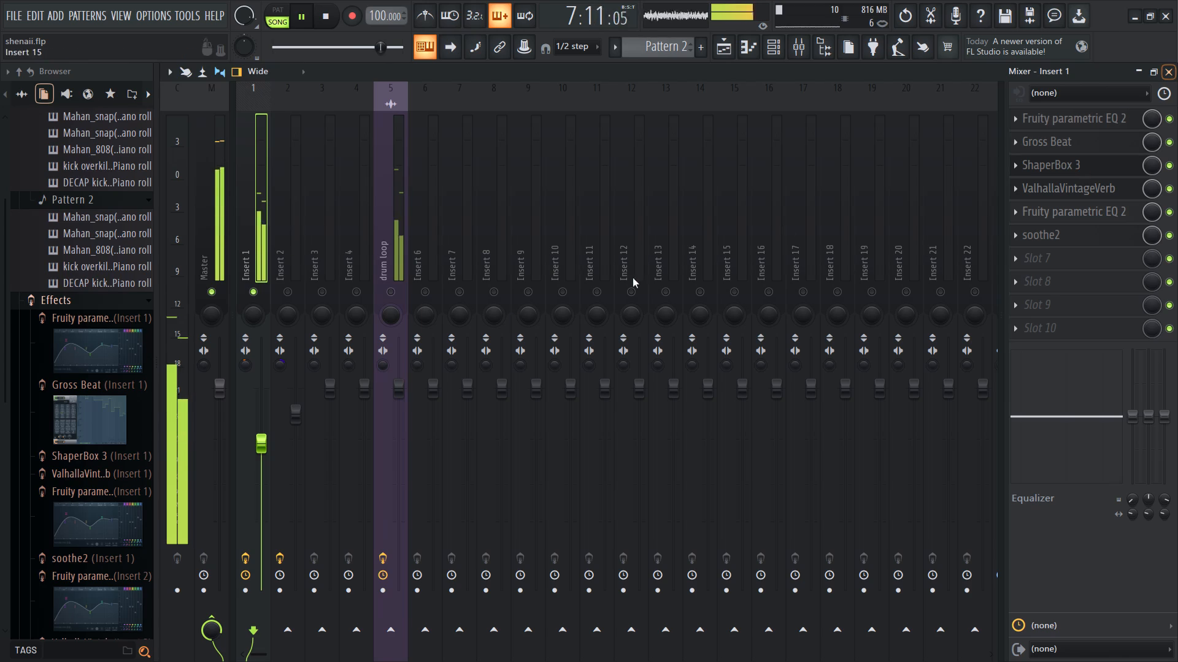
Unsolo Insert 1 so all mixer tracks are active, and restart playback.
key(space)
right_click(261, 299)
key(space)
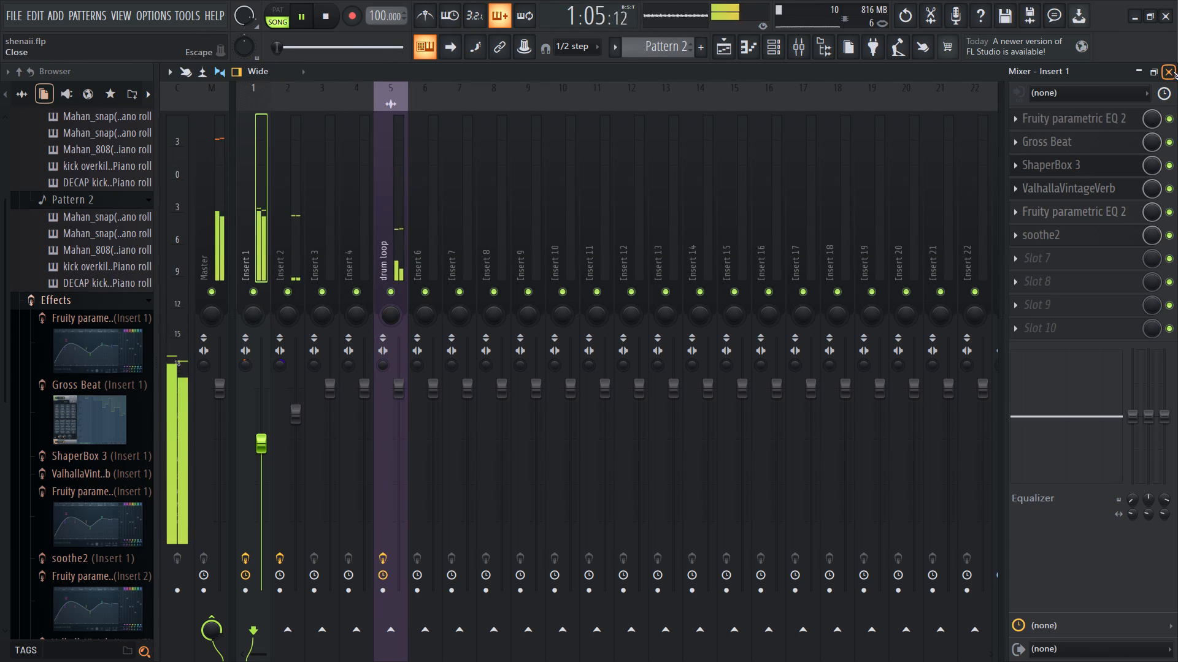
Set the soothe2 depth on the drum loop mixer track to 16.8 and close the plugin.
drag(1172, 72, 1168, 79)
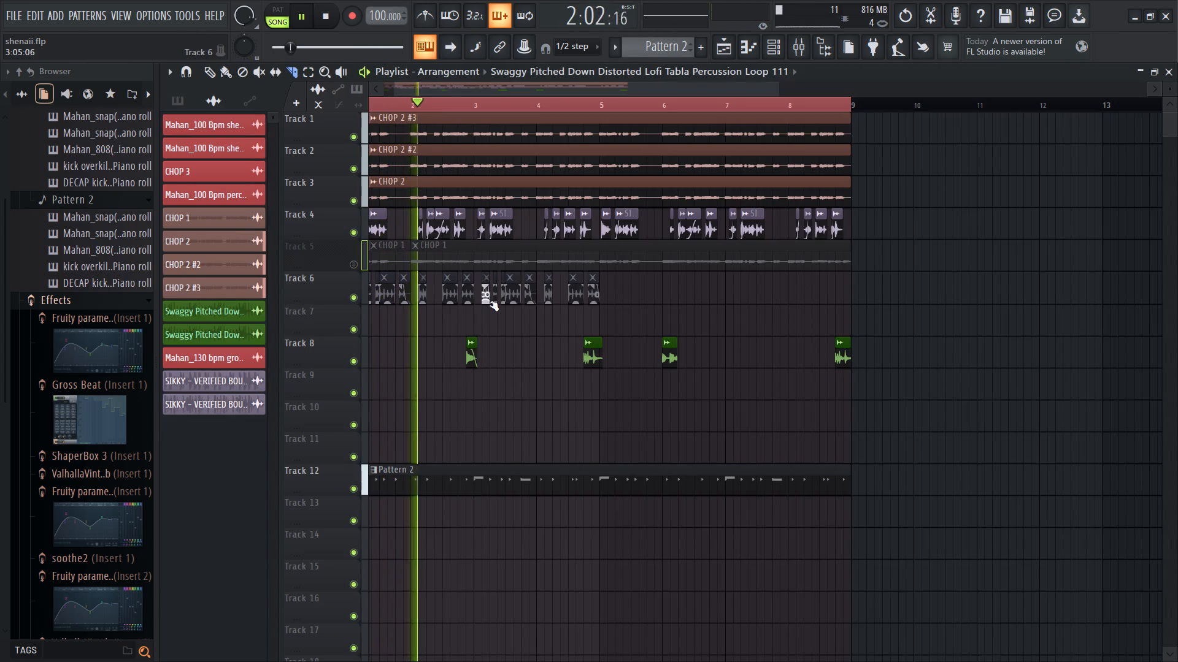
ctrl+scroll(343, 346, up, 12)
double_click(425, 216)
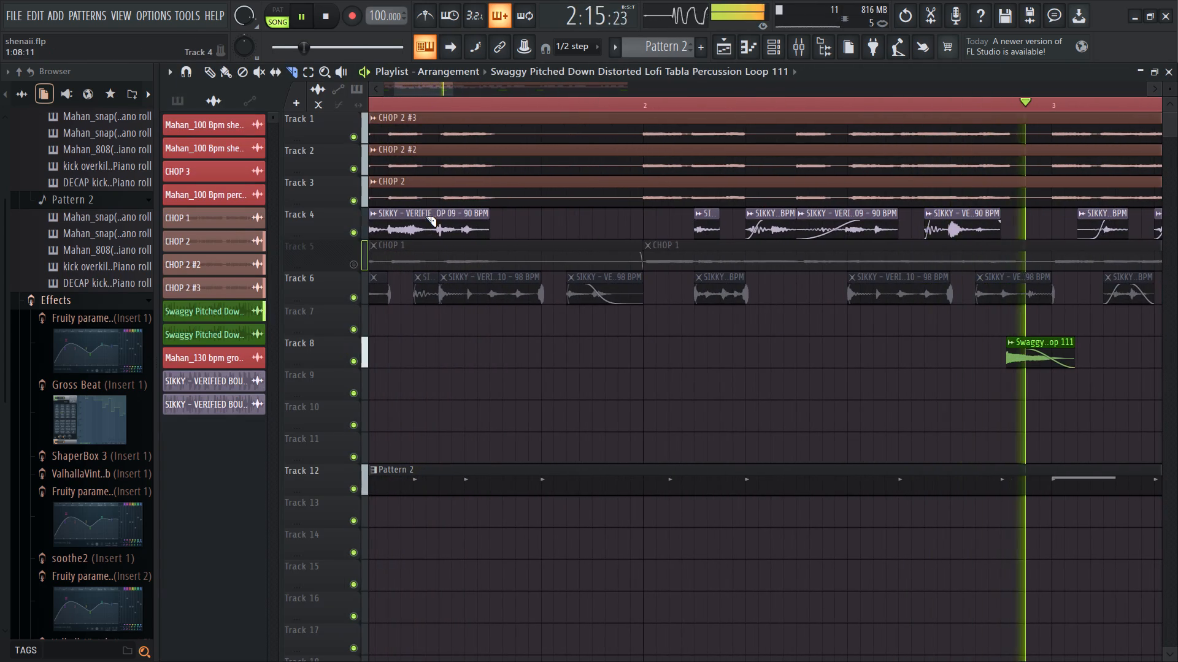
click(805, 46)
click(395, 256)
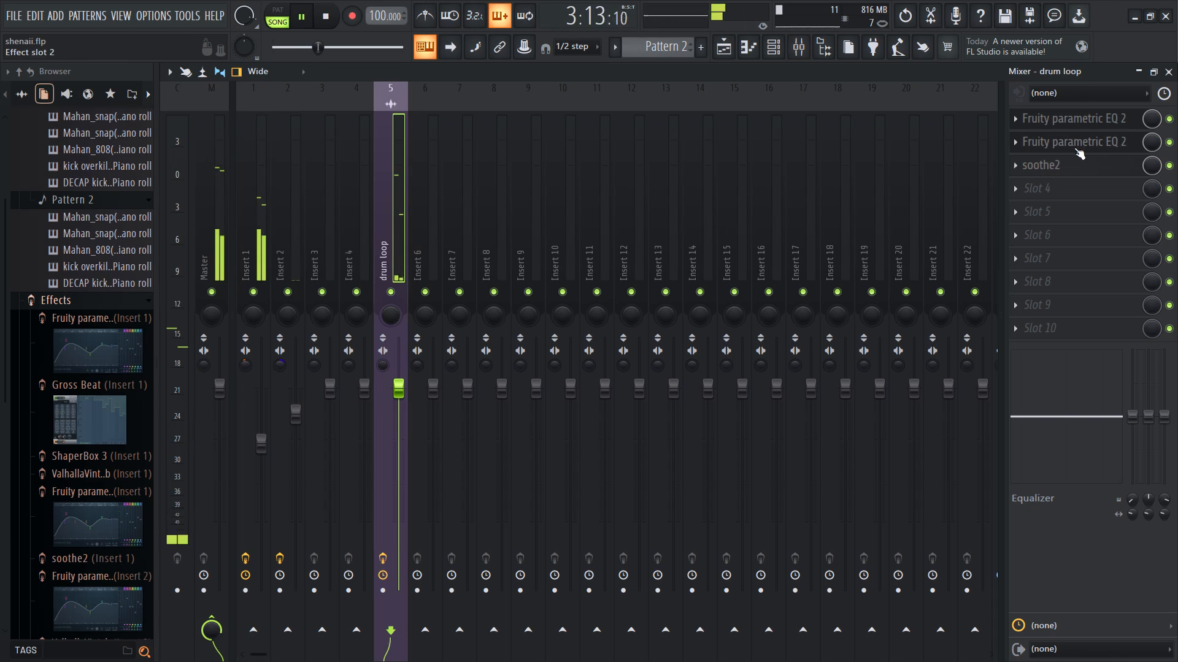
click(1075, 145)
click(1061, 162)
drag(355, 424, 409, 343)
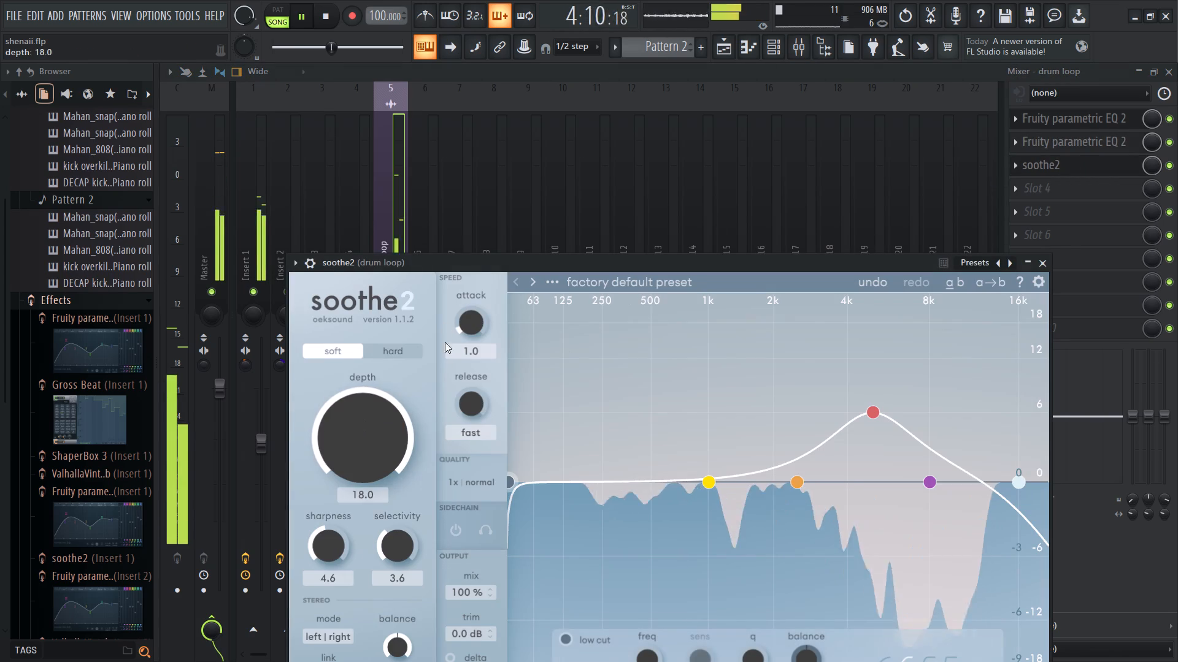
drag(386, 444, 386, 450)
drag(389, 447, 389, 453)
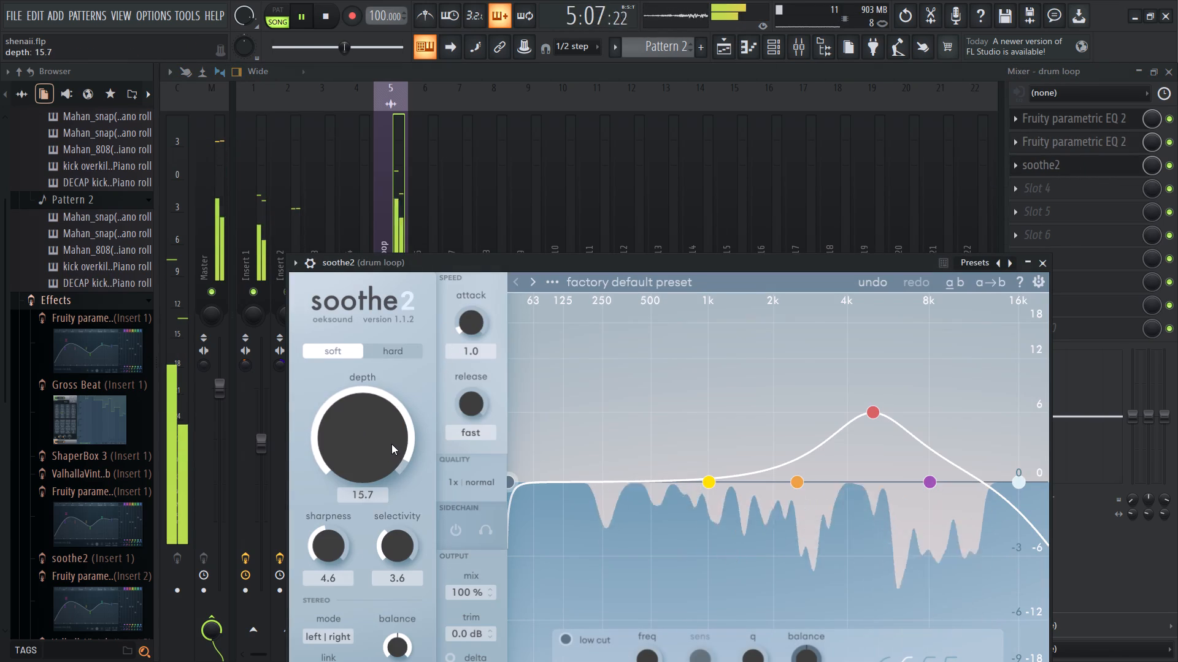
drag(356, 413, 361, 406)
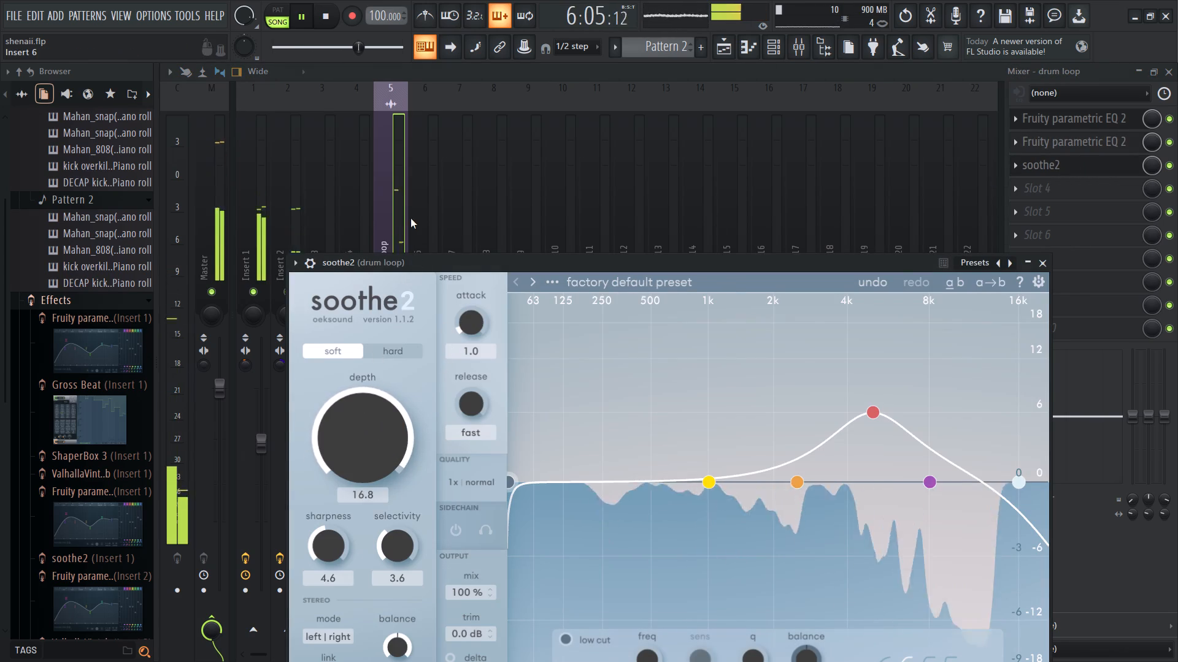
click(410, 215)
click(398, 273)
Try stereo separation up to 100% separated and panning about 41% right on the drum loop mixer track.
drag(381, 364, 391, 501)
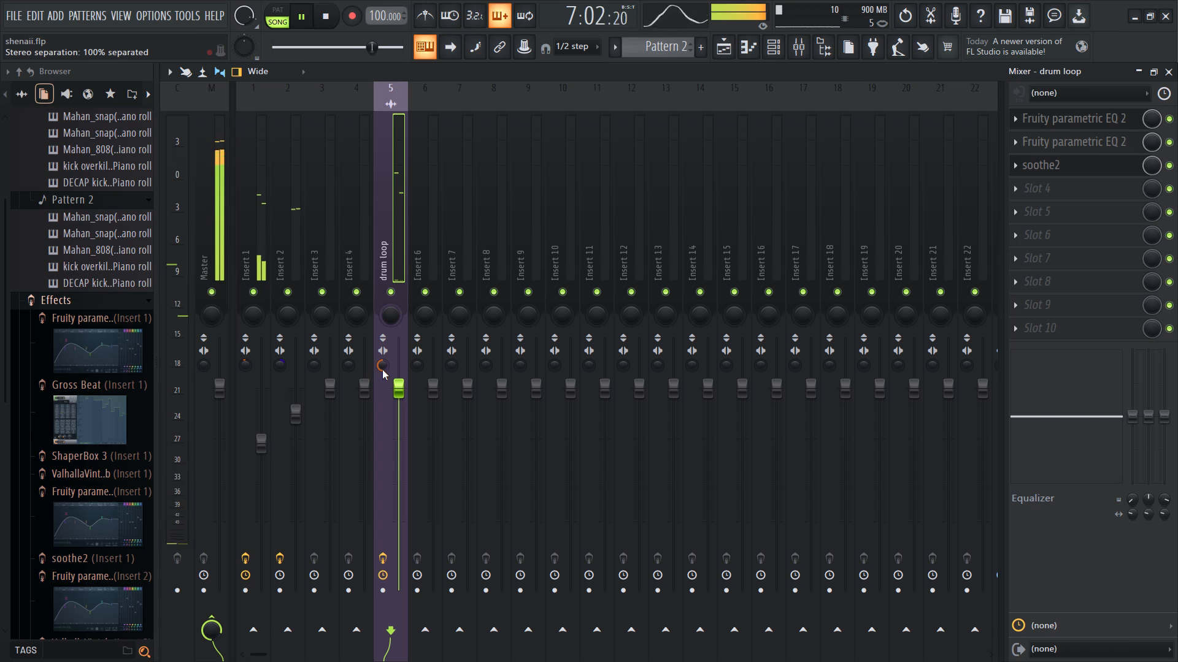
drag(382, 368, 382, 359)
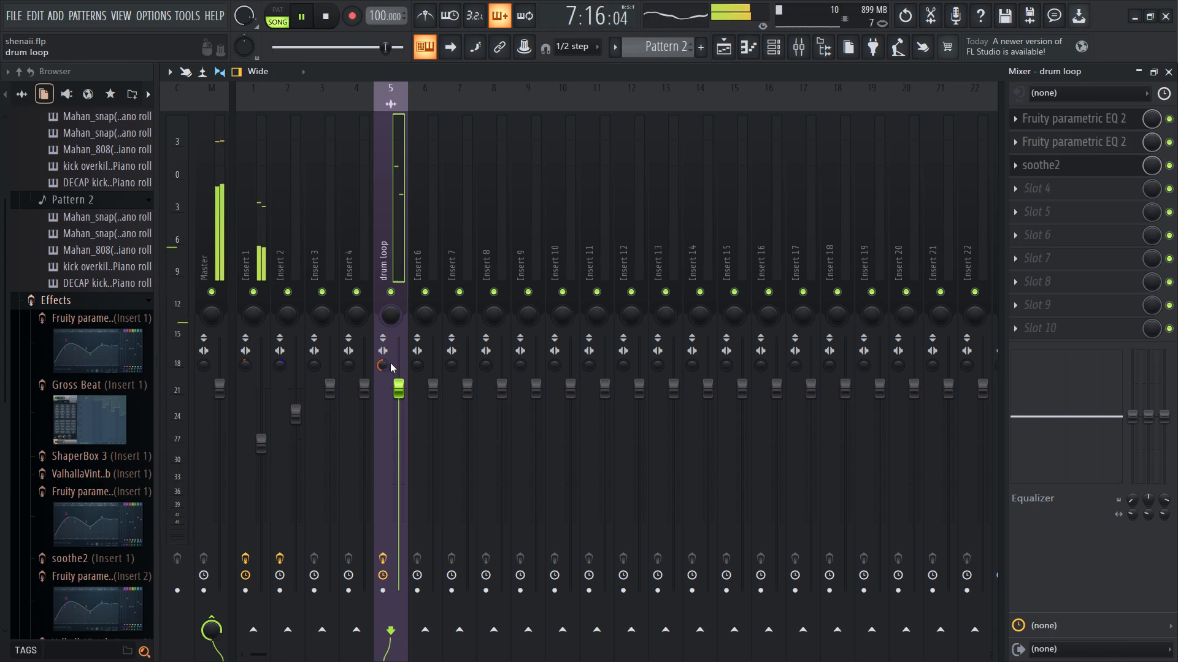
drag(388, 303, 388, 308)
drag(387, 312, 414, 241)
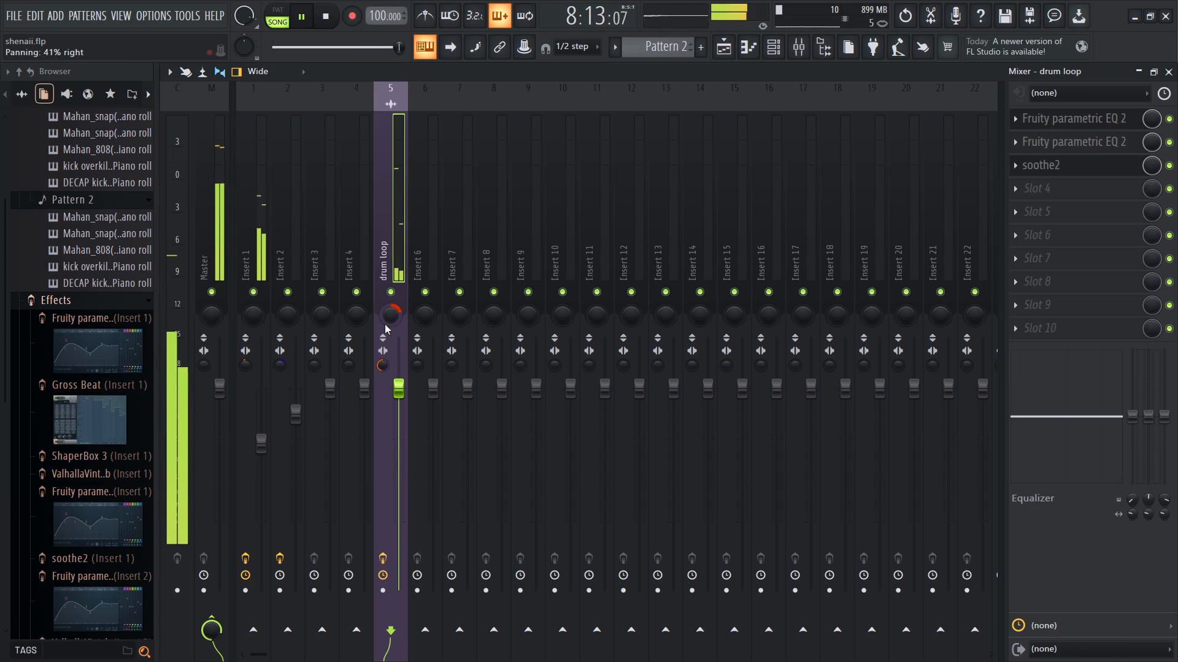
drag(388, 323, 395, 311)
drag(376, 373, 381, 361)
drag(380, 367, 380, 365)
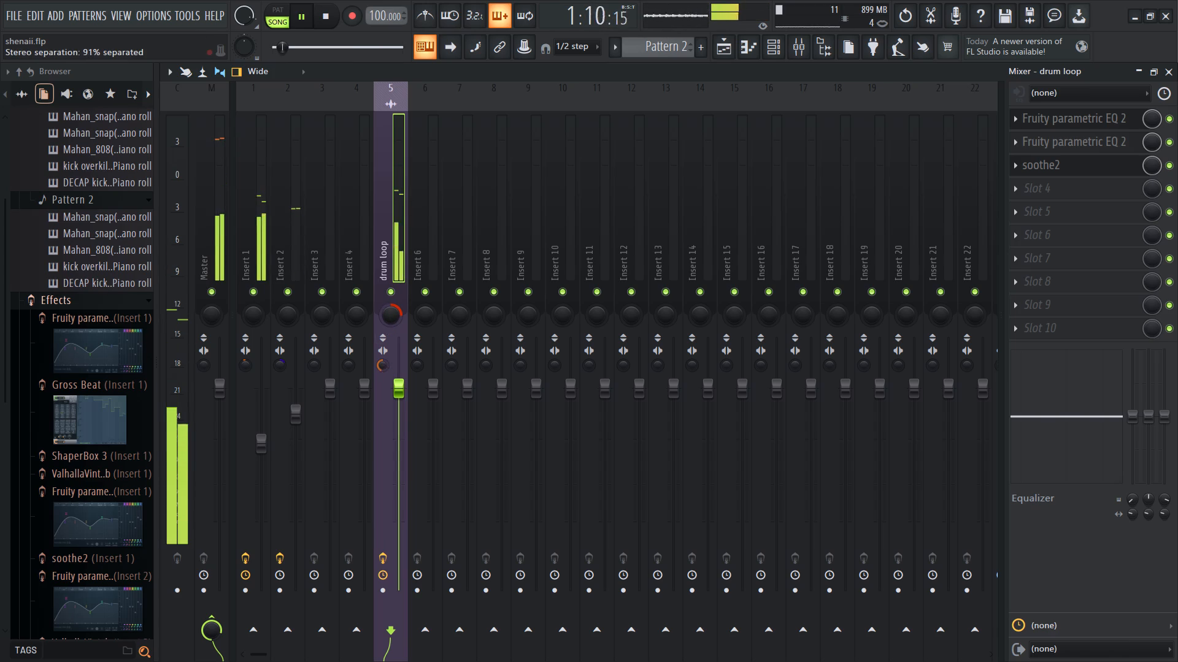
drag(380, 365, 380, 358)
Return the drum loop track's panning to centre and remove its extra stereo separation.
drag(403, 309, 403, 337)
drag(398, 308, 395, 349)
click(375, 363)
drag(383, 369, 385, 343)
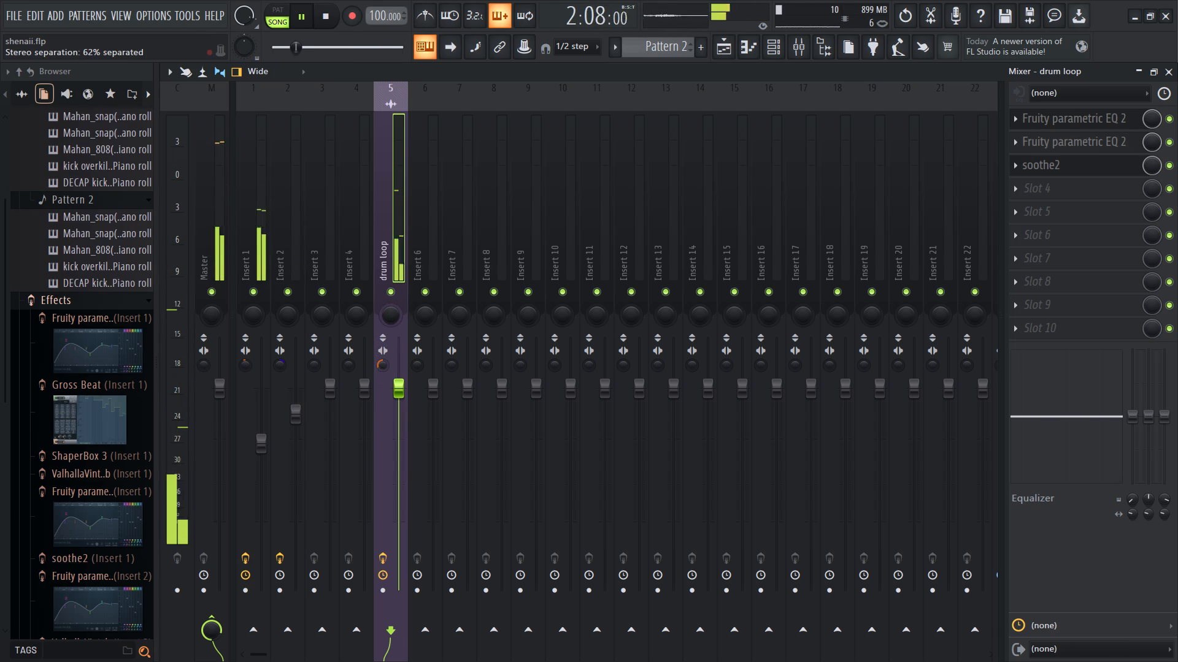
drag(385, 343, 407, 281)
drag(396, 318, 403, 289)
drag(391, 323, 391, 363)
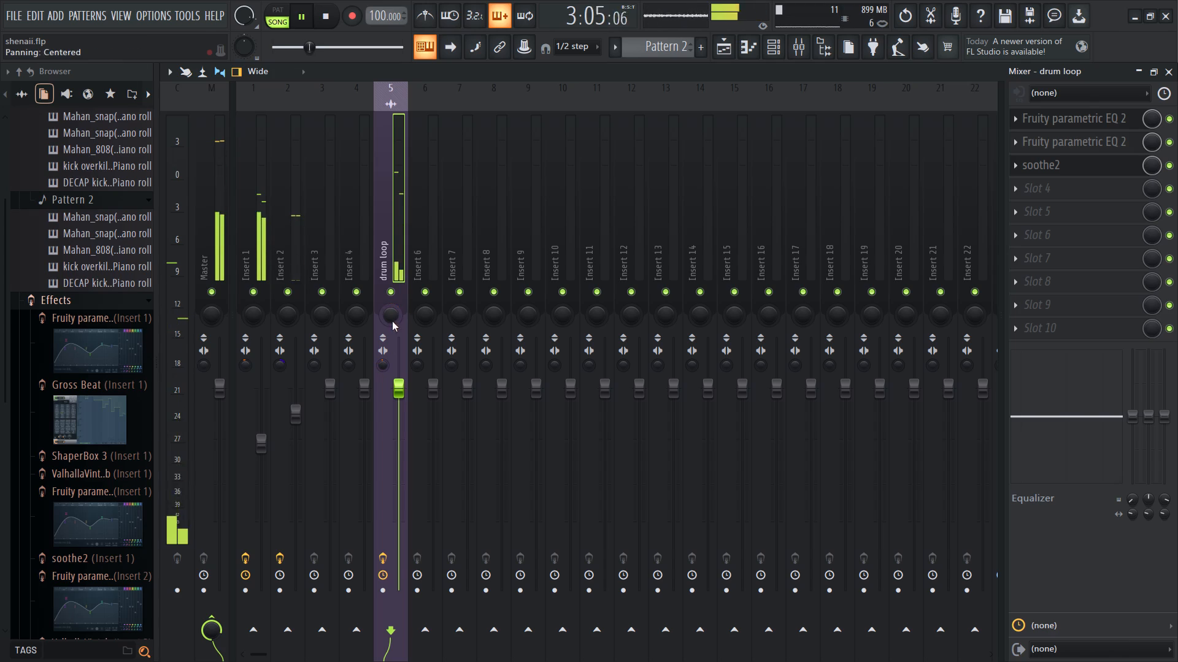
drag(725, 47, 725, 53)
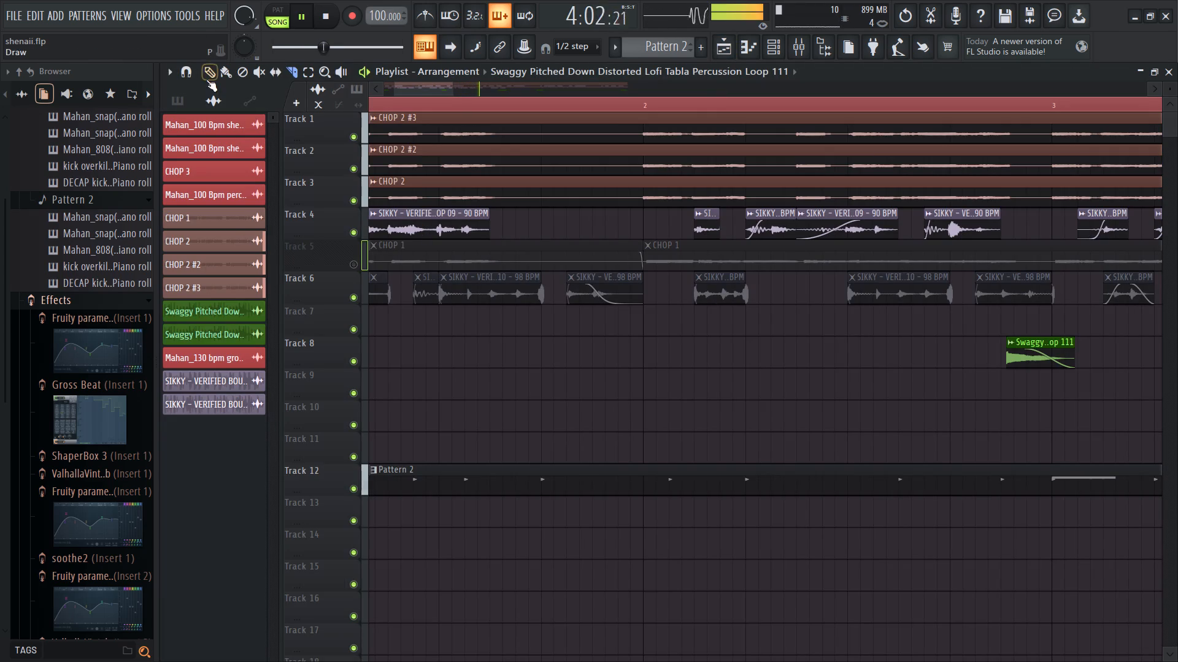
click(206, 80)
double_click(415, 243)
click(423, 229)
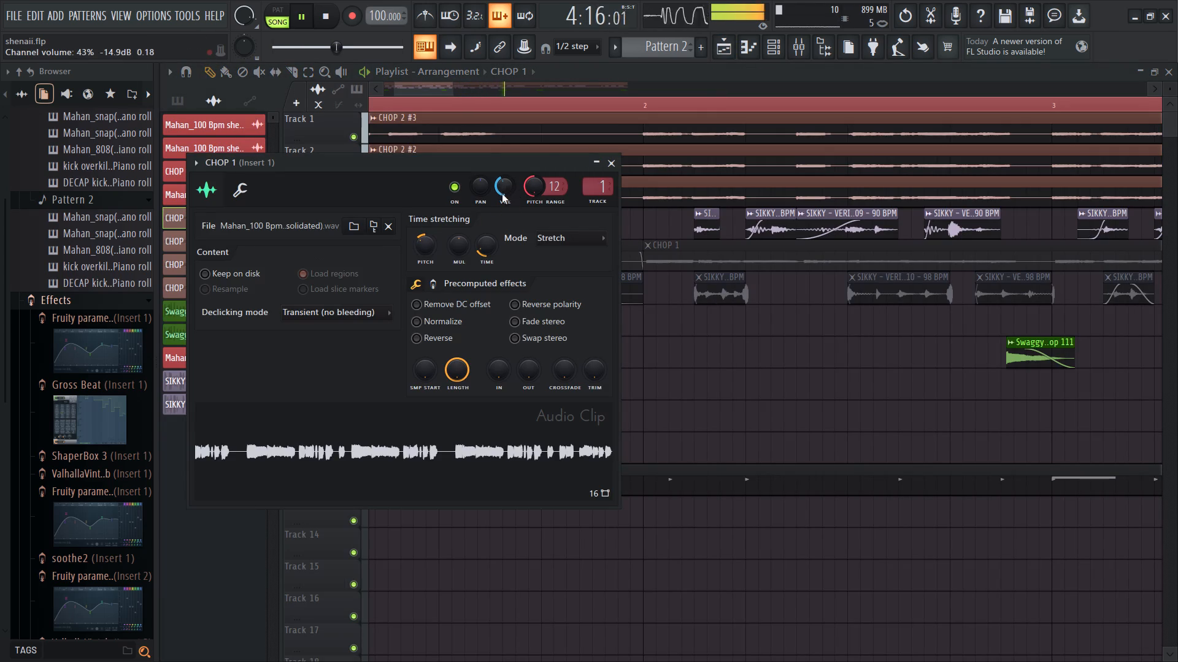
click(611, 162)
Shift the channel panning of the SIKKY - VERIFIED BOUNCE - DRUM LOOP 09 audio clip rightward.
double_click(460, 224)
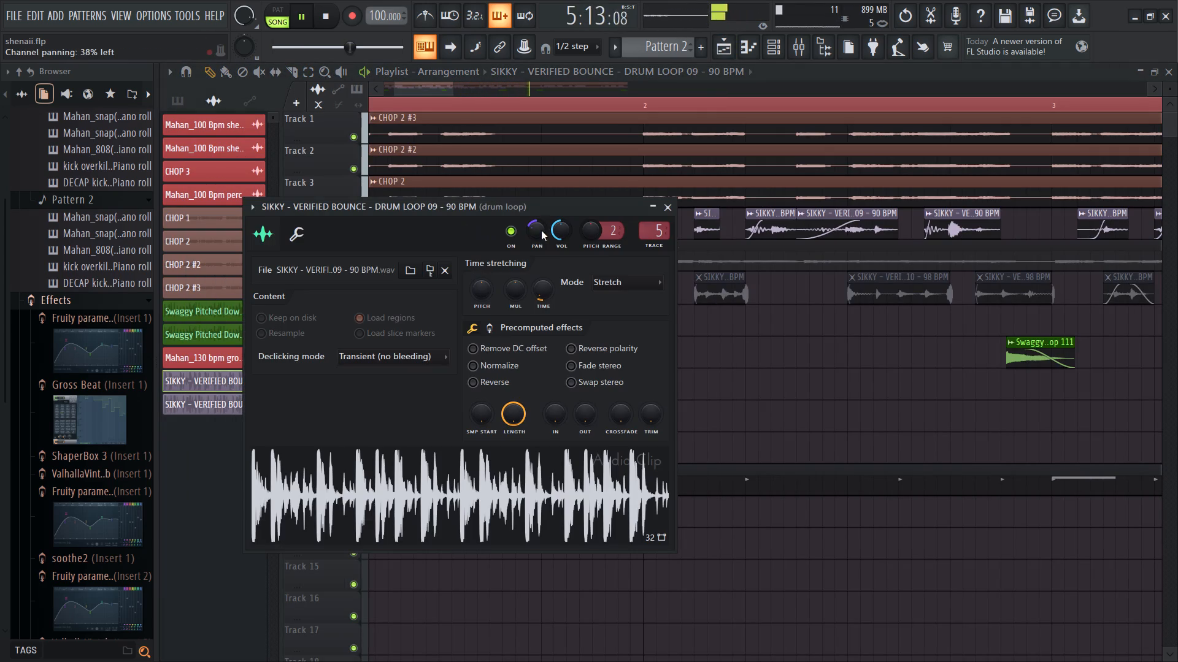
drag(541, 230, 556, 171)
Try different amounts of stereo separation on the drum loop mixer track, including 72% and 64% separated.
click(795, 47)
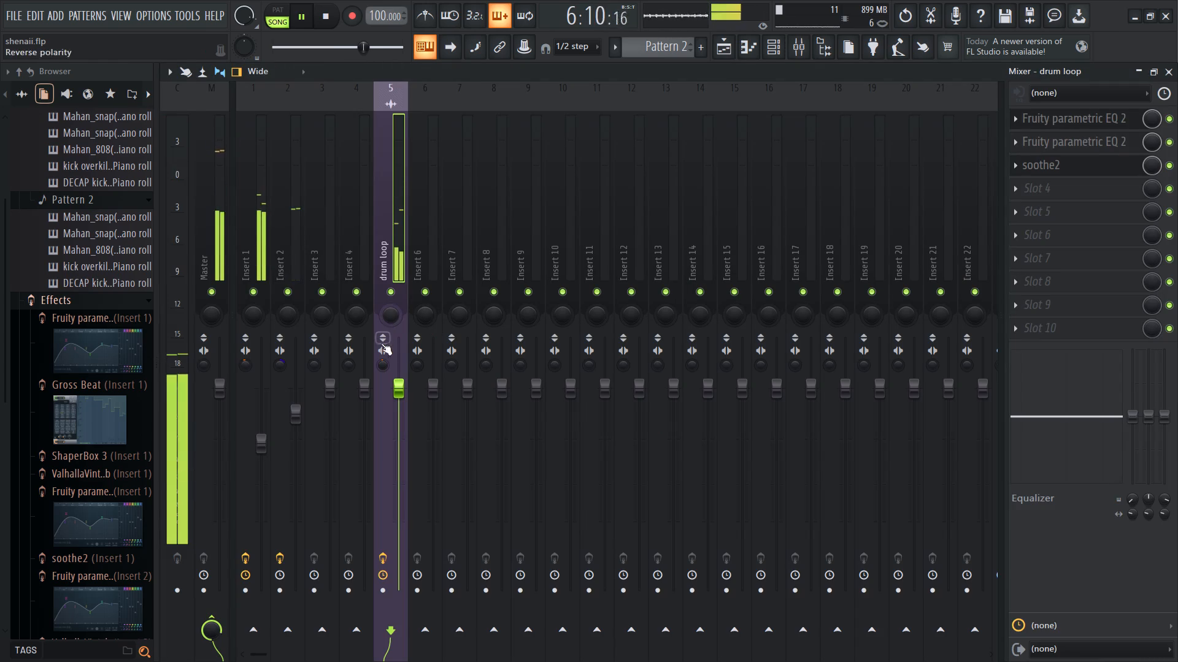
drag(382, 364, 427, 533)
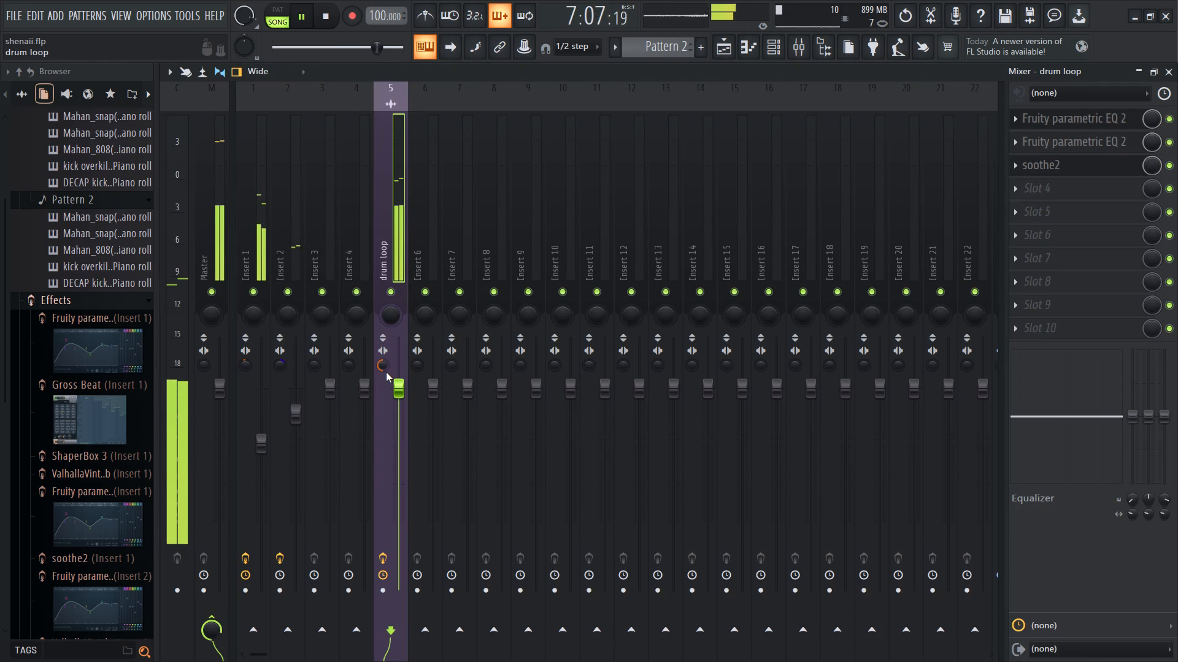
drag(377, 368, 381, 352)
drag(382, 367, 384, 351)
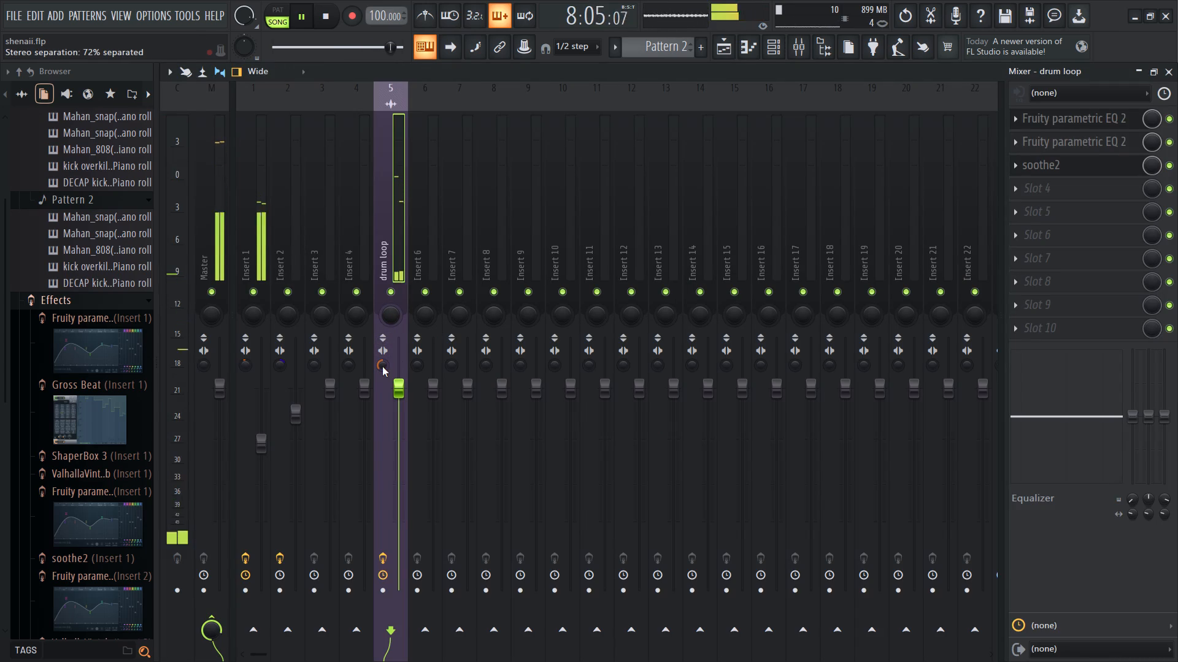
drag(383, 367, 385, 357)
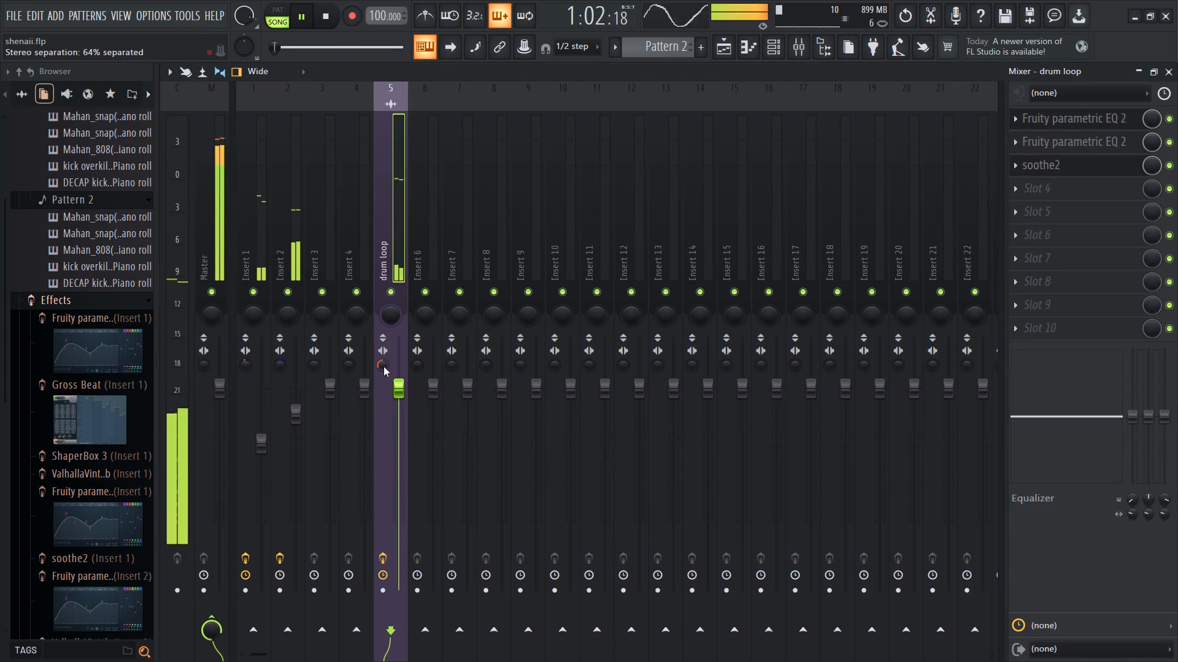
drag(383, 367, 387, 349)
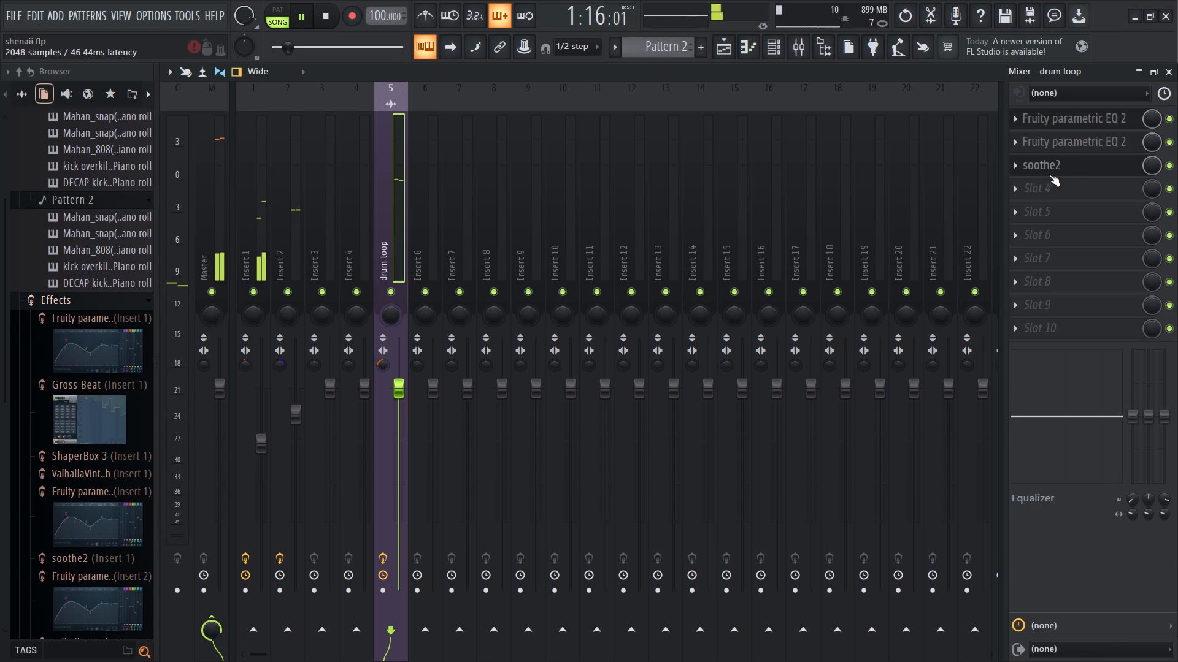
Deepen the band 5 cut near 1129 Hz slightly in the drum loop track's second Fruity parametric EQ 2.
click(1087, 140)
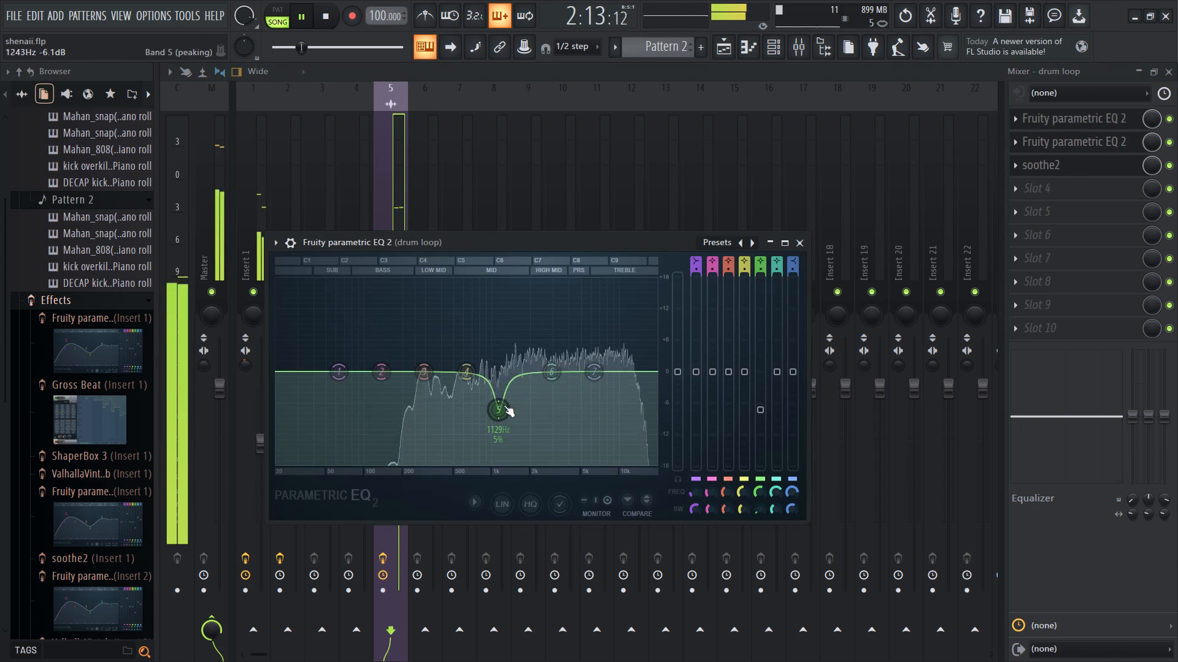
drag(502, 406, 501, 416)
Lower the band 1 high-pass cutoff to just below 164 Hz in the drum loop track's first Fruity parametric EQ 2, and close the mixer.
click(1070, 115)
click(1070, 115)
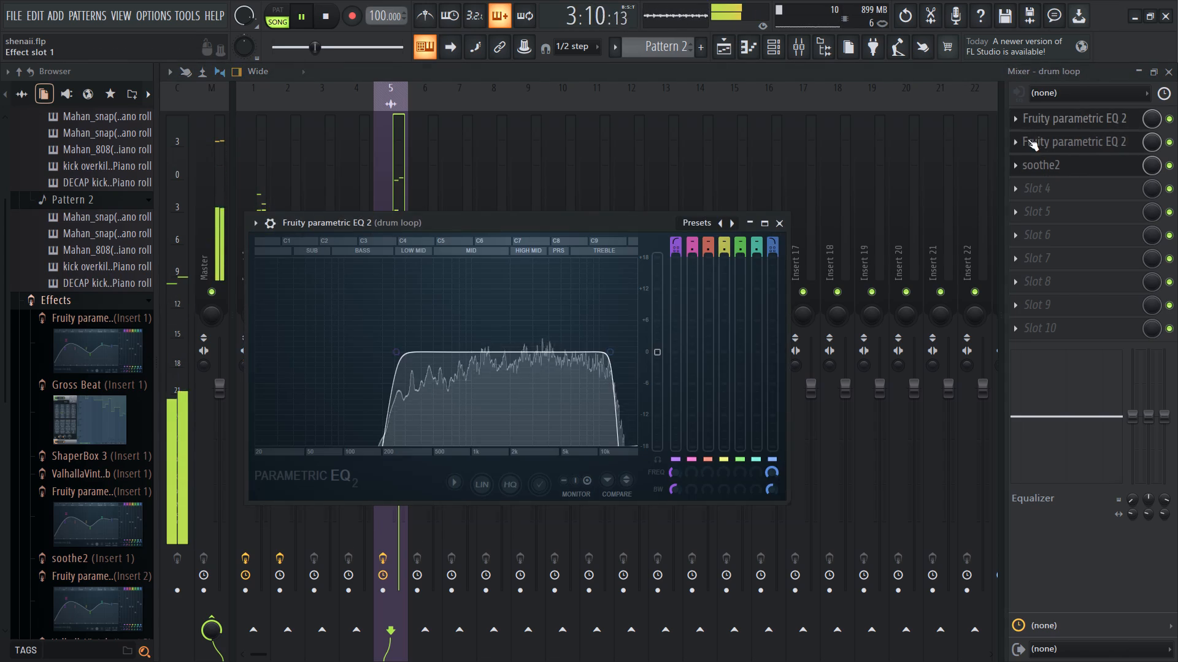
drag(396, 359, 88, 367)
drag(285, 350, 391, 357)
drag(312, 352, 429, 364)
drag(363, 355, 388, 360)
drag(371, 352, 377, 353)
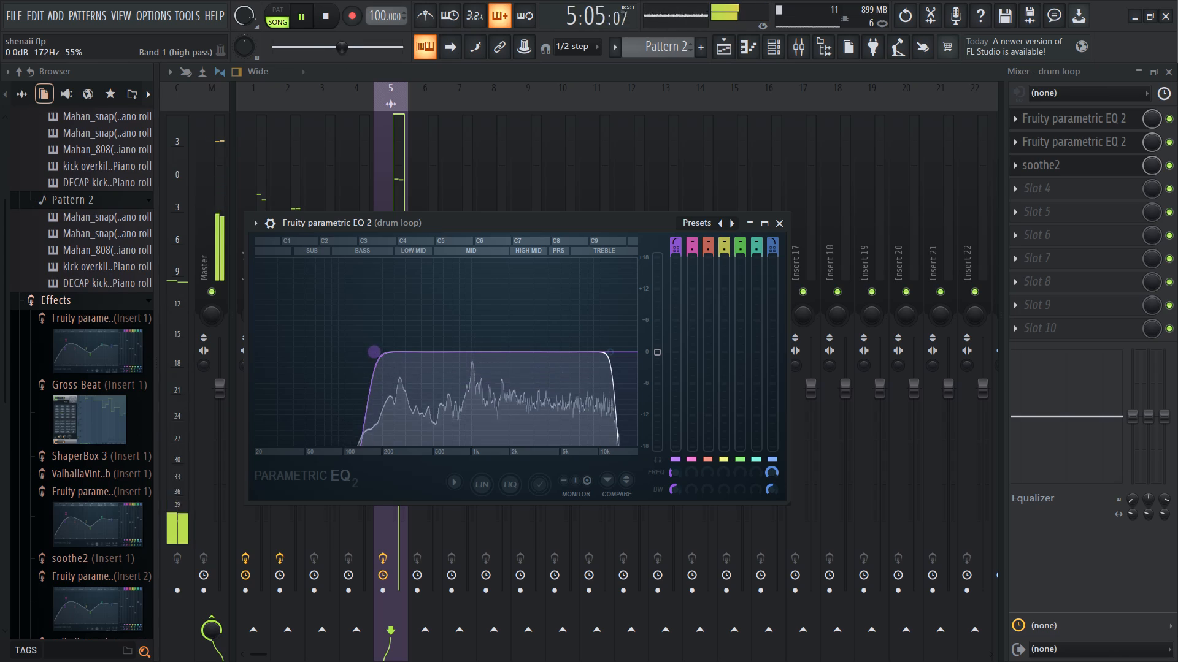
drag(377, 353, 382, 355)
drag(376, 352, 364, 352)
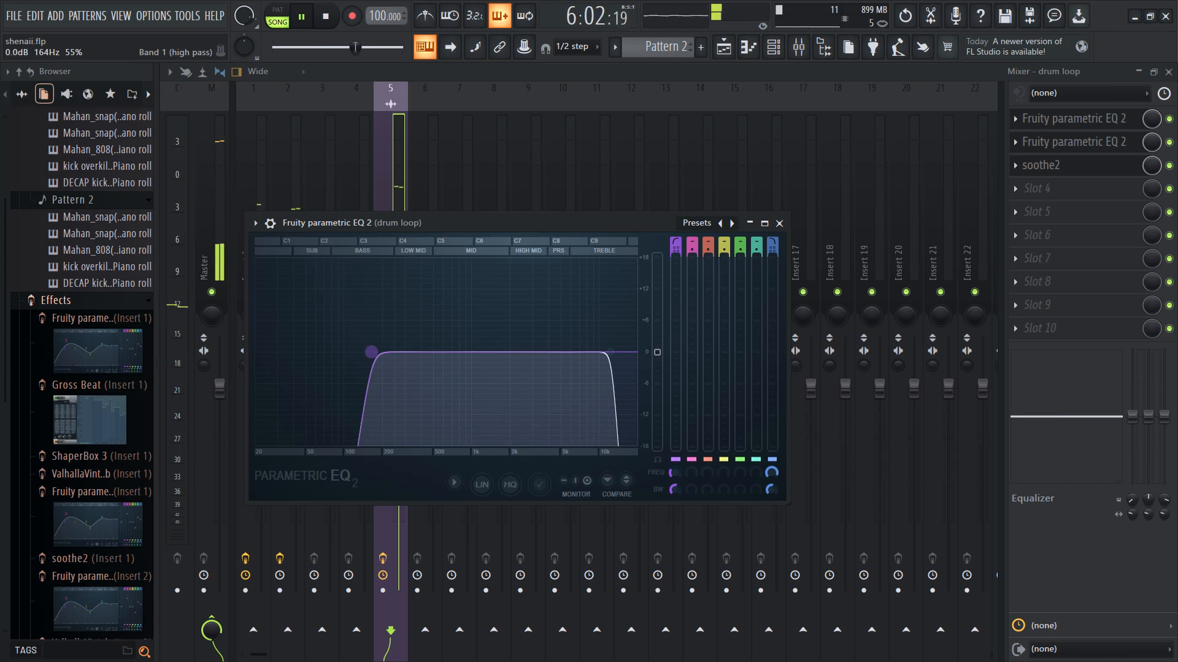
drag(364, 352, 361, 351)
click(784, 224)
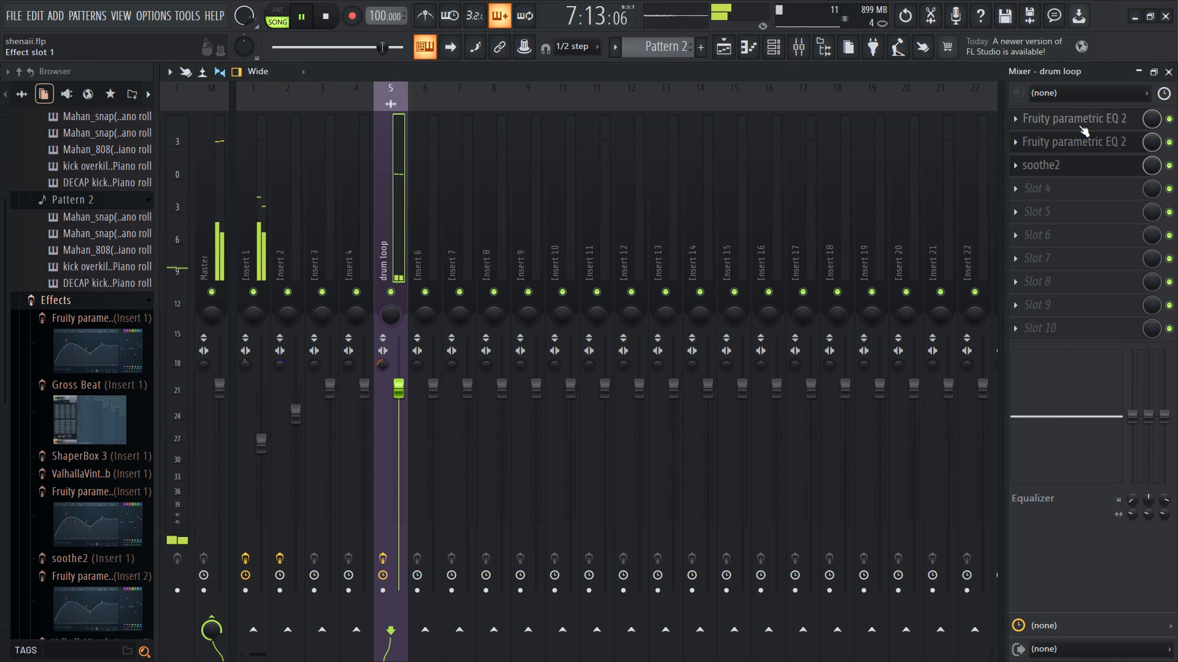
click(1173, 75)
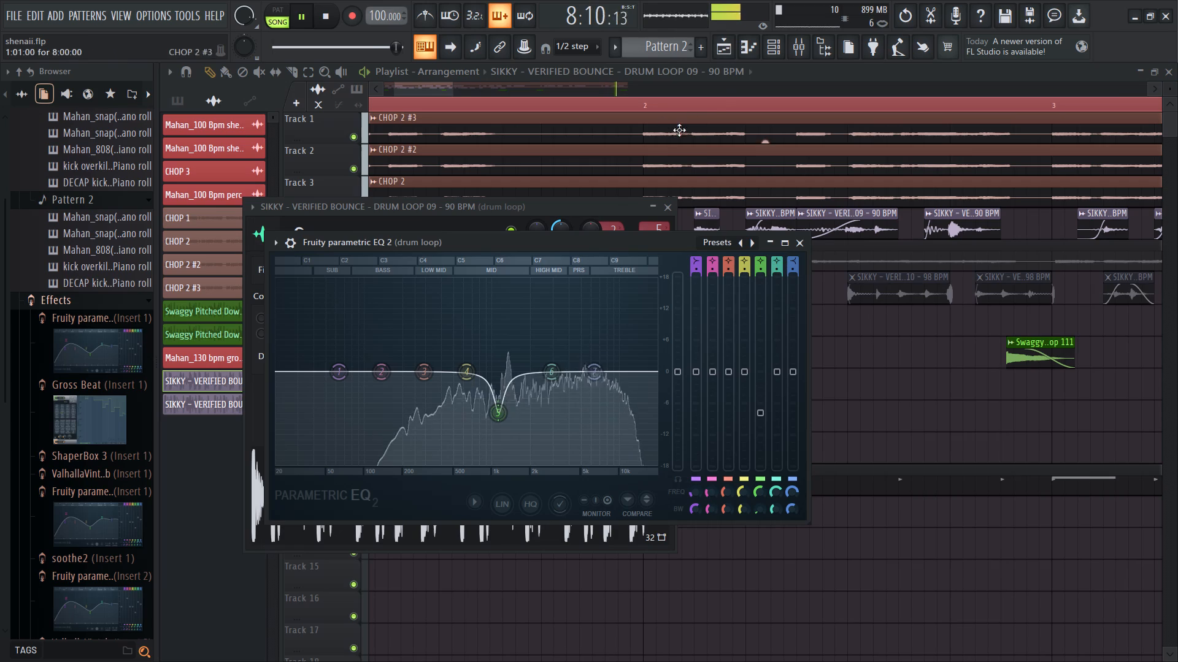
Restore the drum loop mixer track's original stereo separation, pan the track about 19% right, and return to the playlist.
click(793, 51)
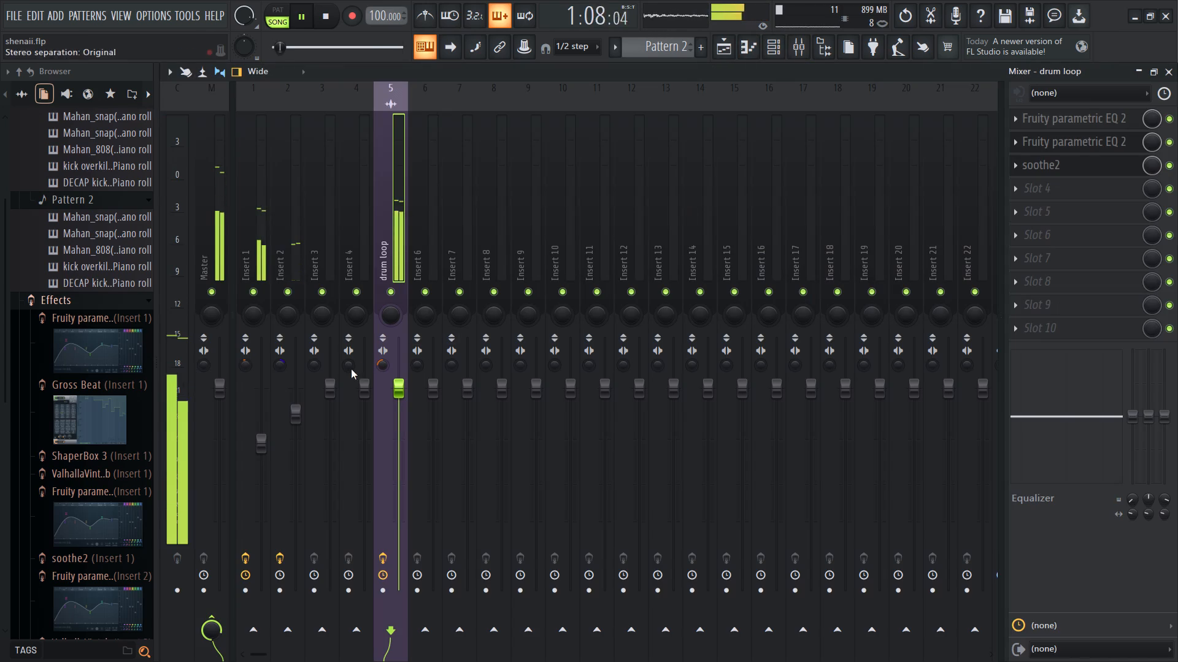
drag(382, 364, 391, 306)
drag(398, 309, 401, 343)
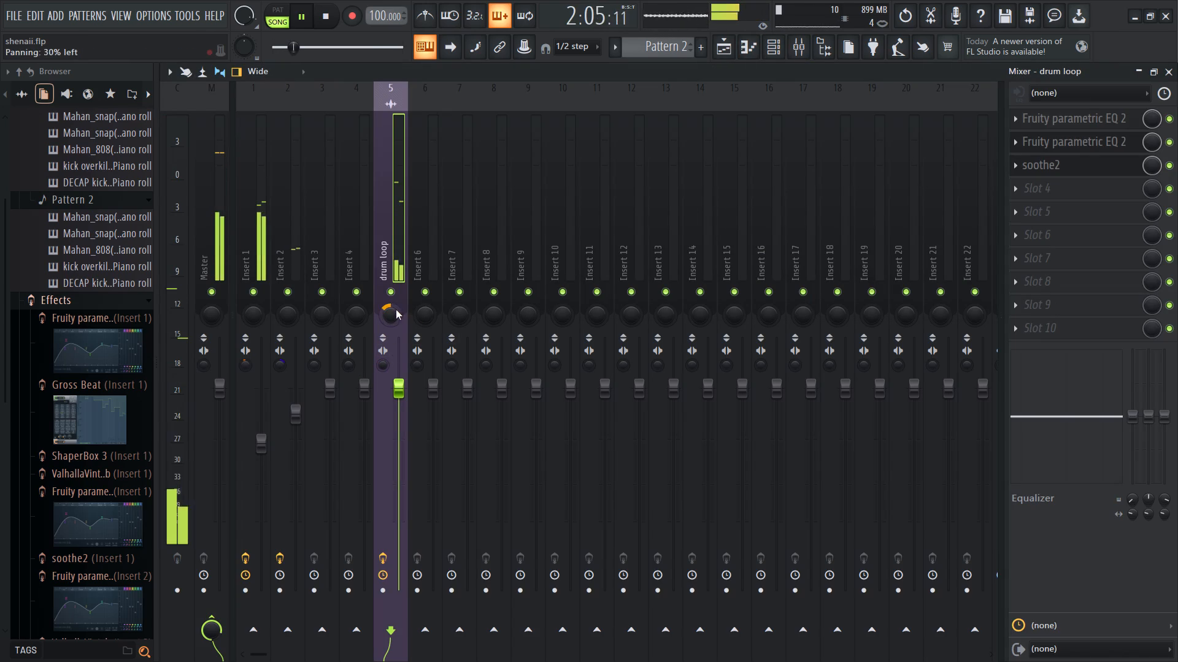
drag(395, 303, 469, 167)
drag(395, 308, 396, 343)
drag(389, 316, 391, 332)
drag(390, 316, 391, 325)
click(390, 316)
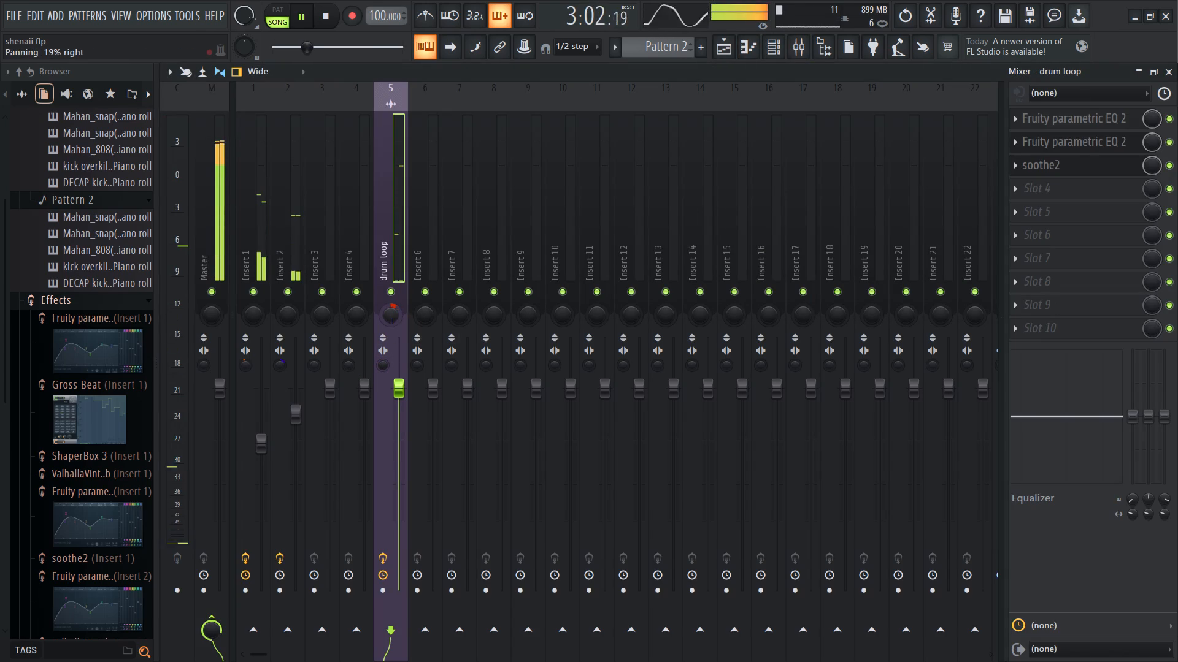
drag(390, 316, 392, 310)
double_click(722, 65)
click(723, 54)
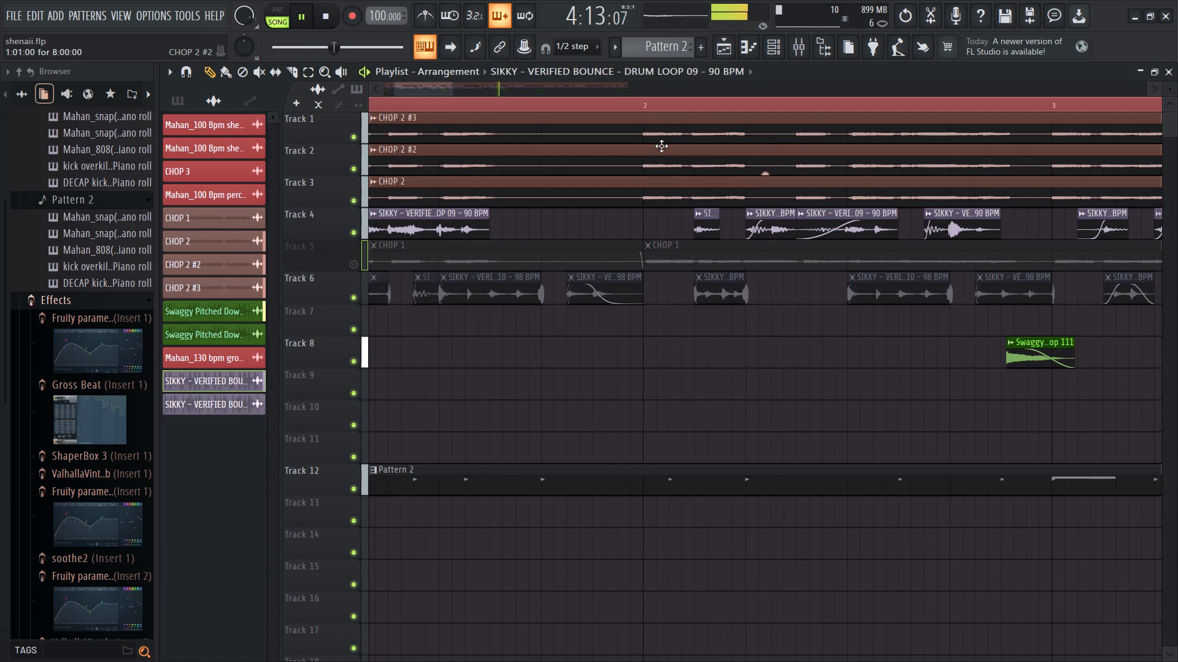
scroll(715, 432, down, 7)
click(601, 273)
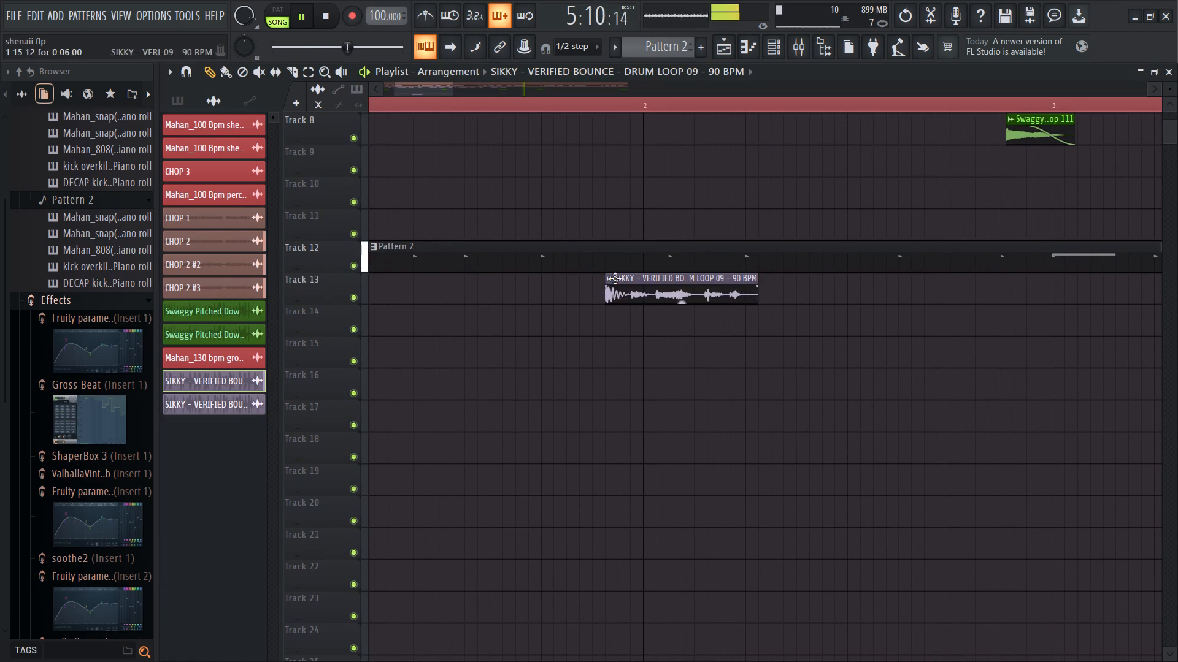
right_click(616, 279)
Select Pattern 2 in the playlist and show its channel rack, enlarged to display more channels.
click(633, 265)
click(772, 57)
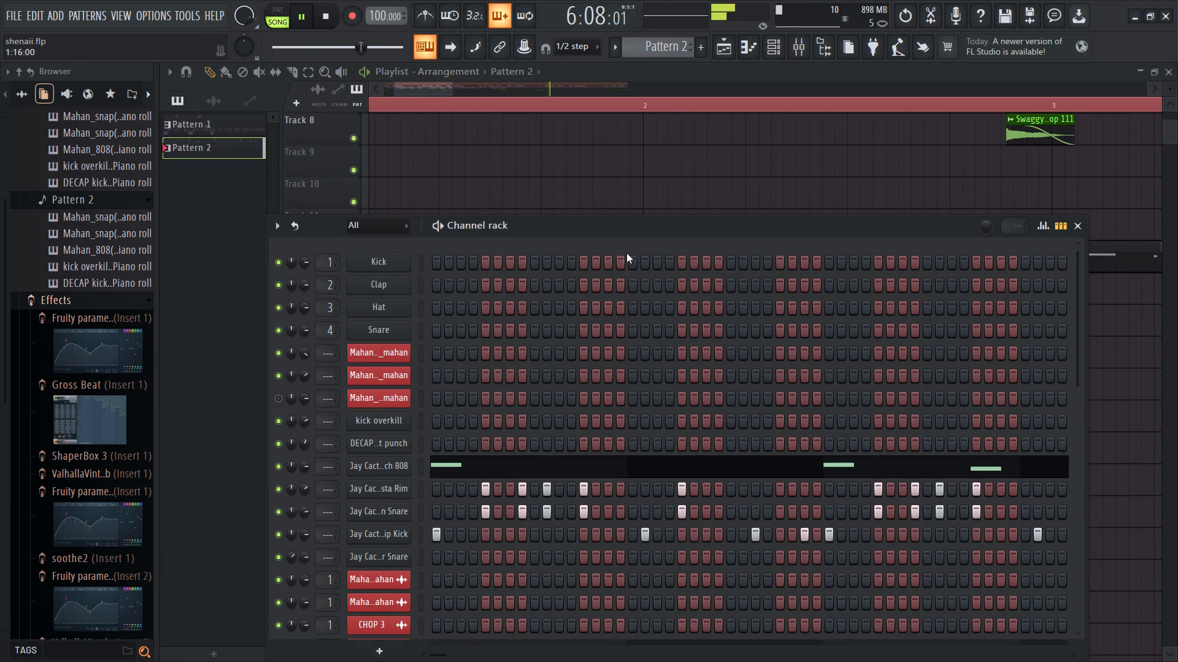
drag(622, 228, 620, 135)
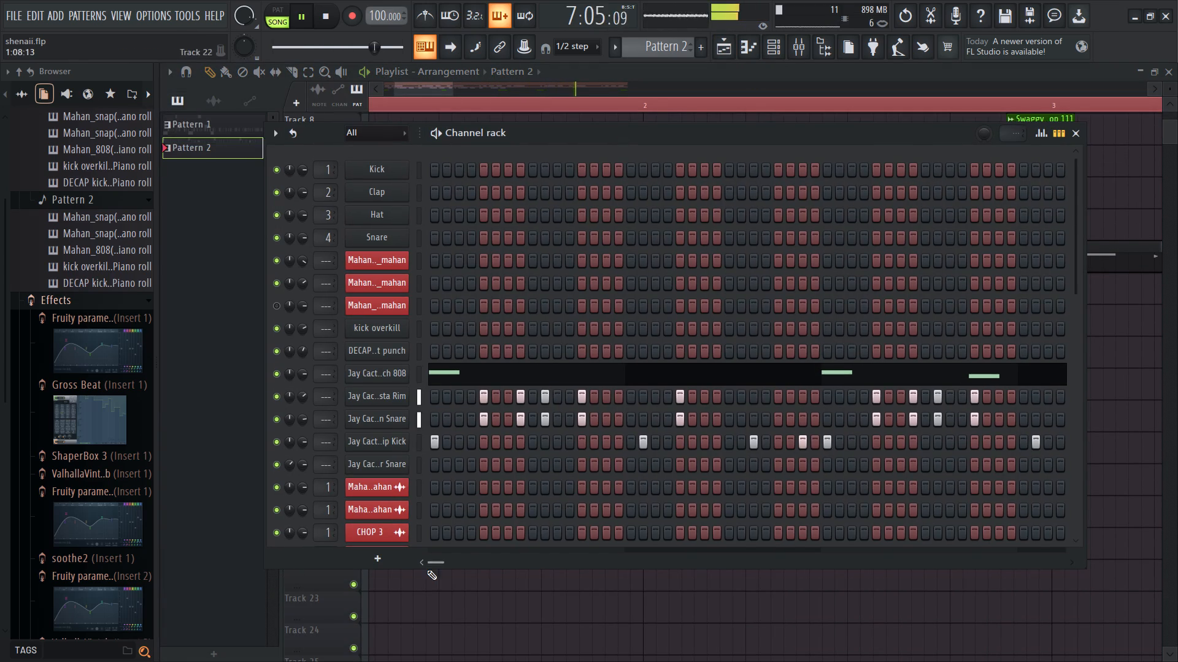
right_click(1098, 449)
ctrl+scroll(751, 436, down, 18)
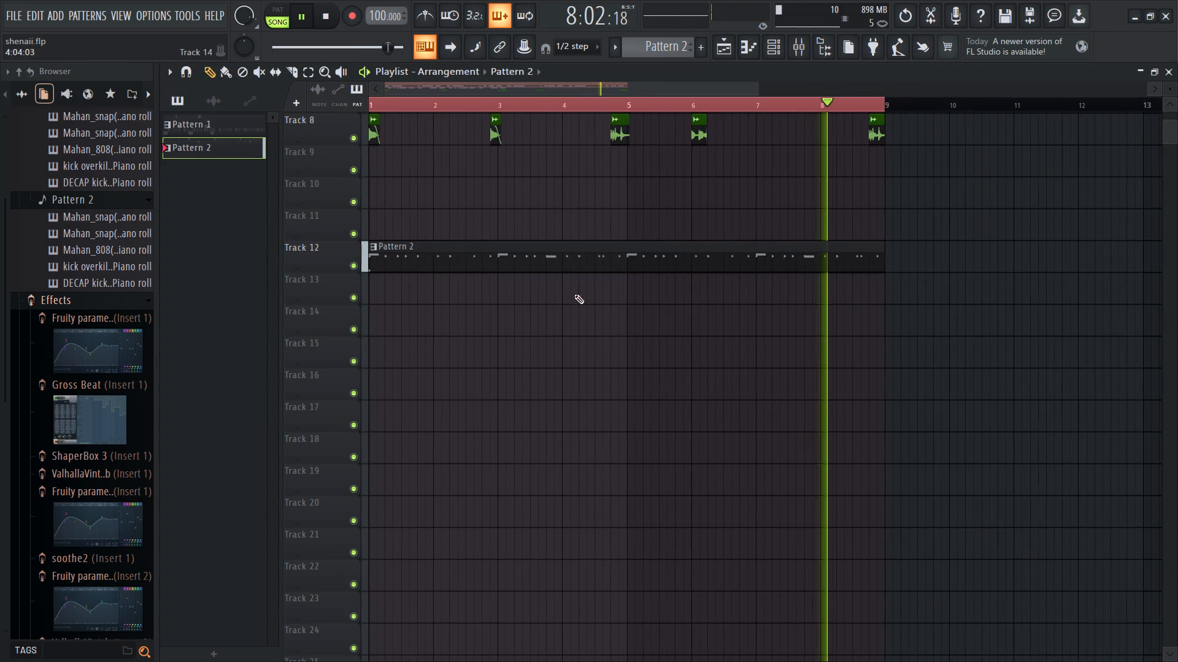
click(589, 252)
click(785, 40)
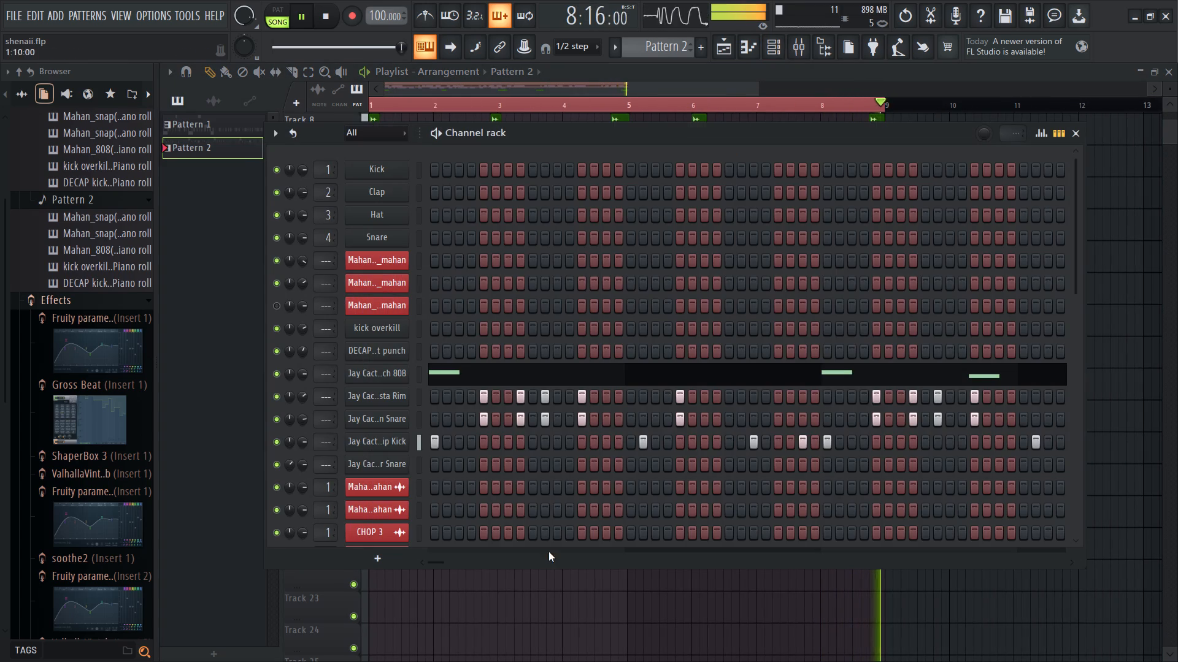
drag(547, 568, 542, 661)
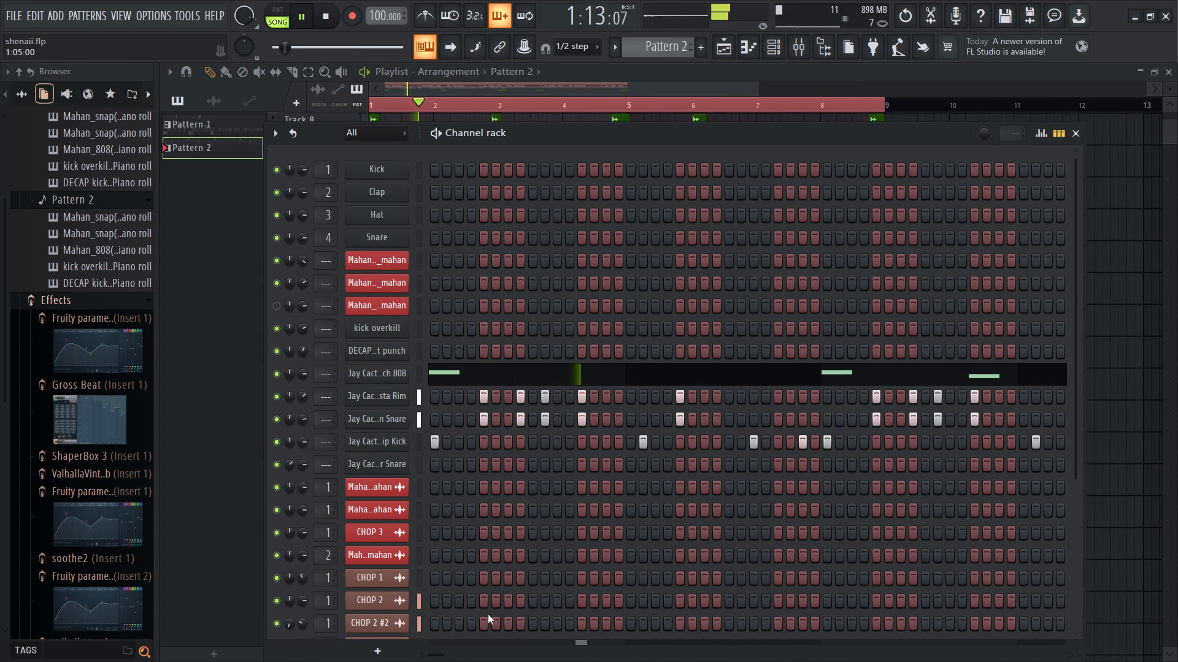
Filter the channel rack to show only the Unsorted channels.
scroll(467, 483, down, 2)
click(382, 141)
click(369, 194)
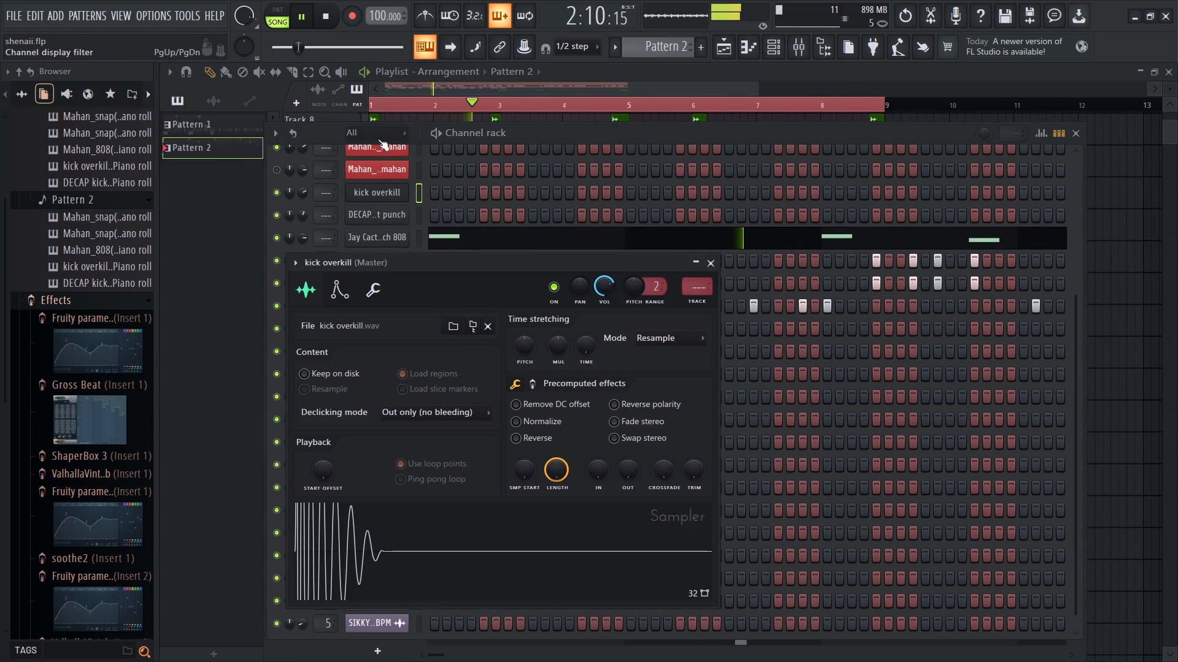
click(378, 138)
click(370, 184)
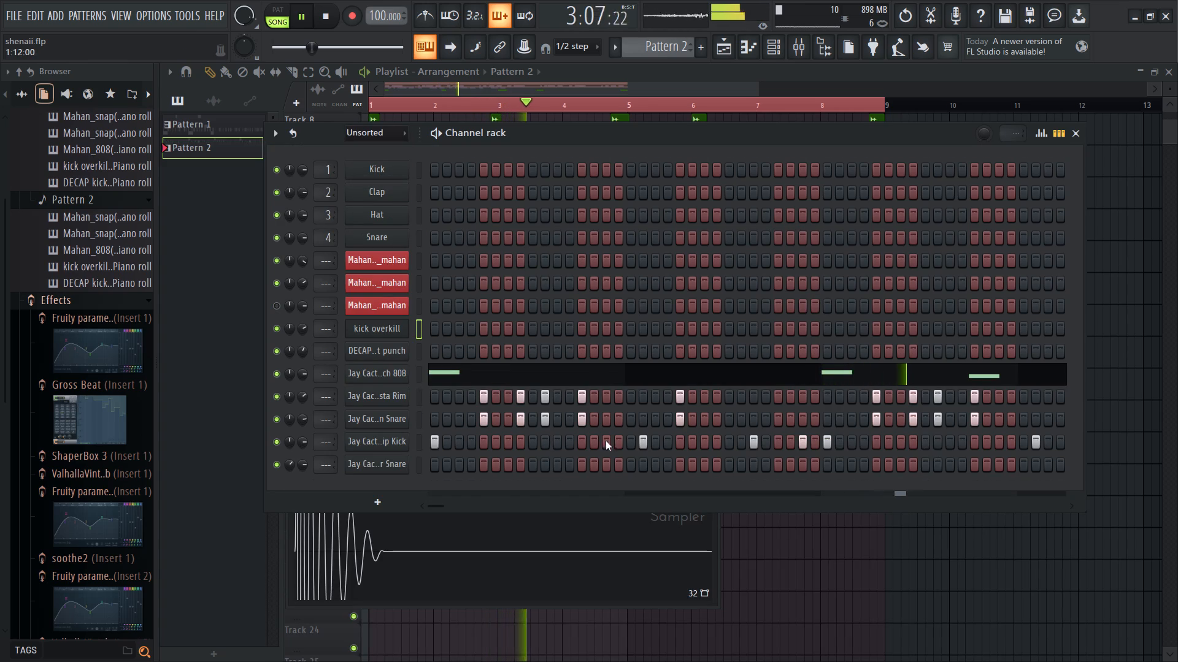
Switch the browser from the current project to the Jay Cactus Drum Saga sample folders.
scroll(94, 310, up, 9)
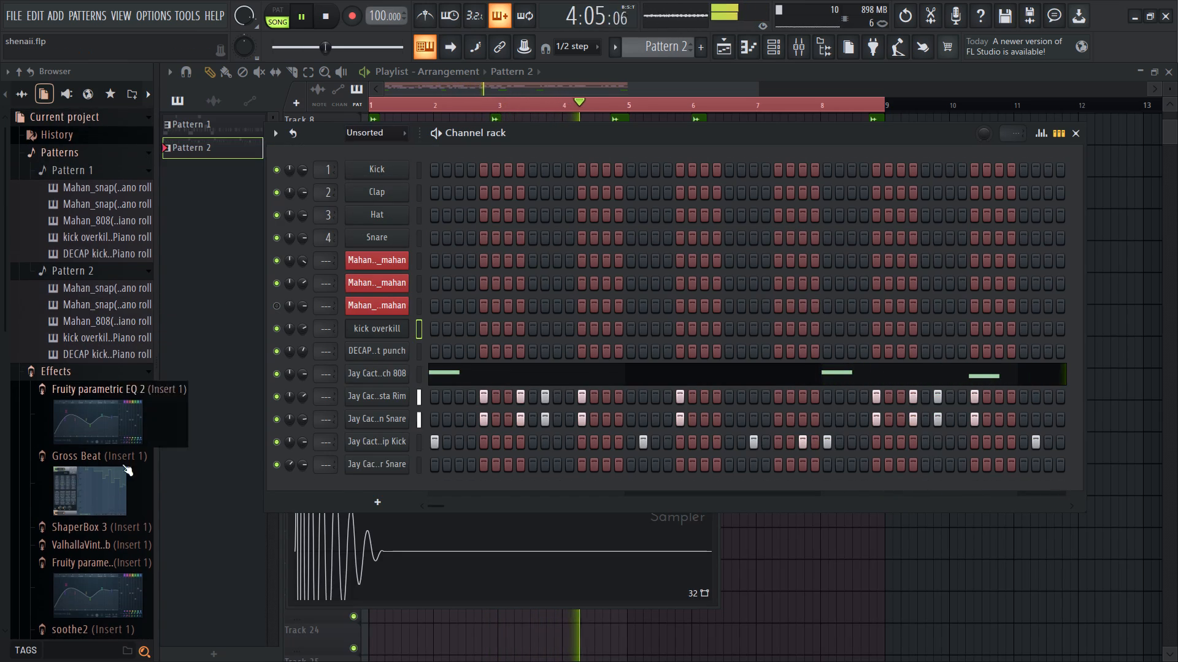
click(33, 89)
click(19, 92)
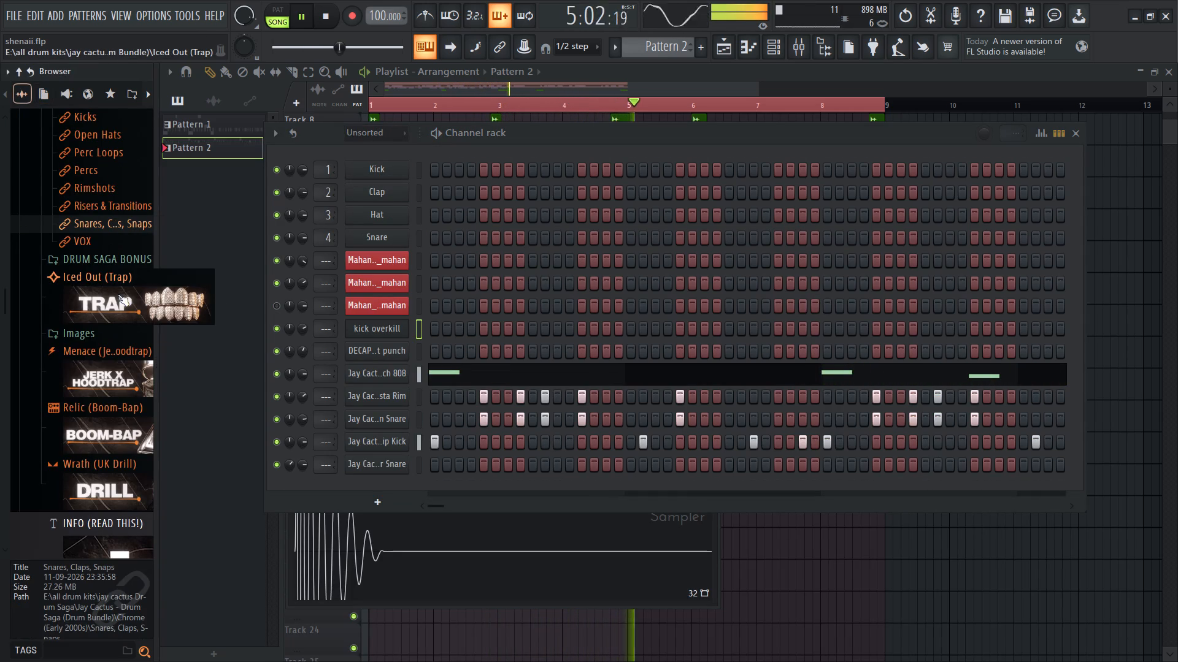
Stop playback and save the project.
key(space)
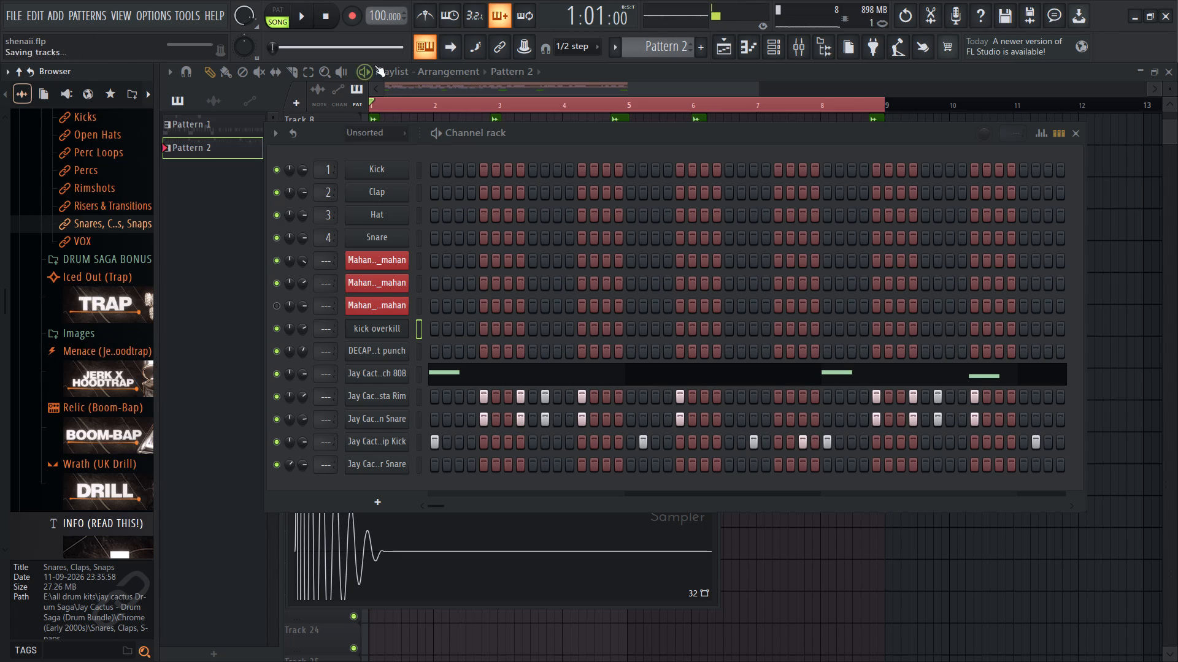
key(ctrl+s)
Minimize FL Studio and show the hidden system tray apps.
click(1134, 20)
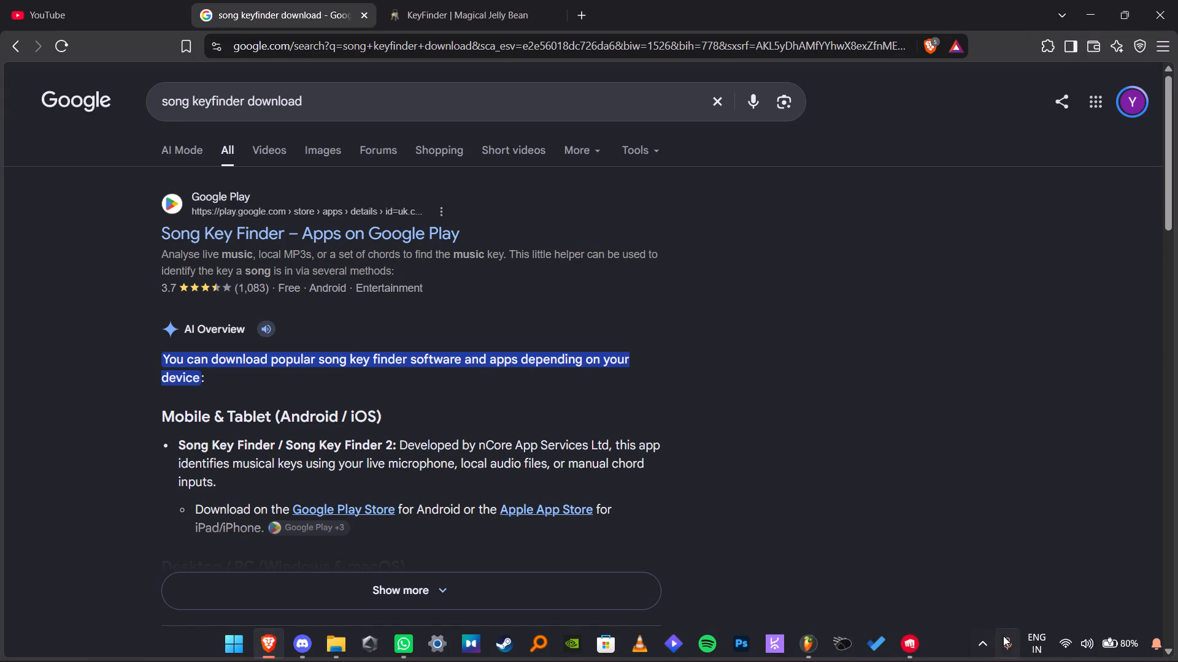
click(976, 647)
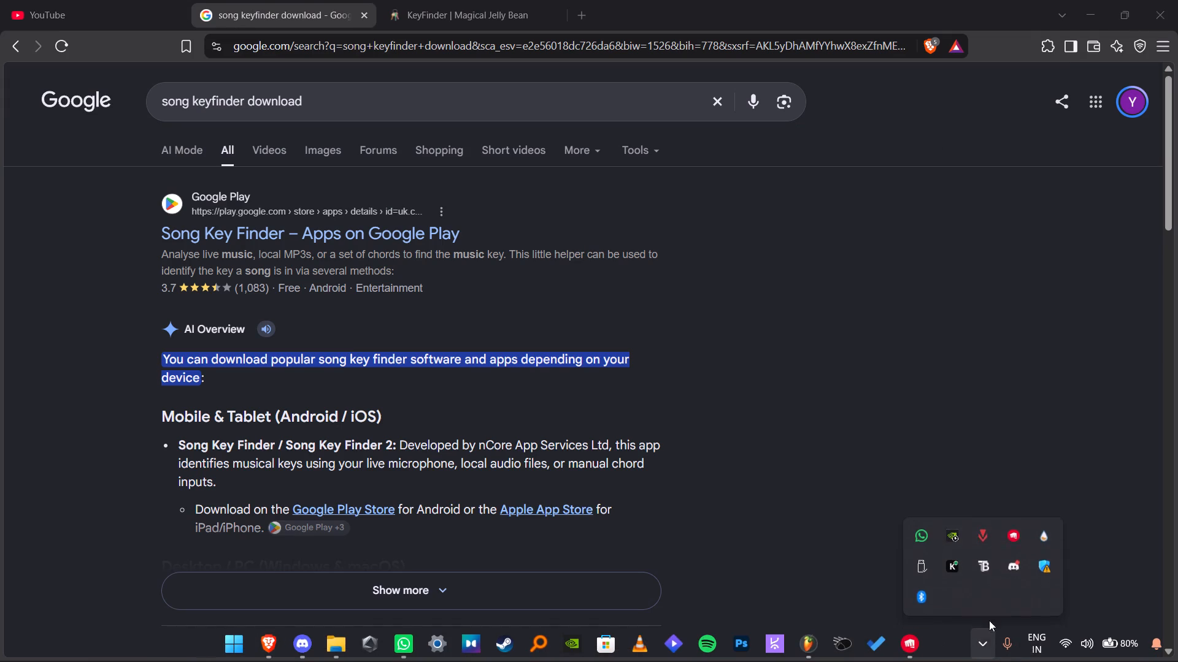
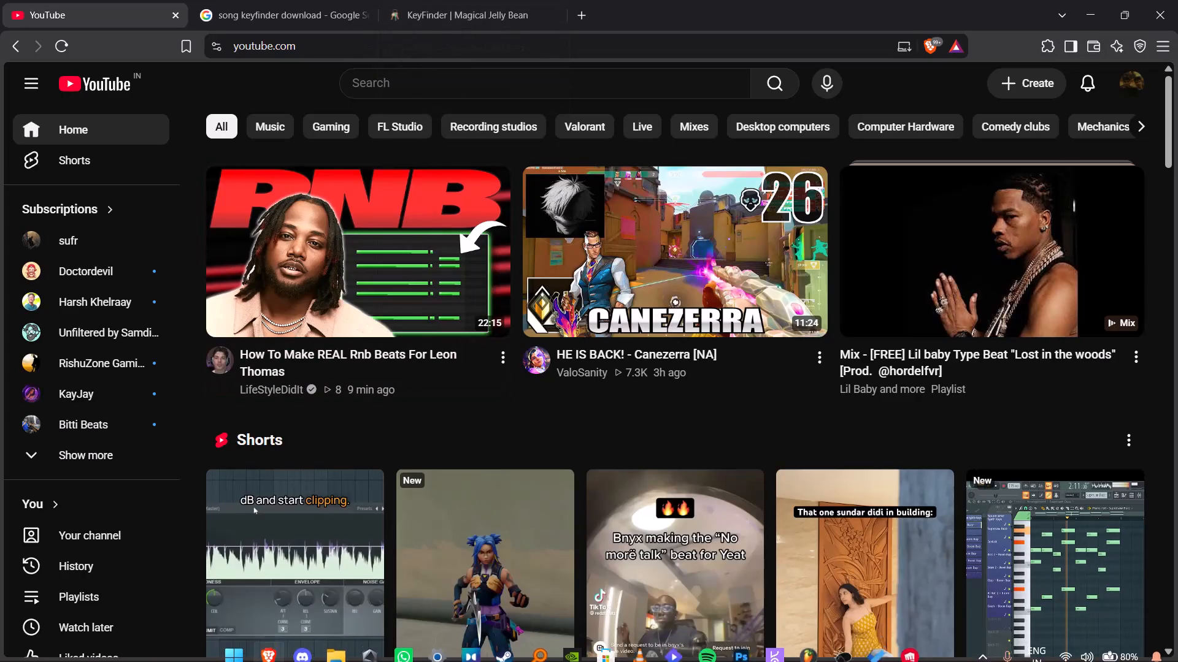
Switch to FL Studio and play the song arrangement.
click(805, 638)
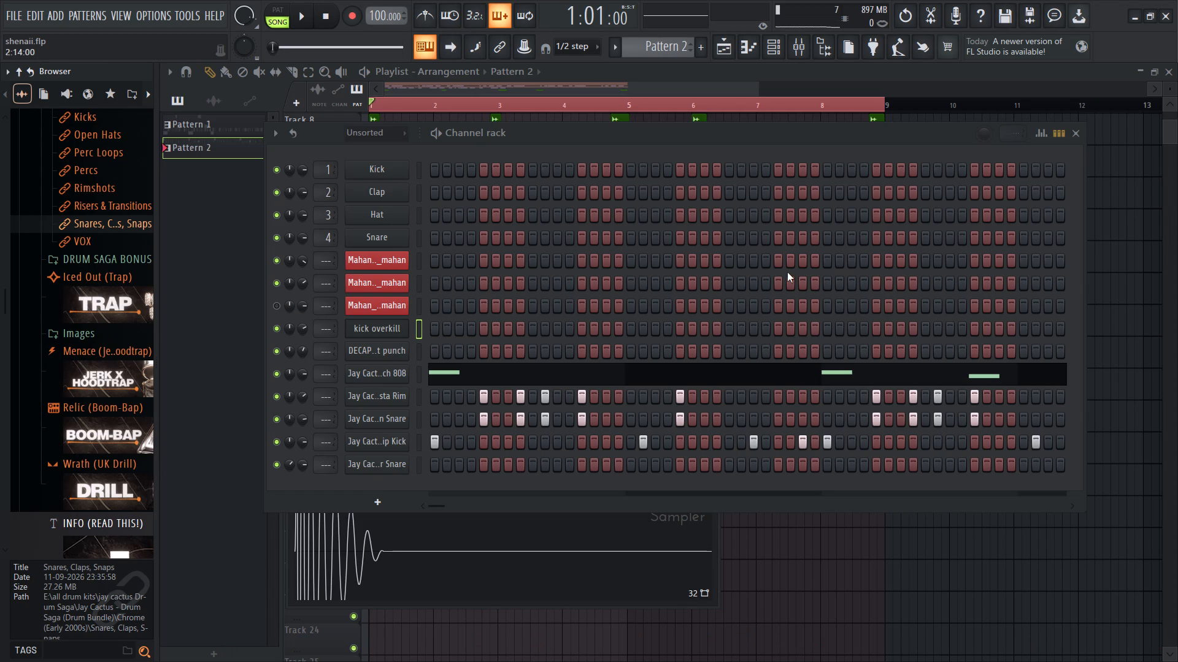
key(space)
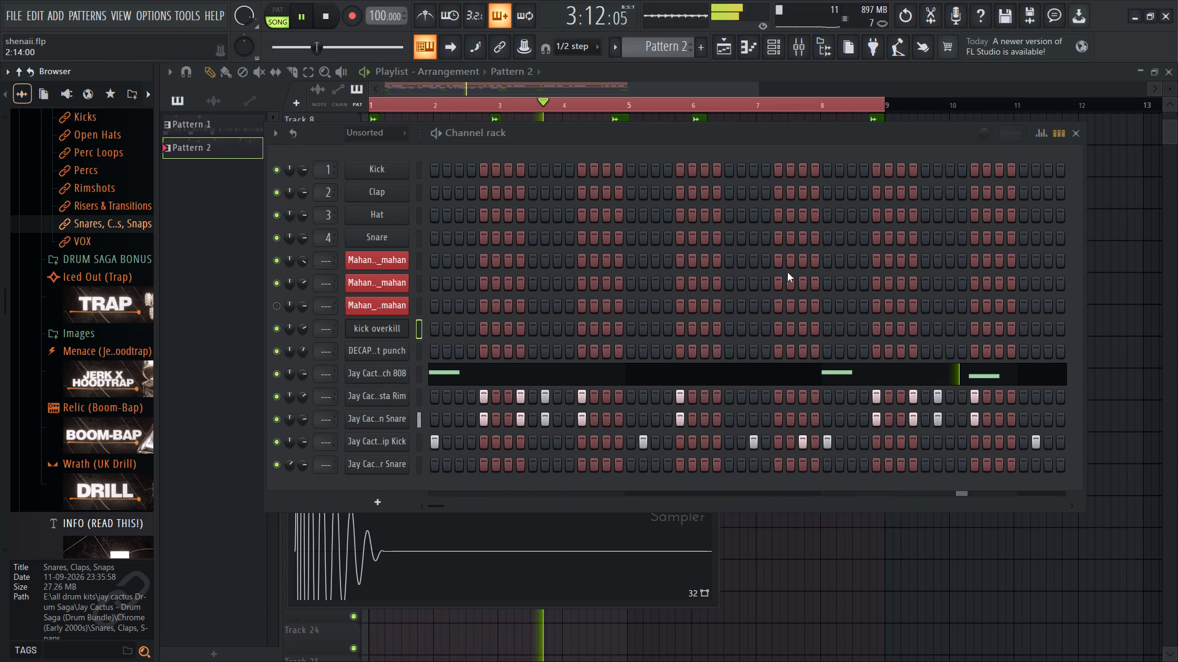
Open the piano roll of the Jay Cactus - Hip Kick channel from Pattern 2.
click(402, 372)
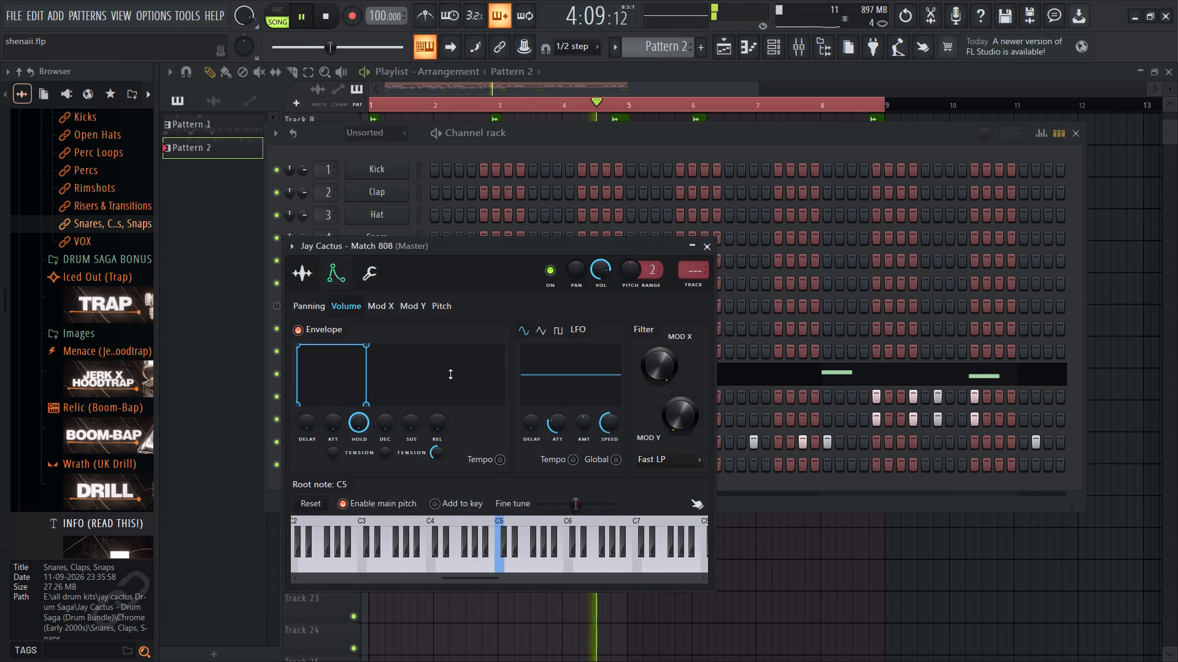
click(715, 246)
right_click(381, 446)
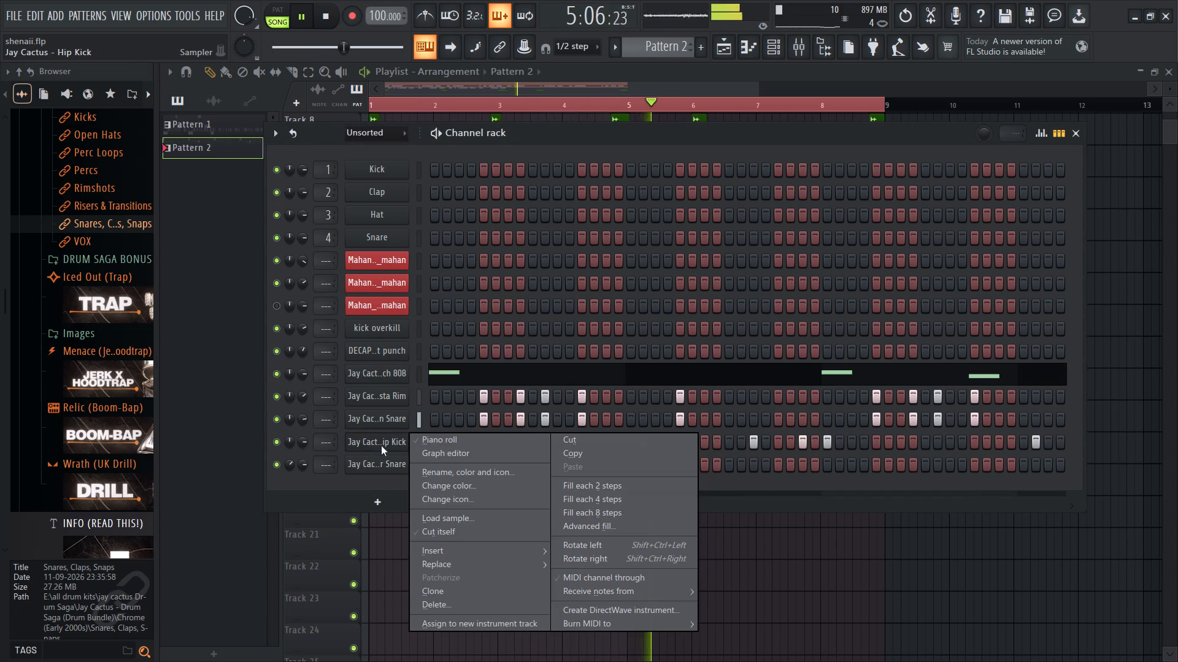
click(433, 436)
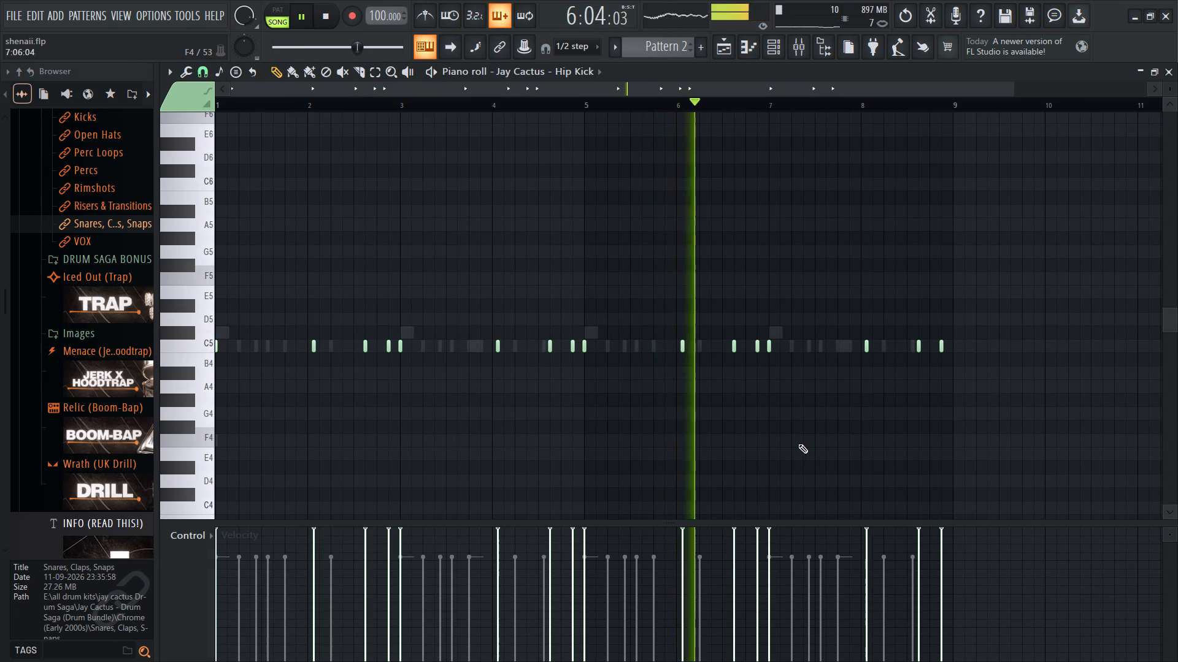
Move the Hip Kick note at 8:02 one step later to 8:03 and restart playback.
ctrl+scroll(667, 379, up, 13)
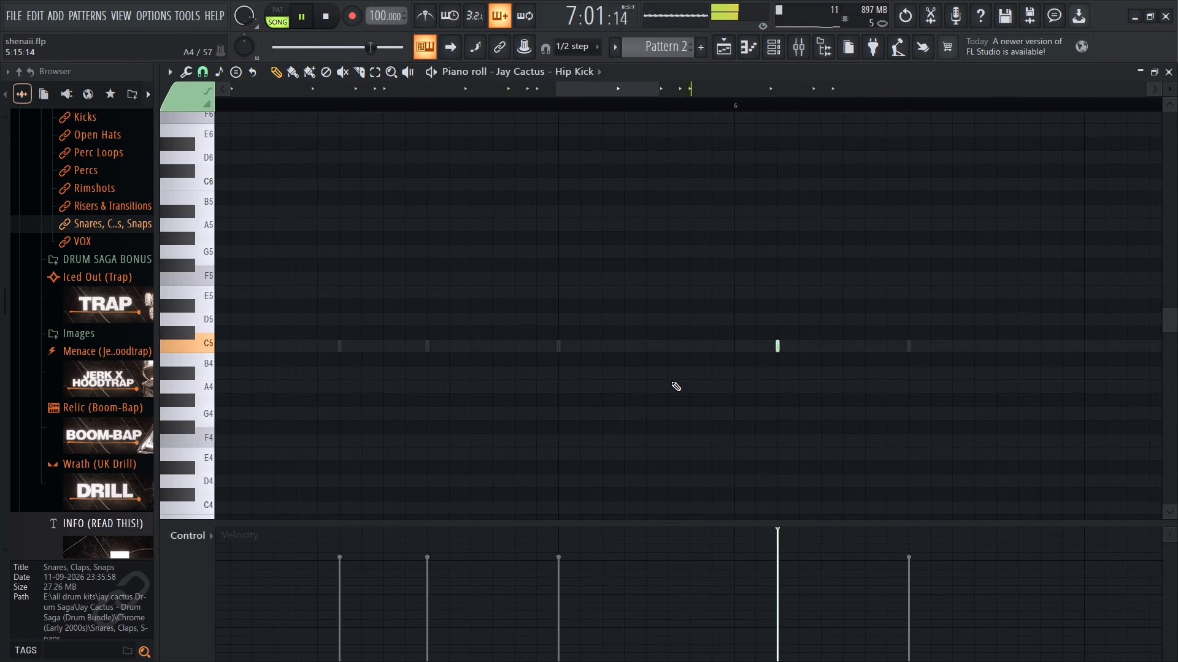
ctrl+scroll(666, 384, down, 11)
ctrl+scroll(942, 463, up, 13)
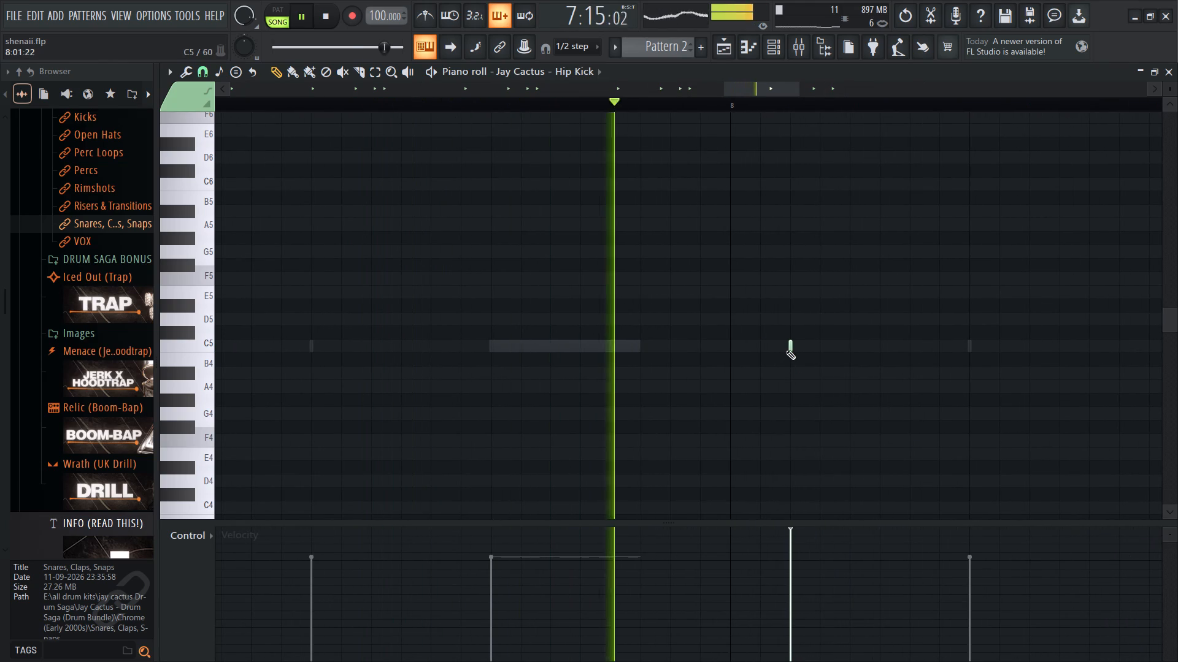
drag(792, 343, 822, 345)
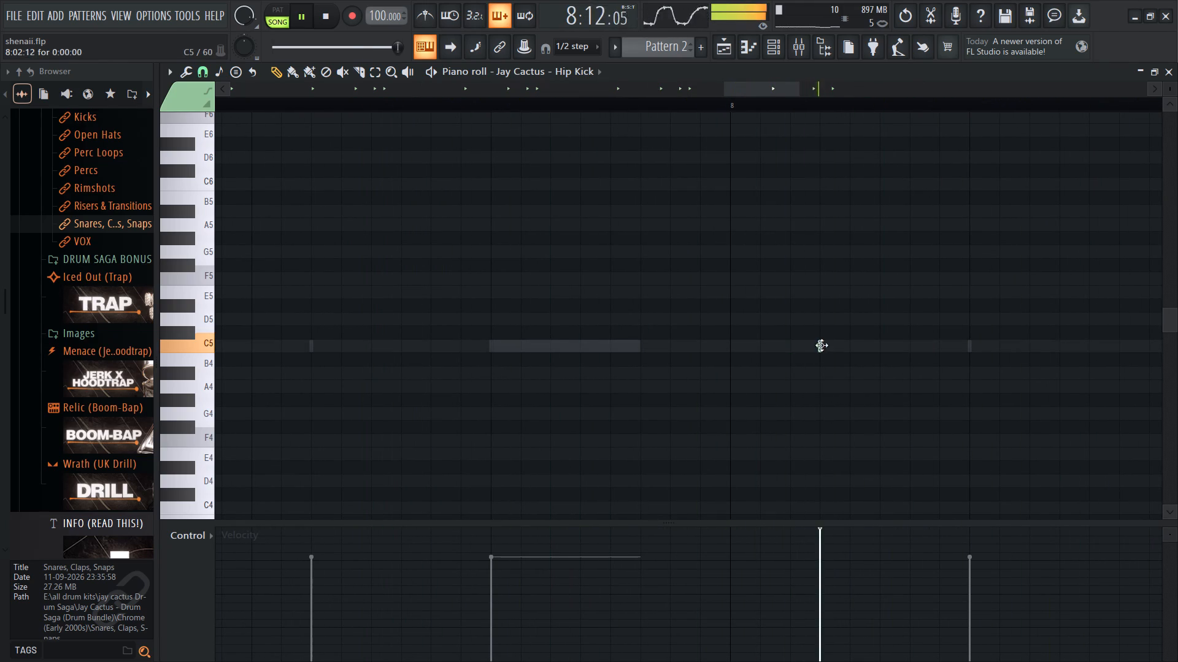
drag(822, 345, 849, 348)
key(space)
key(space)
click(615, 104)
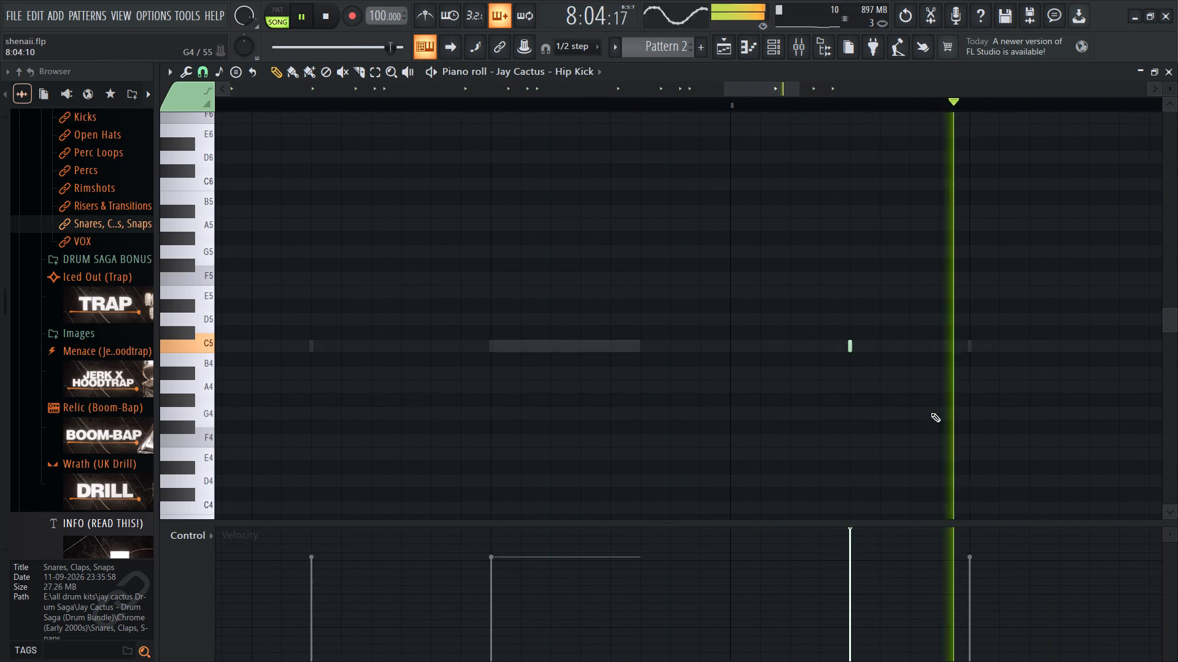
Move the first Hip Kick note of bar 4 two steps later, from 4:02 to 4:04.
ctrl+scroll(704, 388, down, 17)
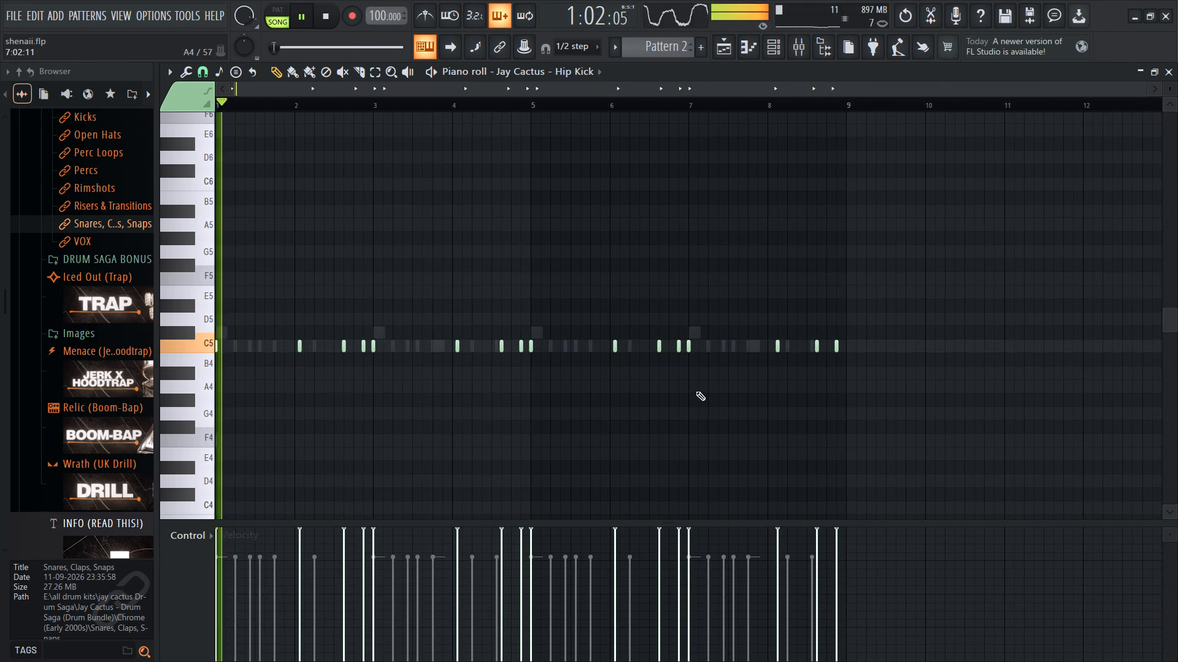
ctrl+scroll(455, 384, up, 12)
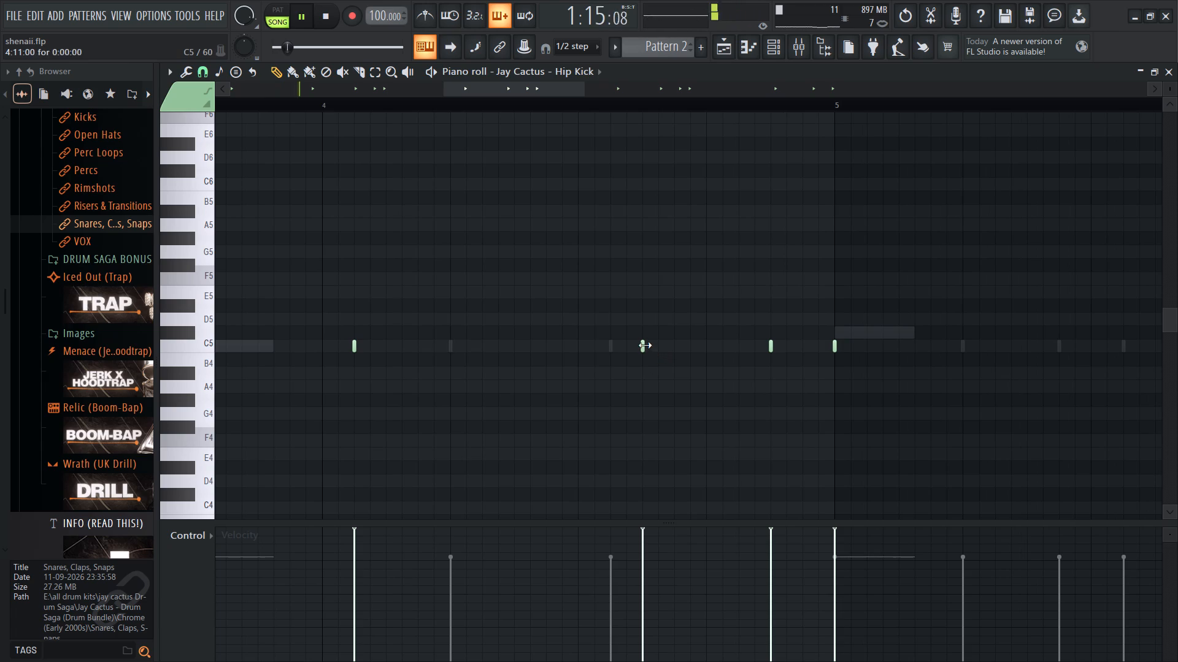
ctrl+scroll(445, 378, down, 6)
ctrl+scroll(411, 378, up, 5)
drag(417, 348, 439, 354)
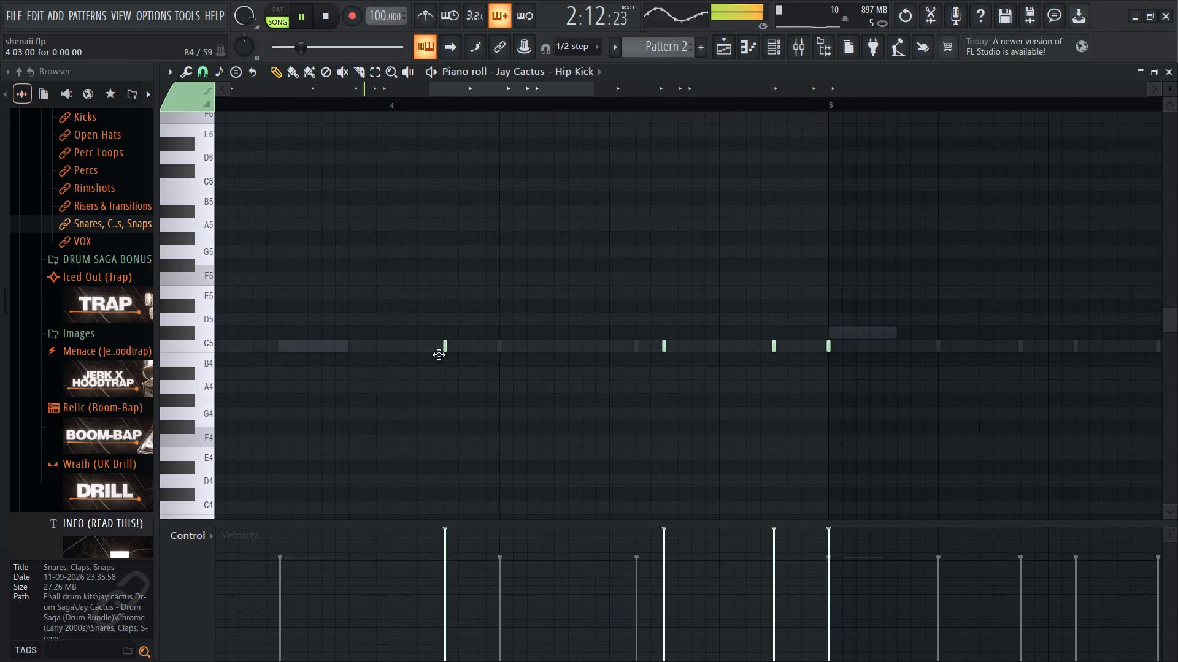
drag(439, 354, 441, 354)
ctrl+scroll(454, 372, down, 15)
ctrl+scroll(454, 381, up, 9)
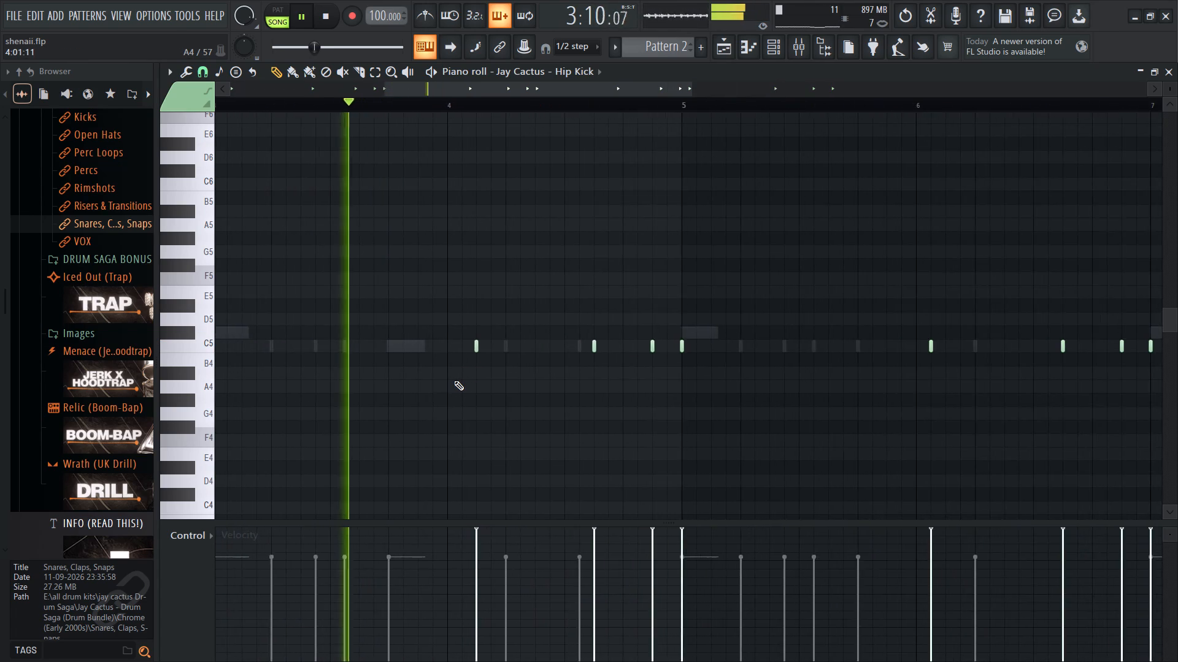
ctrl+scroll(454, 381, up, 5)
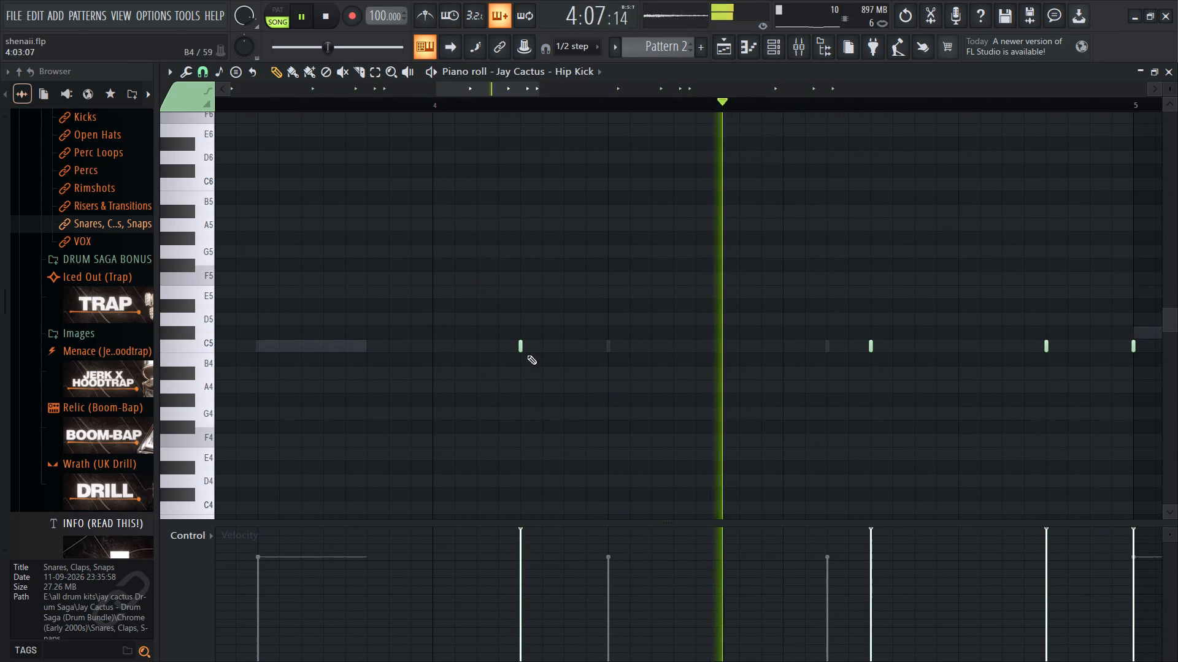
drag(522, 352, 561, 357)
key(space)
key(space)
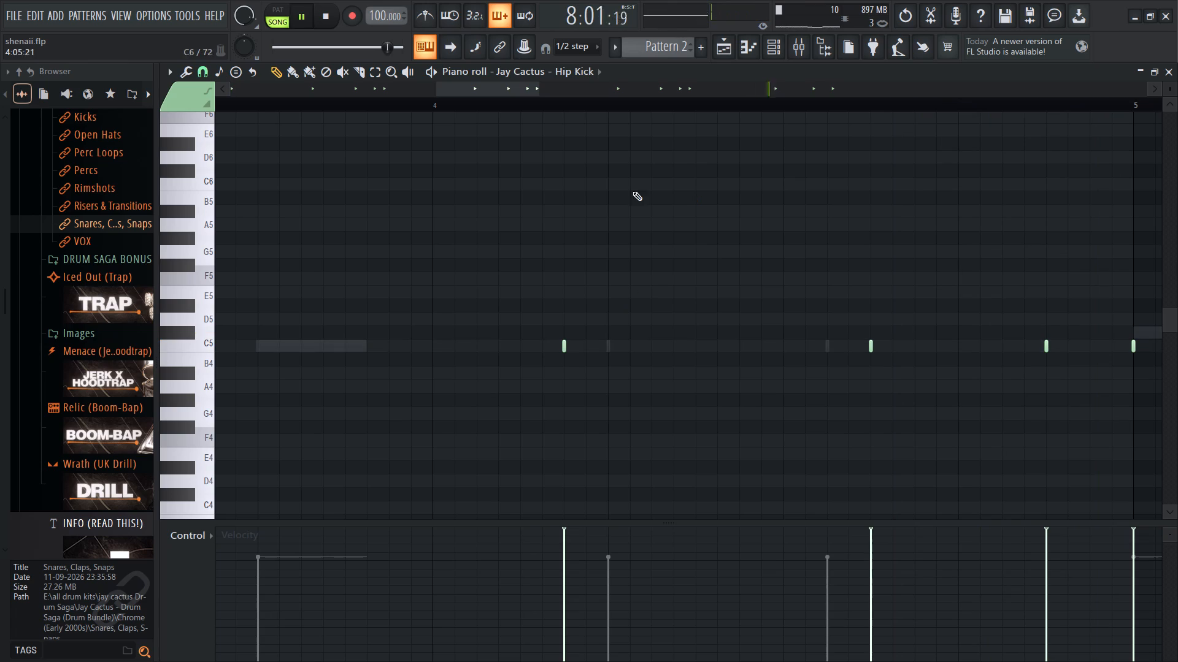
click(776, 47)
right_click(682, 110)
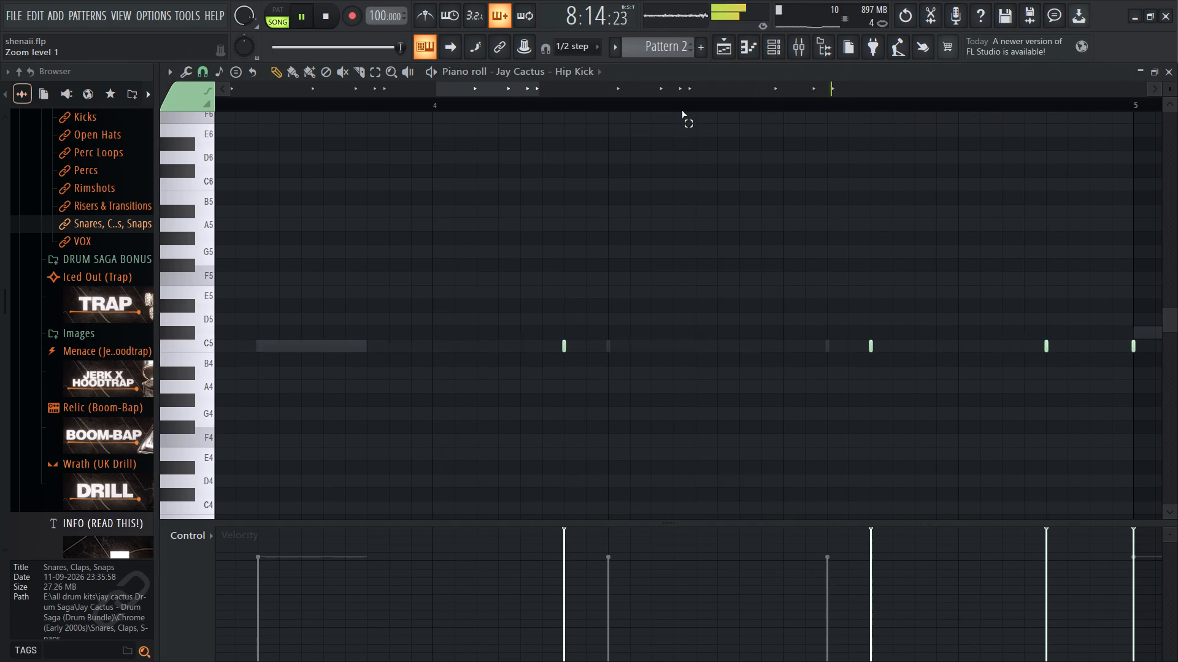
Add a Hip Kick note on C5 at 4:03, remove the extra half-step note after it, and give the new note a low velocity.
drag(534, 346, 527, 349)
click(525, 344)
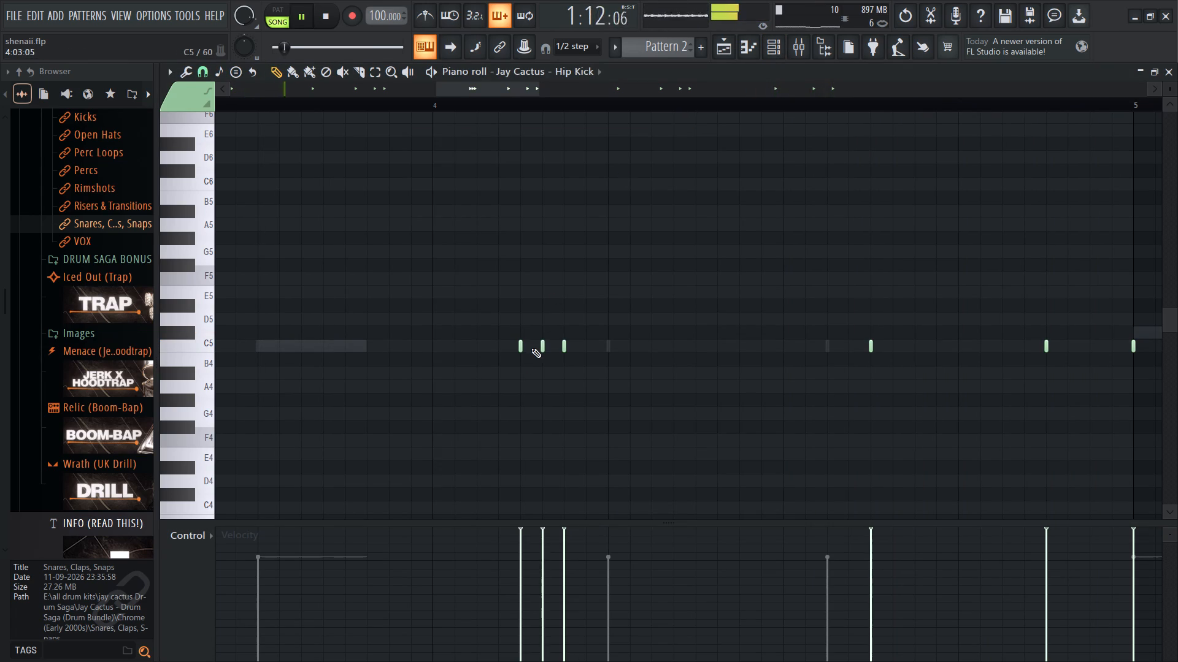
right_drag(538, 344, 544, 363)
drag(514, 599, 518, 637)
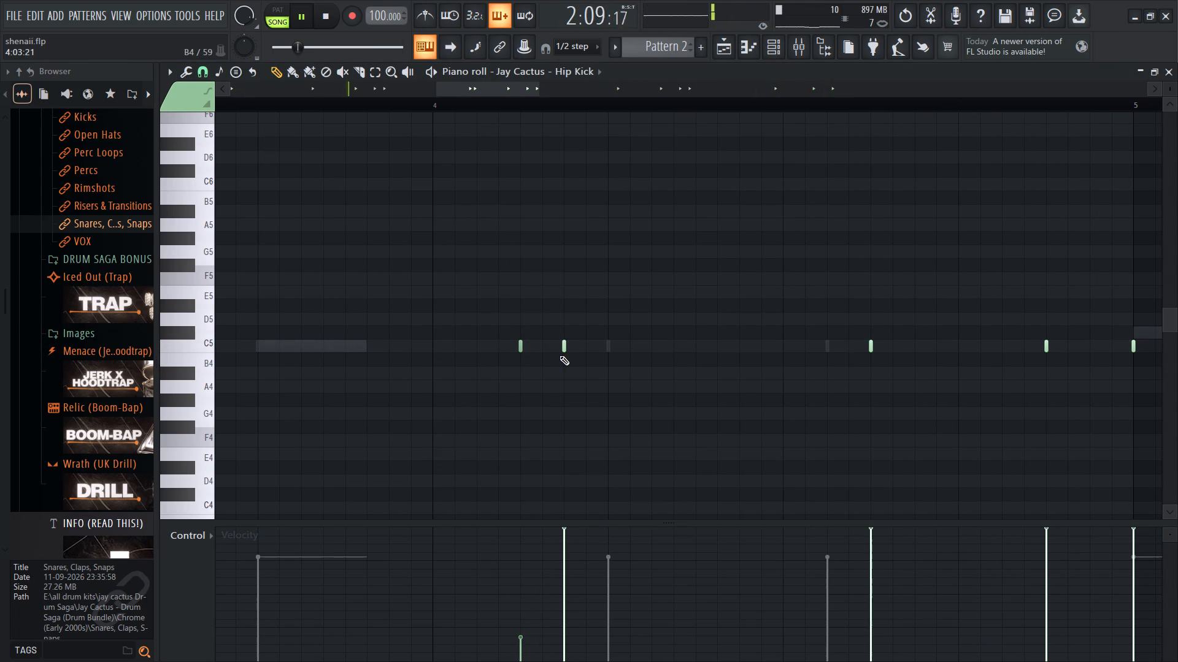
Add two Hip Kick notes on C5 at 8:01 and 8:02, ahead of the kick at 8:03.
ctrl+scroll(560, 356, down, 12)
ctrl+scroll(506, 413, up, 5)
ctrl+scroll(516, 428, down, 5)
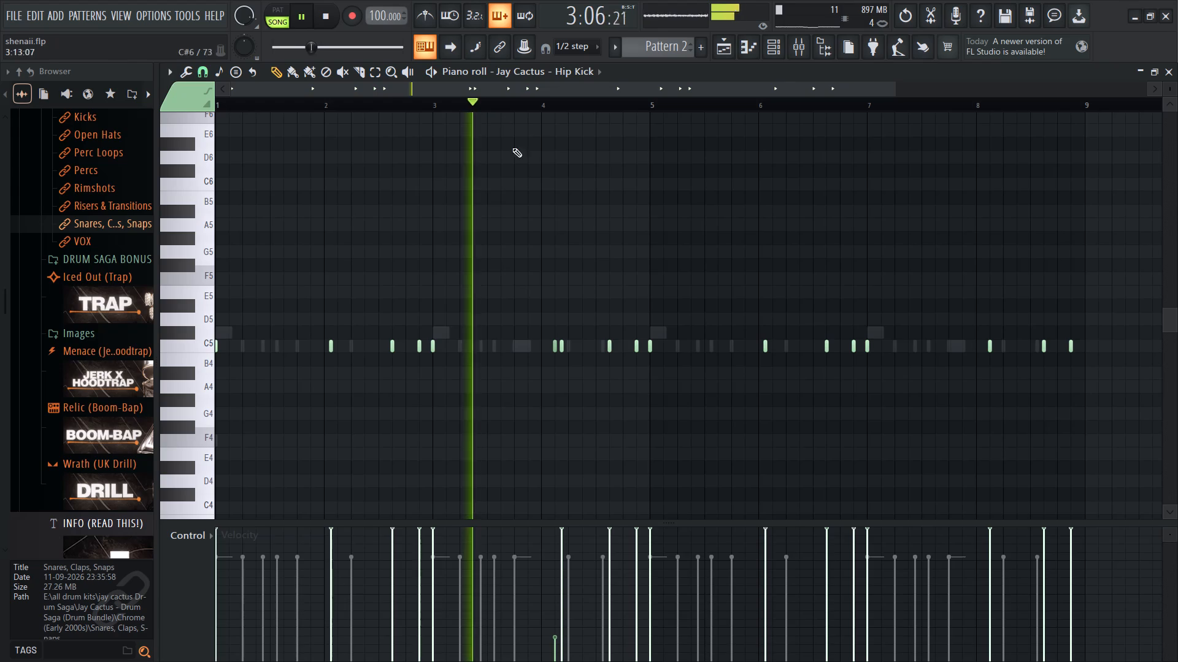
ctrl+scroll(556, 436, up, 18)
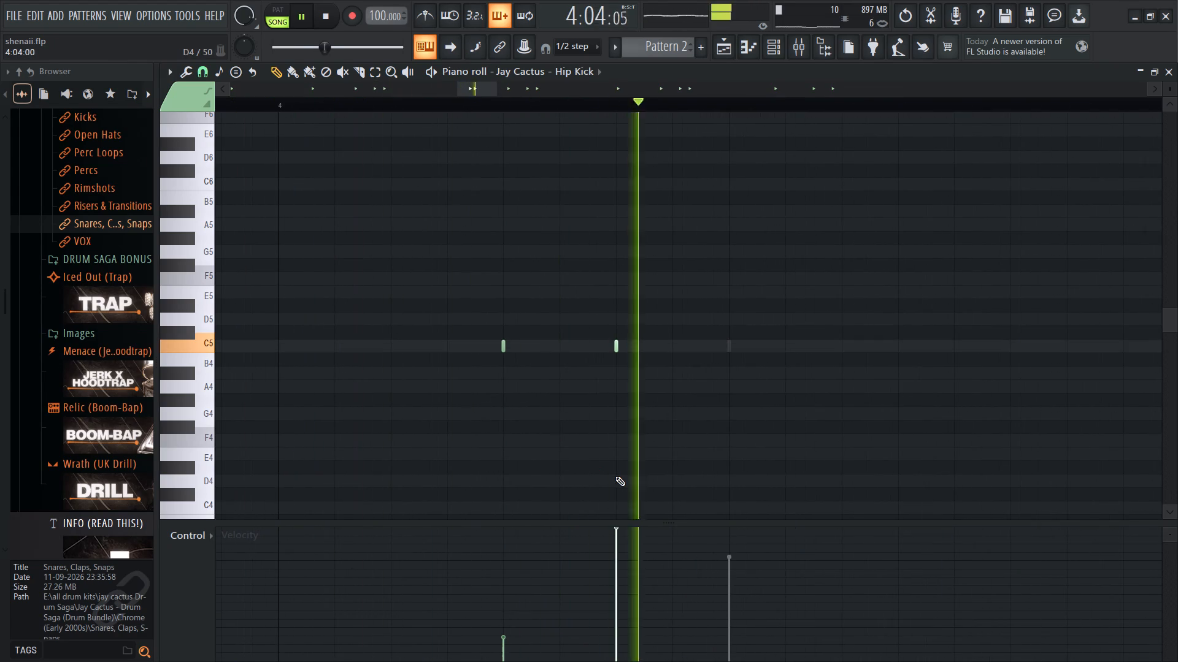
ctrl+scroll(633, 344, down, 19)
ctrl+scroll(623, 349, down, 5)
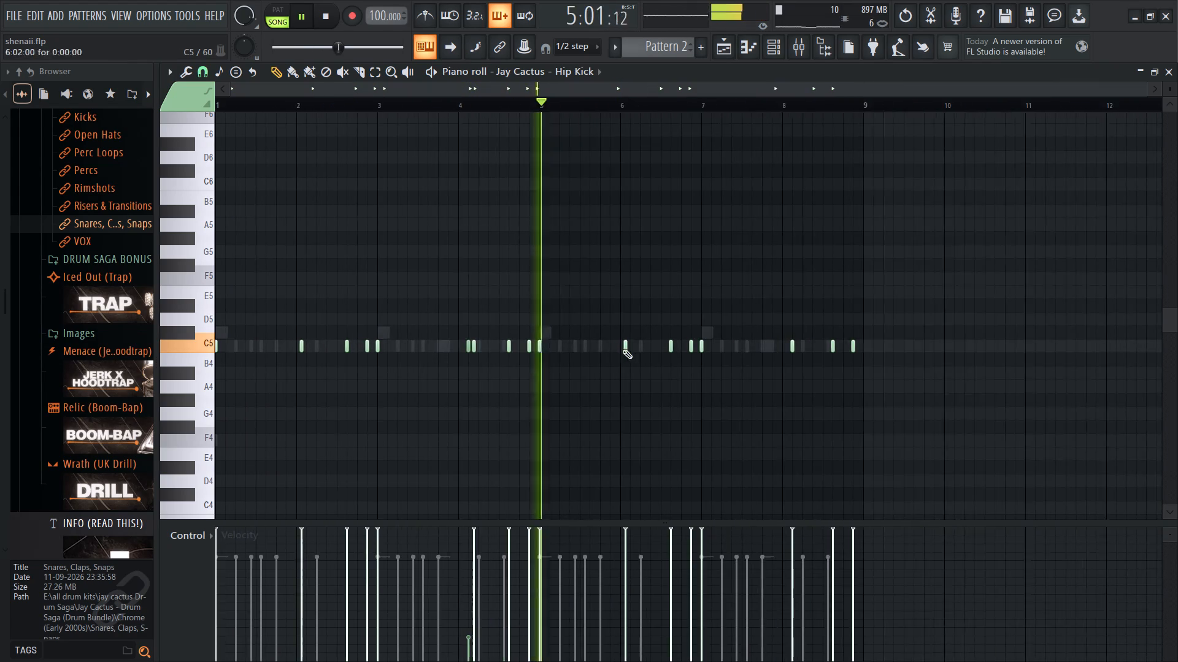
ctrl+scroll(714, 411, up, 12)
ctrl+scroll(822, 408, down, 5)
ctrl+scroll(869, 411, up, 6)
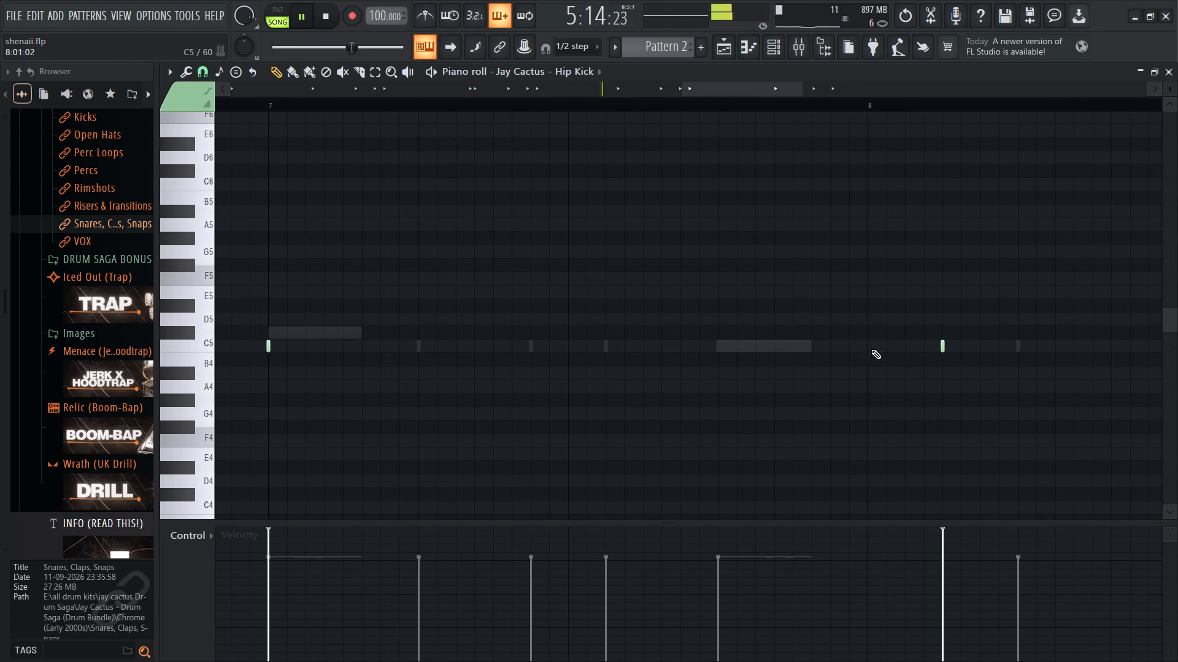
drag(887, 347, 869, 340)
drag(899, 345, 903, 346)
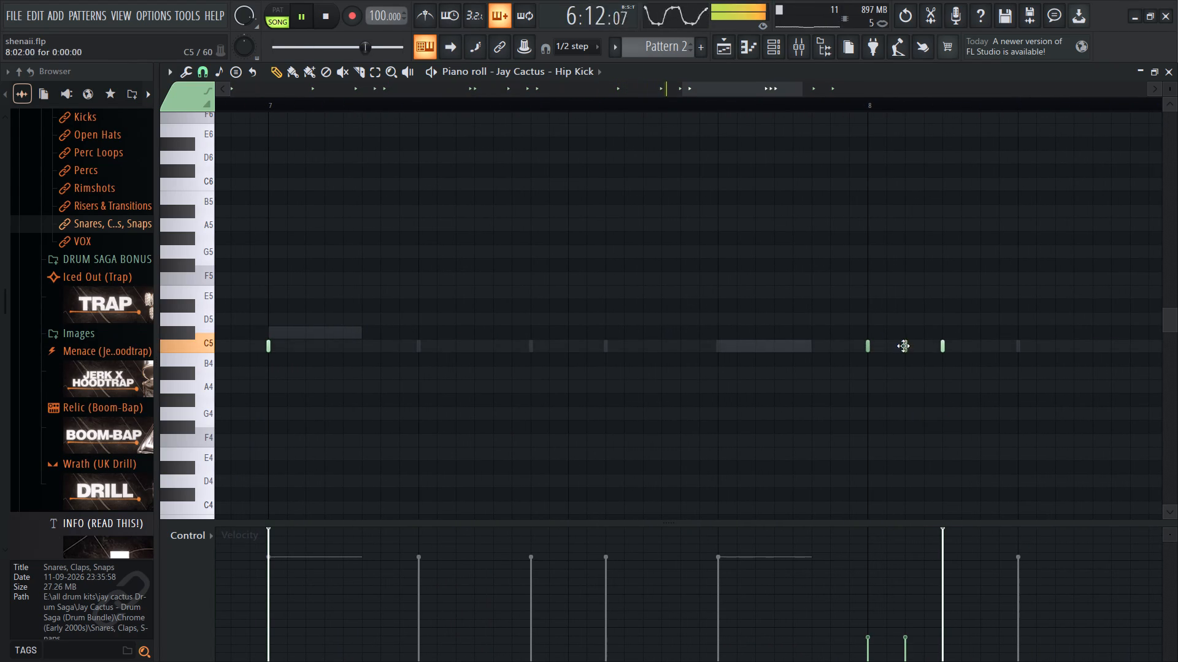
drag(903, 346, 906, 346)
Raise the velocity of the new kick at 8:02 to maximum and the one at 8:01 to a medium-high level.
click(904, 584)
drag(871, 544, 884, 480)
drag(917, 582, 926, 504)
right_drag(950, 537, 951, 544)
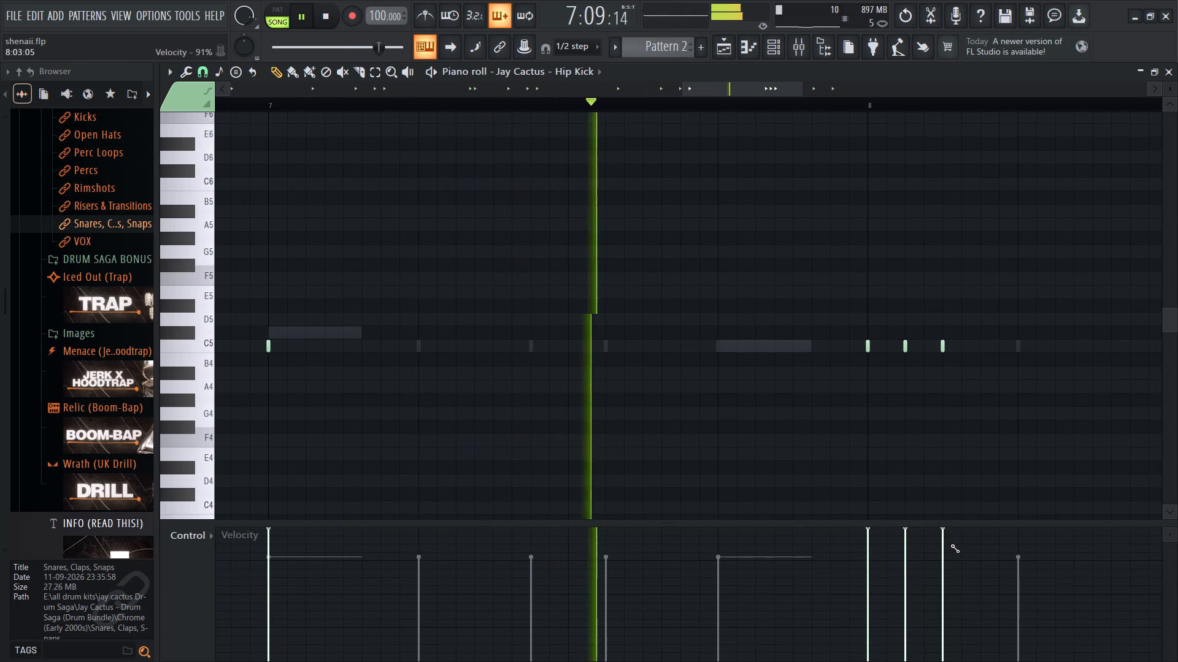
right_drag(951, 544, 950, 546)
click(869, 571)
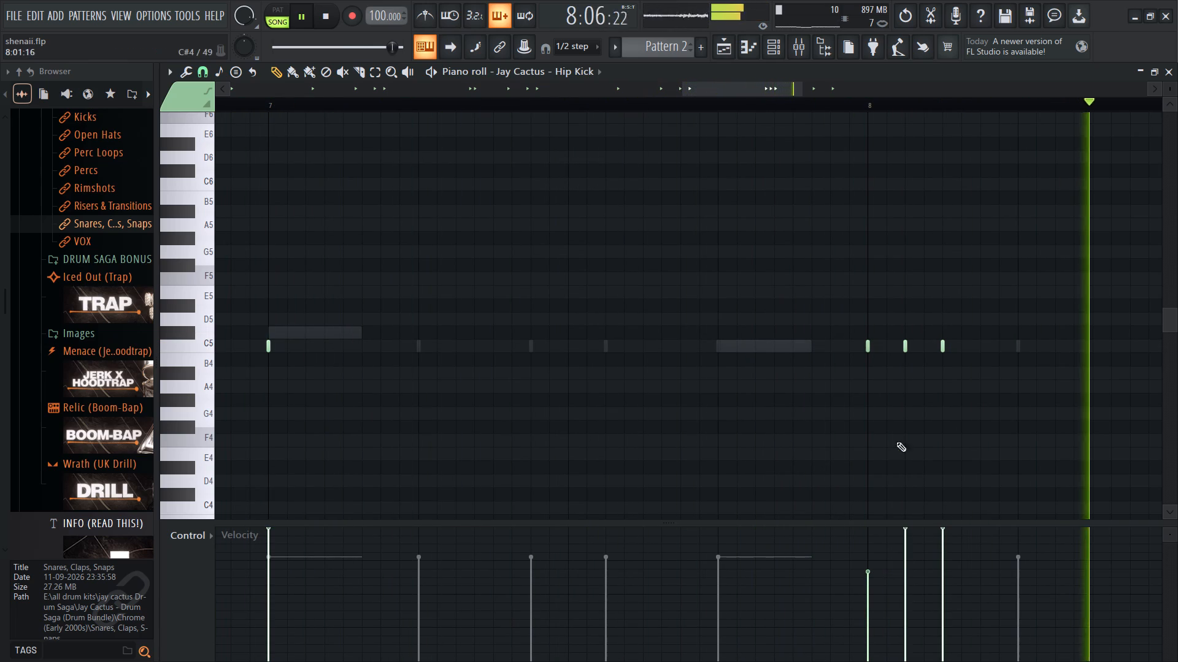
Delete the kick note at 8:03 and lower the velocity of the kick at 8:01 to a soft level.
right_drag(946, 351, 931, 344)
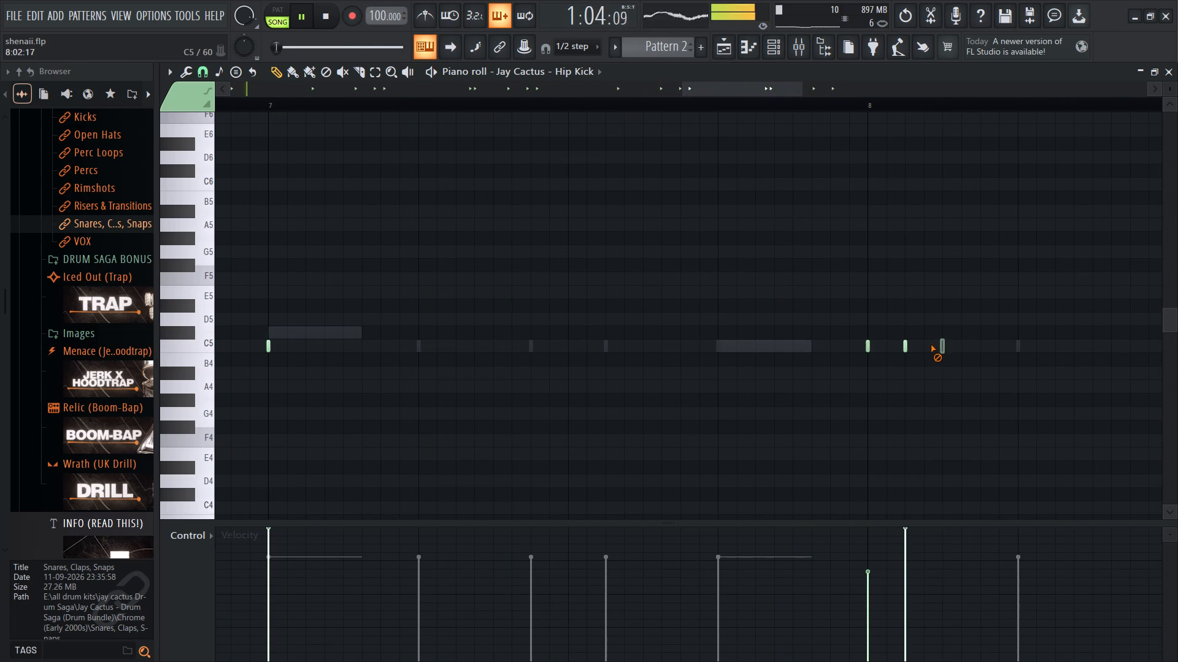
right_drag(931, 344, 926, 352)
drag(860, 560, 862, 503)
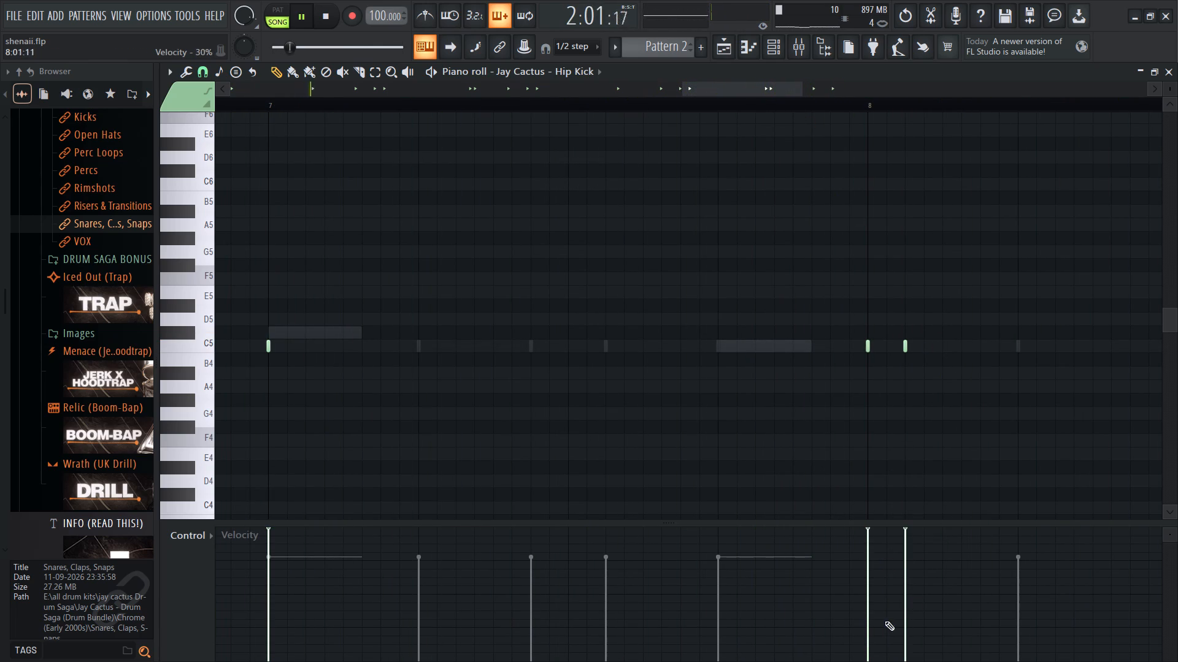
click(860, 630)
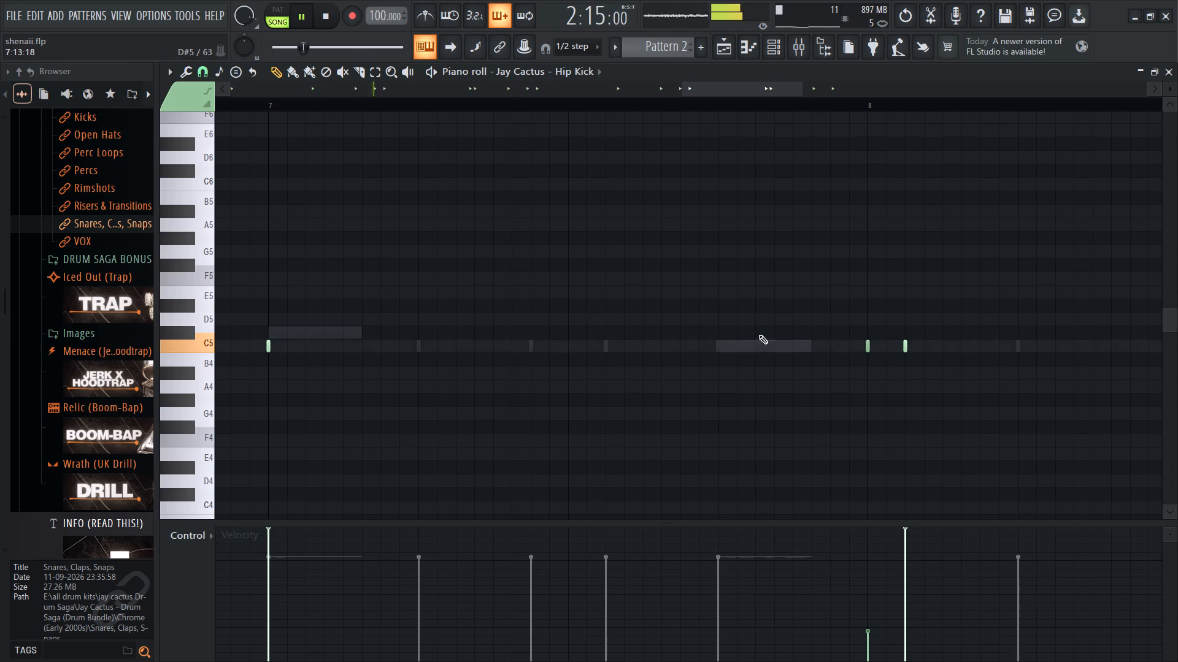
Play the song from bar 5 and check how the kick pattern sounds through the start of bar 8.
ctrl+scroll(763, 352, down, 12)
key(space)
click(514, 101)
key(space)
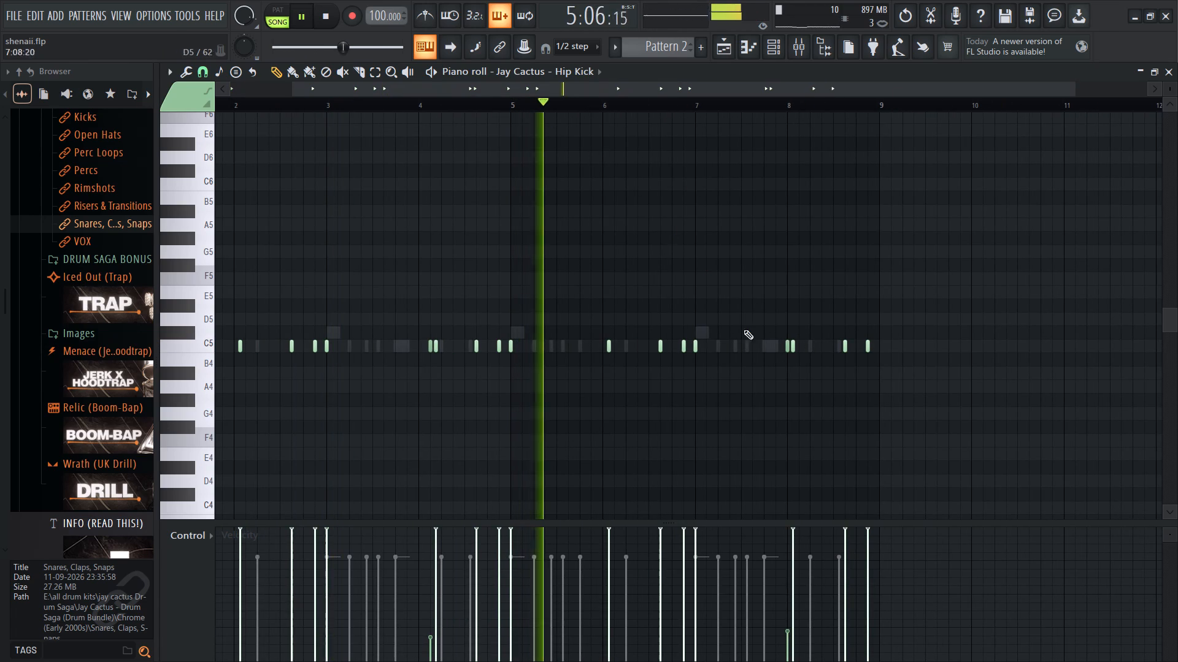
ctrl+scroll(725, 431, up, 7)
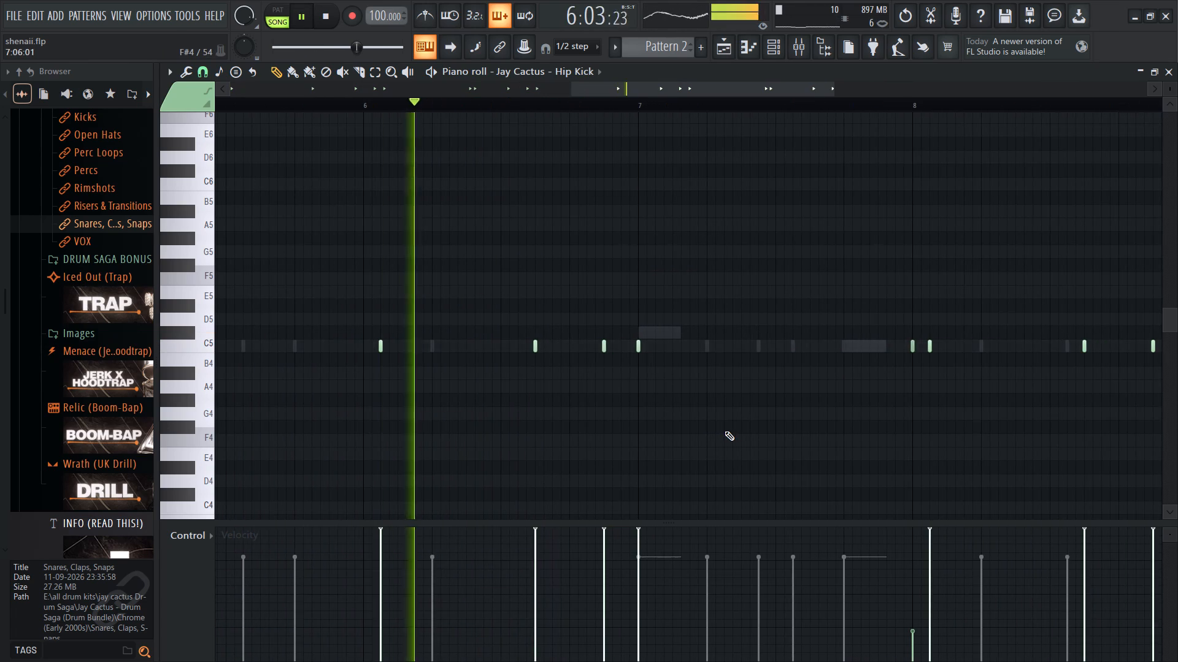
ctrl+scroll(725, 431, down, 10)
ctrl+scroll(736, 435, up, 6)
ctrl+scroll(736, 435, down, 6)
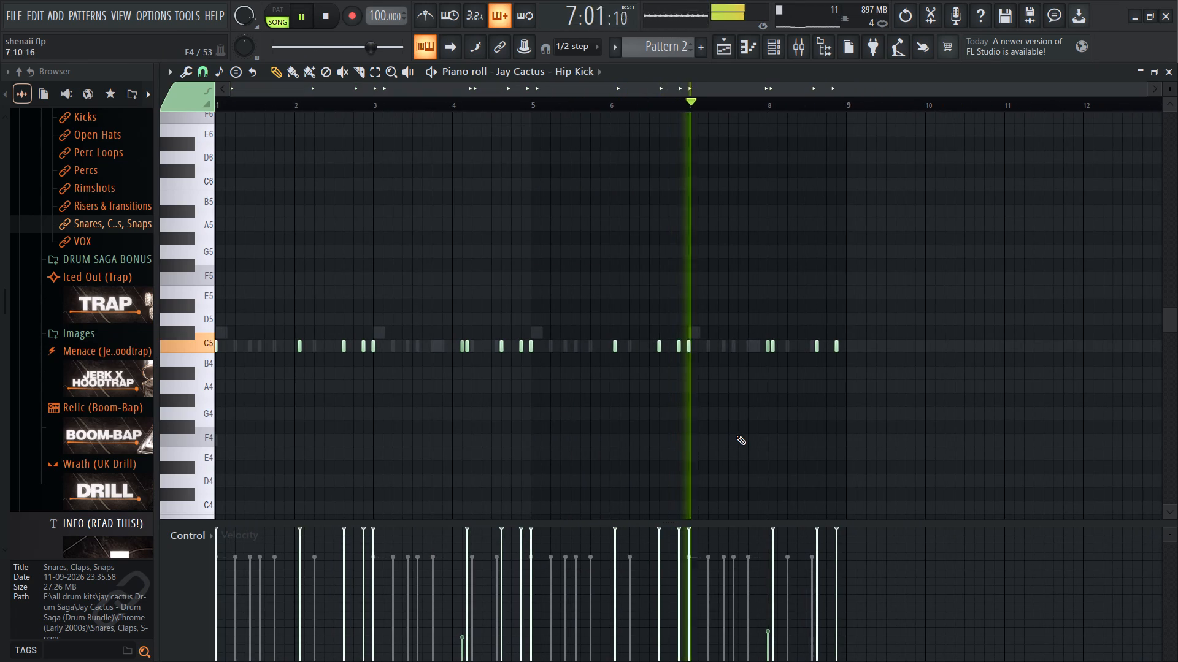
ctrl+scroll(736, 435, up, 11)
ctrl+scroll(596, 408, down, 6)
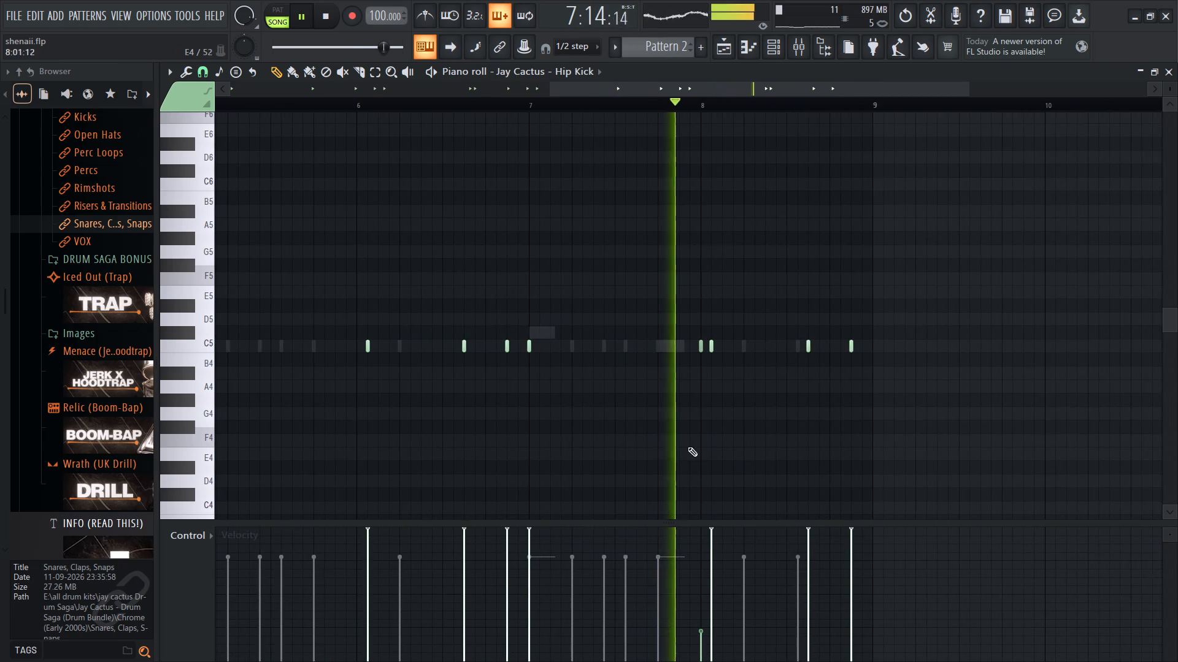
ctrl+scroll(688, 447, up, 7)
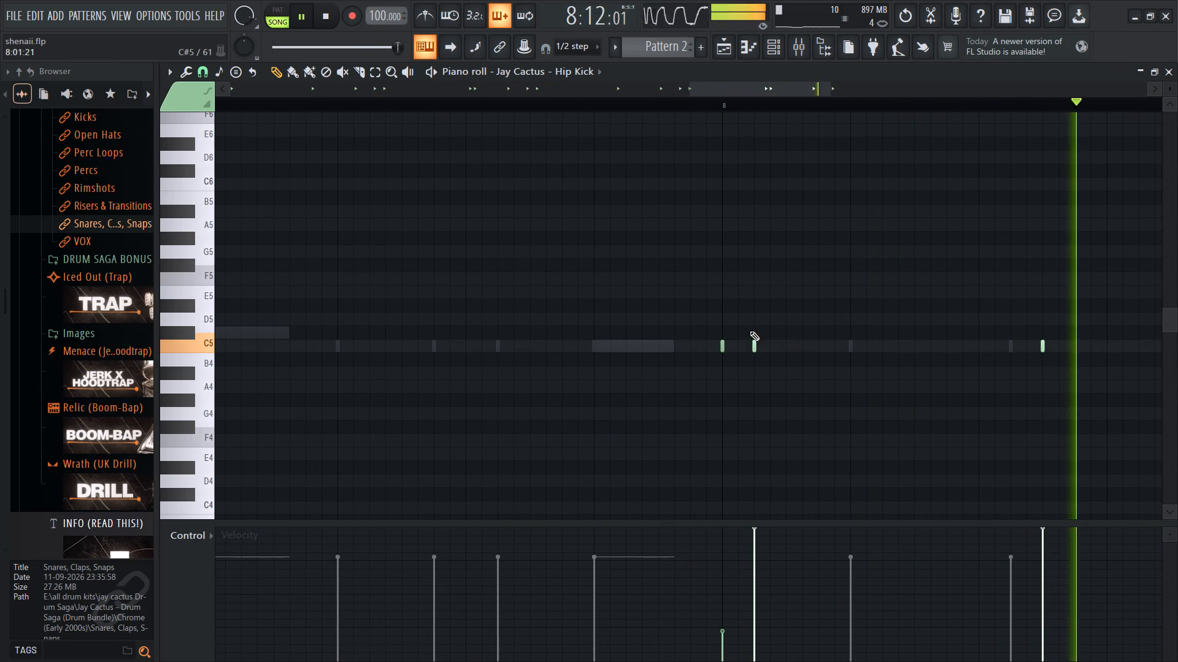
Delete the kick at 8:01, add one on C5 at 8:03, and raise the velocity of the new kick.
right_drag(729, 346, 737, 348)
click(787, 345)
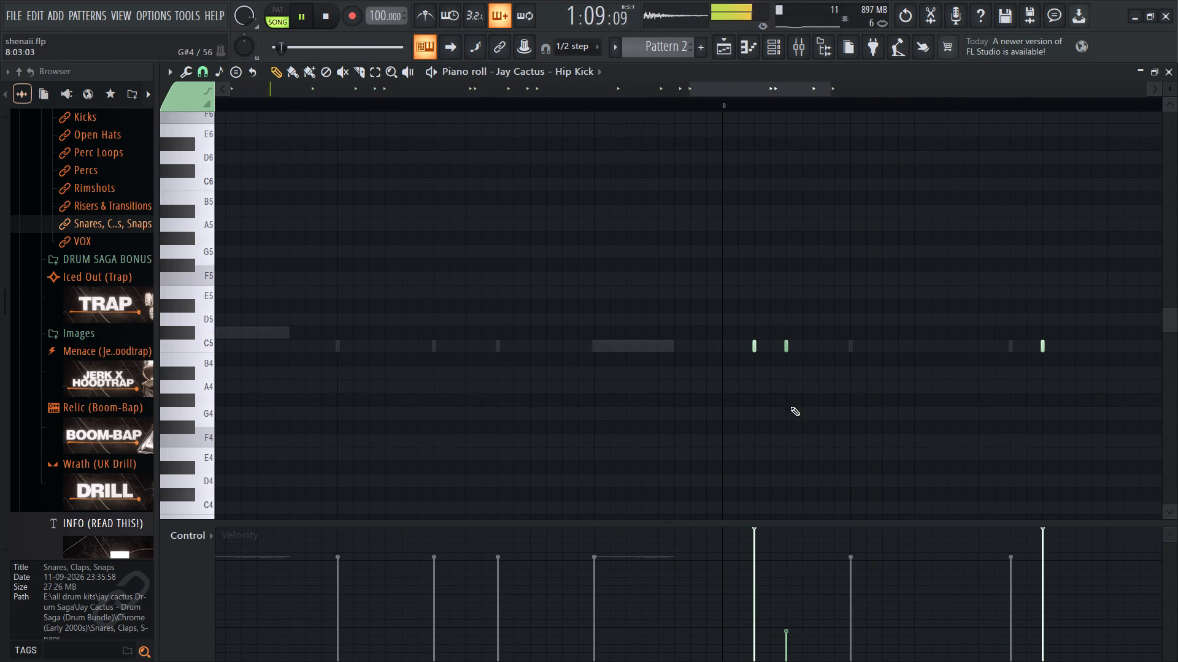
drag(772, 528, 787, 484)
ctrl+scroll(764, 363, down, 14)
ctrl+scroll(464, 399, up, 12)
ctrl+scroll(465, 399, down, 6)
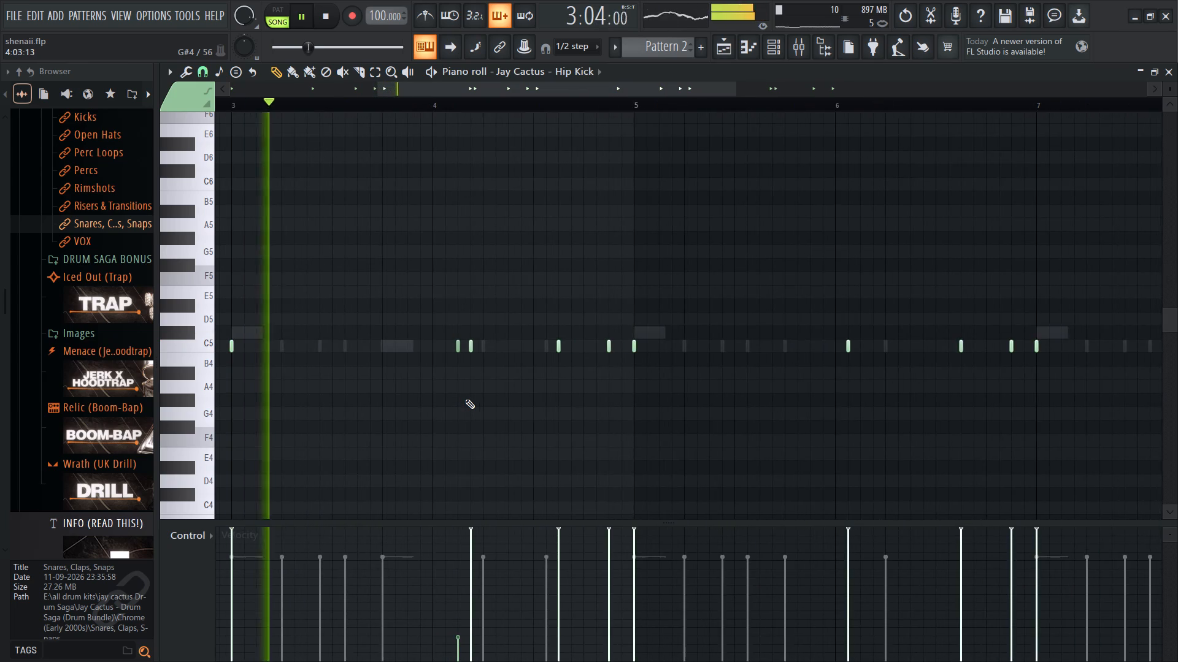
Add a kick note on C5 at 4:02 in the Hip Kick pattern and lower its velocity to about 15%.
ctrl+scroll(462, 398, down, 7)
ctrl+scroll(461, 400, up, 14)
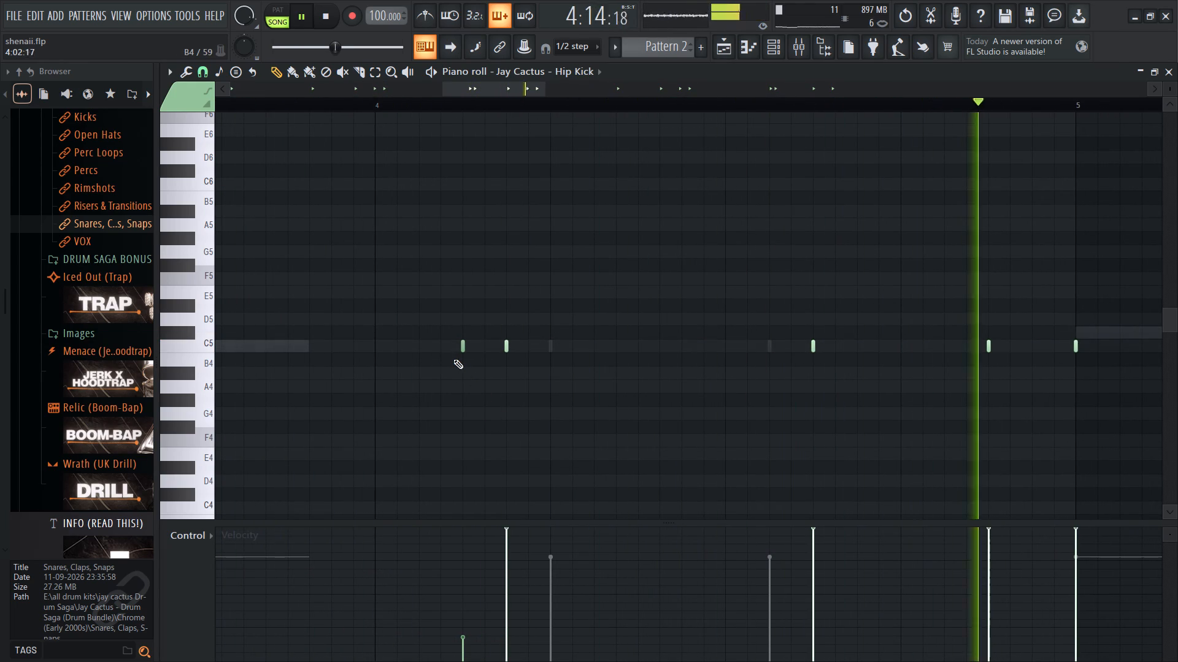
key(space)
click(422, 340)
key(space)
drag(420, 626, 424, 642)
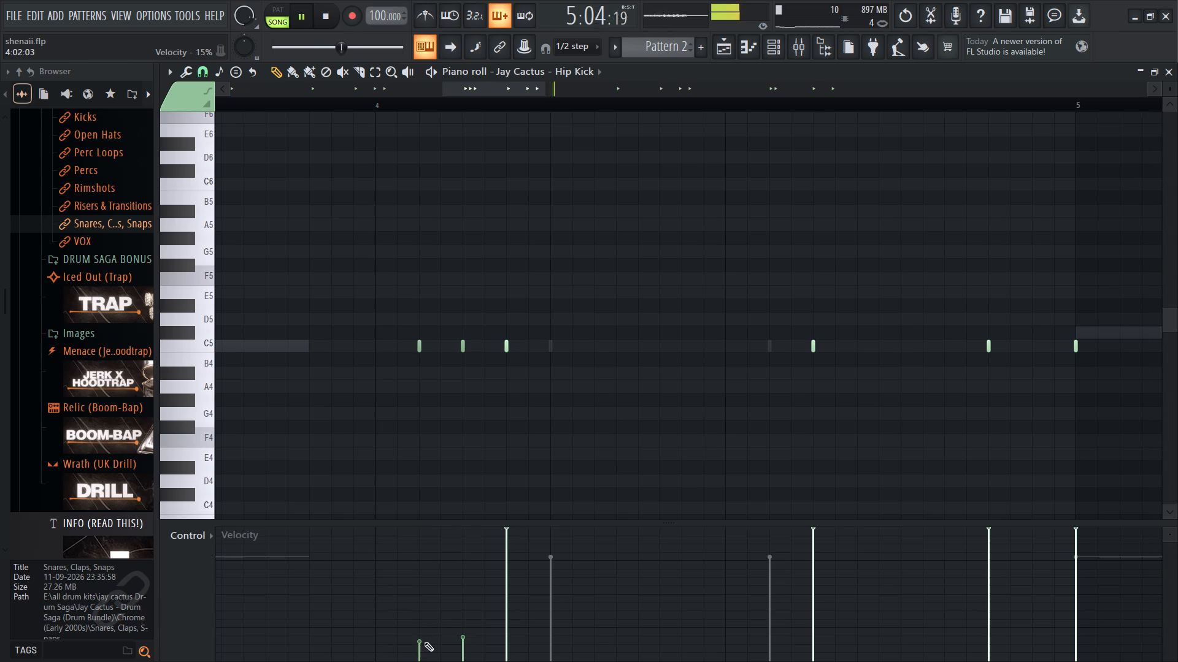
drag(424, 642, 425, 644)
Enlarge the velocity lane, raise the 4:03 kick to maximum velocity and drop the 4:02 kick to almost nothing.
drag(459, 520, 483, 446)
drag(460, 465, 475, 401)
drag(427, 626, 438, 661)
key(space)
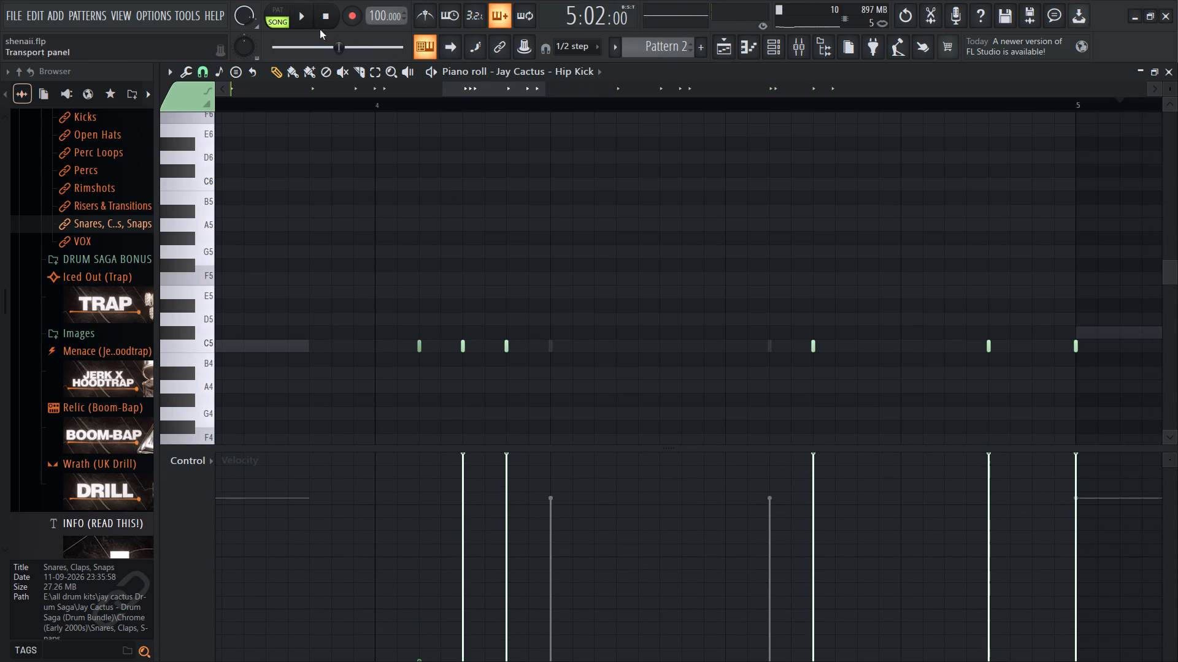
Play the song from the start and delete the kick note at 4:04.
click(328, 16)
key(space)
click(328, 16)
key(space)
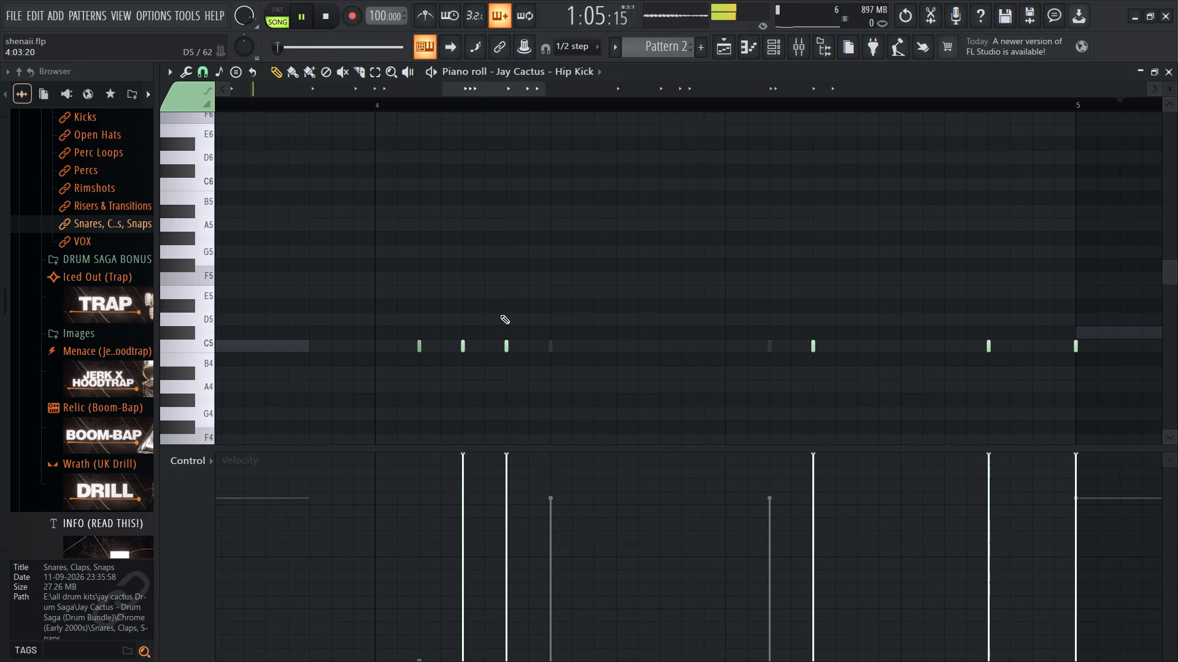
right_drag(518, 336, 502, 341)
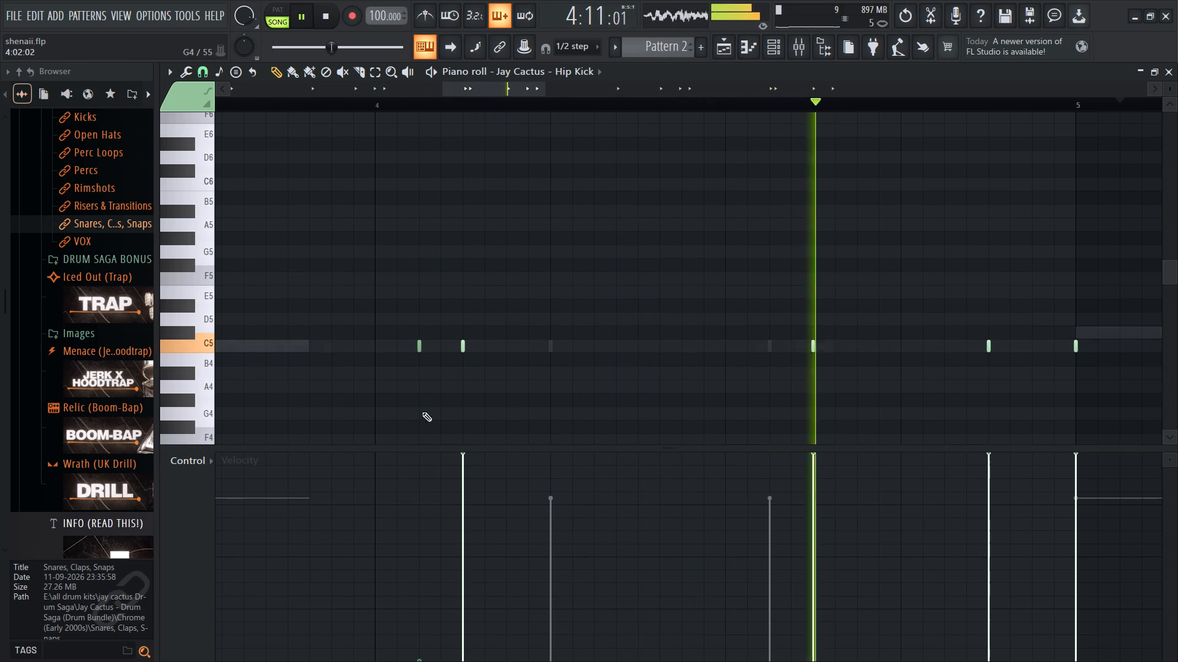
Restart playback and set the velocity of the kick at 4:02 to about 35%.
key(space)
key(space)
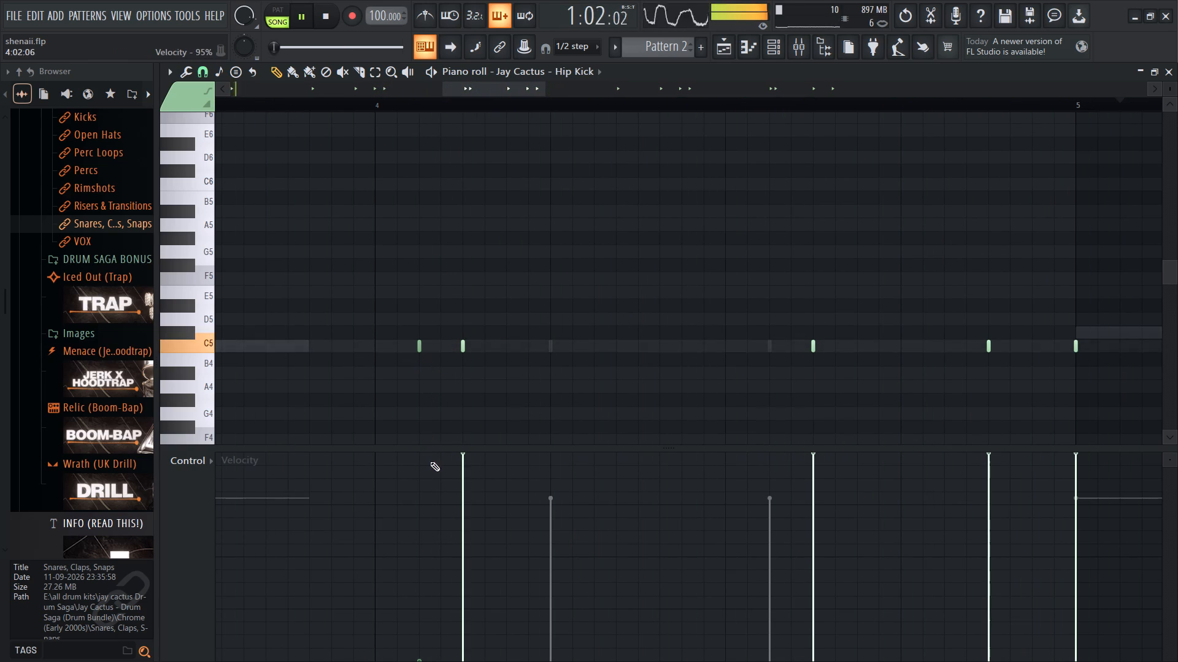
click(407, 476)
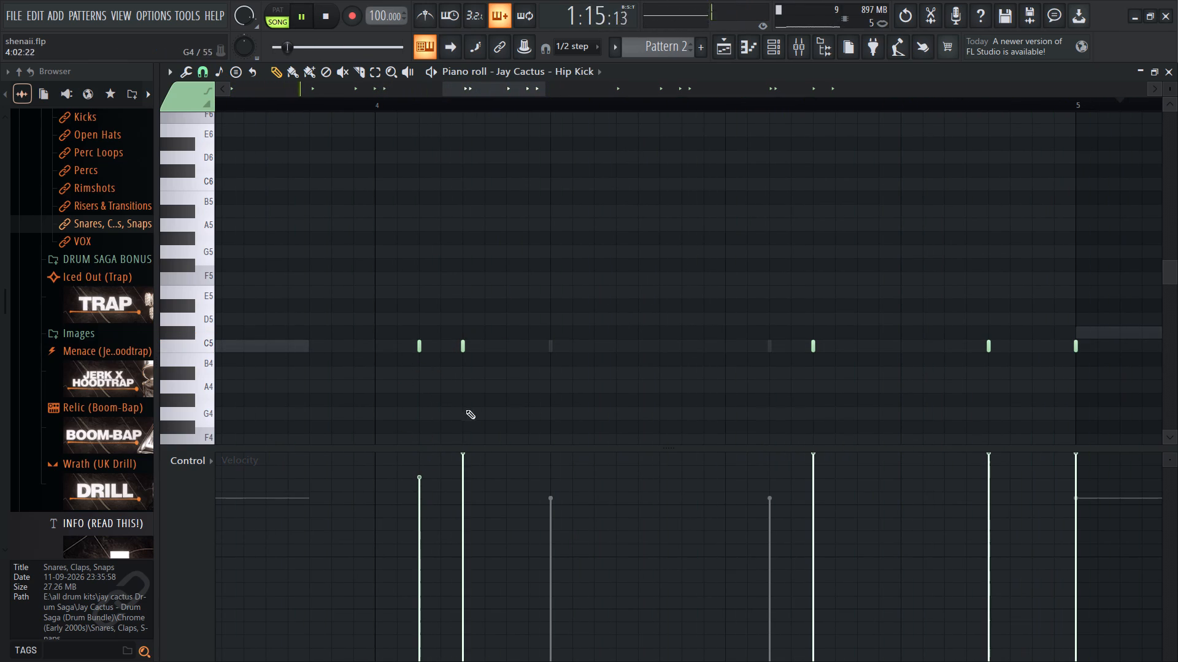
drag(412, 523, 426, 579)
click(426, 576)
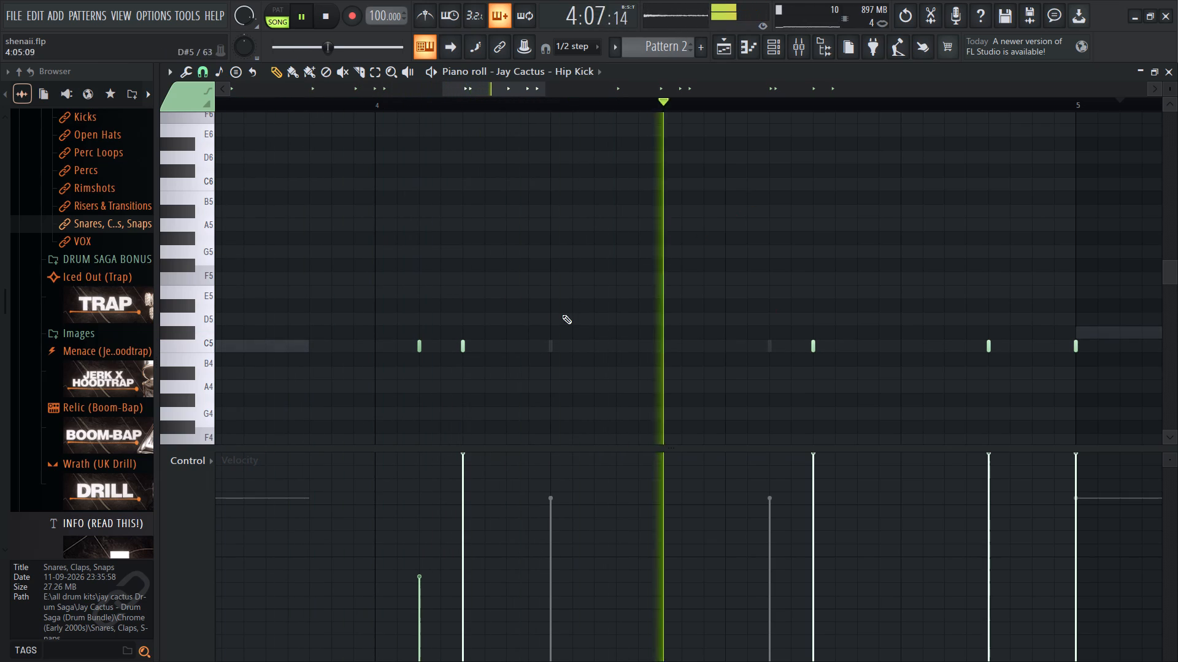
click(415, 588)
Lower the velocity of the kick at 8:02 to about 35%, matching the softened kick at 4:02.
ctrl+scroll(450, 420, down, 12)
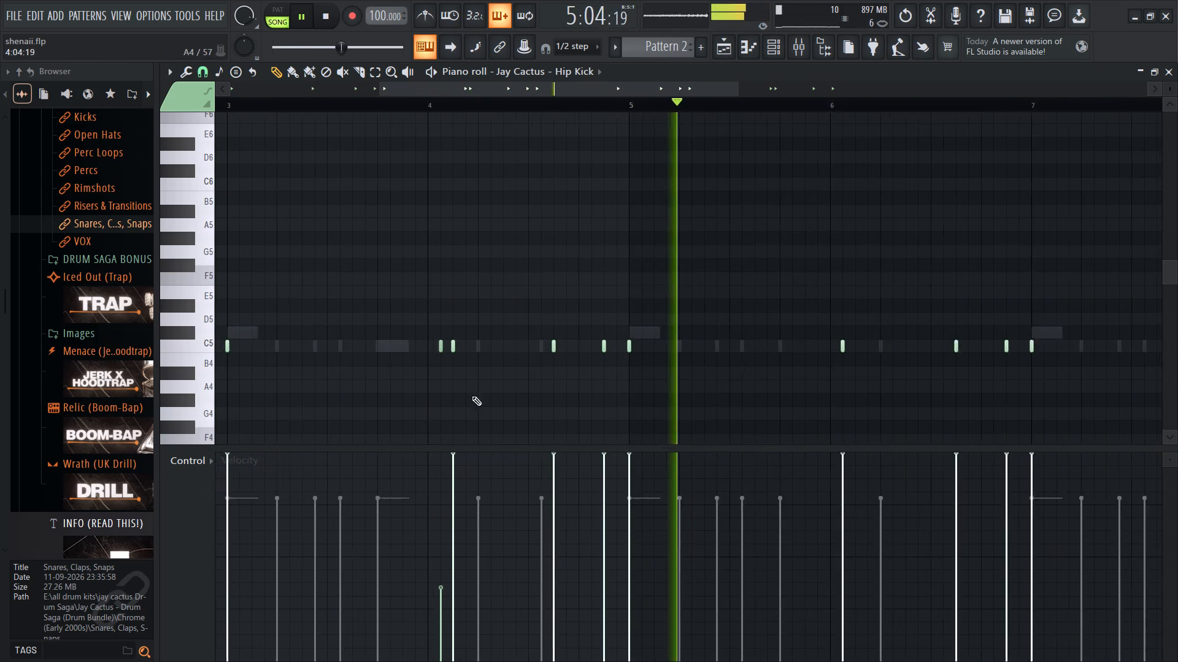
ctrl+scroll(472, 396, down, 2)
ctrl+scroll(769, 370, up, 18)
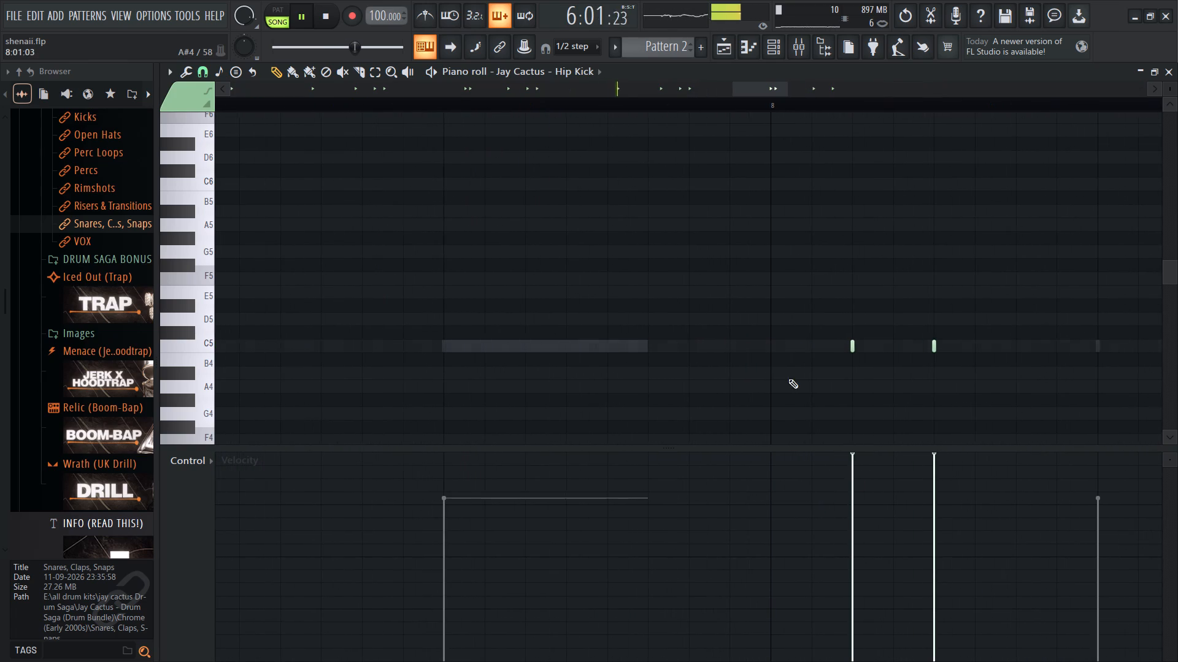
drag(877, 544, 887, 601)
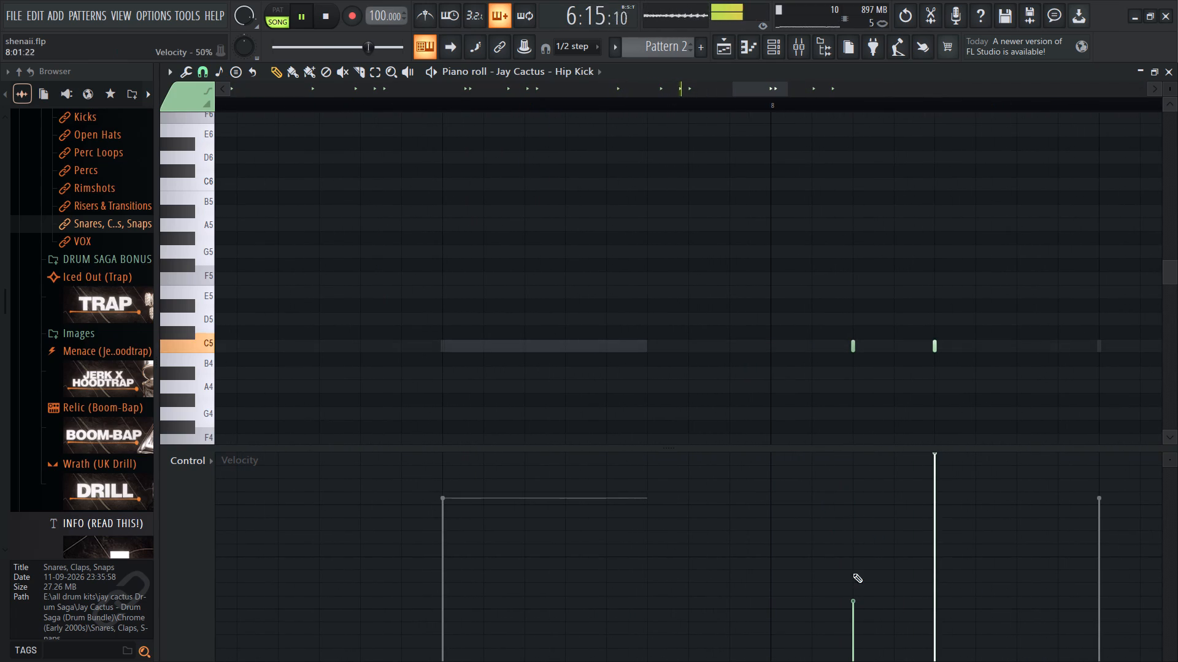
drag(859, 582, 866, 570)
ctrl+scroll(865, 565, down, 20)
ctrl+scroll(865, 565, down, 2)
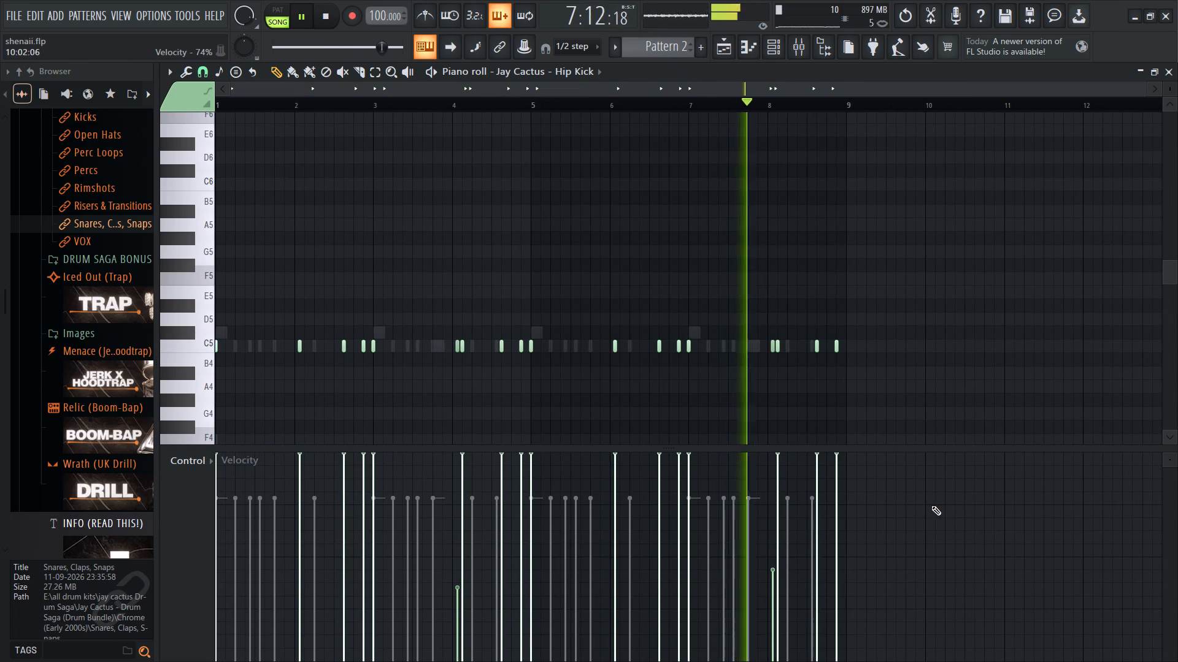
click(769, 582)
drag(769, 584, 769, 585)
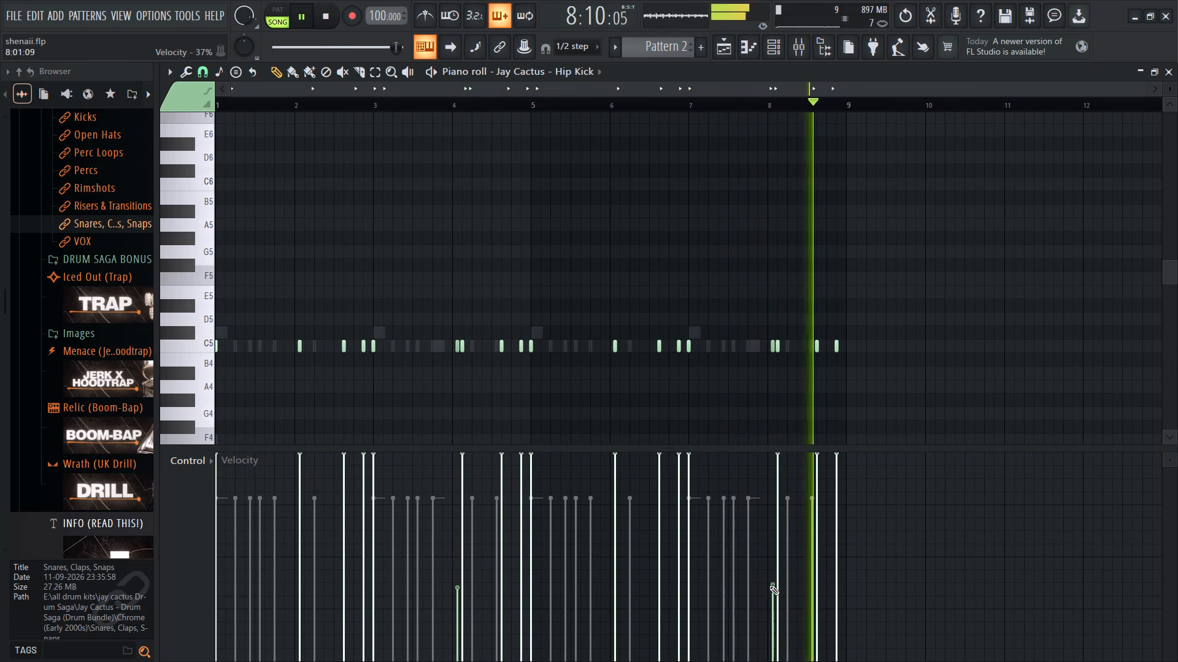
drag(769, 585, 771, 590)
right_click(966, 278)
Open the mixer at full size and set the Insert 1 volume slightly lower while the song plays.
click(759, 36)
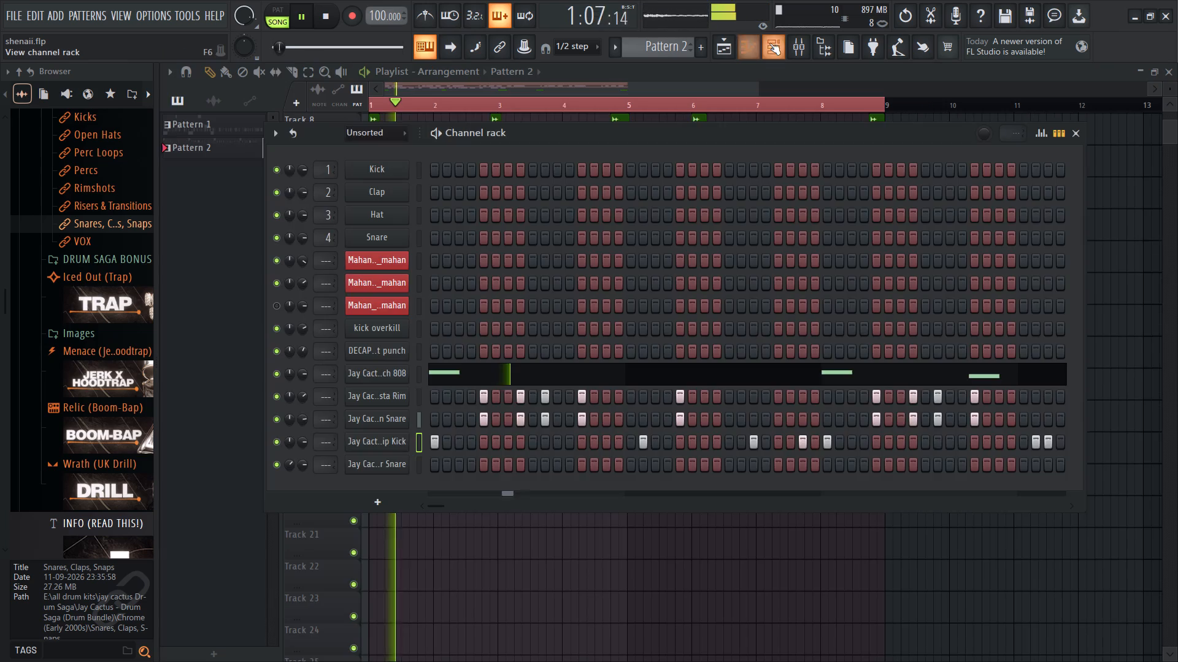
click(763, 45)
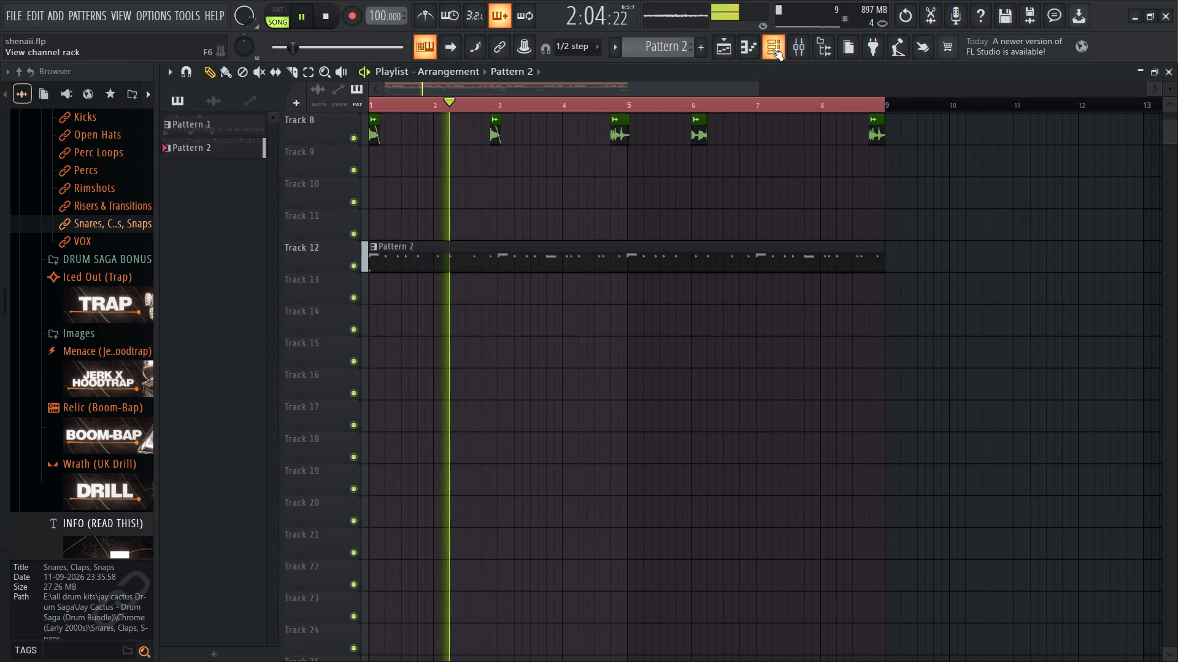
click(807, 48)
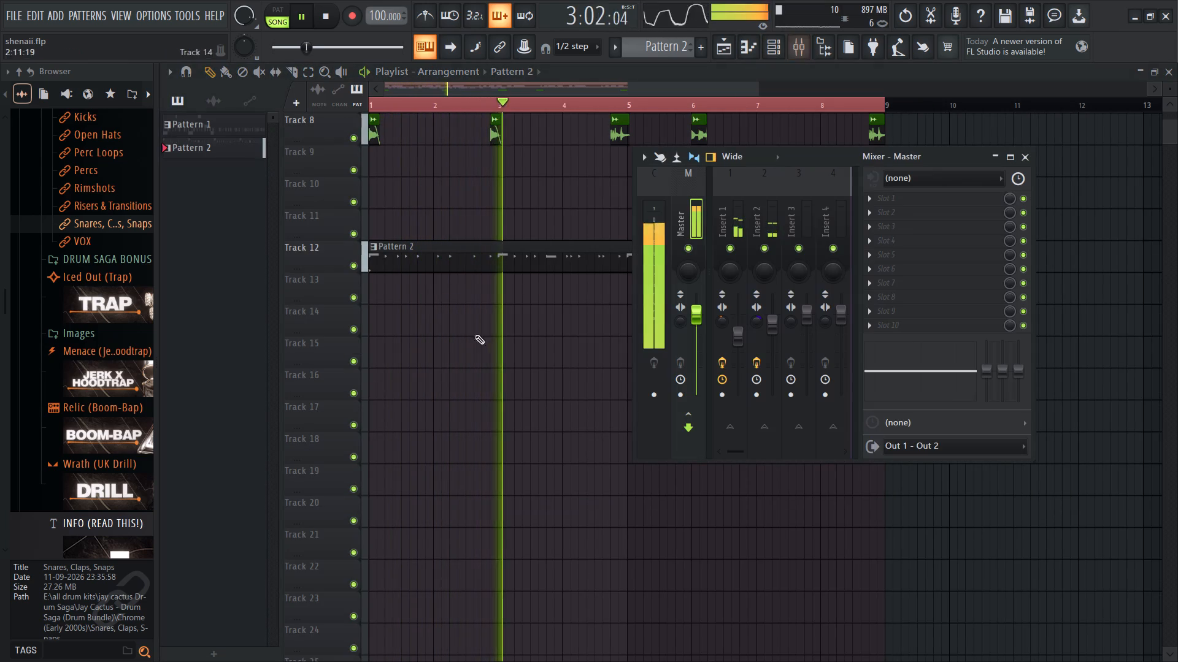
click(1009, 156)
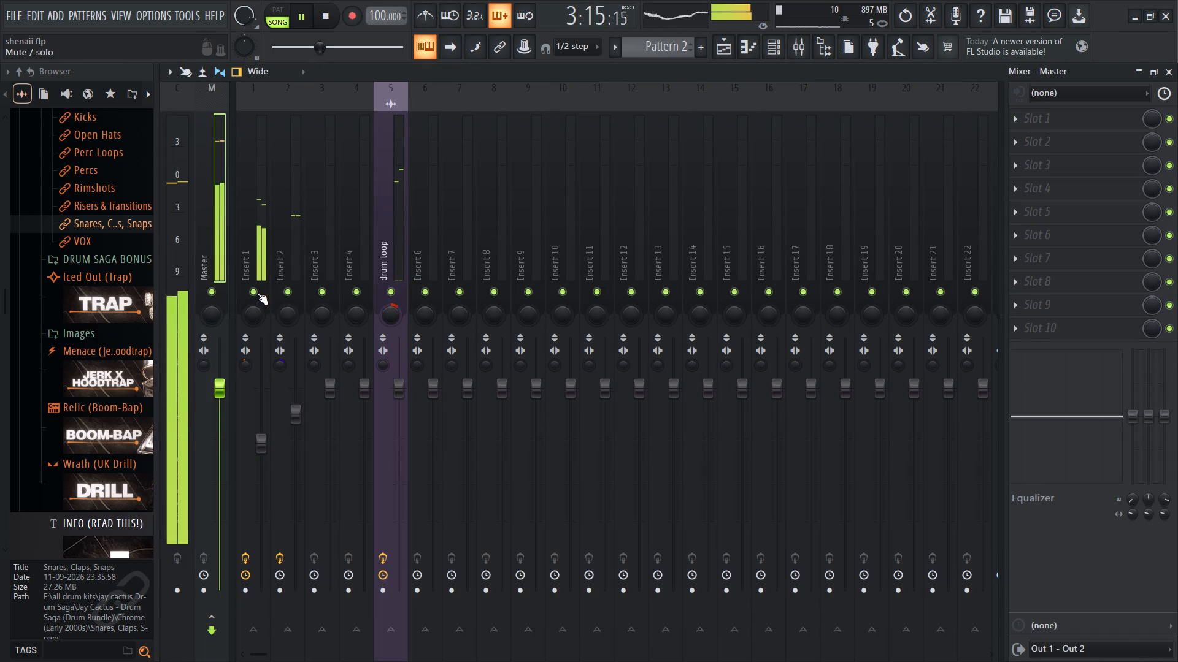
drag(264, 443, 266, 504)
drag(260, 470, 263, 509)
drag(260, 493, 261, 446)
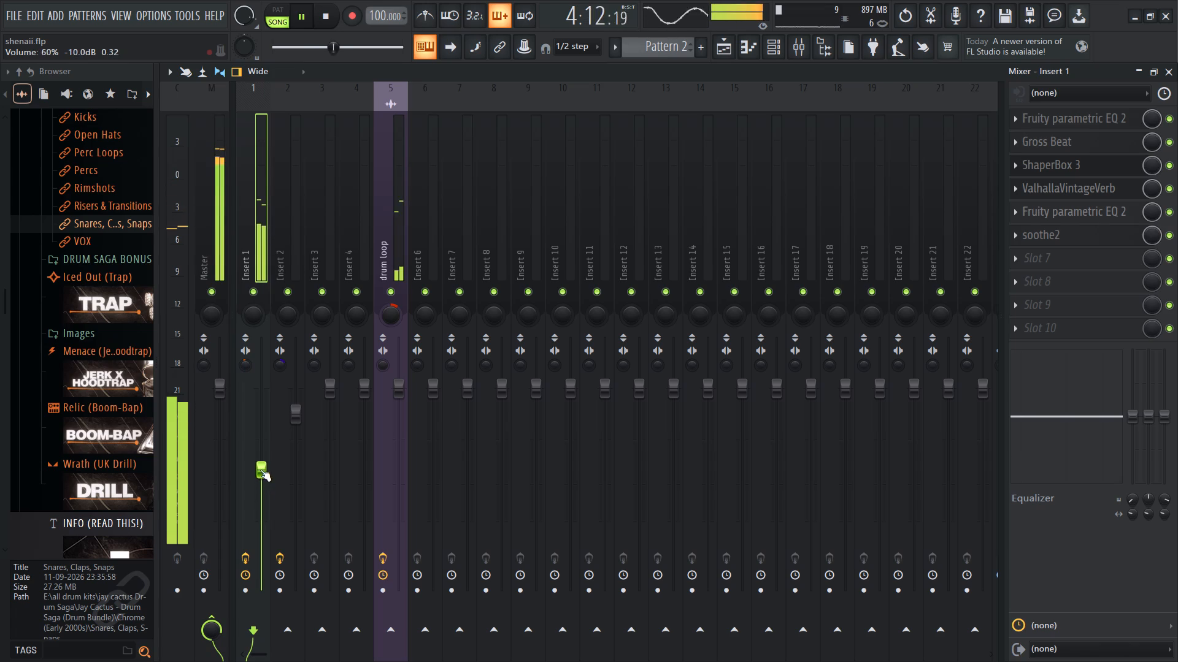
drag(256, 472, 261, 444)
drag(256, 455, 259, 448)
drag(256, 452, 257, 459)
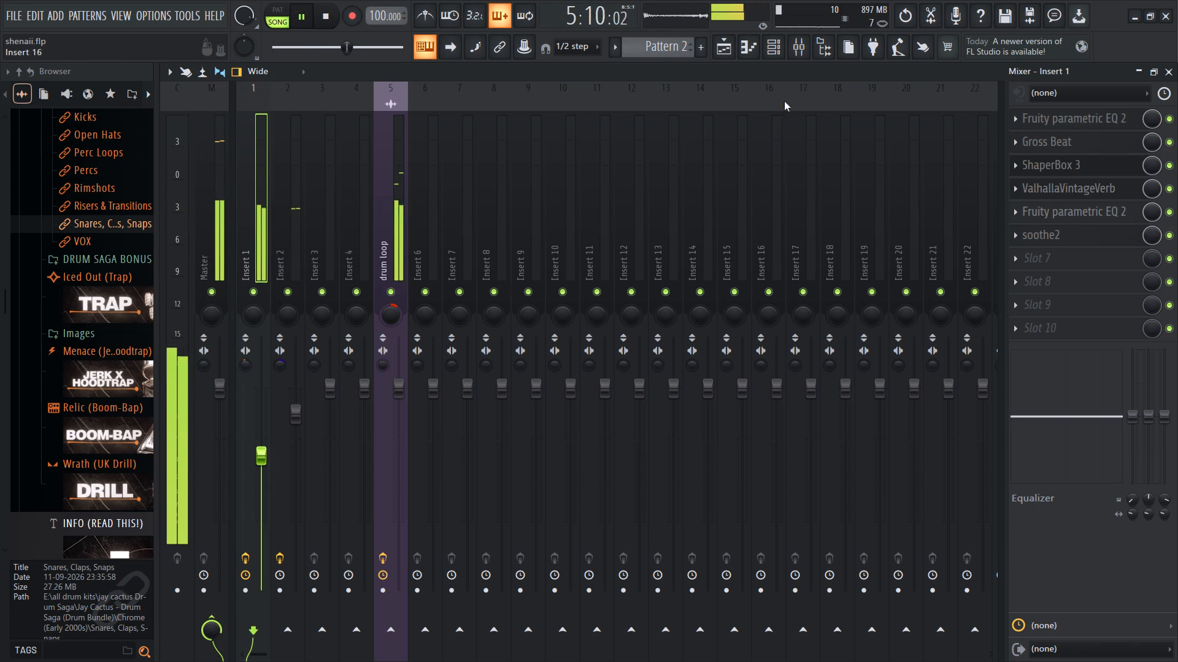
Adjust the channel volume of the Jay Cactus 808 in the channel rack by raising it and easing it back.
click(785, 48)
drag(301, 381, 314, 338)
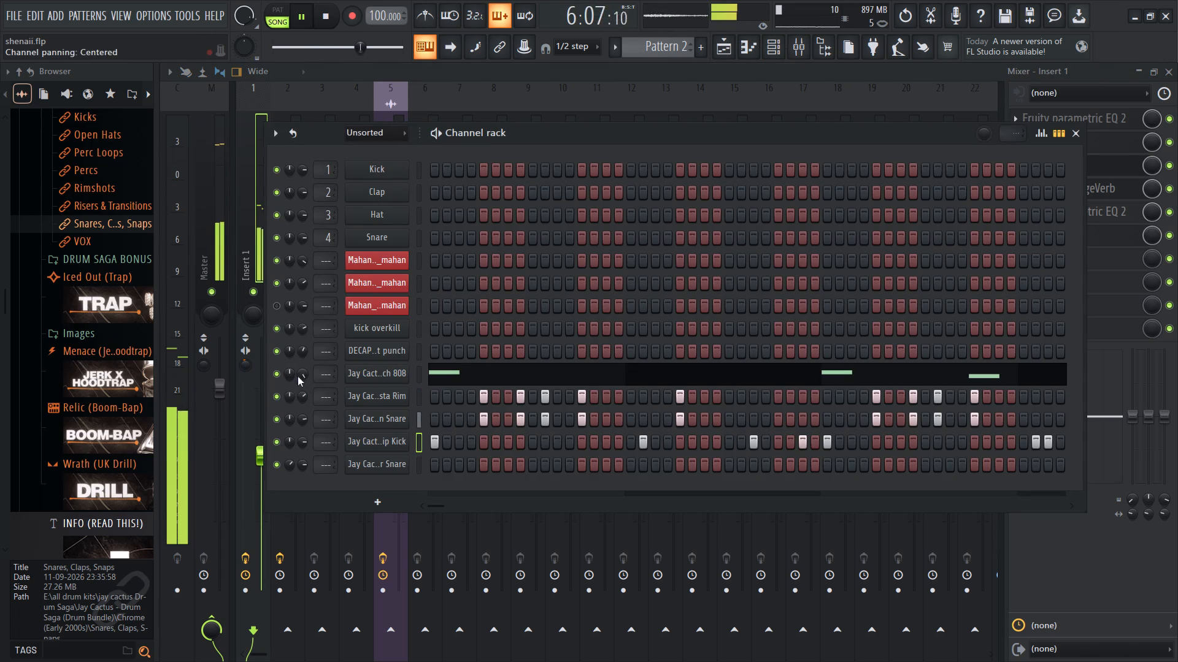
click(301, 373)
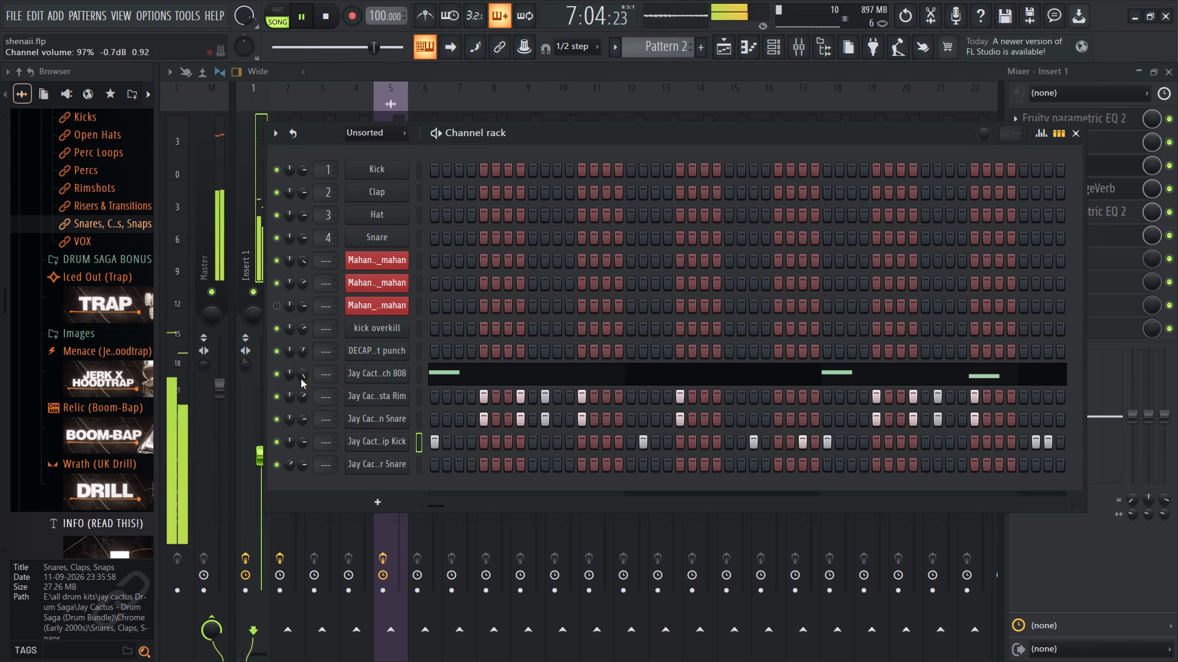
drag(301, 379, 301, 397)
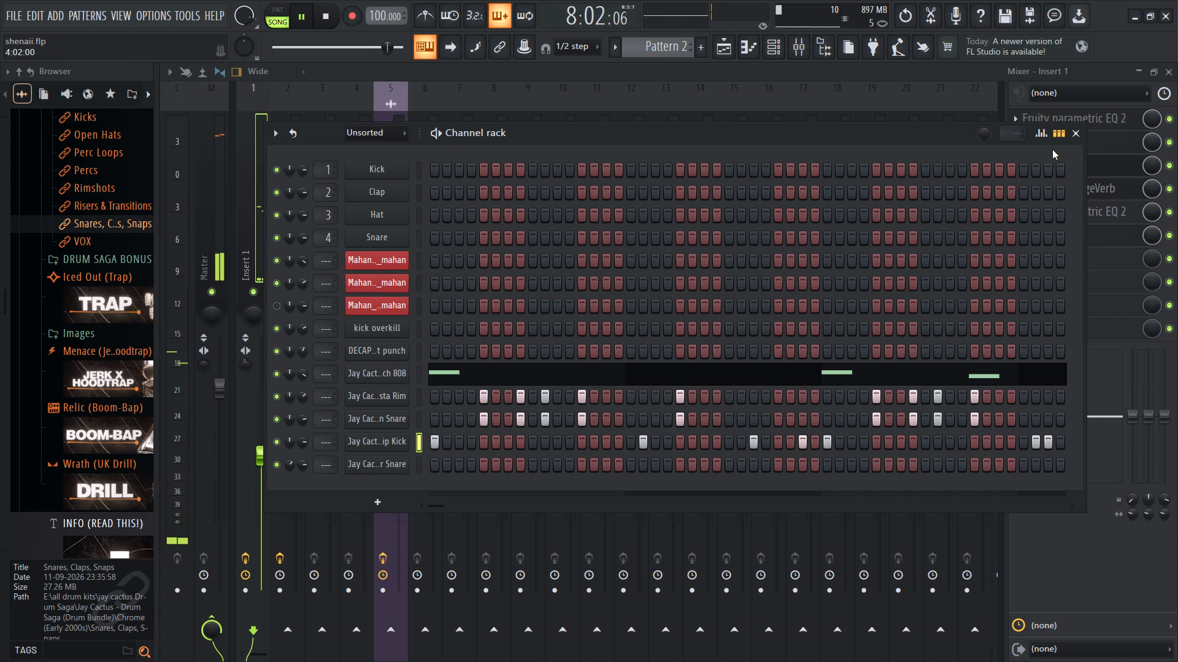
click(1070, 132)
Move ShaperBox 3 up one slot in the Insert 1 effect chain, ahead of Gross Beat.
click(258, 450)
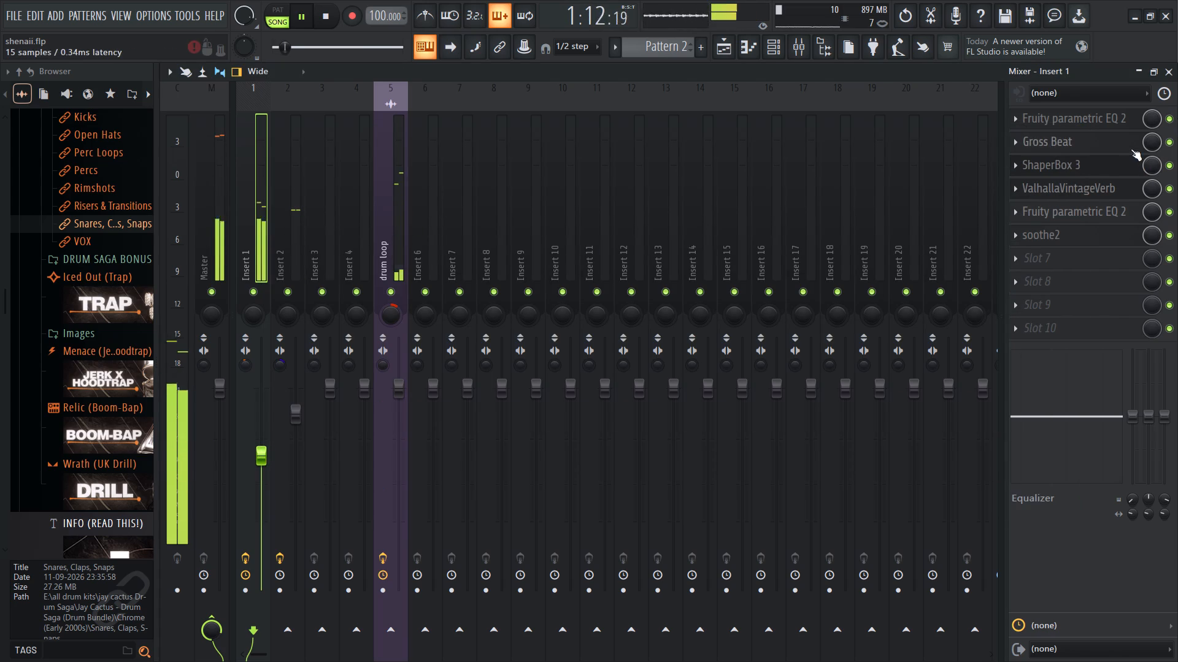
click(1015, 164)
click(1053, 403)
click(1050, 405)
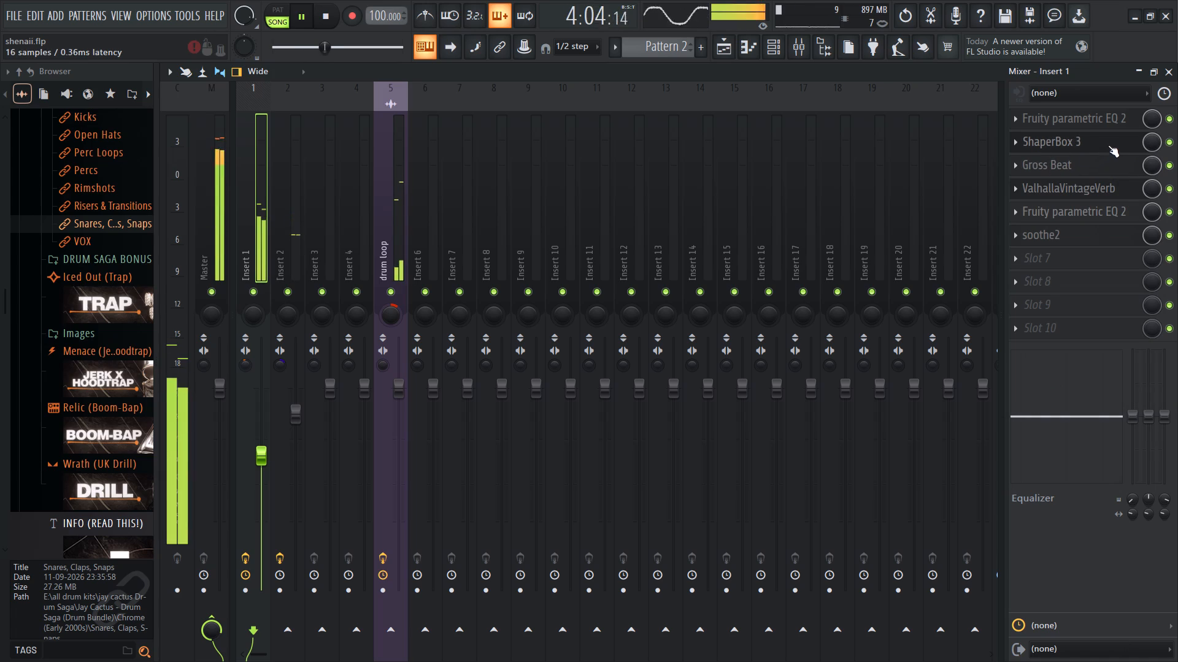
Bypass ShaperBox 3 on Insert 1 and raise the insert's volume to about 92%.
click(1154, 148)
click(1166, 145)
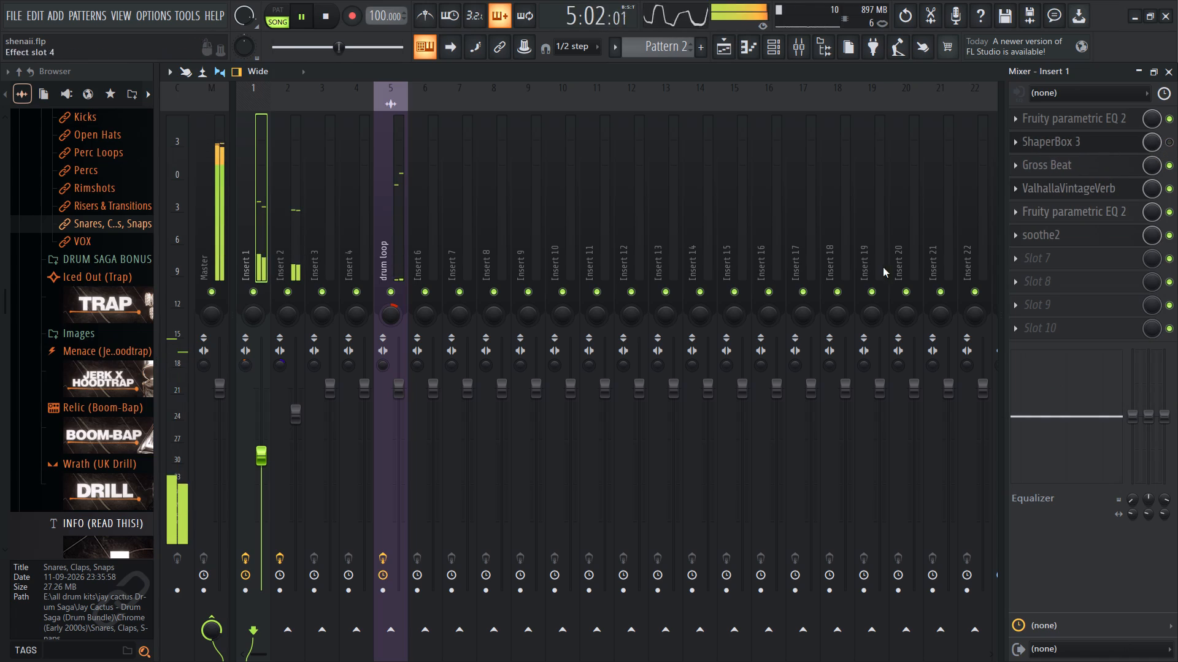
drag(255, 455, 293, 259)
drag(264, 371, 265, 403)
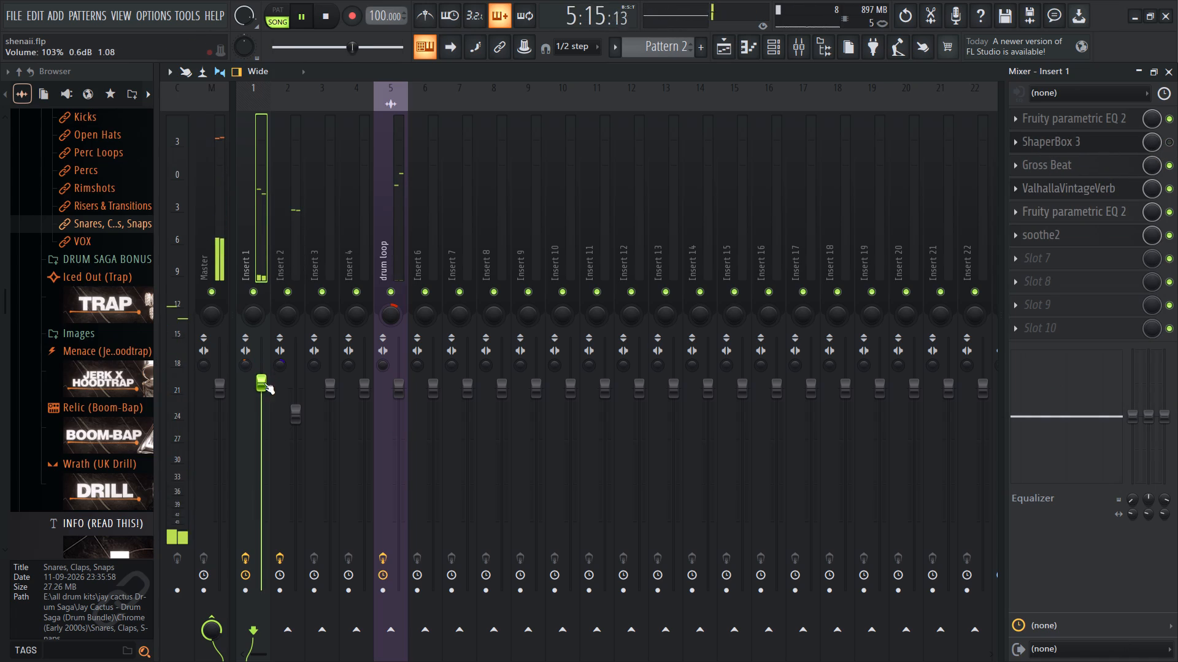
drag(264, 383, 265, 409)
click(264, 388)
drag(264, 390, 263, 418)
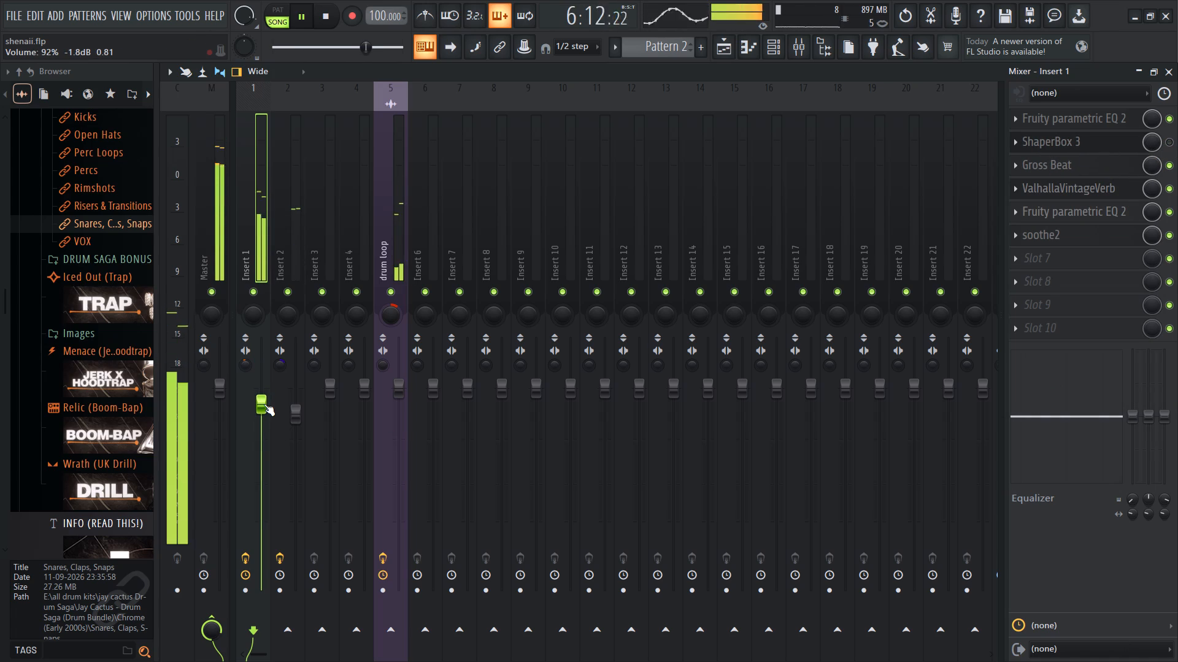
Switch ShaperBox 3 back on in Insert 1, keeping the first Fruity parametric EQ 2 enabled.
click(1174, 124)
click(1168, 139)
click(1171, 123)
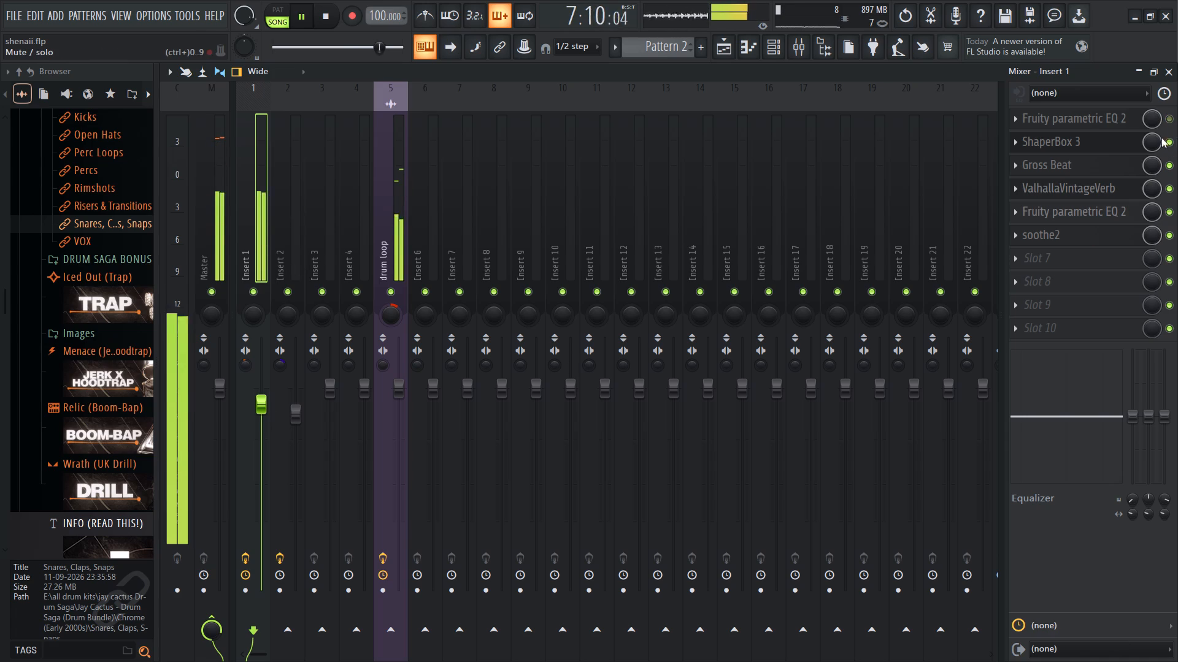
Lower the Insert 1 volume to about 80%.
drag(266, 407, 266, 440)
drag(266, 420, 266, 431)
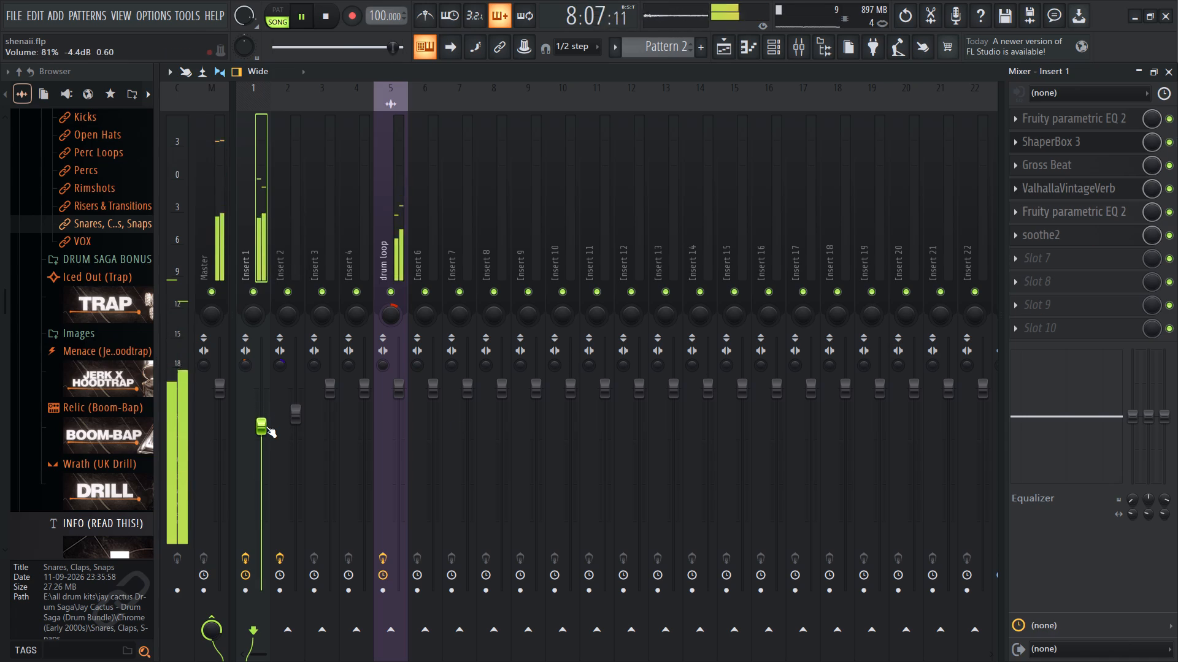
drag(266, 426, 269, 438)
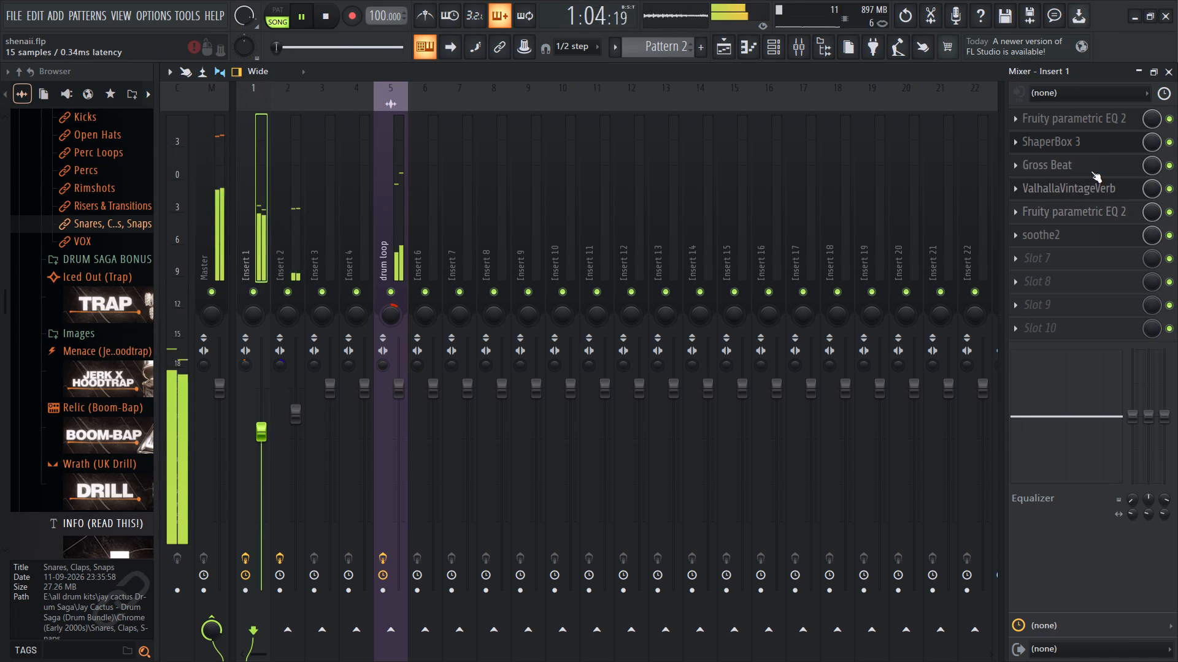
Set the compressor band's Mix in ShaperBox 3 on Insert 1 to 73%.
click(1087, 145)
click(1087, 145)
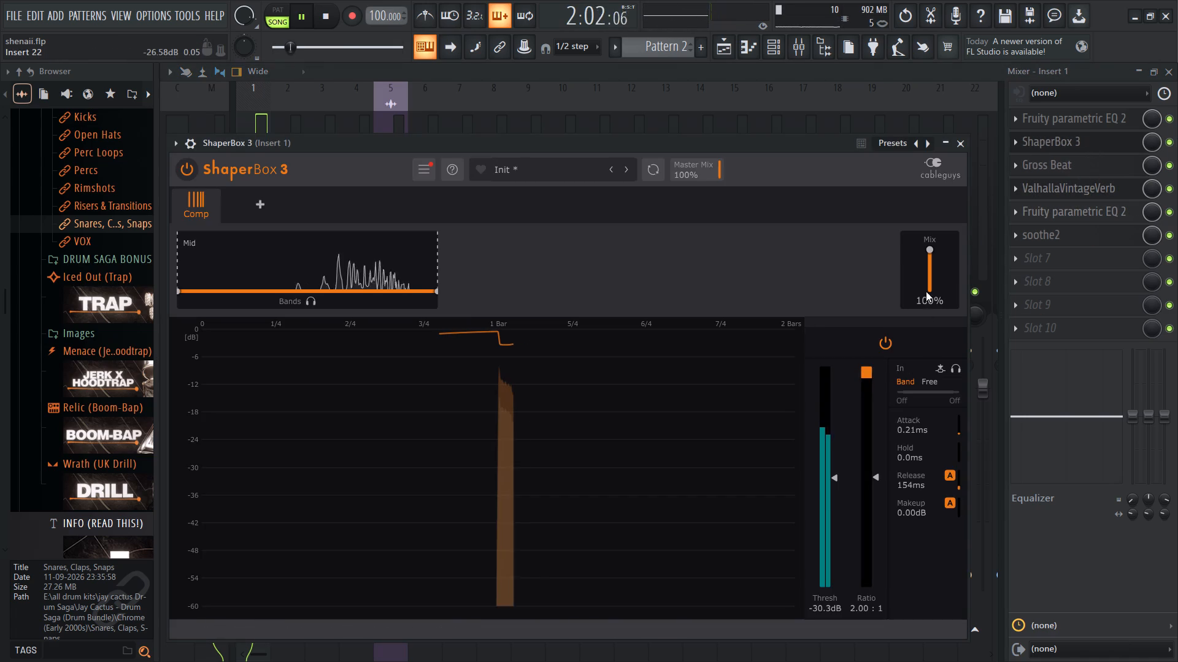
drag(934, 253, 939, 308)
click(929, 265)
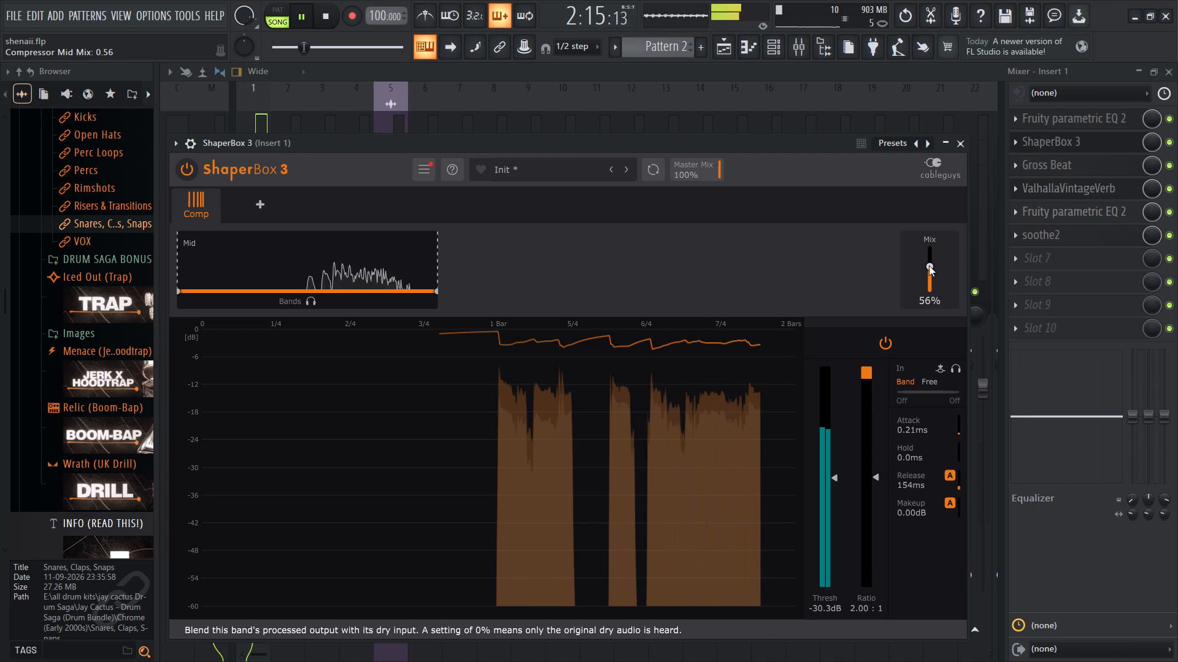
drag(929, 265, 934, 245)
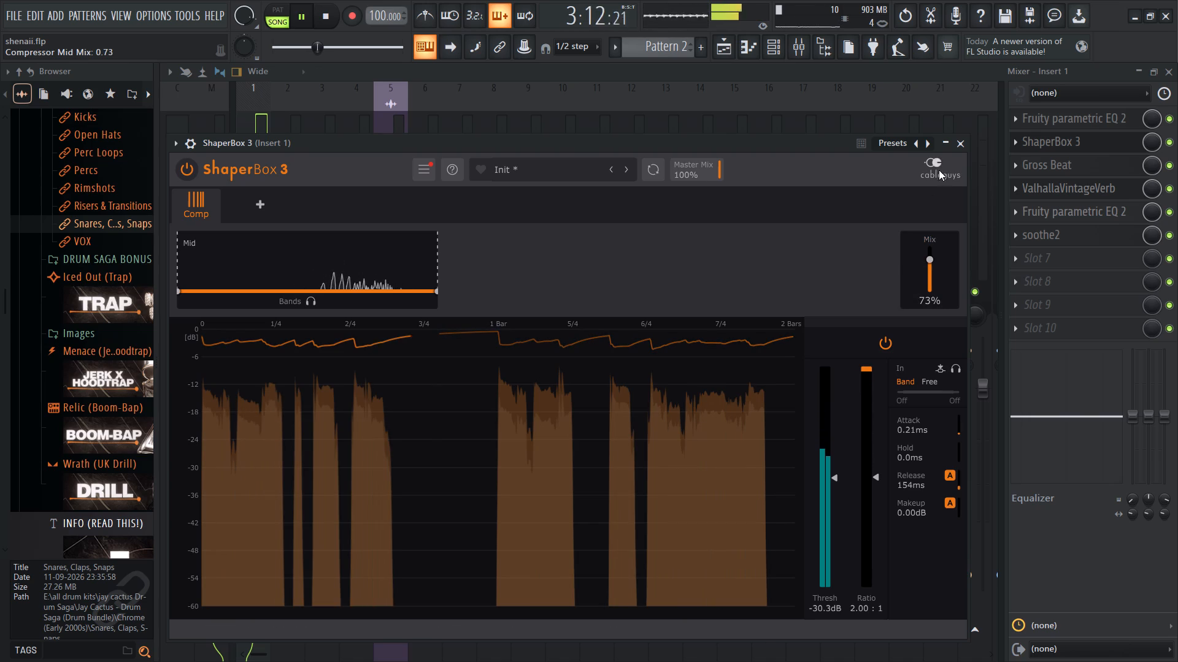
click(955, 146)
Open soothe2 on Insert 1 and set its depth to 6.2.
click(1053, 230)
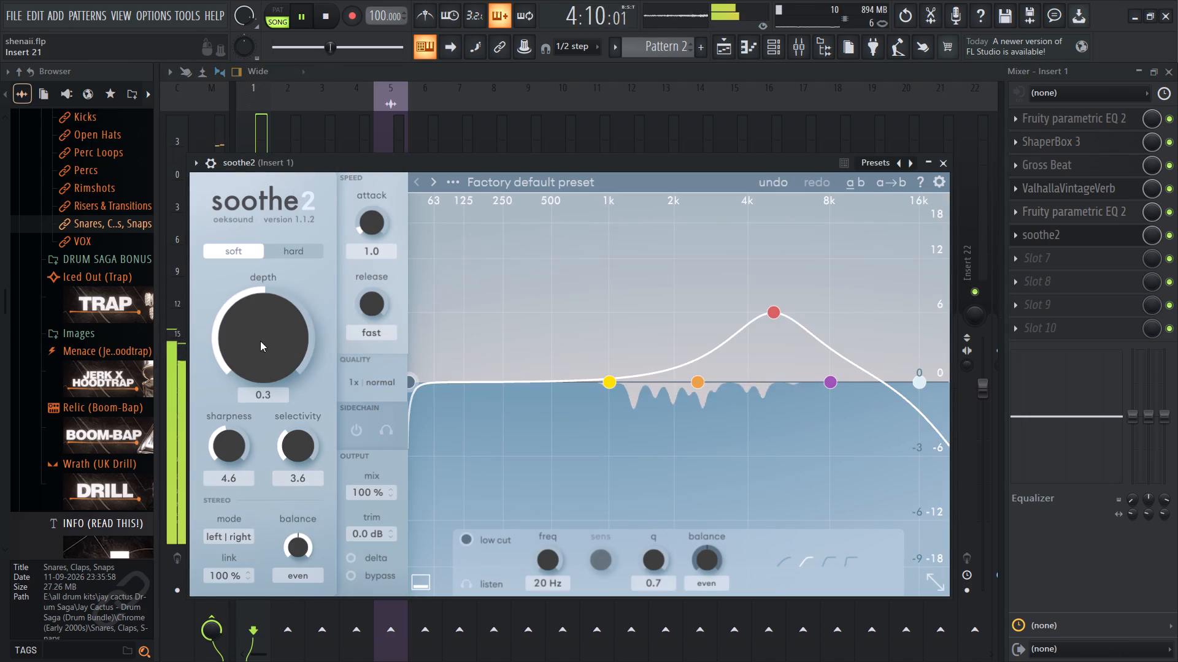
drag(260, 340, 293, 302)
drag(283, 328, 283, 336)
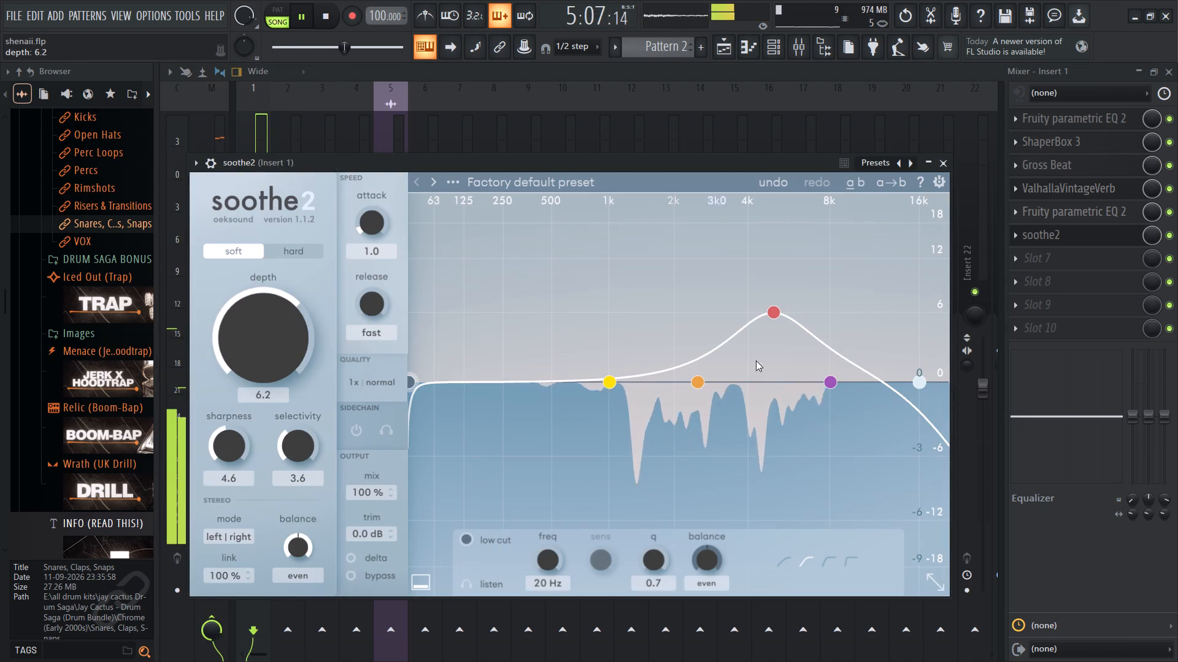
Move soothe2's high cut on Insert 1 up to 20 kHz.
drag(922, 373, 982, 369)
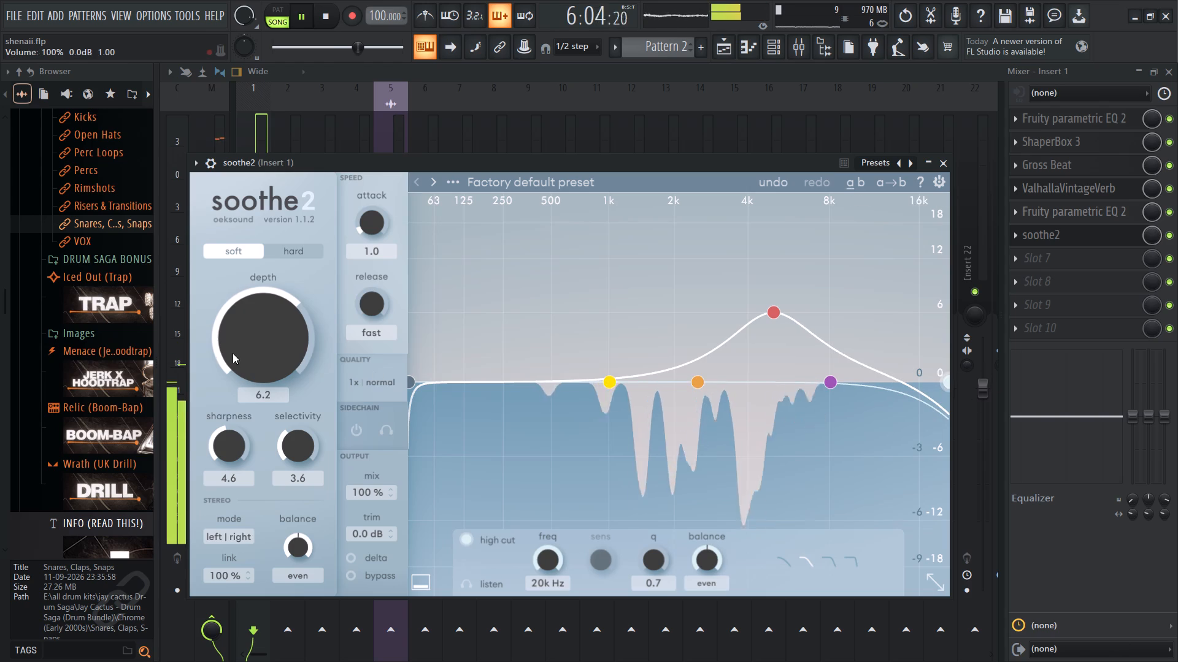
Raise the soothe2 depth on Insert 1 to 9.6 and close the plugin.
drag(233, 352, 248, 334)
drag(258, 343, 258, 352)
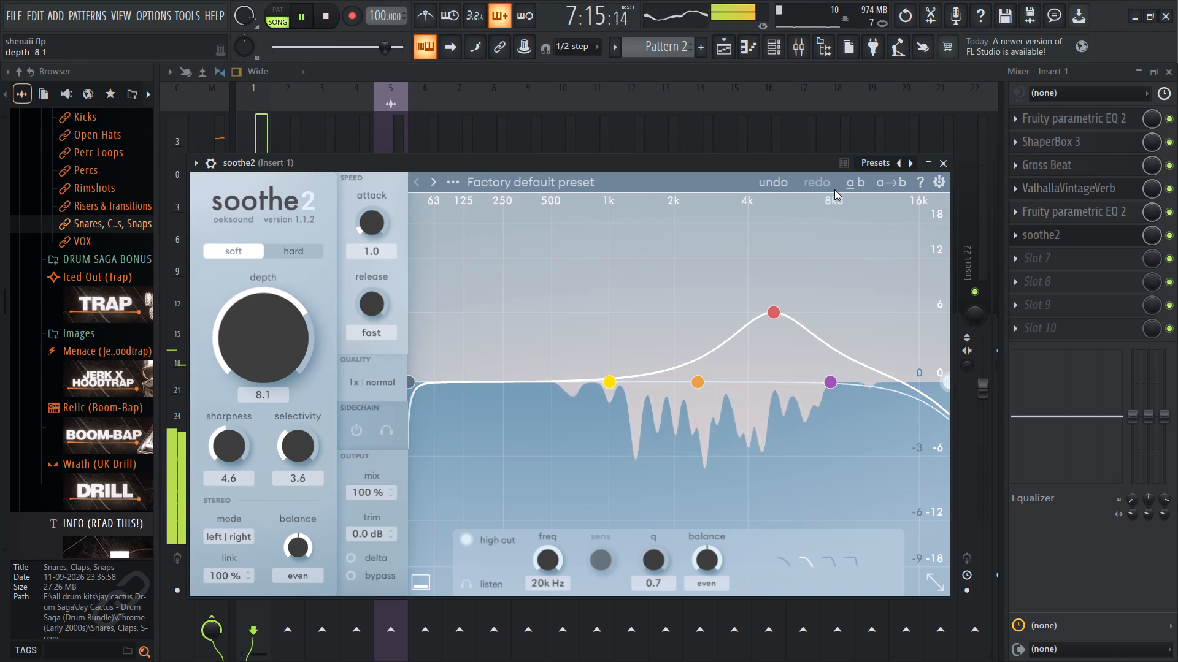
drag(274, 335, 279, 318)
drag(279, 318, 279, 327)
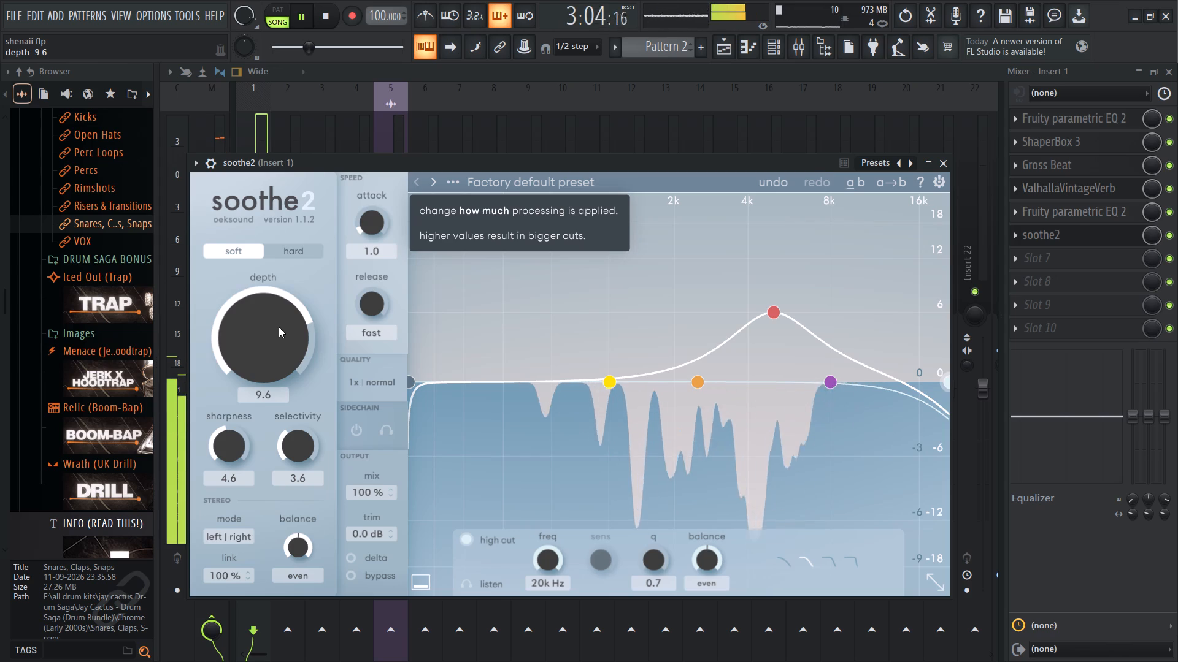
click(944, 157)
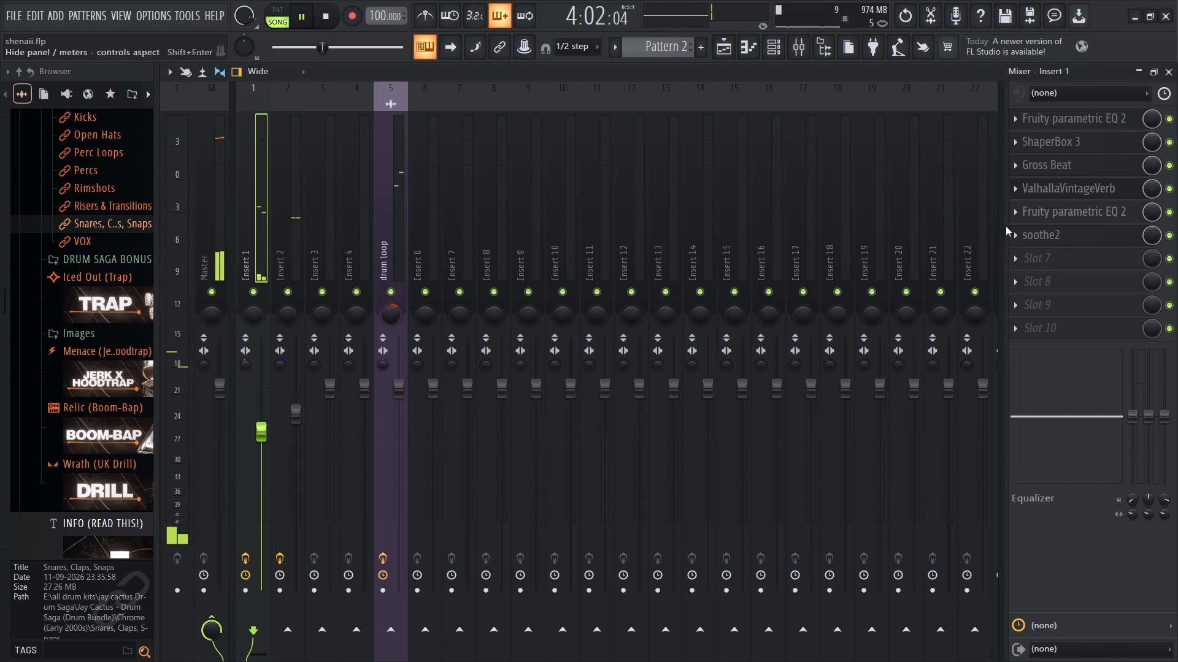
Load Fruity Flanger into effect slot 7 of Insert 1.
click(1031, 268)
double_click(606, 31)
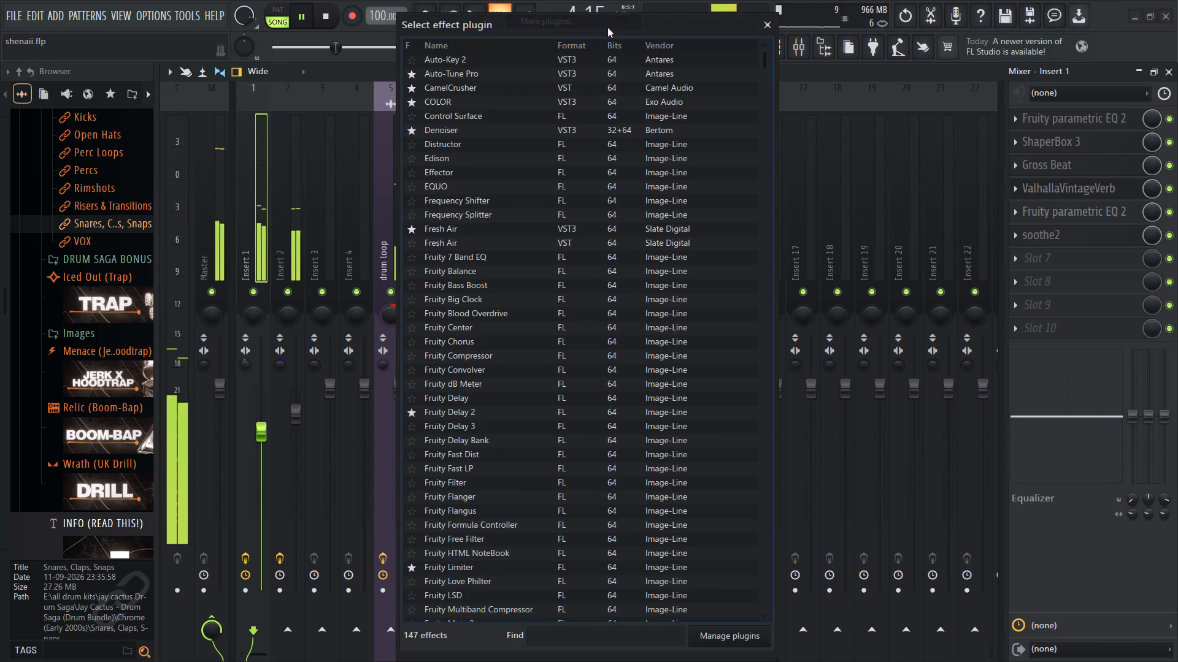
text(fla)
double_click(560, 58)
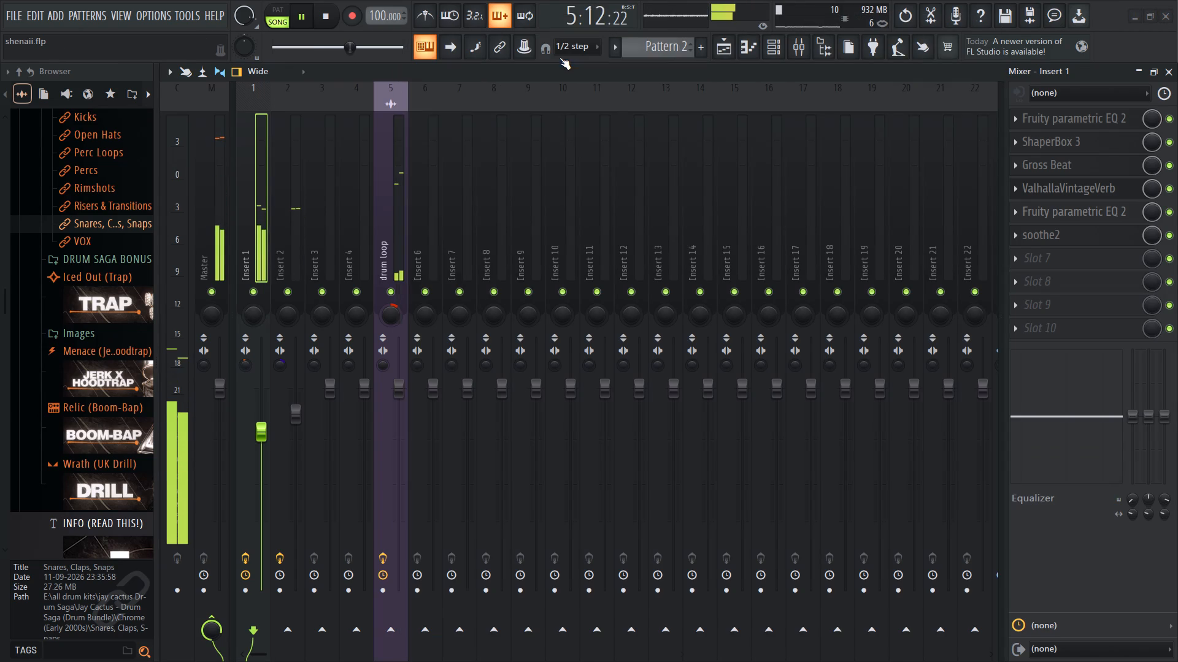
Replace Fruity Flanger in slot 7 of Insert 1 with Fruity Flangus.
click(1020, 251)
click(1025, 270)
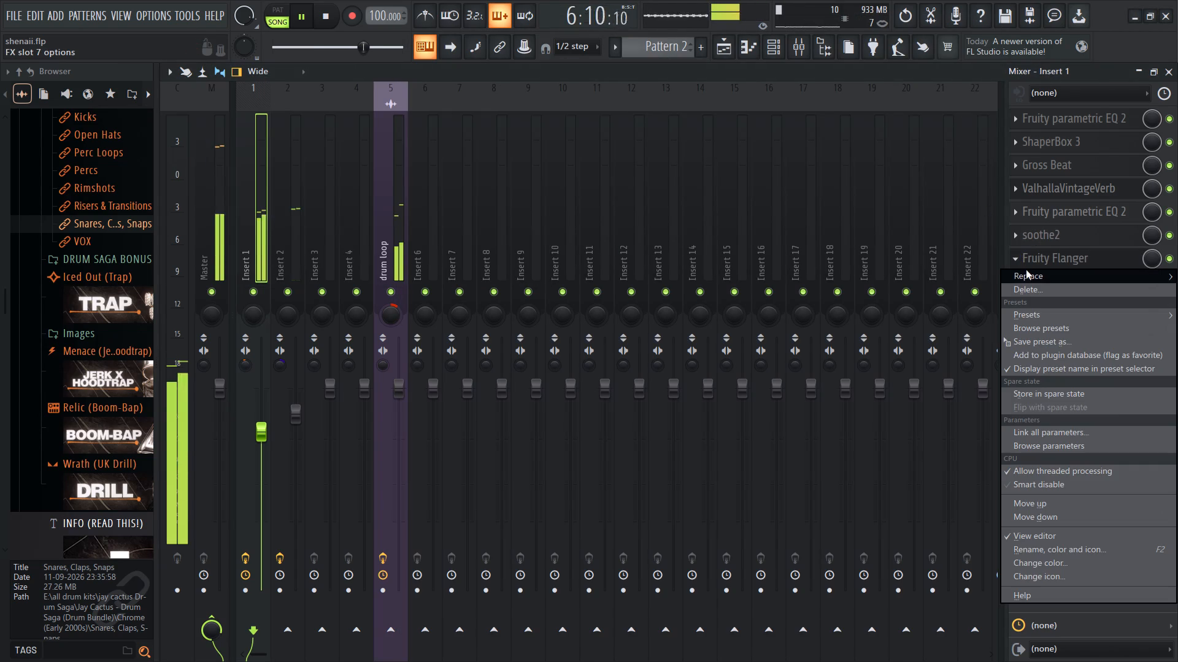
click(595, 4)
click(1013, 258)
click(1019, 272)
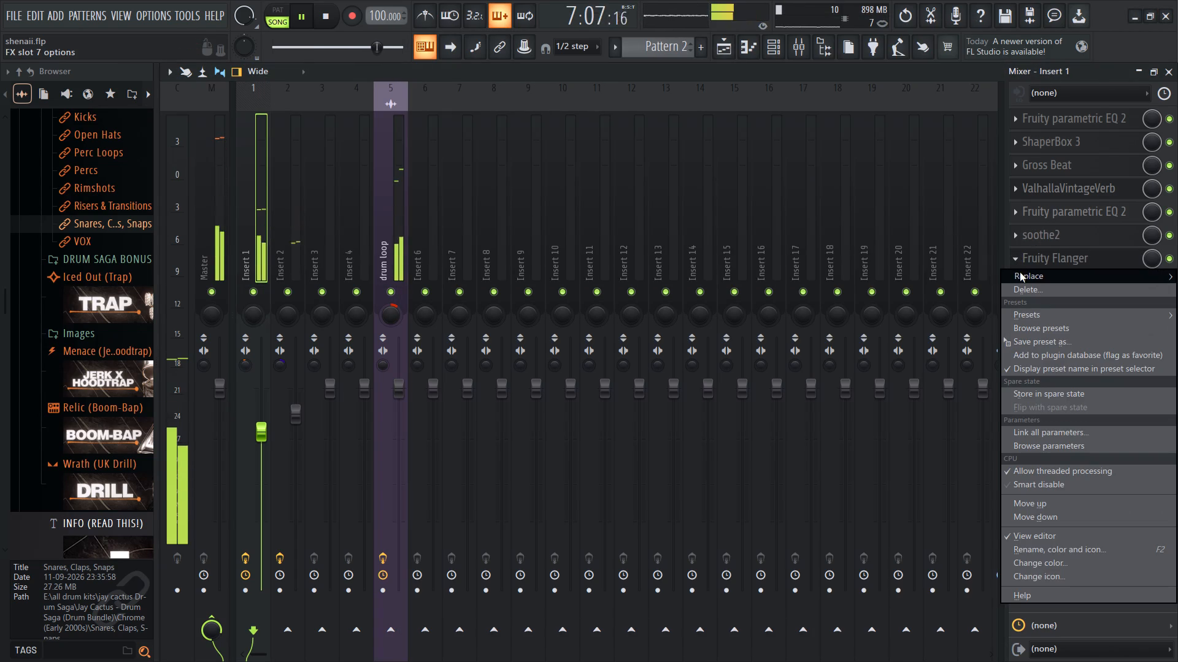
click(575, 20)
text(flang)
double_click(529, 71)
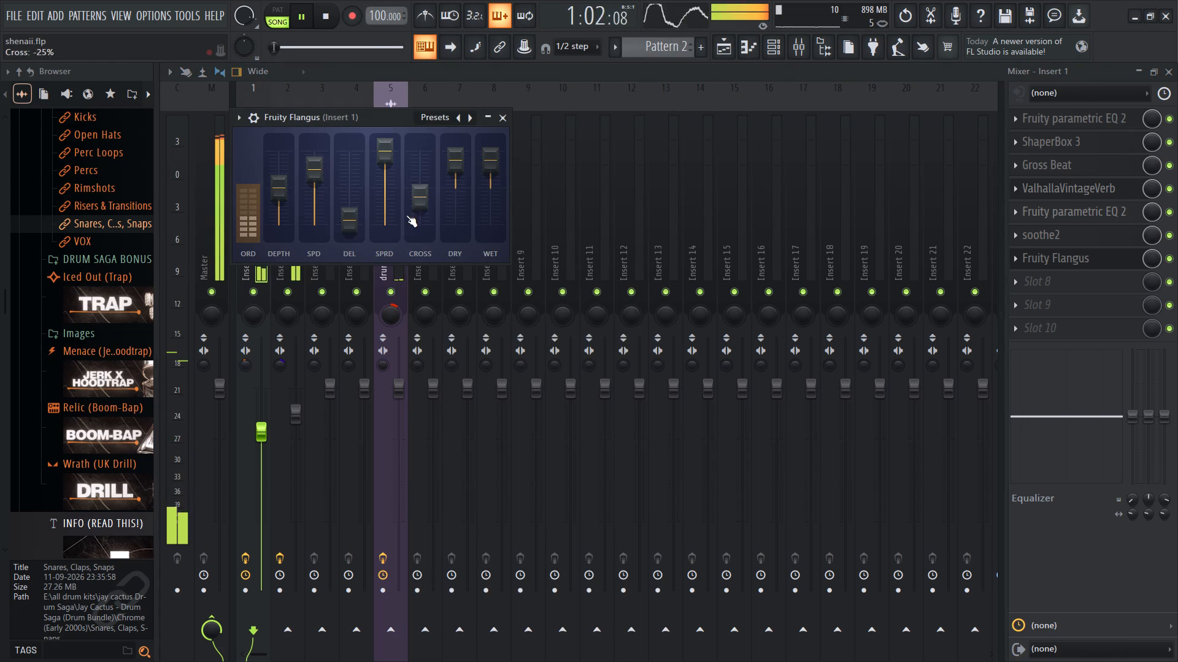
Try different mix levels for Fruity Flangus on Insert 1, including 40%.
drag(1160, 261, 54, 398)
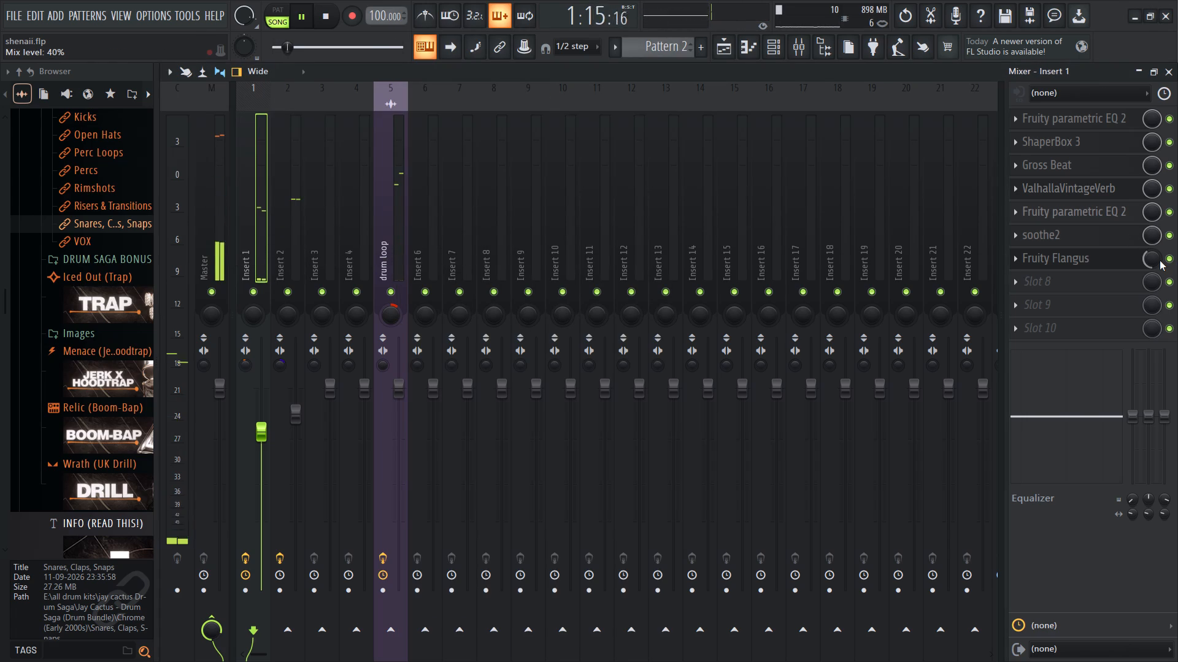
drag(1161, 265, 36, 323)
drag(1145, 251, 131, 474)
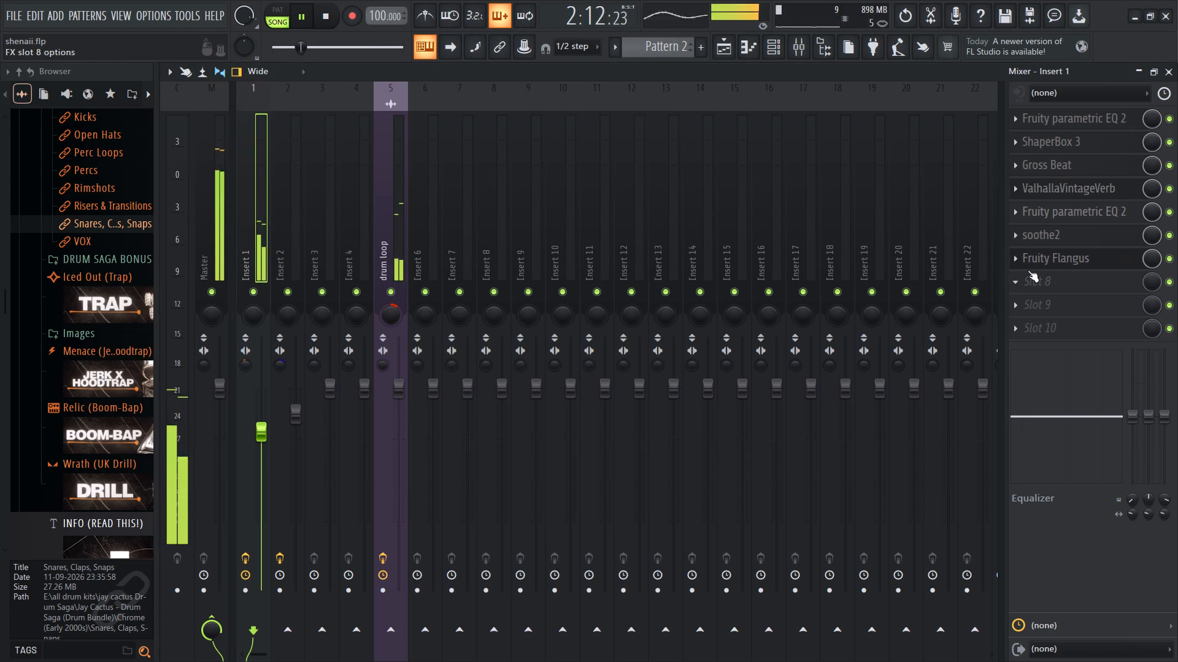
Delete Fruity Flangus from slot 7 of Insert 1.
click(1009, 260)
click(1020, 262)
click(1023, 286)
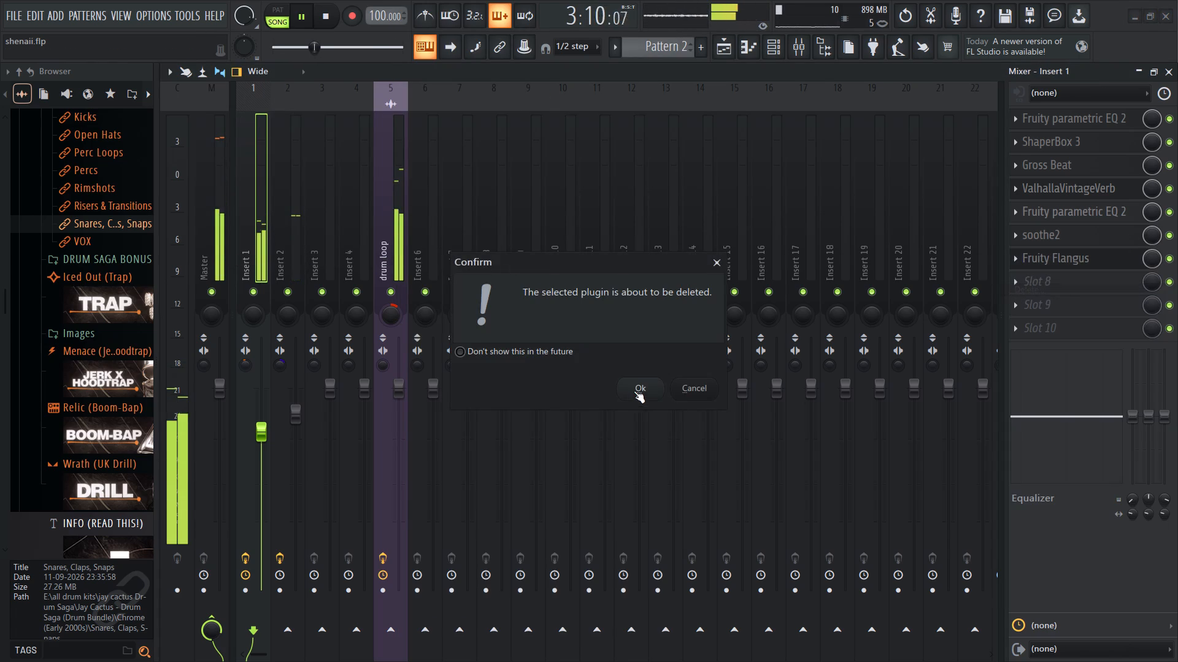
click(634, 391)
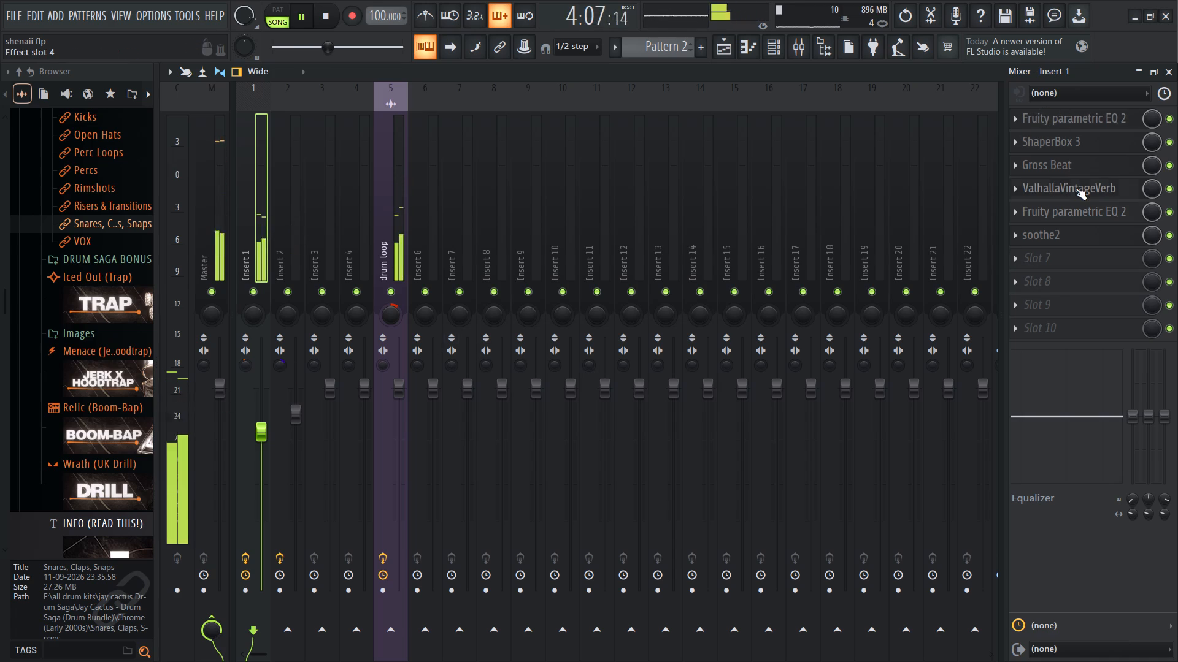
Set the ValhallaVintageVerb mix on Insert 1 to 2.3% and close the plugin.
click(1076, 188)
click(1085, 193)
drag(274, 335, 309, 439)
drag(282, 355, 323, 507)
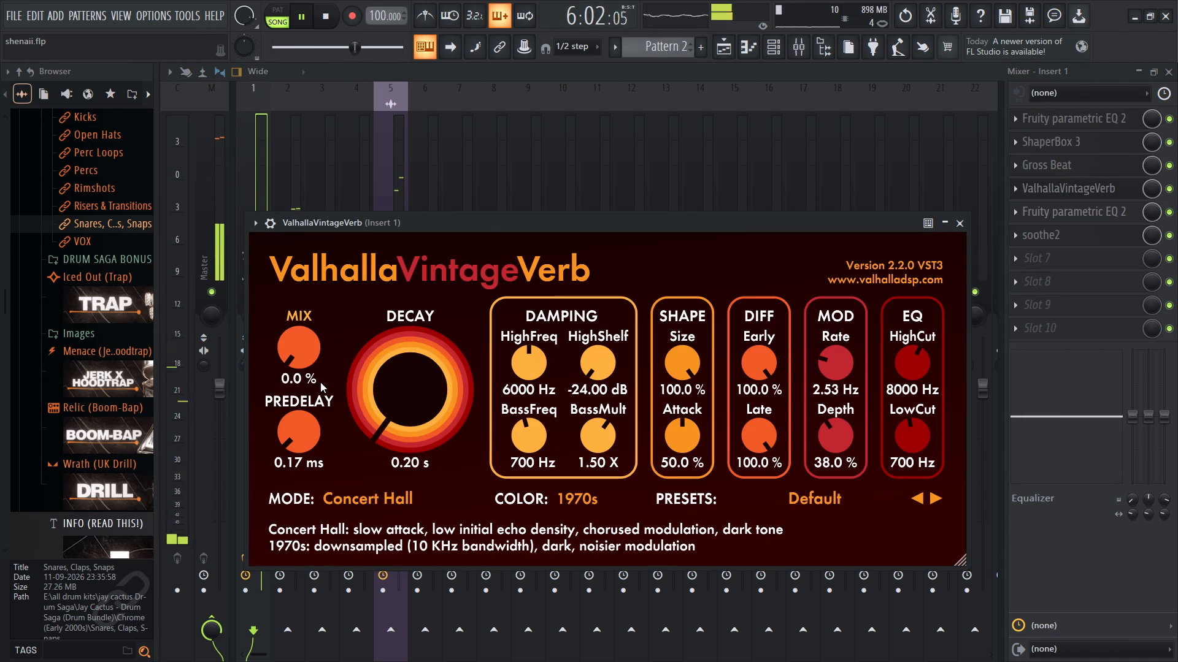
drag(301, 358, 305, 350)
click(305, 350)
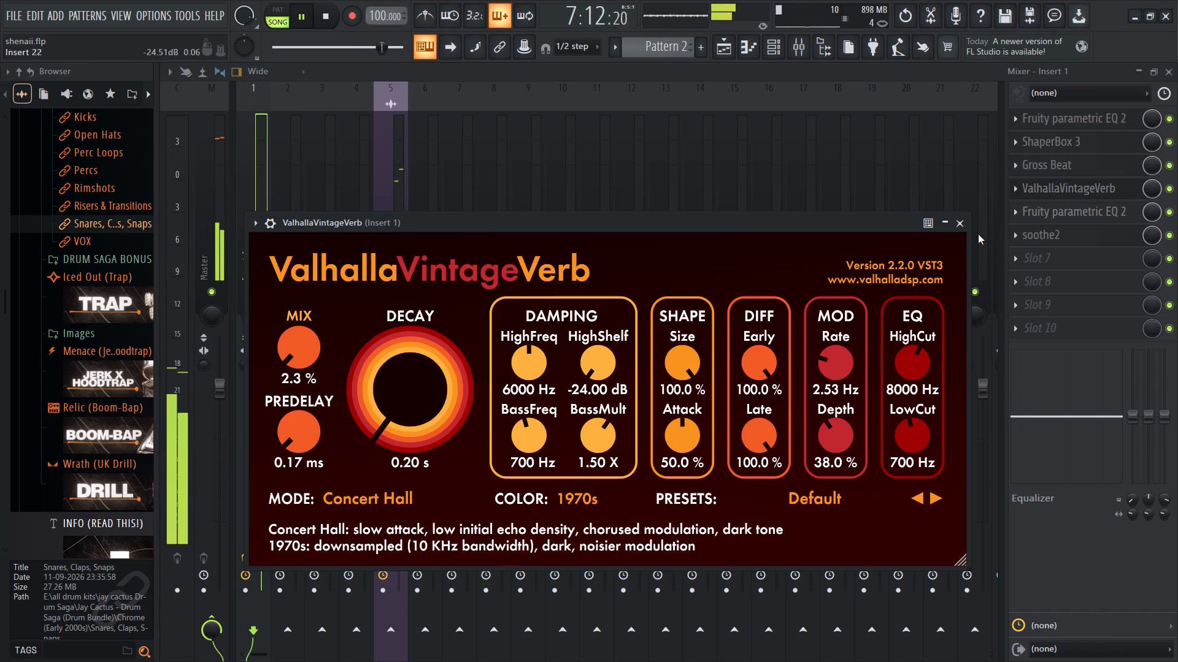
click(968, 226)
Load ShaperBox 3 into slot 4 of the drum loop mixer track.
click(394, 265)
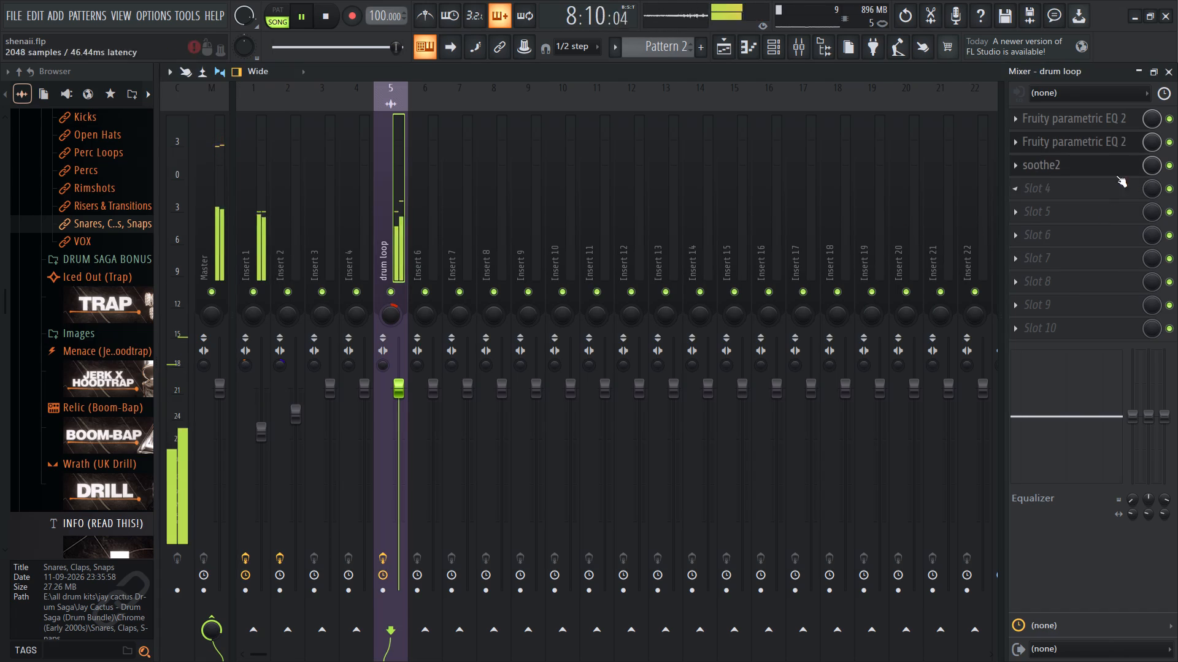
click(1106, 187)
click(608, 18)
text(sha)
double_click(531, 97)
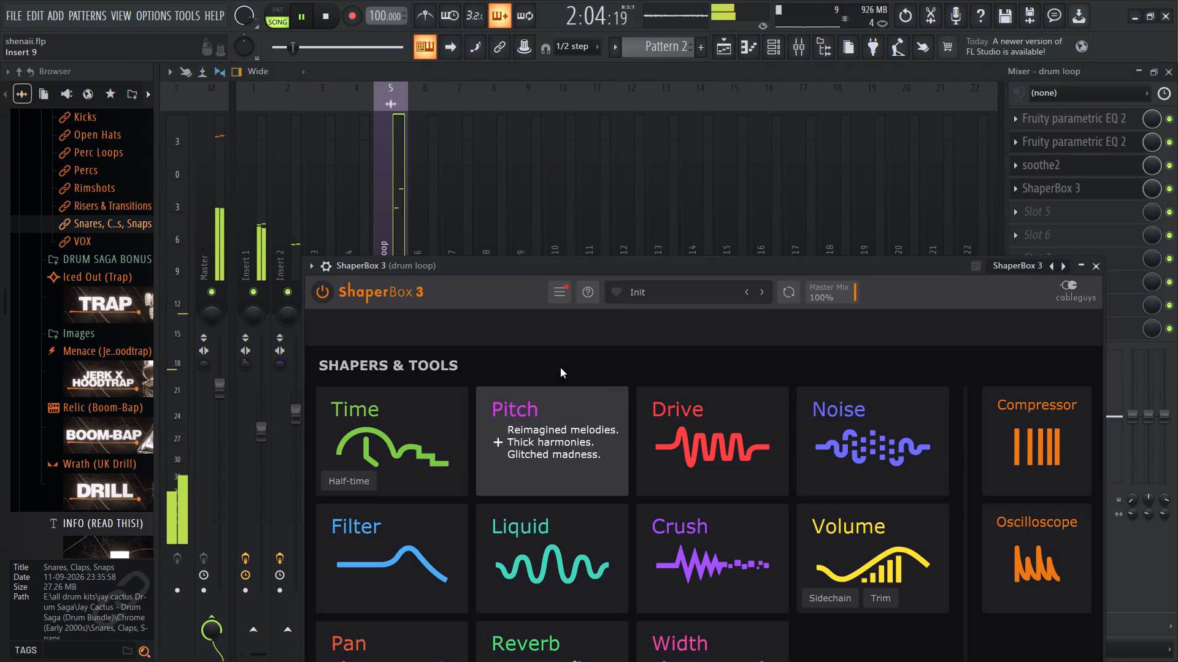
drag(631, 268, 578, 182)
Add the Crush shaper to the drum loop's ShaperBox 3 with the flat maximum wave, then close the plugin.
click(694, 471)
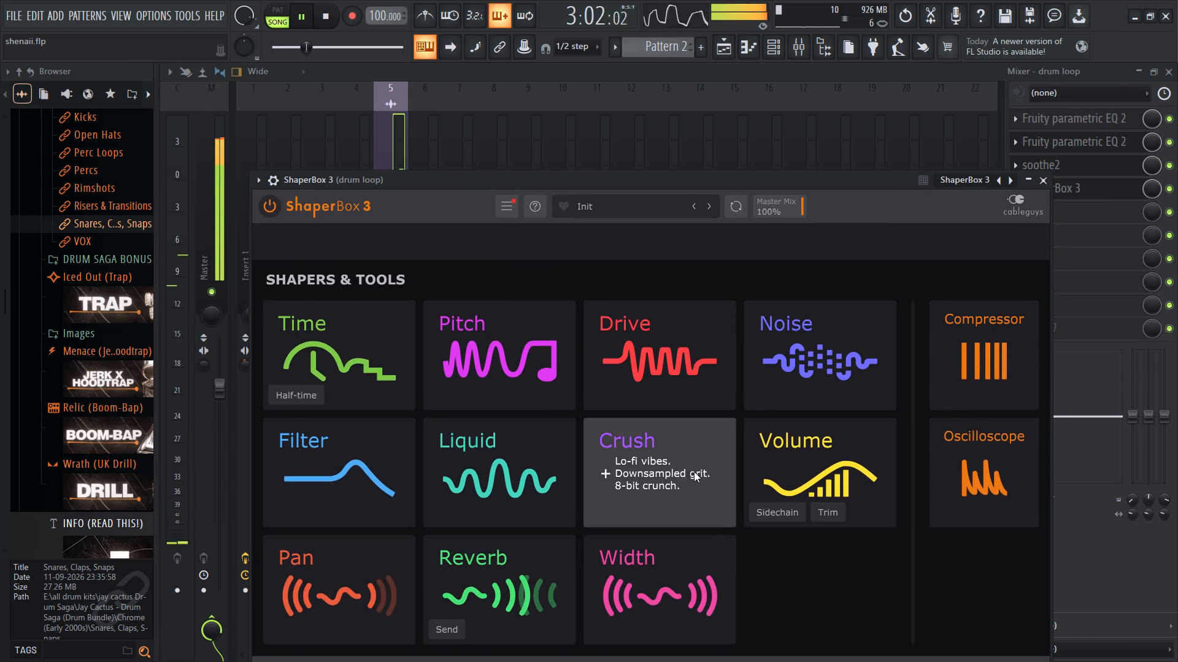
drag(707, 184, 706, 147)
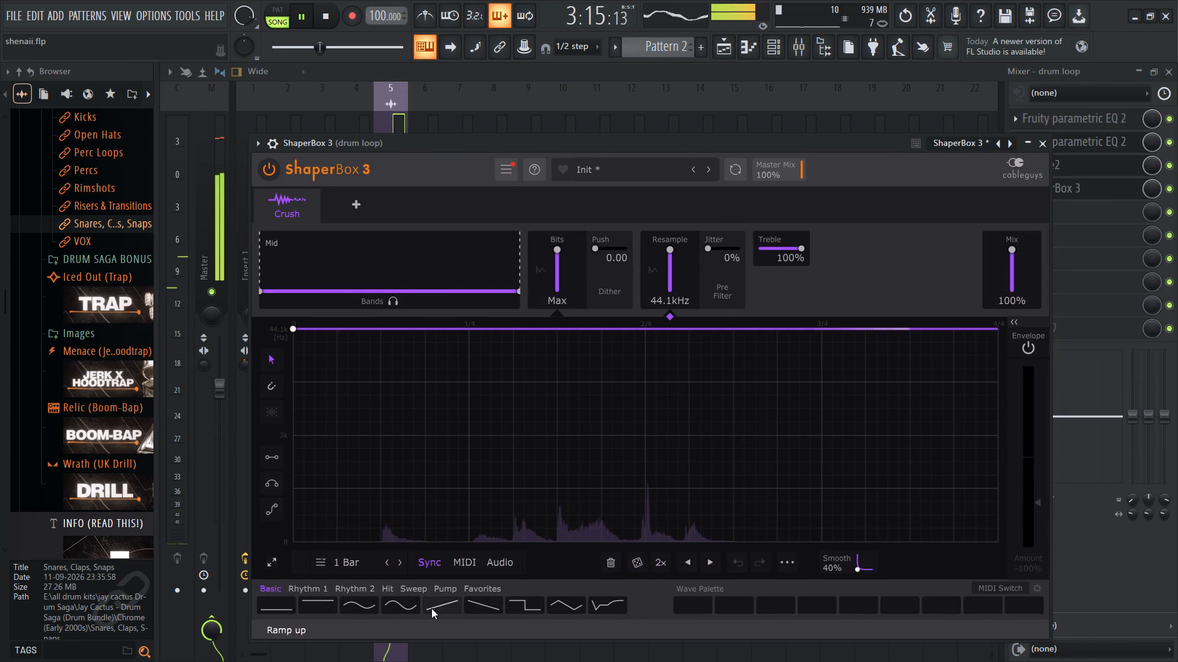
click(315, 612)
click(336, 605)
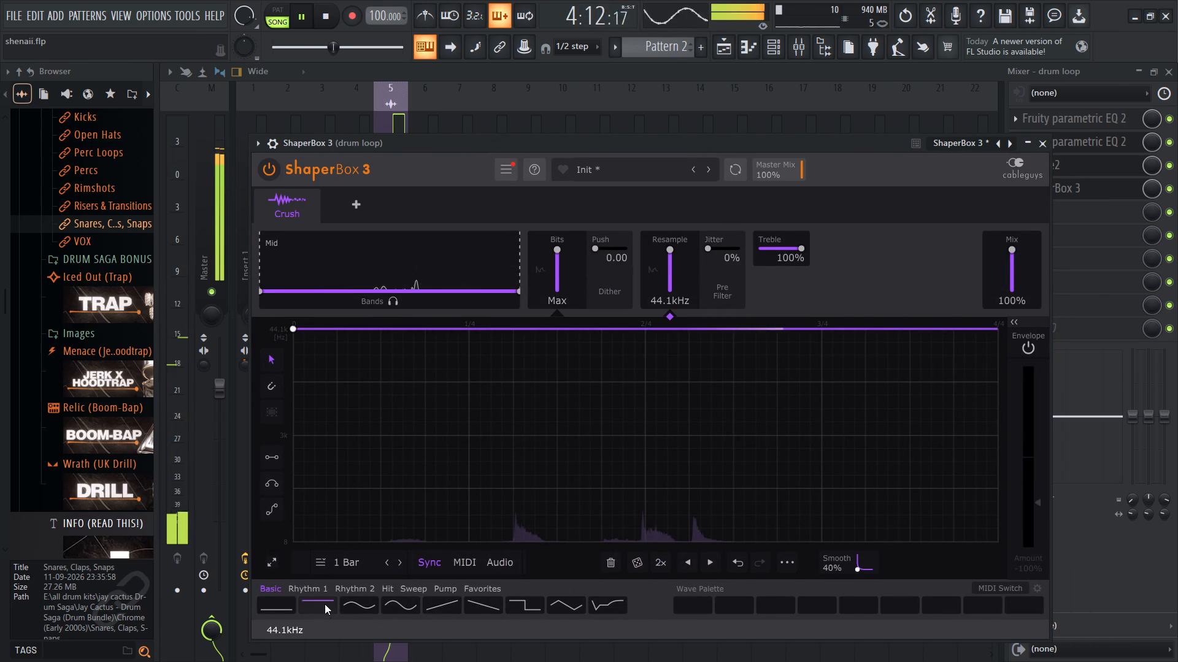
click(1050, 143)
Solo the drum loop mixer track.
right_click(379, 297)
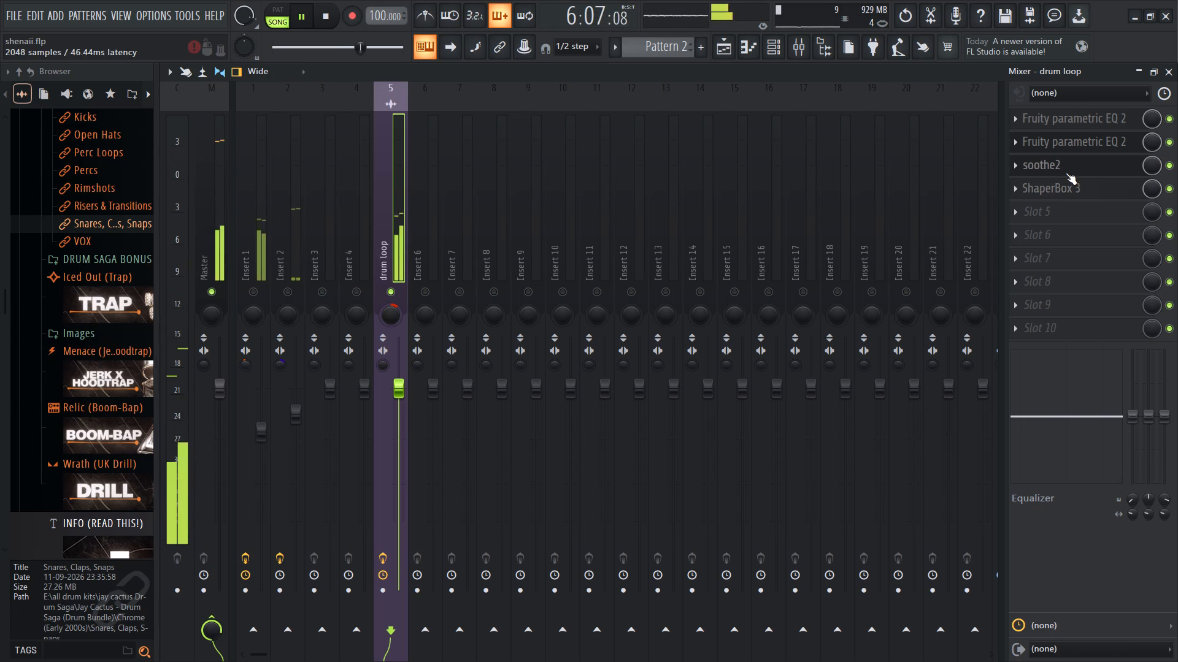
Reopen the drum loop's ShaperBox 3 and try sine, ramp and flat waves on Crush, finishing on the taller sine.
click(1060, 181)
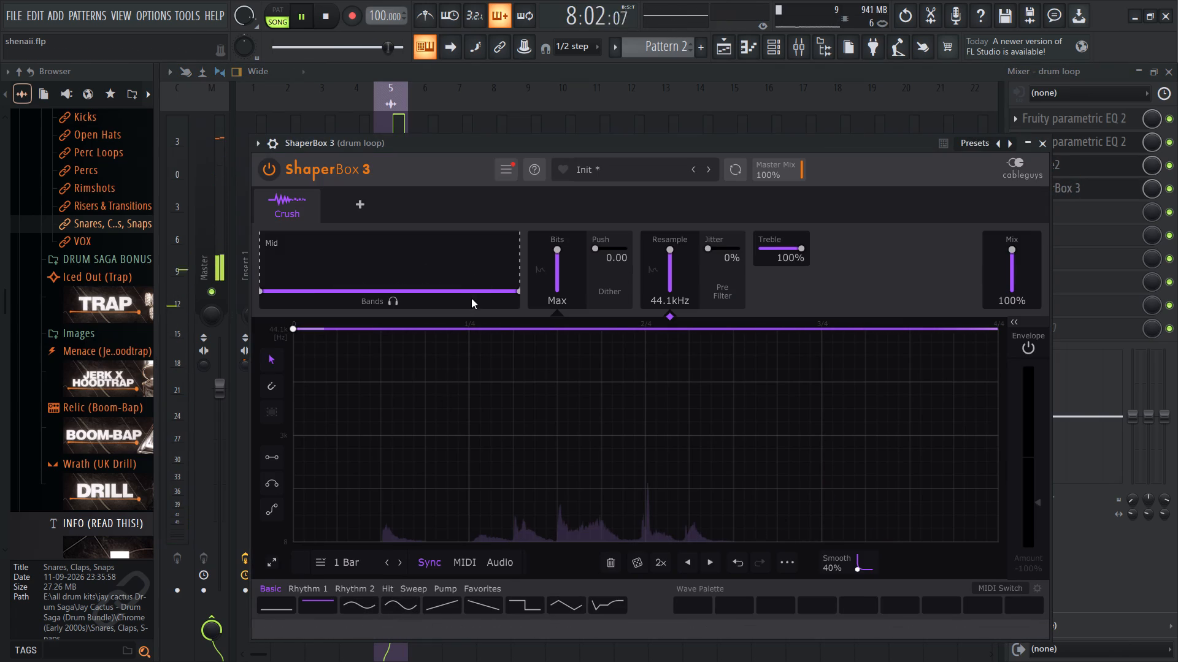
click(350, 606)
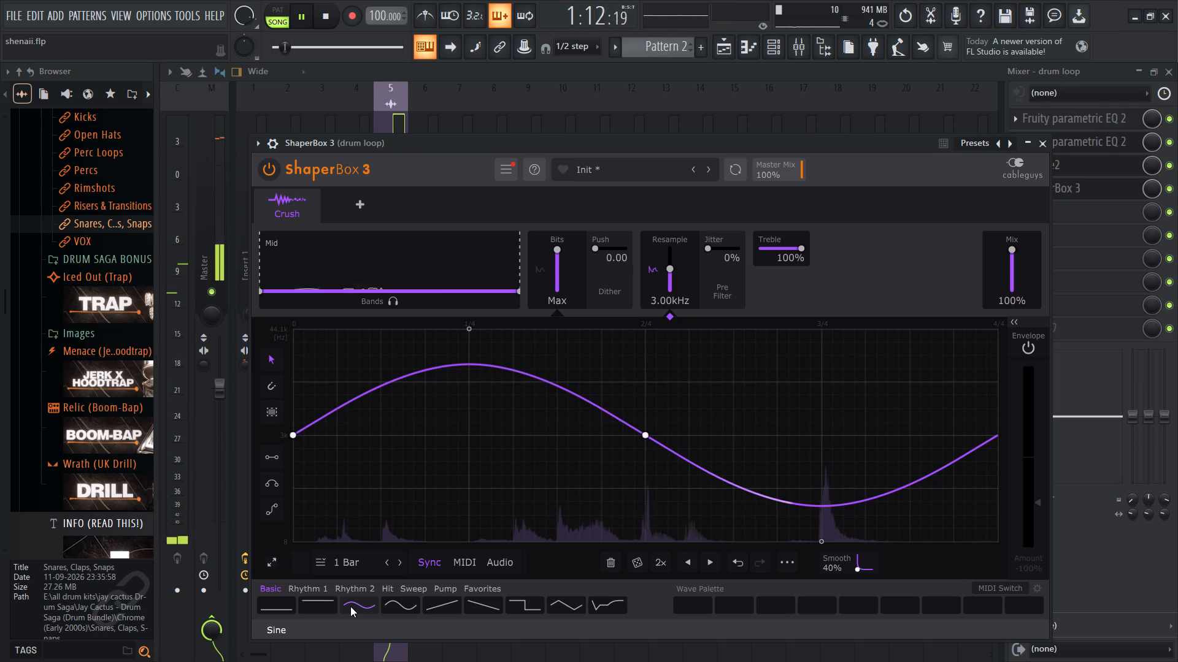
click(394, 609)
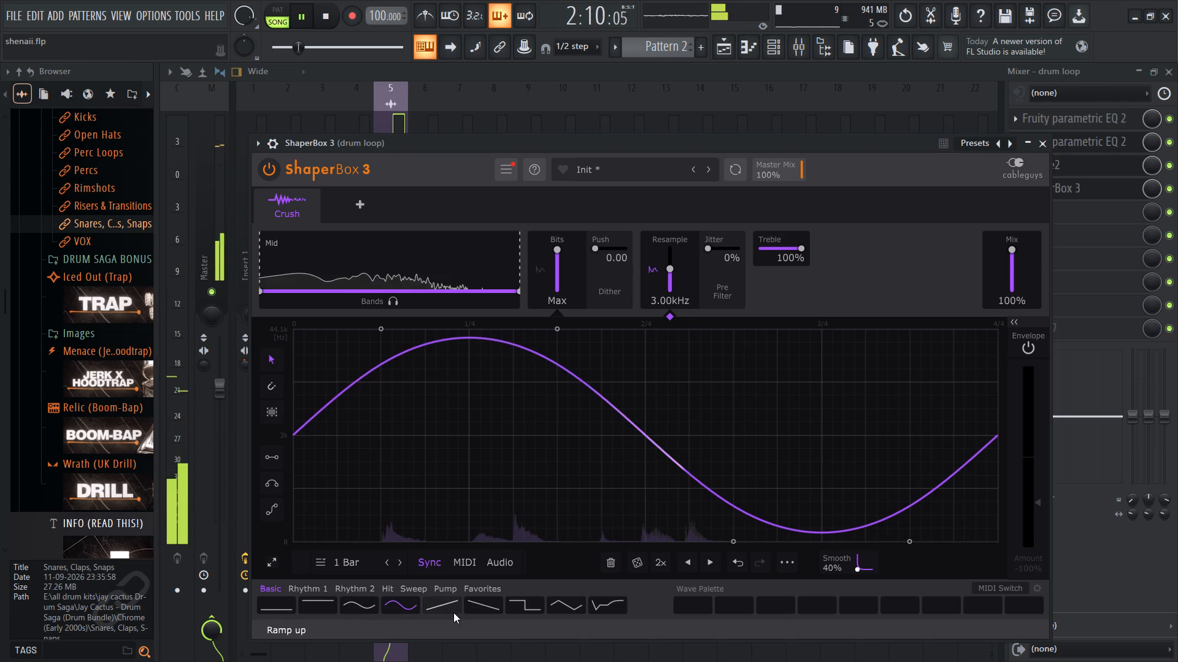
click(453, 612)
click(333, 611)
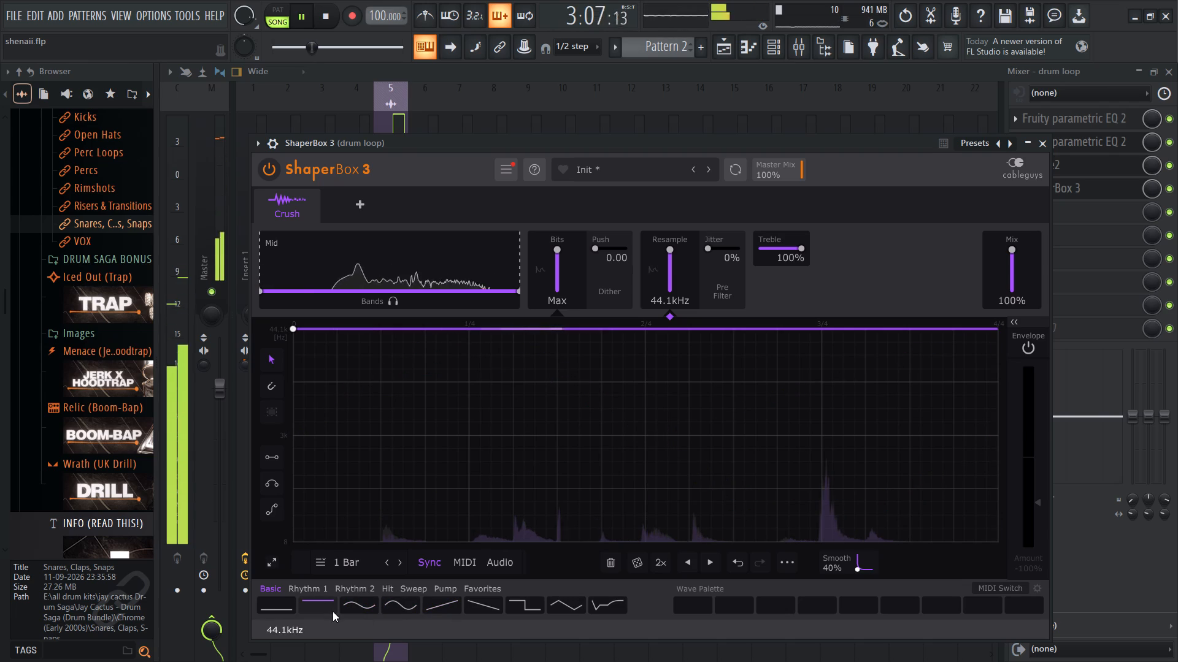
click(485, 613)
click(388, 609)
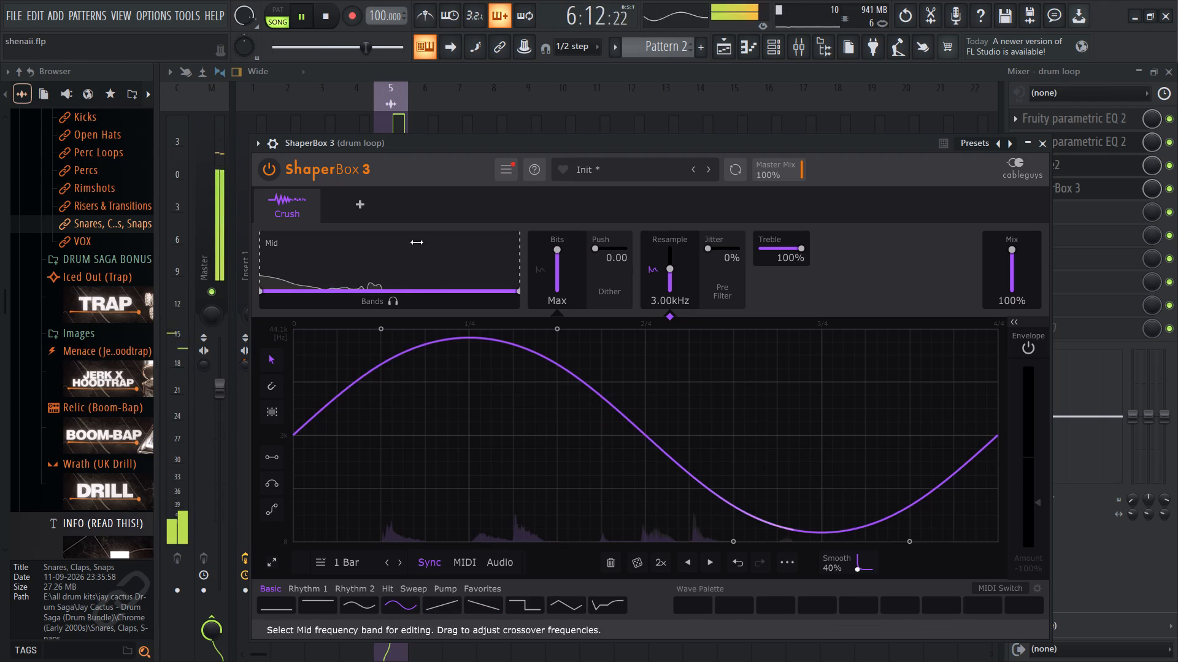
Add the Drive shaper to the drum loop's ShaperBox 3 with the Ramp up wave and its Mix at 20%.
click(366, 212)
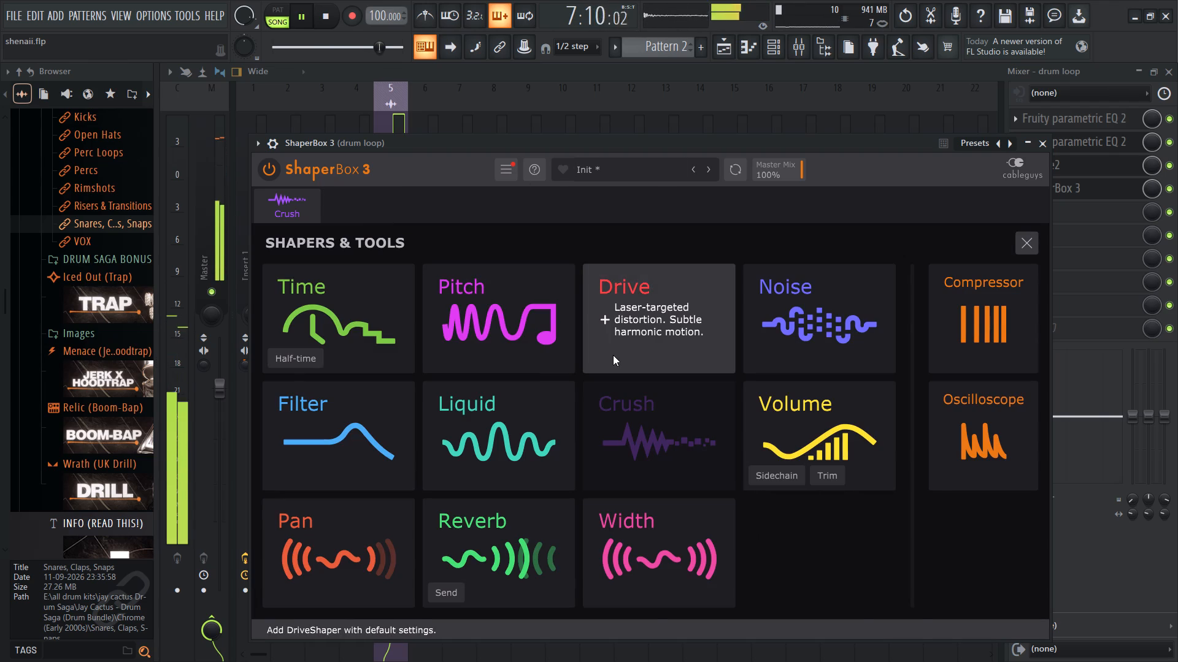
click(619, 351)
click(403, 606)
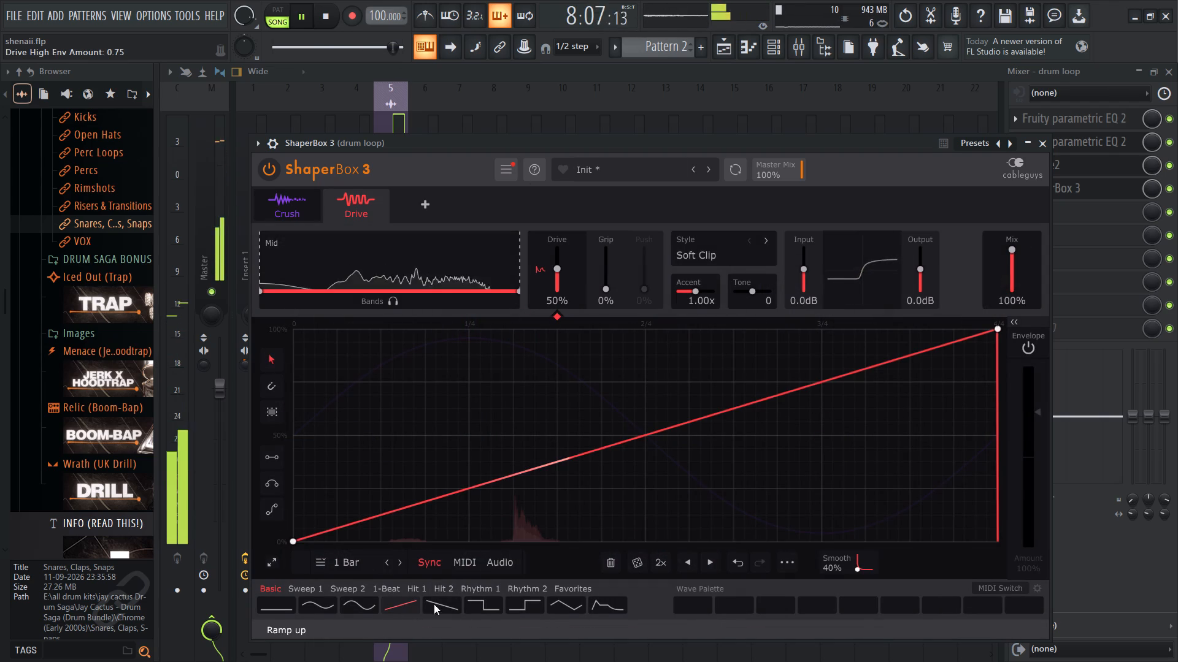
drag(1007, 257, 1017, 357)
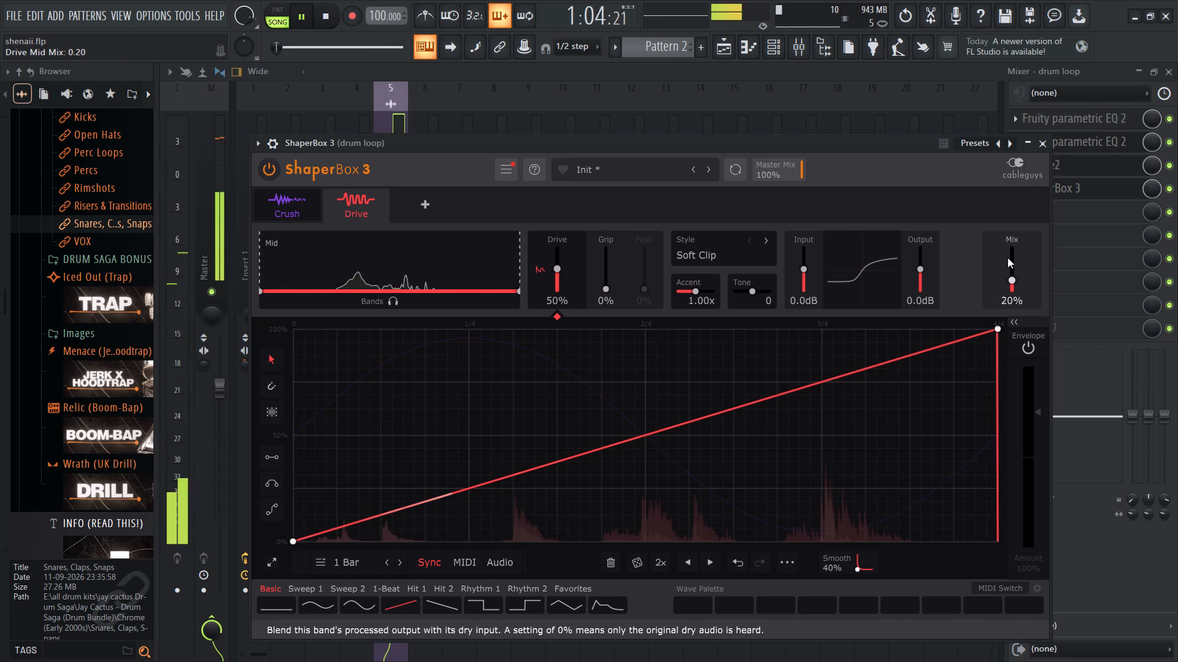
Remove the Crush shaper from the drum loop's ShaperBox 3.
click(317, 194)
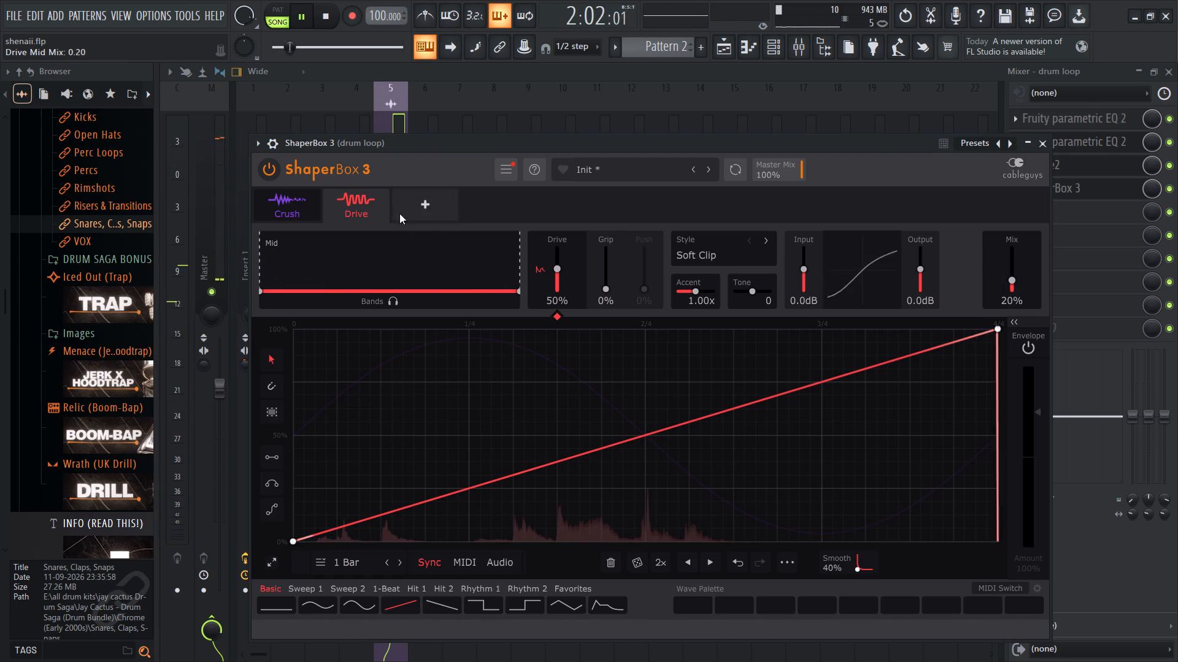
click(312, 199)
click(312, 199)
Add the Volume shaper to the drum loop's ShaperBox 3 and apply the high-to-low square wave.
click(359, 215)
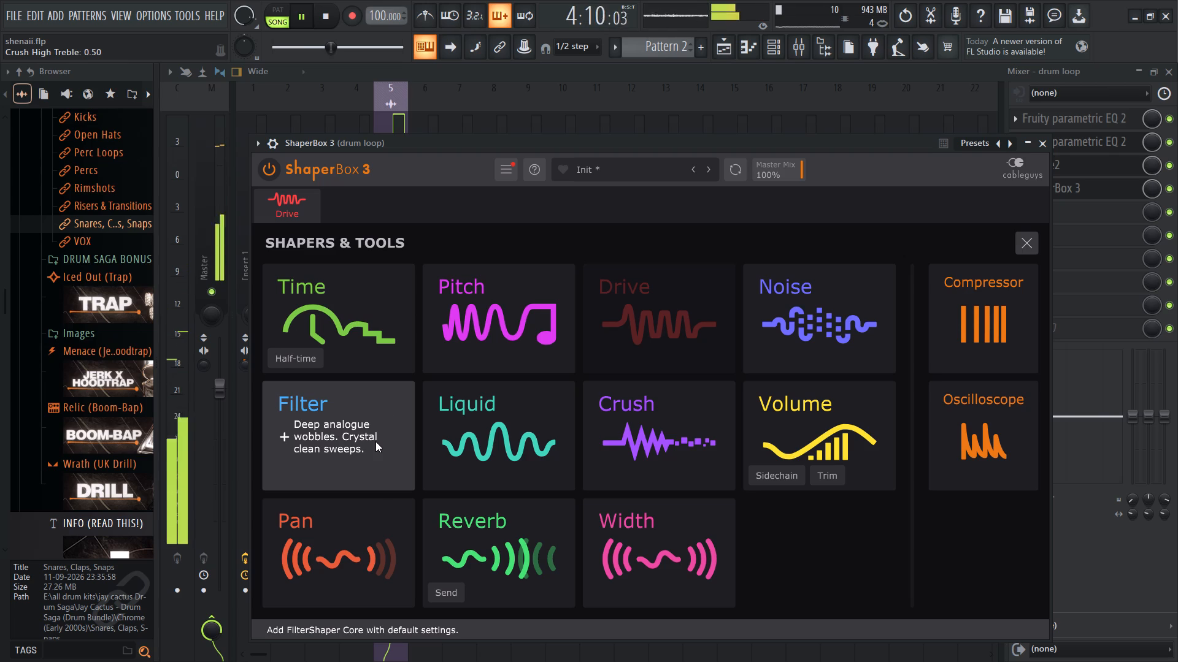
click(809, 421)
click(360, 604)
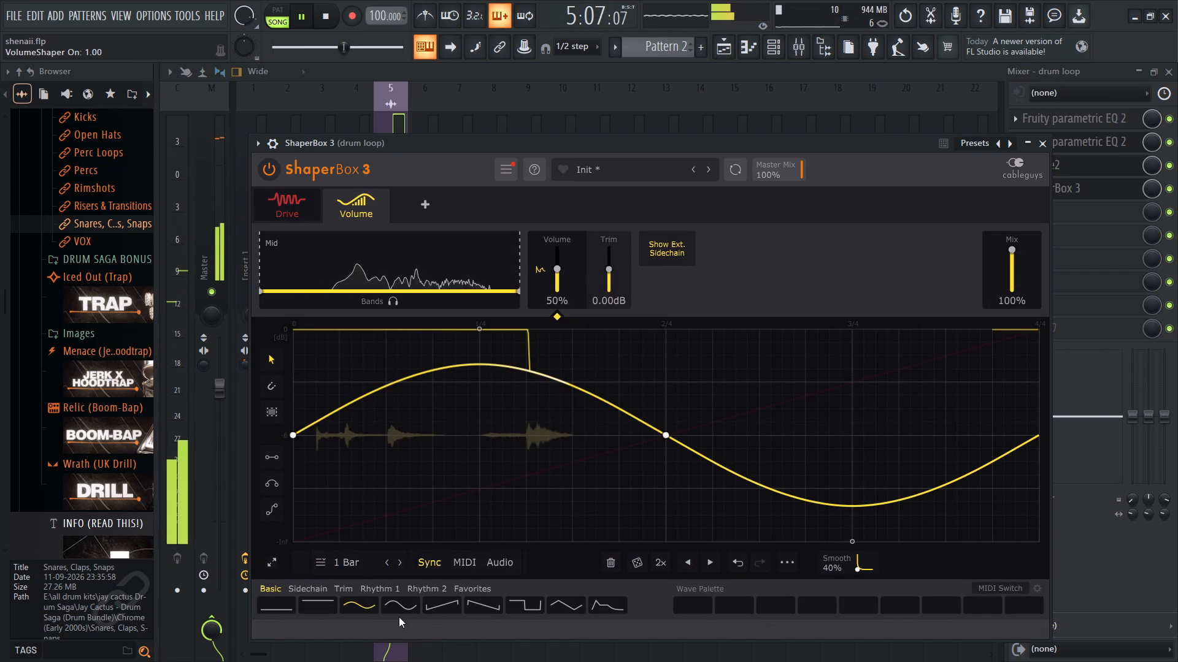
click(510, 603)
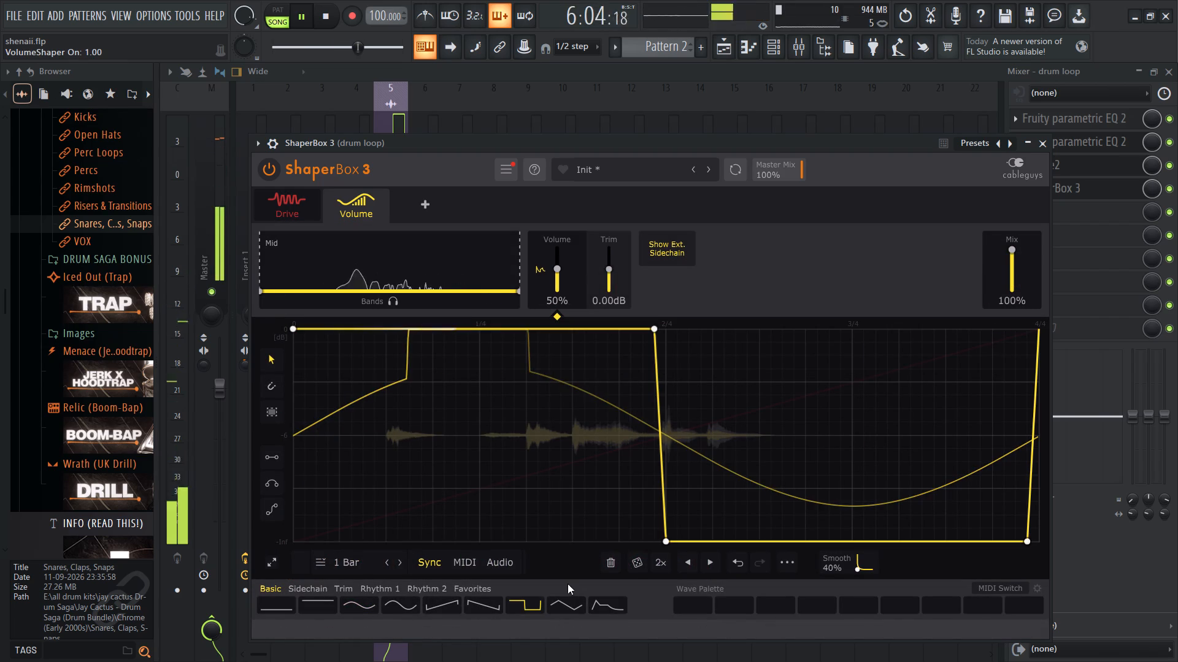
Lower the Volume shaper's Mix on the drum loop to about 41%.
drag(1012, 272, 1012, 282)
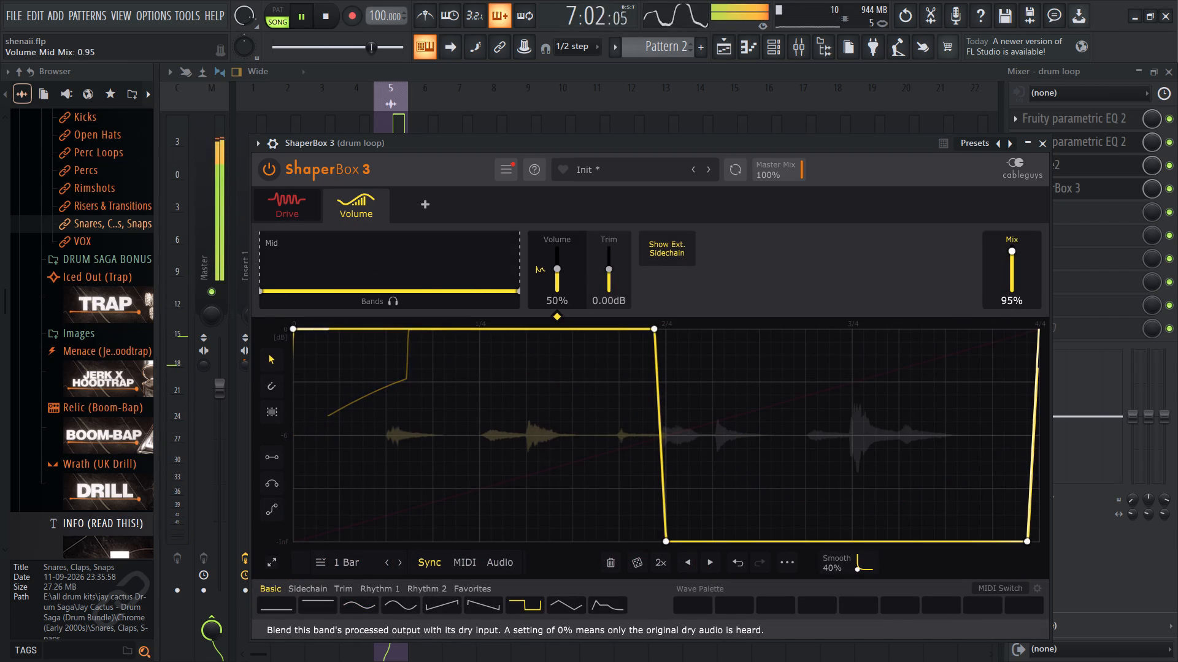
drag(1012, 282, 1011, 288)
drag(1012, 273, 1012, 304)
drag(1012, 273, 1018, 301)
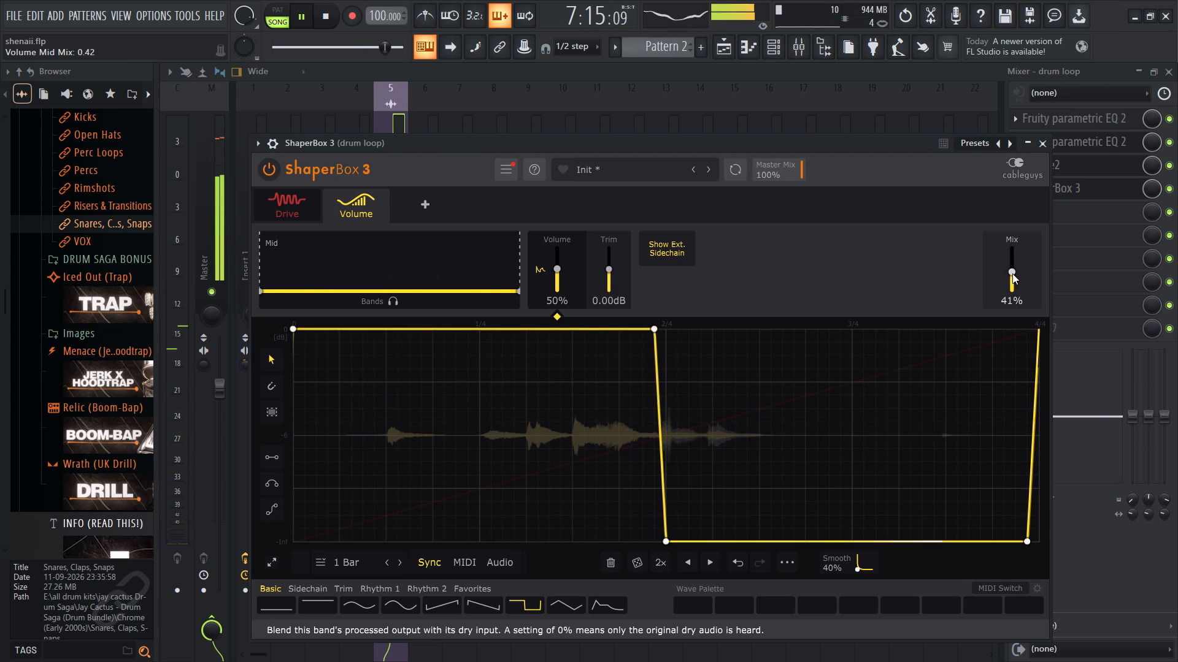
Apply the ADSR envelope wave to the drum loop's Volume shaper and bring its Mix down to 28%.
click(1012, 273)
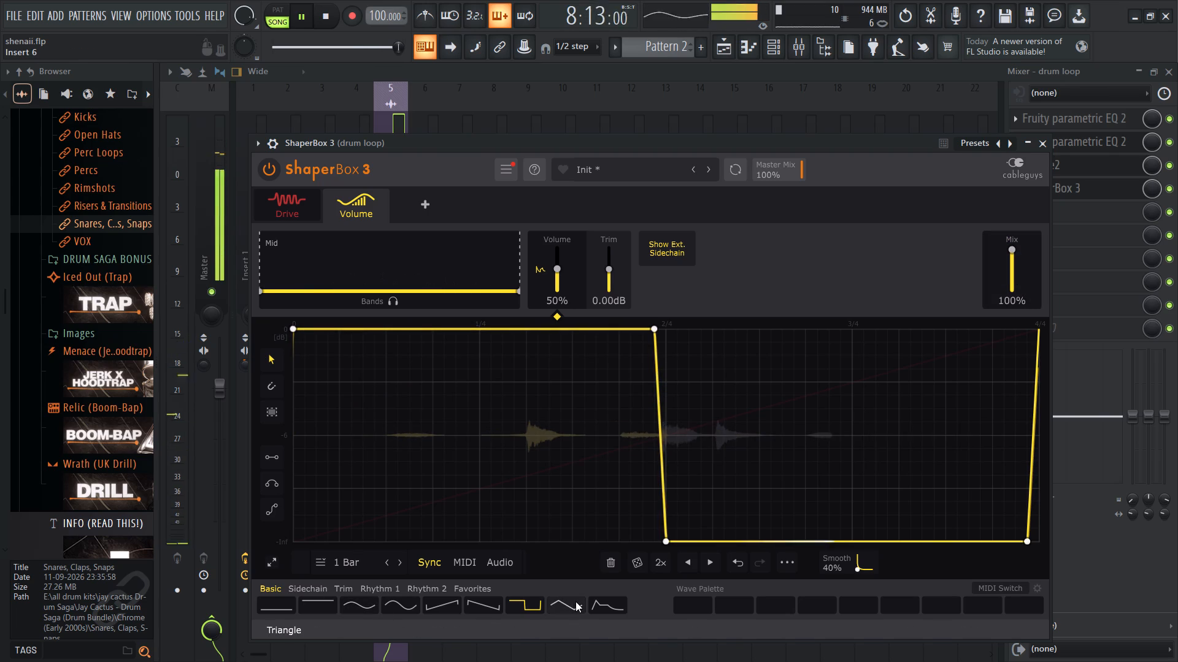
click(588, 608)
click(599, 605)
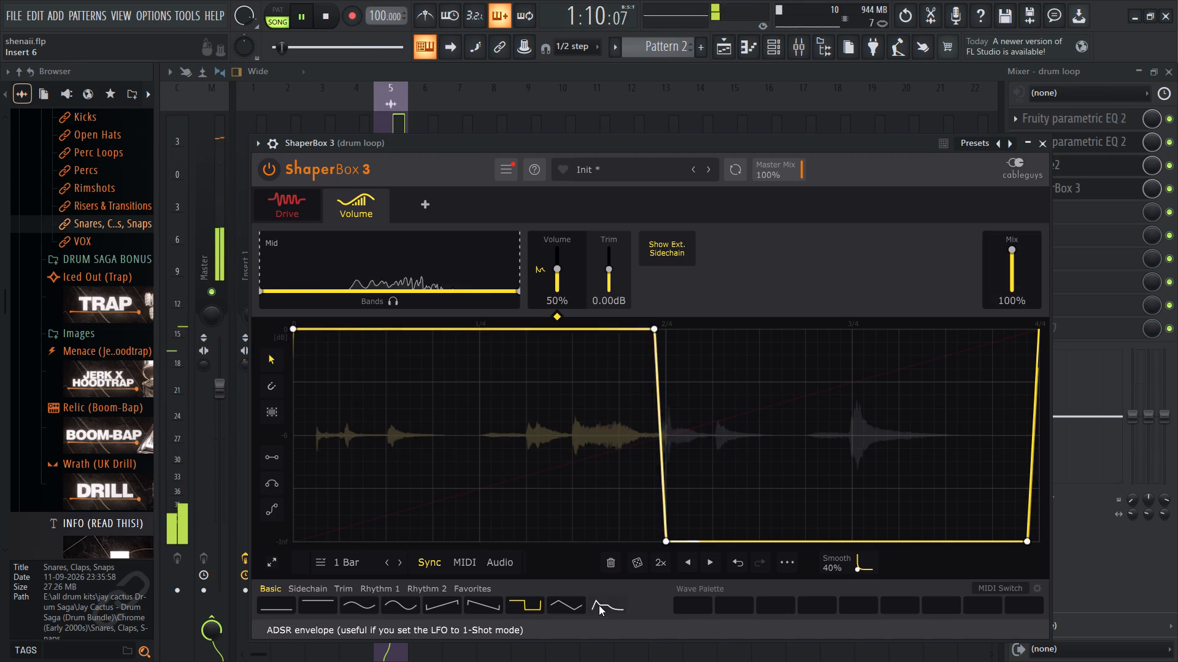
drag(1017, 270, 1018, 262)
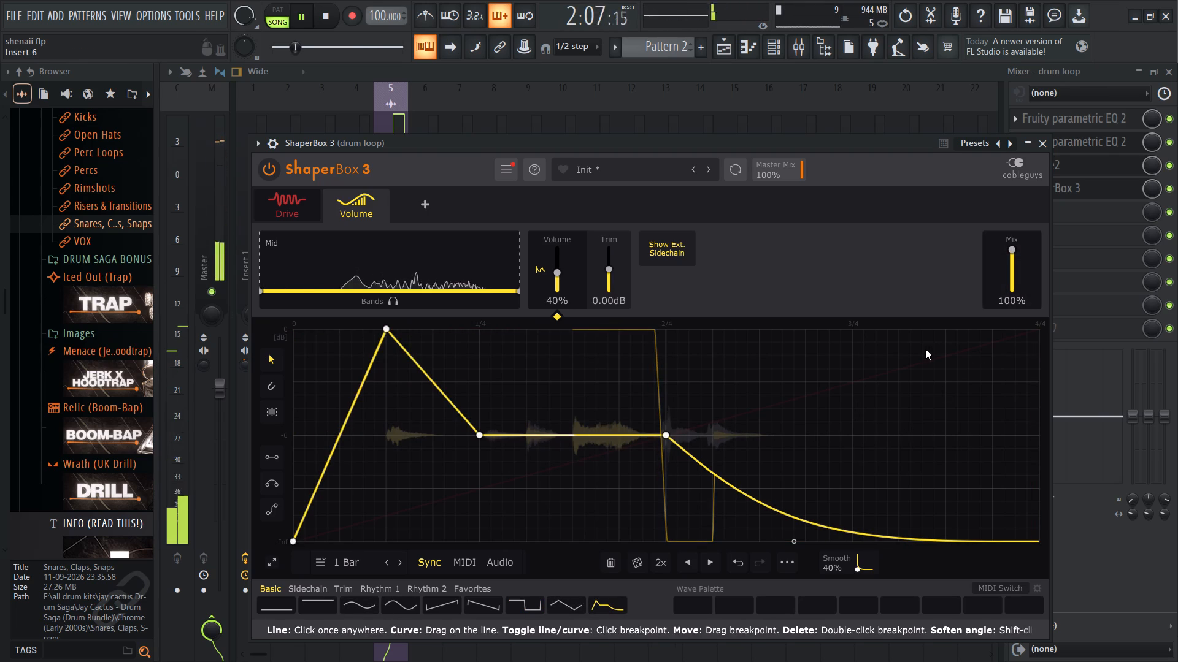
drag(1021, 261, 1018, 299)
drag(1019, 261, 1019, 286)
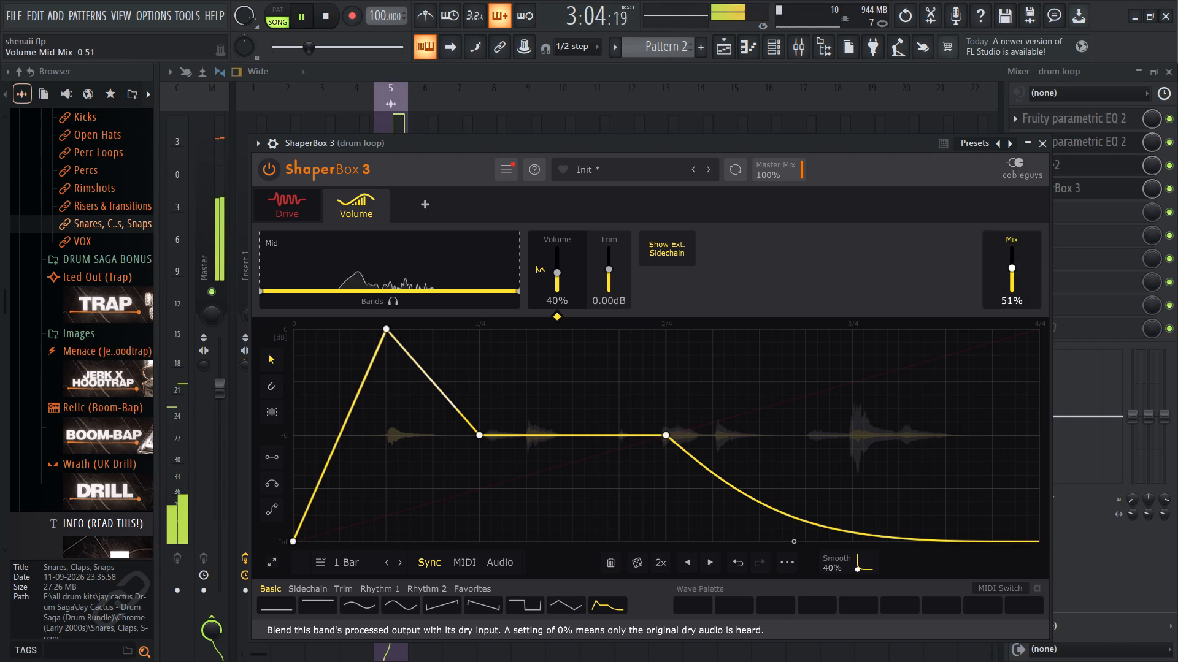
drag(1019, 286, 1019, 286)
drag(1019, 266, 1020, 276)
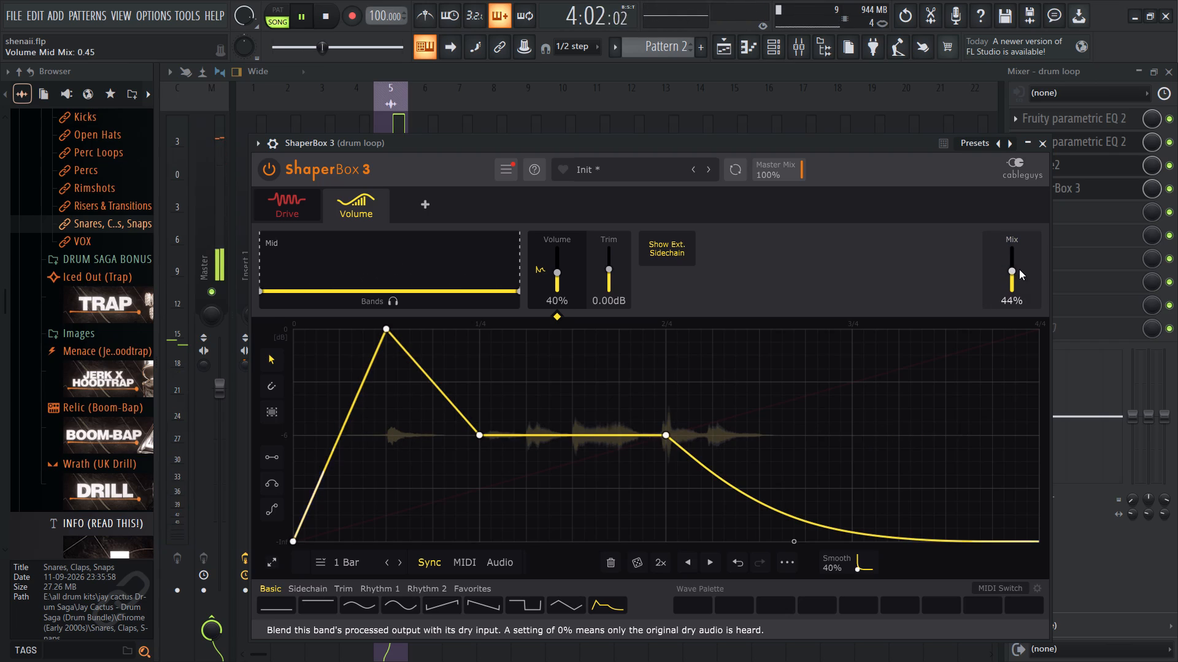
drag(1019, 269, 1021, 290)
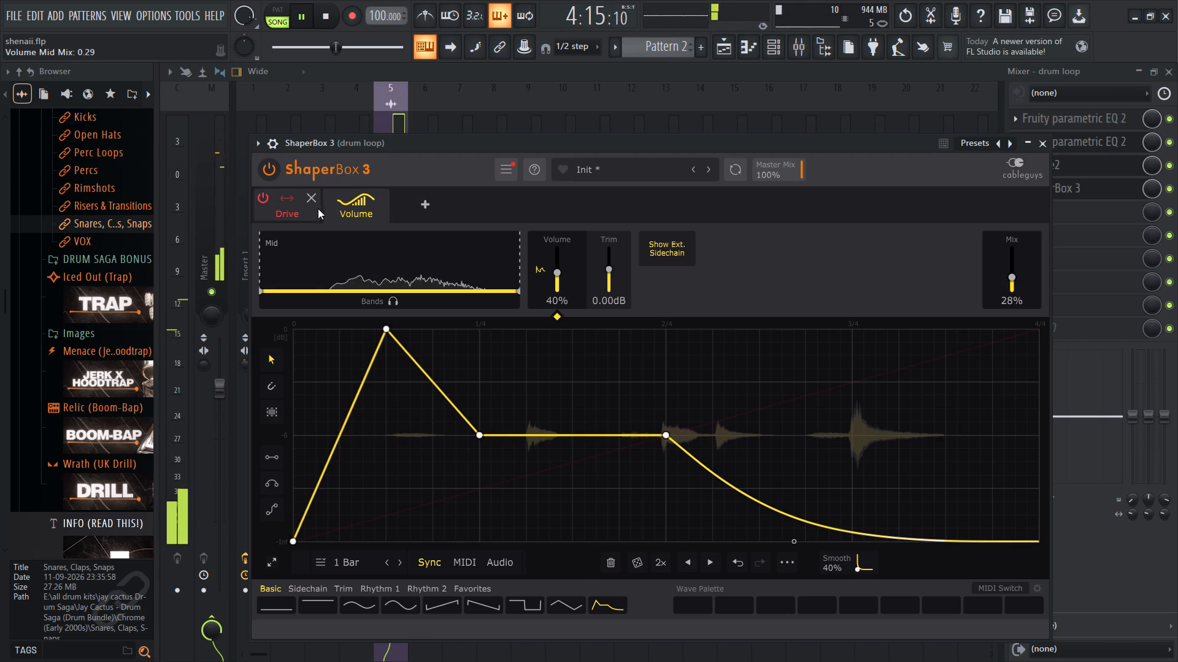
Rebalance the drum loop's Drive shaper Mix to 22% and close ShaperBox 3.
click(309, 207)
drag(1012, 270, 1021, 219)
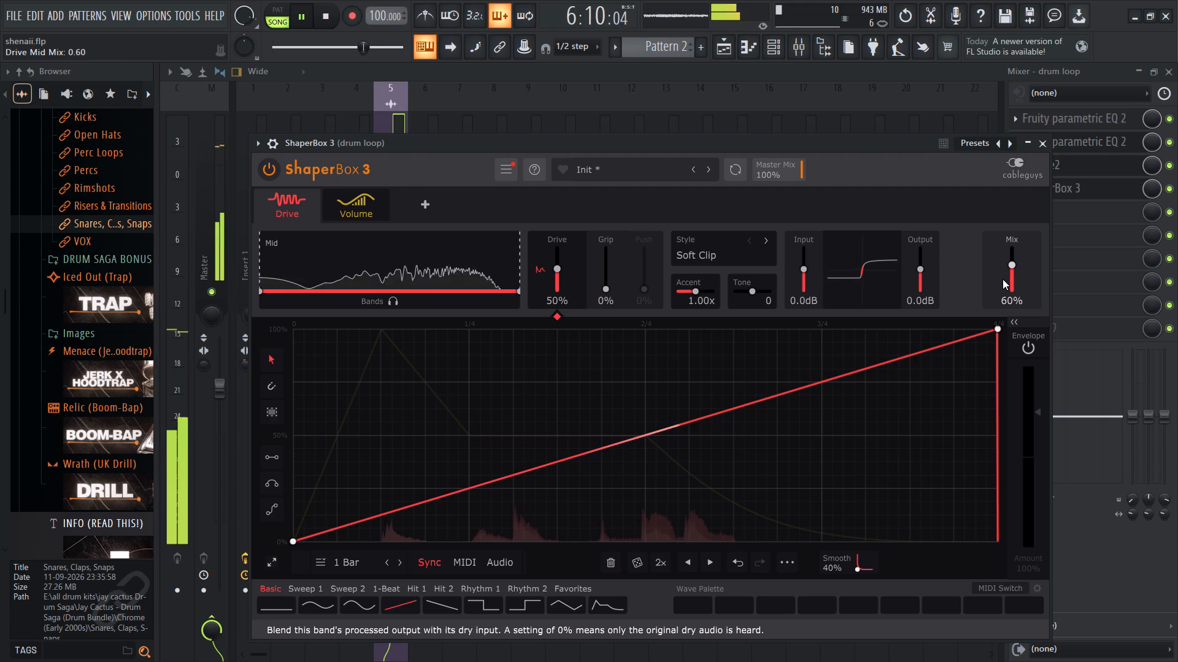
drag(1006, 279, 1011, 294)
drag(1015, 270, 1017, 285)
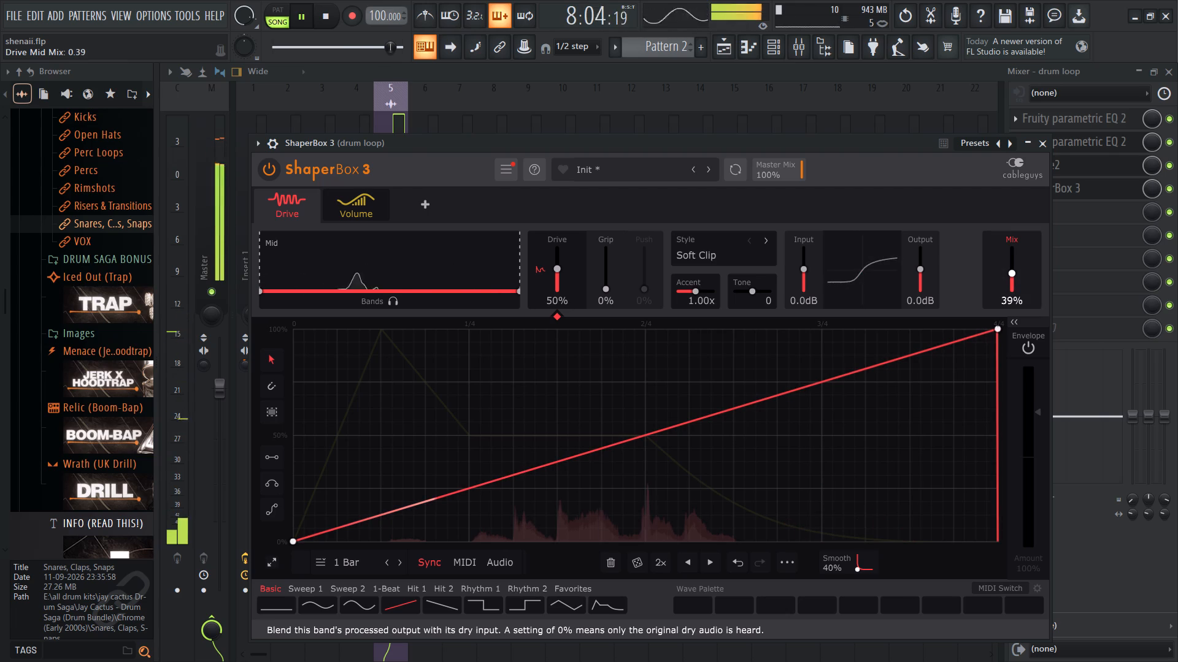
drag(1017, 285, 1020, 295)
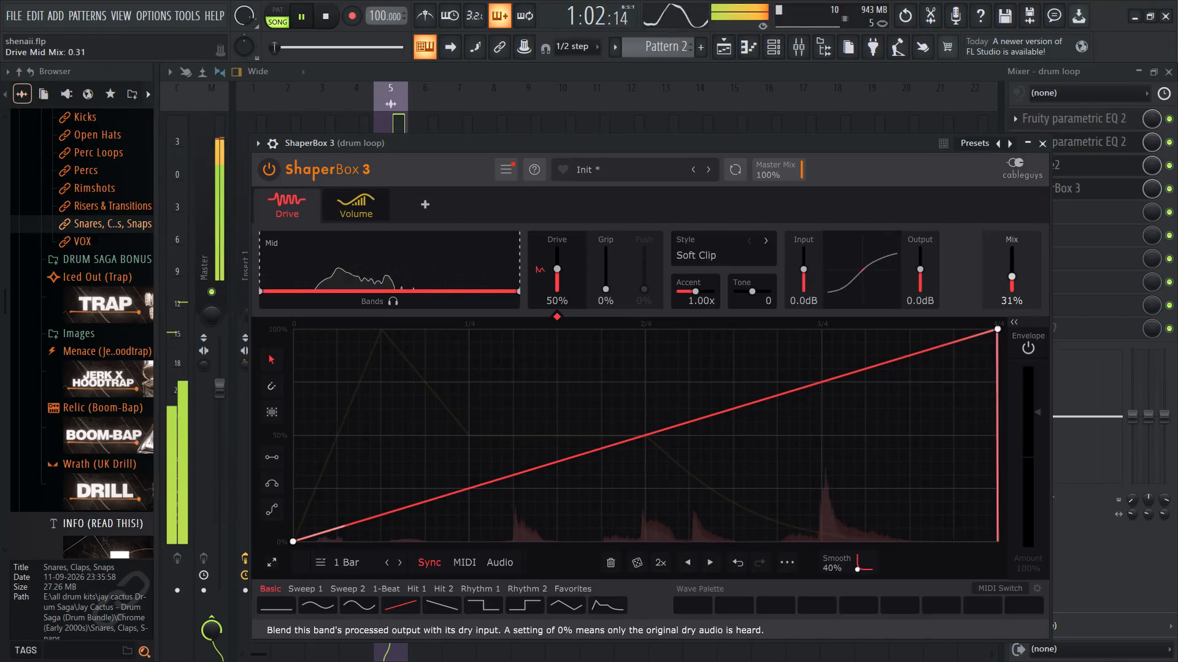
click(1020, 270)
click(1020, 270)
drag(1020, 270, 1020, 270)
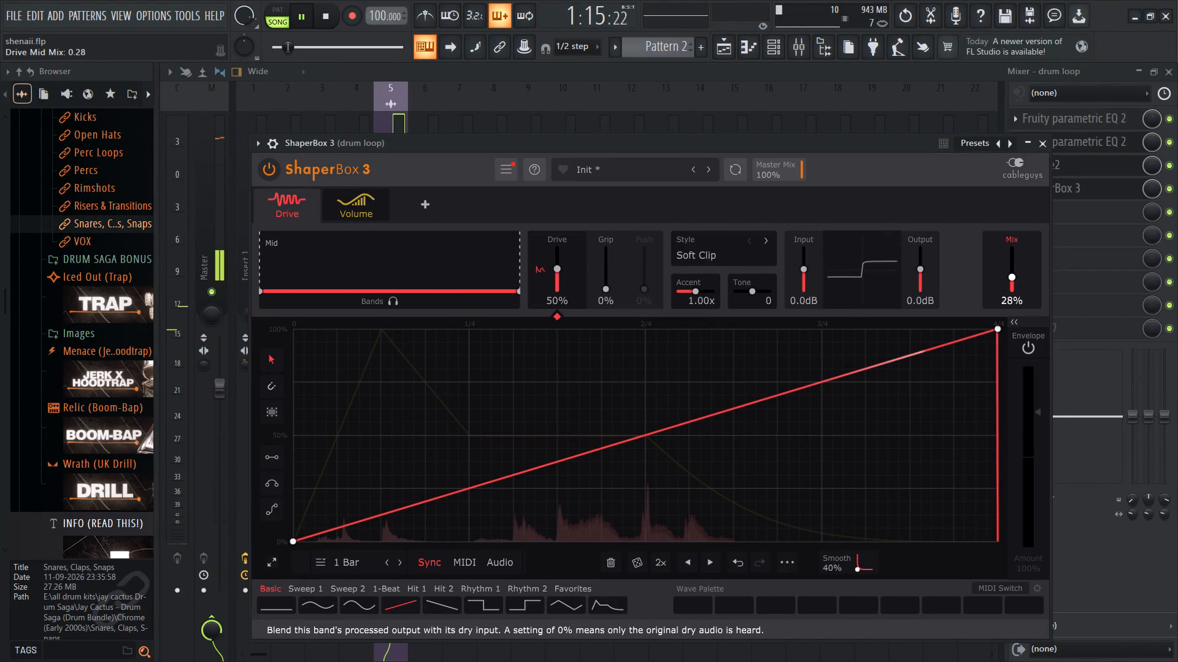
drag(1020, 270, 1022, 276)
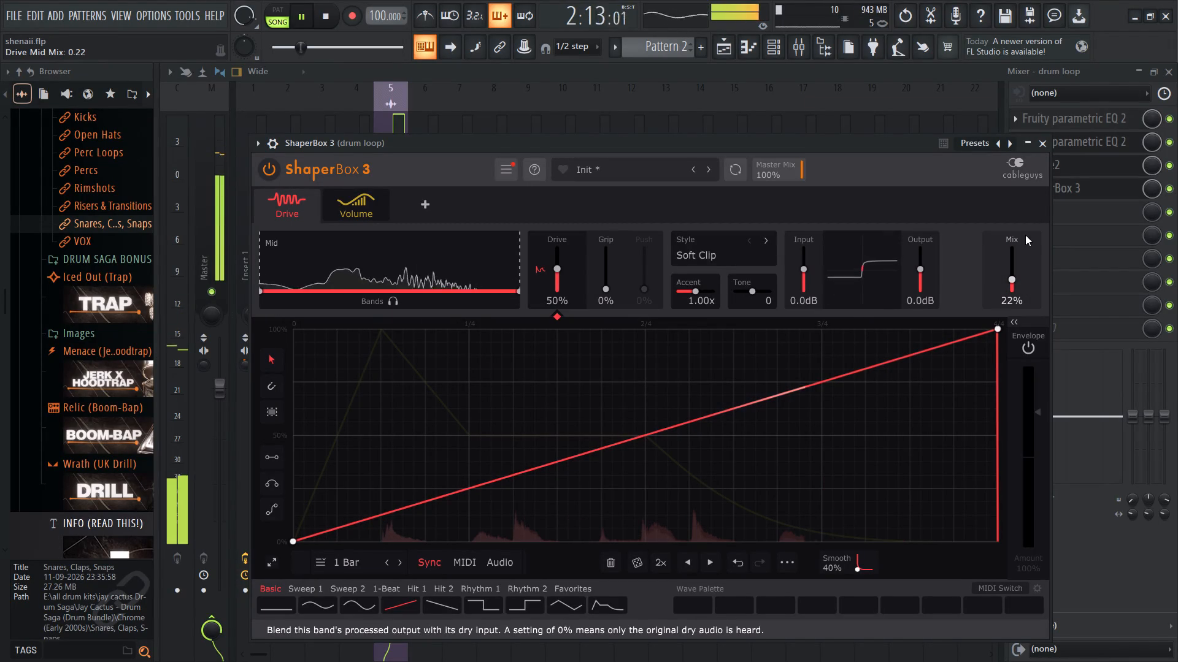
click(1047, 148)
Toggle solo on the drum loop's mixer track, play the song and save the project.
key(space)
right_click(393, 286)
key(space)
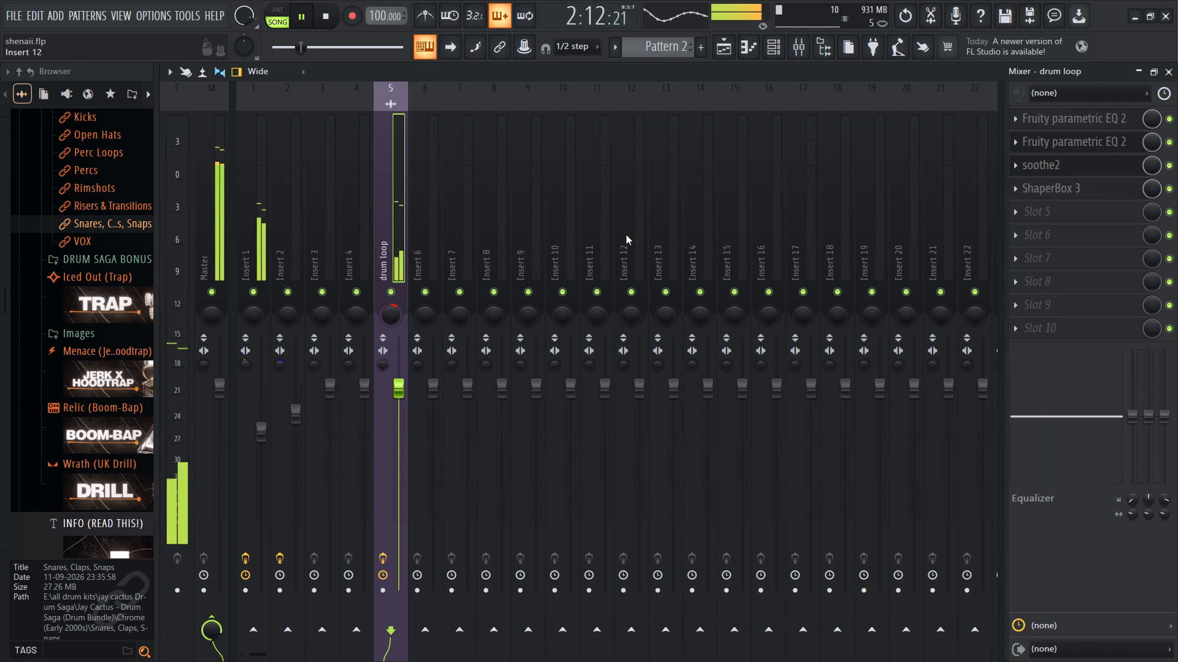
key(ctrl+s)
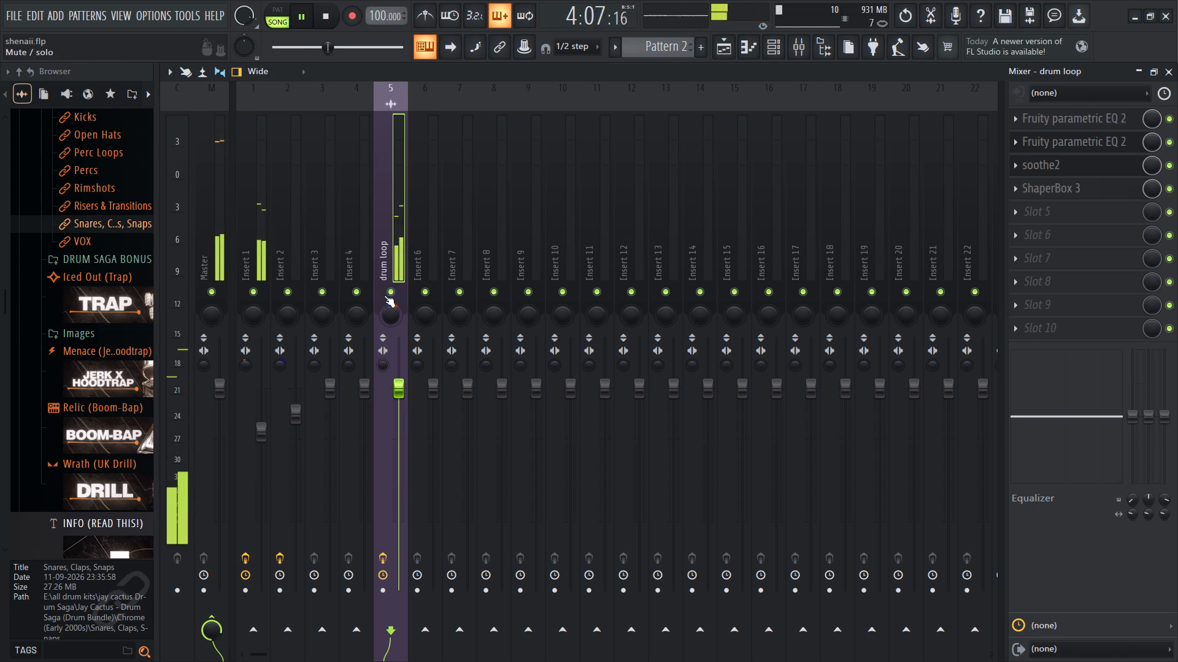
Lower the drum loop's mixer fader to about 69% (-7.5 dB) while the song plays.
drag(393, 381, 404, 558)
drag(400, 476, 406, 451)
drag(402, 464, 409, 450)
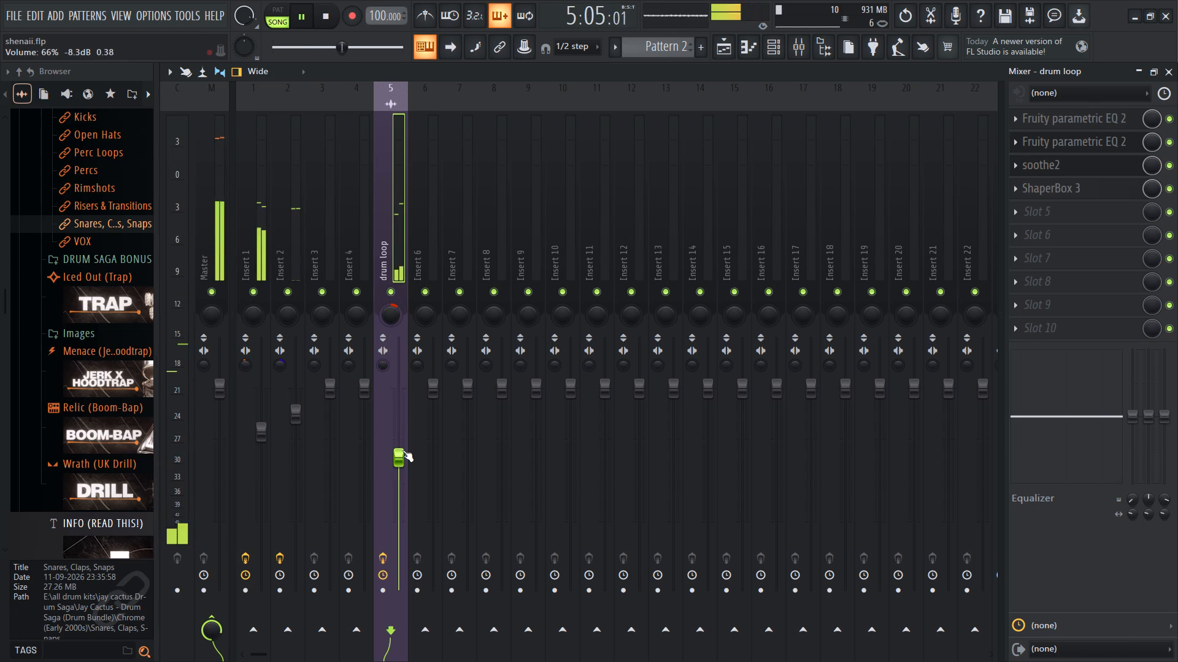
drag(402, 449, 399, 436)
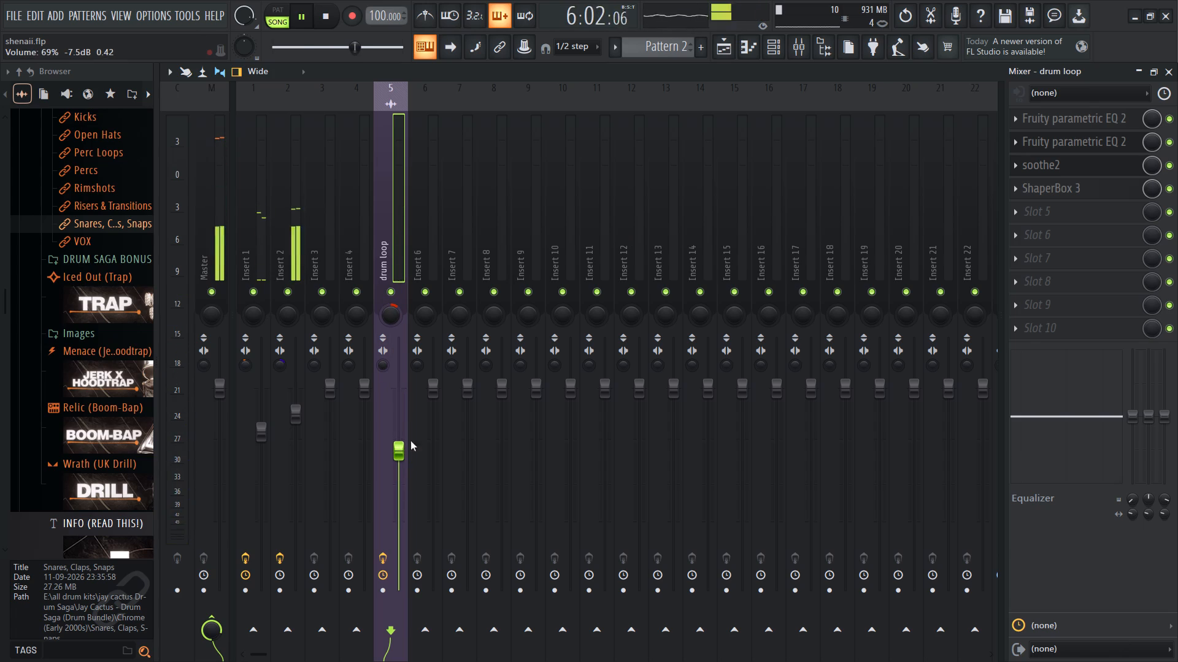
Bring up the Channel rack and audition percussion samples from the Chrome (Early 2000s) kit's Percs folder.
click(764, 39)
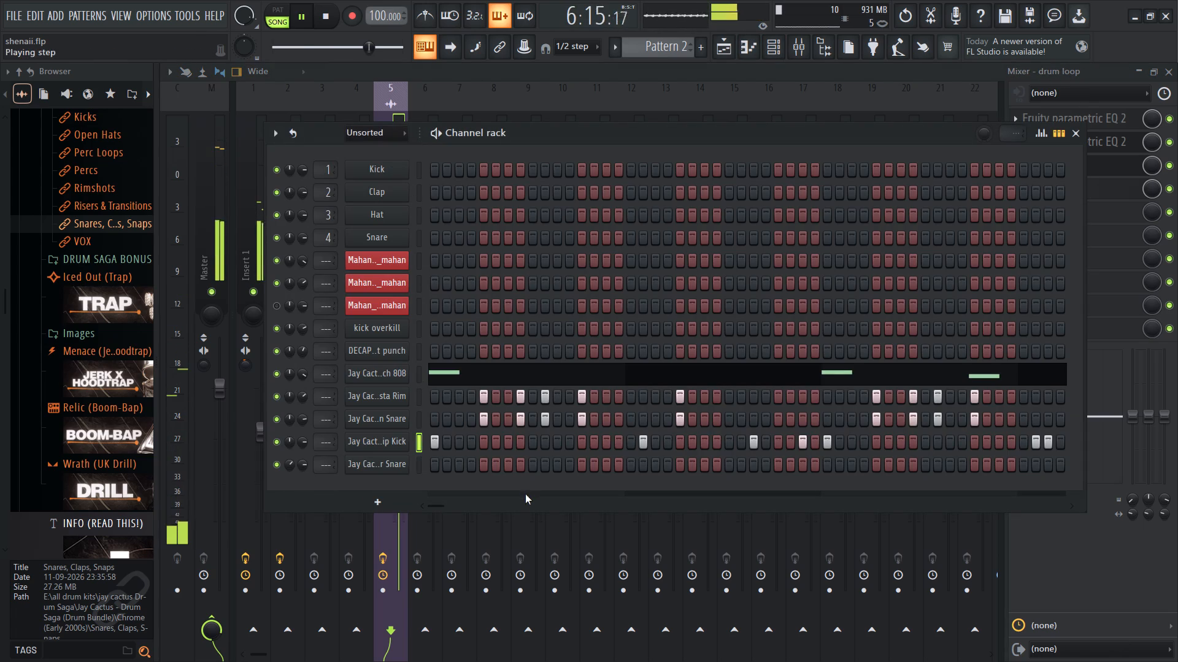
key(space)
scroll(85, 260, up, 2)
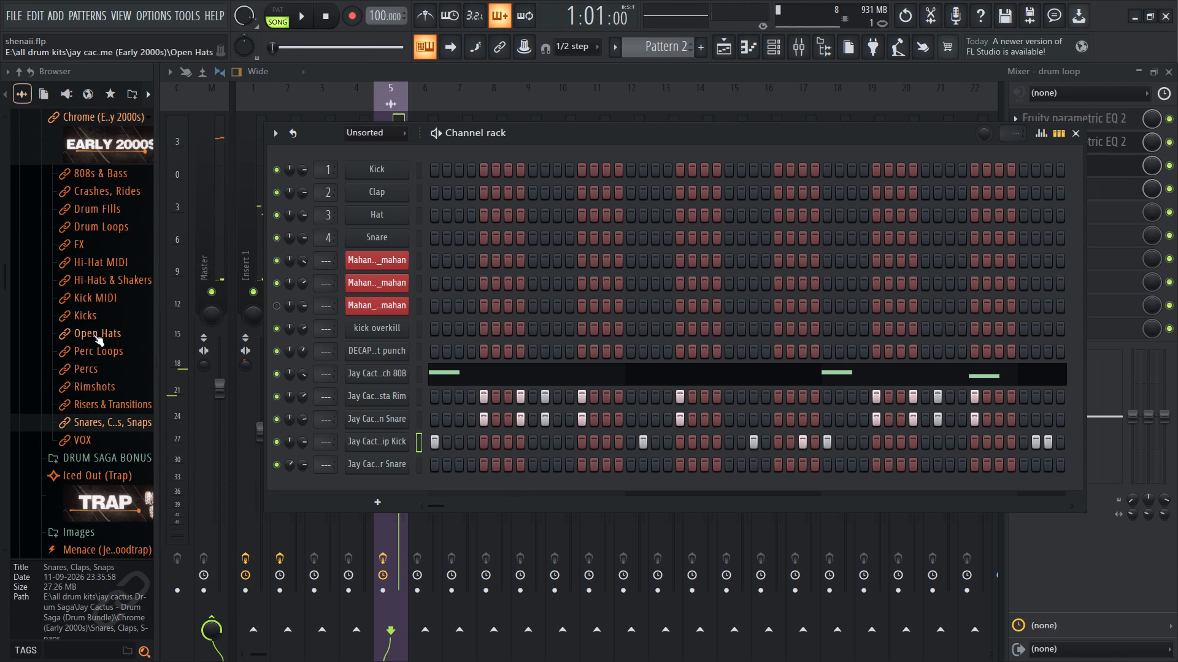
scroll(93, 335, up, 1)
scroll(101, 362, down, 1)
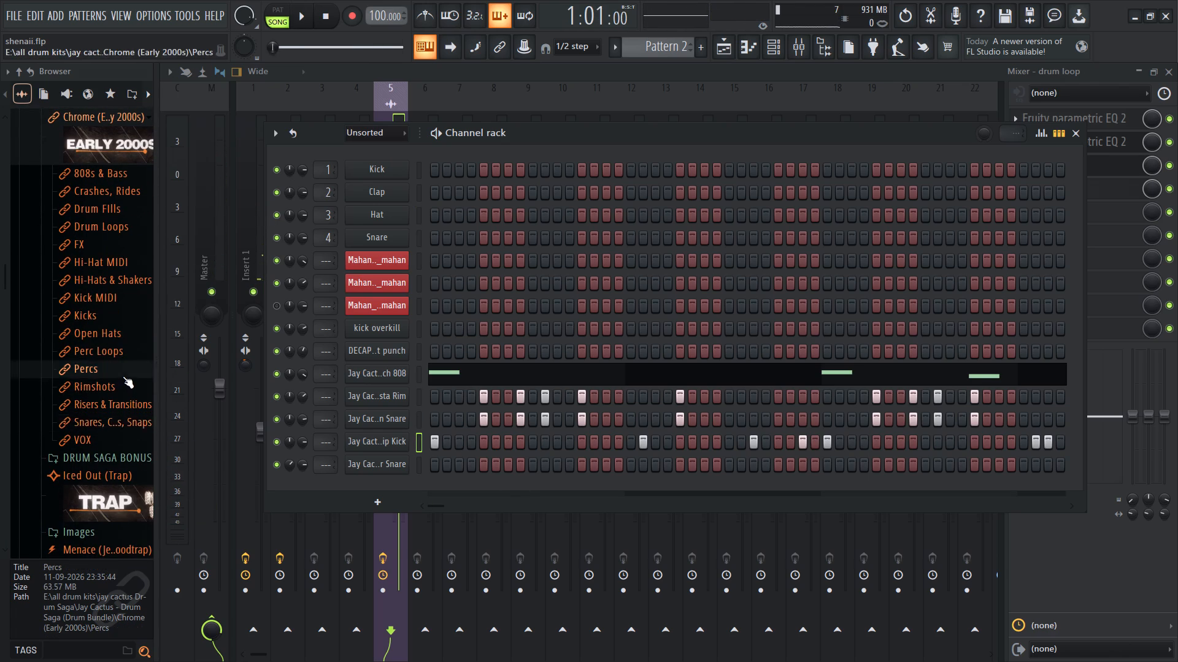
click(123, 376)
click(117, 380)
scroll(119, 376, up, 1)
click(125, 354)
scroll(125, 354, up, 1)
click(125, 354)
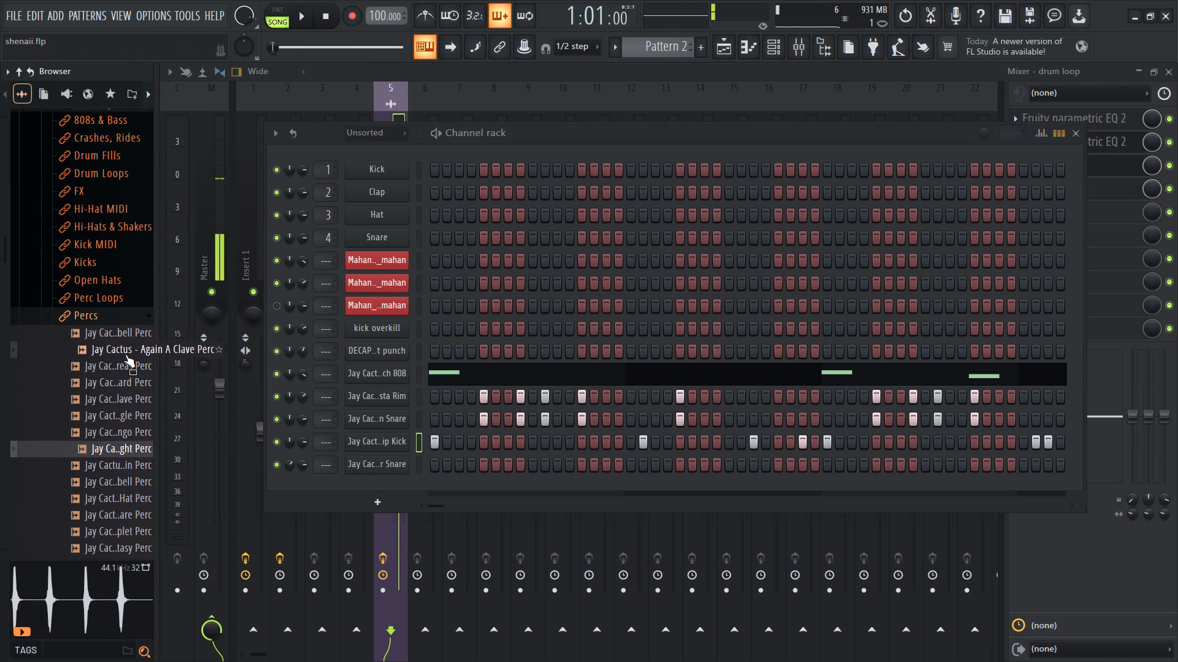
click(110, 373)
click(109, 387)
click(106, 401)
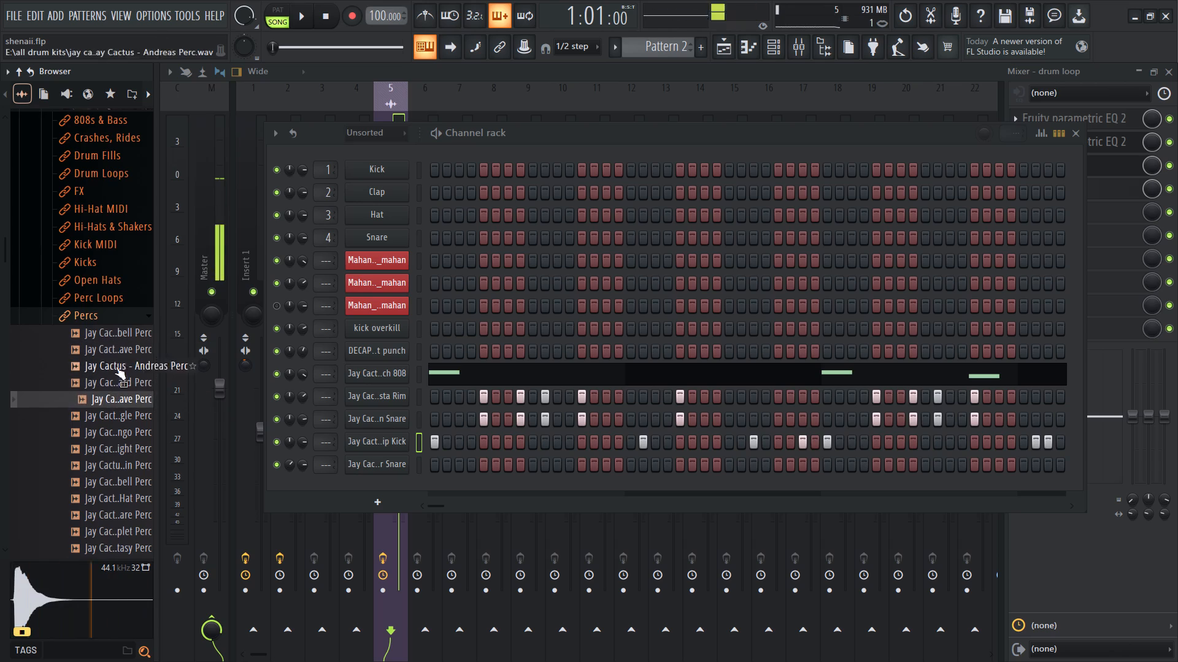
click(115, 330)
click(100, 321)
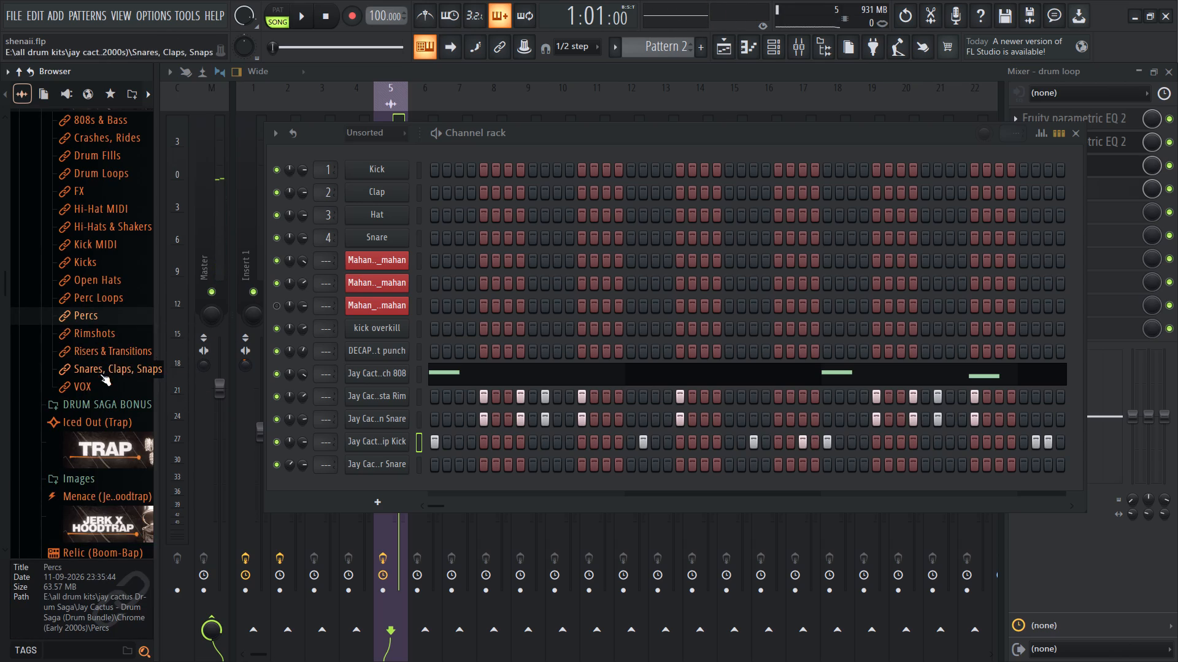
Audition samples from the kit's Hi-Hats & Shakers folder and add Jay Cactus - Mellow Shaker as a new channel.
scroll(118, 327, up, 1)
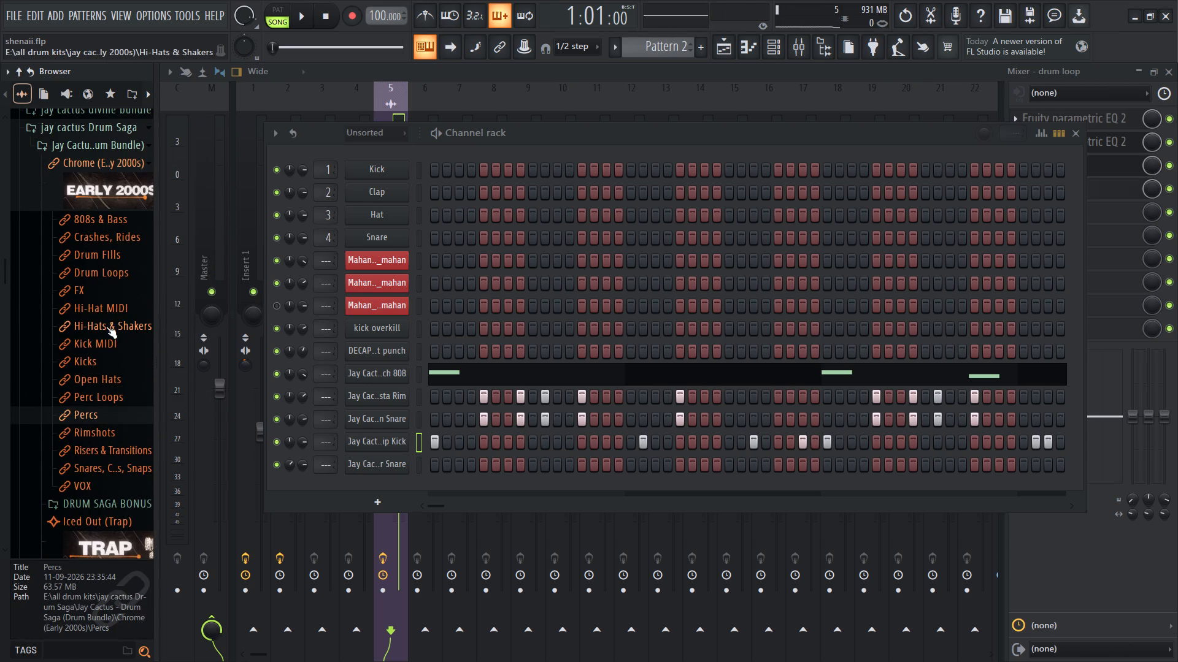
click(106, 327)
click(106, 341)
click(102, 418)
click(107, 449)
click(106, 468)
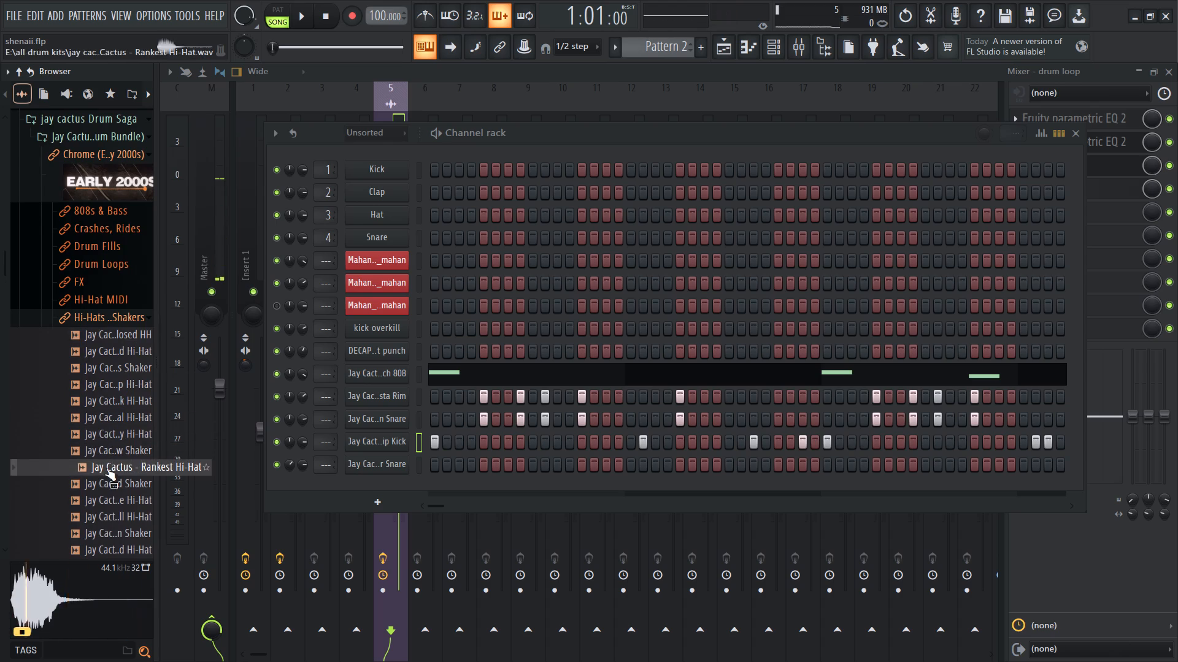
click(110, 451)
drag(110, 451, 345, 480)
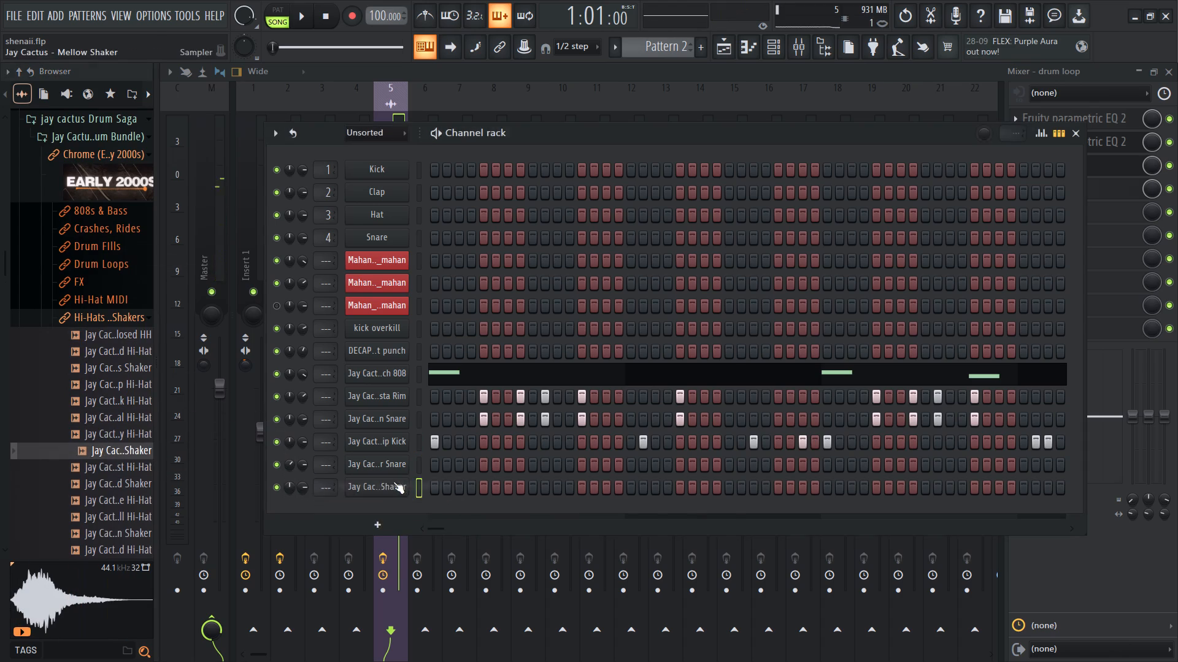
Add a partial fade-out to the Mellow Shaker with the Out precomputed effect and close its sampler.
click(393, 482)
drag(649, 473, 647, 271)
double_click(641, 548)
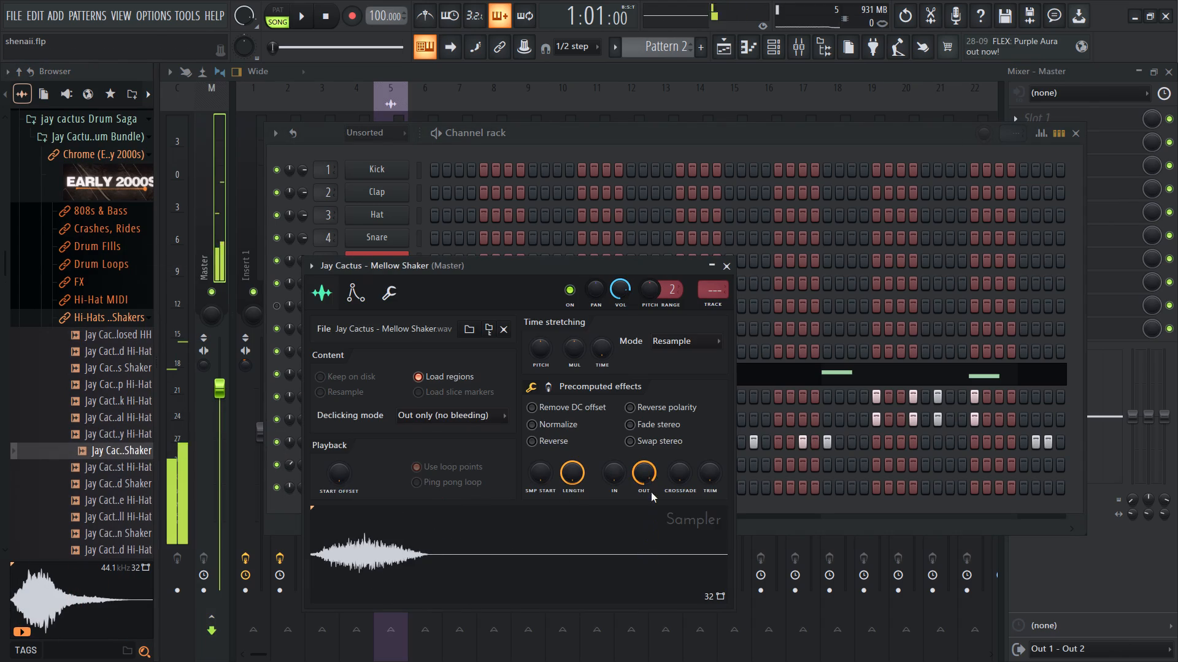
drag(655, 475, 657, 508)
click(641, 549)
drag(732, 272, 731, 278)
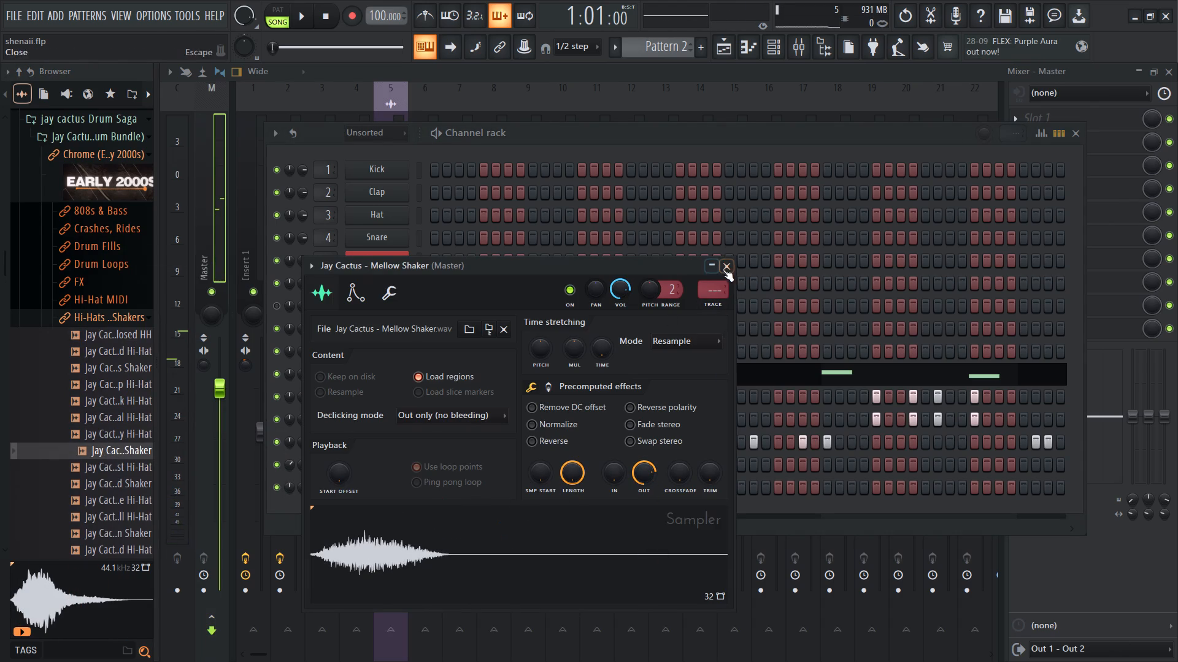
click(723, 268)
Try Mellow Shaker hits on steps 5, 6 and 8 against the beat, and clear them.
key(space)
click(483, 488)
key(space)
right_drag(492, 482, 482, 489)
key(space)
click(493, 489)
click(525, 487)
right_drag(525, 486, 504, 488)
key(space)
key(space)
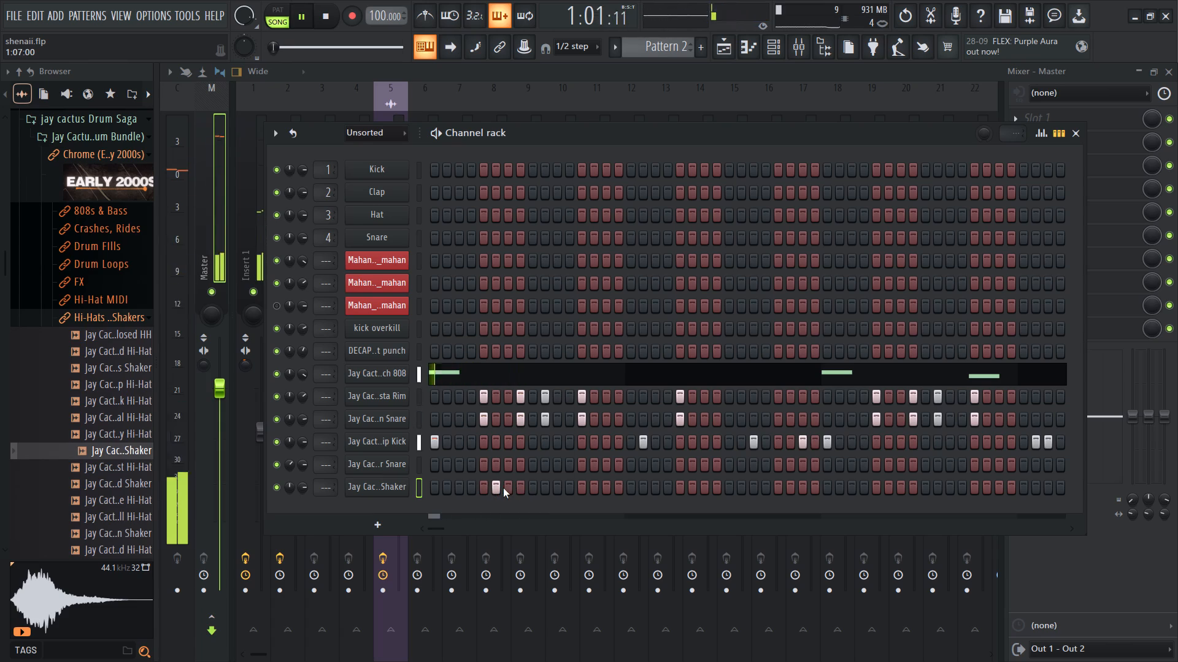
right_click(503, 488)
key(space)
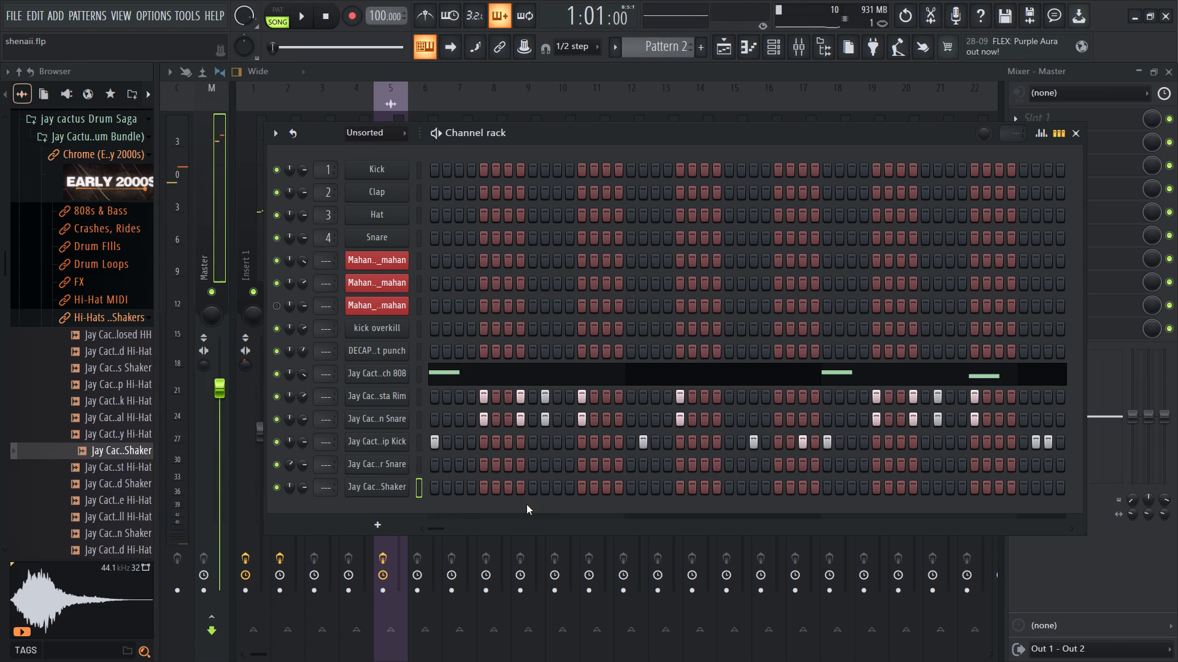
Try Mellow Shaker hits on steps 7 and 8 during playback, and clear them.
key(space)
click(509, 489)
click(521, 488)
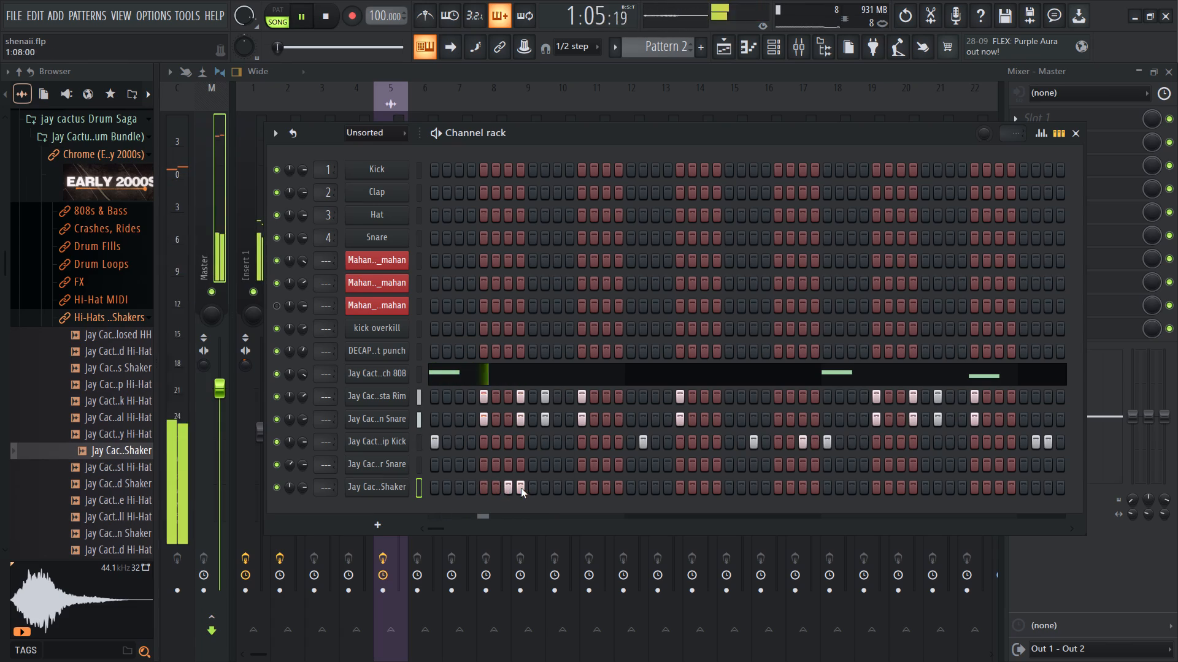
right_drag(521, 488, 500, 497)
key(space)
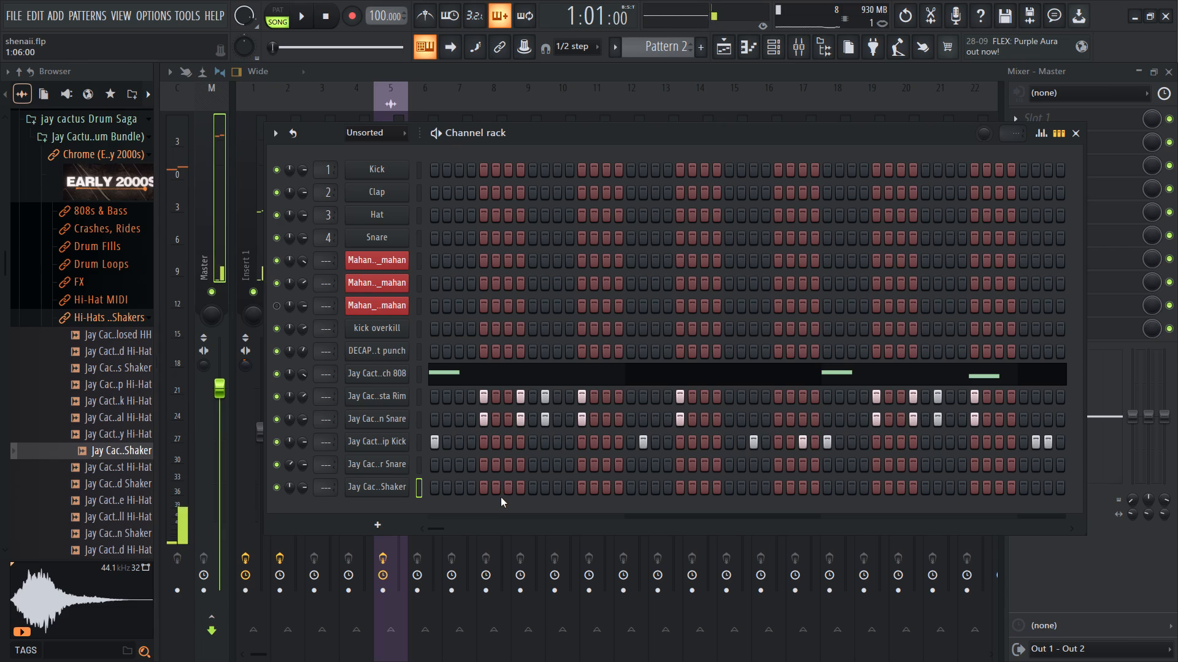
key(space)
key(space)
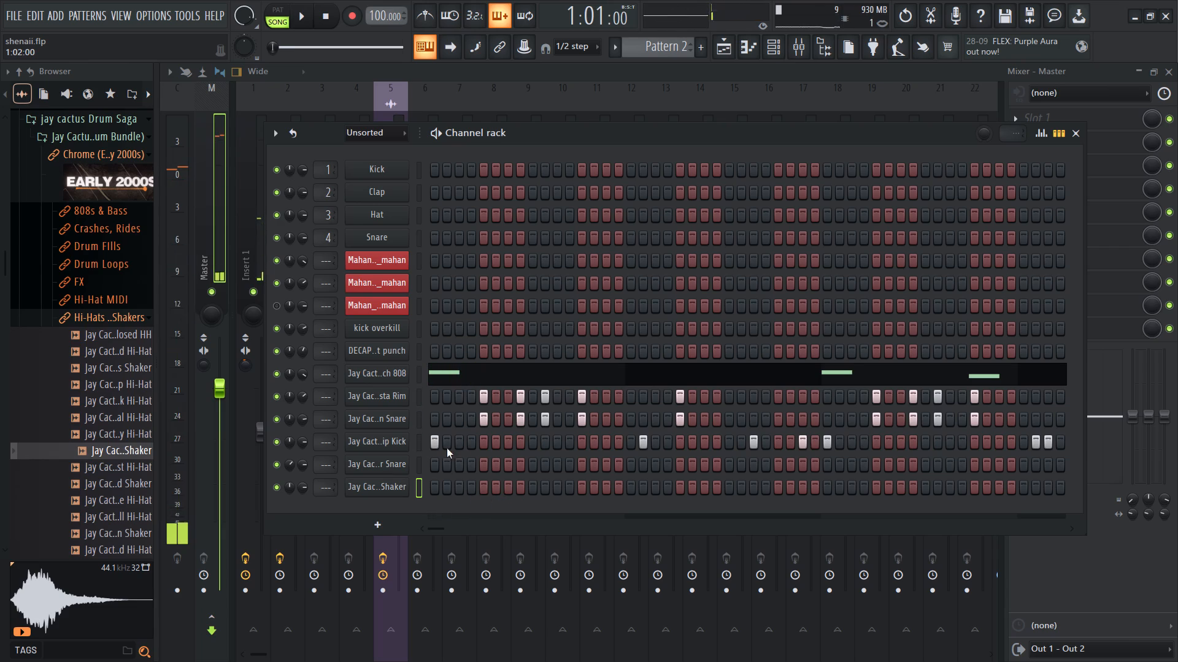
Add a hit on step 4 of the Jay Cactus kick channel and play the beat from the start.
click(465, 447)
key(space)
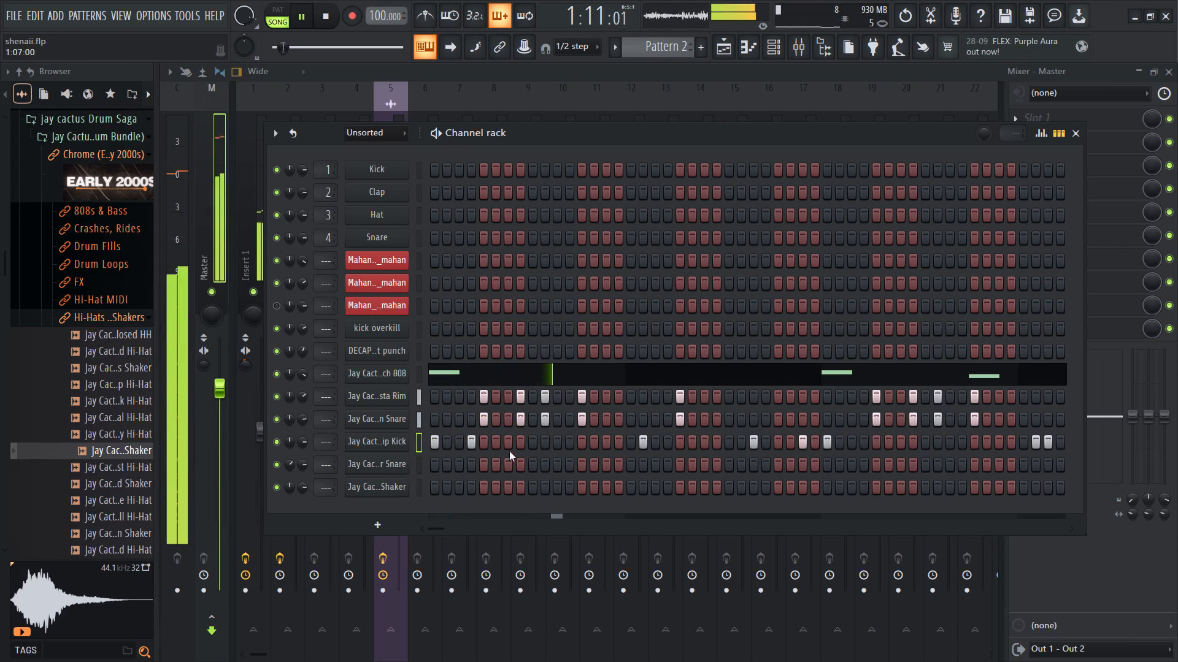
key(space)
key(space)
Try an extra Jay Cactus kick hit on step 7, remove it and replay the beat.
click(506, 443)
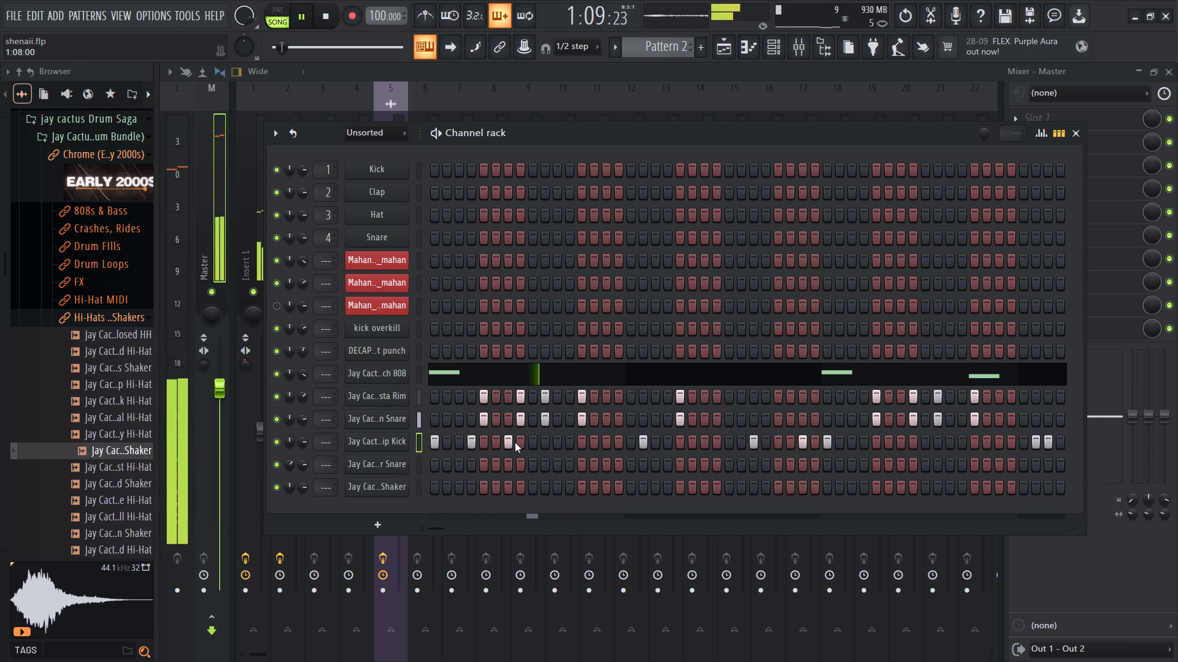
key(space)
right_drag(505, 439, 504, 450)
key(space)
Place Mellow Shaker hits on steps 5 and 7 of Pattern 2, checking them against the playing beat.
click(509, 485)
click(496, 489)
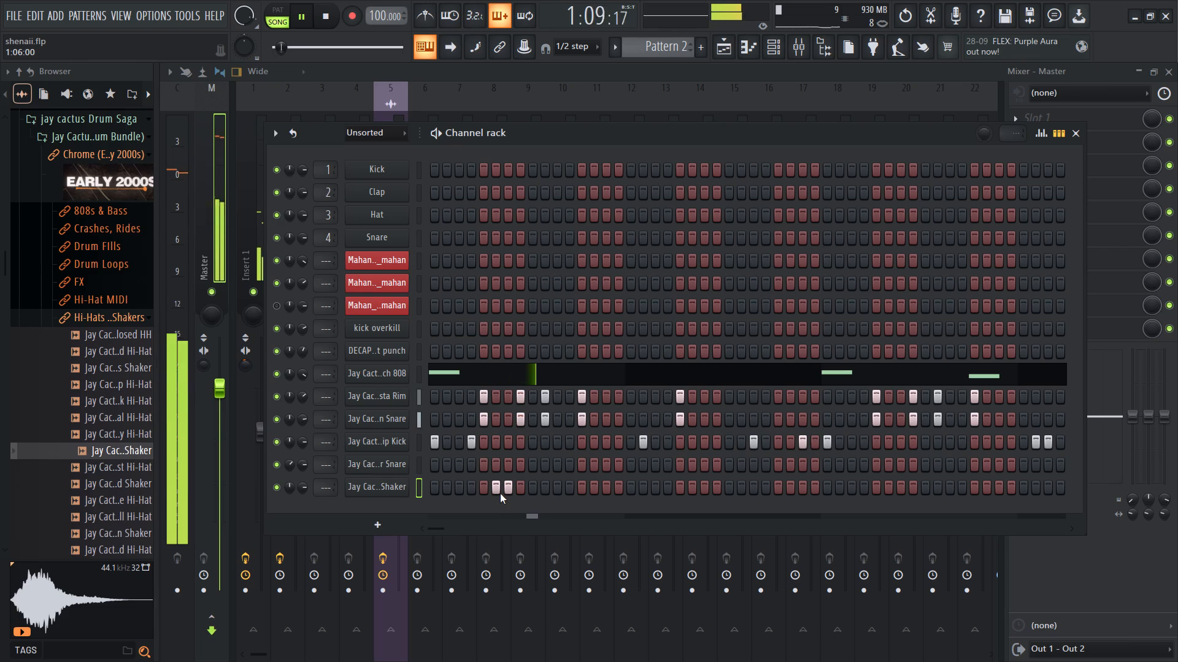
right_drag(499, 492, 487, 494)
key(space)
key(space)
click(485, 494)
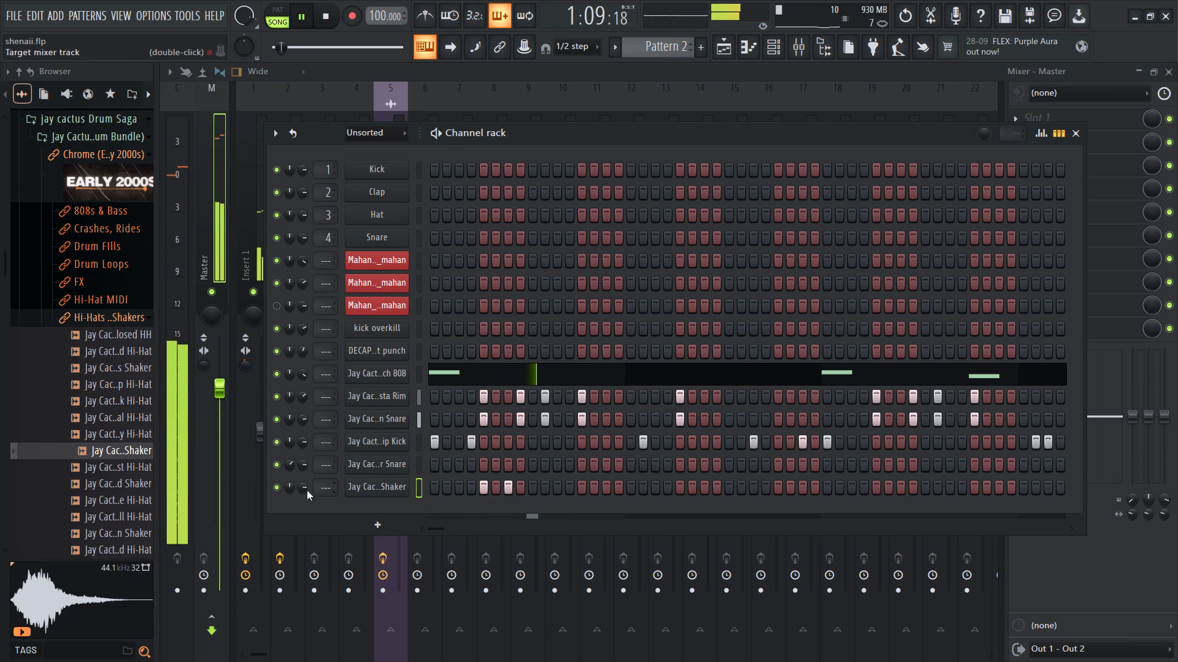
Clear the Mellow Shaker hits on steps 5 and 7, trying and removing a single hit on step 6.
key(space)
key(space)
right_drag(471, 491, 499, 501)
click(501, 495)
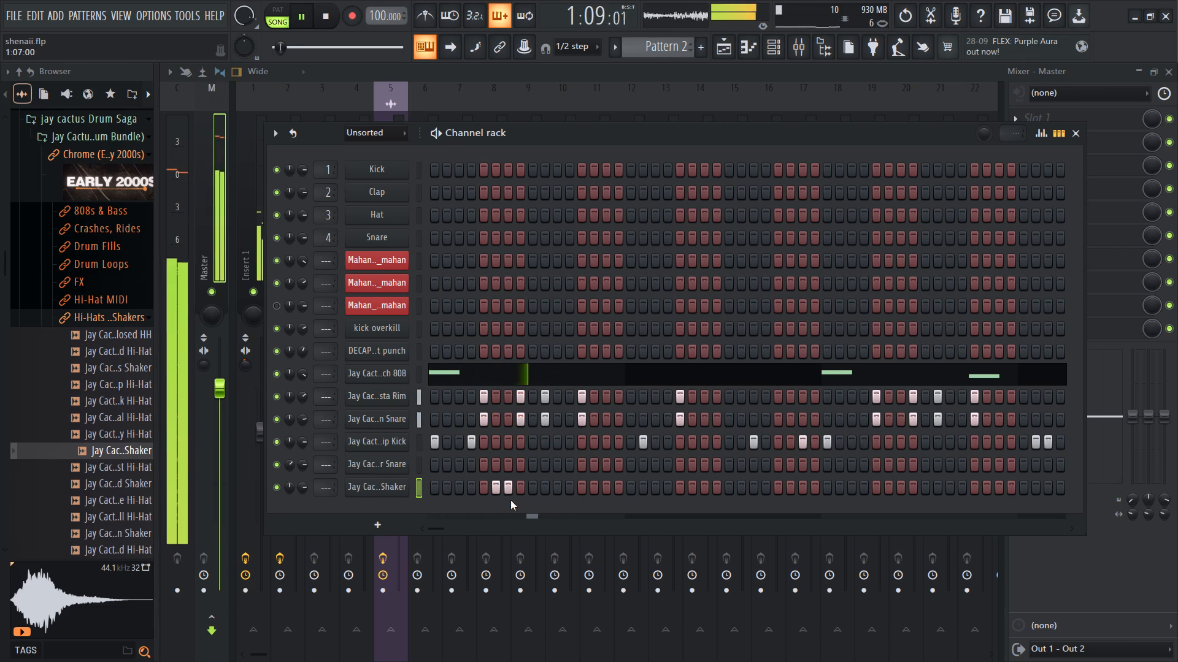
right_drag(506, 492, 504, 501)
key(space)
key(space)
right_drag(498, 495, 489, 521)
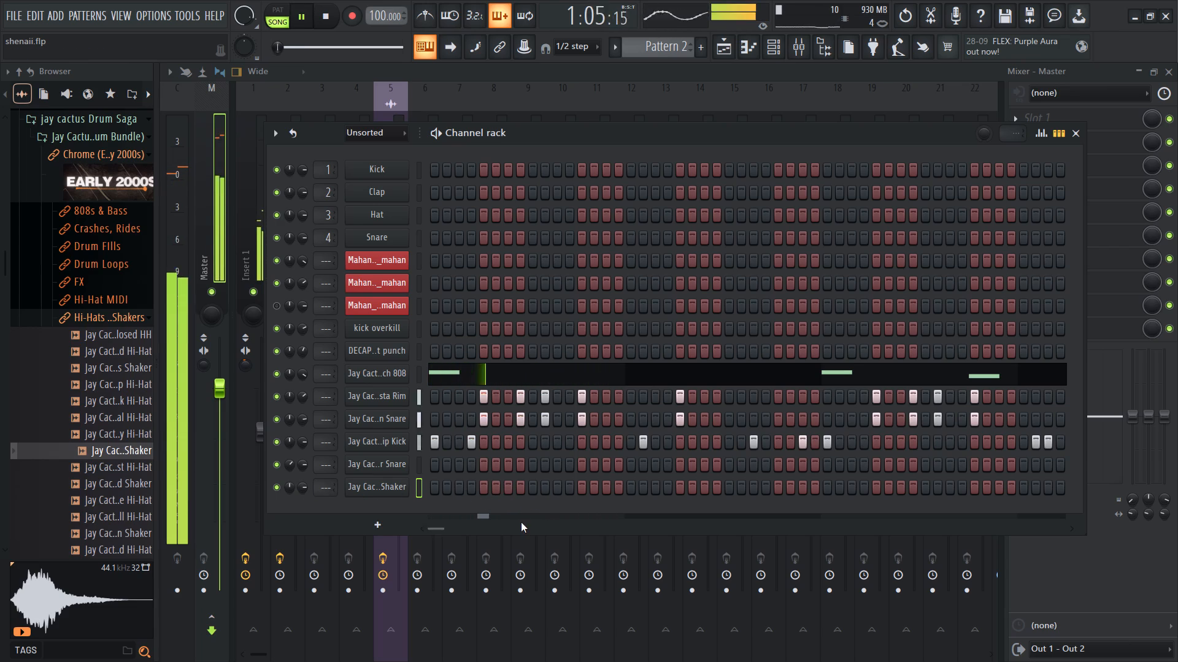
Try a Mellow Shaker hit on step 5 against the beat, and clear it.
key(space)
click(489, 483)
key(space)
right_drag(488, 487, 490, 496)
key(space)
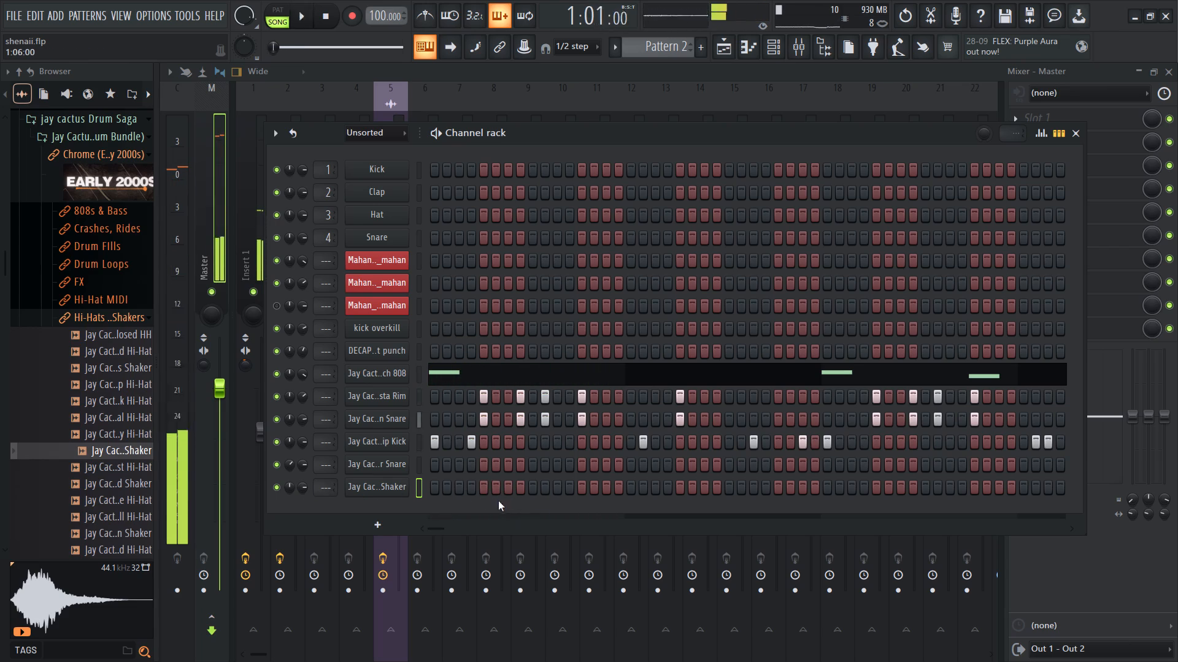
Place a single Mellow Shaker hit on step 6 and play the beat.
click(497, 497)
key(space)
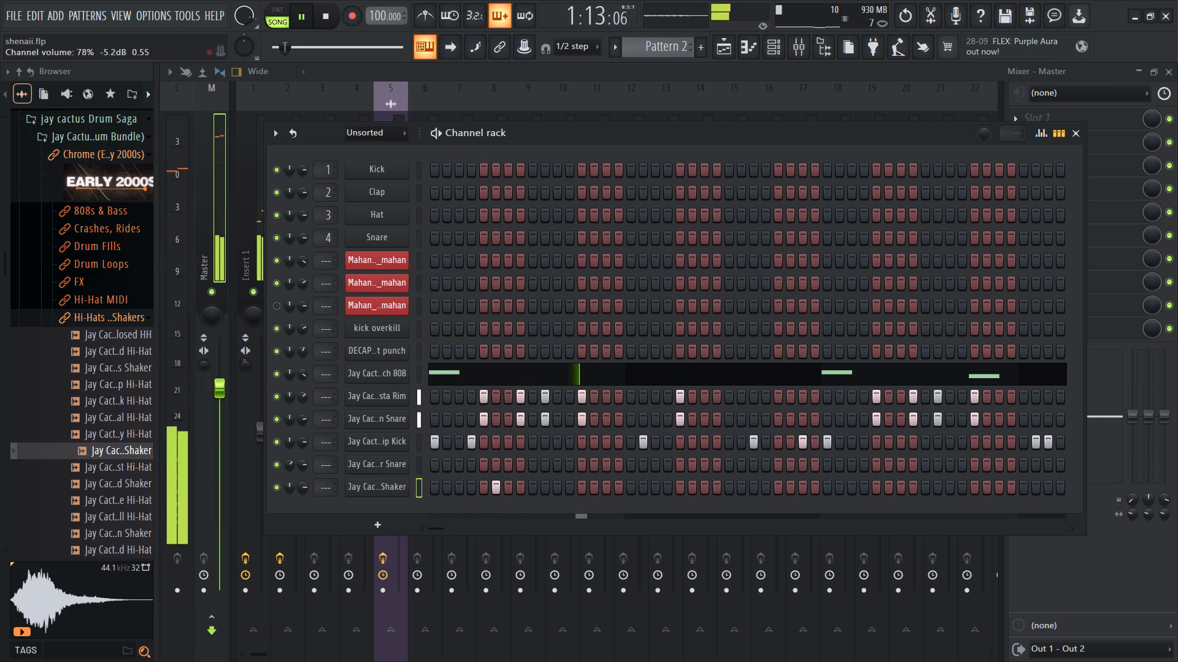
Lower the Mellow Shaker channel's volume during playback and restart the beat to check it.
drag(301, 491, 333, 592)
drag(301, 491, 301, 477)
key(space)
key(space)
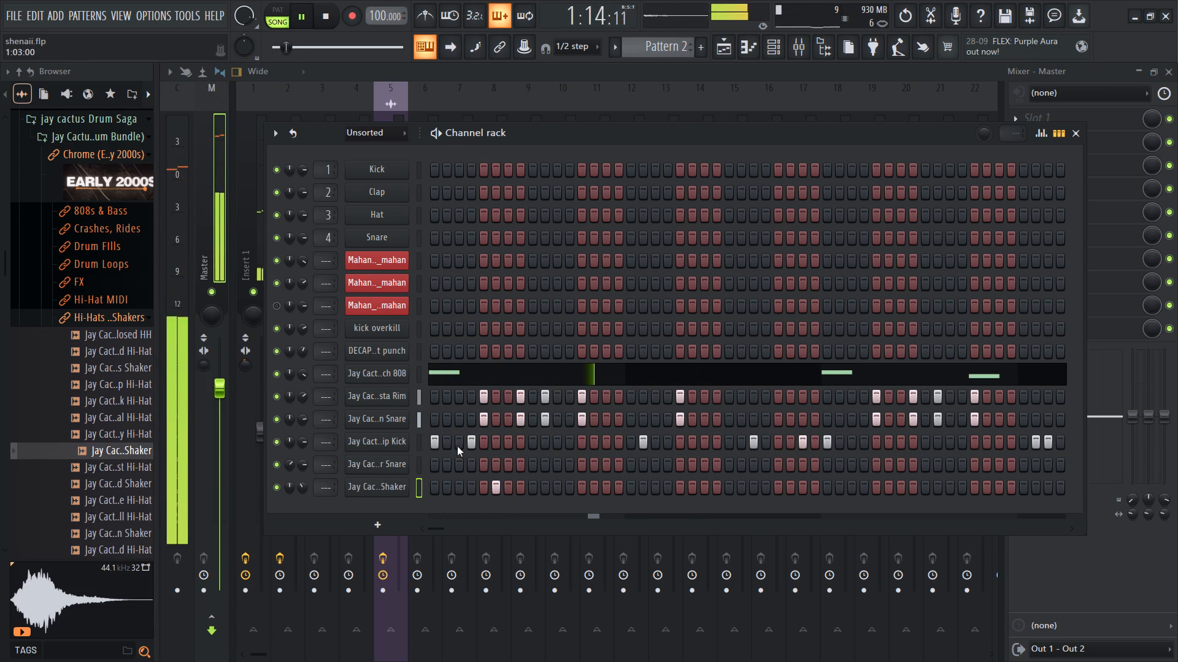
Clear the Jay Cactus kick hit on step 4 and replay the beat from the start.
right_drag(464, 447, 471, 452)
key(space)
key(space)
key(space)
key(space)
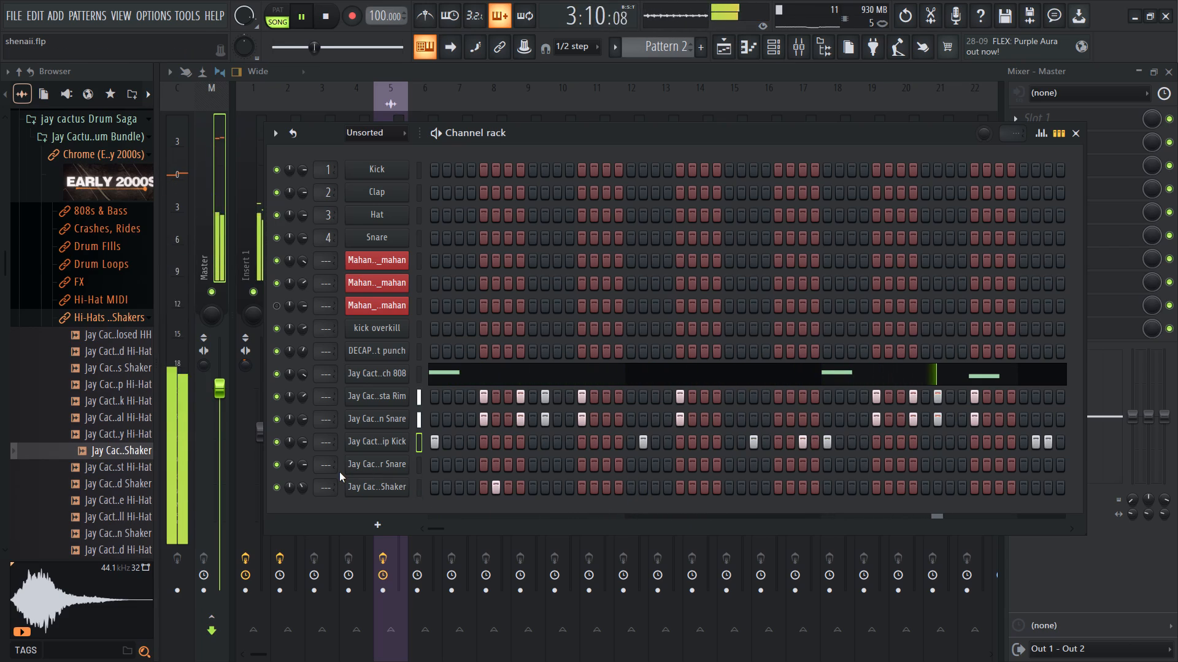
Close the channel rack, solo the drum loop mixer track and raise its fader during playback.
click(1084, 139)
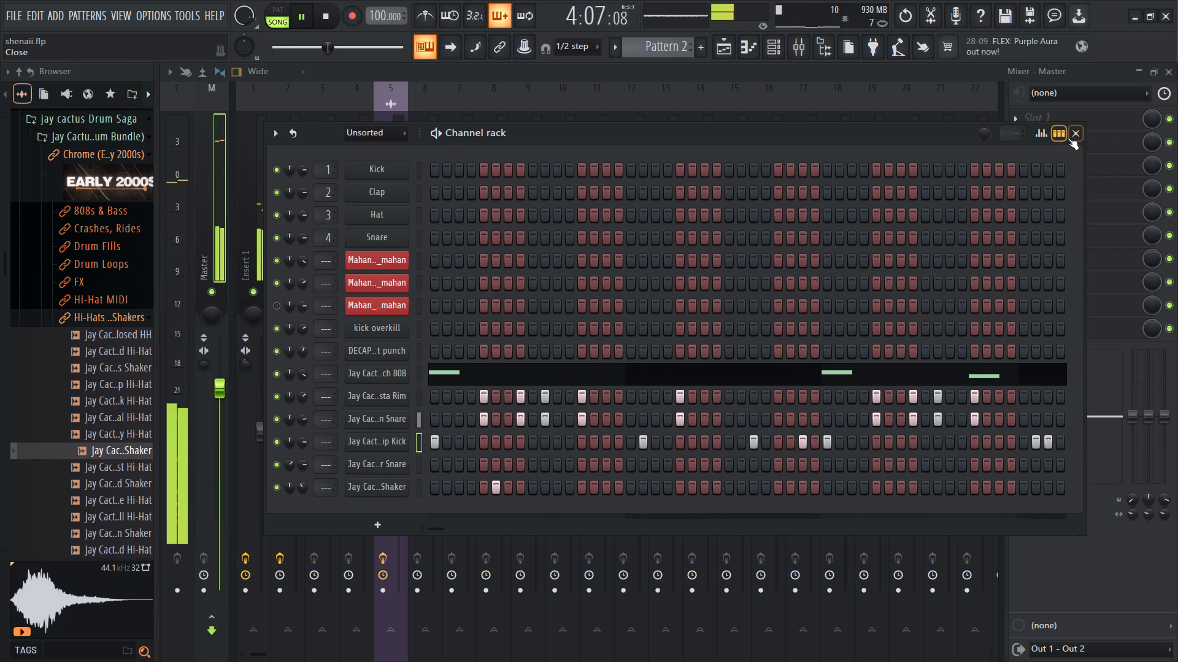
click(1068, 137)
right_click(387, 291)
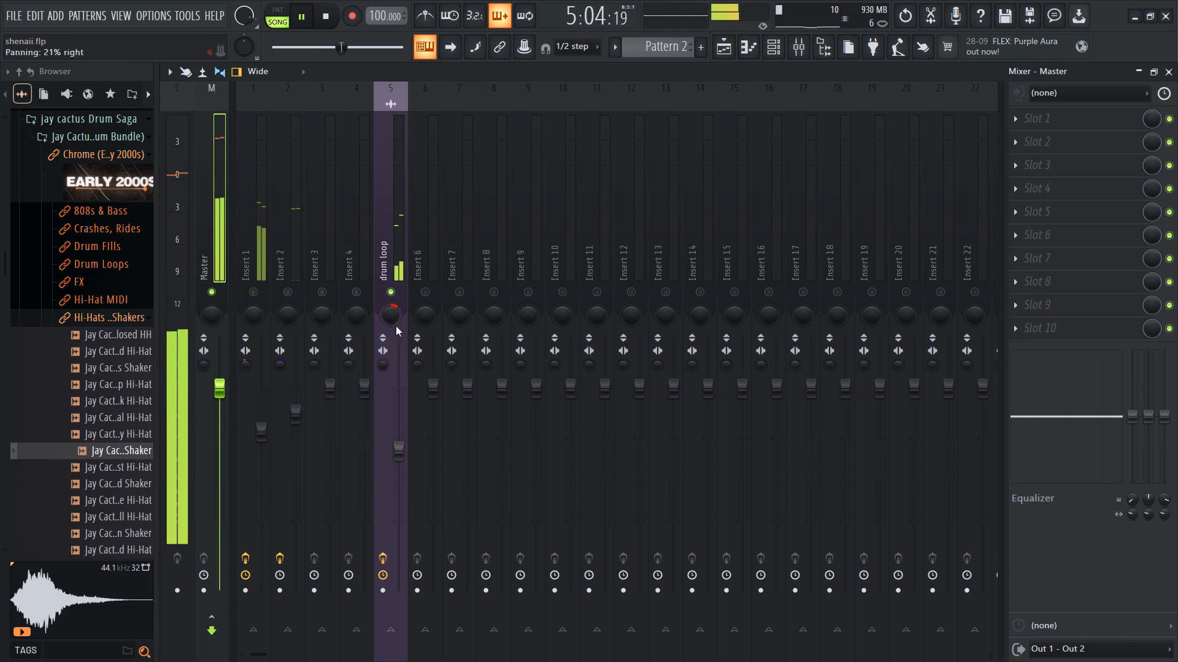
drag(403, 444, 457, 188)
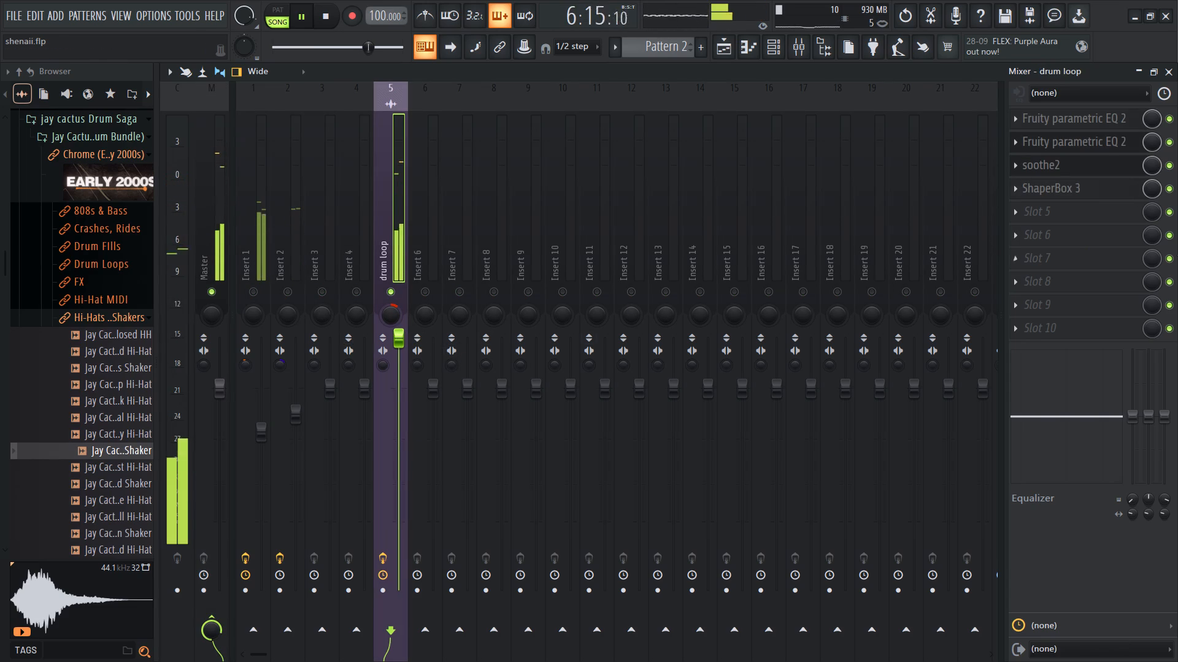
Reduce the mix level of ShaperBox 3 on the drum loop track.
drag(1171, 193, 1177, 220)
click(1174, 196)
drag(1139, 184, 1155, 251)
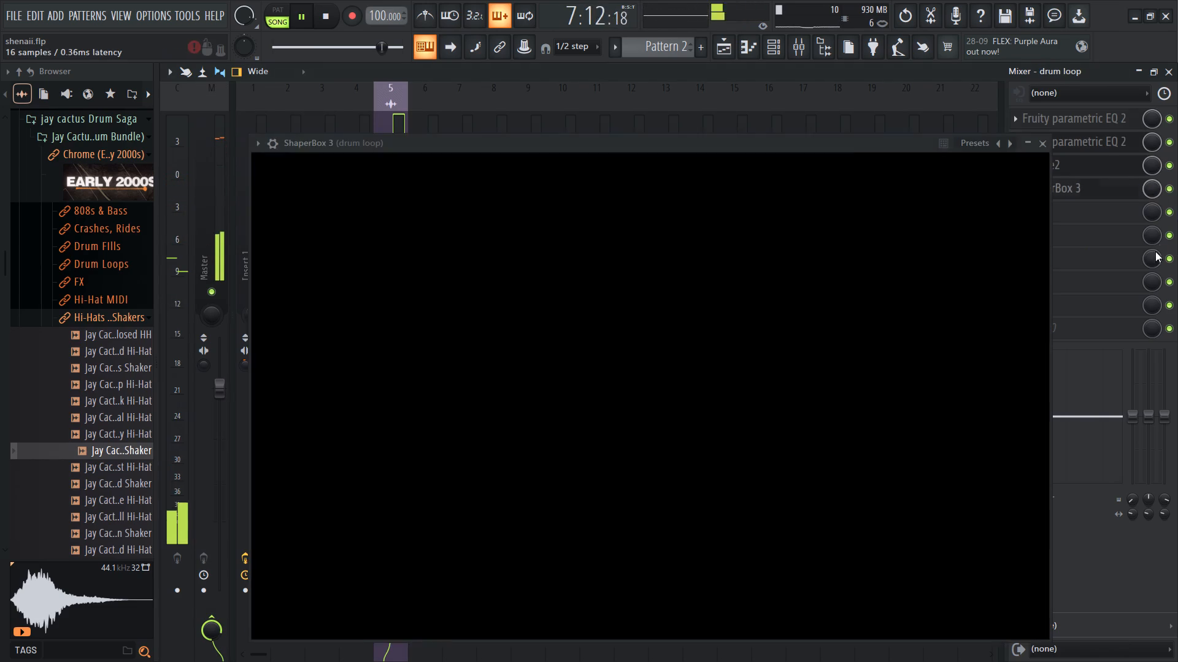
drag(1155, 251, 1163, 291)
double_click(1157, 207)
click(1155, 200)
drag(1154, 192, 49, 368)
drag(1154, 192, 1153, 181)
drag(1153, 189, 1157, 167)
Lower the drum loop track's volume to about 63% and nudge it slightly back up.
drag(393, 343, 423, 586)
drag(394, 455, 400, 482)
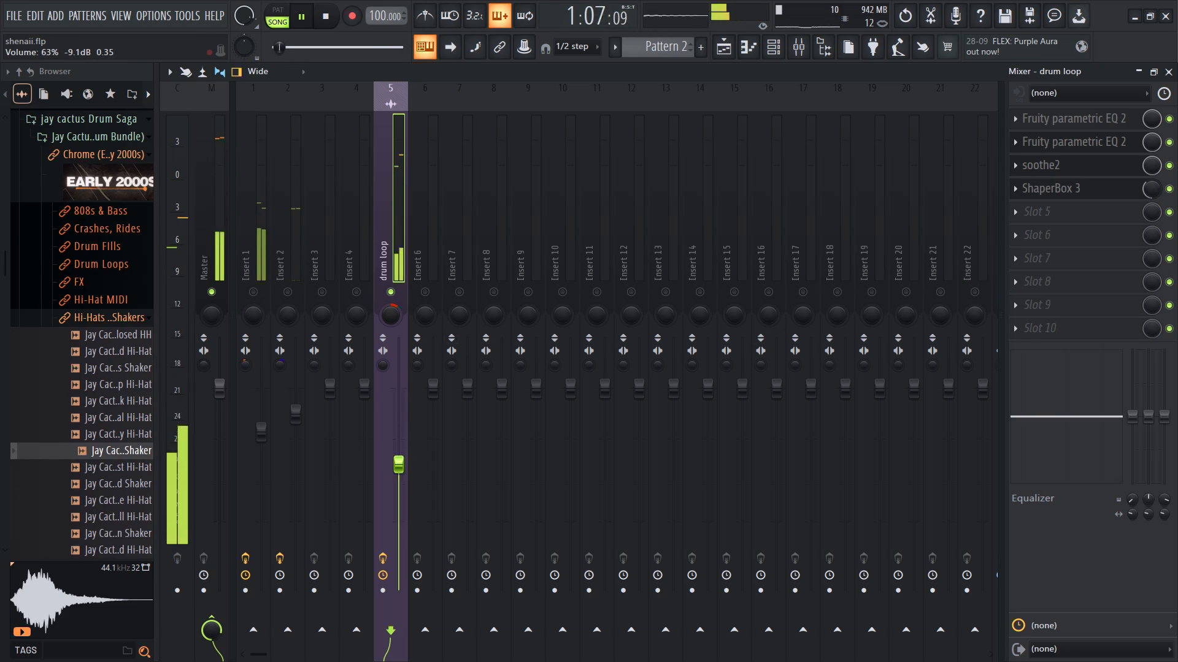
drag(400, 482, 400, 483)
drag(394, 465, 396, 455)
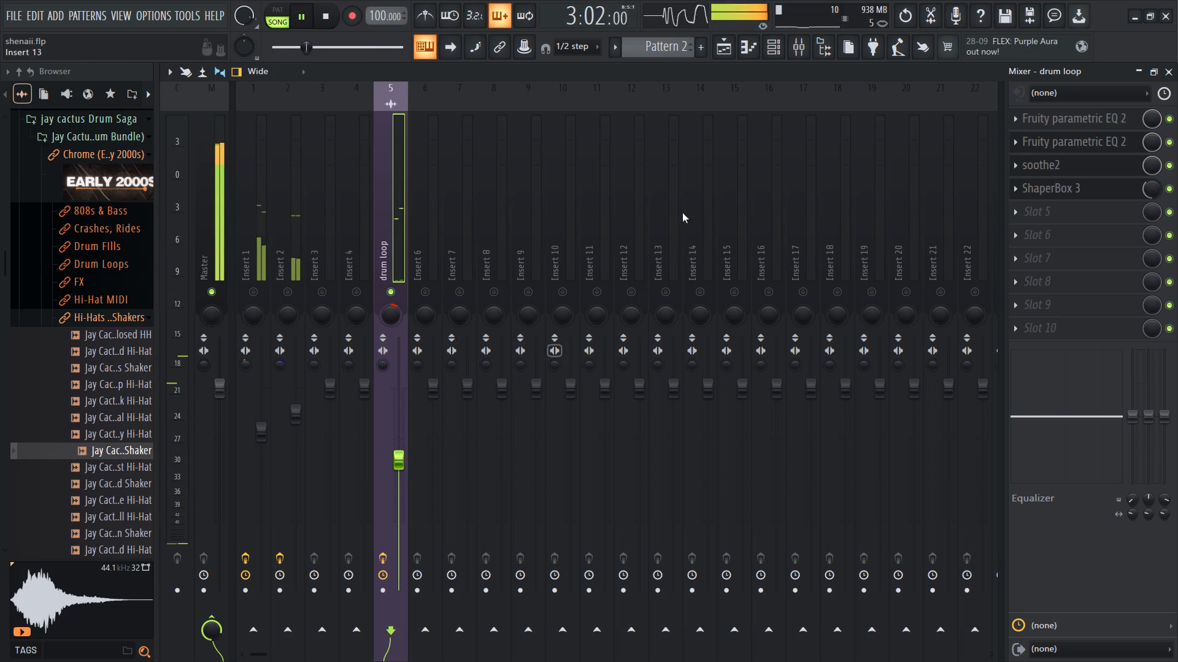
Audition the Wanksta Rim channel repeatedly, select the Same Reason Snare channel and replay the beat.
click(773, 45)
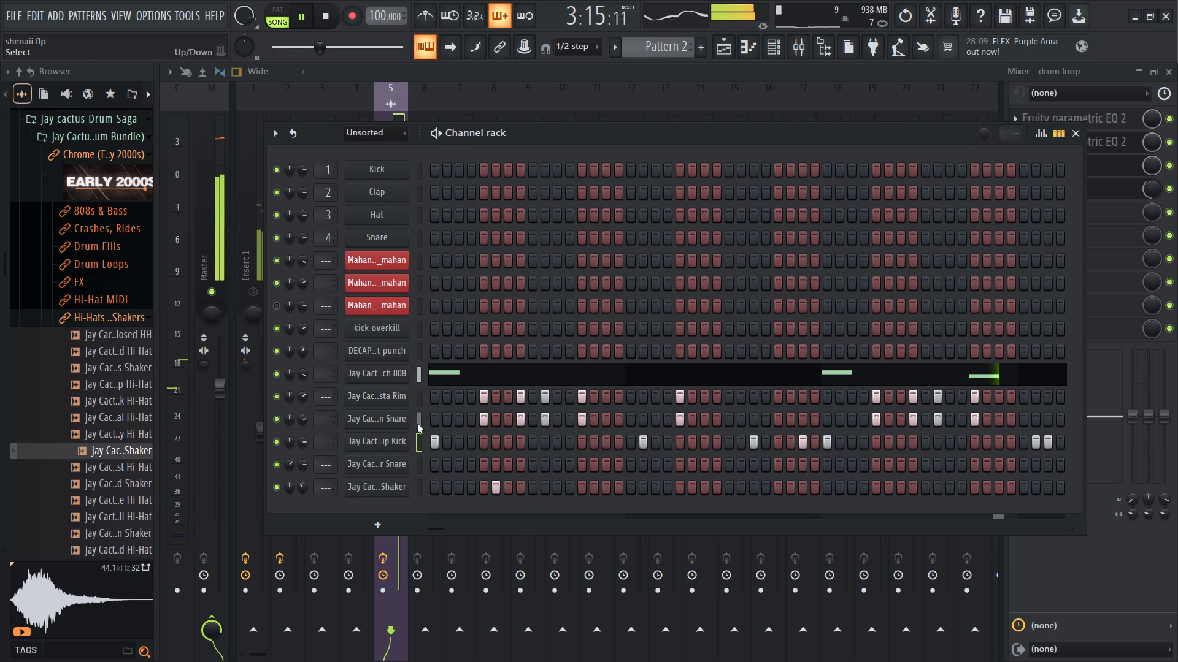
key(space)
click(423, 397)
key(q)
key(q)
key(q)
key(q)
key(q)
key(q)
click(412, 423)
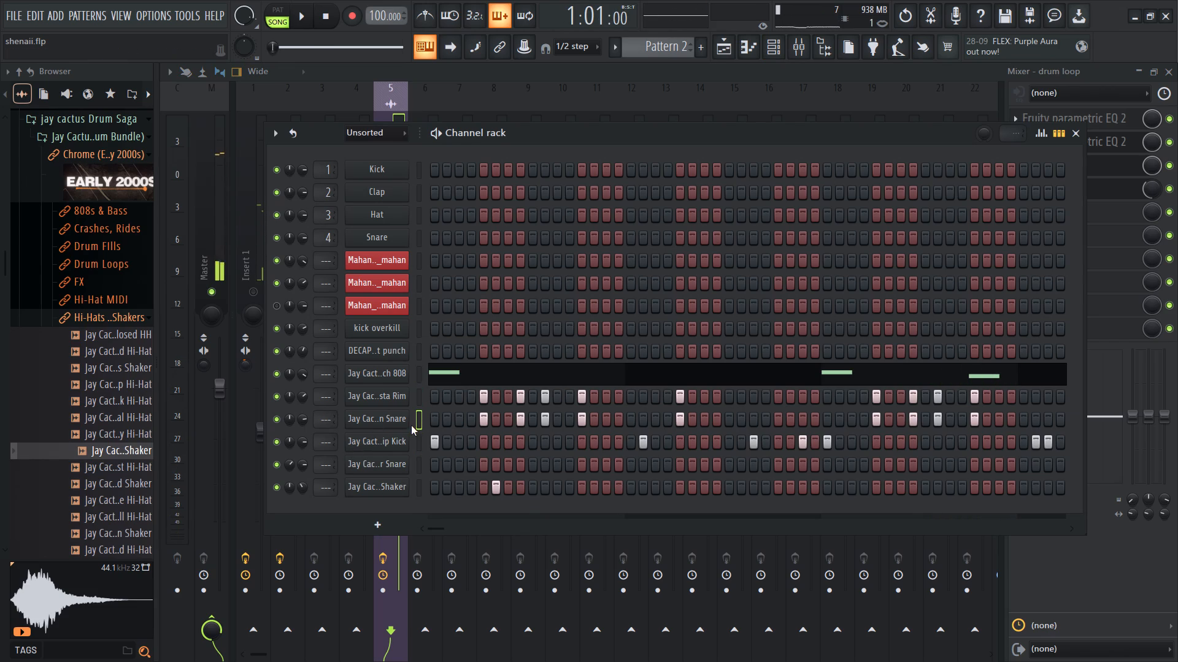
key(space)
Preview the Wanksta Rim sample in its sampler and route the channel to mixer track 6.
click(368, 400)
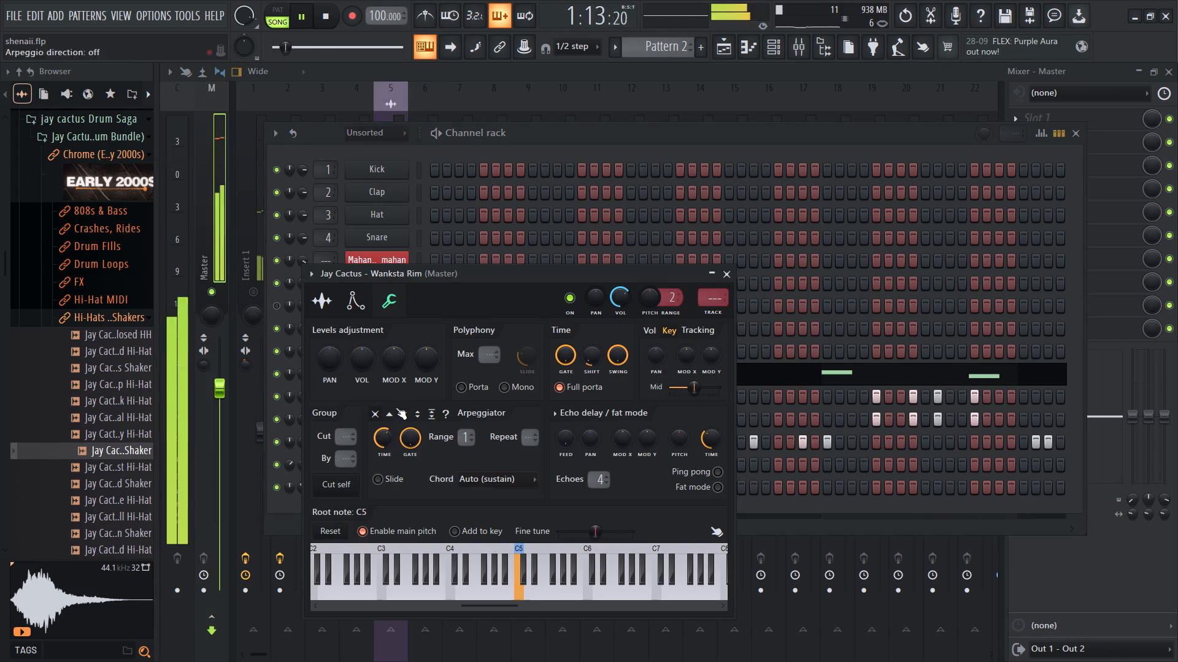
key(space)
click(326, 306)
triple_click(434, 542)
triple_click(436, 544)
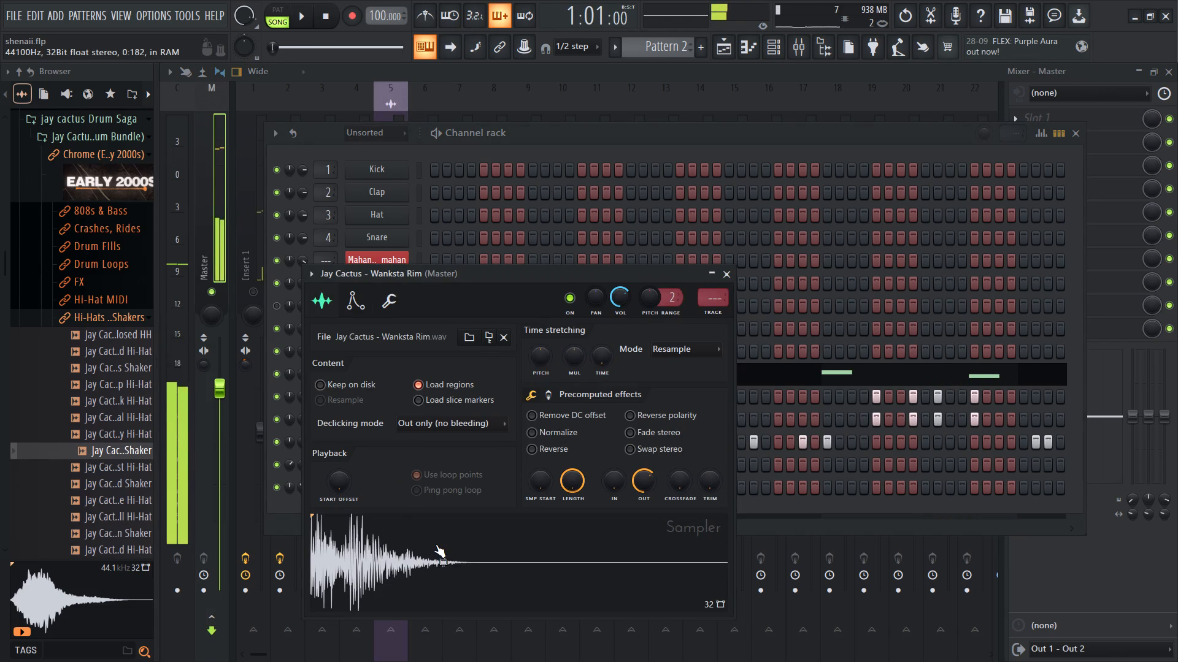
triple_click(436, 544)
triple_click(436, 544)
double_click(436, 544)
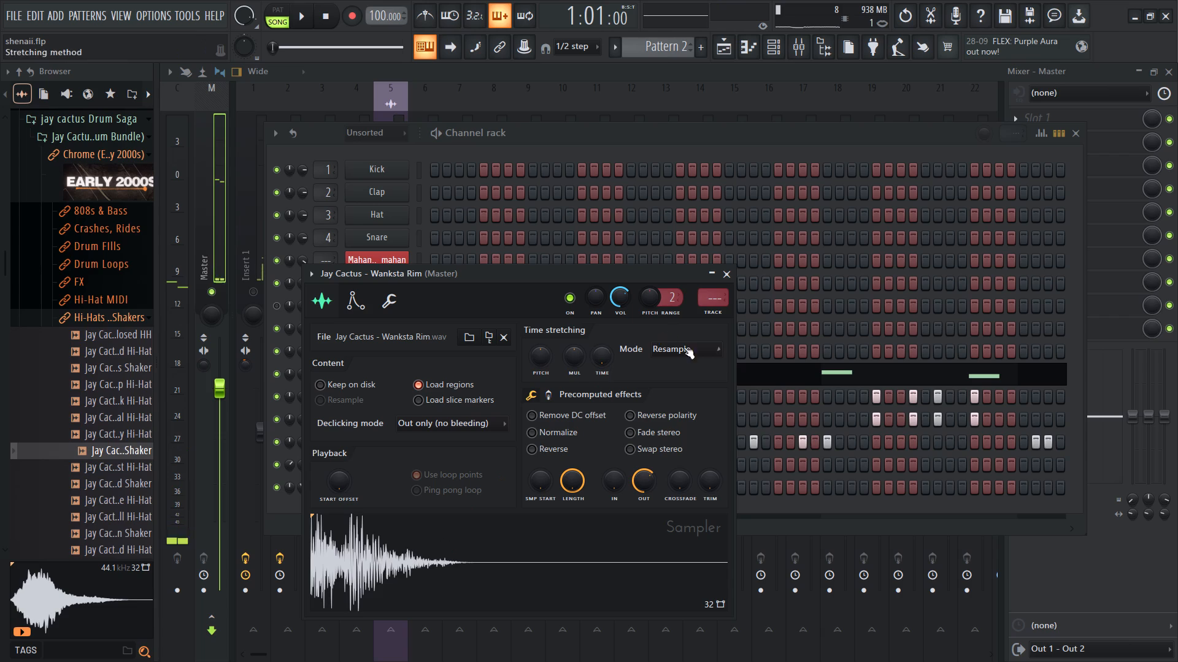
click(701, 315)
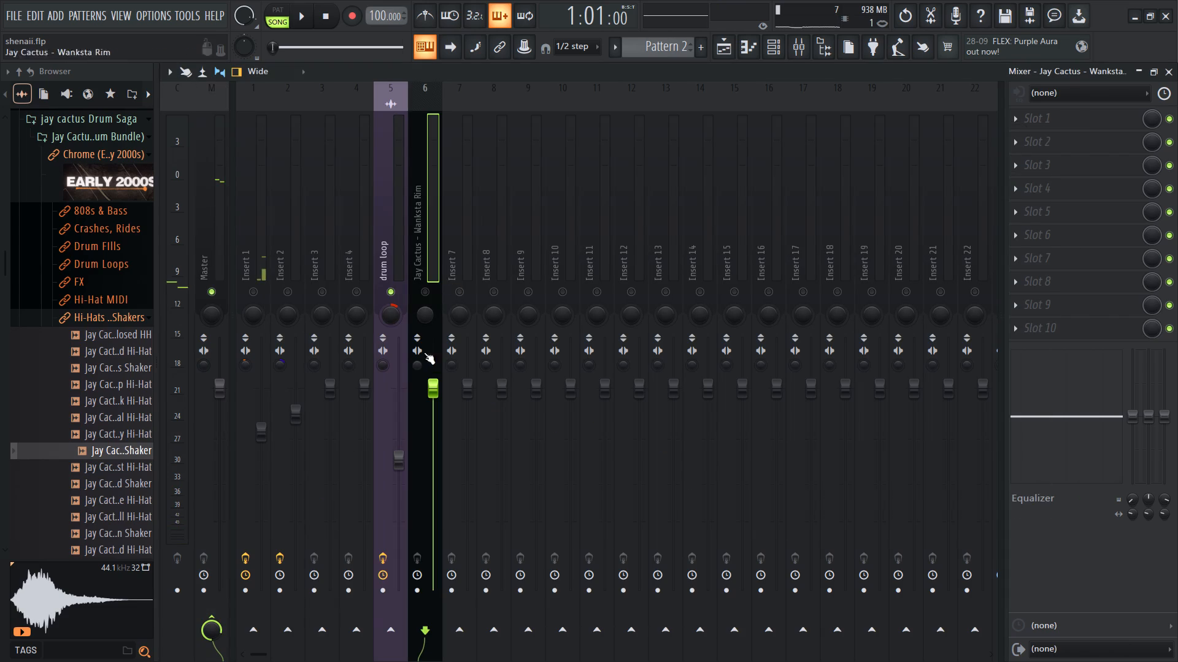
Enable the Wanksta Rim mixer track and set its stereo separation to 100% merged during playback.
click(423, 297)
key(space)
drag(418, 366, 514, 66)
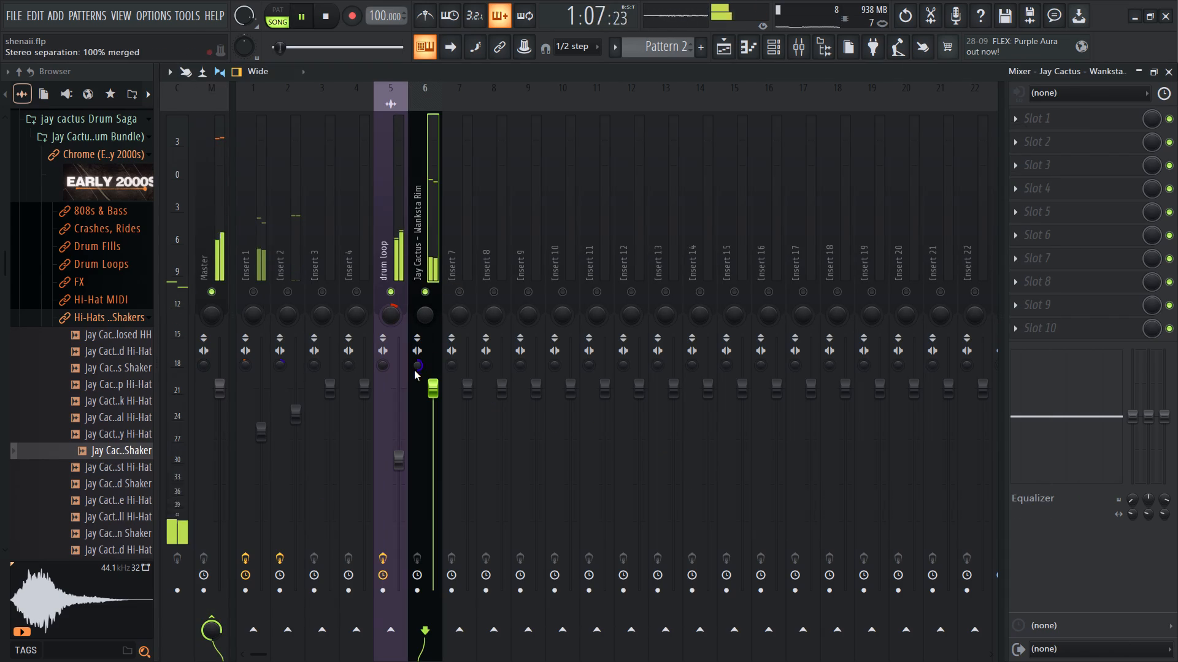
key(space)
Solo the Wanksta Rim mixer track and listen to it in playback.
right_click(426, 288)
key(space)
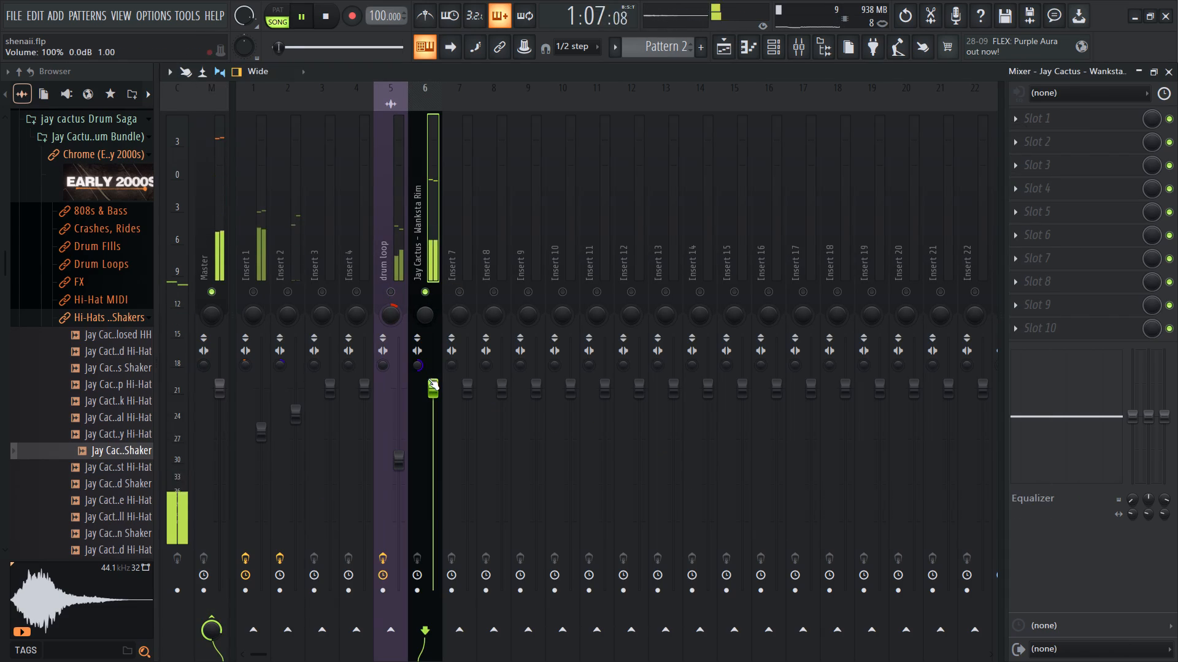
key(space)
Preview the Wanksta Rim sample again in its sampler, close it and replay the beat.
click(782, 42)
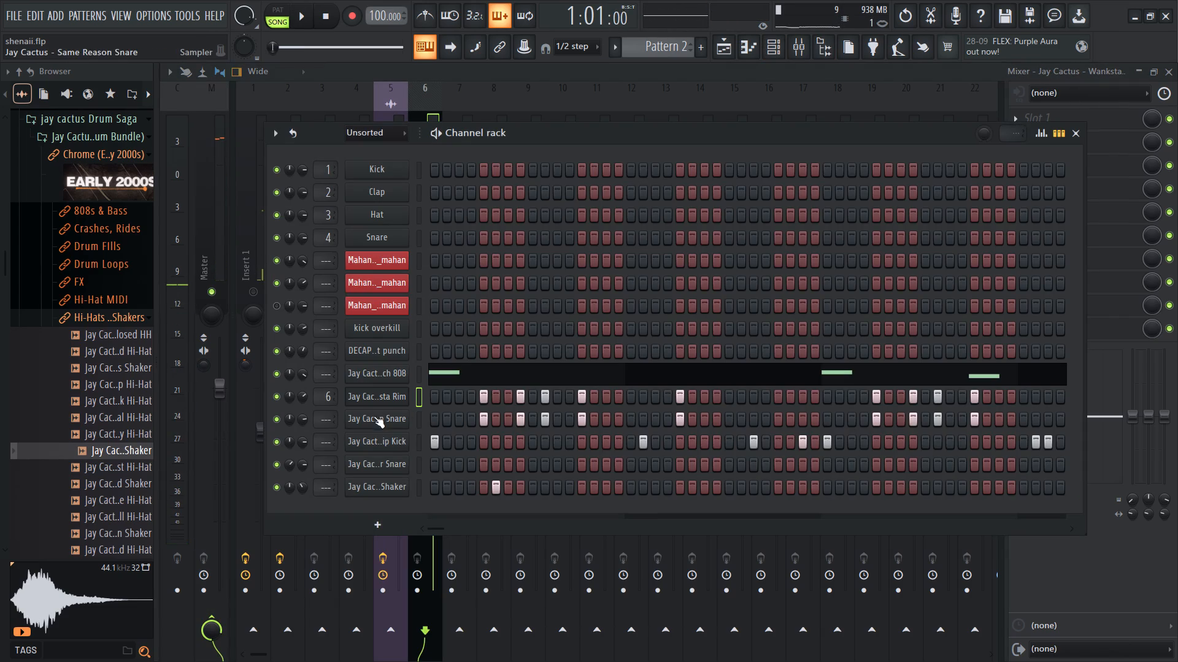
click(379, 403)
click(378, 397)
click(391, 420)
click(410, 534)
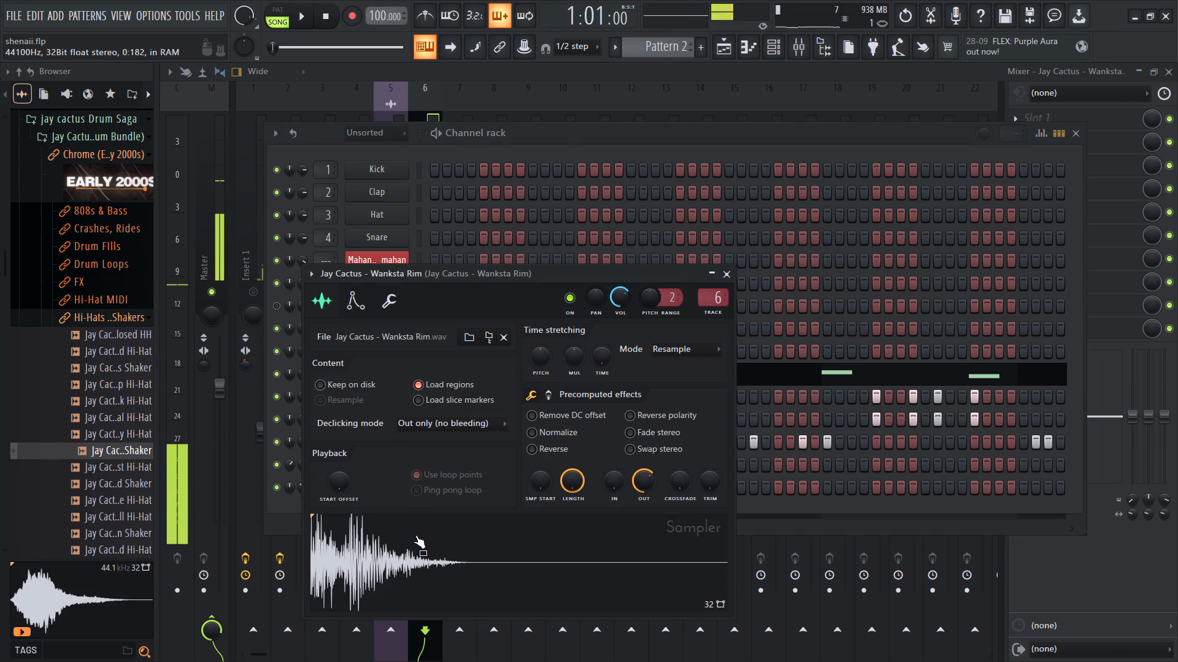
click(417, 535)
click(422, 539)
drag(725, 270, 720, 276)
key(space)
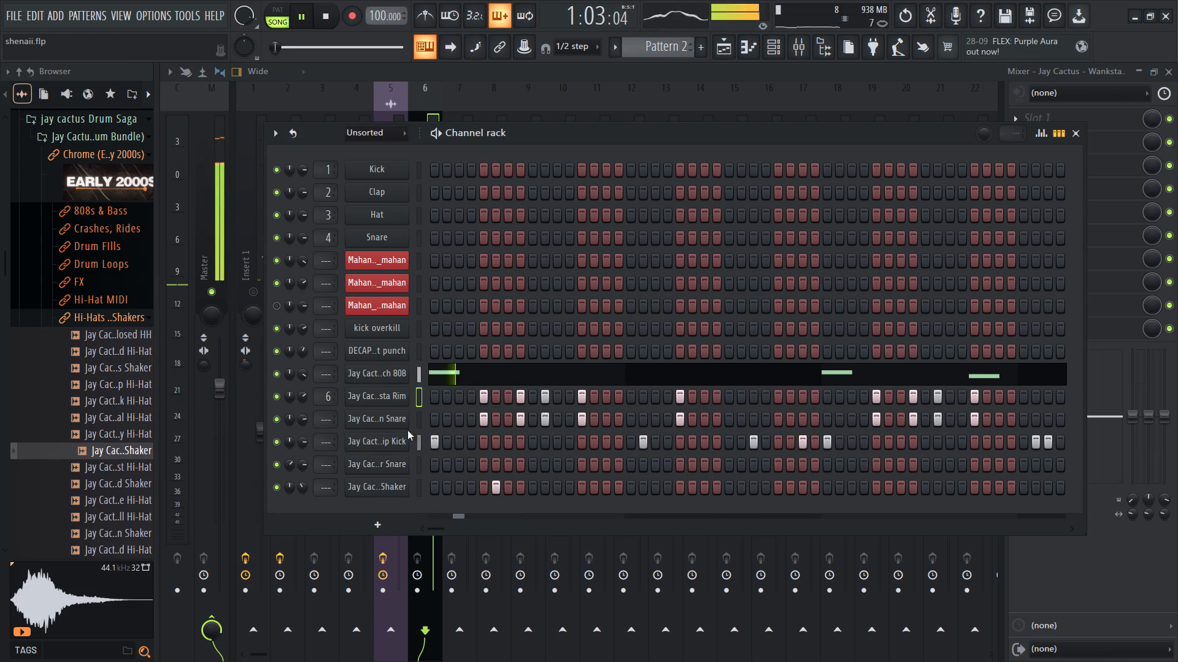
Route the Same Reason Snare channel to mixer track 6 alongside the rim, and play the beat.
key(space)
click(422, 426)
click(401, 414)
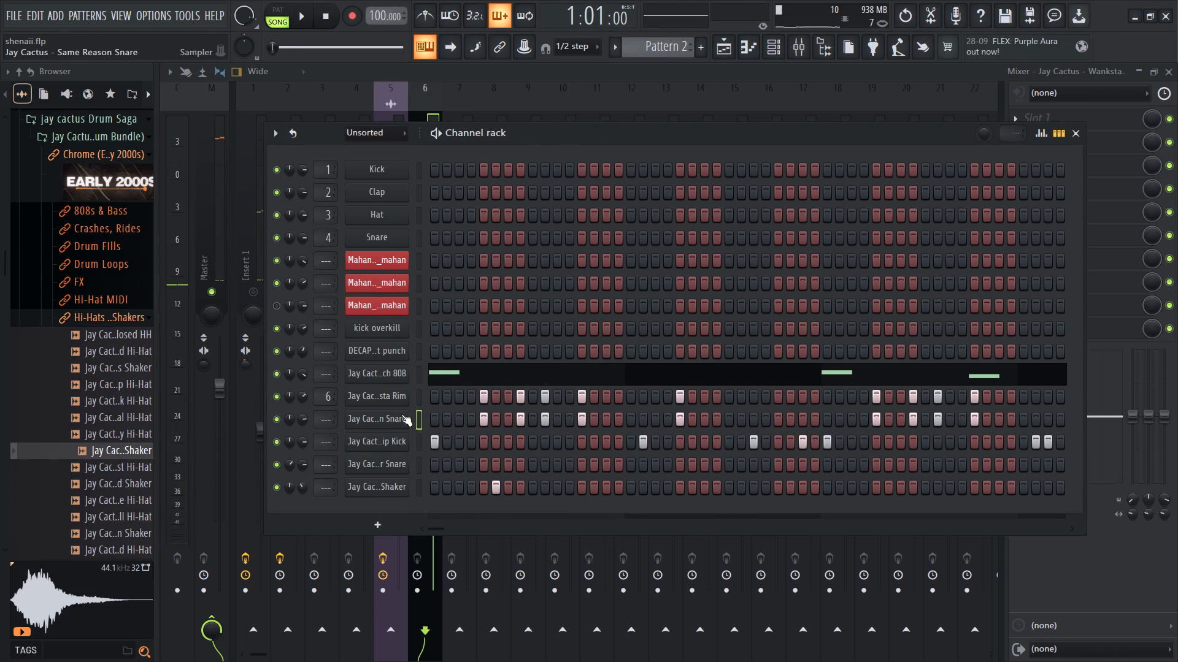
triple_click(399, 432)
click(402, 434)
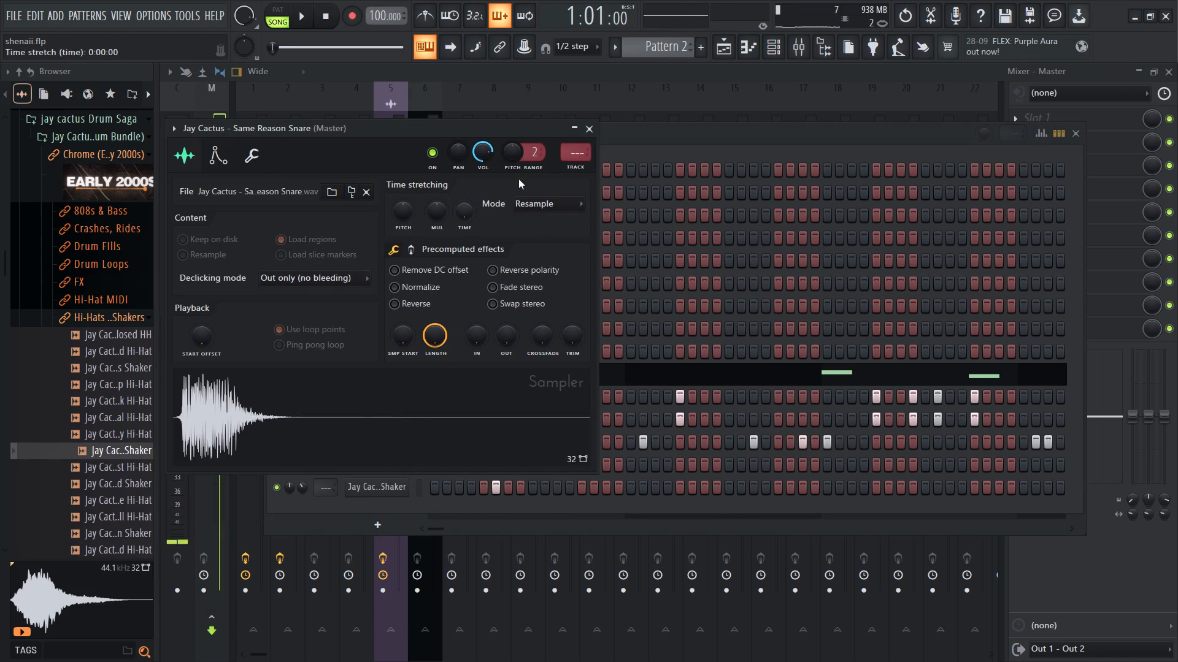
drag(574, 151, 596, 113)
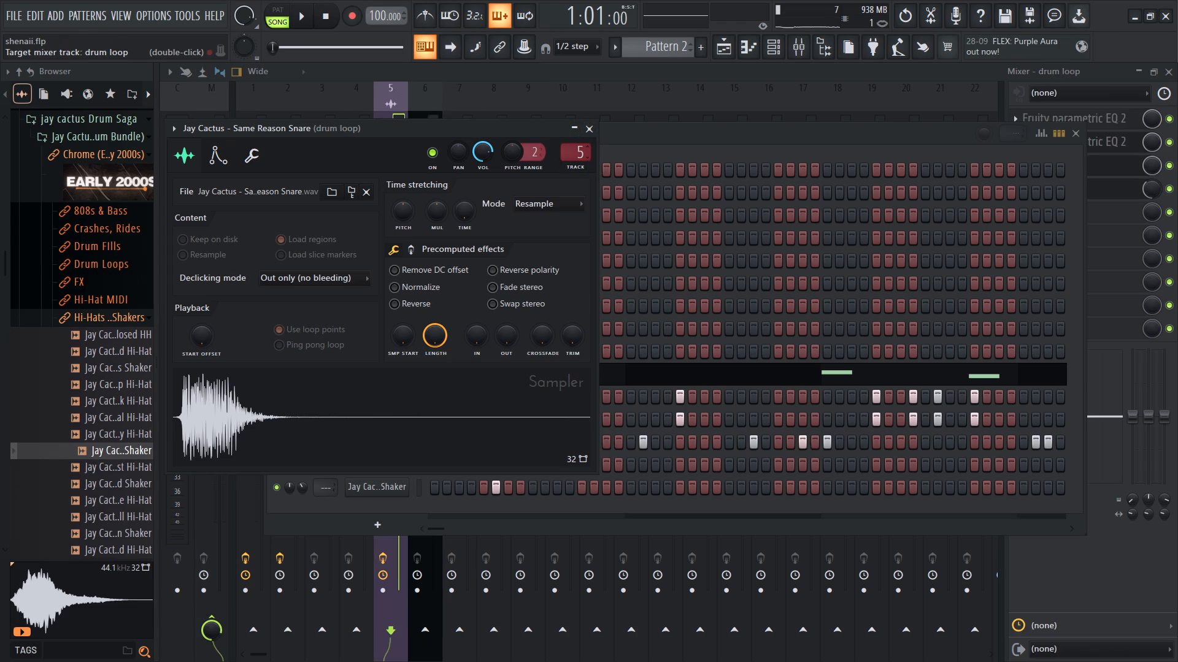
drag(596, 113, 597, 105)
click(588, 134)
key(space)
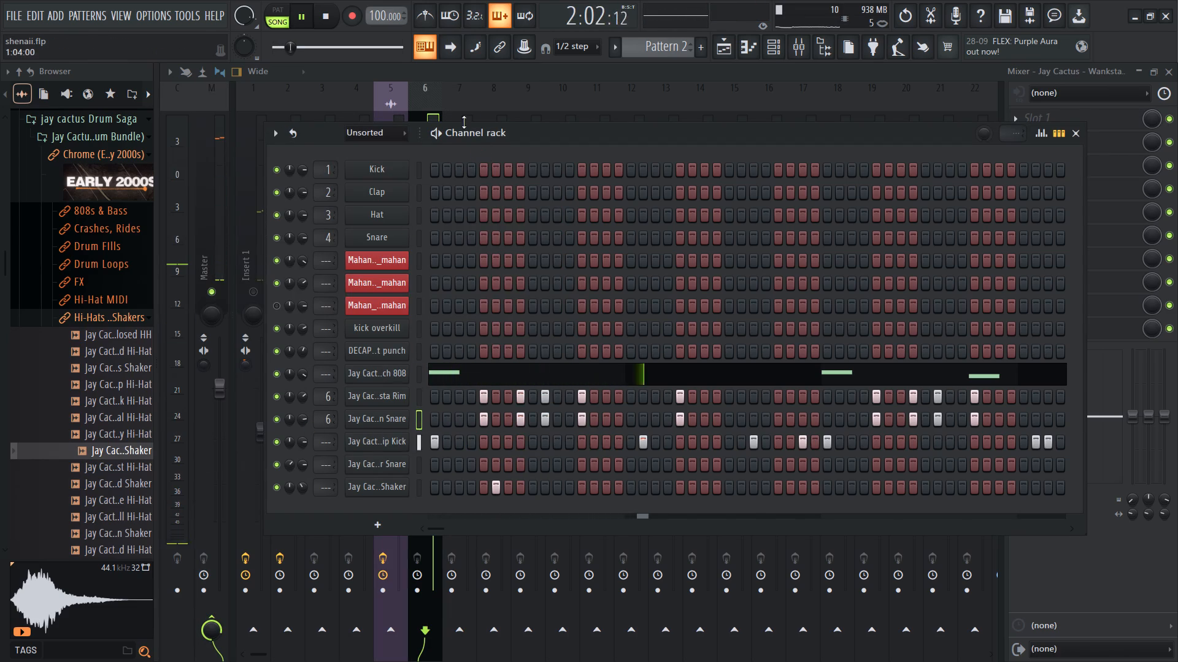
Return to the mixer, take track 6 out of solo so all tracks sound, and replay the beat.
key(space)
click(441, 113)
right_click(426, 291)
key(space)
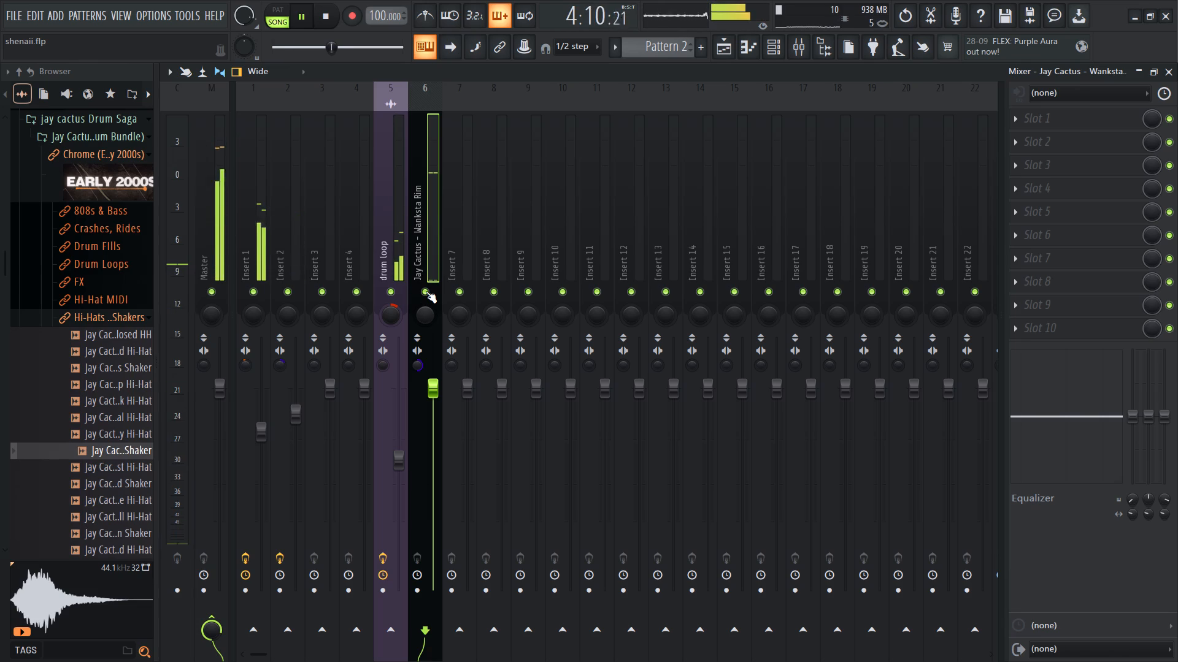
Raise the drum loop track's volume to about 78% while the beat plays.
drag(403, 465, 407, 412)
drag(403, 433, 403, 433)
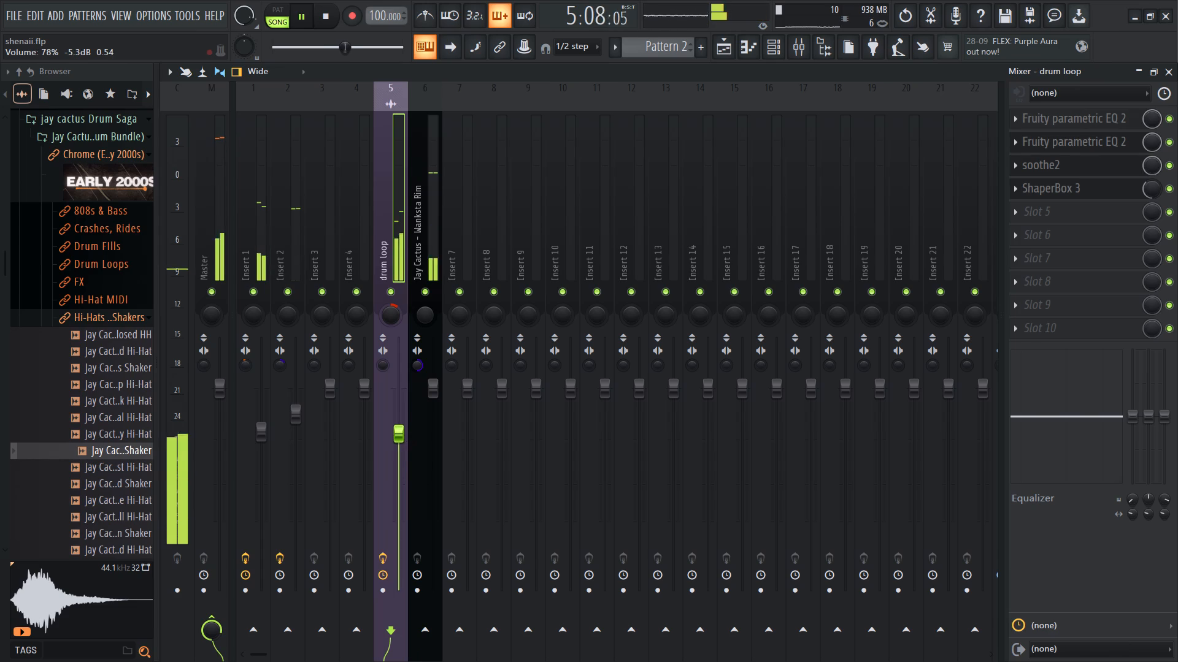
drag(403, 433, 405, 440)
Duplicate the two-bar Mellow Shaker part three times in the piano roll to fill bars 3 to 8, and play it back.
click(772, 53)
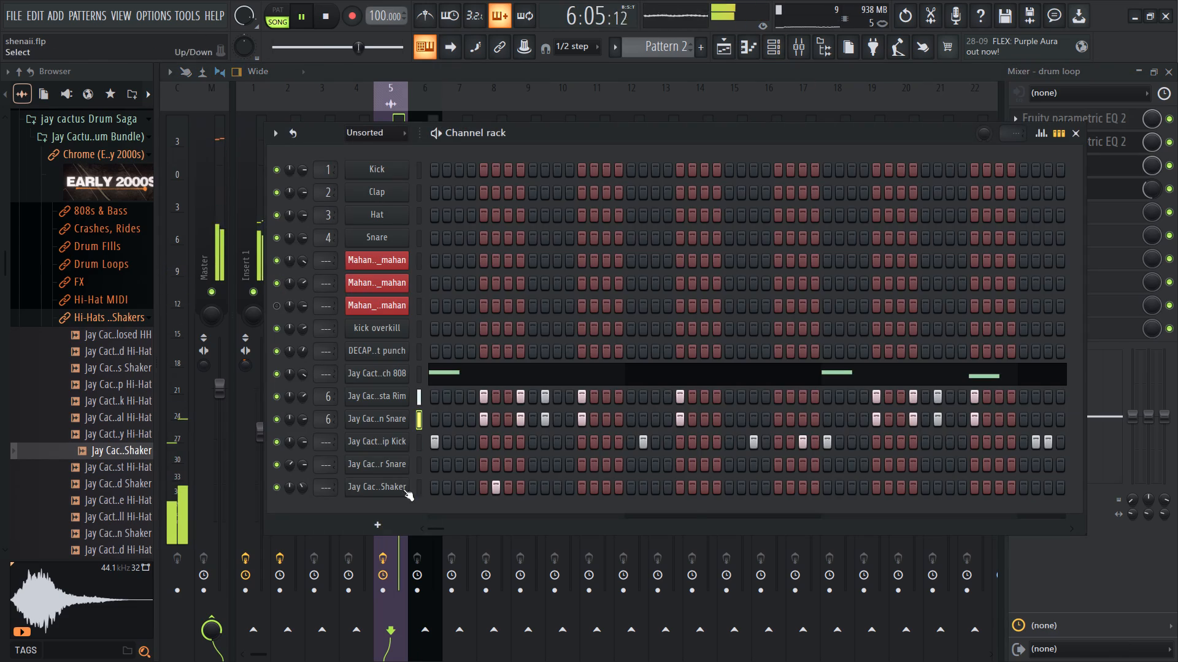
right_click(373, 489)
click(437, 453)
click(434, 457)
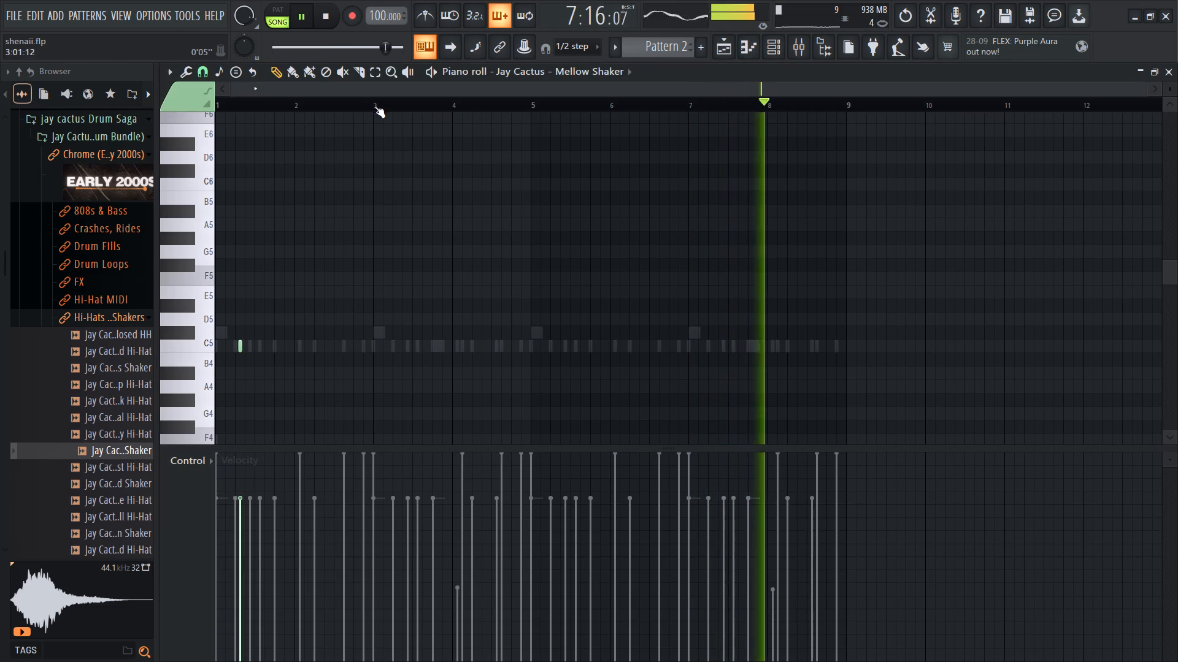
key(space)
right_drag(374, 105, 2, 142)
key(ctrl+b)
key(ctrl+b)
key(ctrl+b)
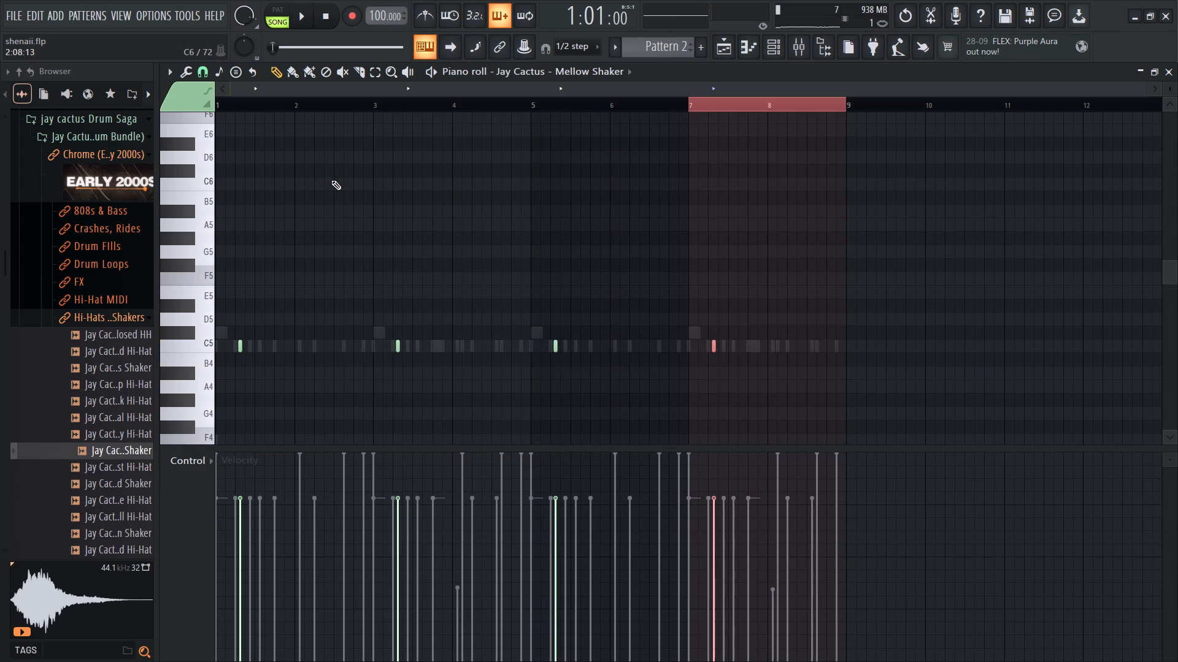
key(ctrl+a)
key(space)
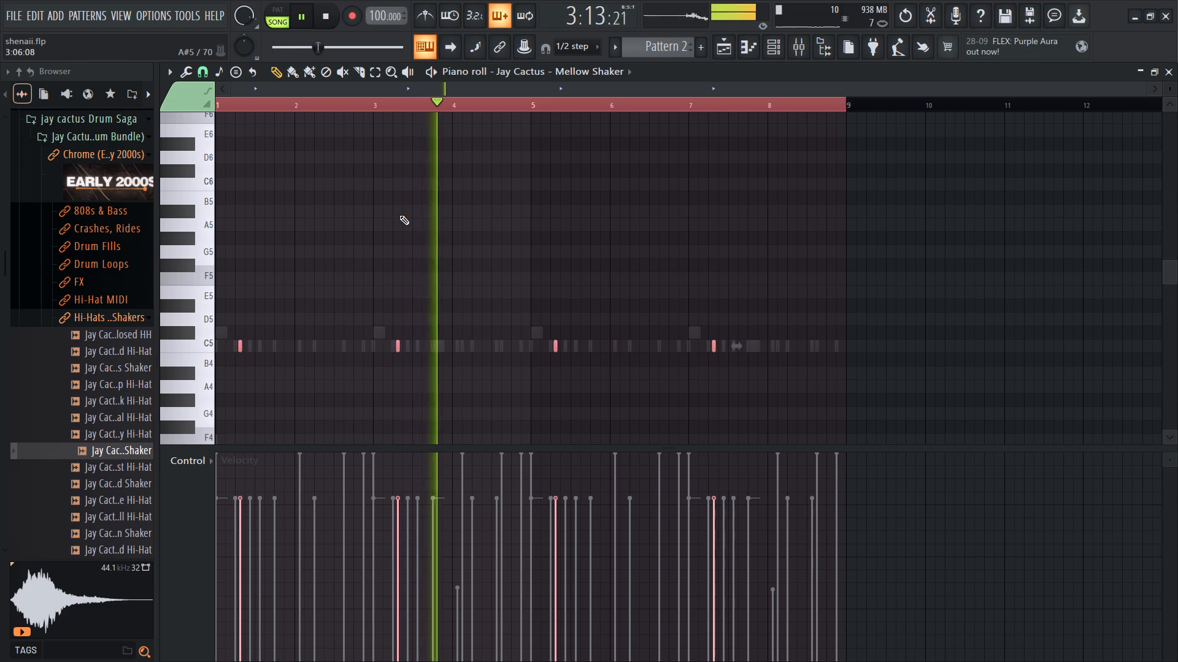
right_click(399, 215)
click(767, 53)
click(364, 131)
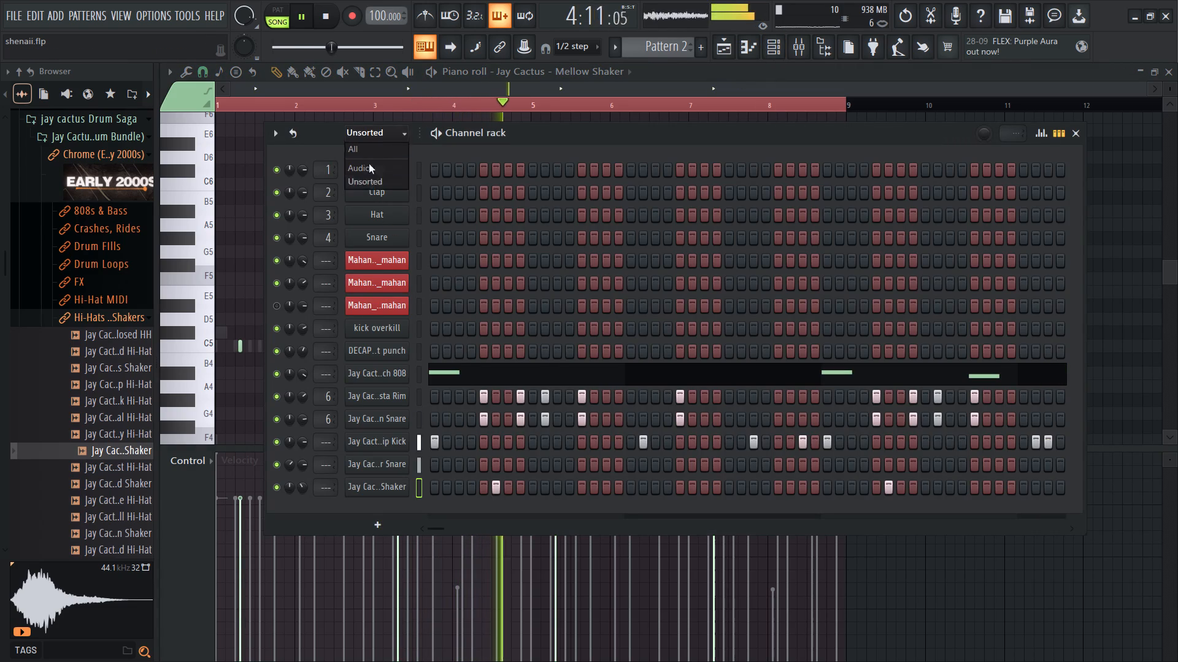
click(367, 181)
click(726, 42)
Audition the Katana time slot in Insert 1's Gross Beat, then settle on Punk and play the beat.
click(799, 47)
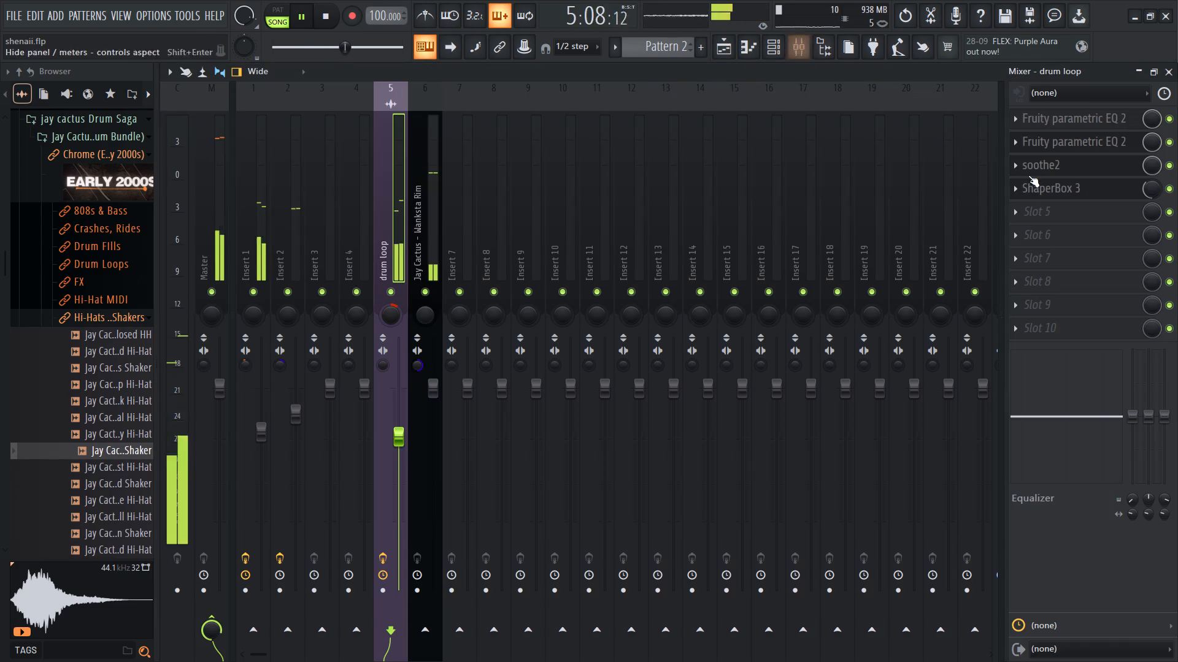
key(space)
click(244, 205)
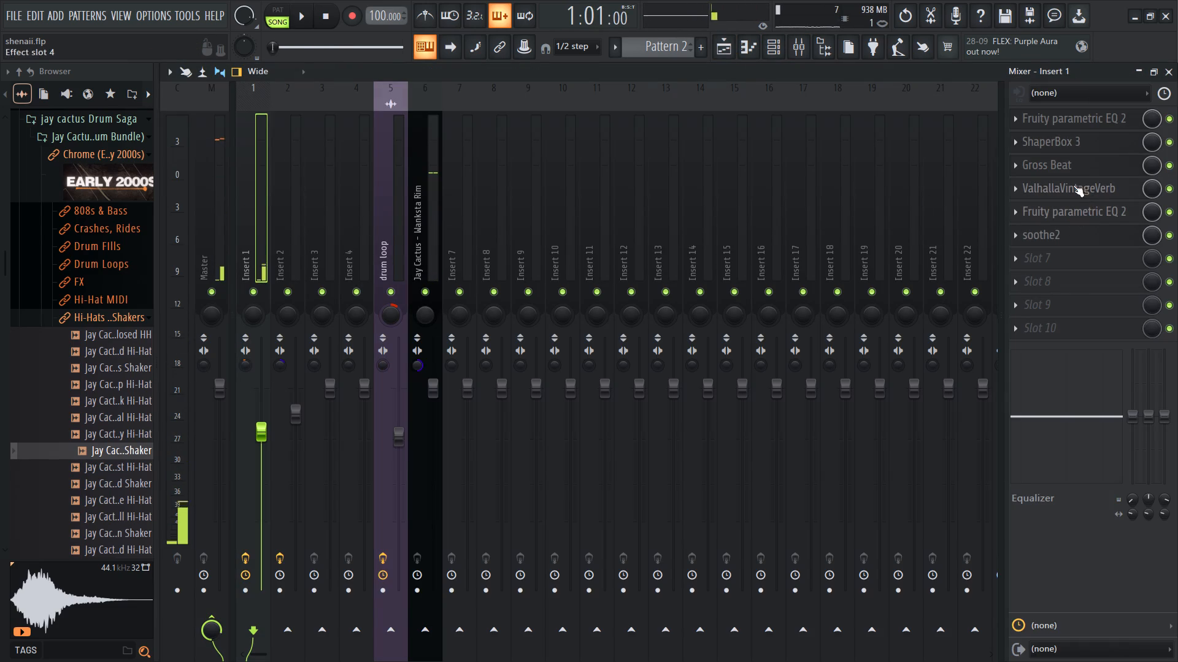
triple_click(1077, 170)
key(space)
key(space)
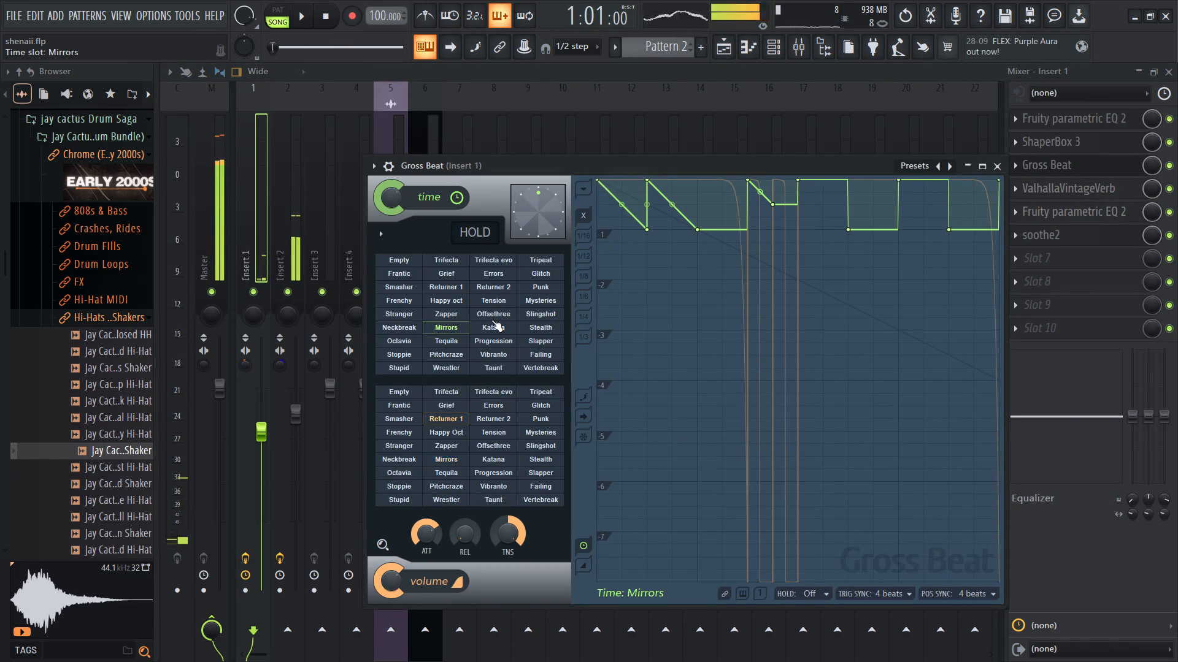
click(491, 321)
key(space)
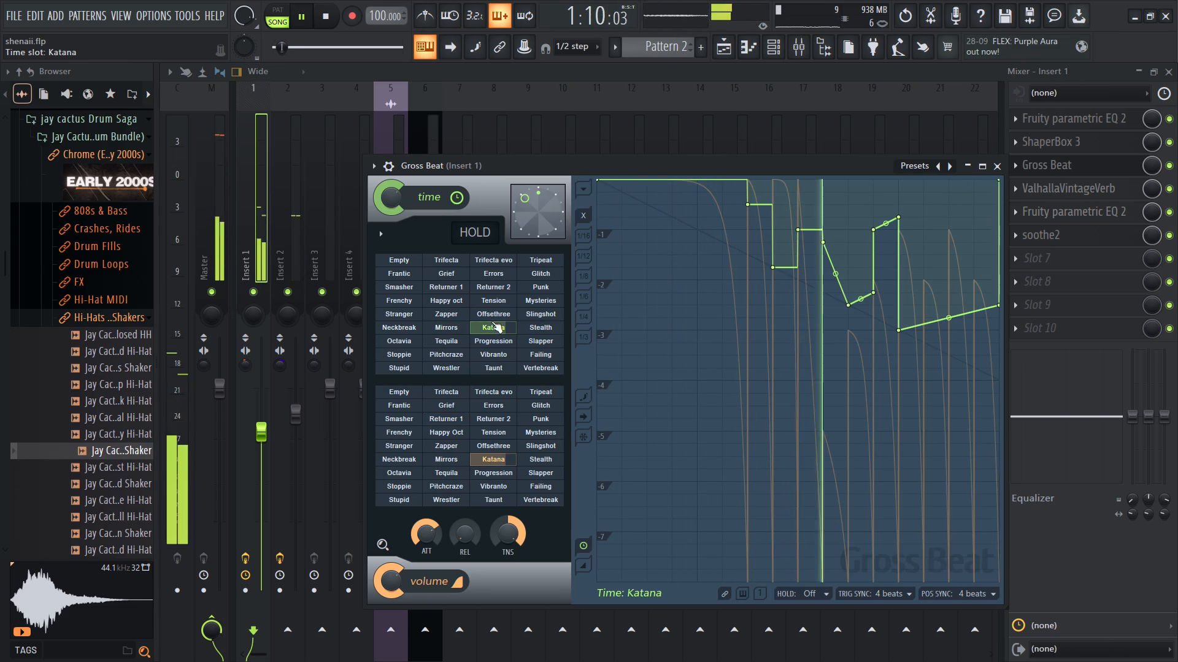
key(space)
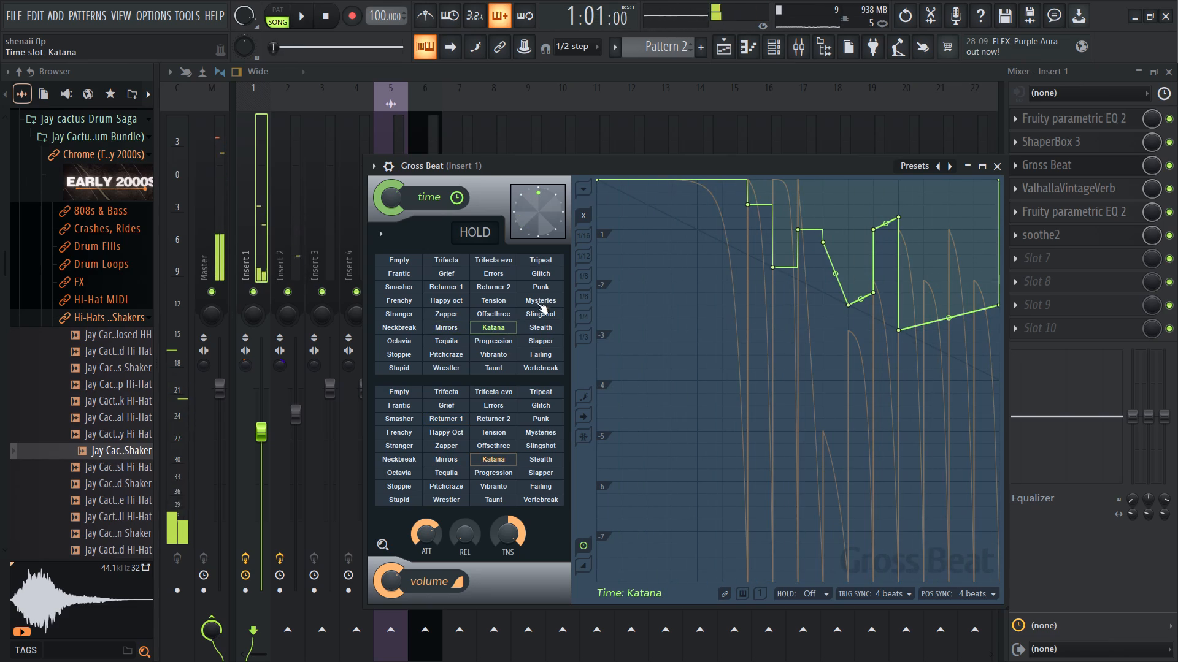
click(545, 291)
key(space)
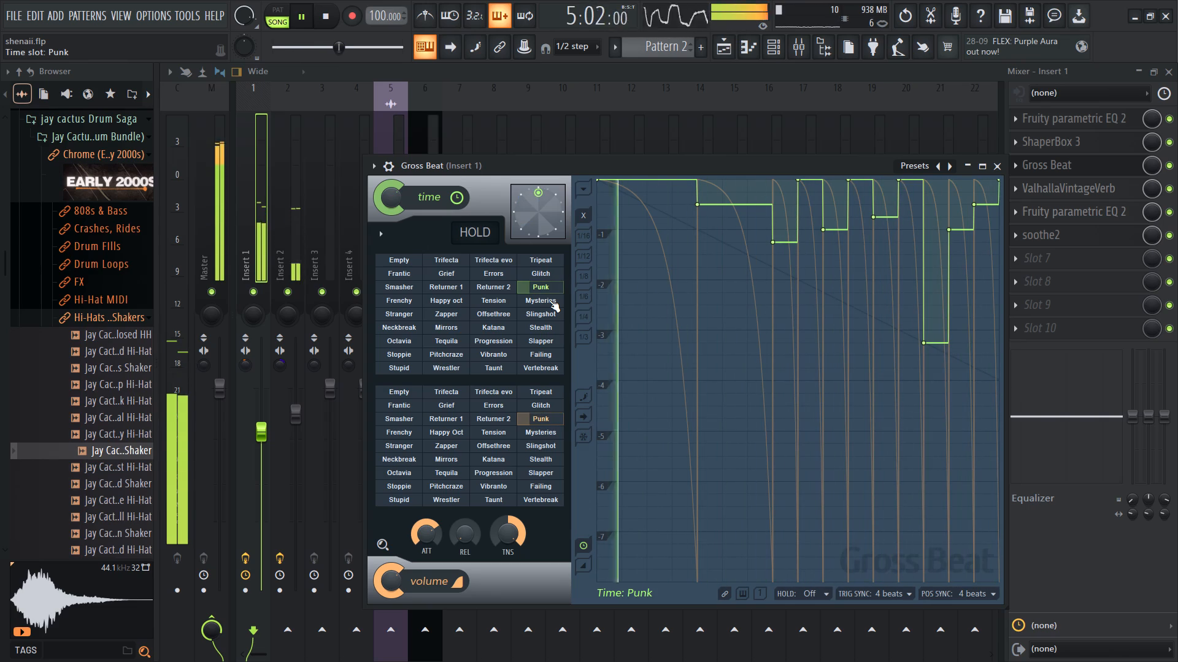
drag(691, 169, 685, 167)
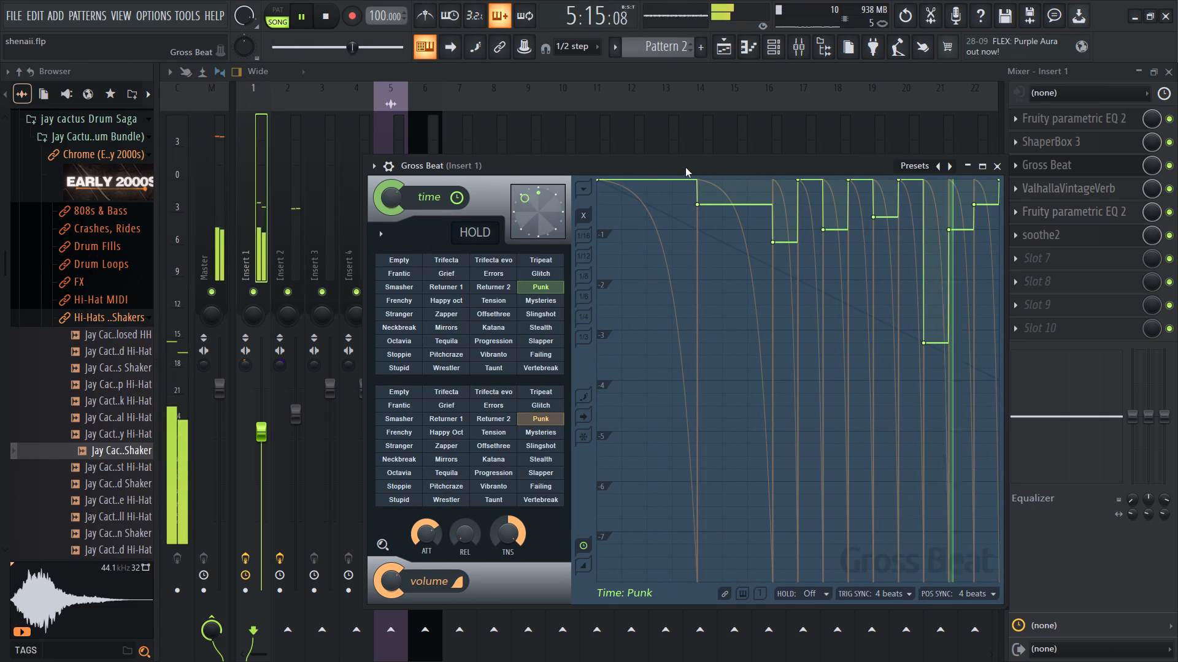
drag(685, 167, 663, 161)
click(966, 158)
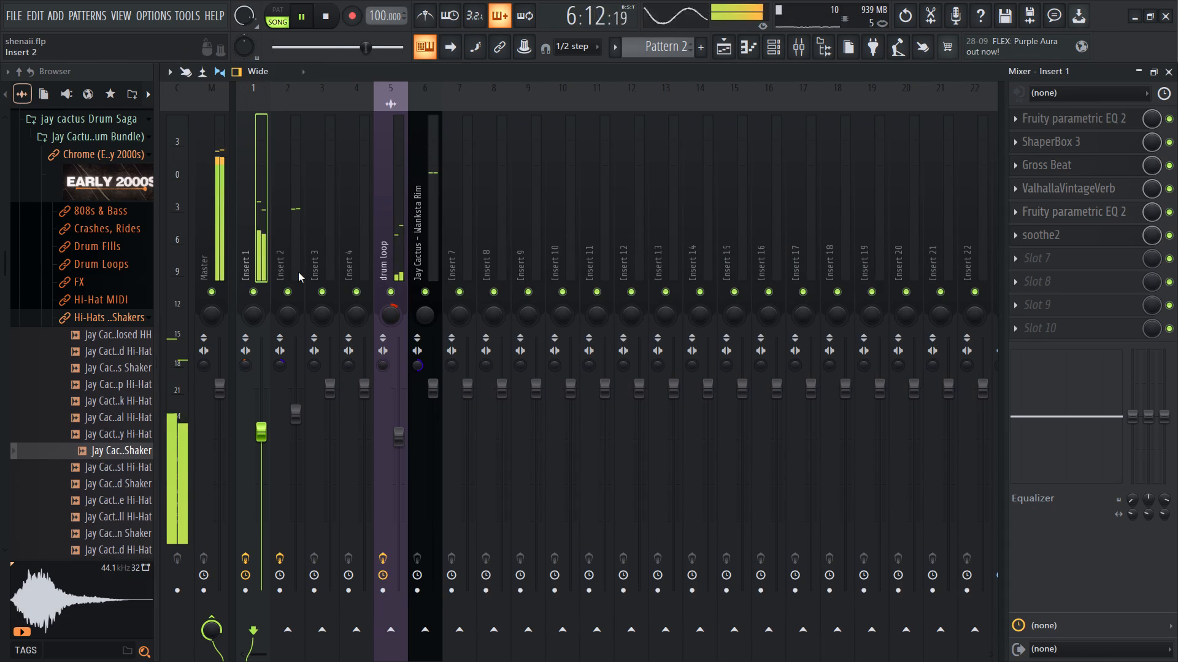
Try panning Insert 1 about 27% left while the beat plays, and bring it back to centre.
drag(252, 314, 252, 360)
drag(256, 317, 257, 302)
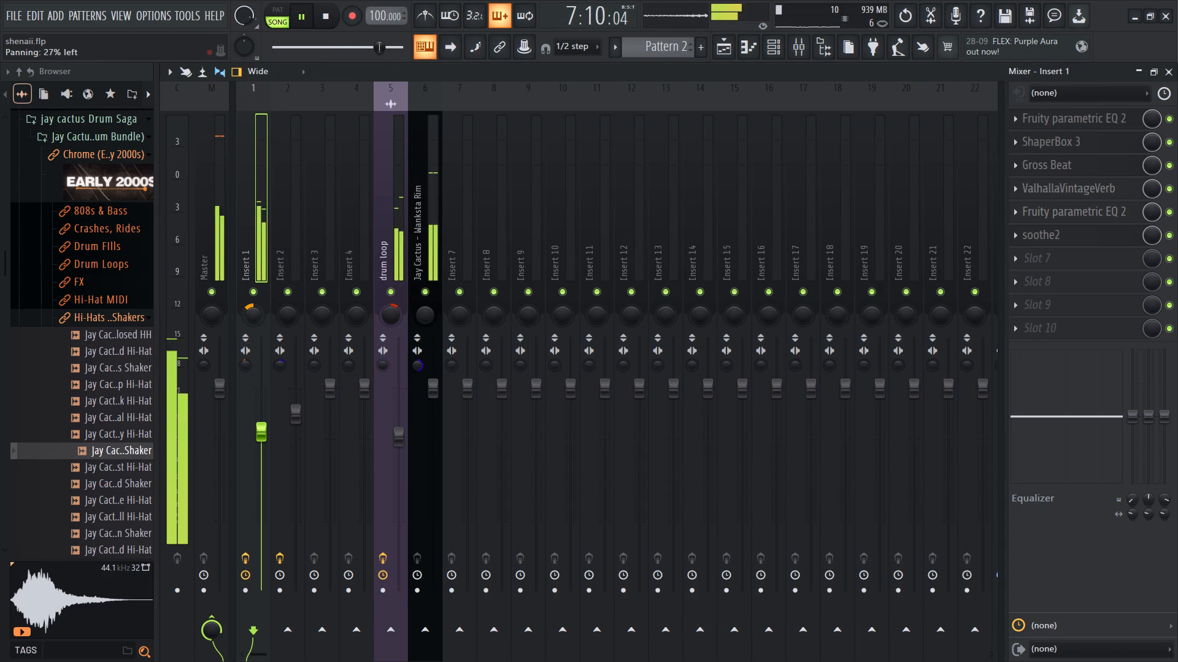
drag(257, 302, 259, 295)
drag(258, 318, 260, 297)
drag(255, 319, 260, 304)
Raise Insert 1's volume slightly, trying 100% before settling at a lower level.
drag(265, 432, 279, 345)
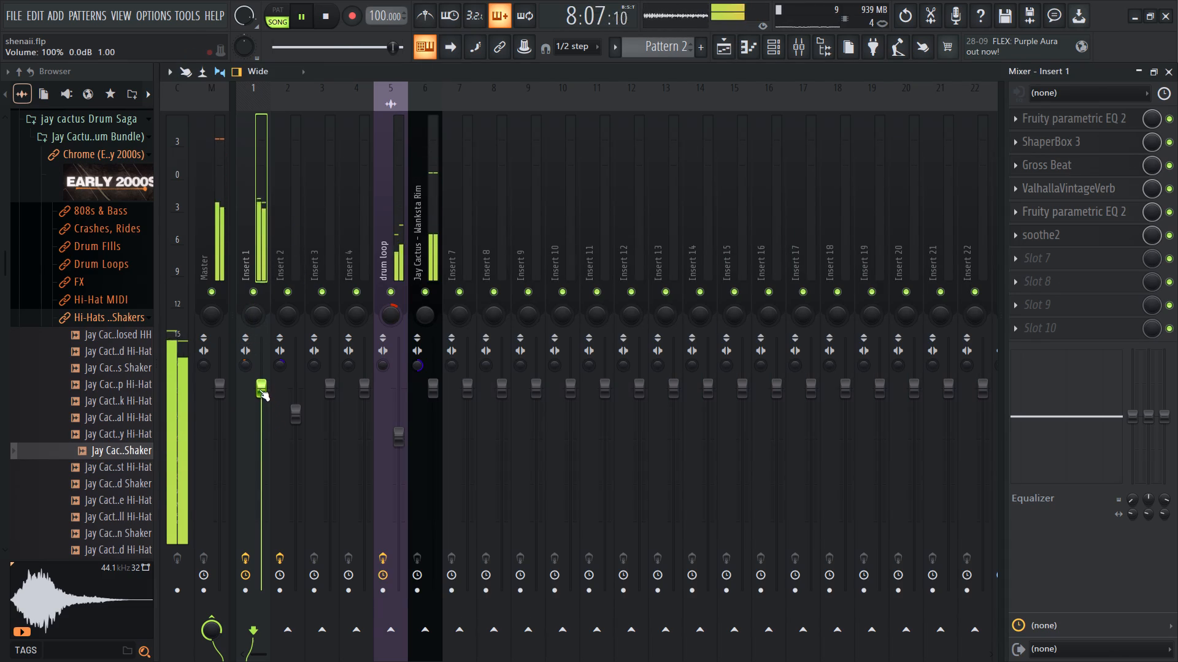
drag(257, 384, 260, 395)
drag(259, 400, 263, 426)
drag(259, 406, 262, 420)
drag(260, 416, 261, 426)
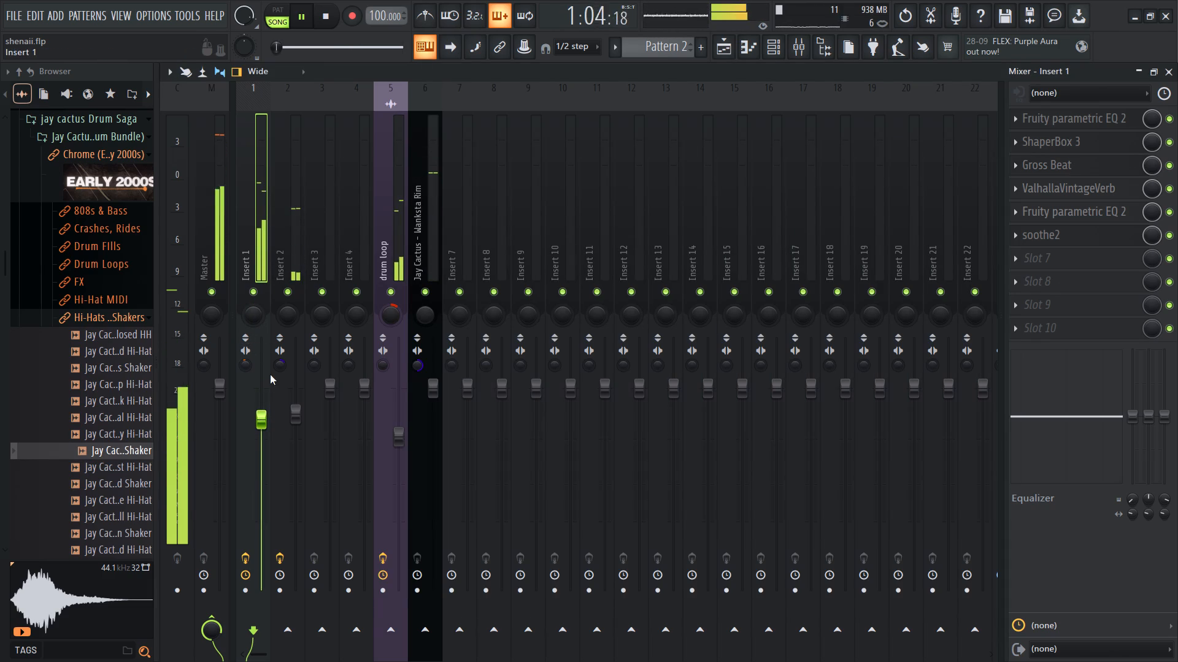
Audition the beat with the drum loop muted, unmute it, and lower the drum loop's volume to about 52%.
click(386, 287)
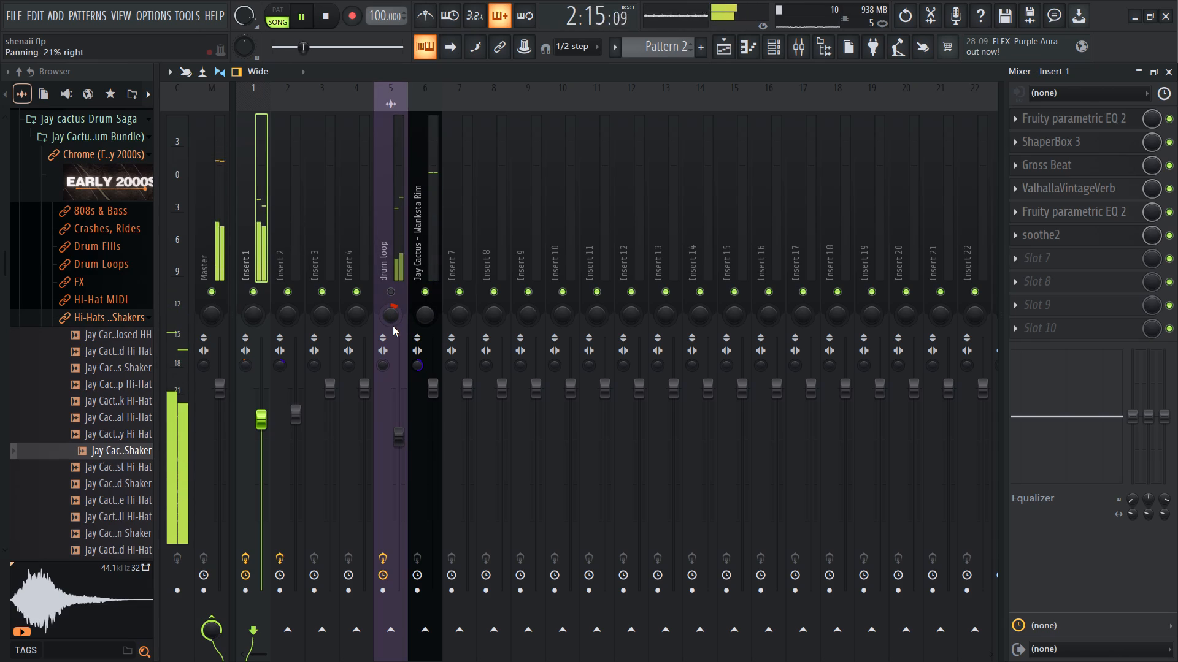
click(398, 295)
click(406, 432)
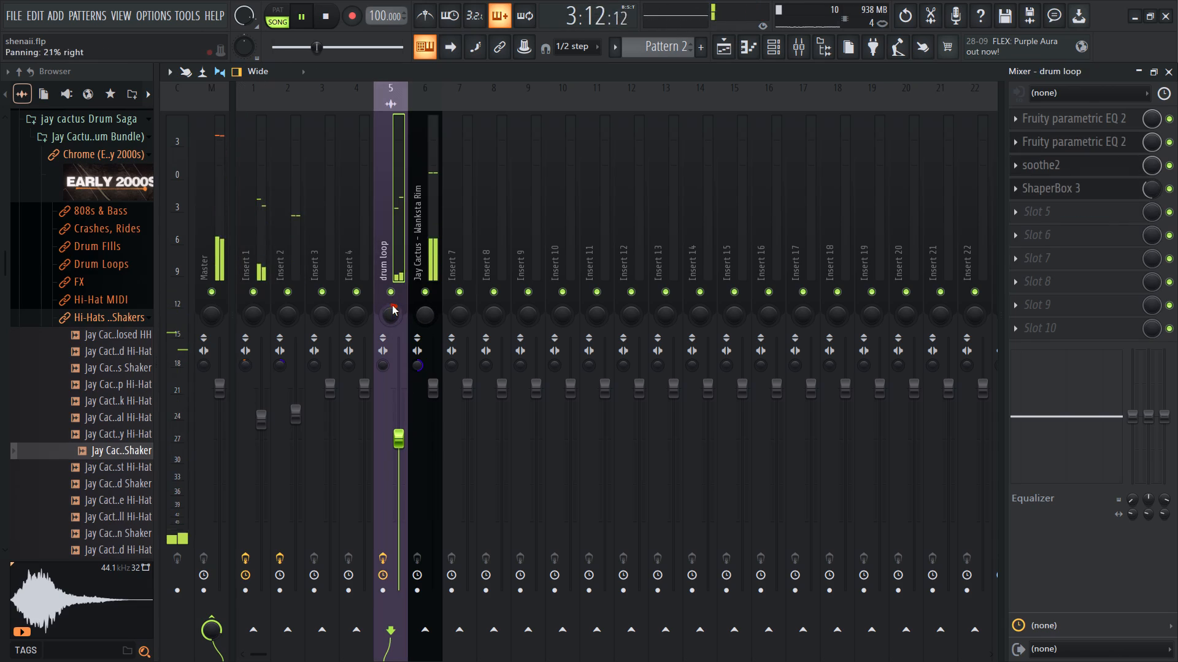
drag(398, 432, 393, 482)
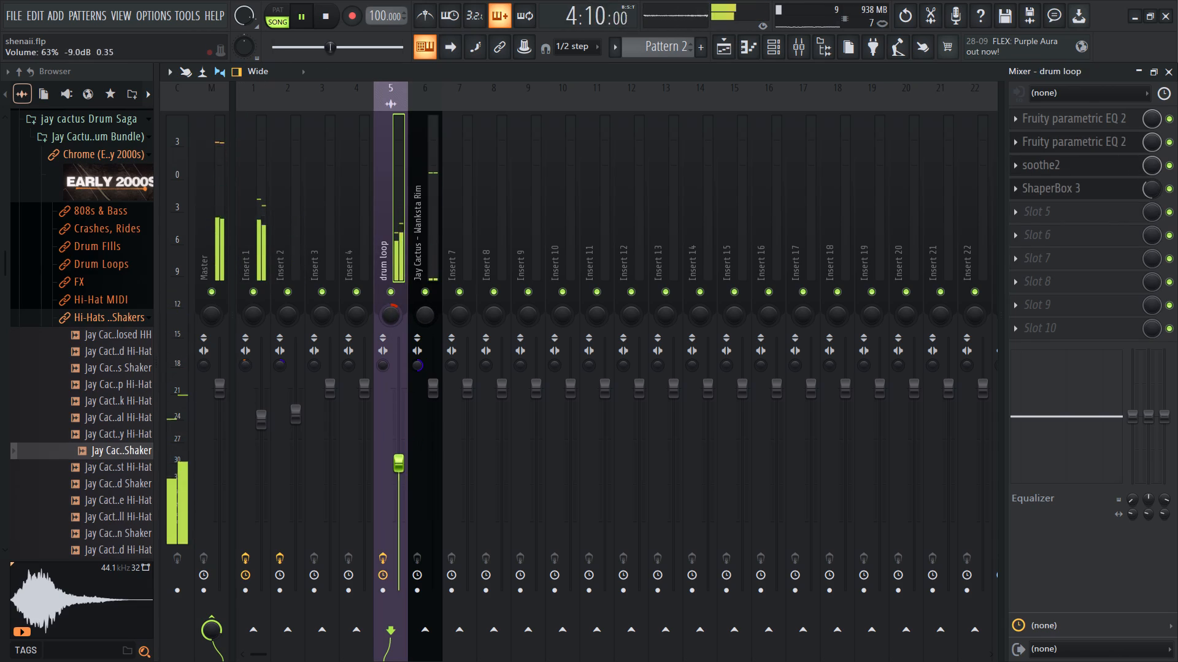
drag(393, 482, 392, 527)
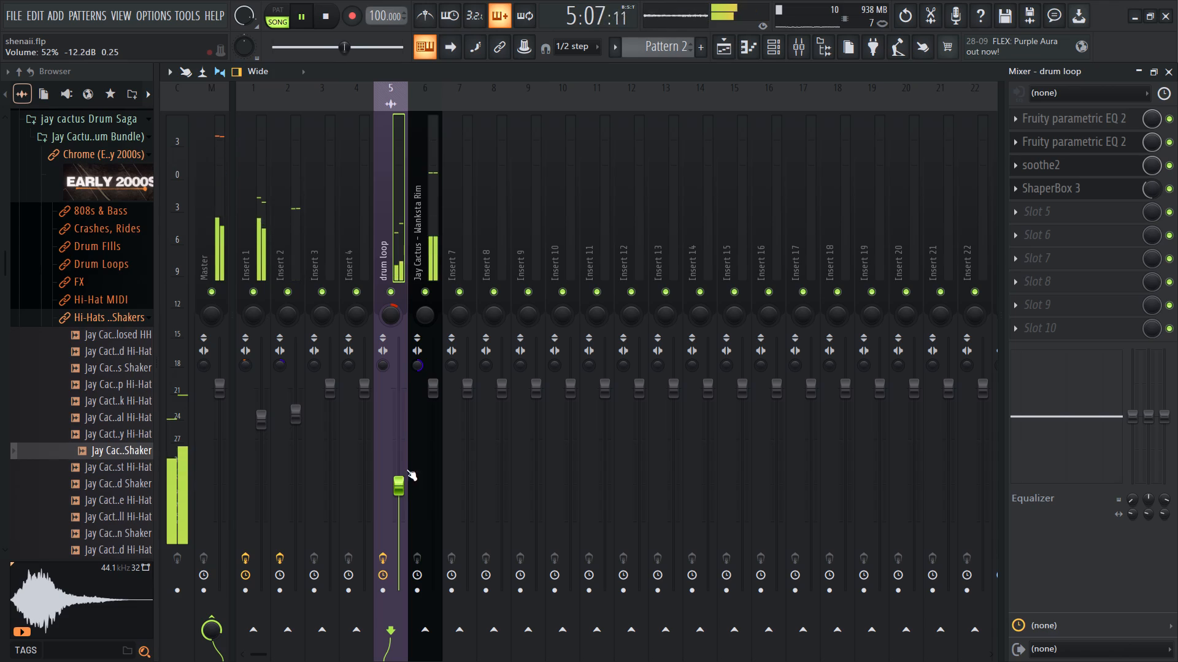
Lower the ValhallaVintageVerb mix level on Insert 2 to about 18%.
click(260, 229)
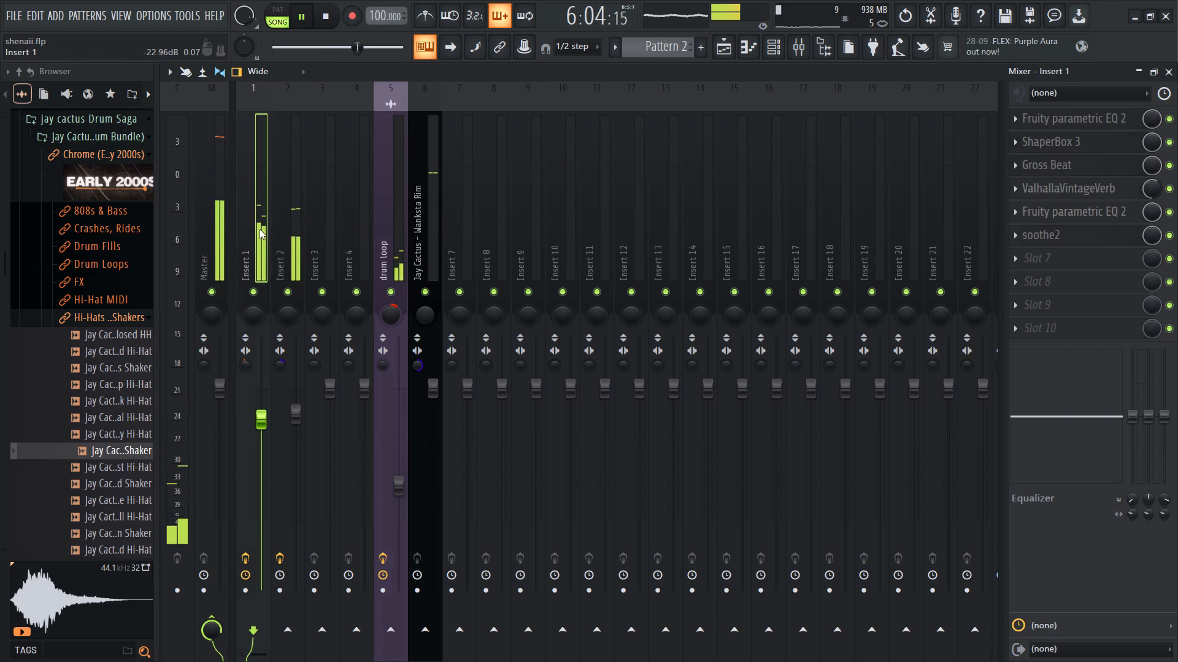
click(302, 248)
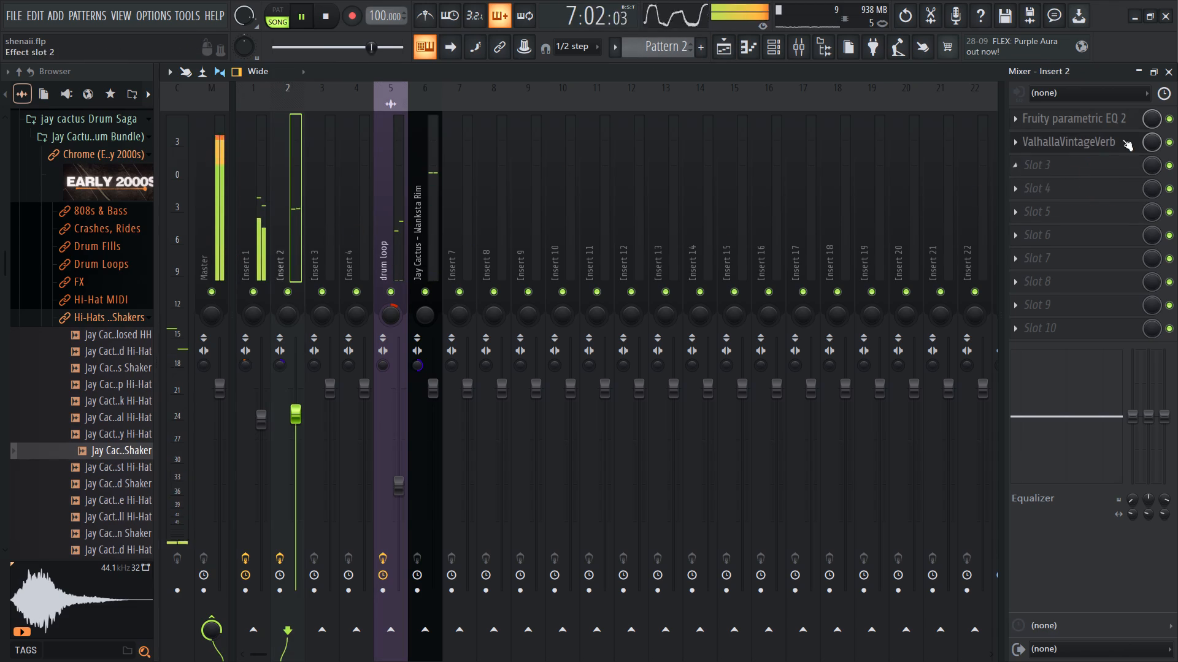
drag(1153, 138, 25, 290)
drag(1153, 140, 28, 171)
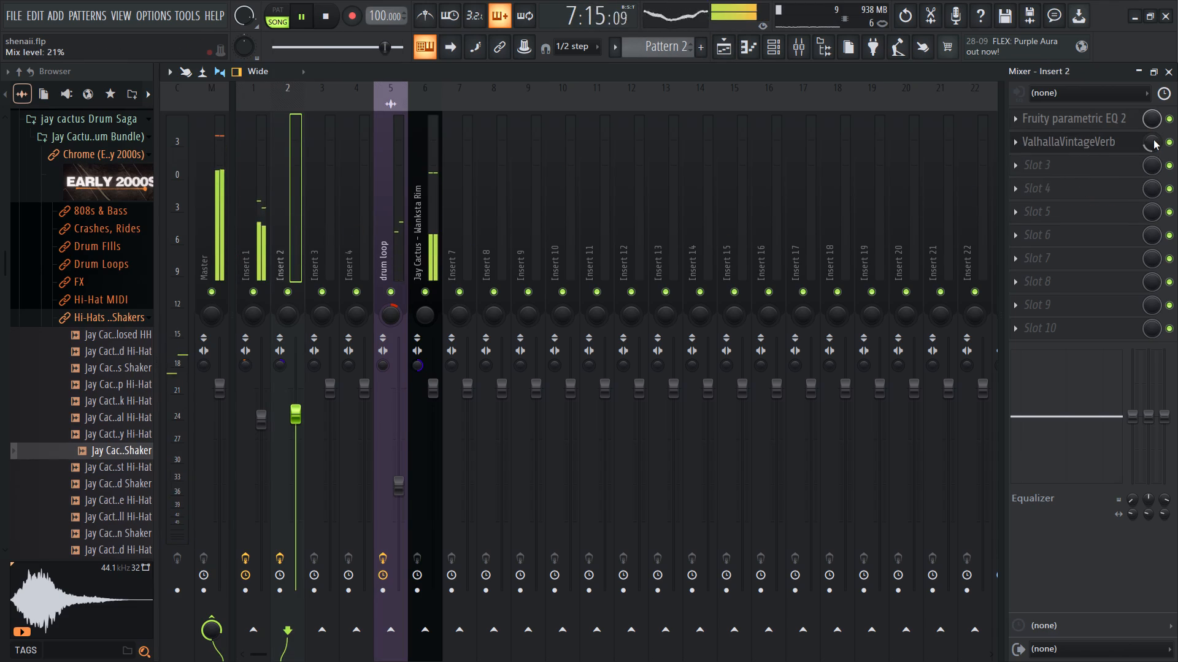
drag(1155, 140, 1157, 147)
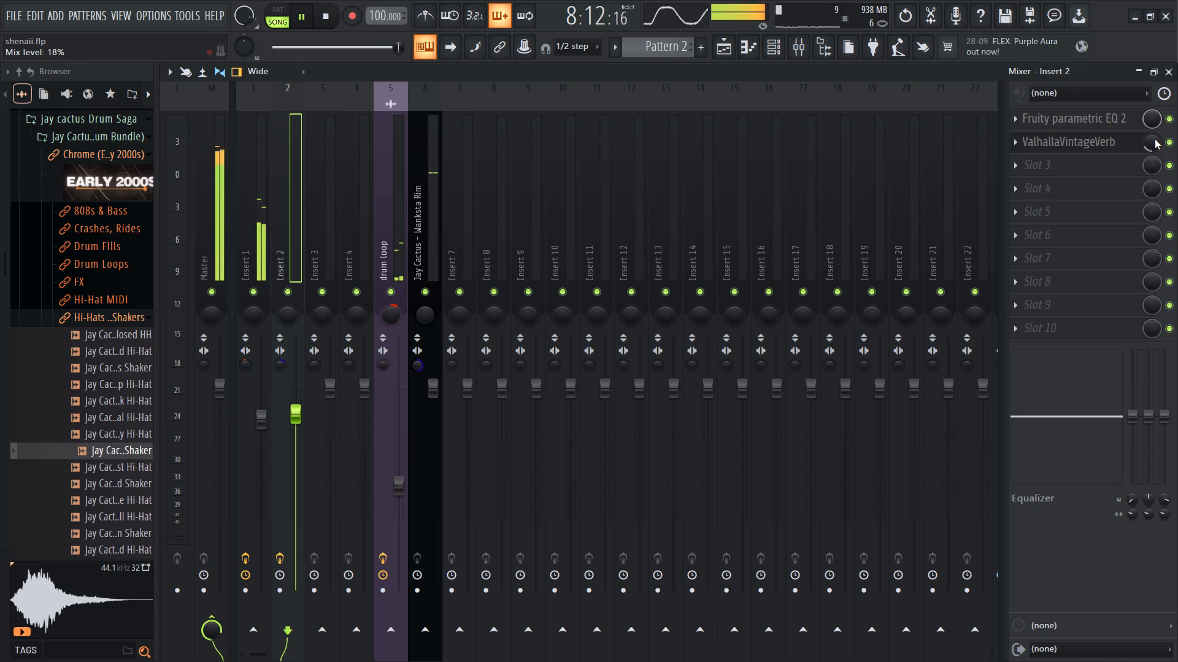
Pan the Insert 2 mixer track to the right.
drag(283, 313, 306, 259)
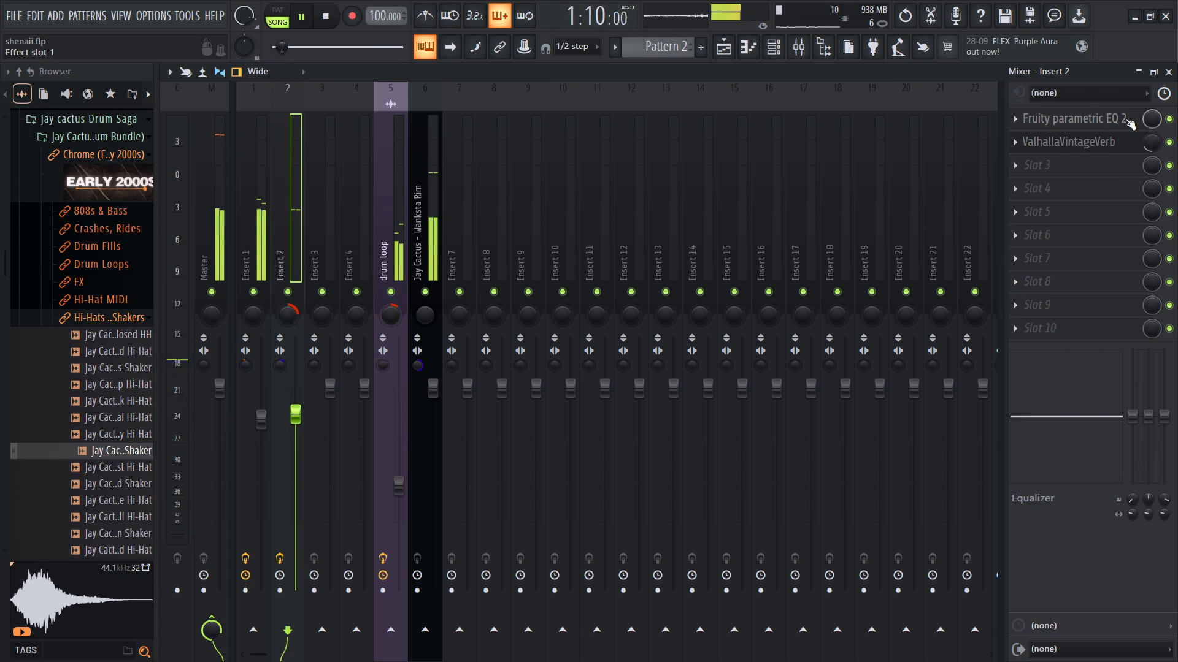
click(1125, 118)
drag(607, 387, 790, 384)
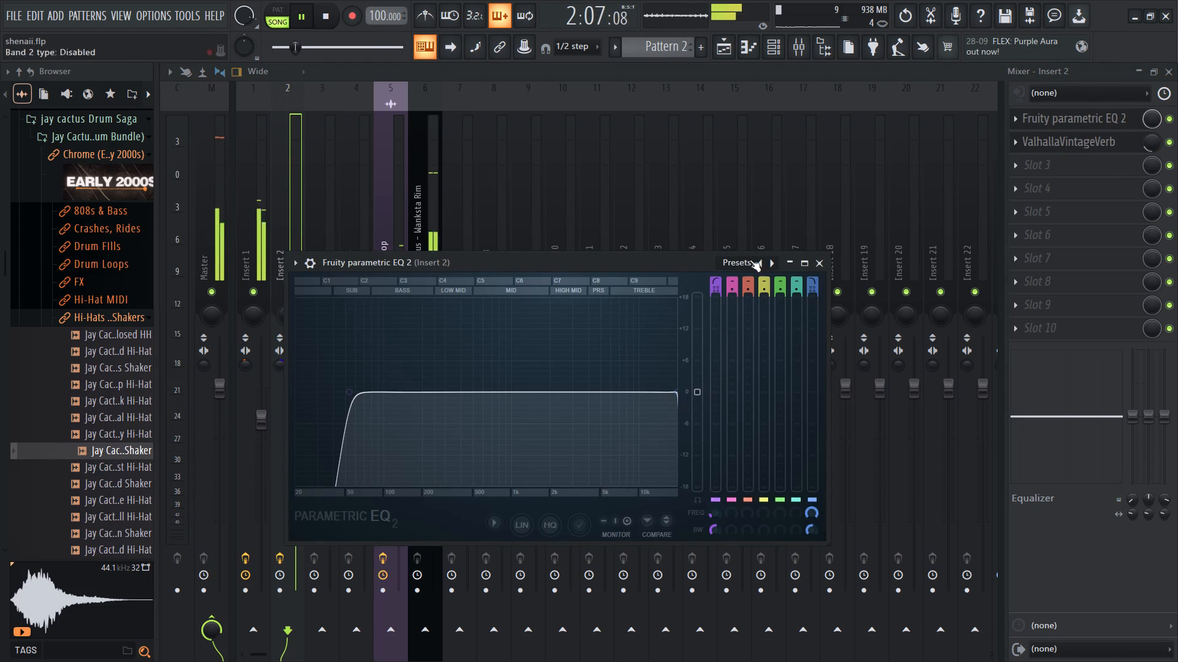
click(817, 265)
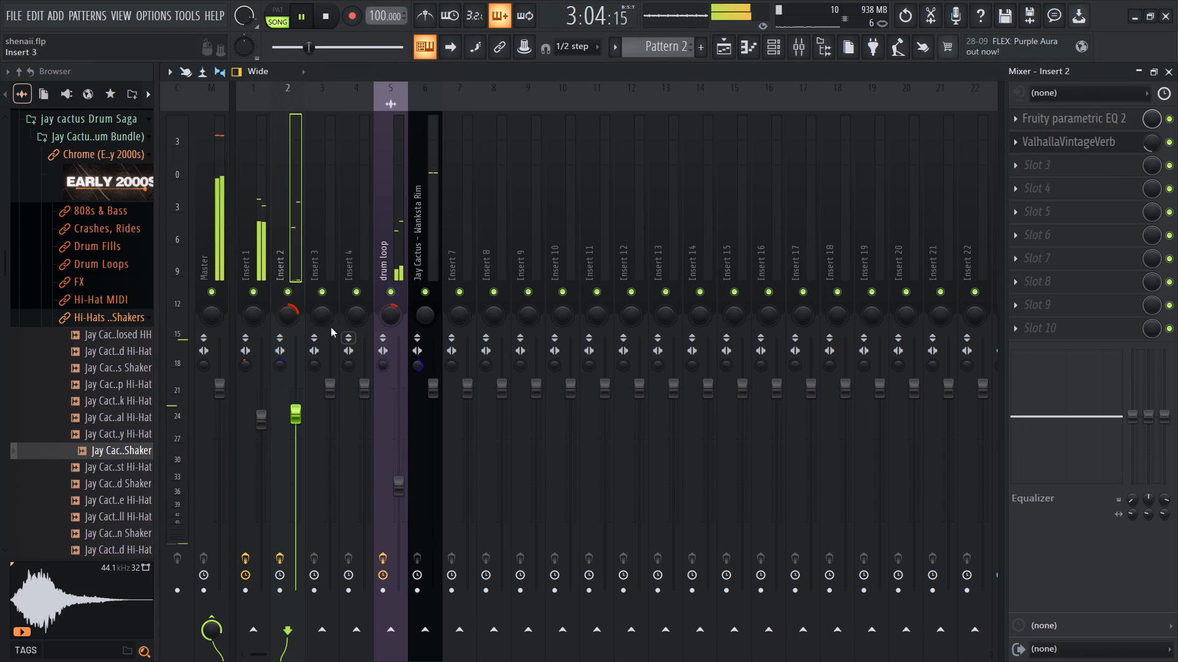
Replay the beat in the playlist and move the Swaggy tabla clip just before bar 3 on Track 8 slightly earlier.
click(727, 56)
key(space)
key(space)
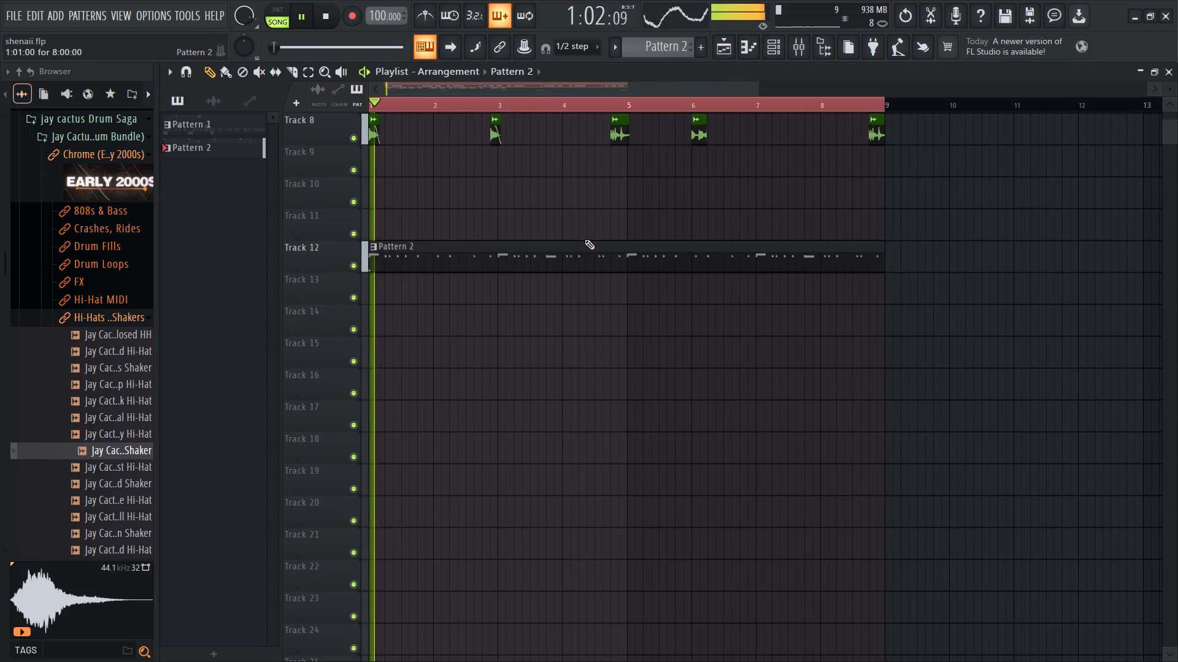
ctrl+scroll(519, 233, up, 8)
ctrl+scroll(396, 208, up, 16)
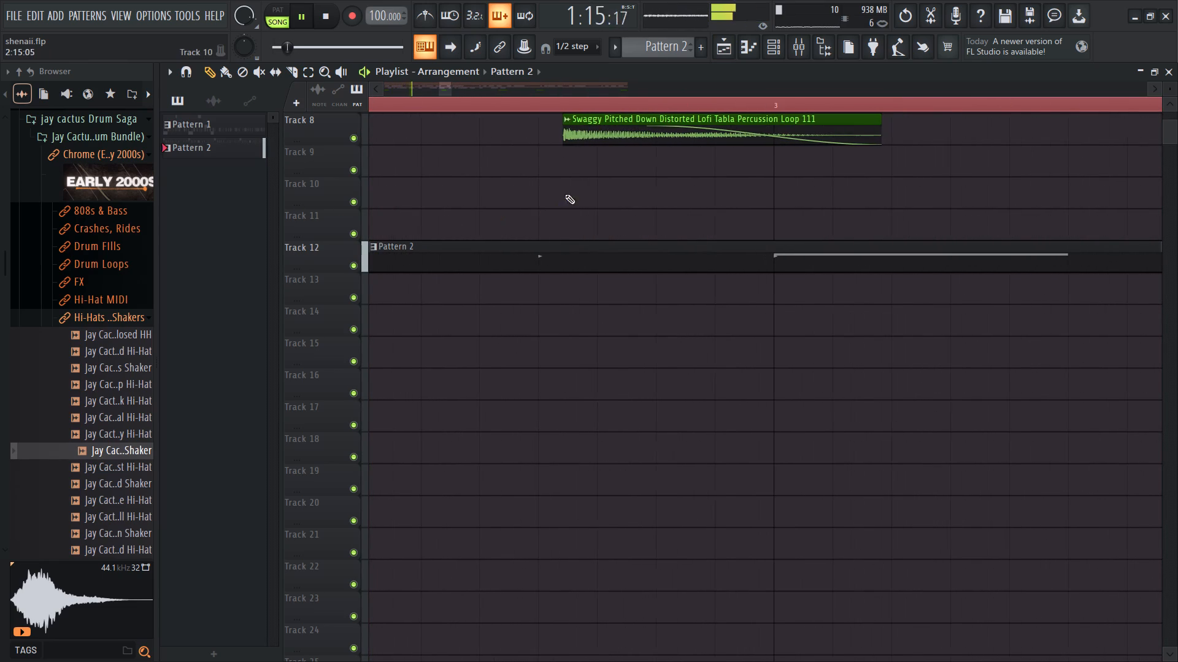
alt+drag(610, 132, 585, 132)
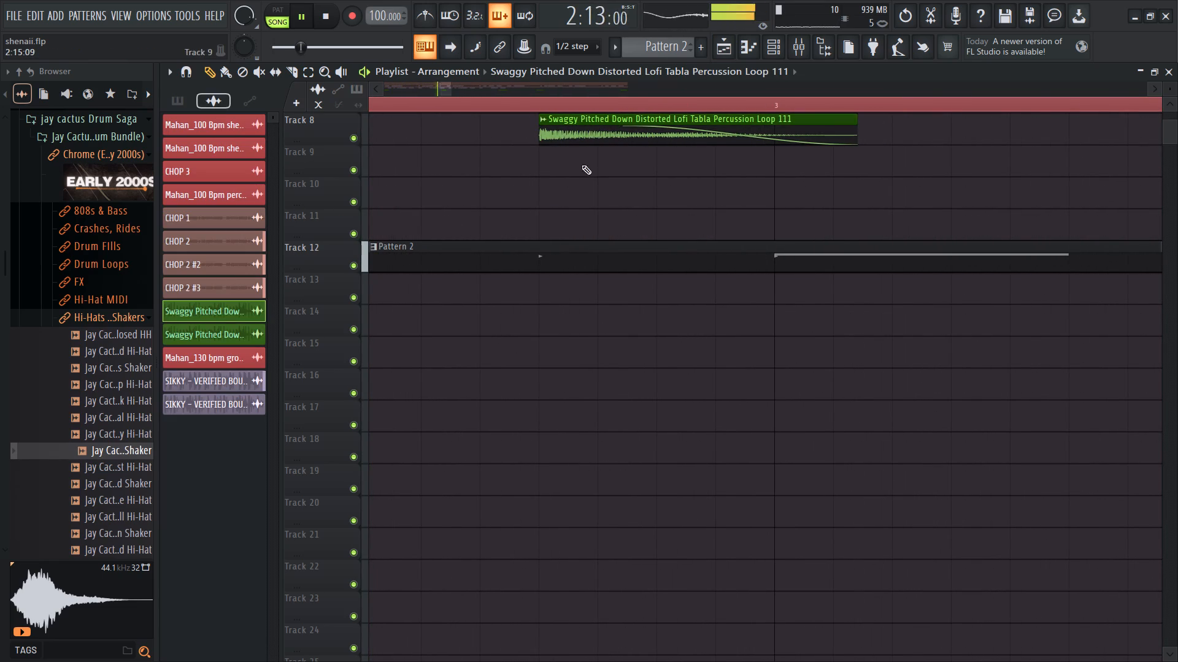
ctrl+scroll(587, 189, down, 11)
ctrl+scroll(590, 202, down, 12)
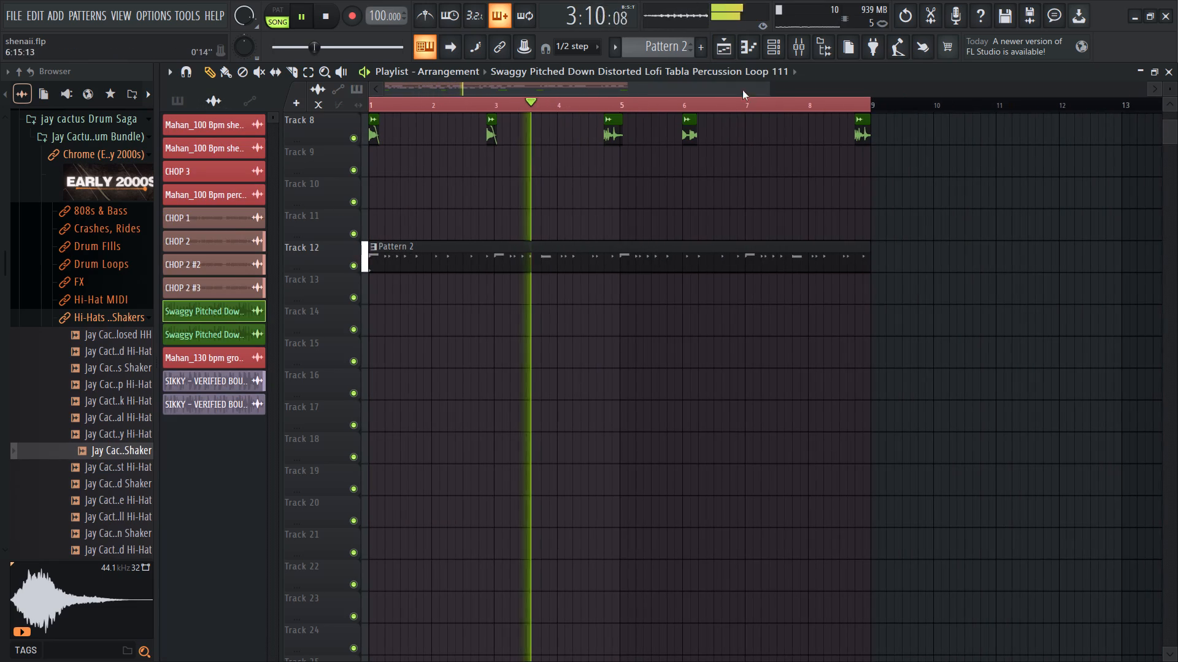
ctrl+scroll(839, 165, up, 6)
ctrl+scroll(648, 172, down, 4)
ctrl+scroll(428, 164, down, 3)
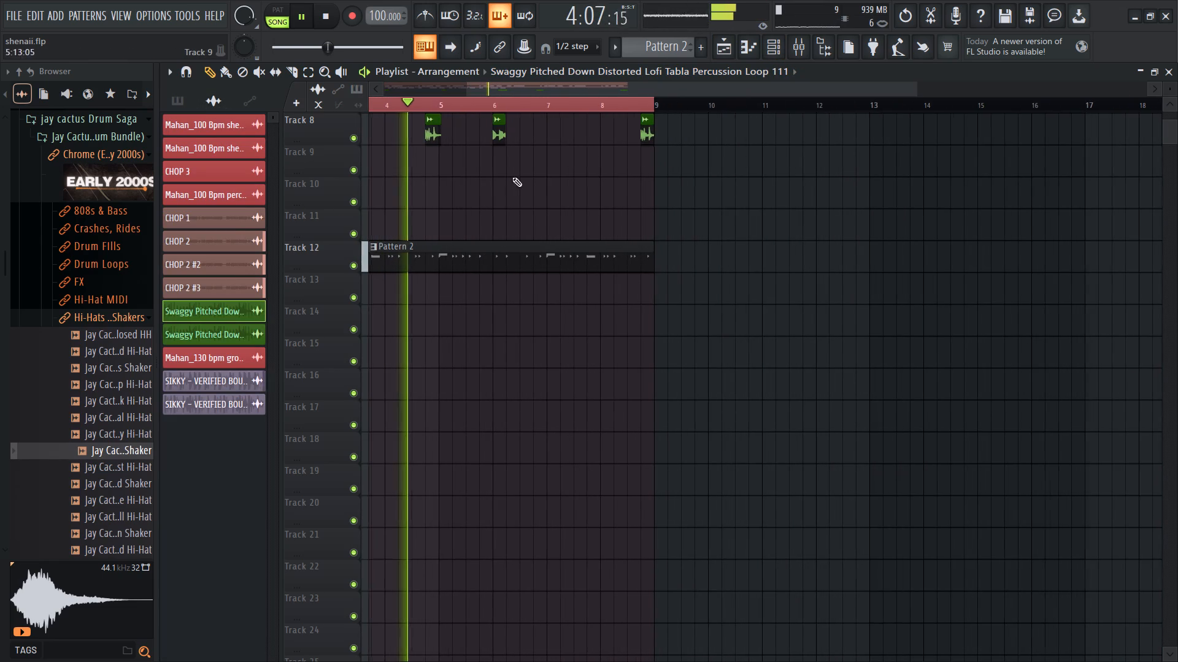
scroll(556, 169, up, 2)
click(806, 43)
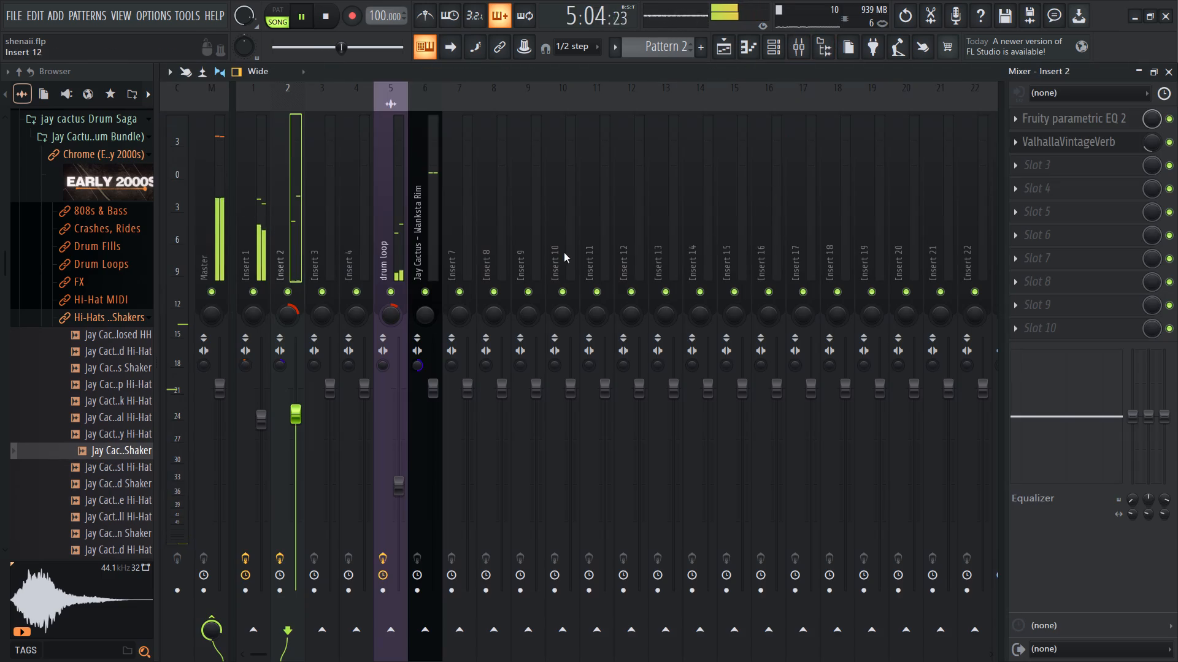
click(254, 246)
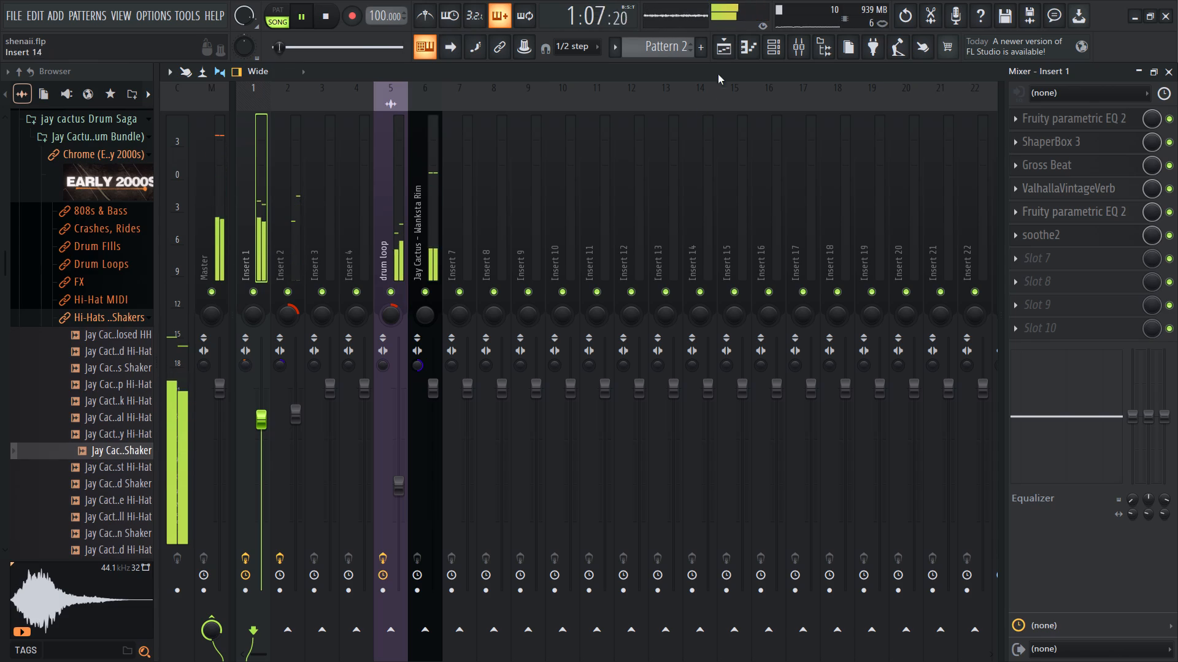
Find the mixer track of the Swaggy tabla clip ending at bar 9, Insert 2, and lower its ValhallaVintageVerb mix level.
click(720, 41)
ctrl+scroll(643, 242, up, 4)
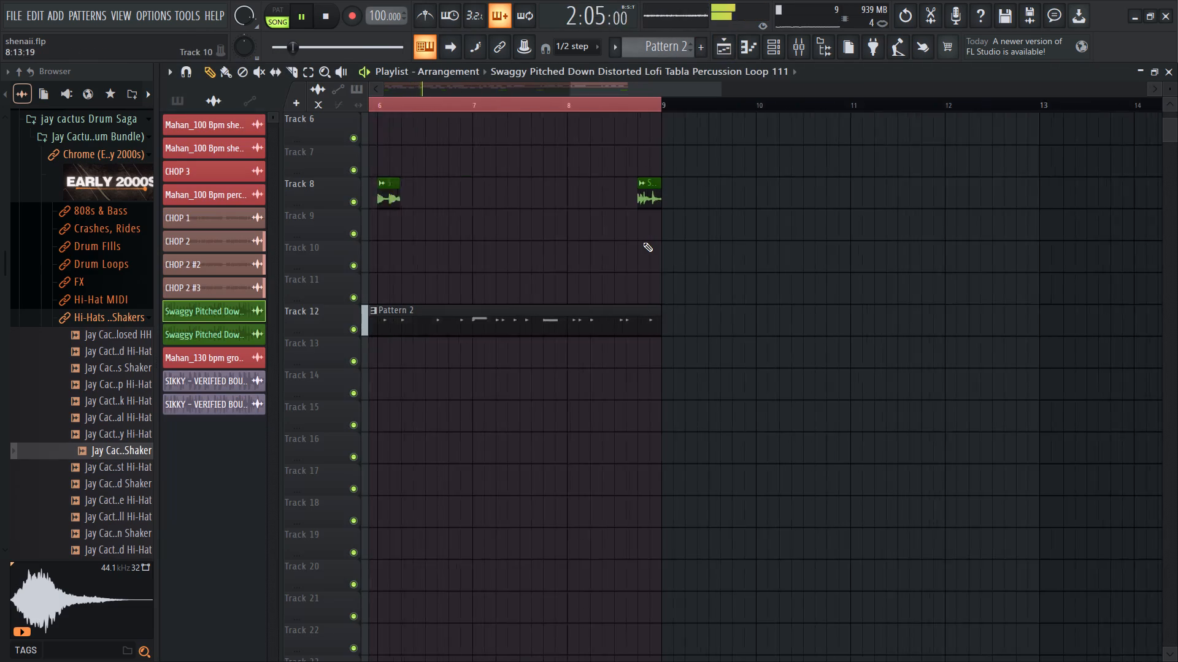
ctrl+scroll(643, 242, up, 15)
ctrl+scroll(645, 243, down, 3)
ctrl+scroll(645, 243, up, 5)
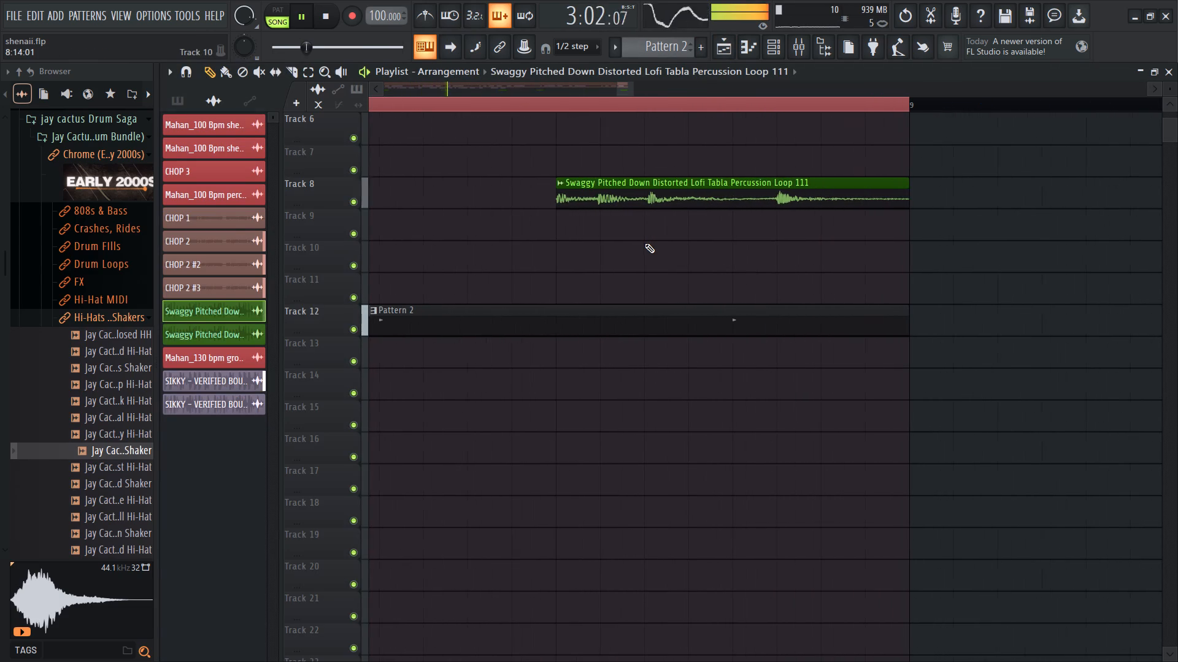
double_click(661, 189)
click(799, 46)
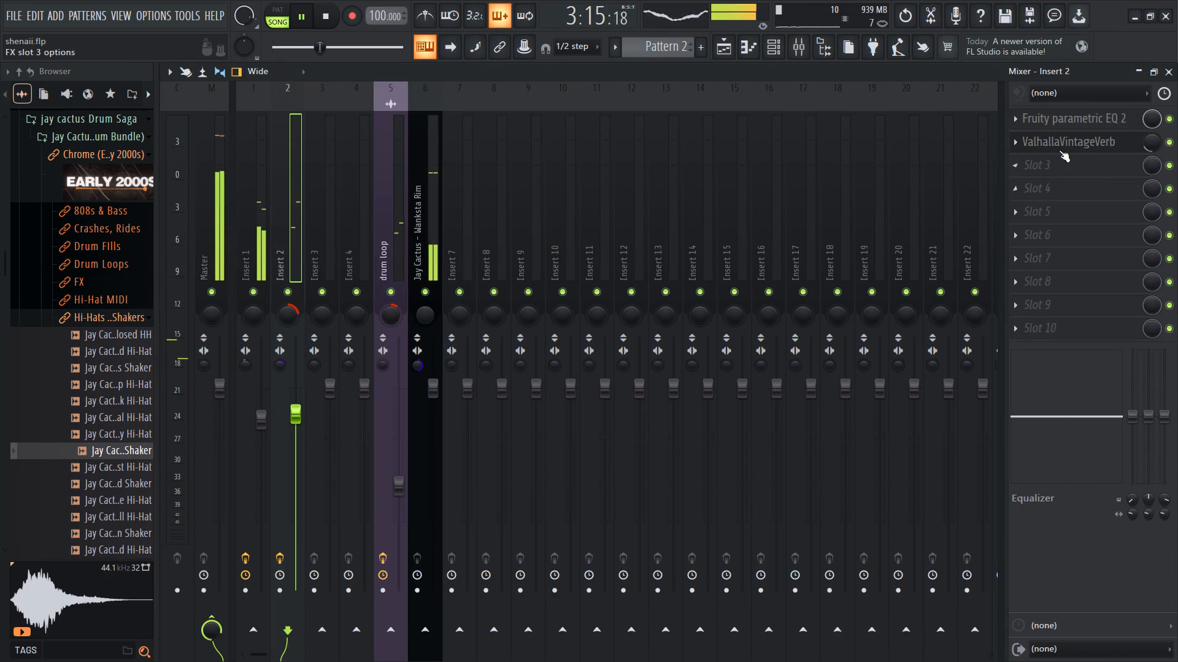
drag(1138, 141, 1174, 232)
drag(1156, 151, 23, 273)
Raise the high-pass cutoff of Fruity Parametric EQ 2 on Insert 2 to about 322 Hz.
click(1134, 115)
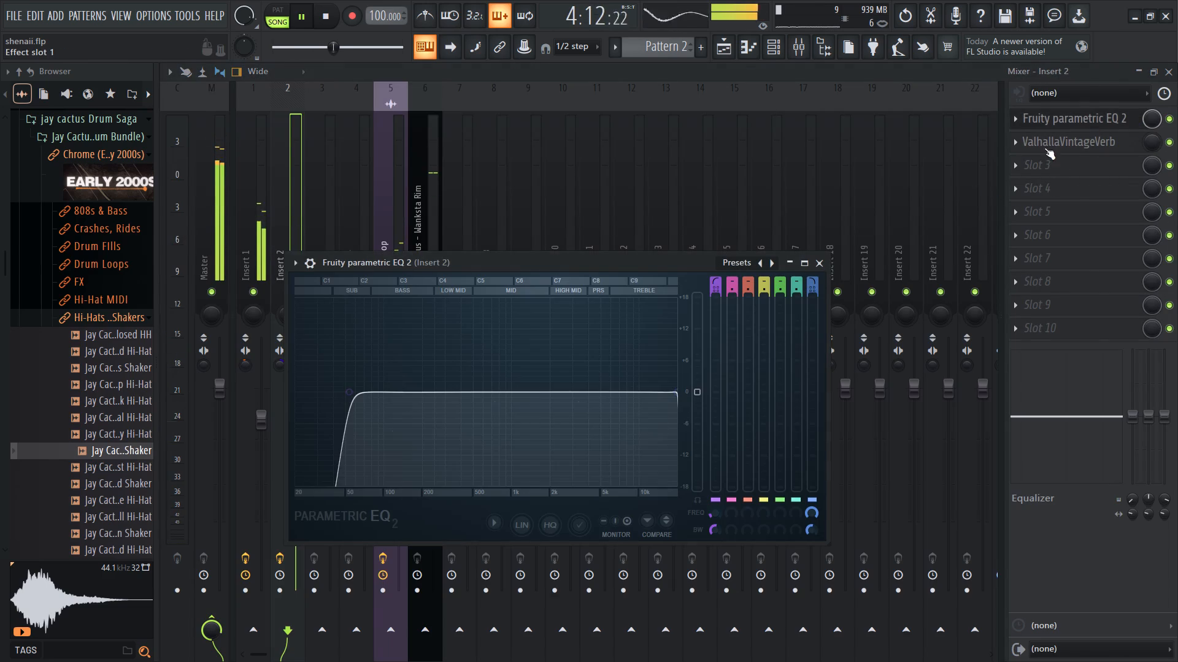
drag(368, 394, 724, 411)
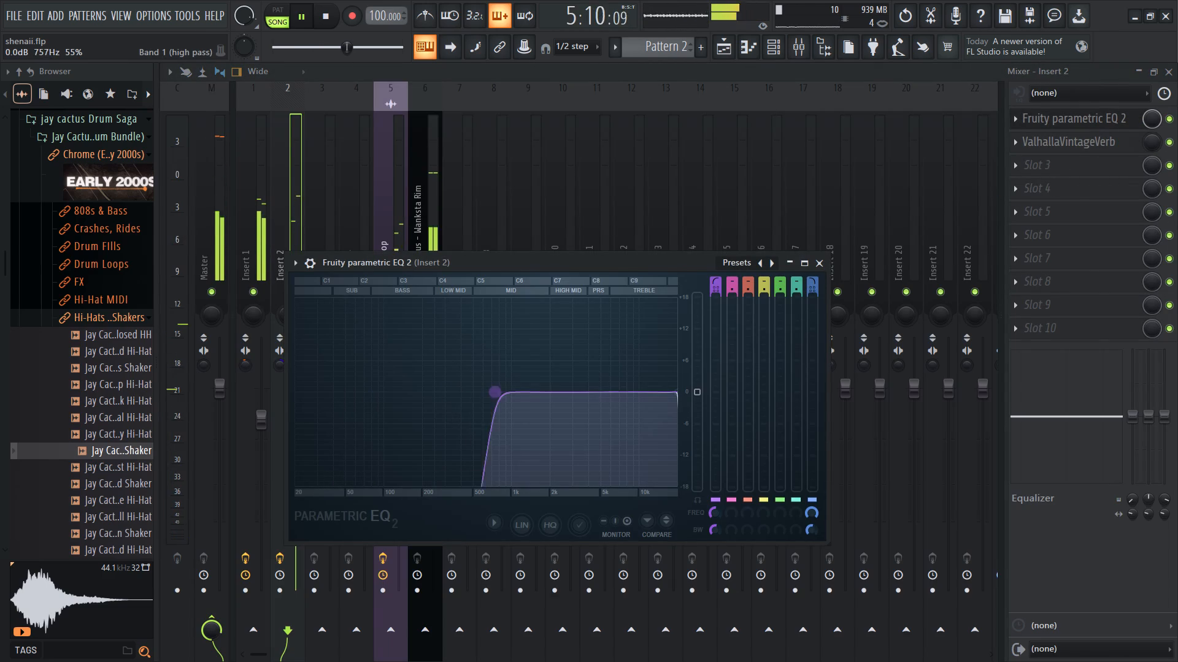
drag(724, 411, 947, 422)
drag(593, 397, 593, 400)
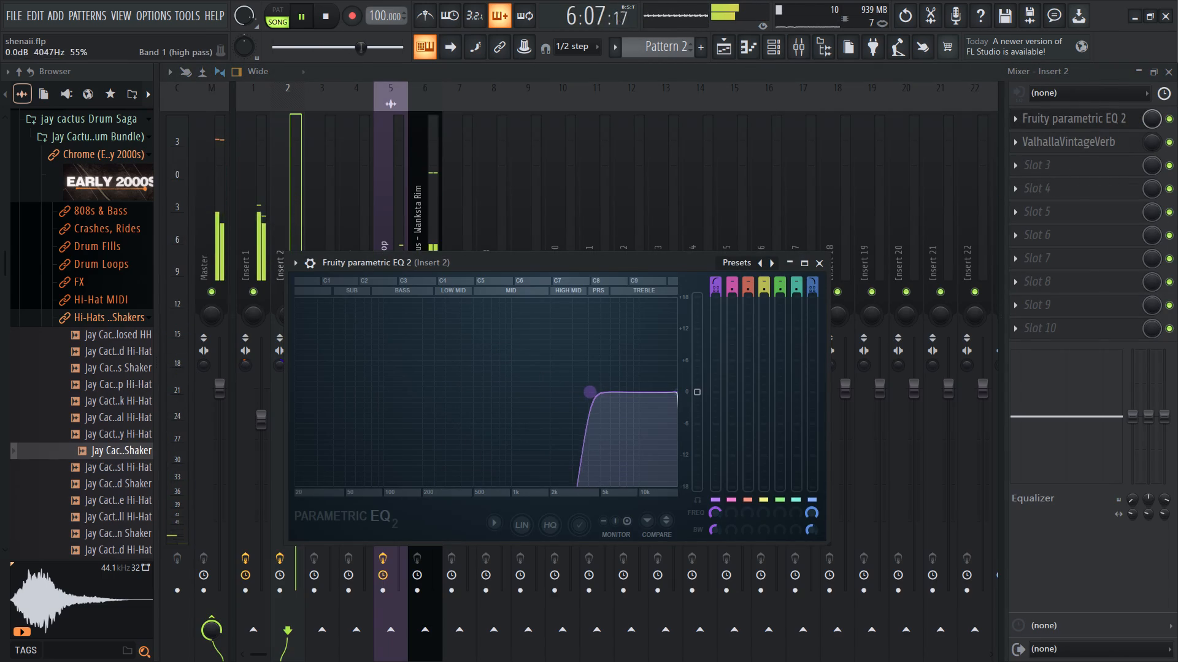
drag(593, 400, 383, 395)
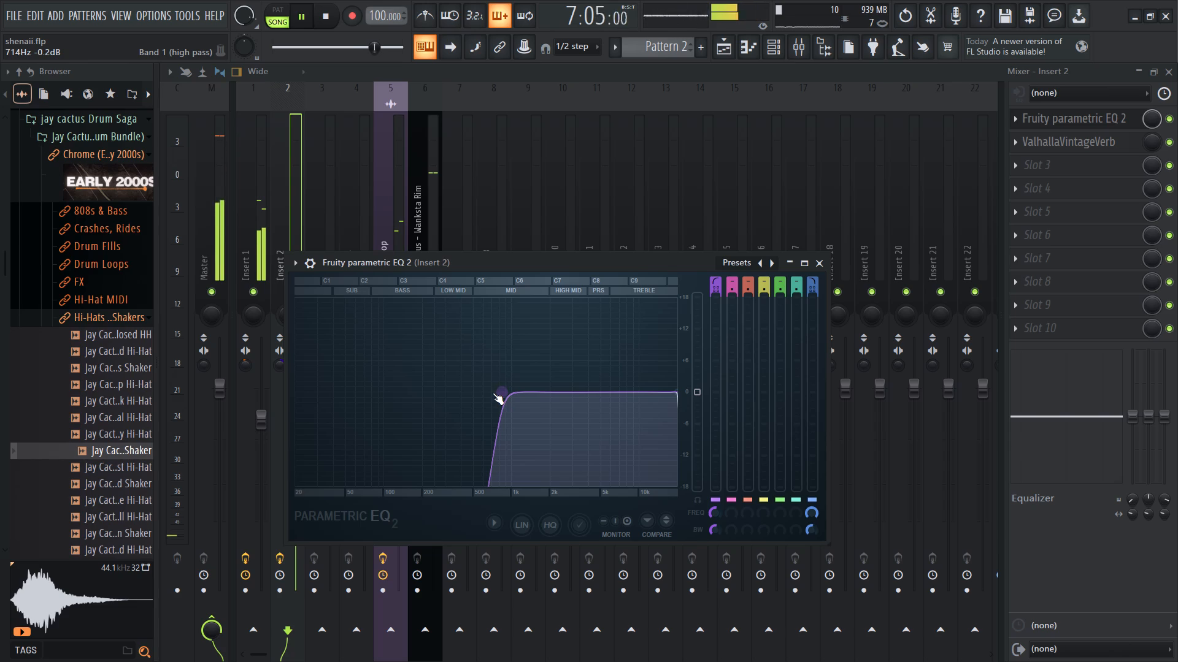
drag(493, 391, 463, 392)
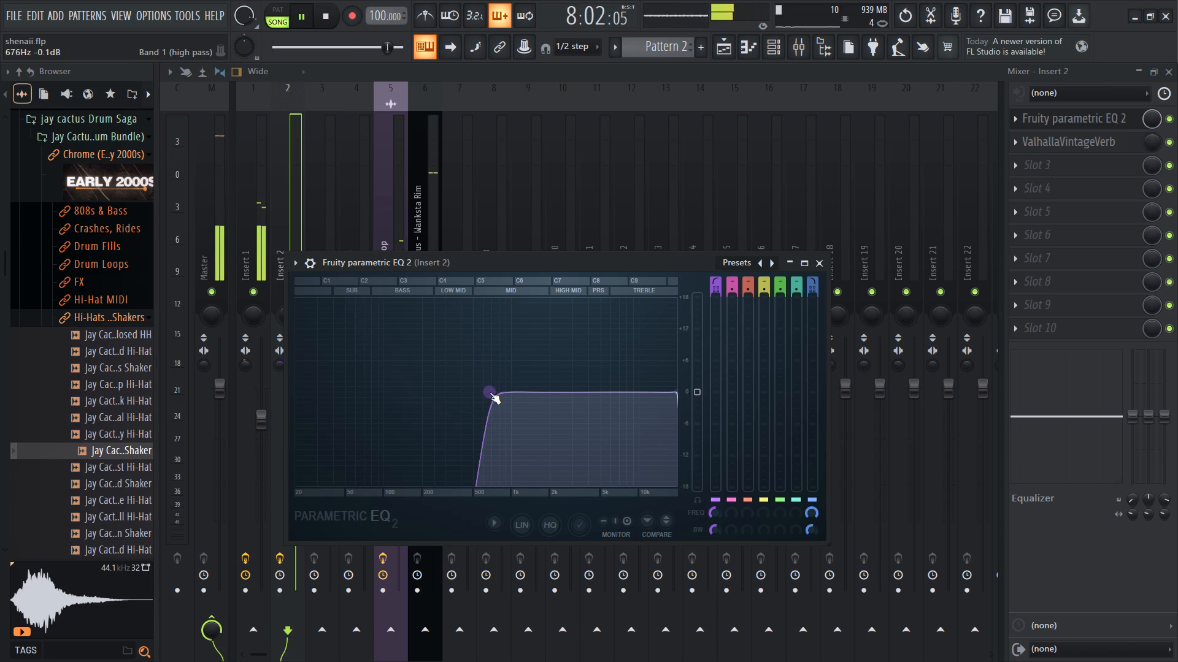
drag(486, 394, 382, 394)
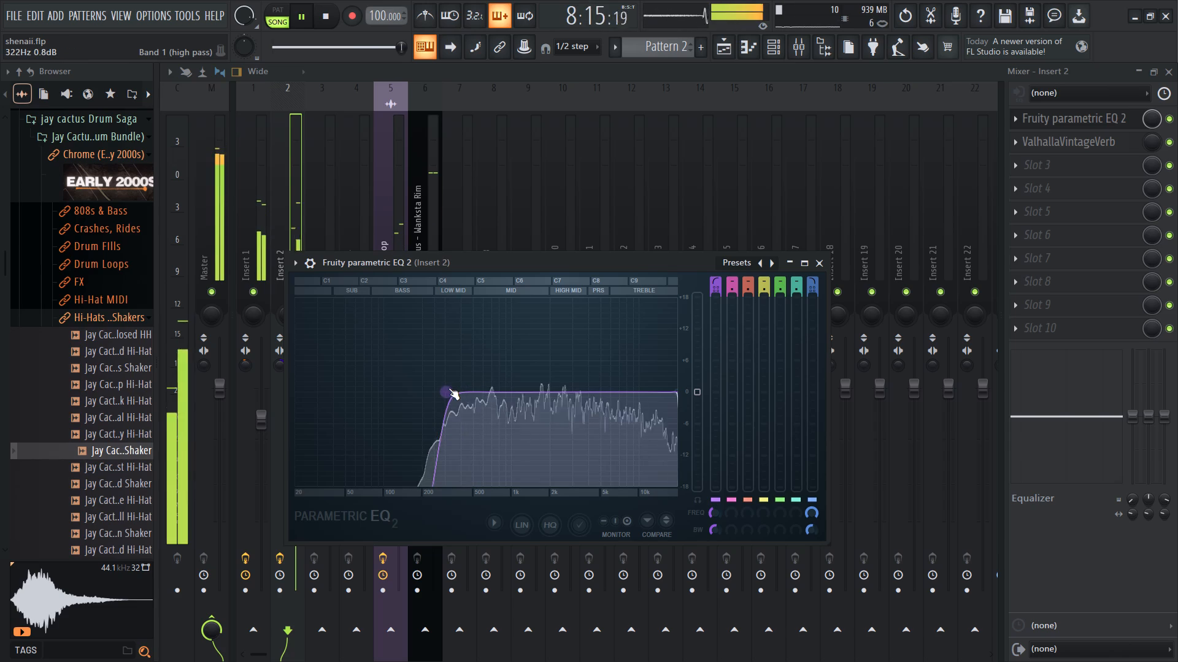
Reduce the rightward panning of the Insert 2 mixer track.
drag(458, 271, 385, 417)
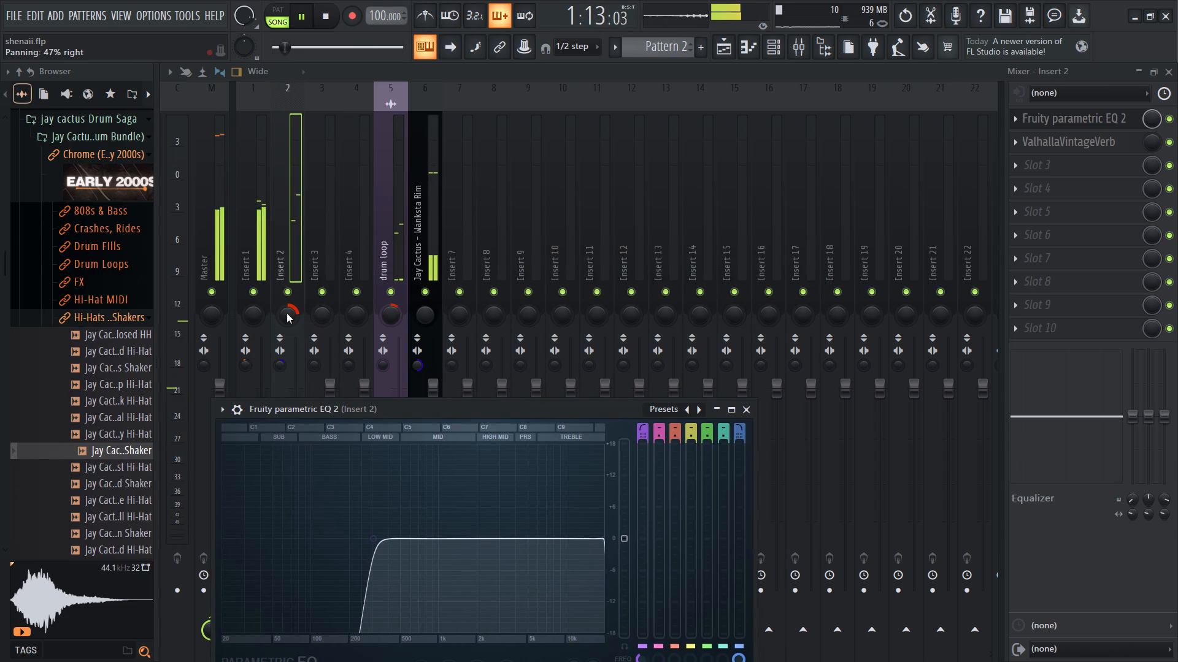
drag(287, 313, 287, 338)
click(287, 313)
Switch the Gross Beat time slot on Insert 1 to Mirrors and replay the beat.
click(250, 252)
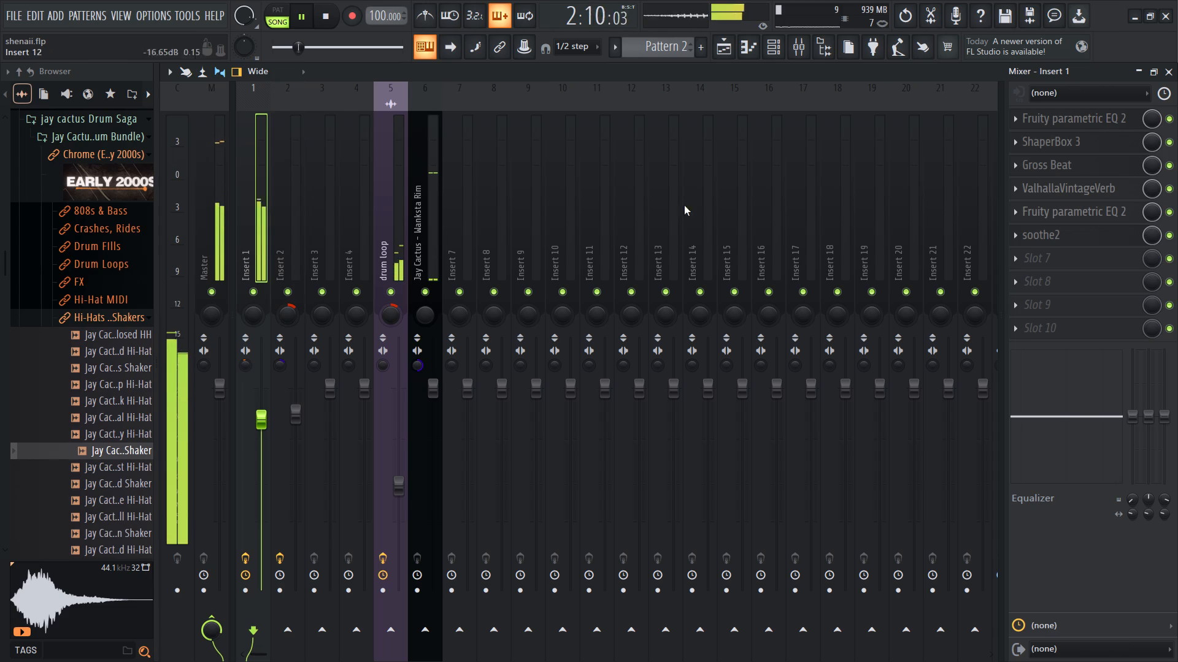
click(1053, 166)
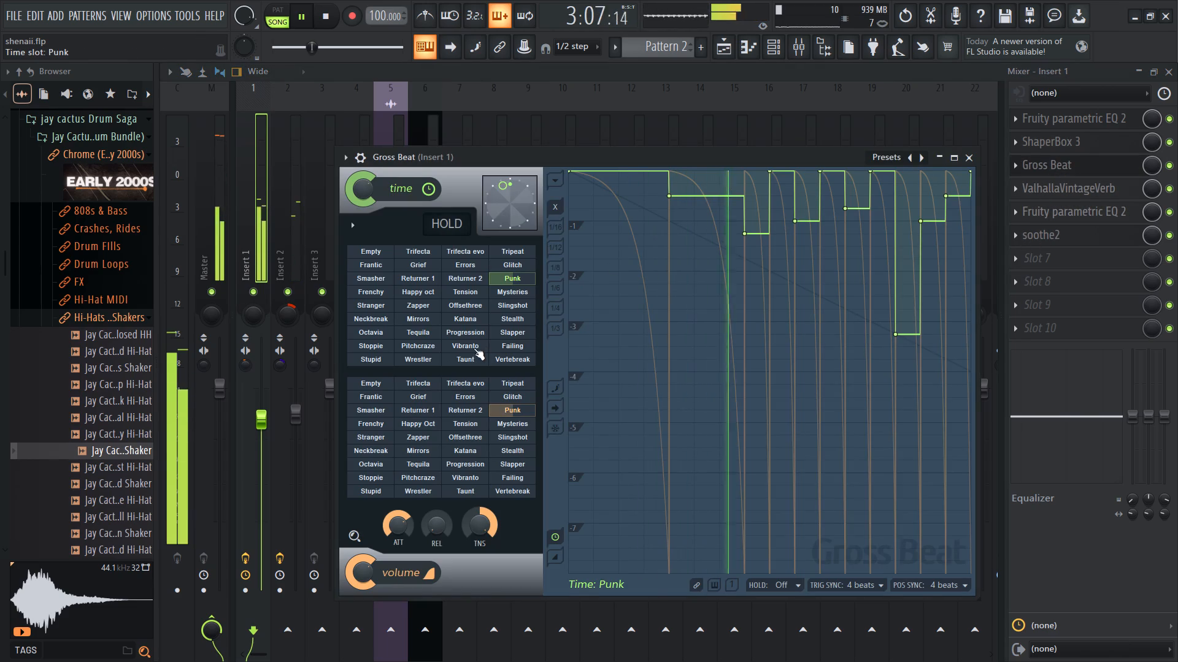
key(space)
click(414, 332)
click(419, 319)
key(space)
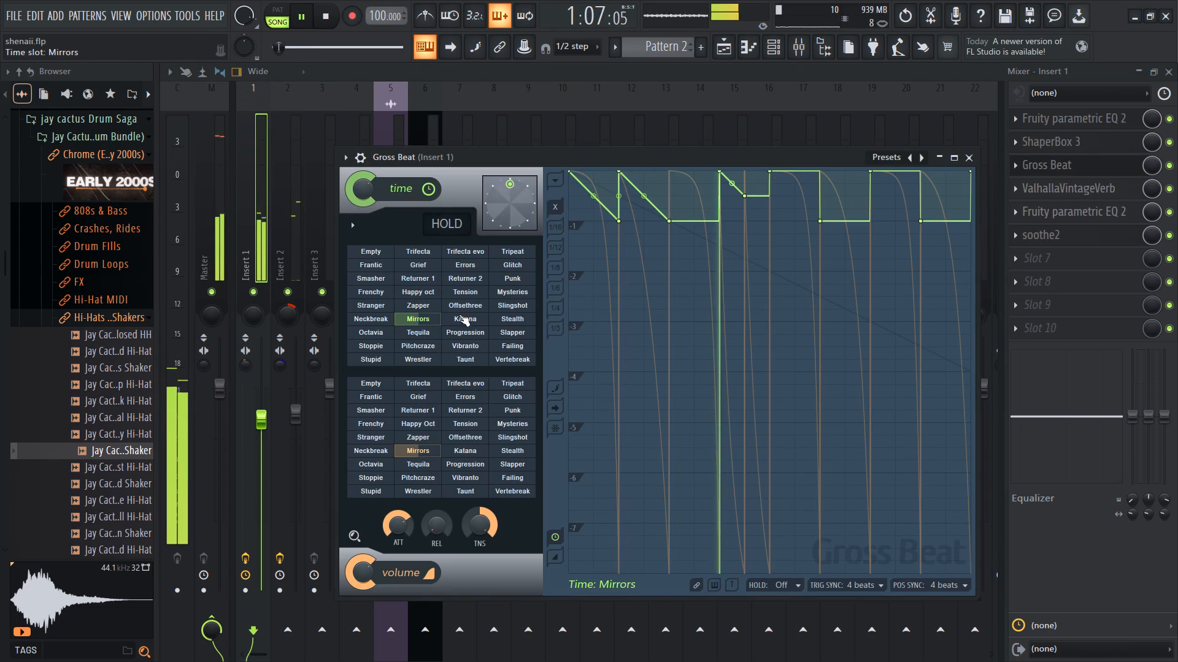
Flatten the first dip of Gross Beat's Mirrors time envelope by raising point 2 to the zero-delay line, checking intermediate heights during playback.
drag(614, 221, 618, 221)
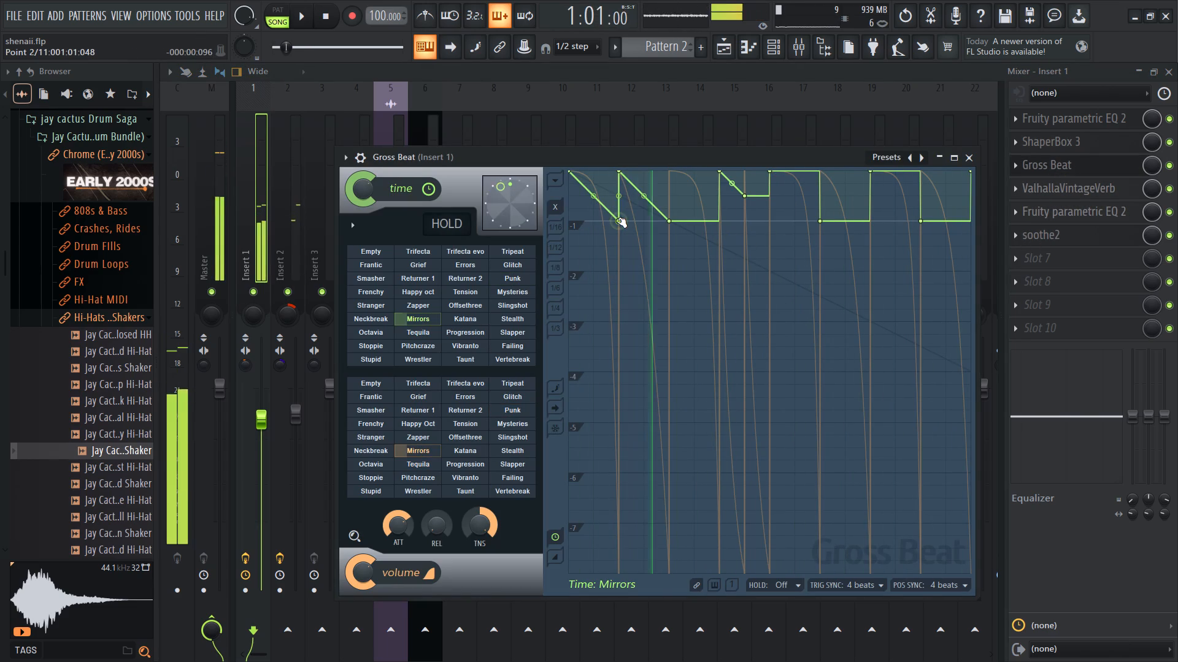
key(space)
drag(618, 221, 610, 131)
key(space)
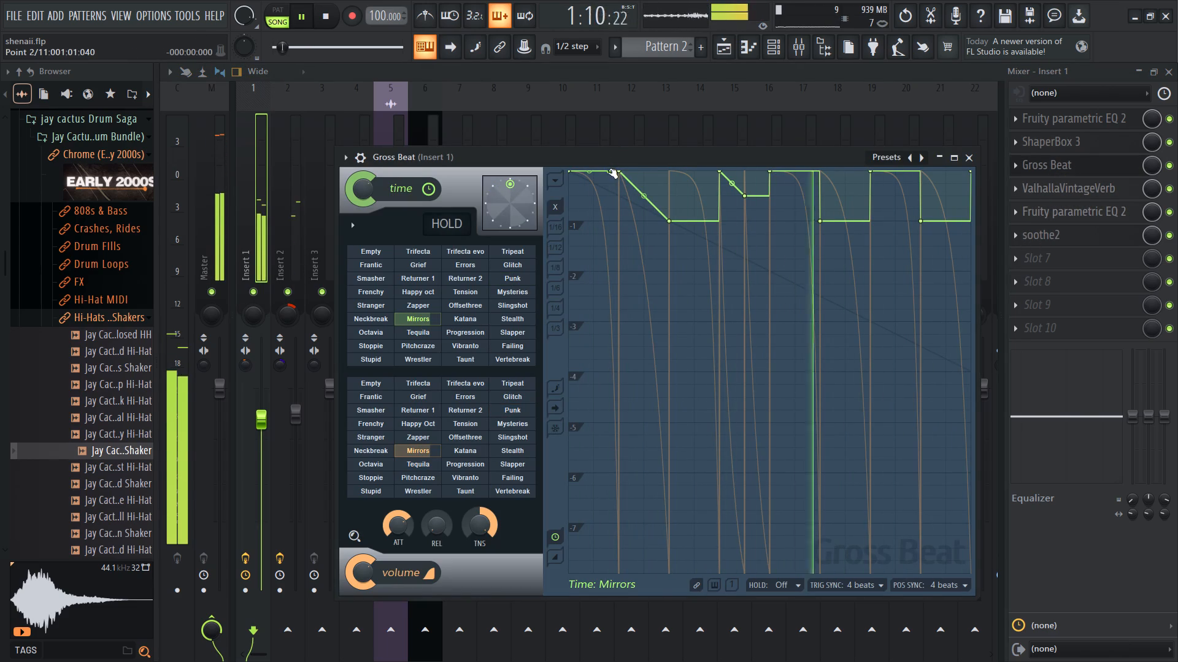
click(610, 172)
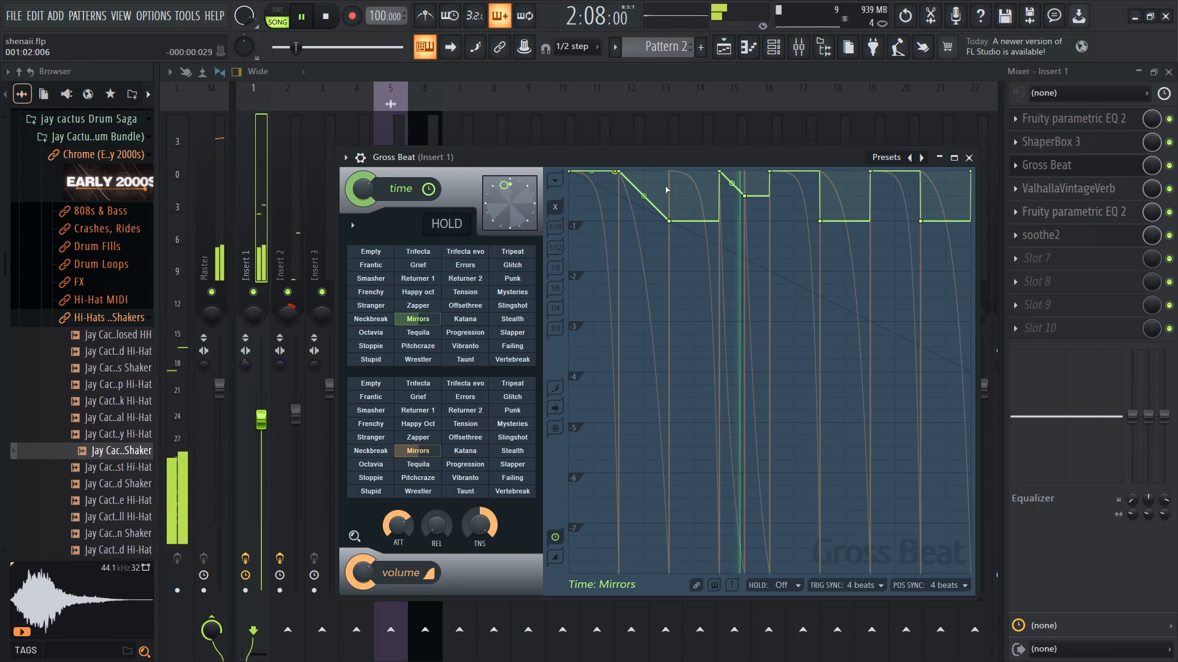
drag(614, 173, 618, 194)
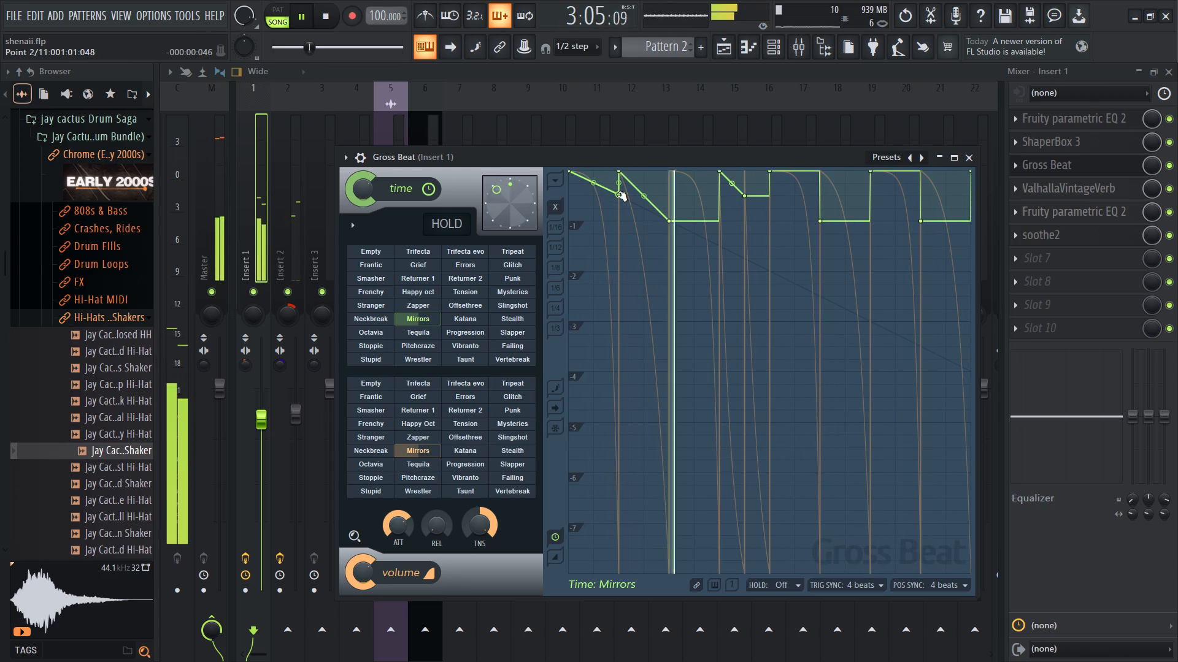
drag(618, 194, 620, 180)
key(space)
key(space)
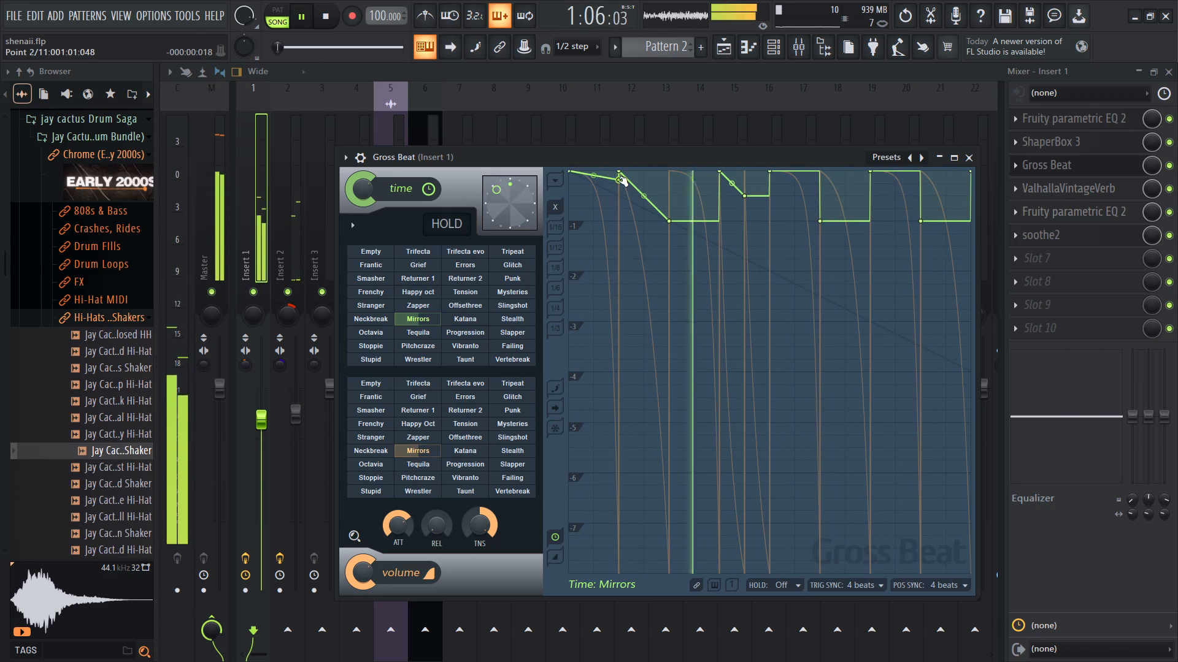
click(620, 180)
key(space)
key(space)
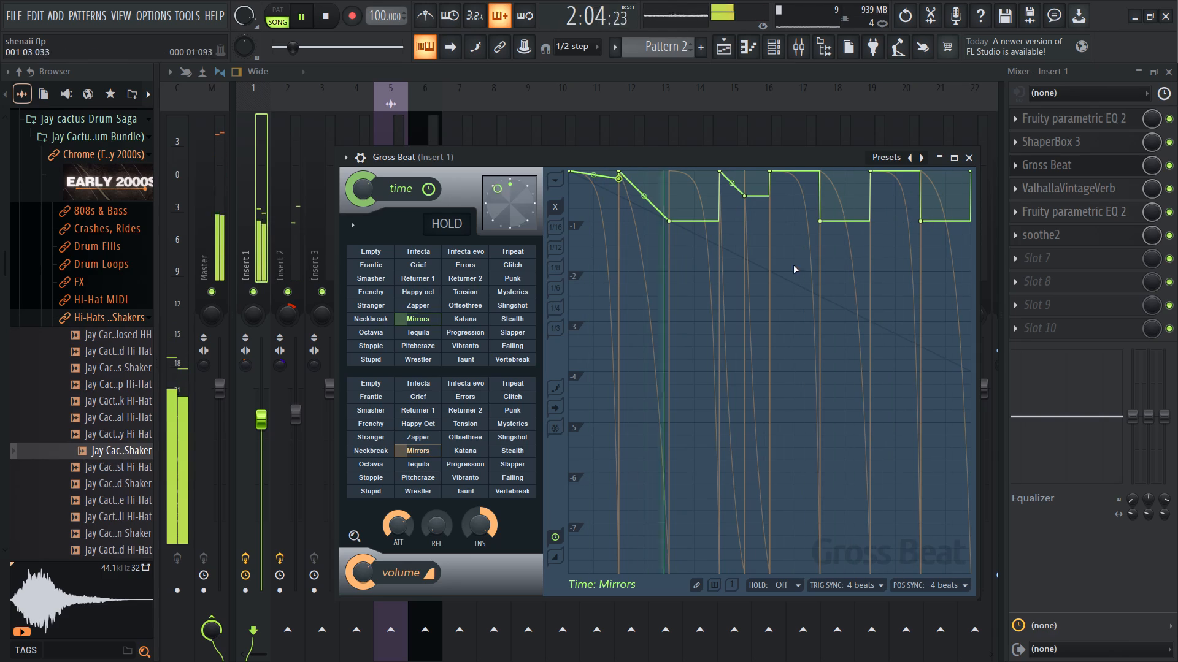
drag(615, 180, 624, 140)
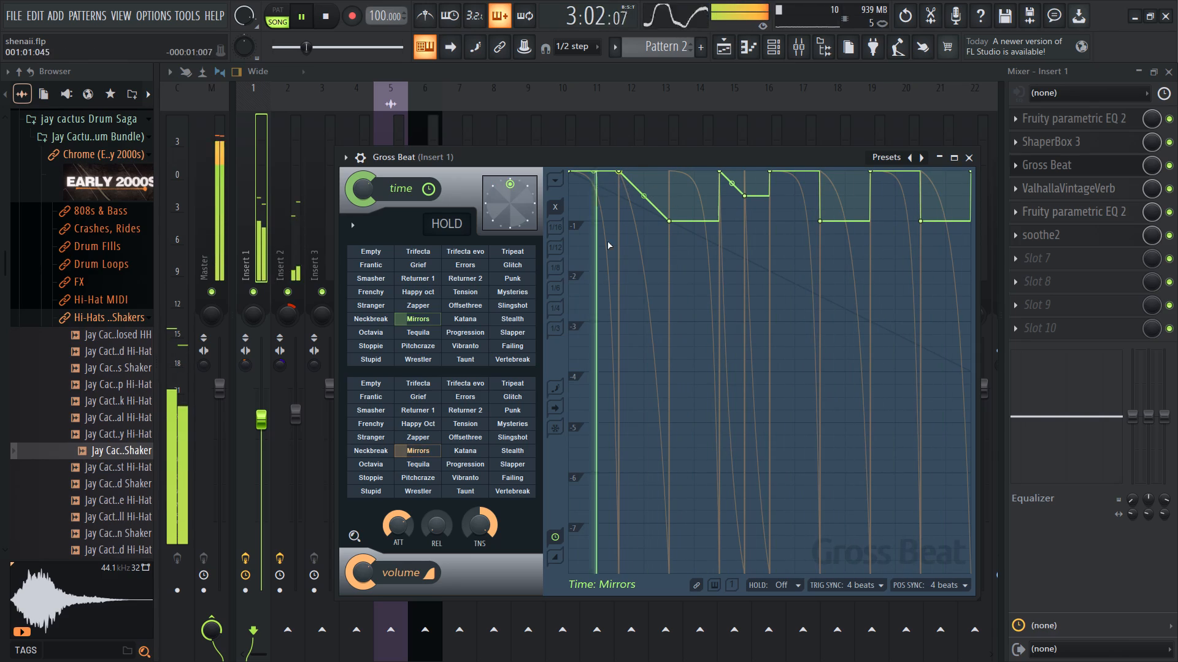
click(971, 160)
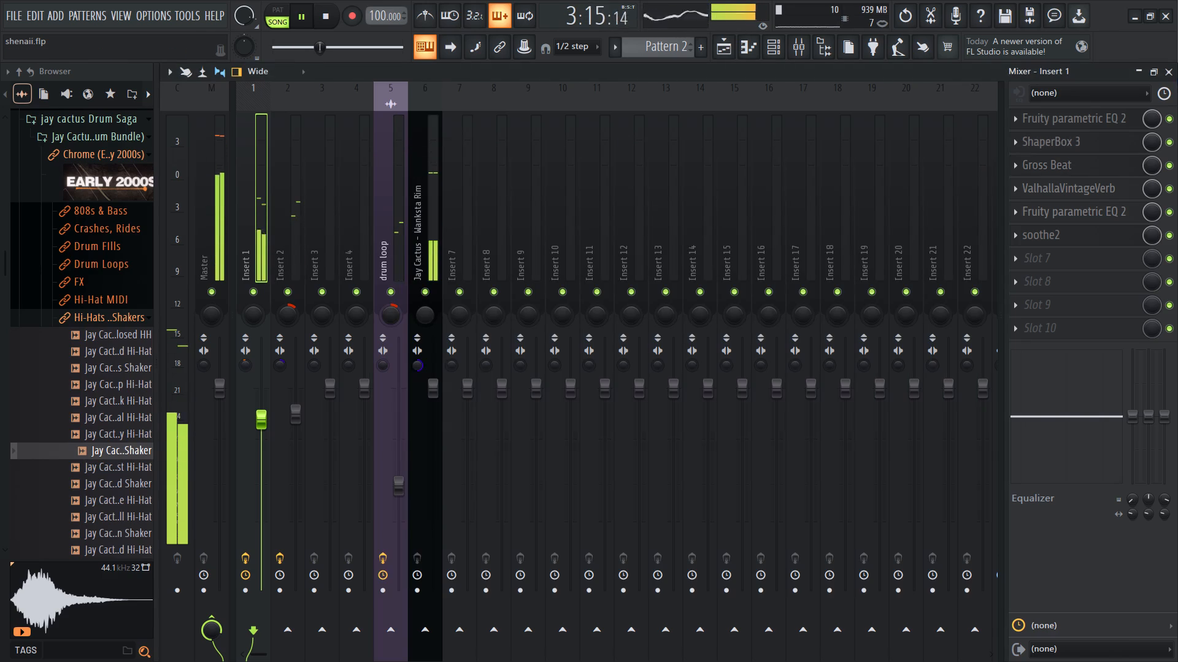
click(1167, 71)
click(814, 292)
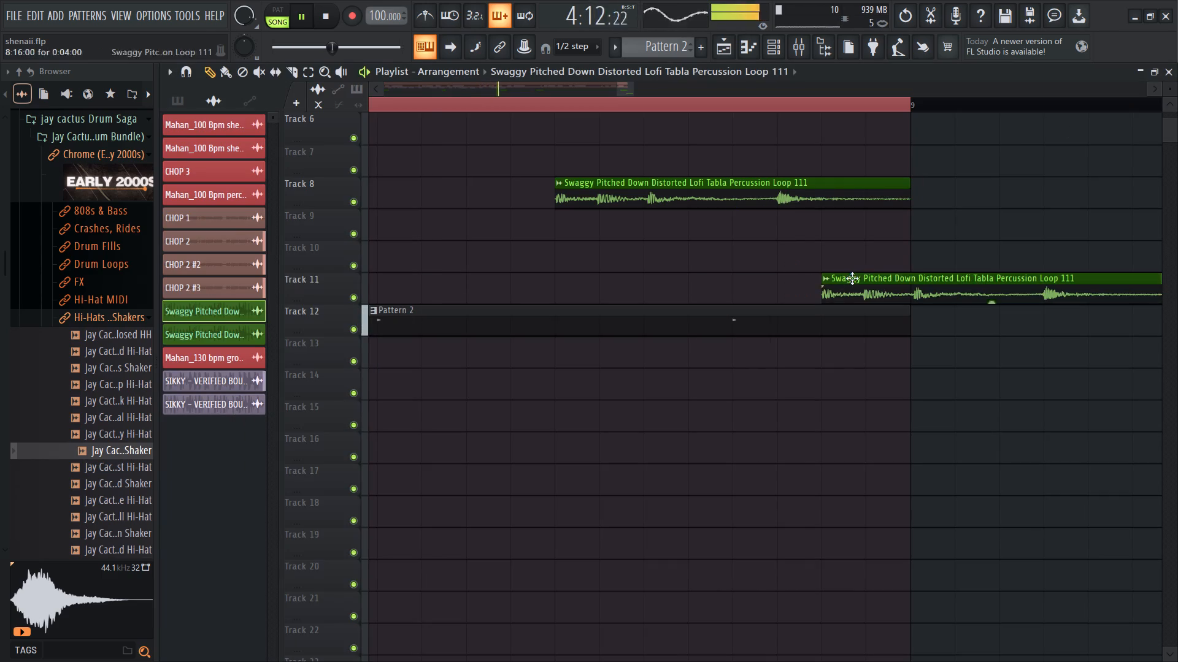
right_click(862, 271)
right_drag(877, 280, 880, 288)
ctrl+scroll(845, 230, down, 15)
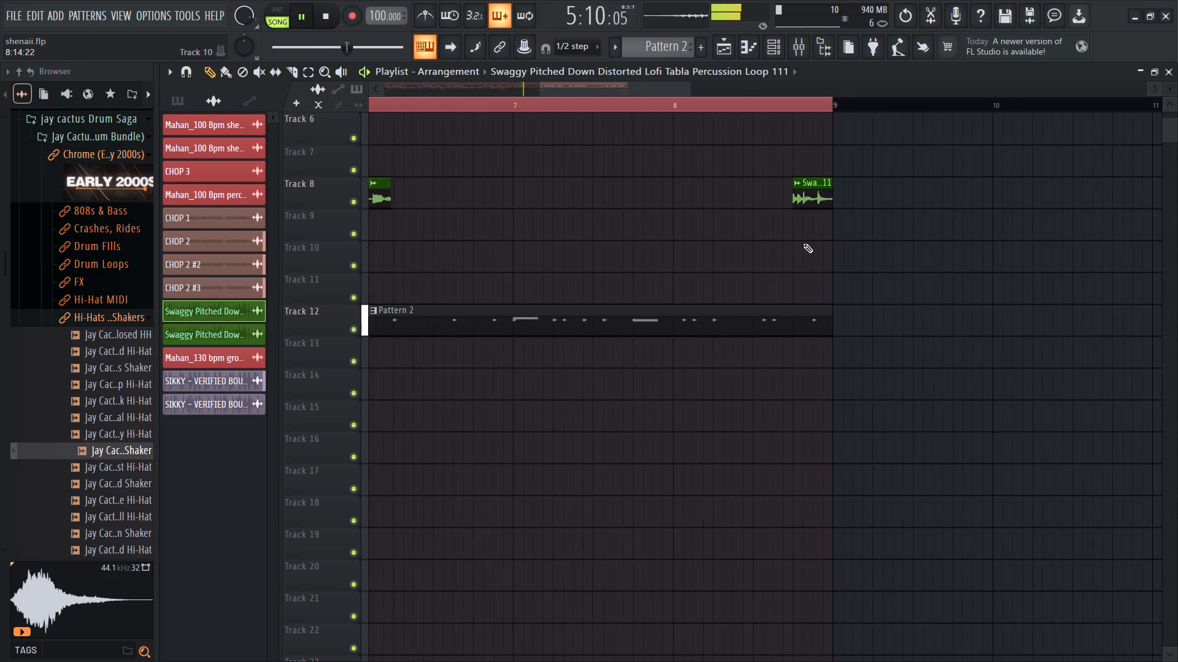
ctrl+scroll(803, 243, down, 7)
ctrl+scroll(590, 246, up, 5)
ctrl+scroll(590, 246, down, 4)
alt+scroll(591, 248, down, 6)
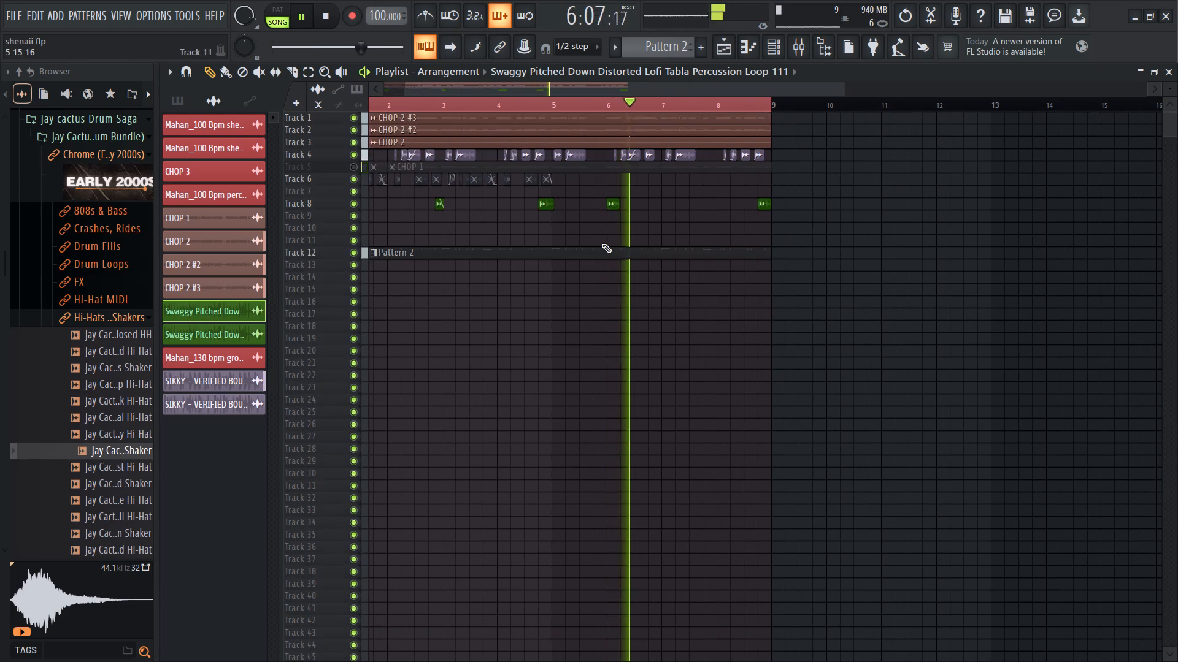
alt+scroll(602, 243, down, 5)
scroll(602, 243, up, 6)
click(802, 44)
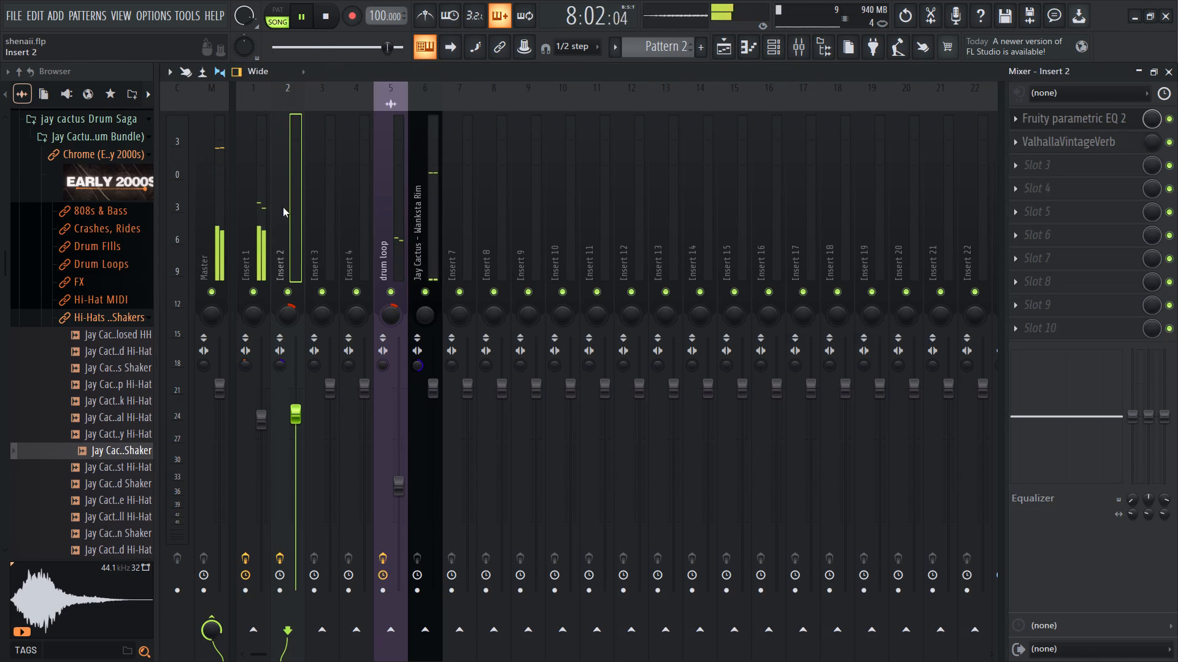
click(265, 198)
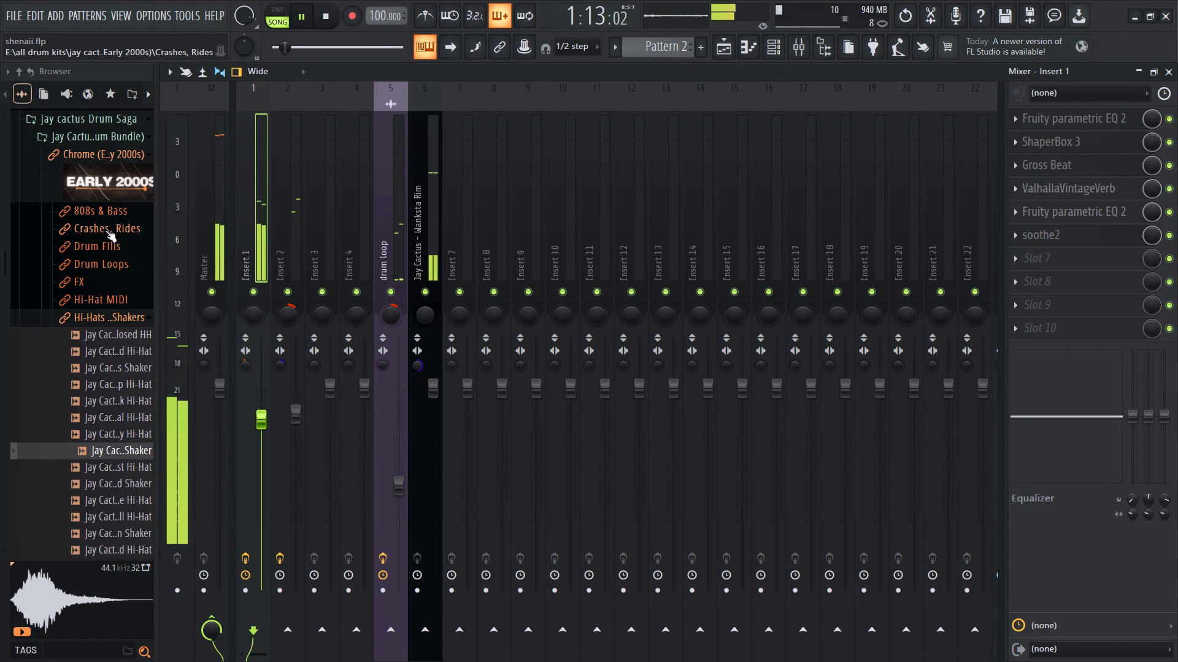
Audition vocal samples from the VOX folder of the Chrome (Early 2000s) drum kit.
click(96, 312)
scroll(101, 315, down, 1)
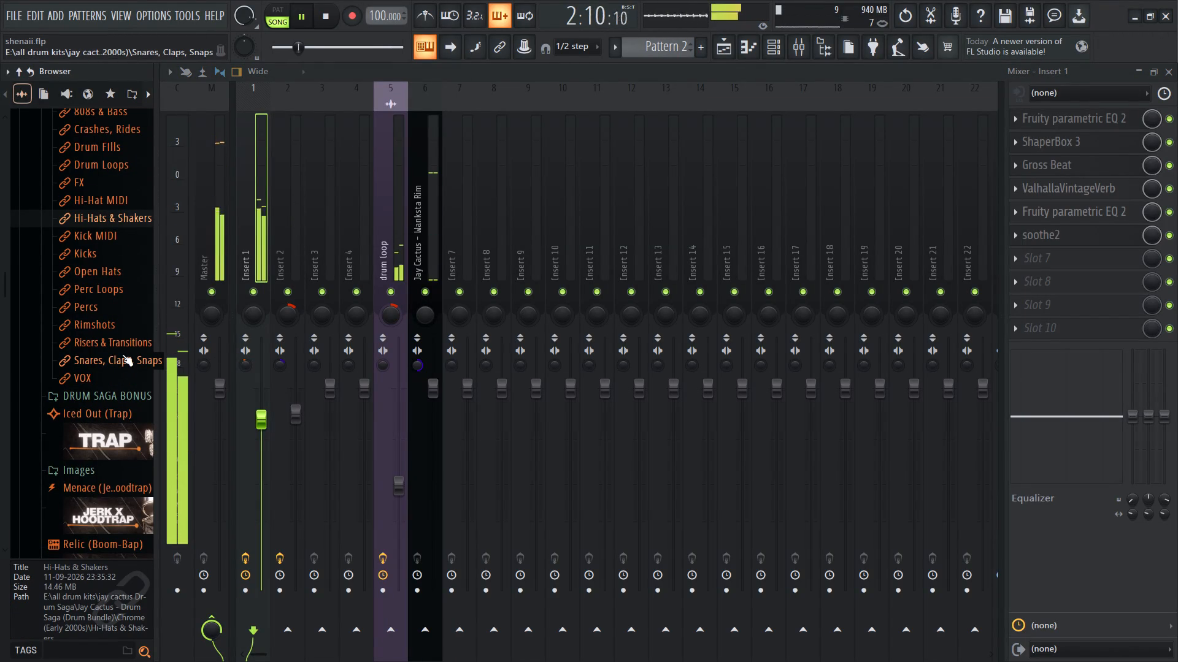
click(113, 375)
key(space)
click(109, 337)
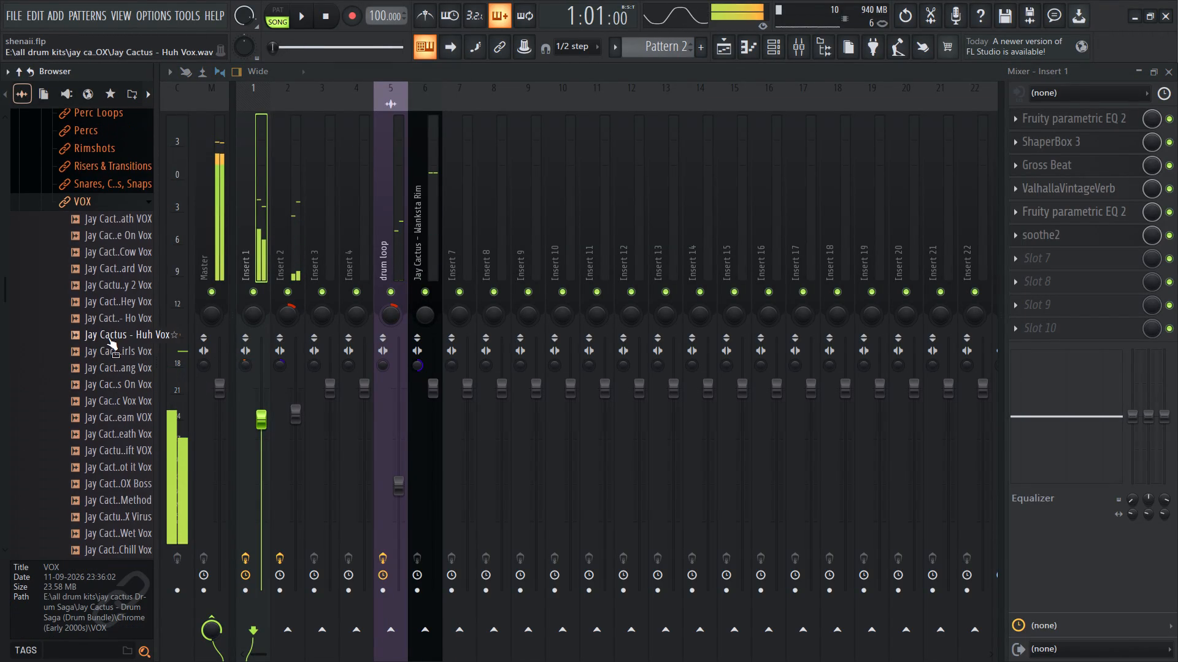
click(106, 378)
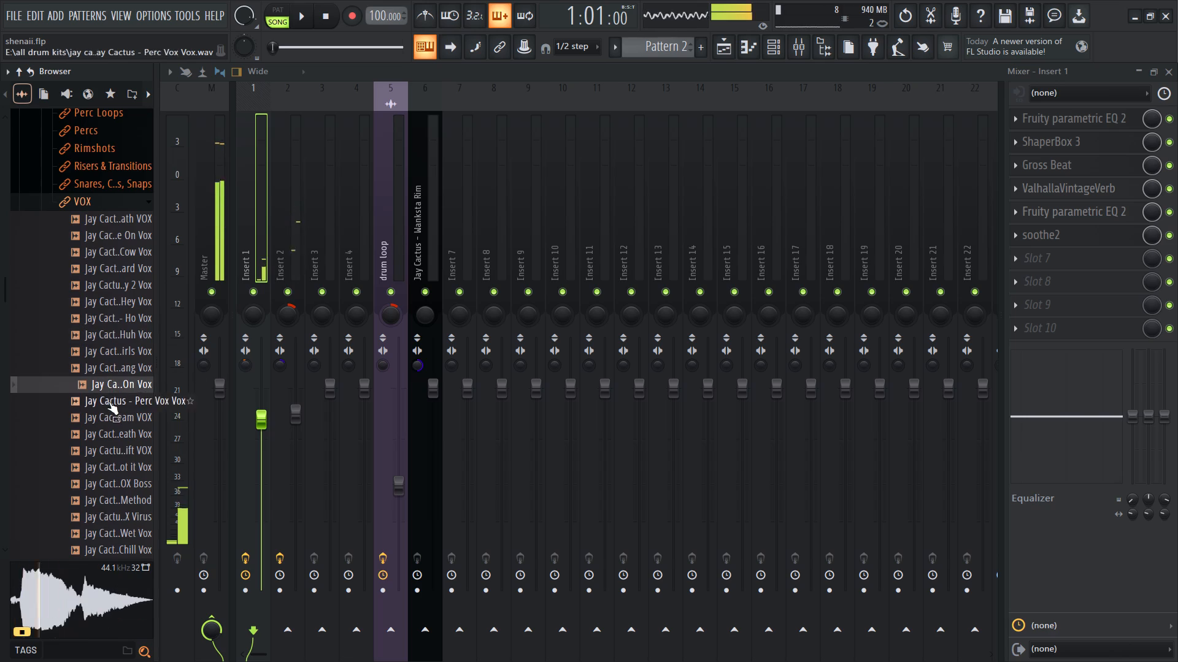
click(106, 427)
scroll(107, 433, down, 5)
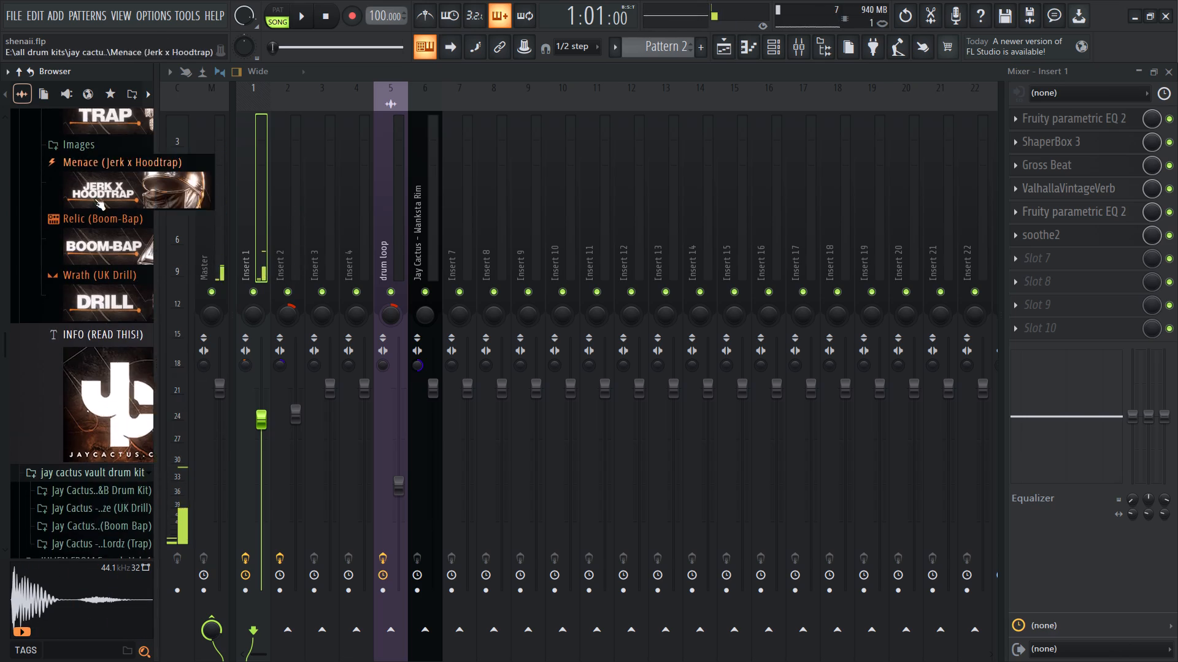
scroll(96, 199, up, 3)
click(96, 337)
Look through the sample folders of the Relic (Boom-Bap) and Wrath (UK Drill) drum kits.
scroll(99, 338, down, 2)
scroll(98, 390, down, 1)
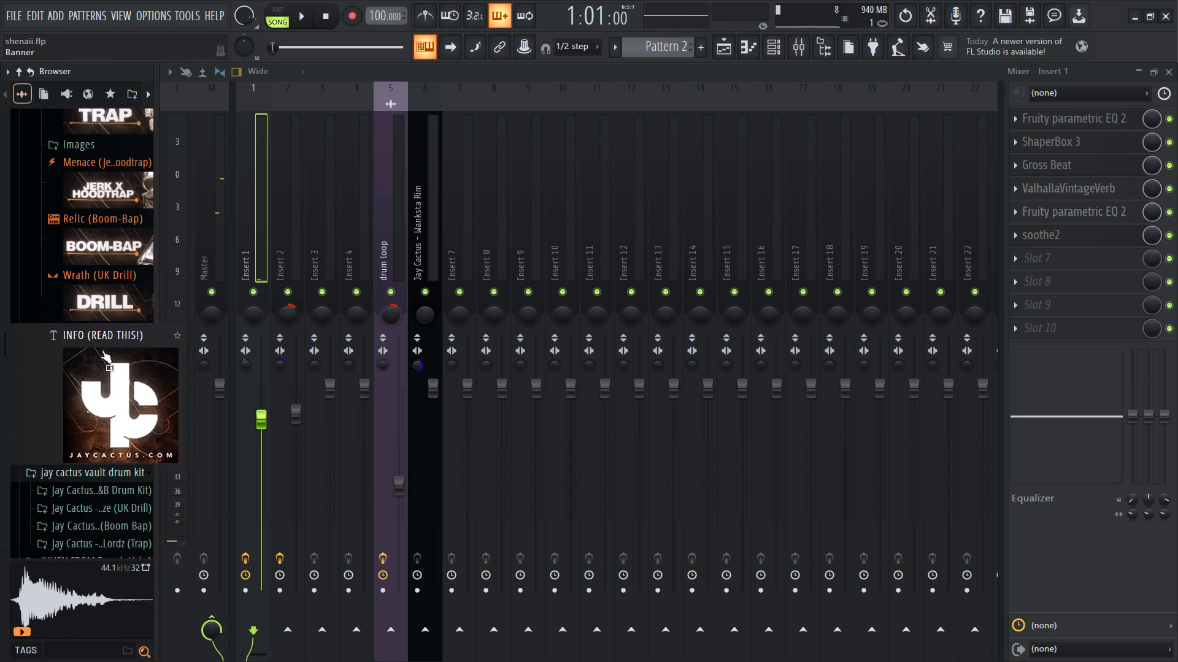
scroll(102, 350, up, 1)
click(107, 341)
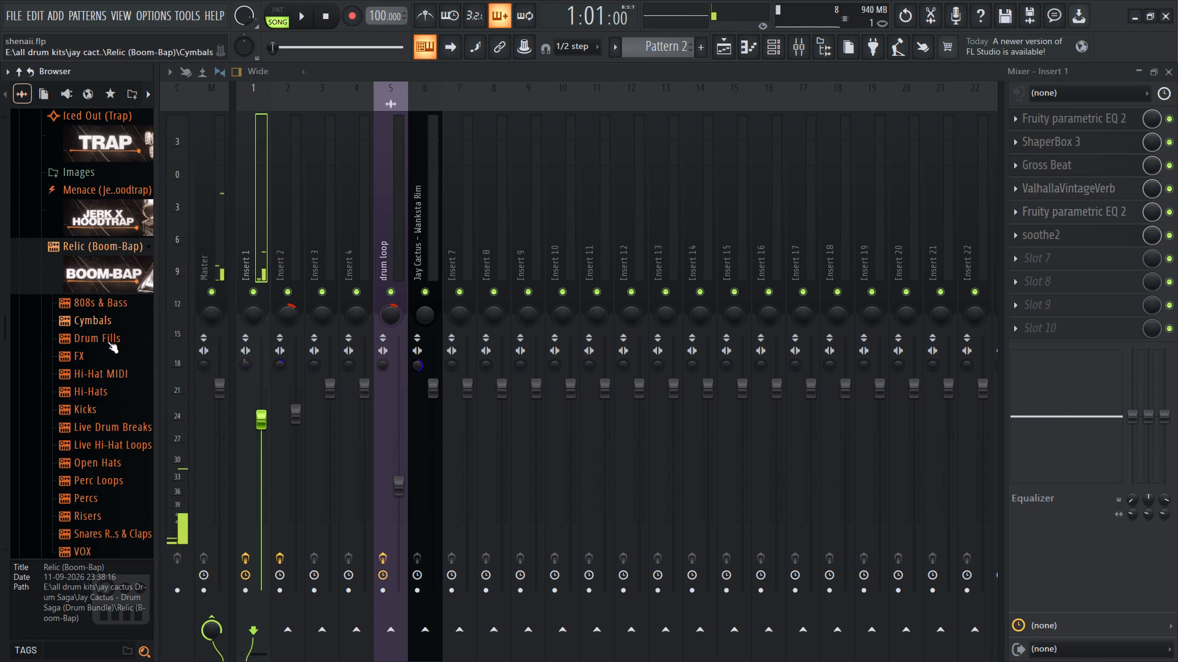
scroll(102, 285, down, 1)
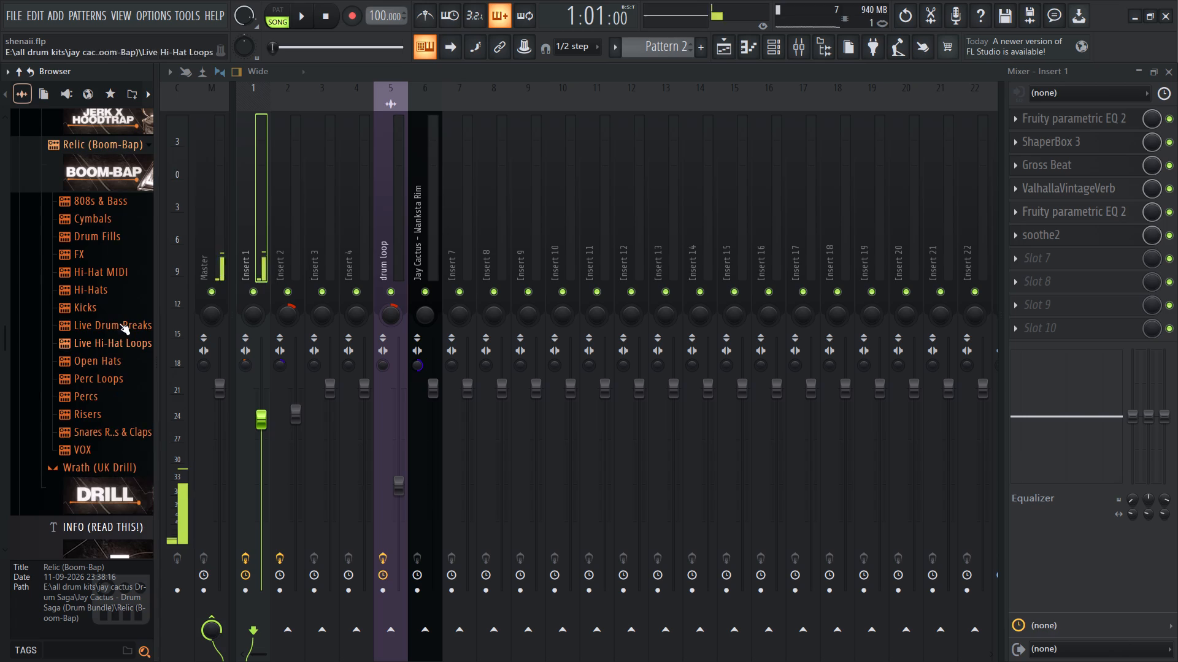
click(99, 161)
click(102, 227)
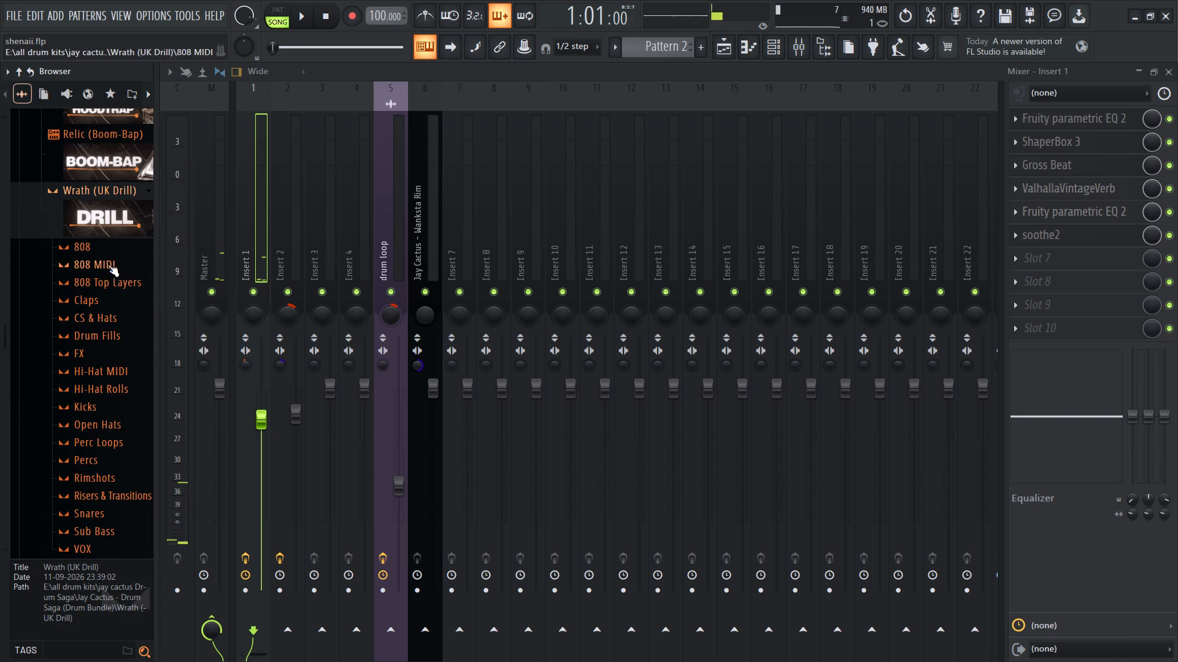
Replay the beat, select the Pattern 2 clip on Track 12, and show the Unsorted group in the channel rack.
key(space)
click(718, 45)
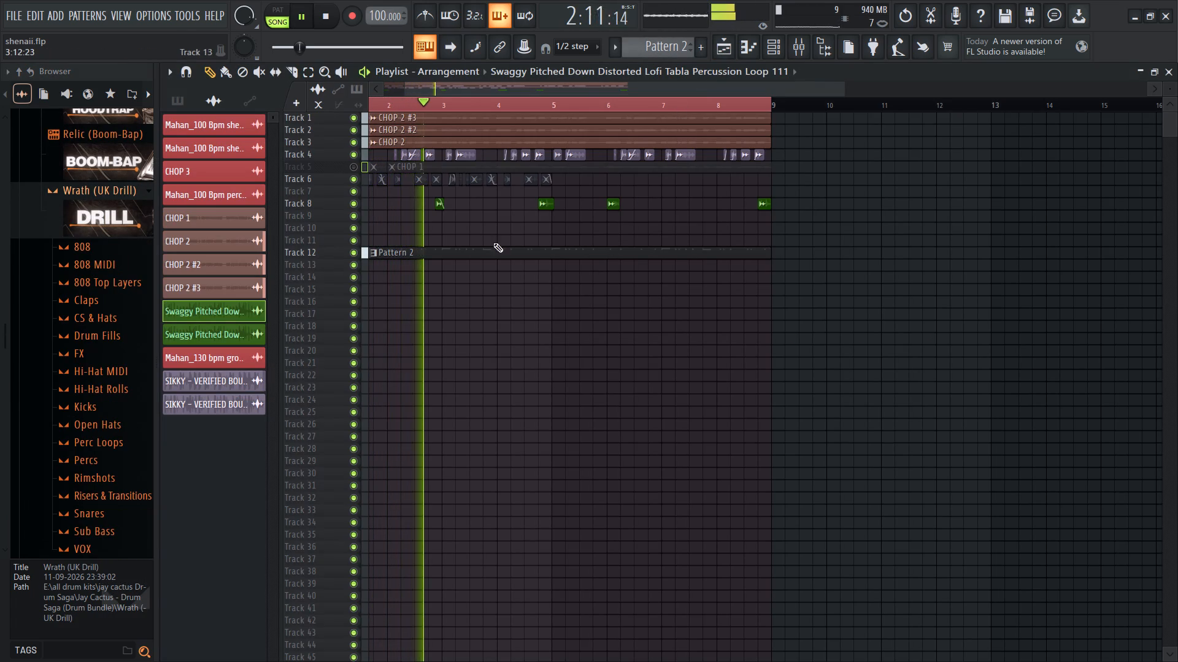
alt+scroll(377, 292, up, 11)
click(424, 172)
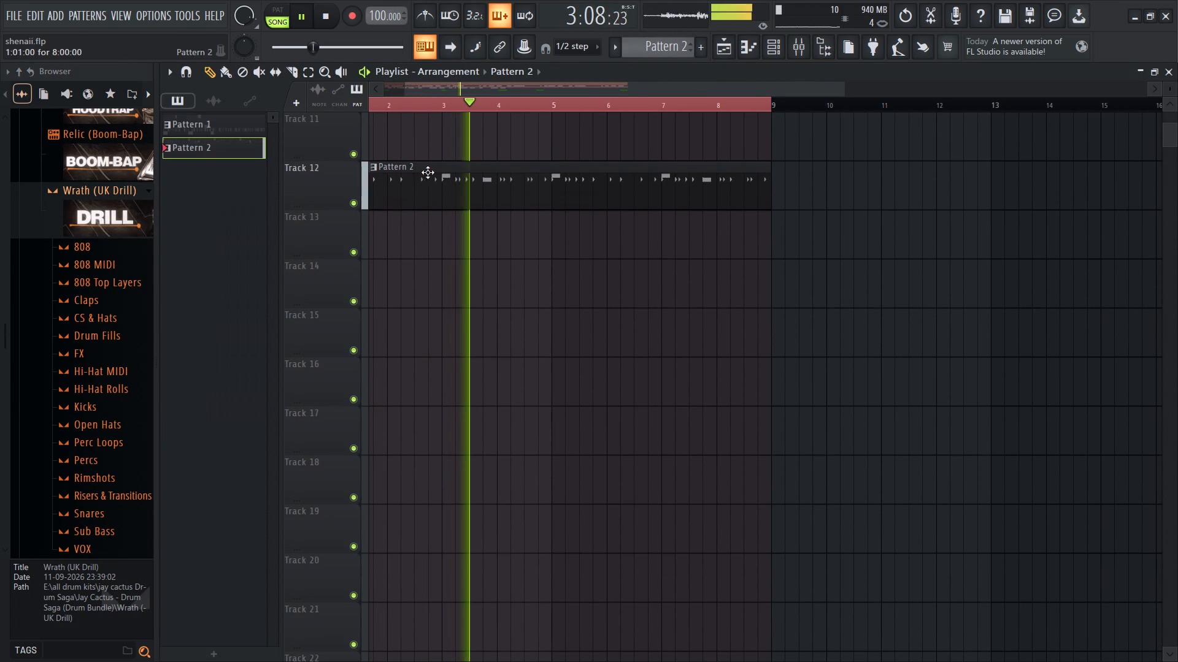
click(780, 44)
key(space)
key(space)
click(373, 126)
click(368, 181)
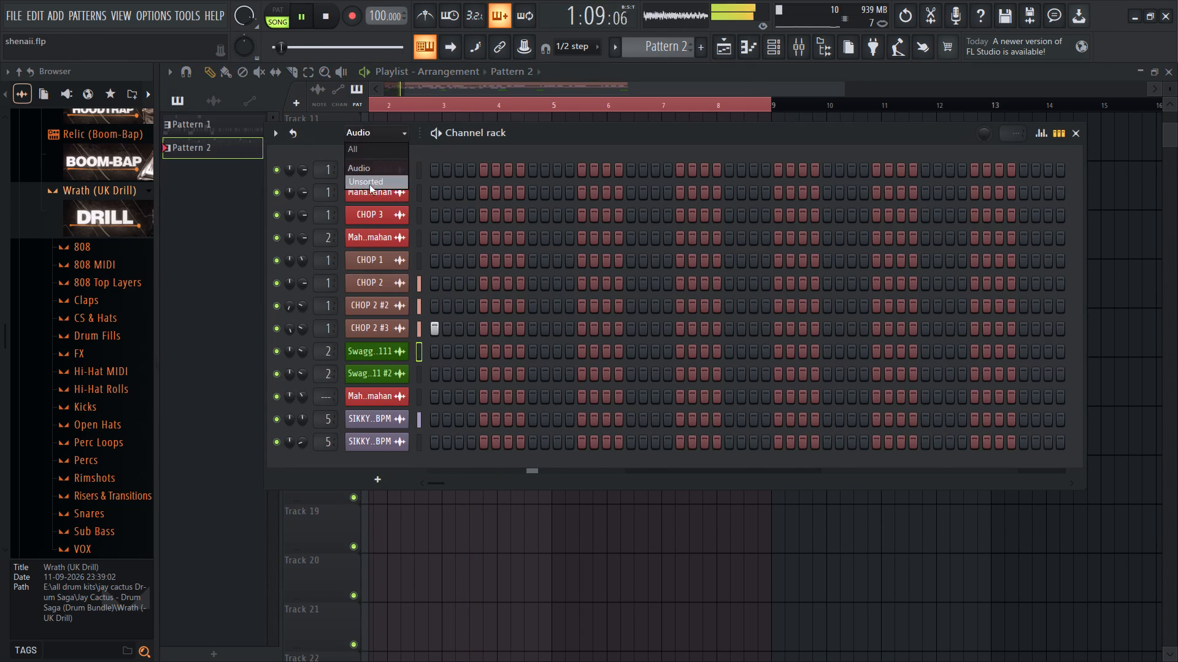
click(780, 39)
click(780, 51)
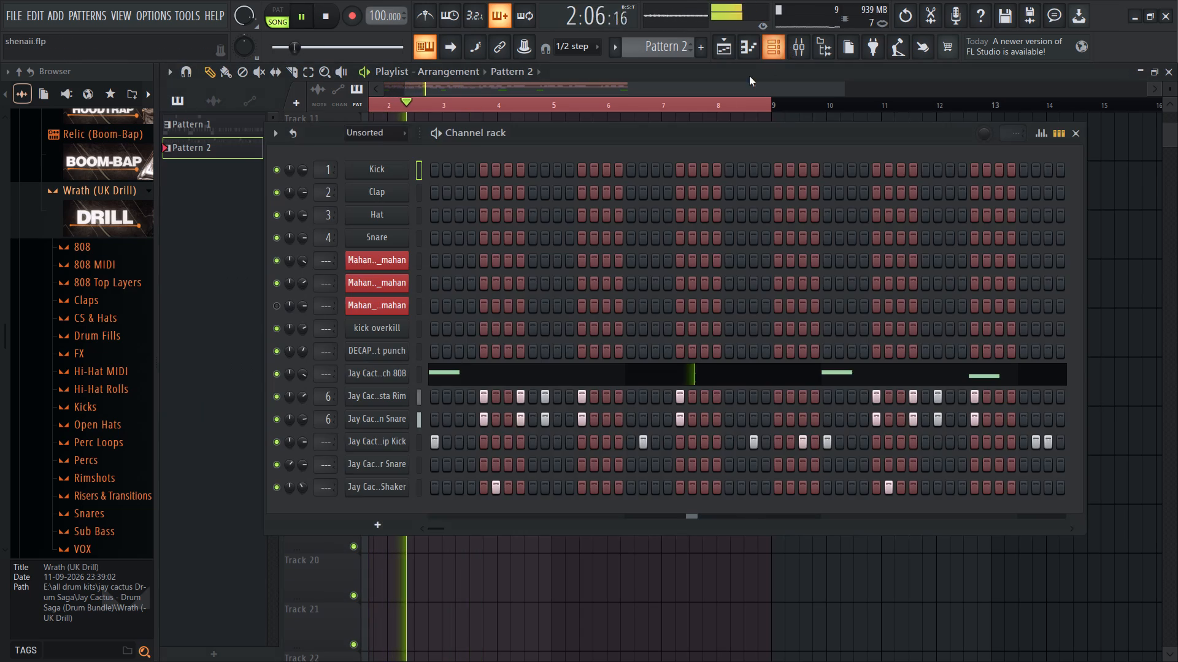
Open the piano roll of the Jay Cactus - Hip Kick channel for Pattern 2 and restart playback.
right_click(373, 492)
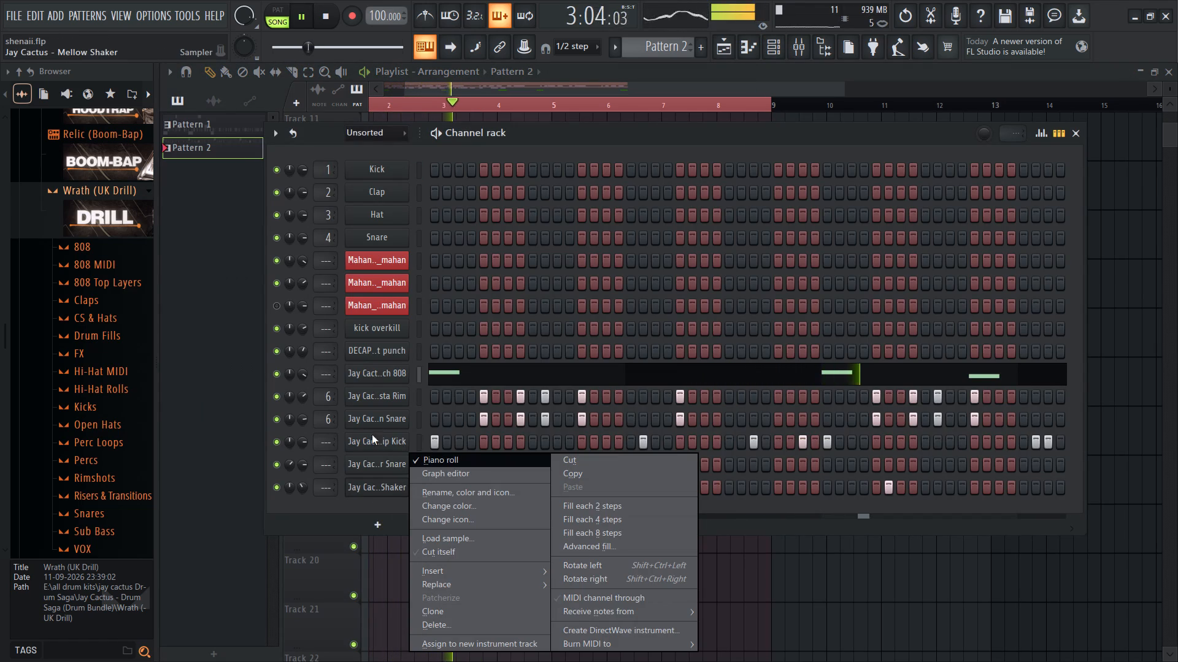
right_click(372, 441)
click(430, 444)
key(space)
key(space)
ctrl+scroll(189, 399, up, 12)
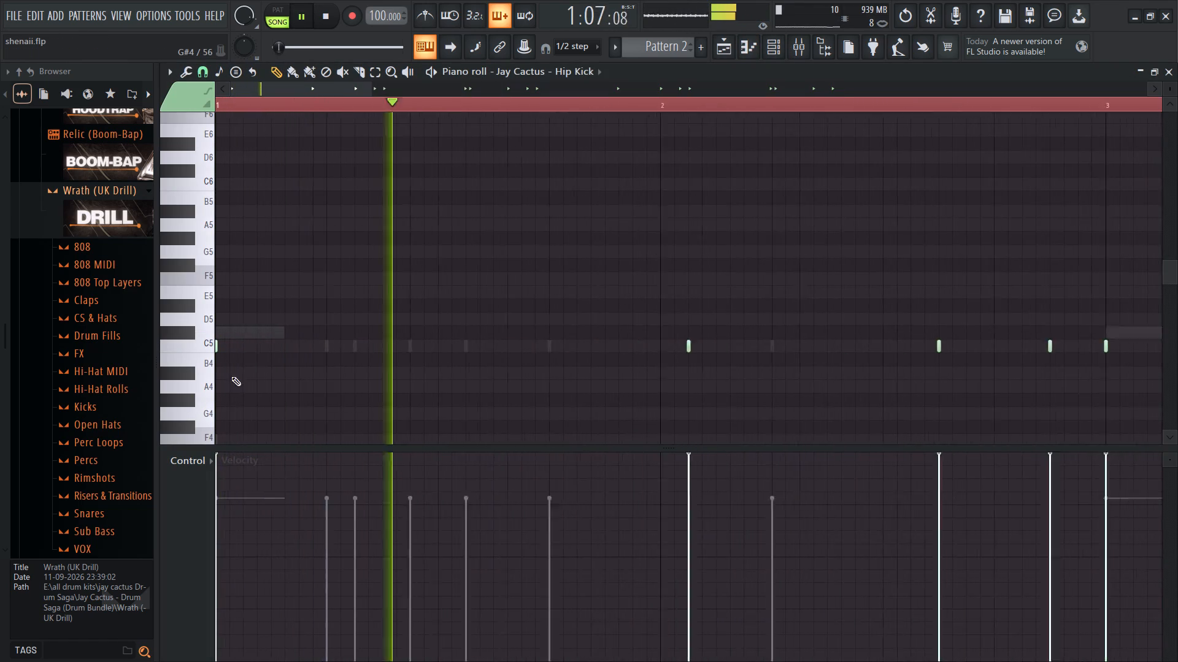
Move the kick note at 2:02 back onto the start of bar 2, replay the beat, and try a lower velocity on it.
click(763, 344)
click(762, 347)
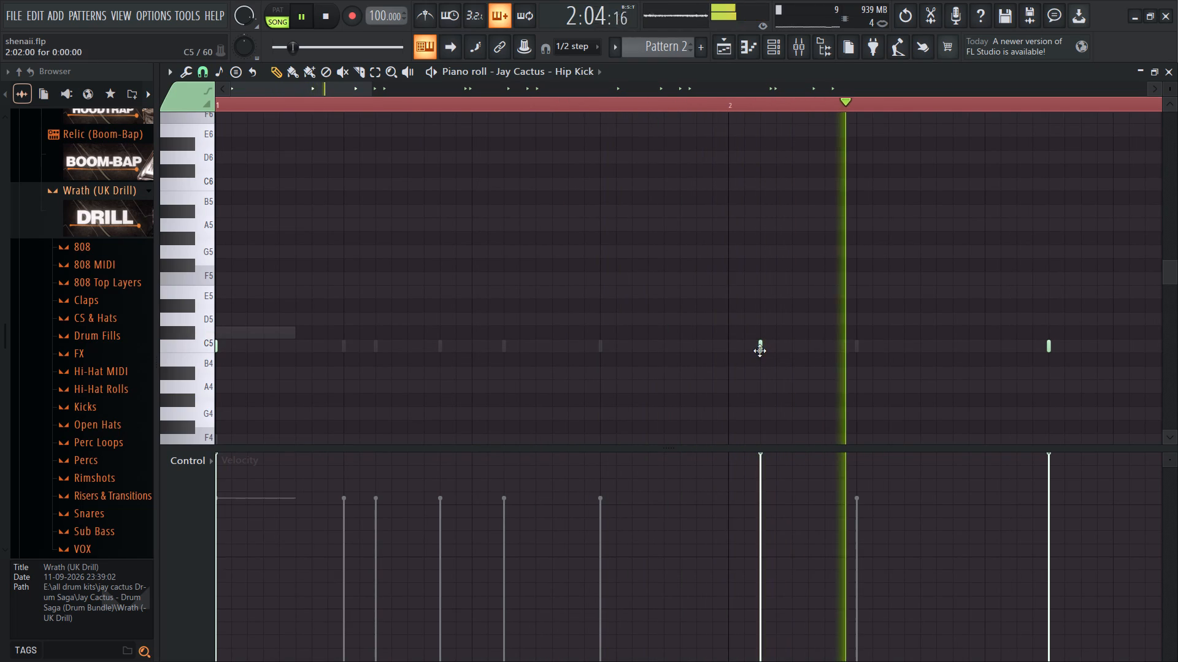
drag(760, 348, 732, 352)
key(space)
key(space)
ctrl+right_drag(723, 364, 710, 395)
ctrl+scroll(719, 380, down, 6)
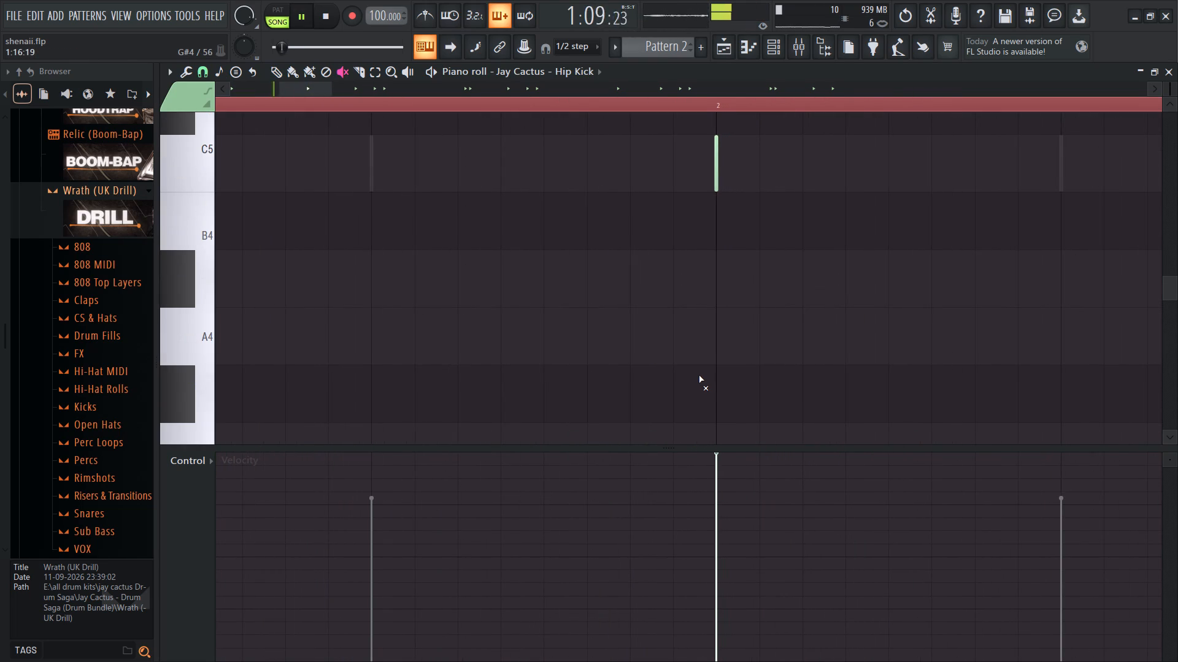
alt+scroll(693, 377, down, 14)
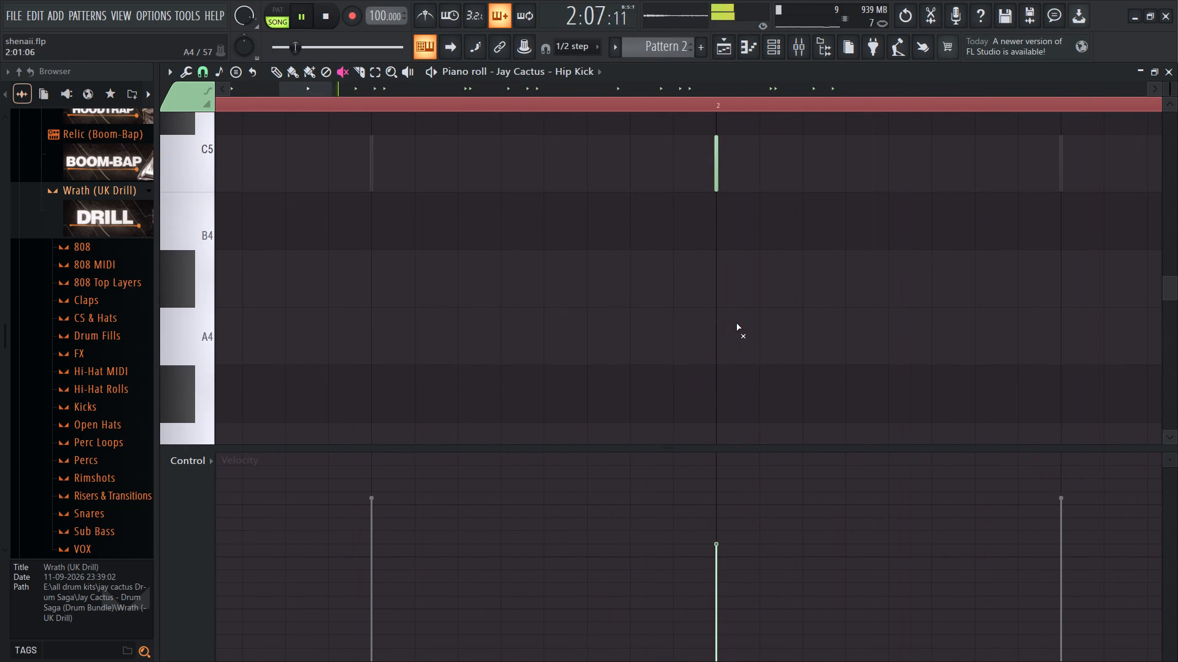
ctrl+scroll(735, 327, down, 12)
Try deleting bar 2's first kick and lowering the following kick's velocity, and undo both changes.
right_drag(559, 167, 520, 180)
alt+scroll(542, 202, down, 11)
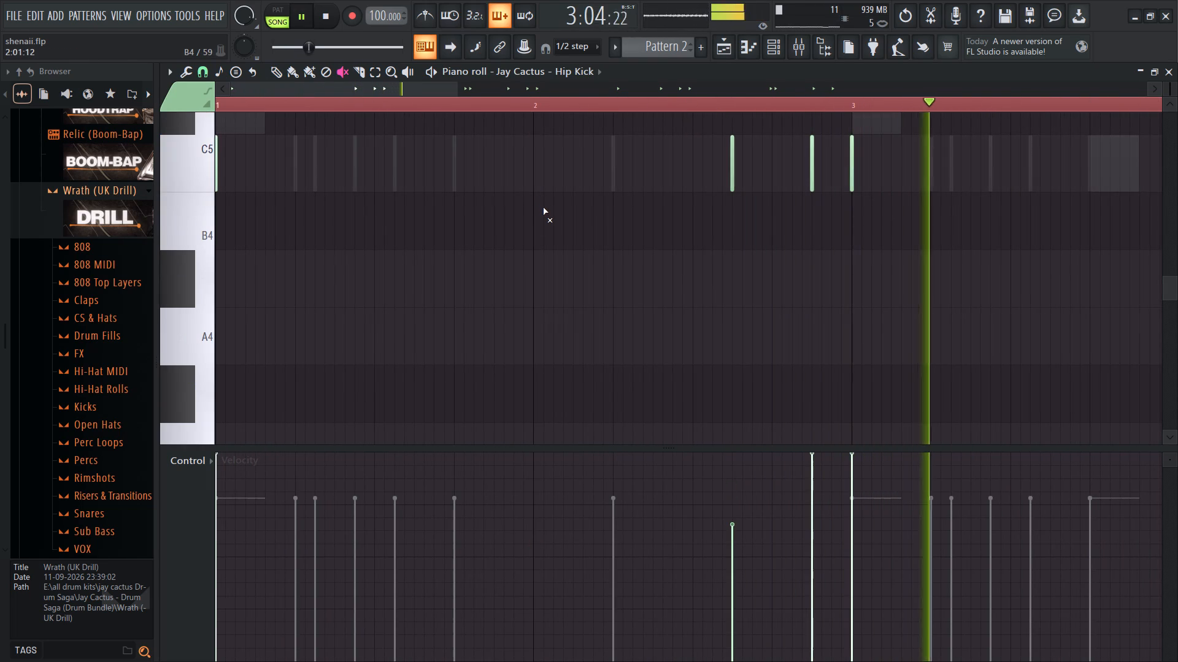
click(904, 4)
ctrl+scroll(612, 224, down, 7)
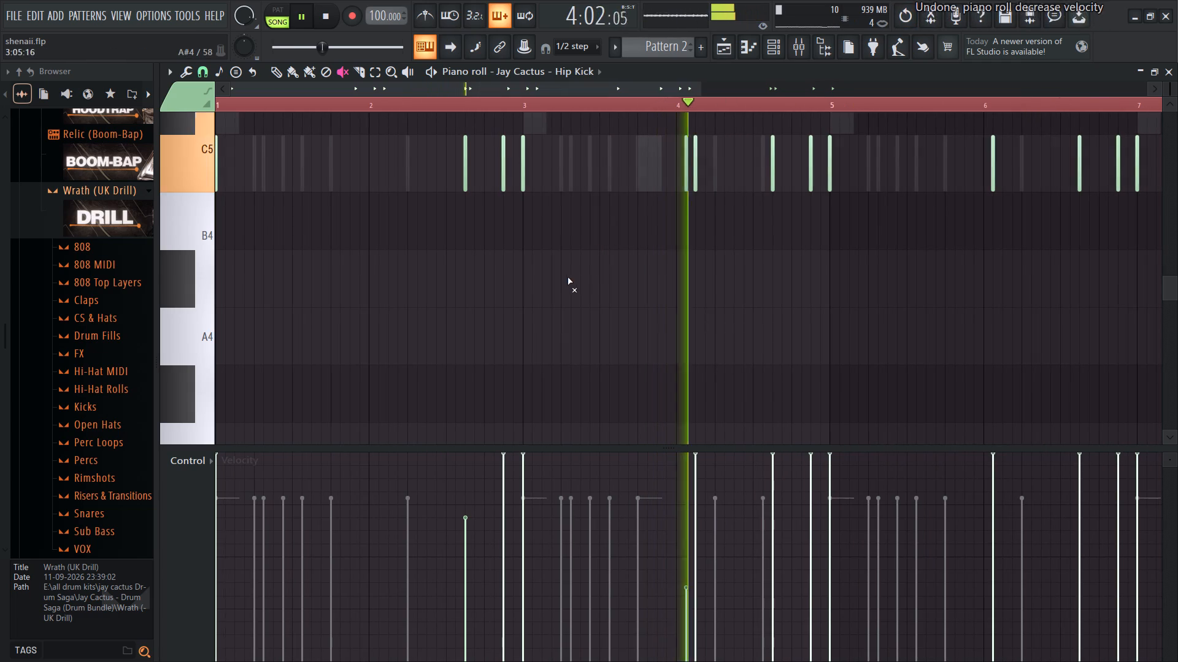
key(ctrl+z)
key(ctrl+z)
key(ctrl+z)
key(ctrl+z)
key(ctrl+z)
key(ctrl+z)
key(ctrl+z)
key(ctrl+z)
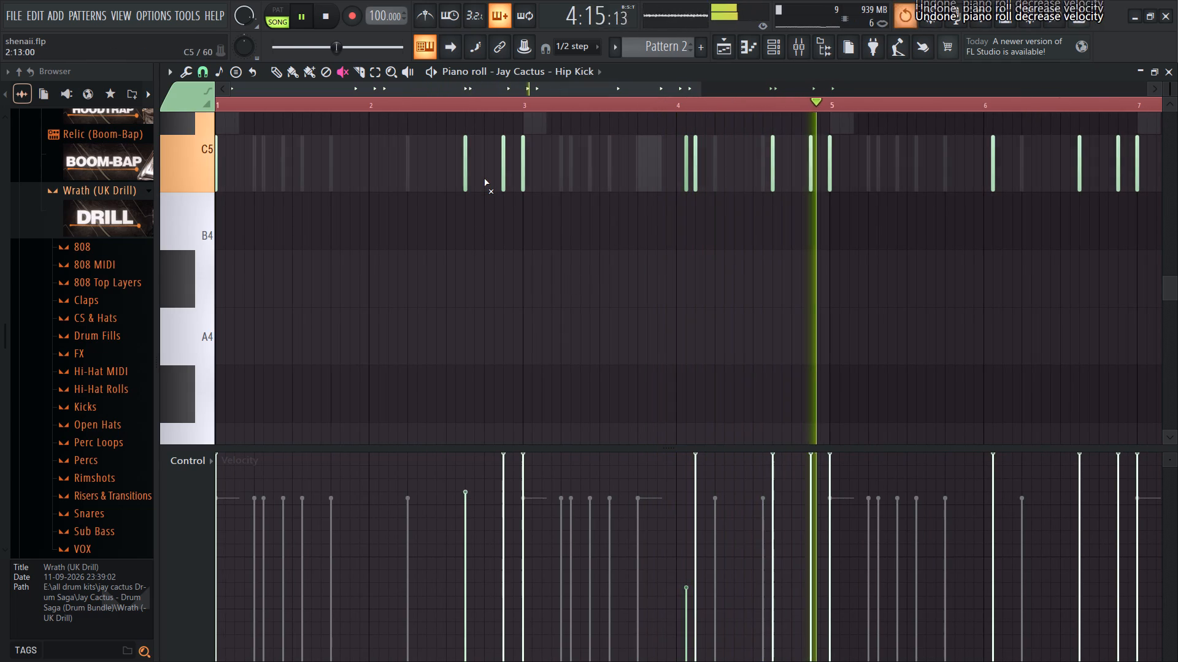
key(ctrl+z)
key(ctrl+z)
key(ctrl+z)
Delete the first kick note of bar 2 in the Hip Kick piano roll.
right_drag(401, 184, 398, 184)
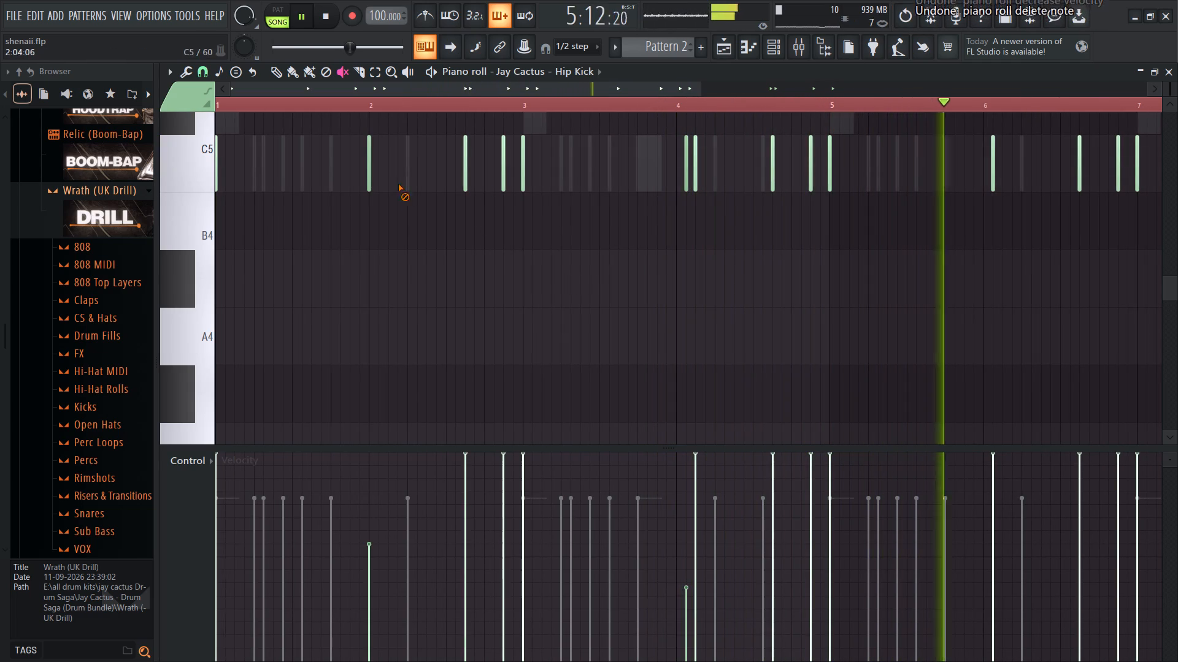
right_drag(398, 184, 302, 196)
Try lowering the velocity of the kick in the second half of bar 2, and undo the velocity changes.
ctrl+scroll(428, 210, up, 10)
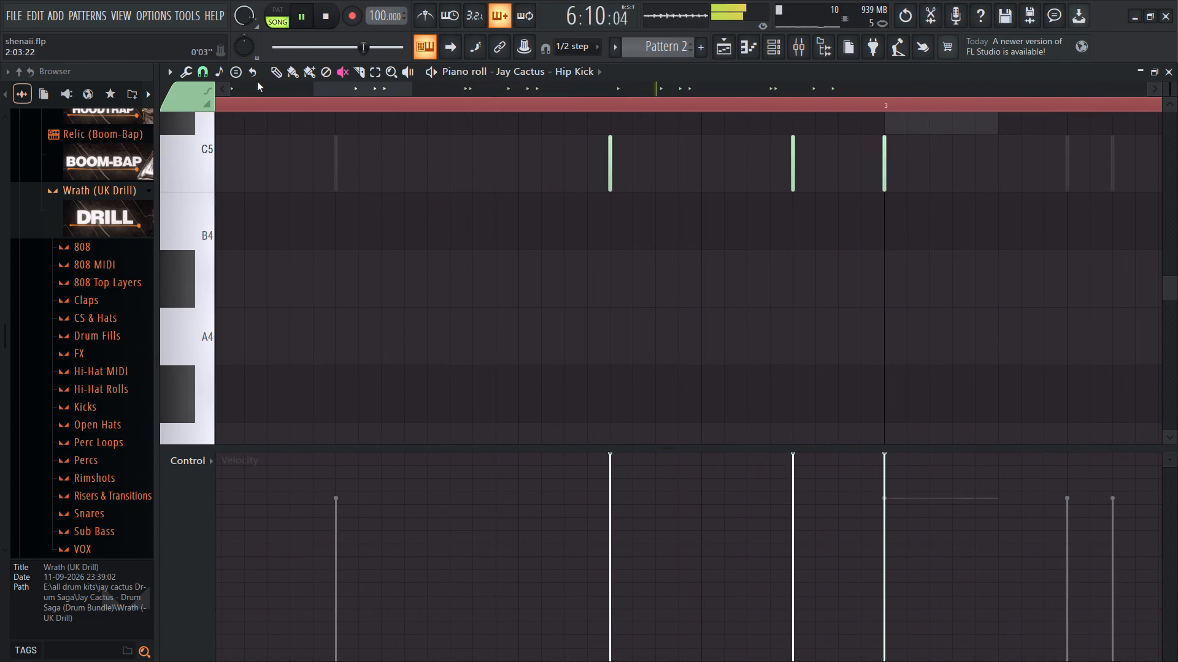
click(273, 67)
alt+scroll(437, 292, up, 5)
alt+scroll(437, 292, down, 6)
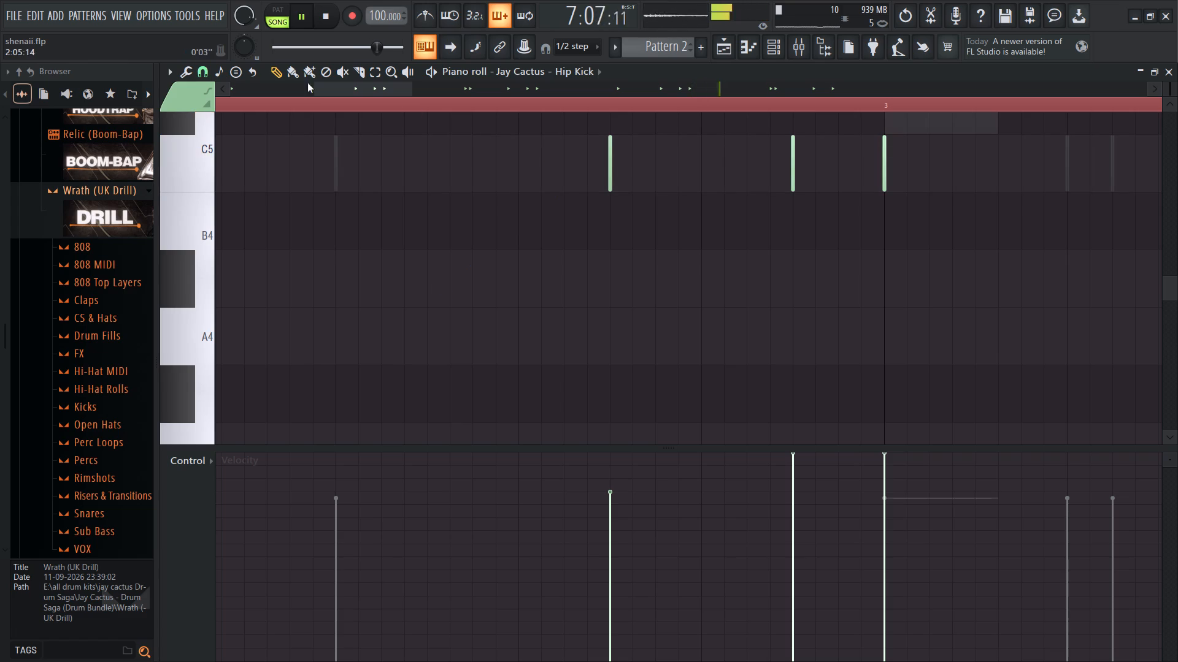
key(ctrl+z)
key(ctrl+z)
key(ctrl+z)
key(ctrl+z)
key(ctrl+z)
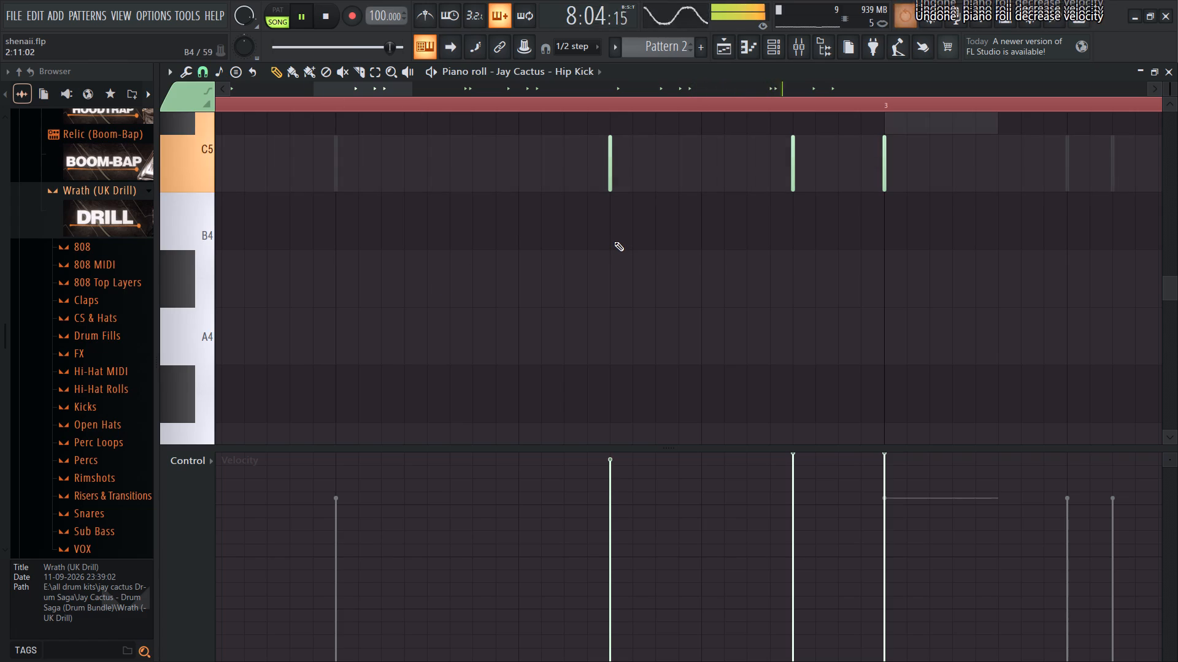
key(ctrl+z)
Examine the Hip Kick notes and velocities across all eight bars while the beat plays.
ctrl+scroll(470, 261, down, 16)
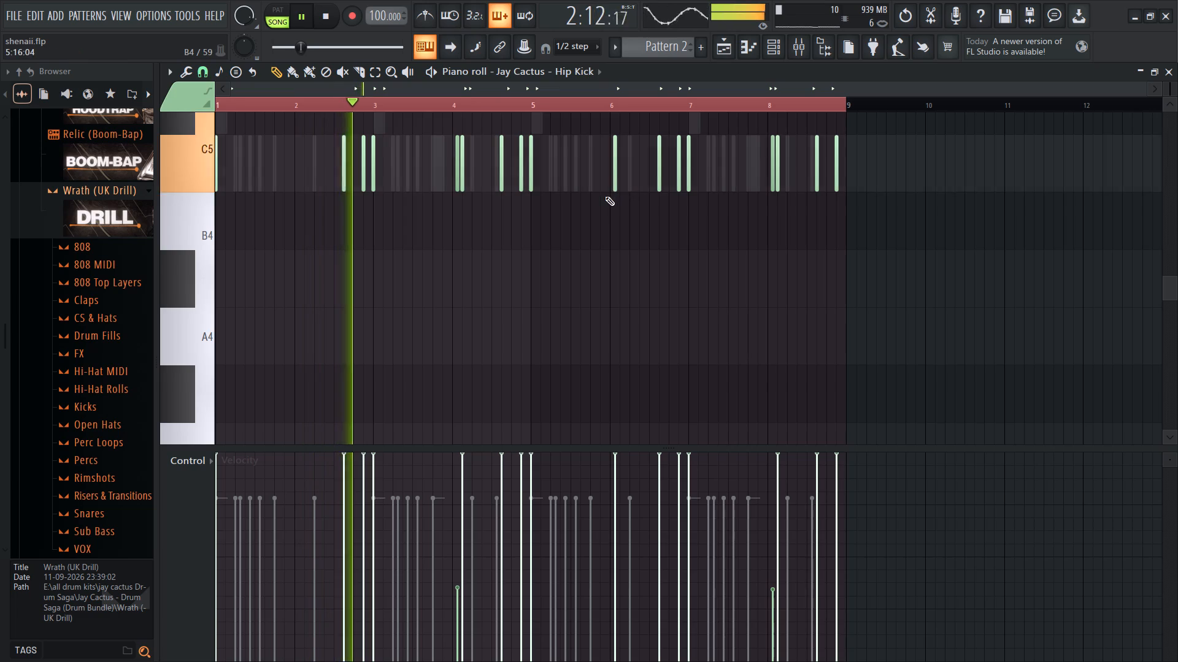
alt+scroll(893, 104, up, 5)
alt+scroll(893, 104, down, 4)
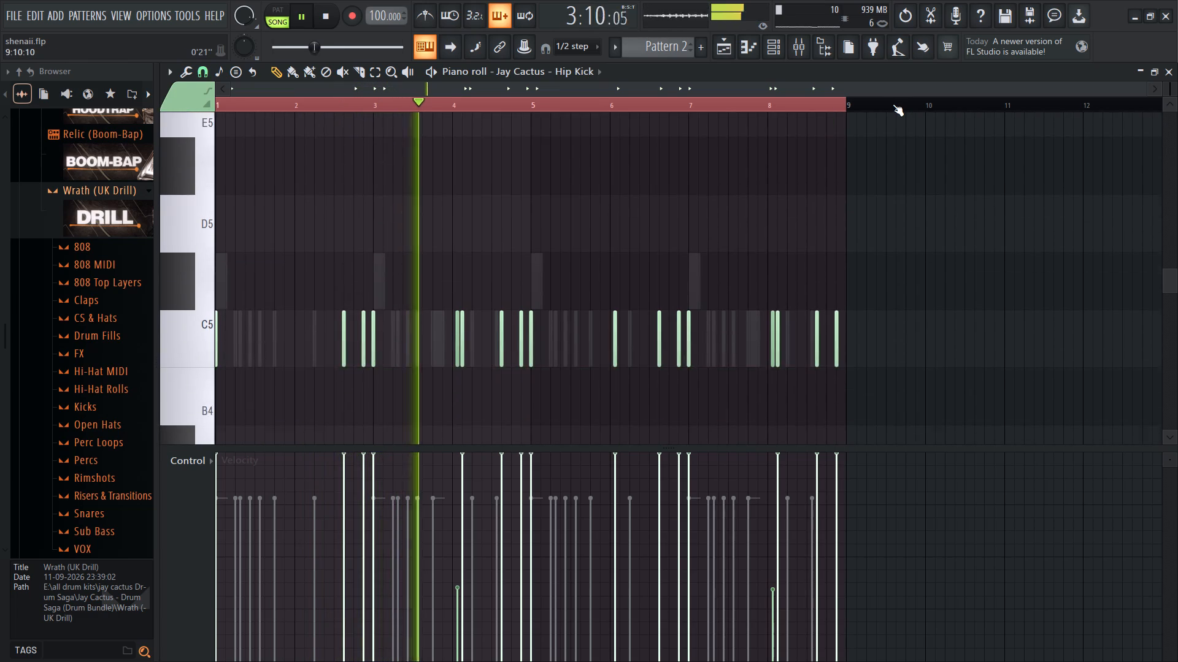
alt+scroll(893, 104, up, 2)
alt+scroll(893, 104, down, 3)
alt+scroll(893, 104, up, 1)
alt+scroll(893, 104, down, 2)
alt+scroll(893, 104, up, 1)
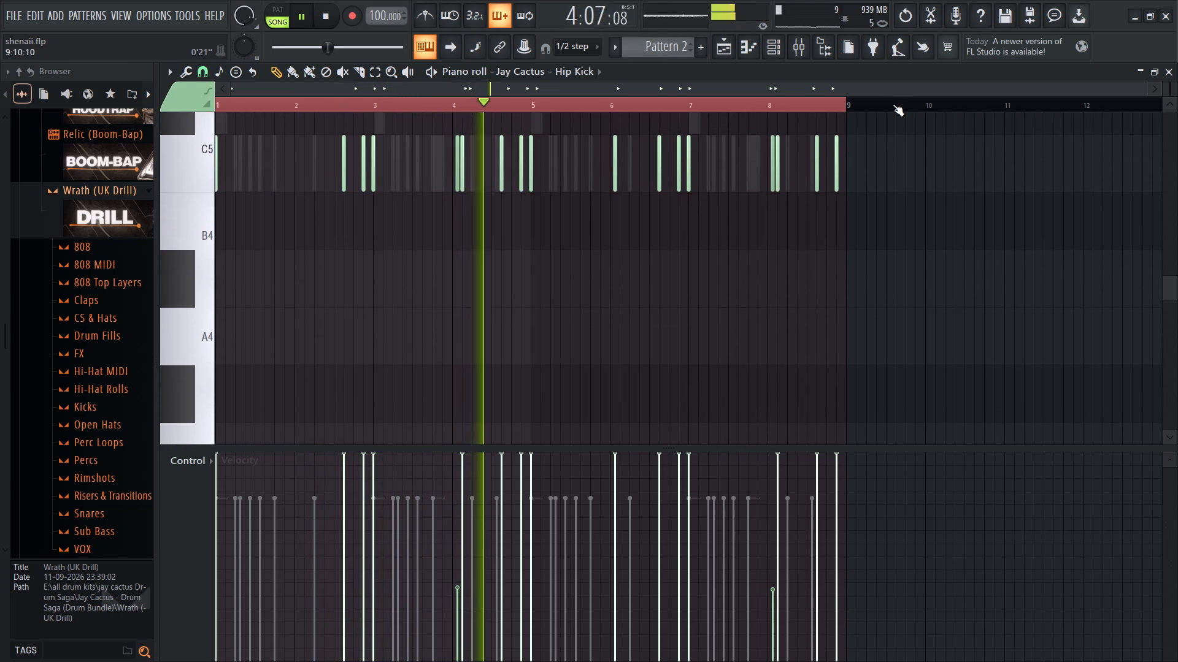
alt+right_click(840, 198)
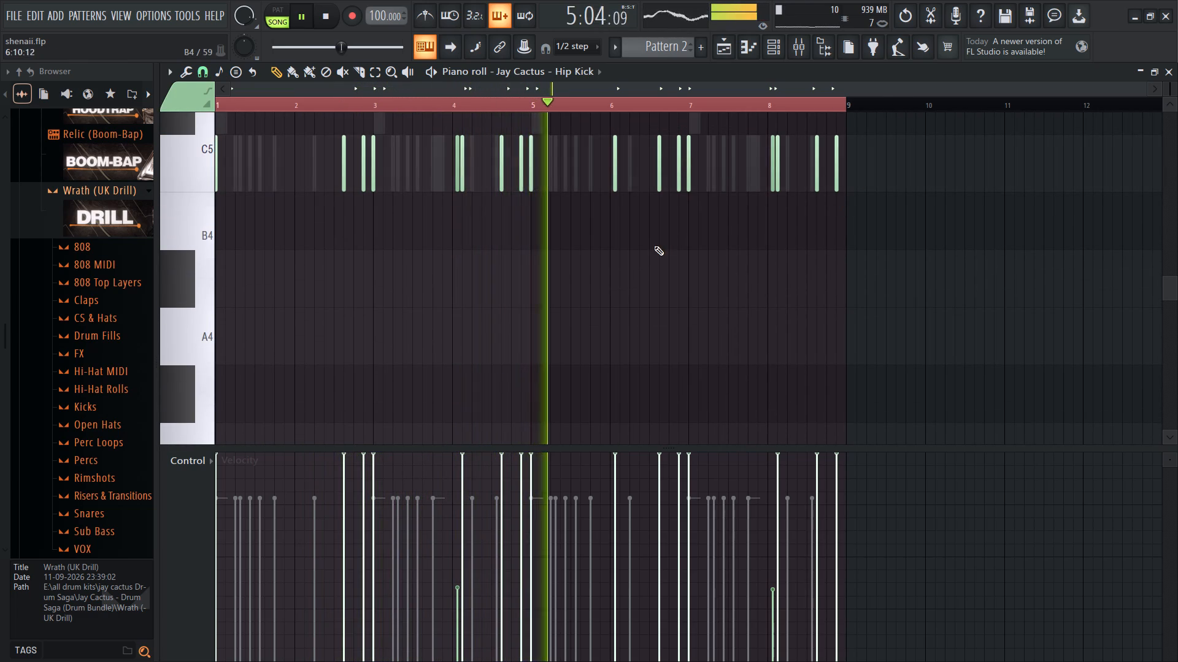
ctrl+right_click(654, 246)
ctrl+scroll(347, 295, up, 5)
ctrl+scroll(347, 295, down, 7)
key(space)
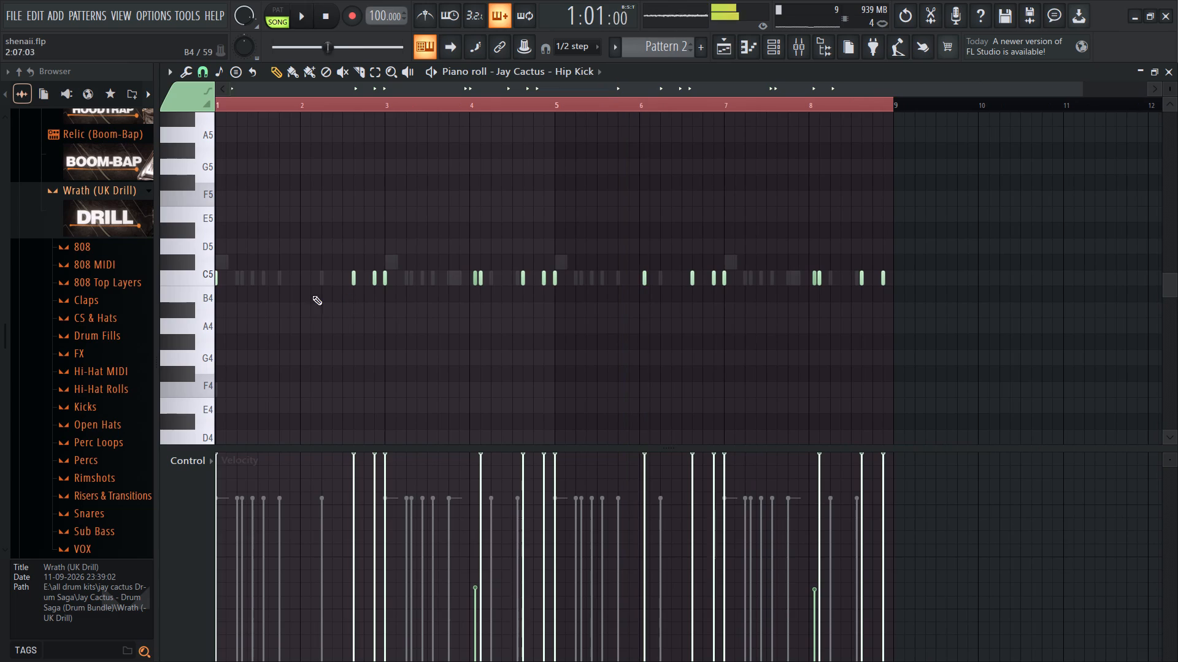
key(space)
key(space)
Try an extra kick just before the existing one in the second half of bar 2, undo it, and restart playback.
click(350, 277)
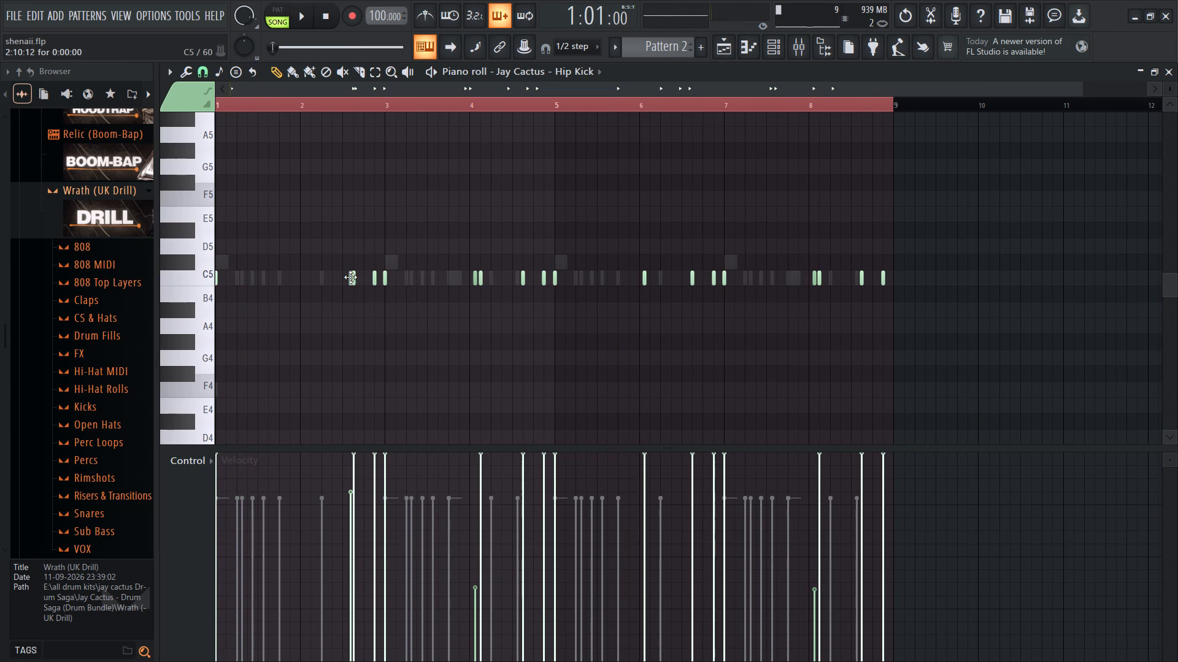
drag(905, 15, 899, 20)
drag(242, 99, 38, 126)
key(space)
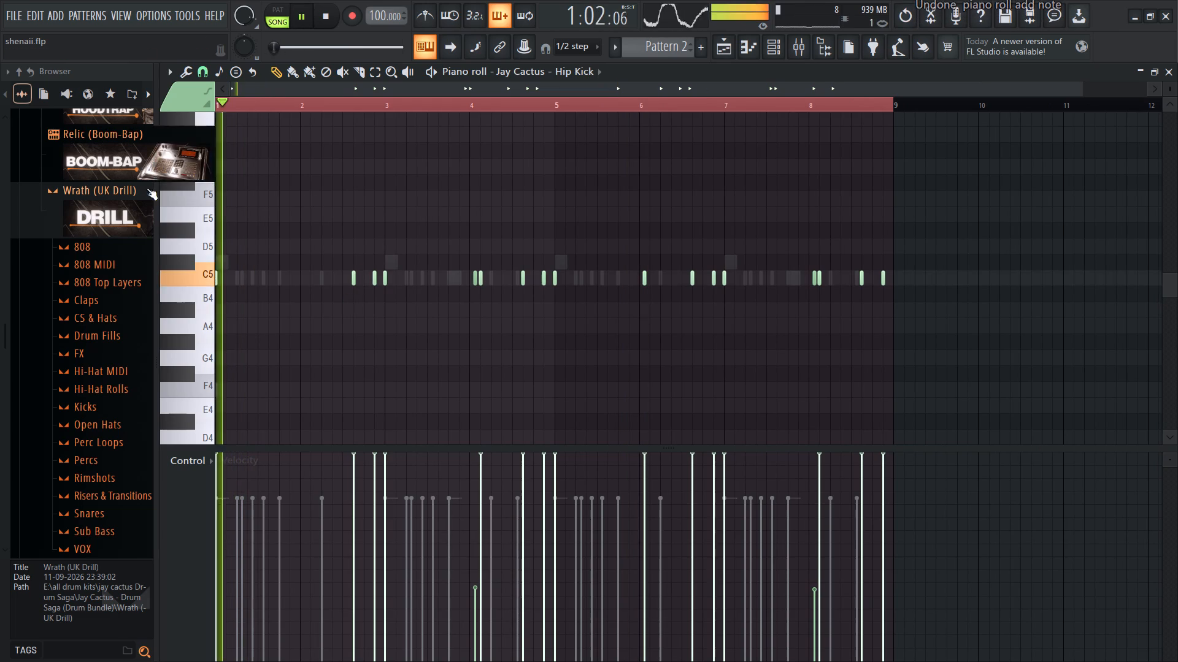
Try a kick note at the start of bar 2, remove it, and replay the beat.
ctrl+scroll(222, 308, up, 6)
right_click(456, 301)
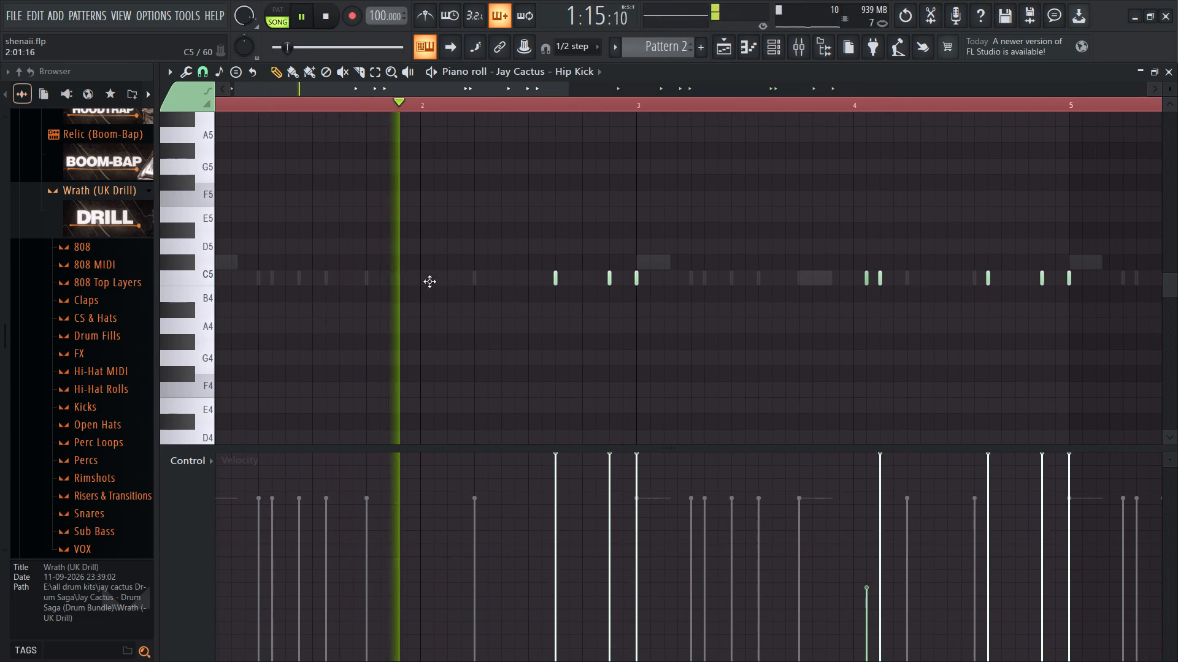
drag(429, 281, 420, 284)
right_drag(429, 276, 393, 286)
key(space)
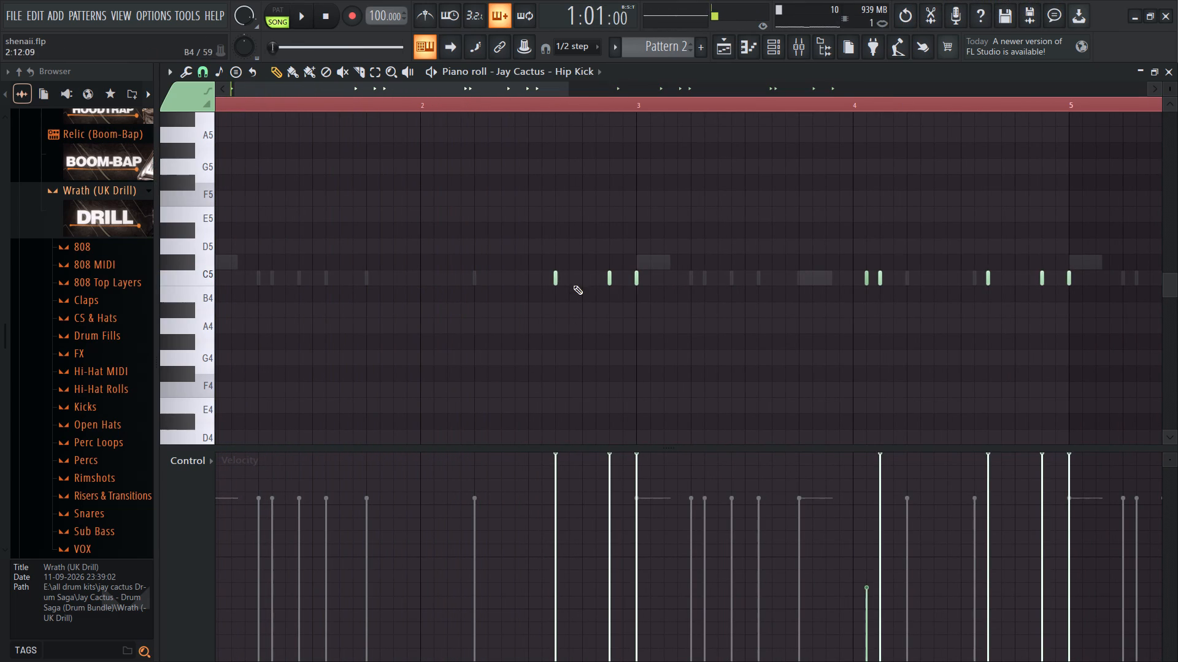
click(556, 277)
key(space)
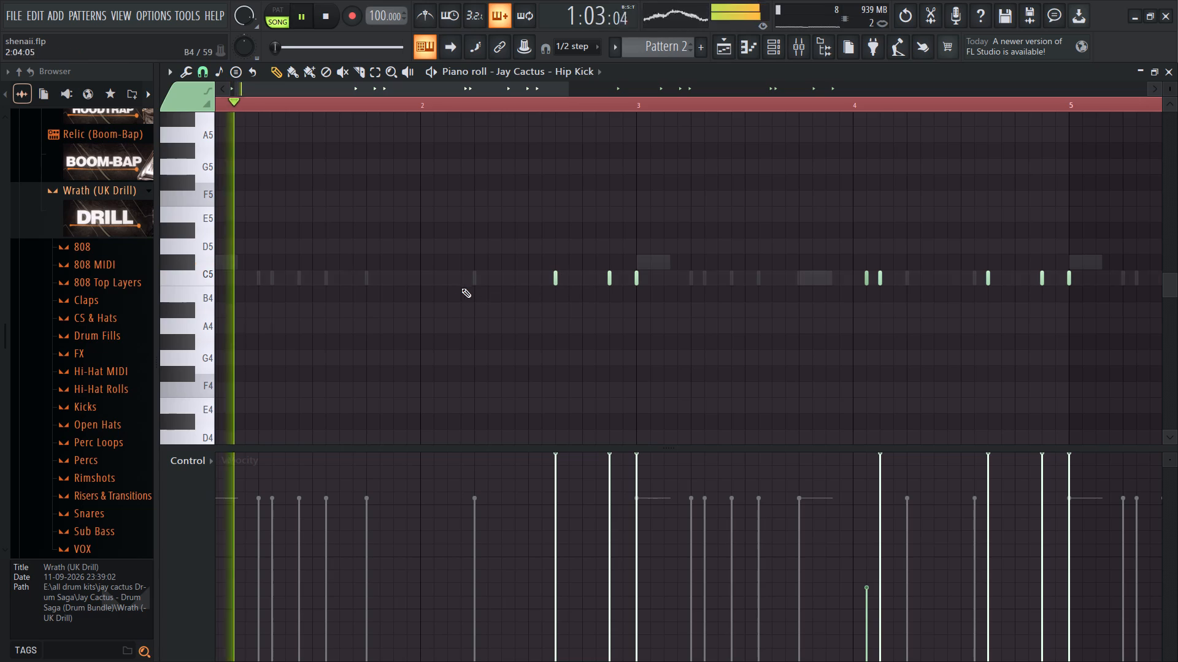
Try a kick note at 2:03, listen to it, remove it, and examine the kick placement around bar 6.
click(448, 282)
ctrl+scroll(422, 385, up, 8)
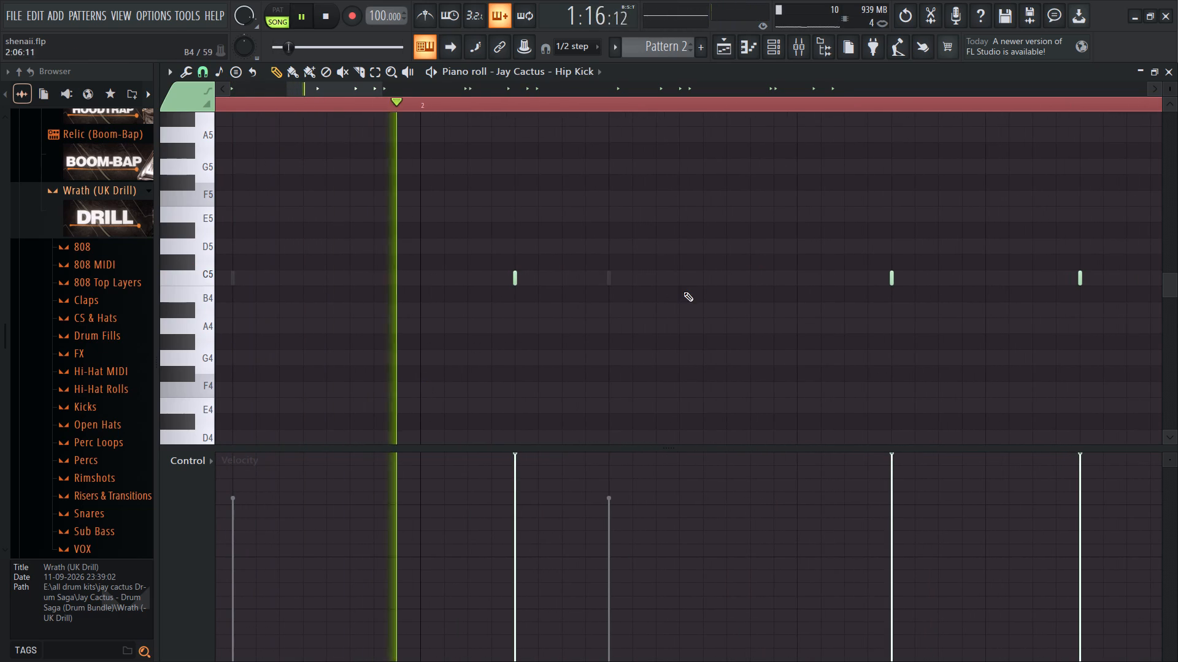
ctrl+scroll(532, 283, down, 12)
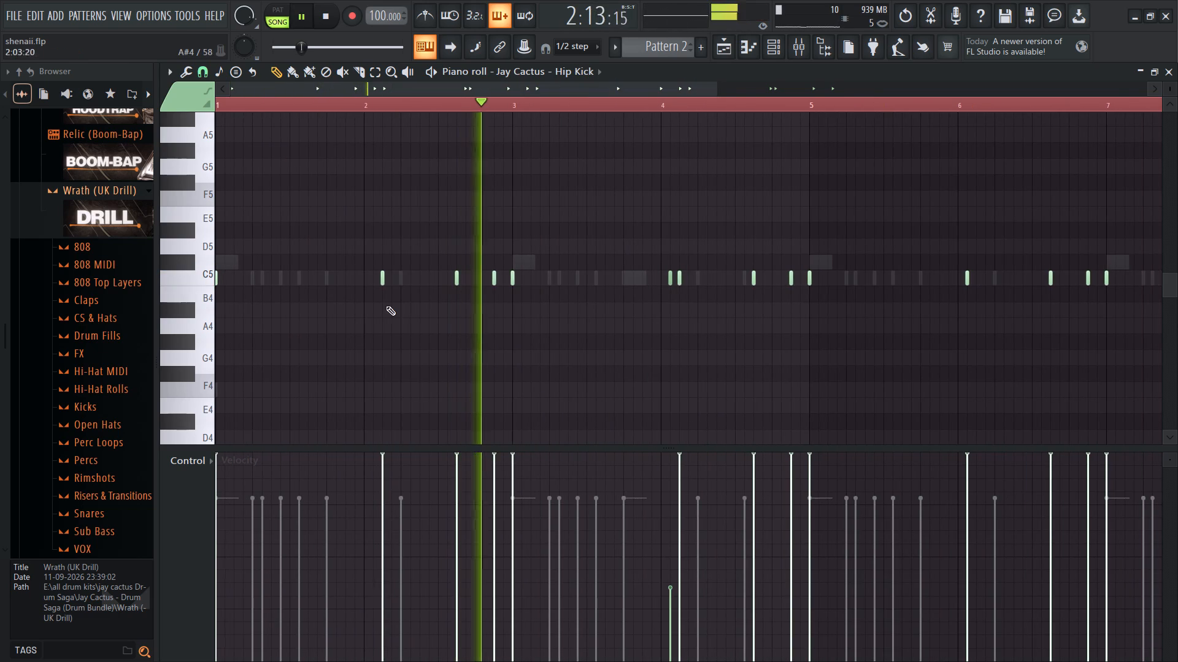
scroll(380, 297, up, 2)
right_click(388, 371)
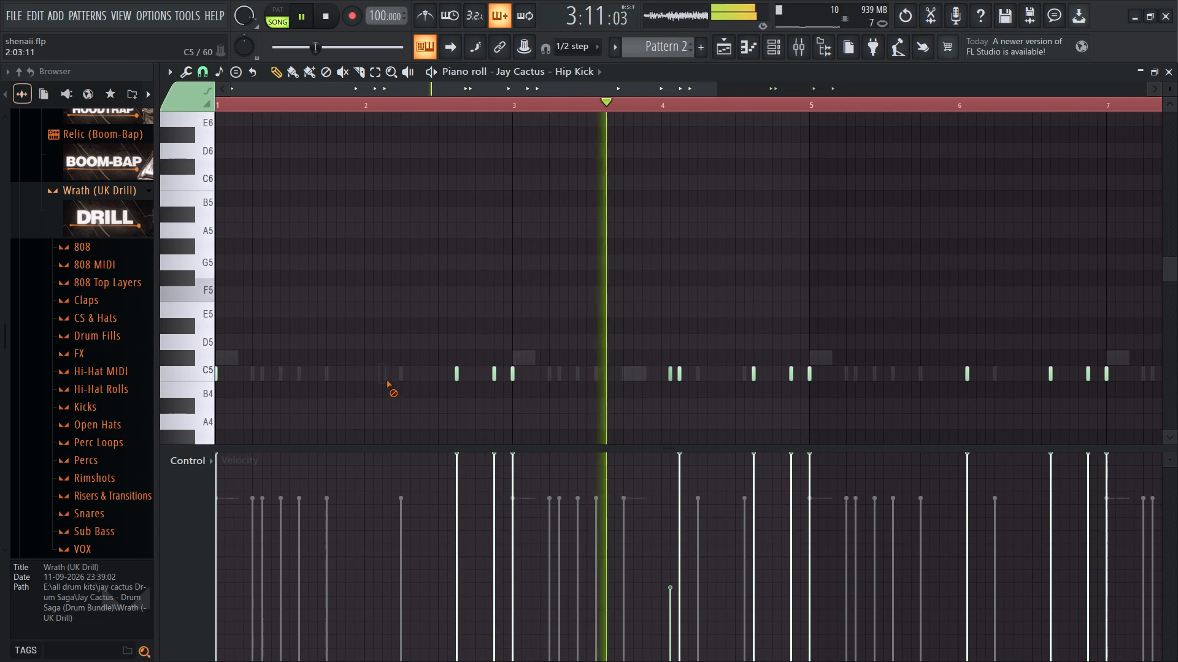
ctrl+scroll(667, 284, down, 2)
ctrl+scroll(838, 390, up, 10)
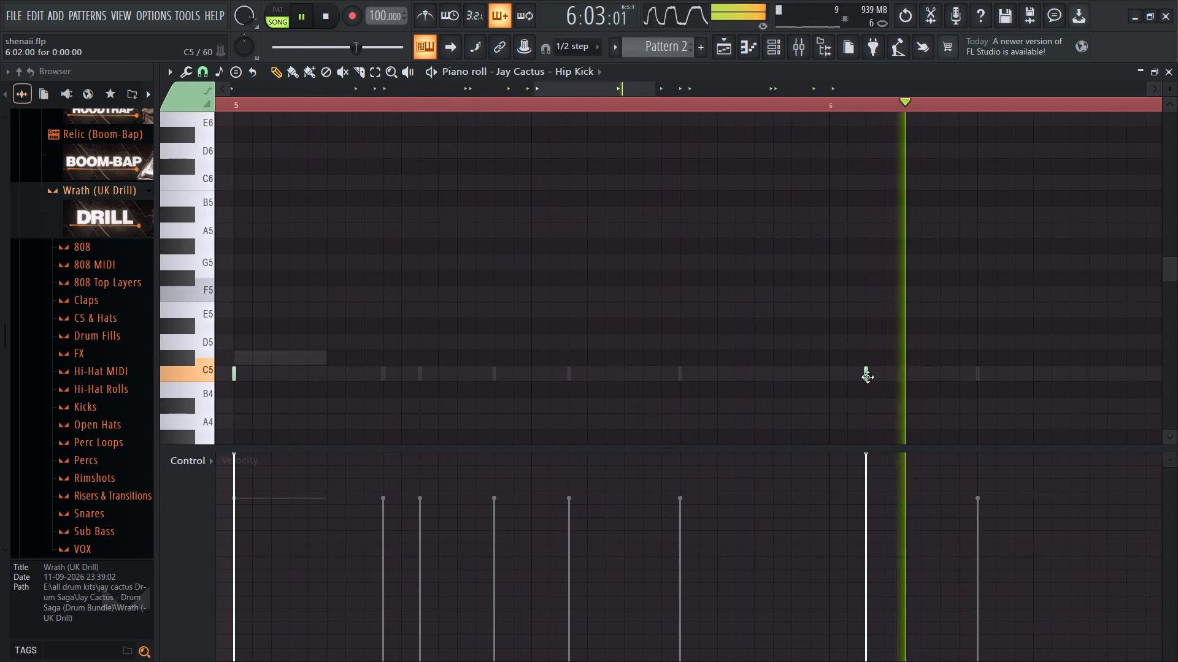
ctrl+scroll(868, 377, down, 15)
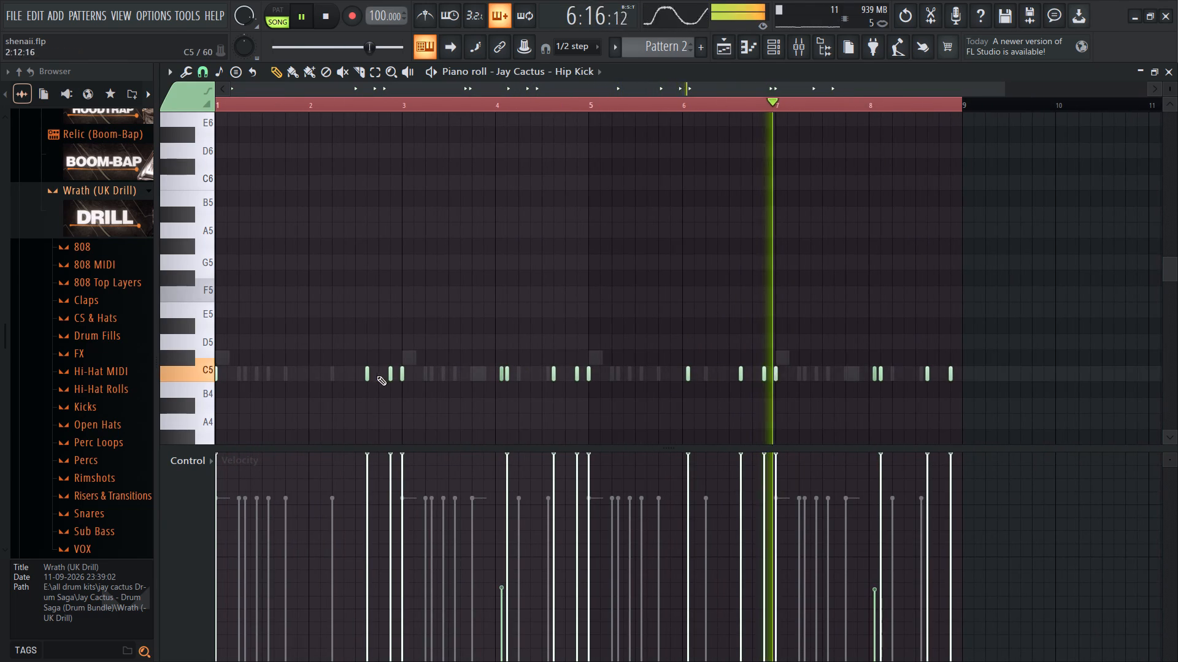
Show the channel rack and collapse the Wrath (UK Drill), Relic (Boom-Bap) and Chrome VOX folders in the browser.
click(780, 37)
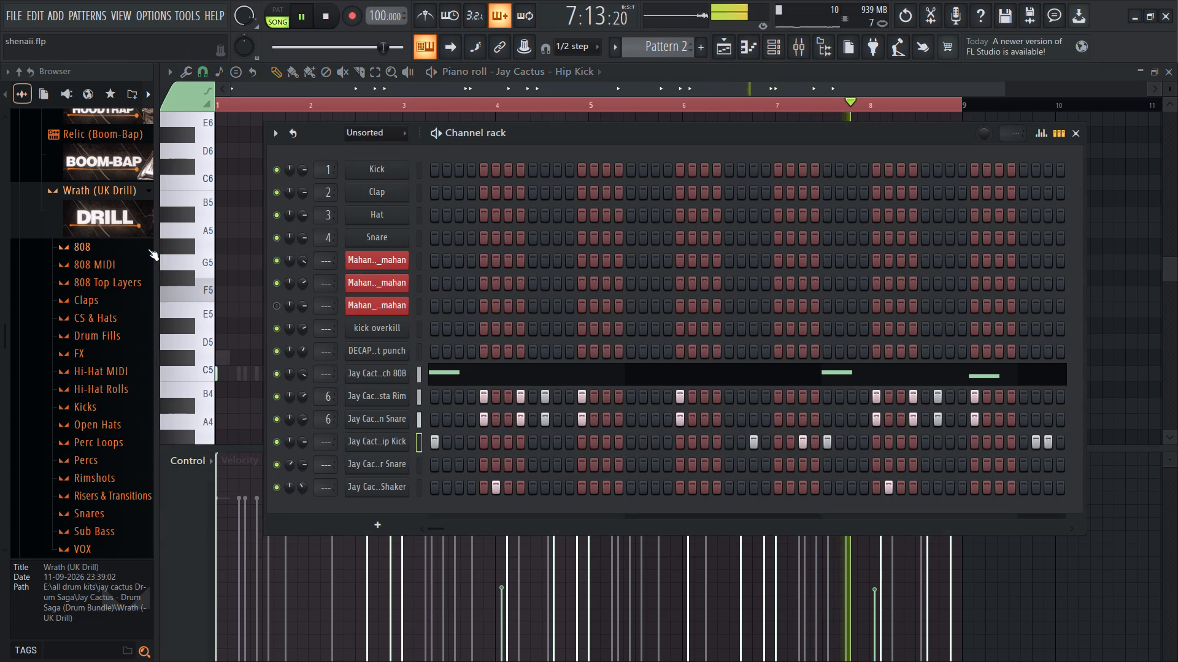
scroll(133, 254, up, 2)
scroll(131, 257, down, 1)
click(87, 281)
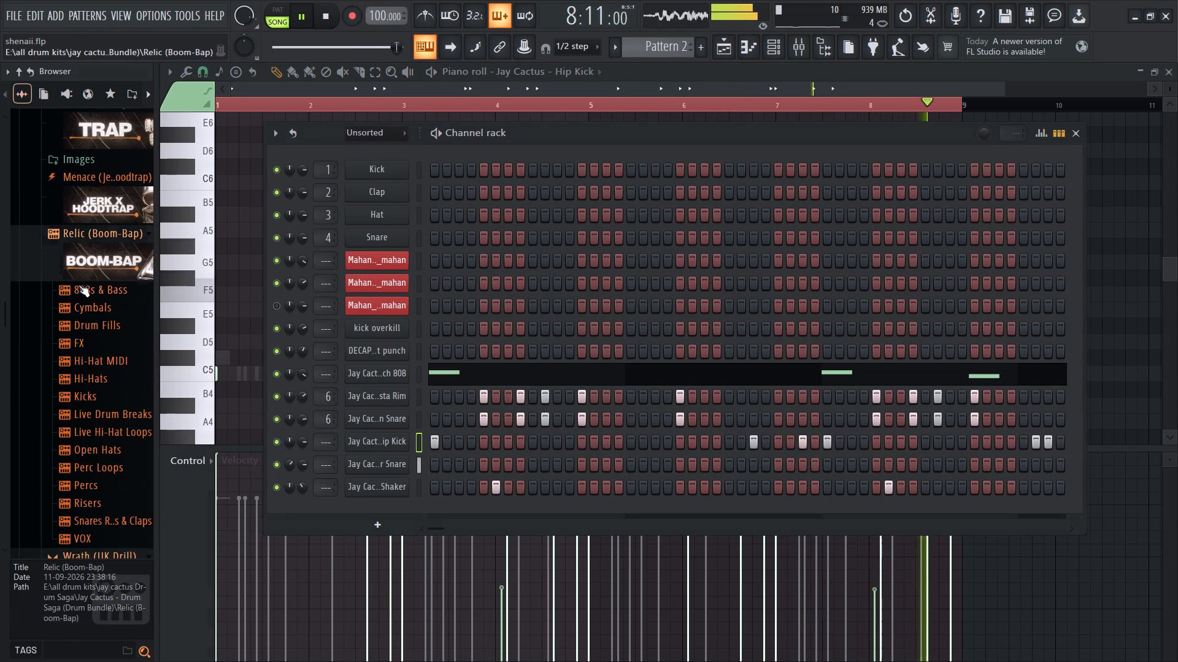
click(91, 246)
scroll(91, 248, up, 3)
scroll(112, 310, up, 2)
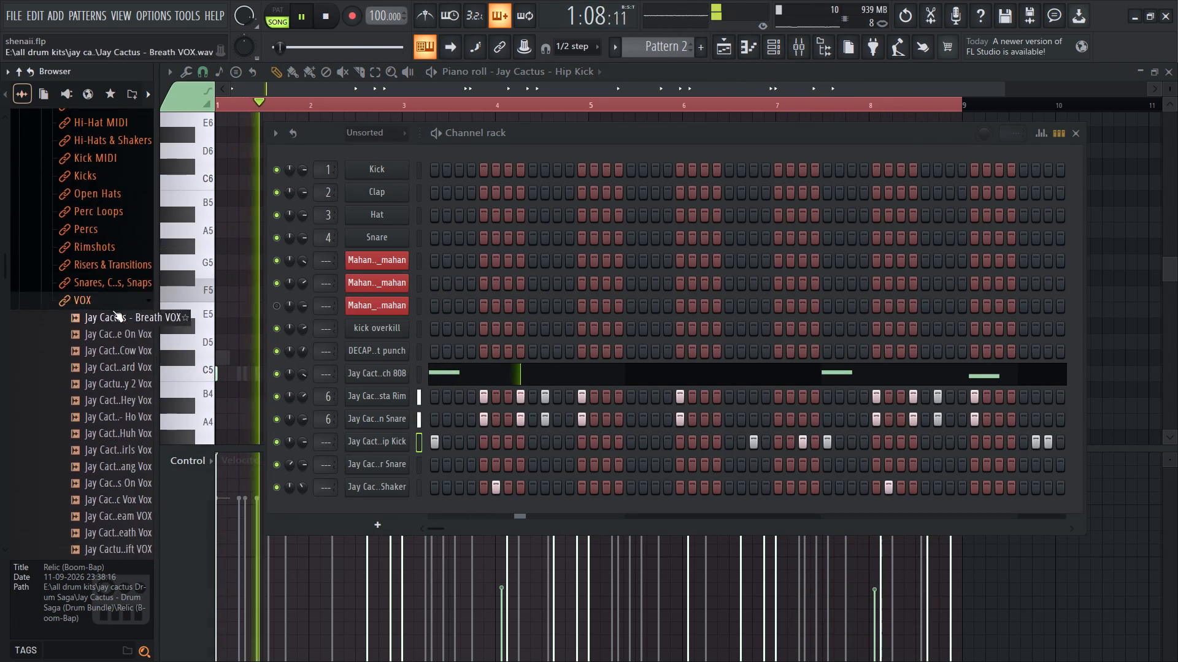
scroll(112, 310, up, 2)
click(87, 413)
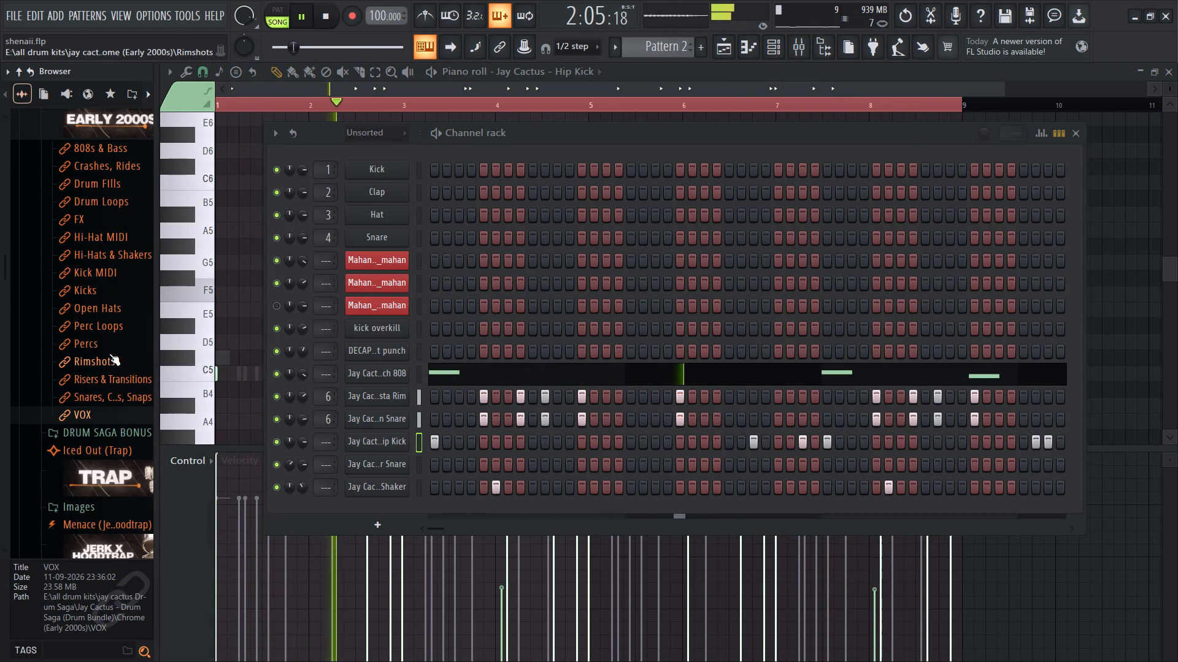
Mute Insert 1 in the mixer and listen to the rest of the beat without it.
click(797, 56)
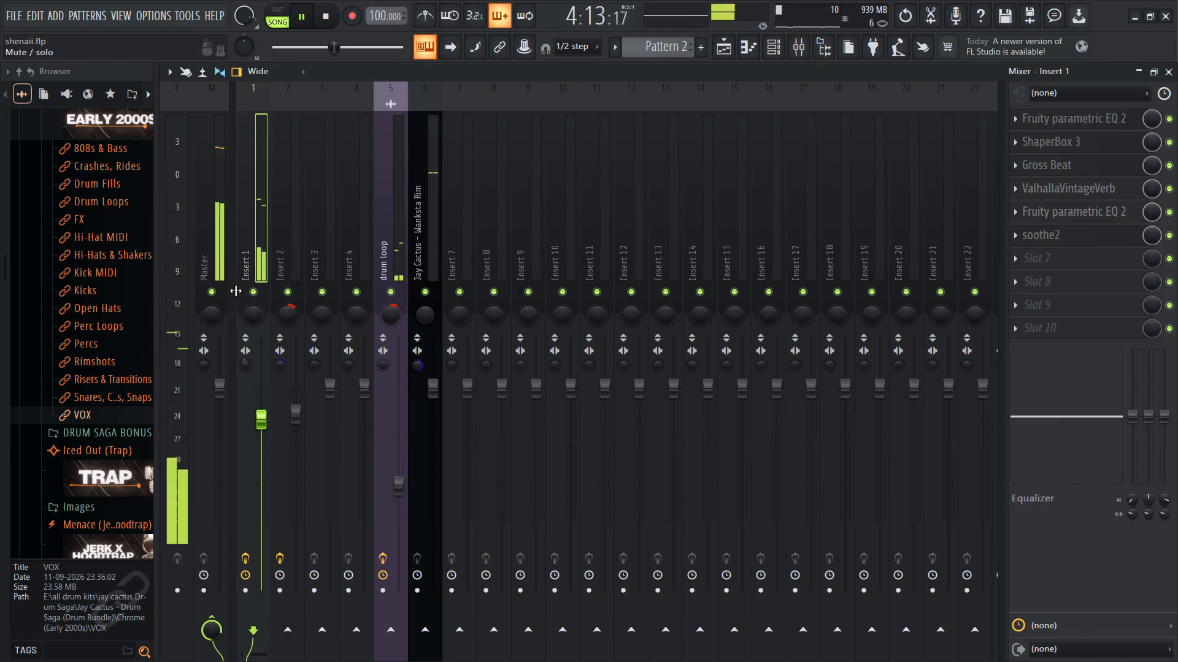
click(260, 288)
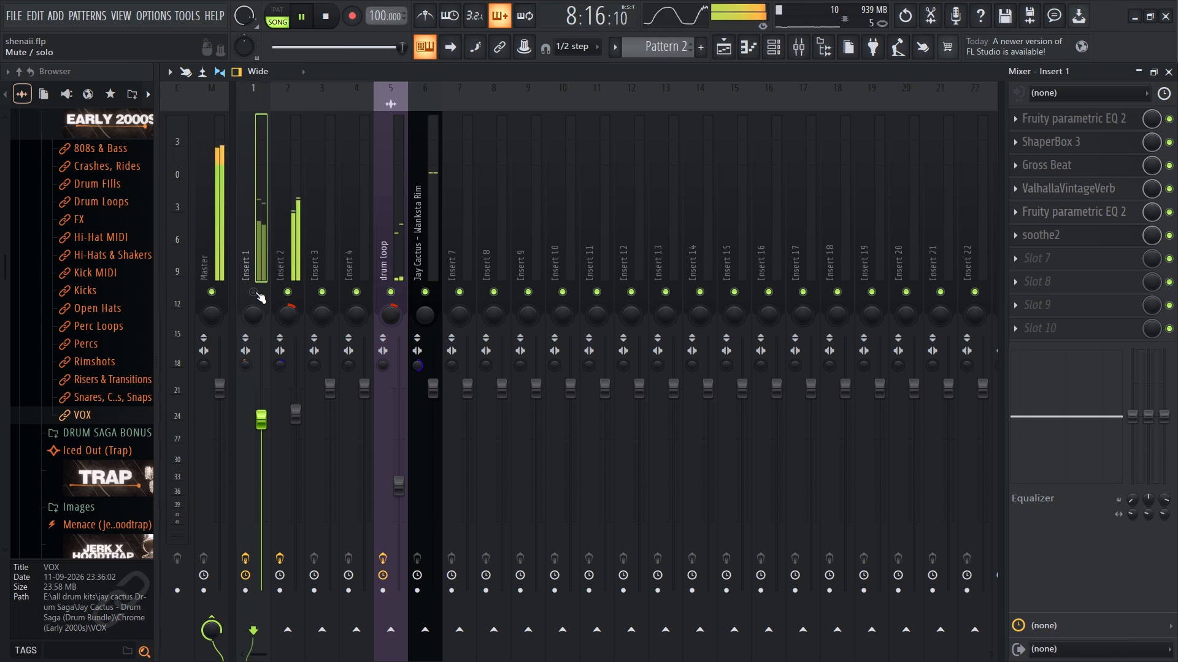
key(space)
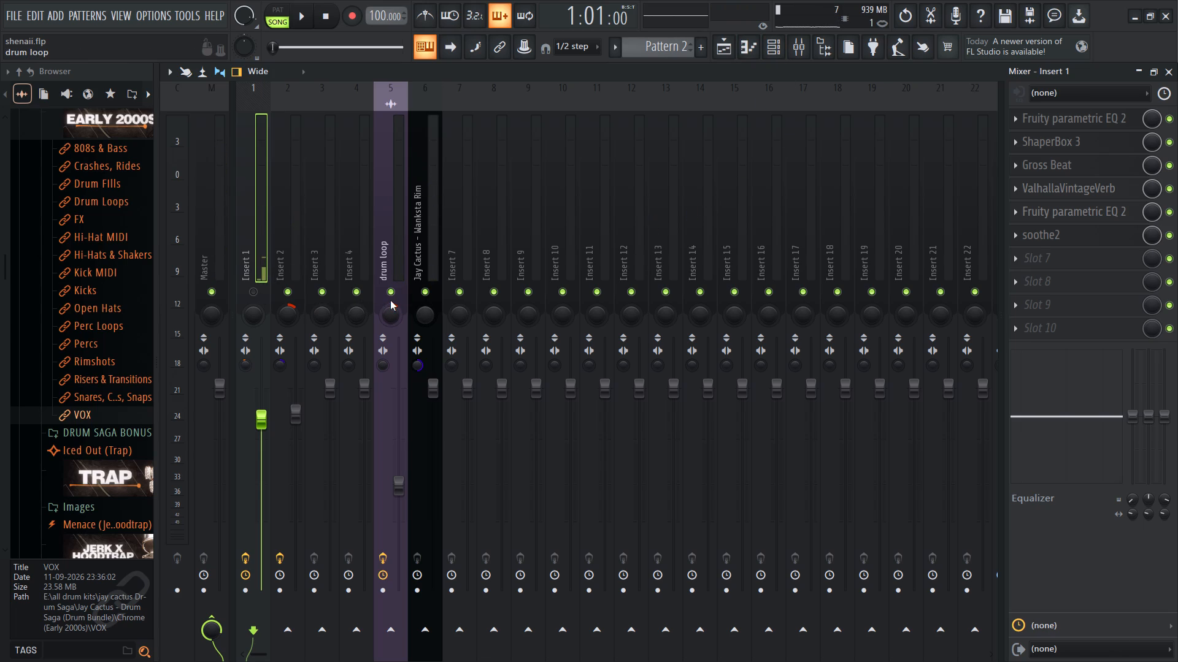
Play the beat and raise the drum loop fader to about -9.0 dB.
key(space)
drag(397, 490, 399, 444)
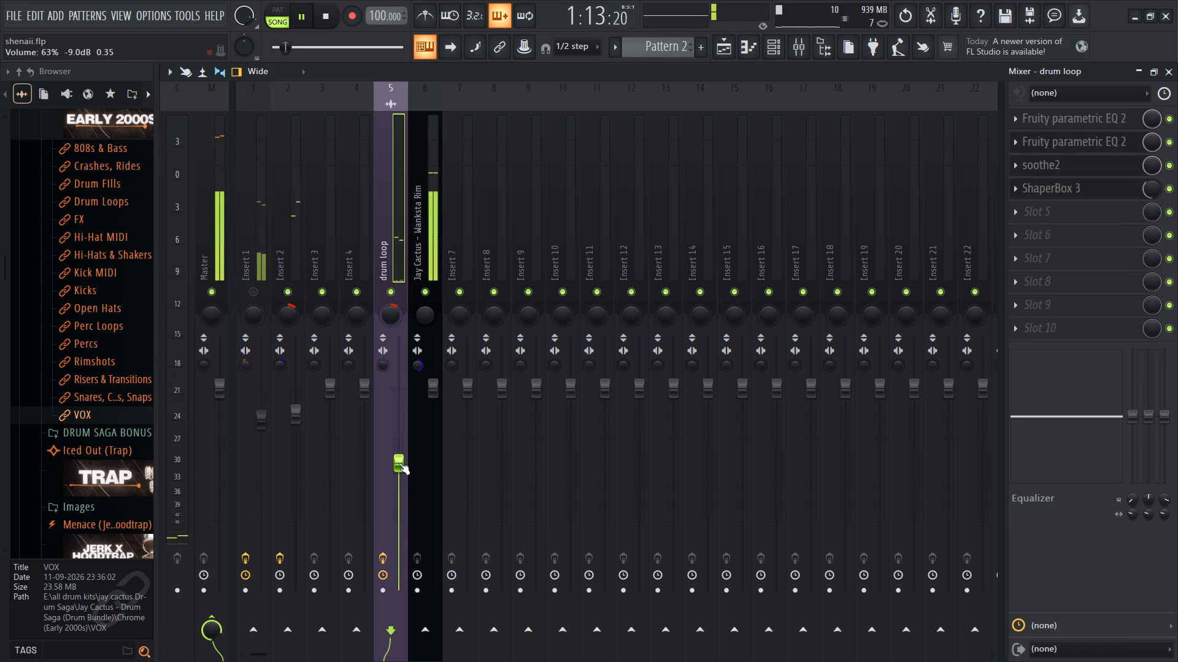
Unmute Insert 1 and save the project.
click(256, 293)
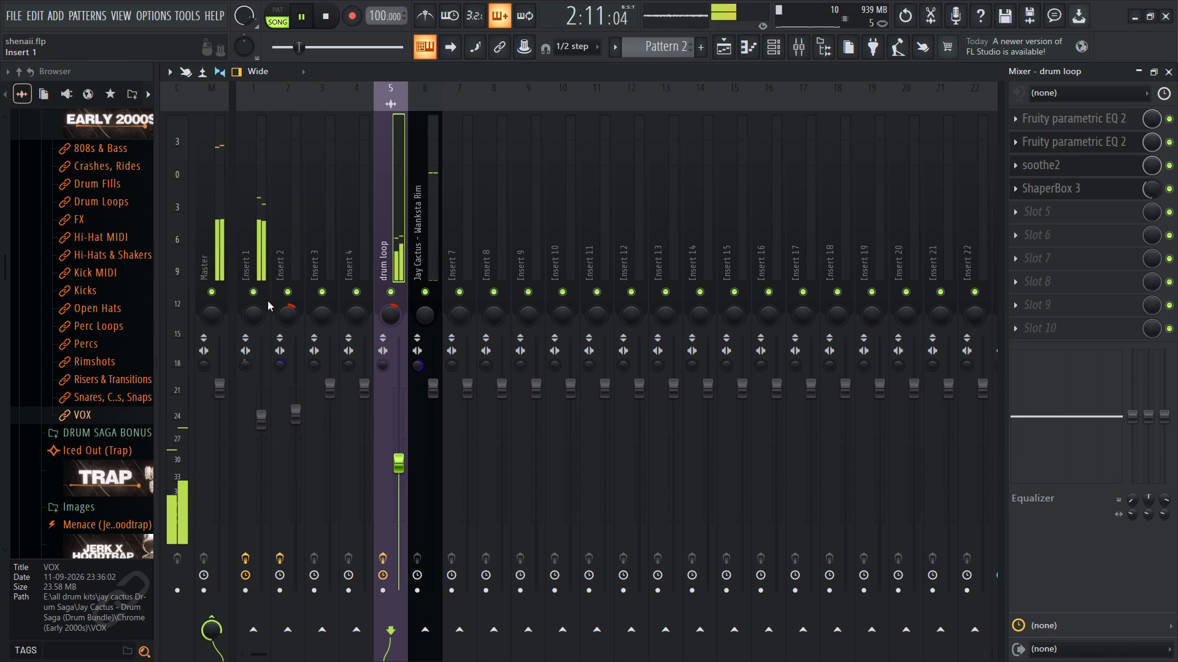
key(ctrl+s)
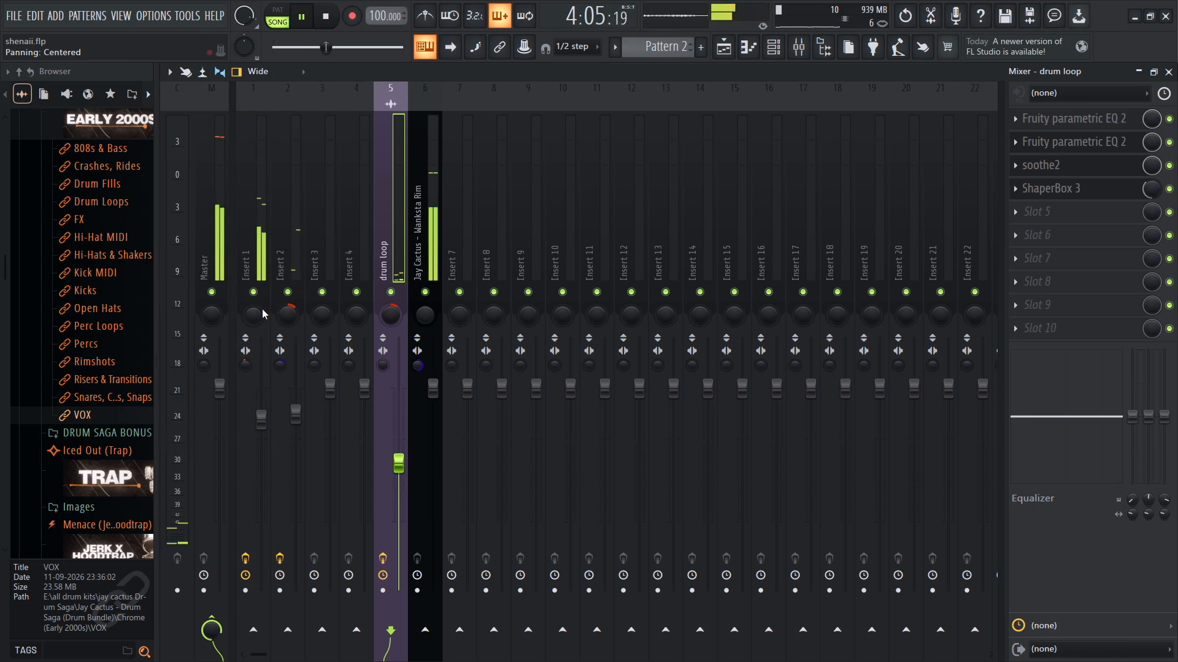
Set Insert 2's panning to 19% right.
drag(289, 314, 293, 321)
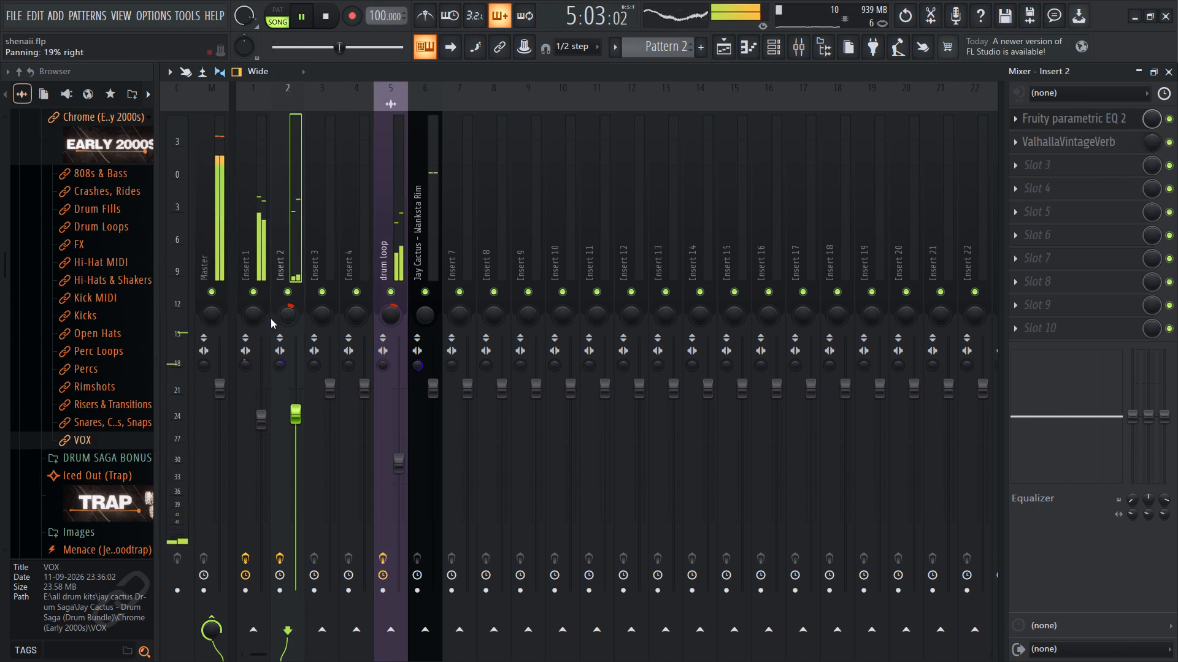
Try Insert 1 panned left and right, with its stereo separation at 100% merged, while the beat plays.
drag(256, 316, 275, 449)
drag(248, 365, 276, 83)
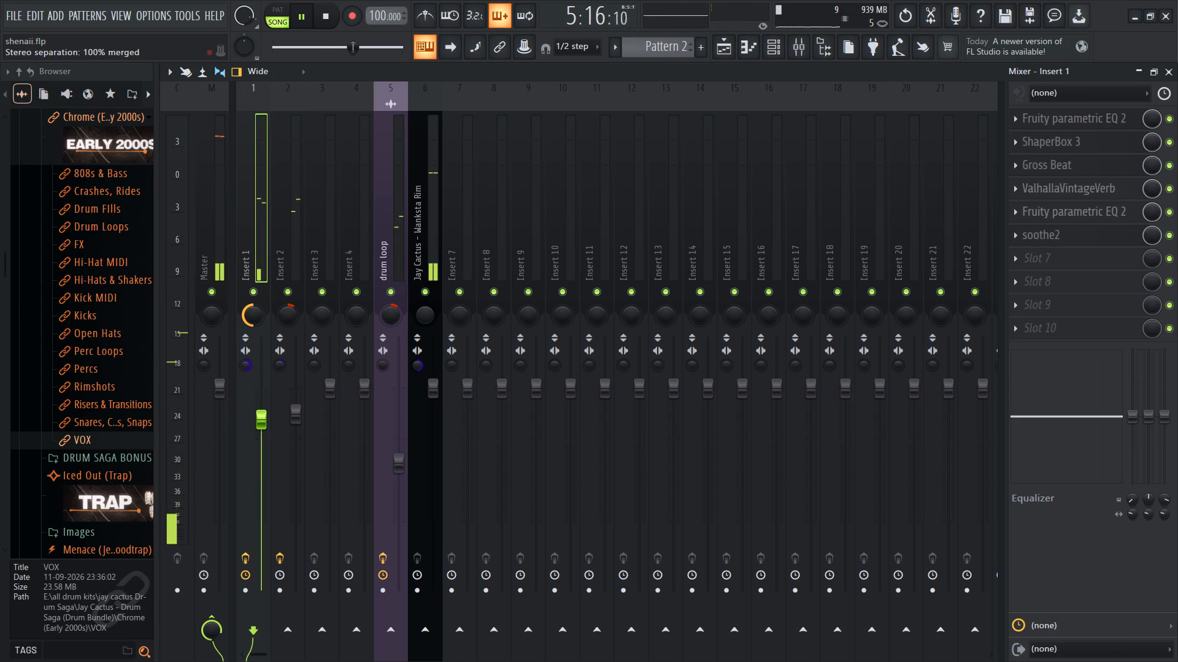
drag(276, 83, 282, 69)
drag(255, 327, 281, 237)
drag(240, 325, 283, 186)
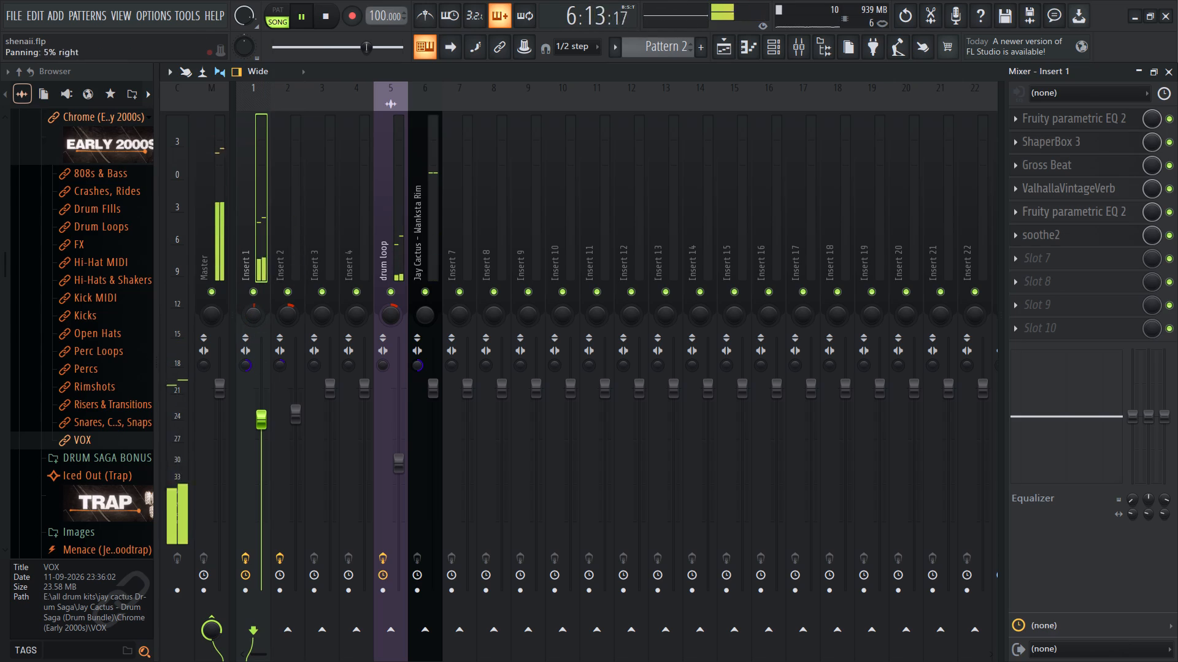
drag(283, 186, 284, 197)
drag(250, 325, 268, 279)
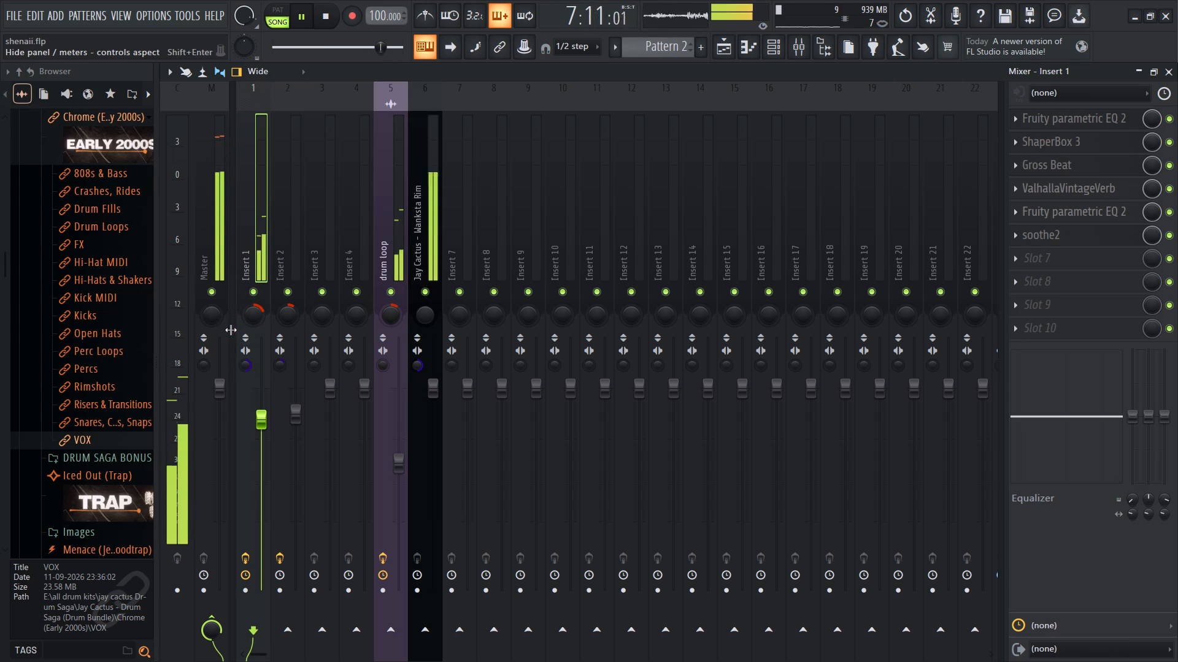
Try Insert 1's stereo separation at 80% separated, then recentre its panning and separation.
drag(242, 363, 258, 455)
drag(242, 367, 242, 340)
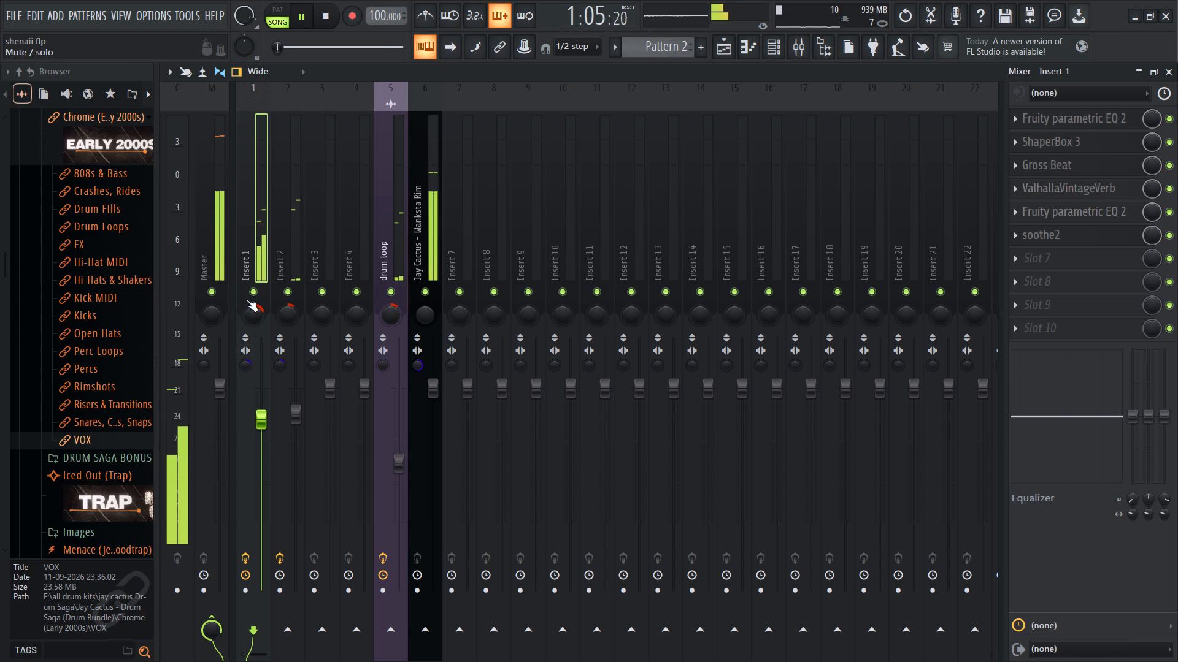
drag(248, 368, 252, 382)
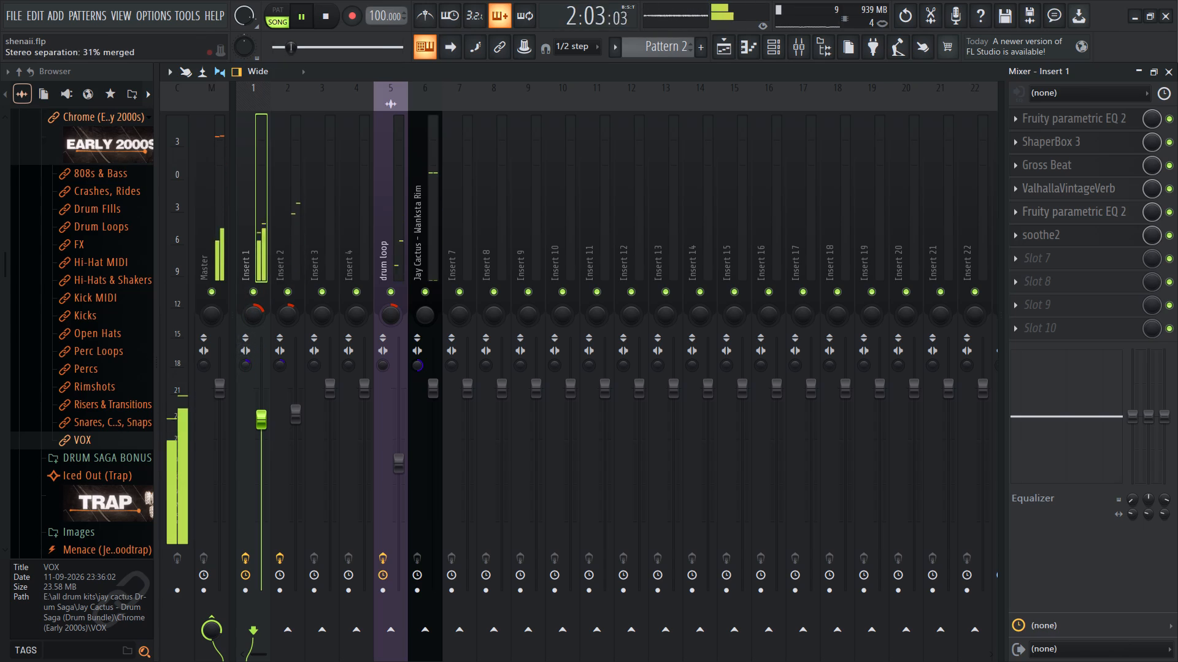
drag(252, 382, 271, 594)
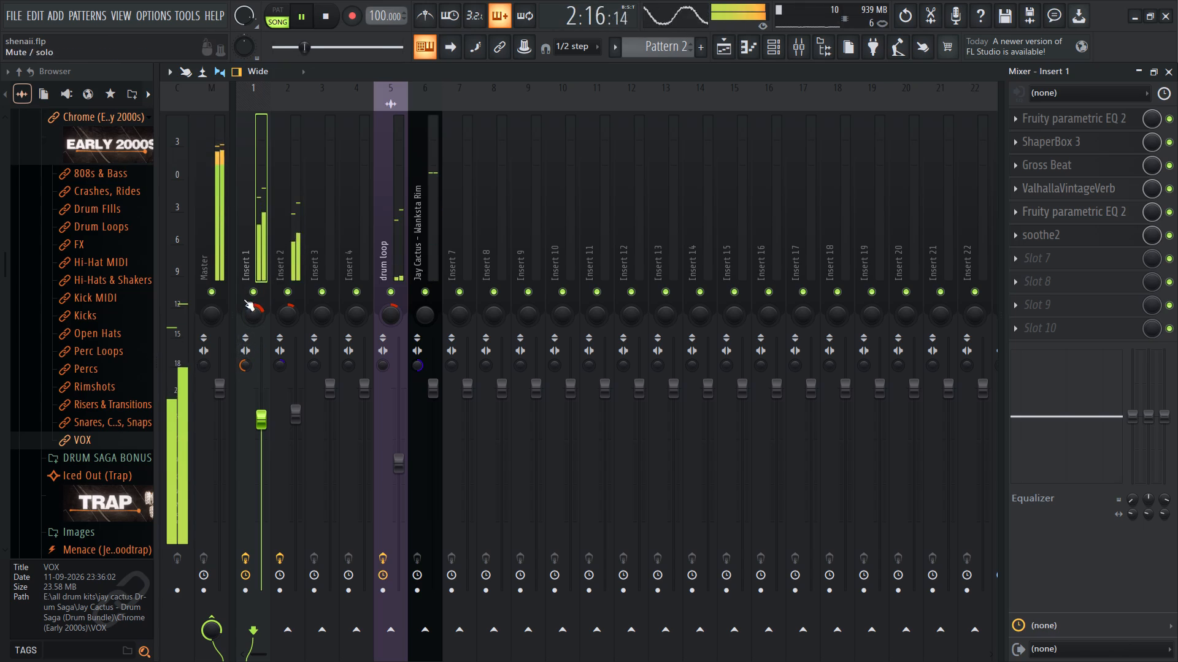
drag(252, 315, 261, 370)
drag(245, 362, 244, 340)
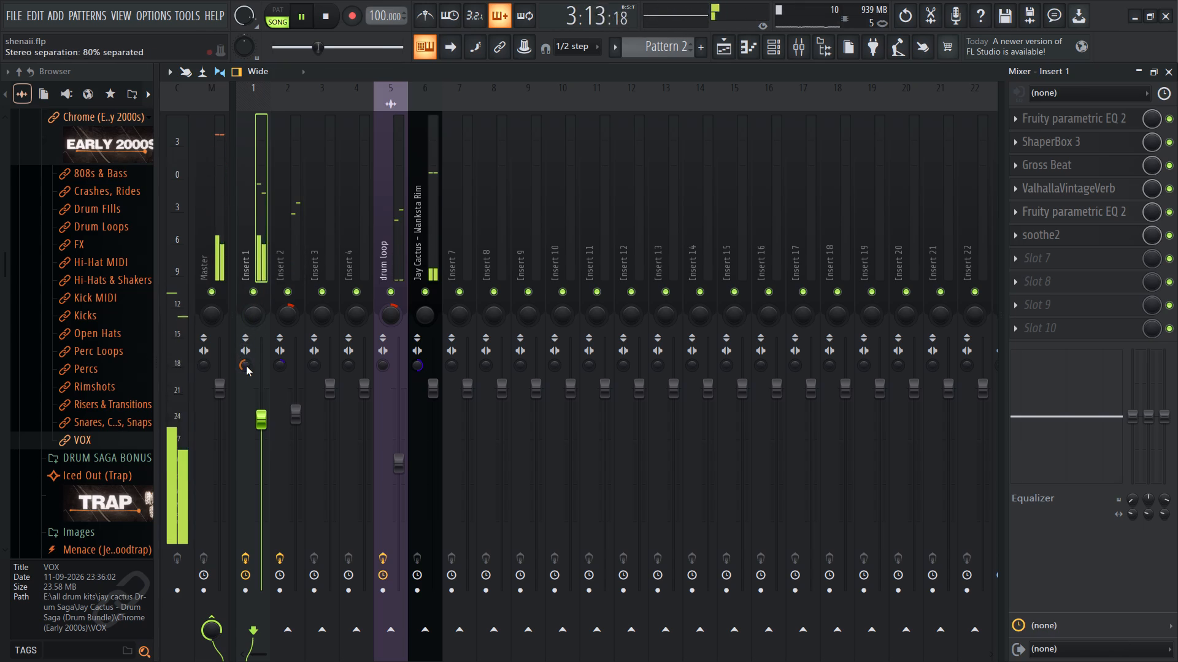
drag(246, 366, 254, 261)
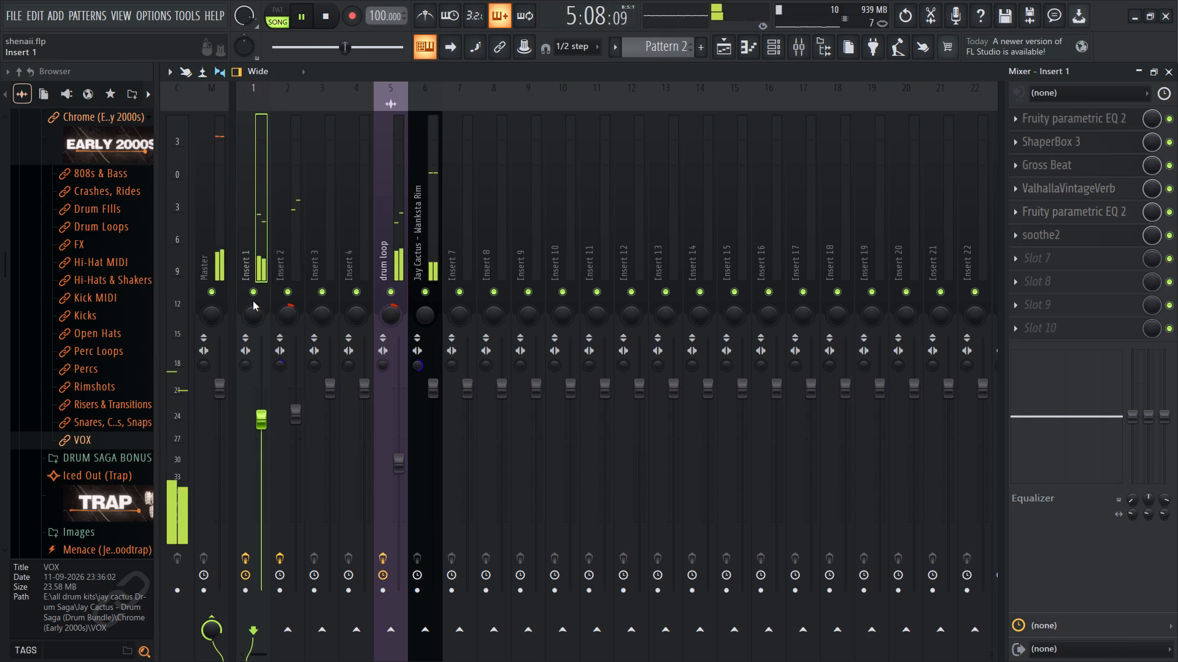
Load Fruity parametric EQ 2 in the first effect slot of the Master track and close its window.
click(210, 215)
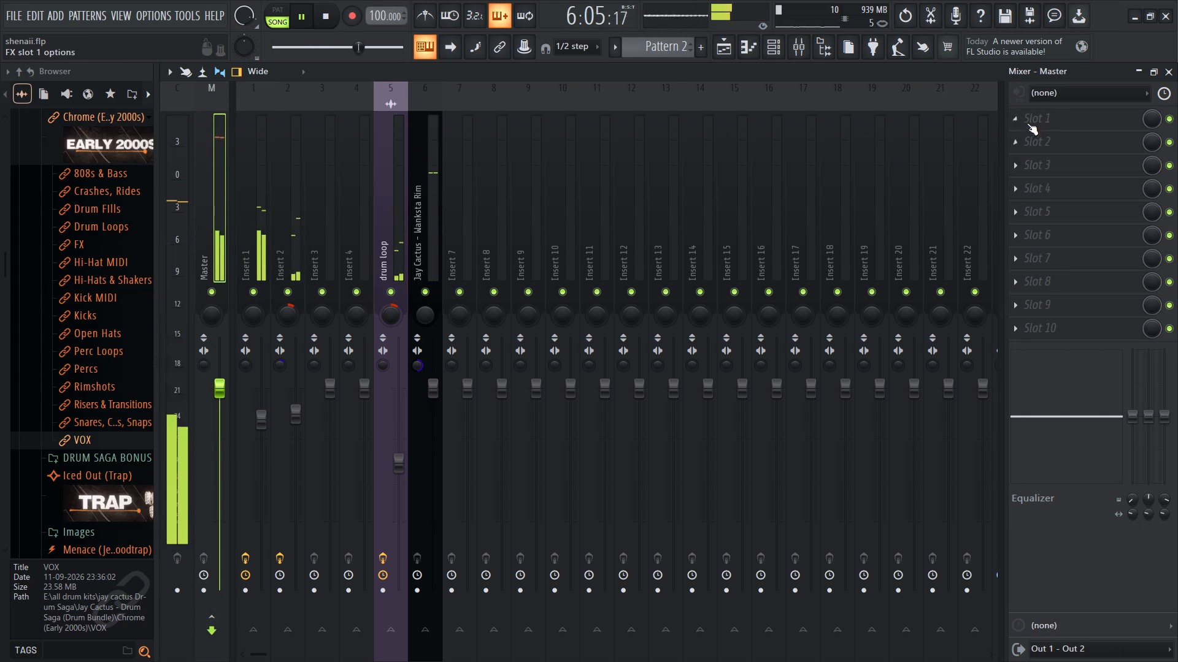
click(1027, 123)
click(600, 65)
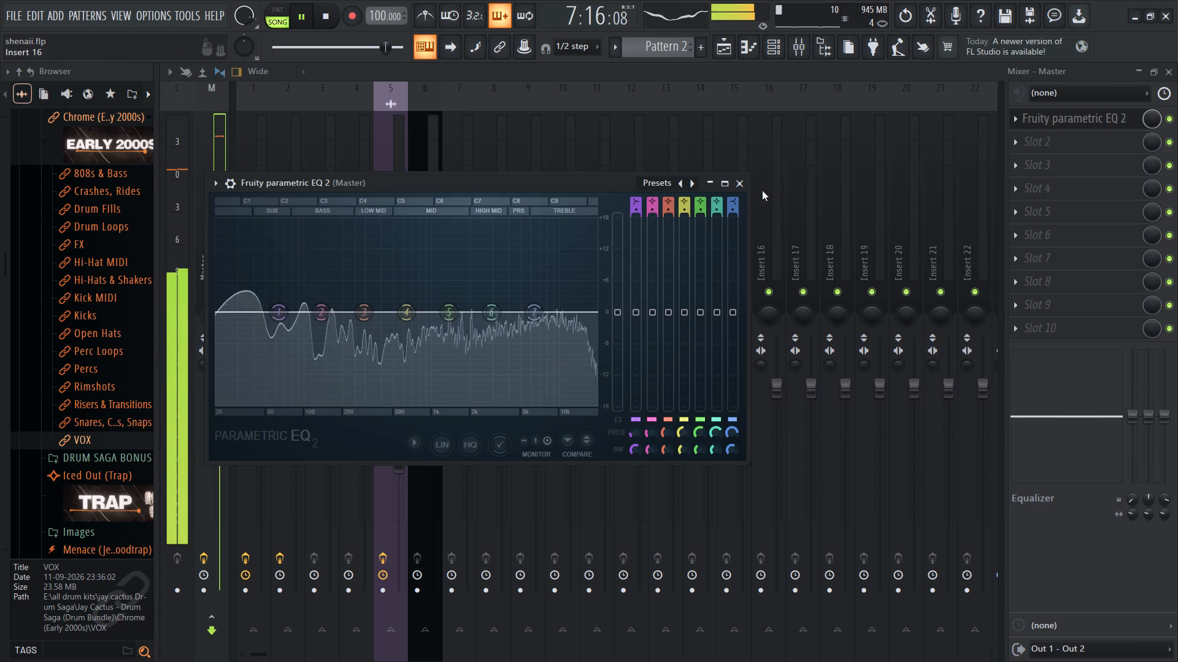
click(733, 183)
Stop playback and add a ZENOLOGY instrument channel to the channel rack, finding the plugin with the search "ze".
click(783, 52)
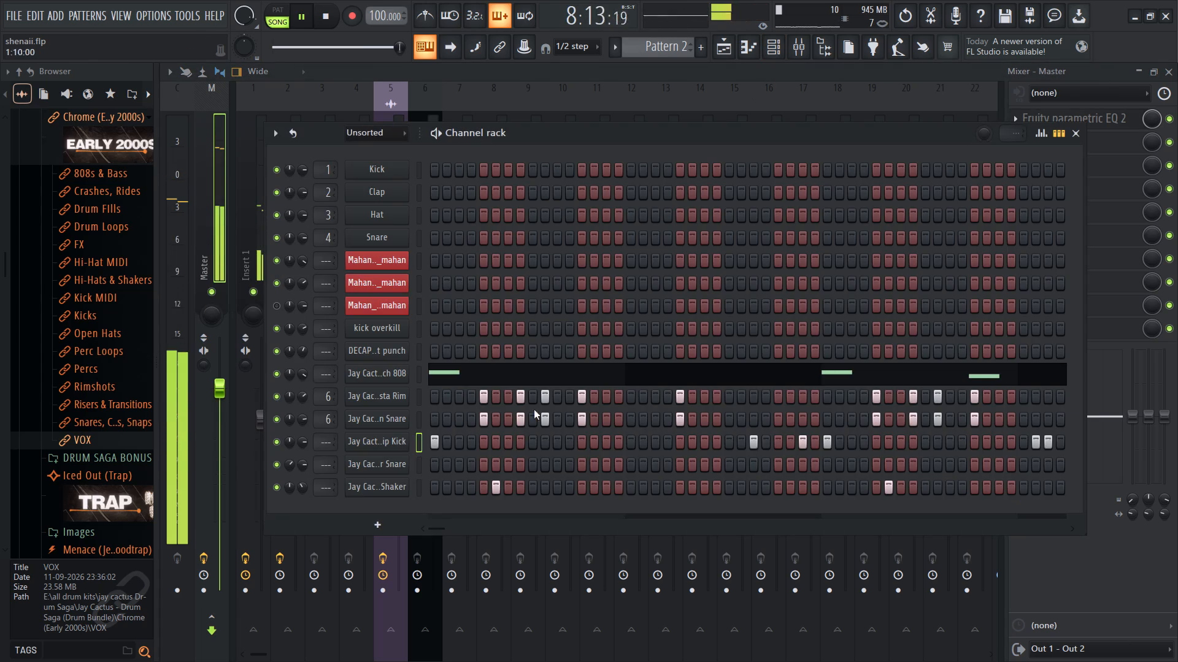
key(space)
click(373, 527)
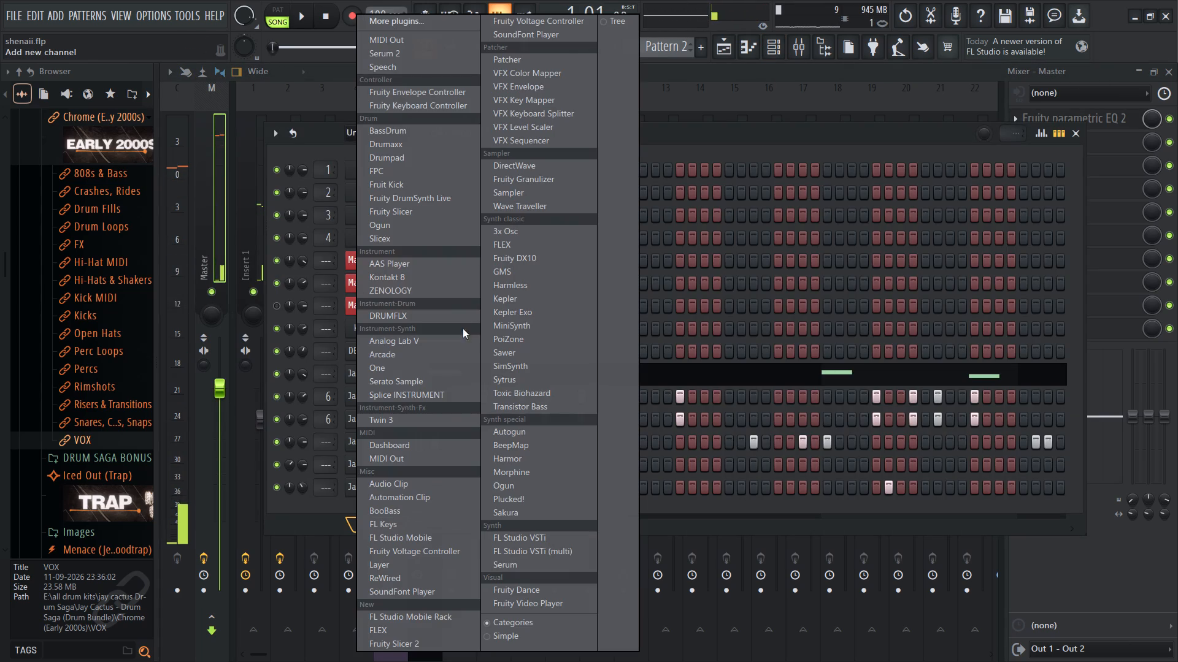
click(422, 28)
text(ze)
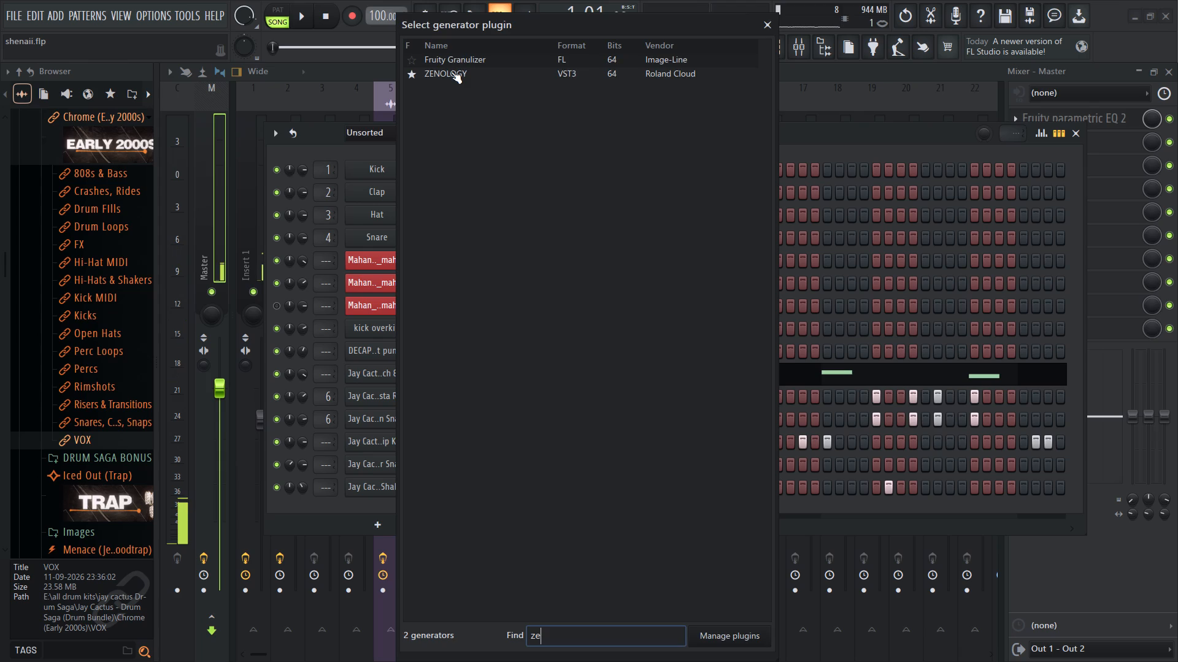
double_click(451, 72)
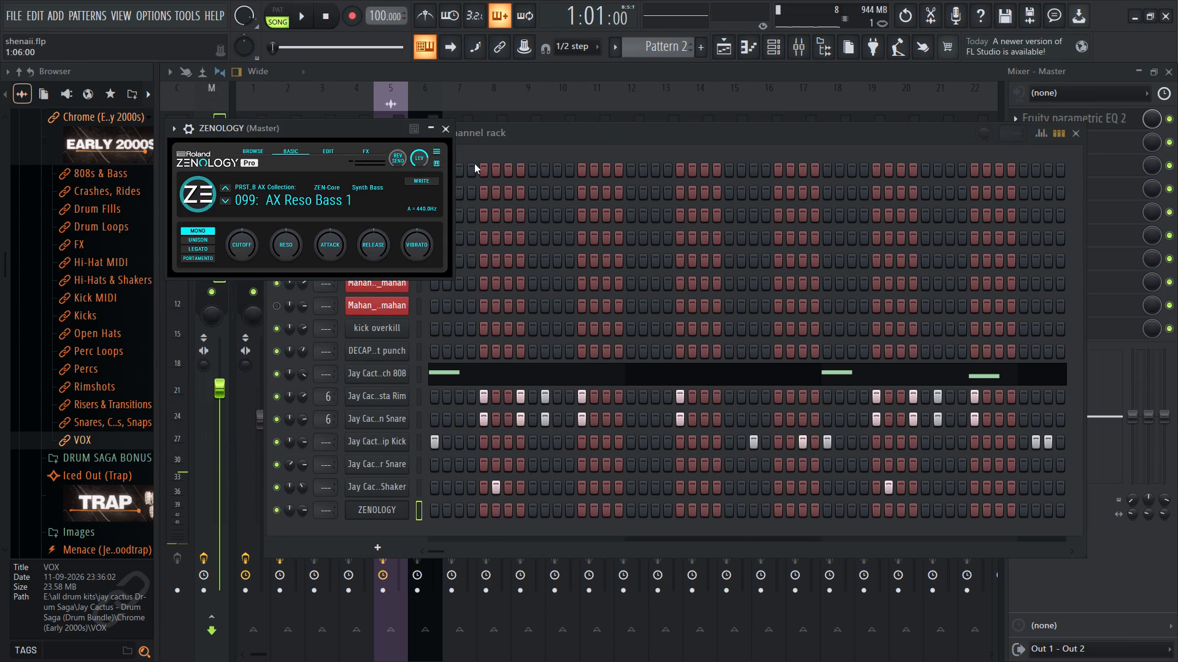
Open ZENOLOGY's preset browser.
click(246, 153)
click(276, 157)
click(282, 156)
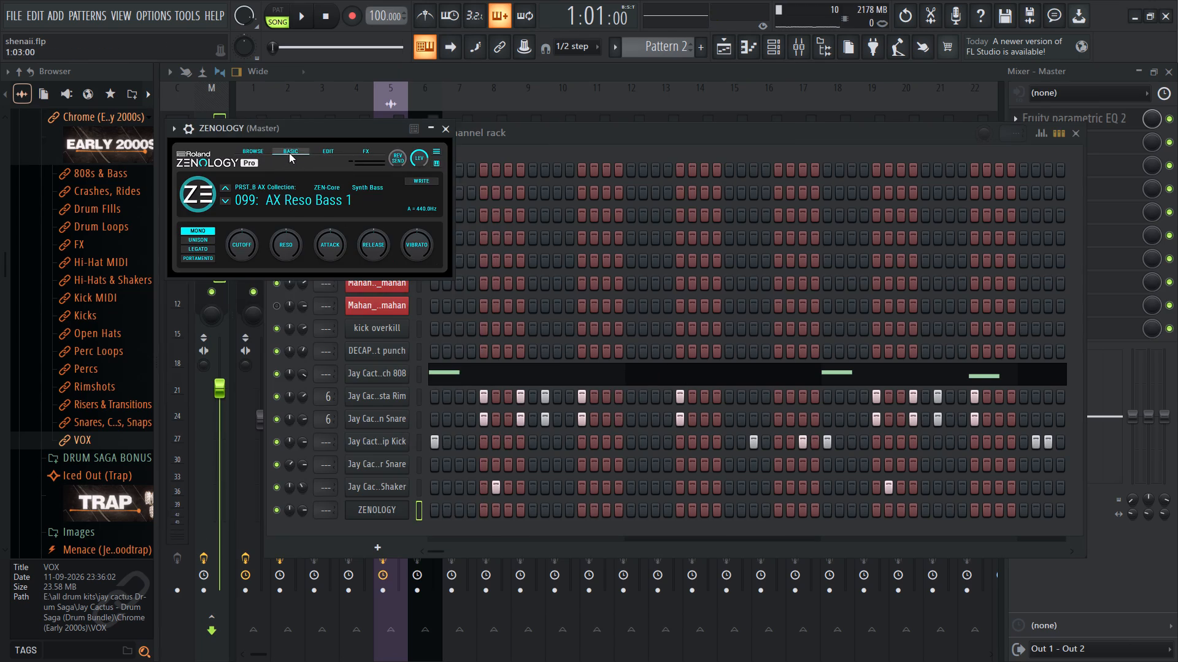
click(264, 156)
Audition the ZENOLOGY presets Hardstyle, TB Dist Bass and AX Modular Bs 1.
key(w)
key(w)
key(w)
click(530, 241)
key(w)
click(523, 354)
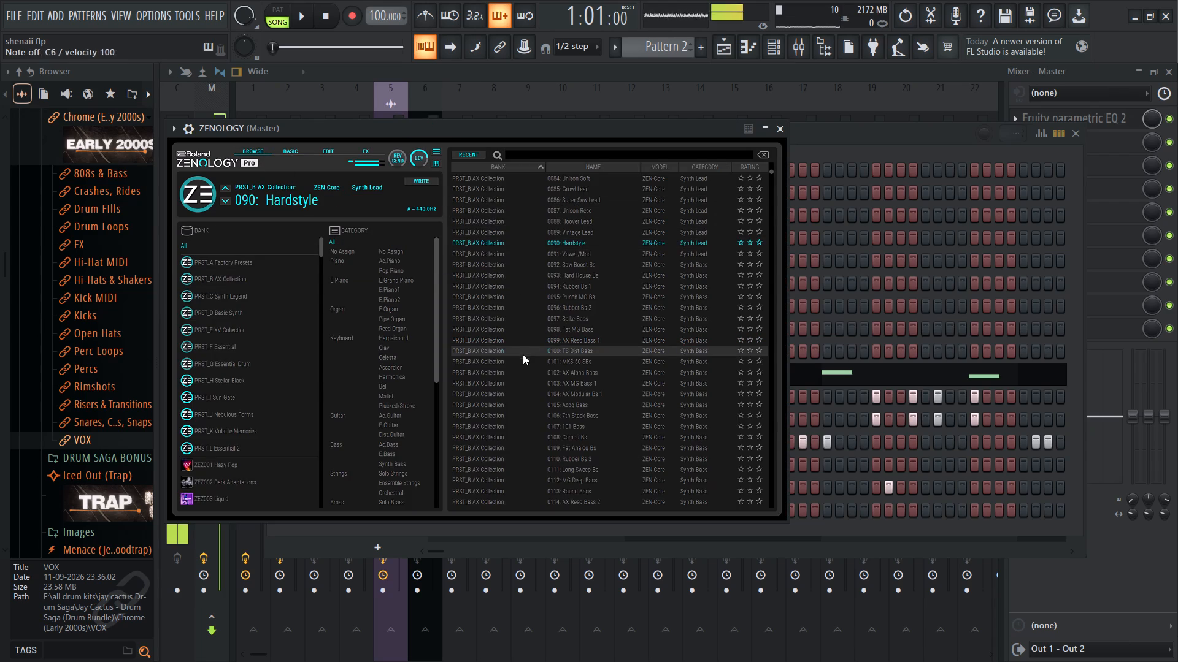
key(w)
key(w)
click(506, 397)
key(w)
key(w)
key(w)
Audition the AX Reso Bass 1 and TB Dist Bass presets with repeated notes.
click(493, 340)
key(w)
click(501, 349)
key(w)
key(w)
key(w)
key(w)
click(504, 335)
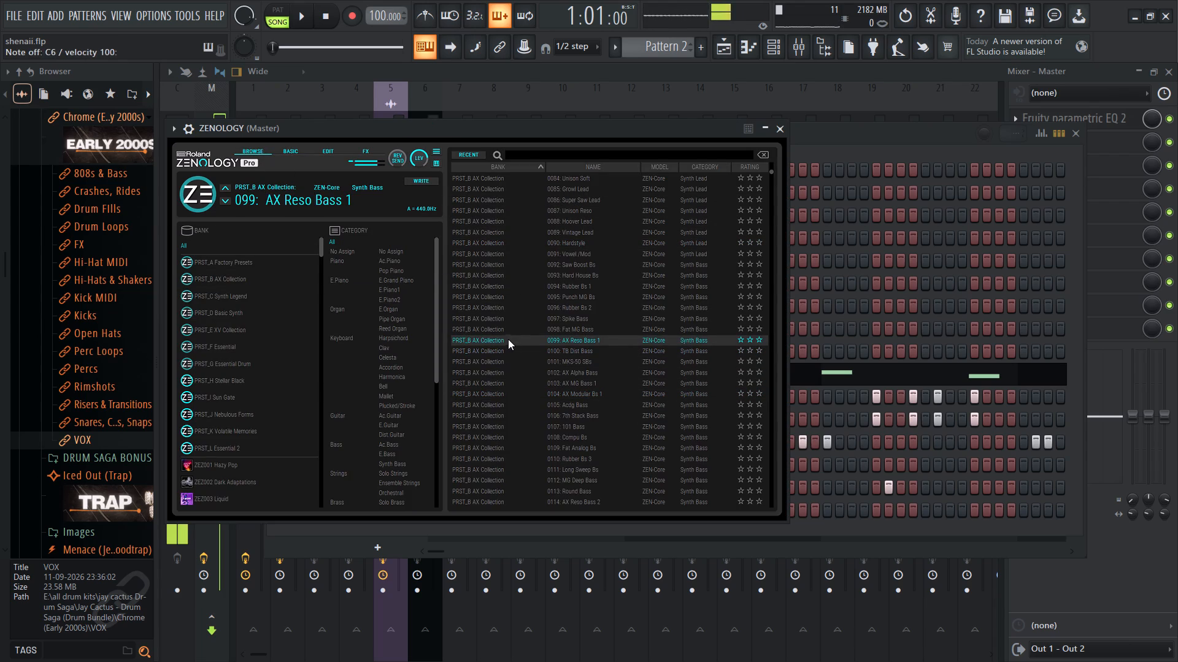
key(w)
key(w)
key(w)
Audition the Fat MG Bass preset with repeated notes.
click(510, 323)
key(w)
key(w)
key(w)
click(510, 326)
key(w)
key(w)
click(511, 324)
key(w)
key(w)
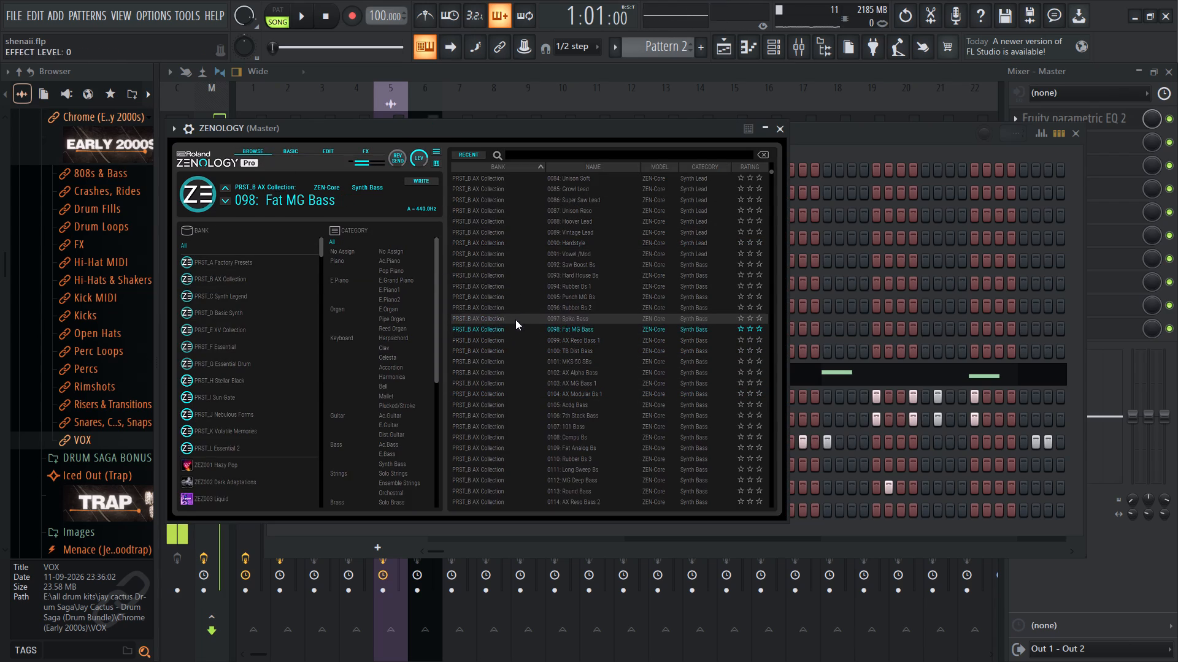
key(w)
key(w)
Audition the Unison Soft and Growl Lead presets with repeated notes.
click(516, 181)
key(w)
key(w)
key(w)
click(515, 190)
key(w)
key(w)
key(w)
key(w)
key(w)
key(w)
key(w)
key(w)
Audition the Unison Soft and Growl Lead presets again on a different note.
click(514, 181)
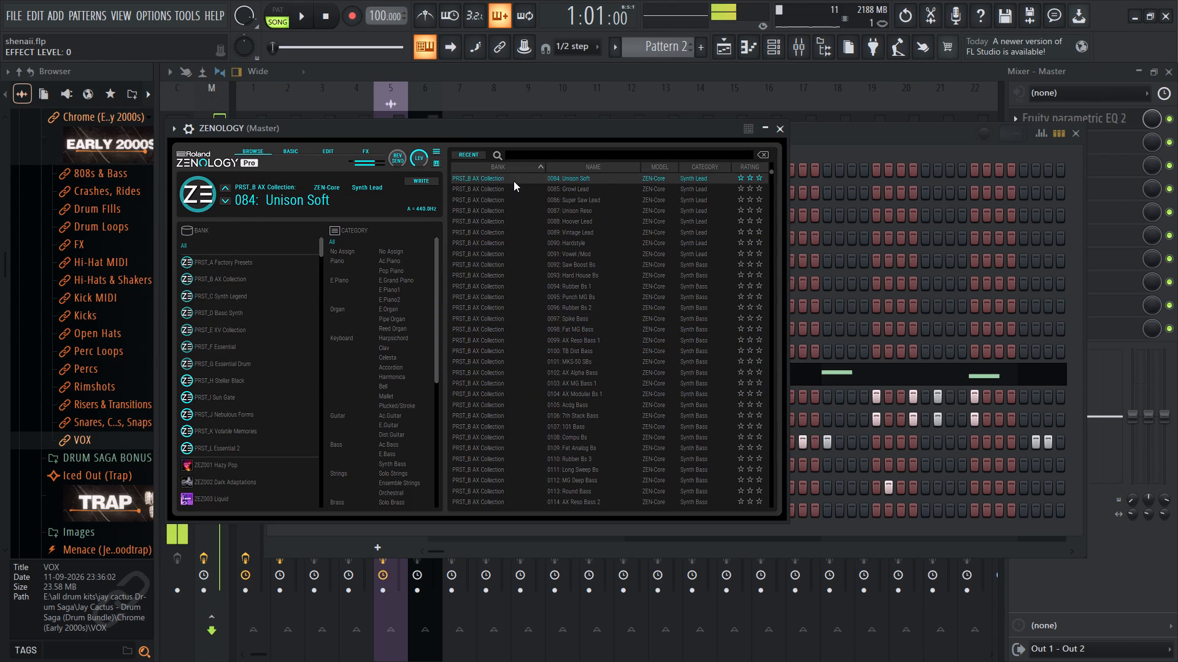
key(q)
key(q)
key(q)
key(q)
click(509, 193)
key(q)
key(q)
key(q)
key(q)
key(q)
key(q)
key(q)
key(q)
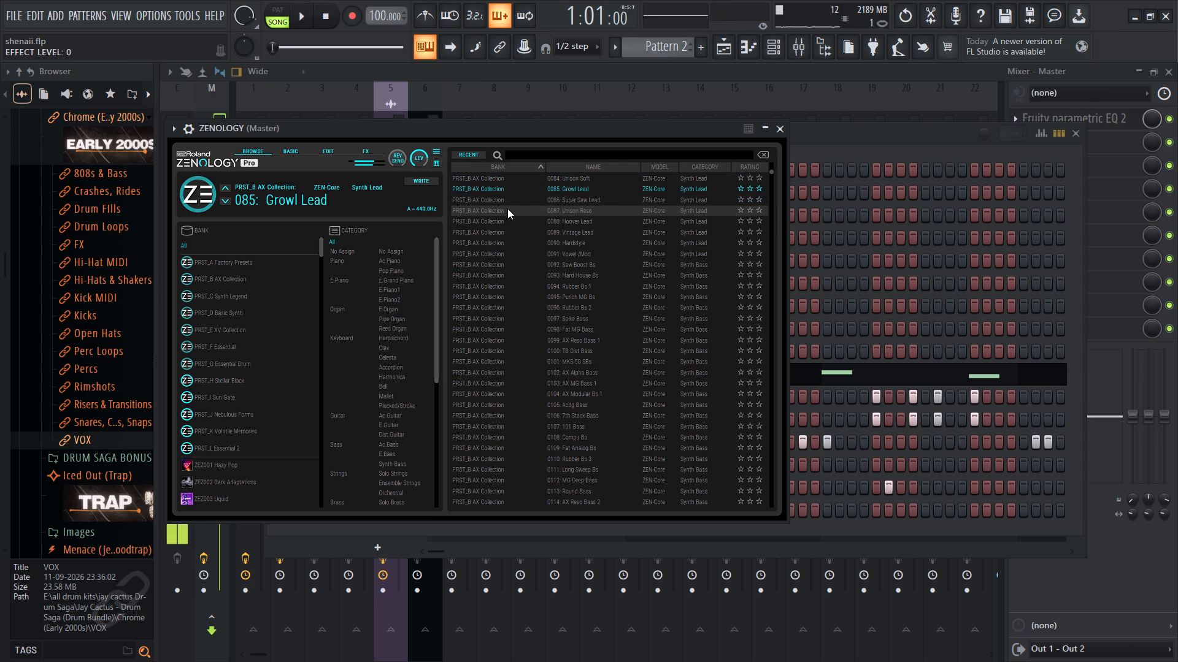
key(q)
text(qq)
Load the 086 Super Saw Lead preset, play a few notes with it, and close ZENOLOGY's window.
click(508, 202)
key(q)
key(q)
key(q)
key(q)
key(q)
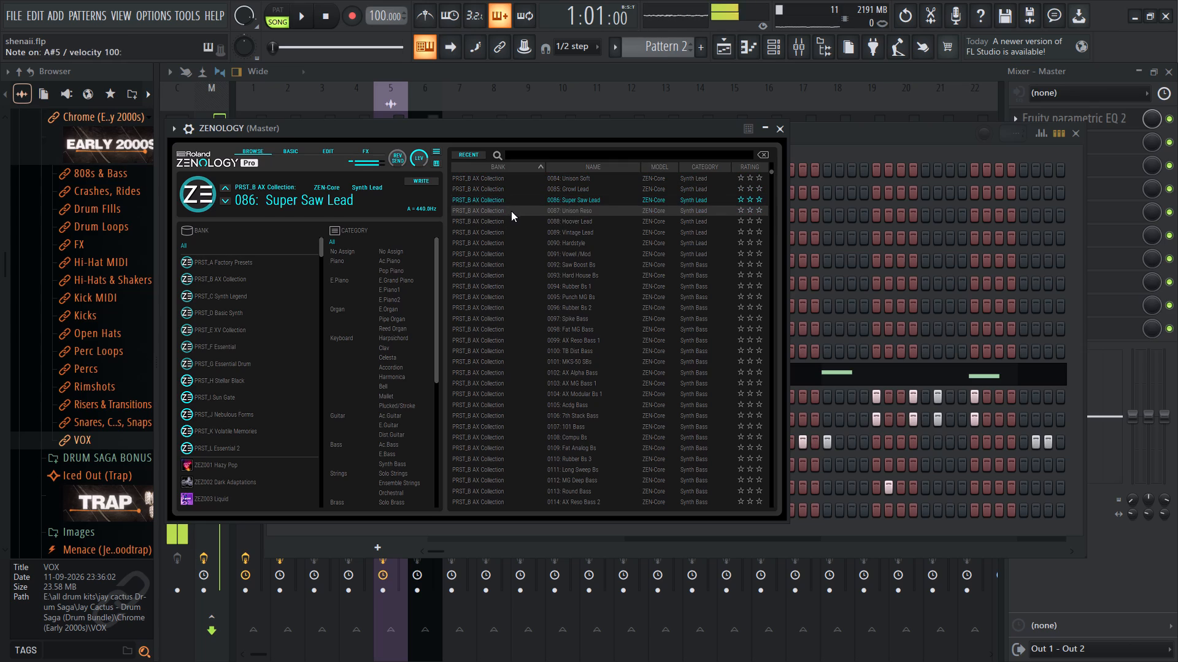
text(qq)
key(q)
click(778, 128)
In ZENOLOGY's piano roll, enter a chord of C#5, E5 and G#5 at the start of bar 1, each four steps long, and play it.
right_click(399, 512)
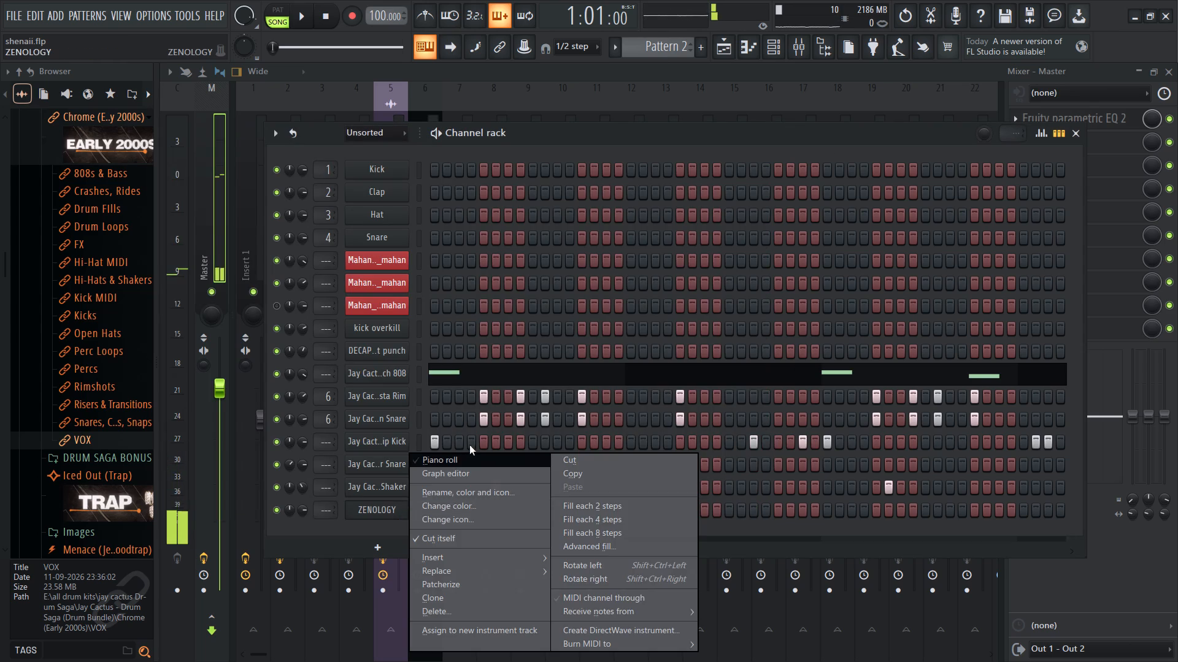
click(461, 451)
right_click(382, 501)
click(439, 460)
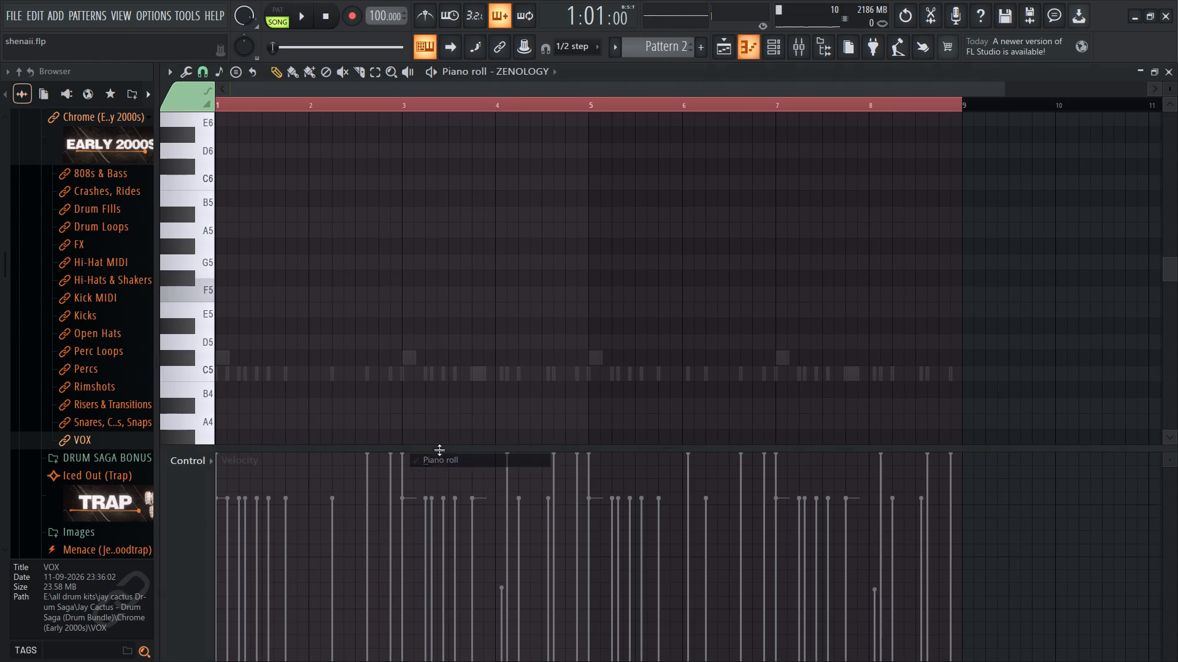
drag(273, 365, 101, 367)
ctrl+scroll(177, 370, up, 5)
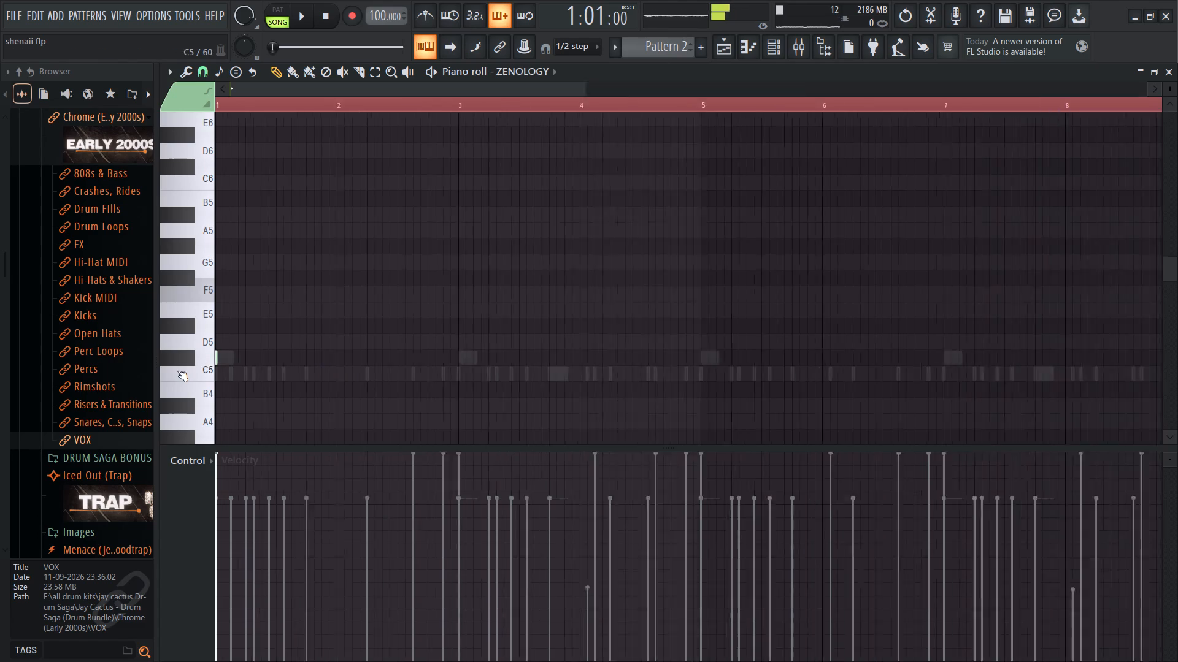
ctrl+scroll(177, 370, up, 2)
drag(218, 358, 284, 356)
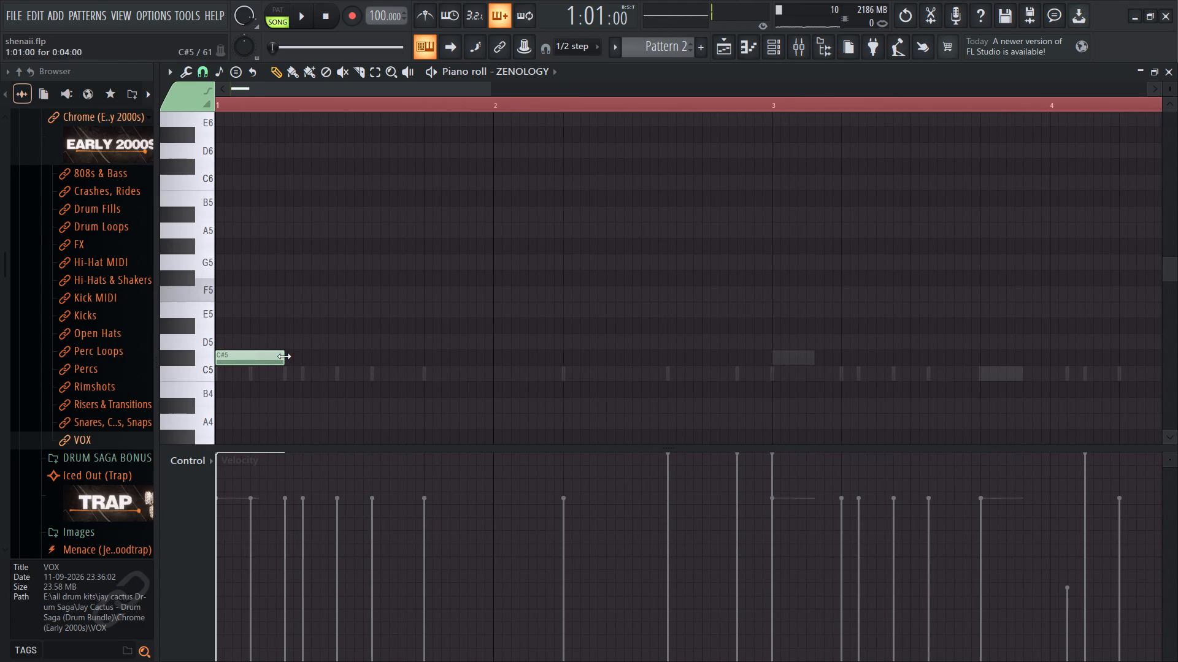
drag(284, 356, 288, 356)
drag(244, 325, 161, 300)
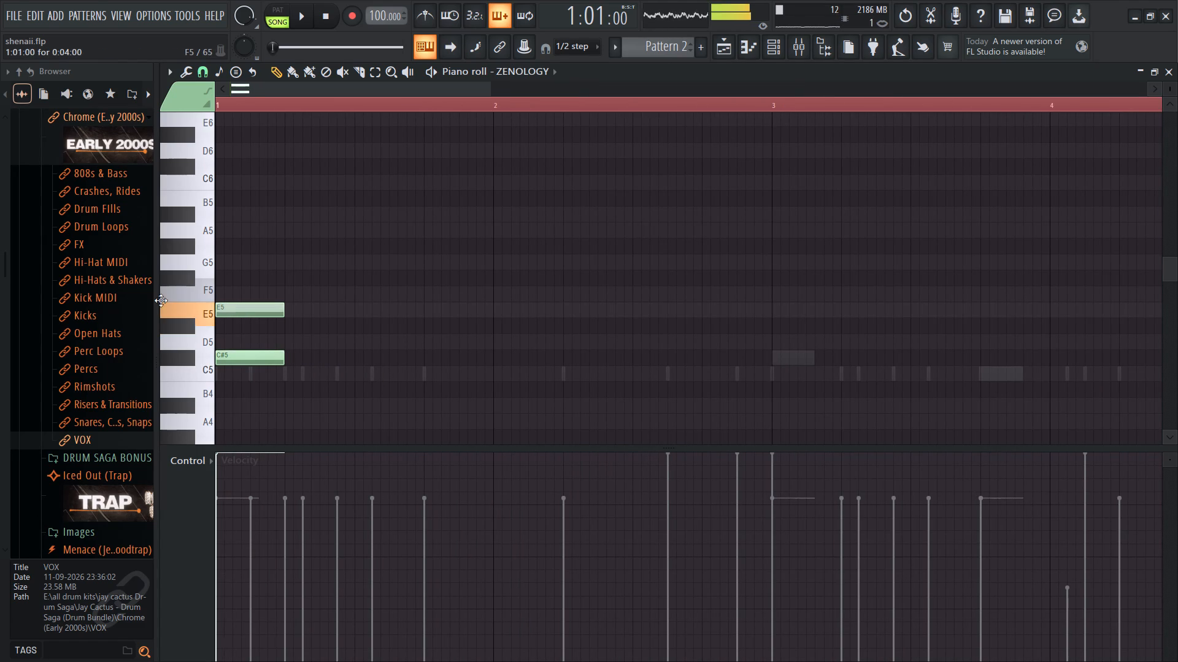
drag(161, 300, 161, 300)
drag(213, 264, 199, 264)
drag(228, 258, 153, 261)
drag(223, 260, 225, 239)
key(space)
key(space)
Select the three chord notes and shorten them together to about two steps.
ctrl+drag(261, 234, 283, 375)
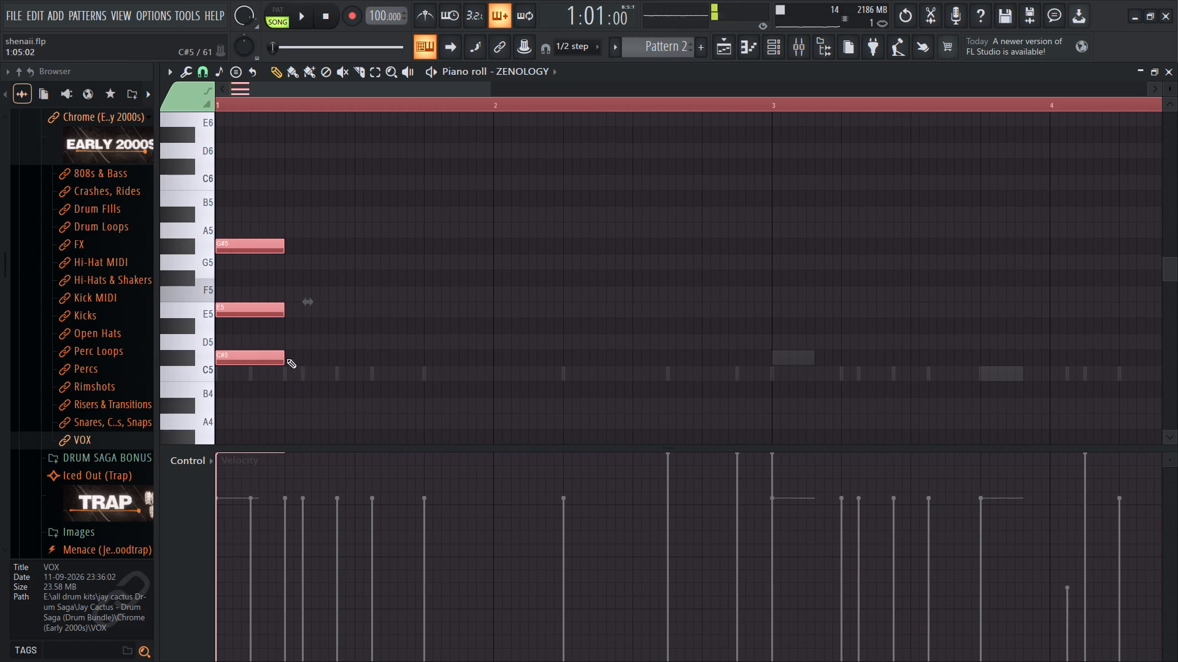
drag(287, 359, 271, 358)
right_click(285, 349)
drag(266, 230, 267, 341)
right_drag(289, 321, 294, 346)
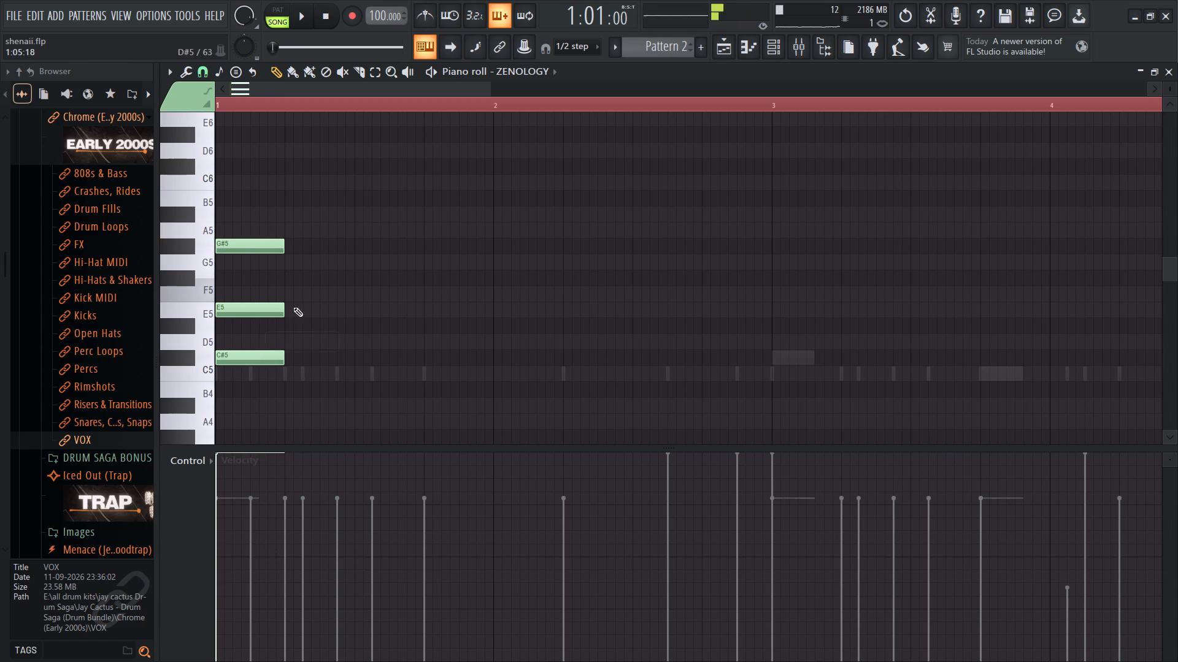
ctrl+drag(248, 234, 270, 401)
drag(287, 356, 280, 355)
right_drag(296, 349, 298, 360)
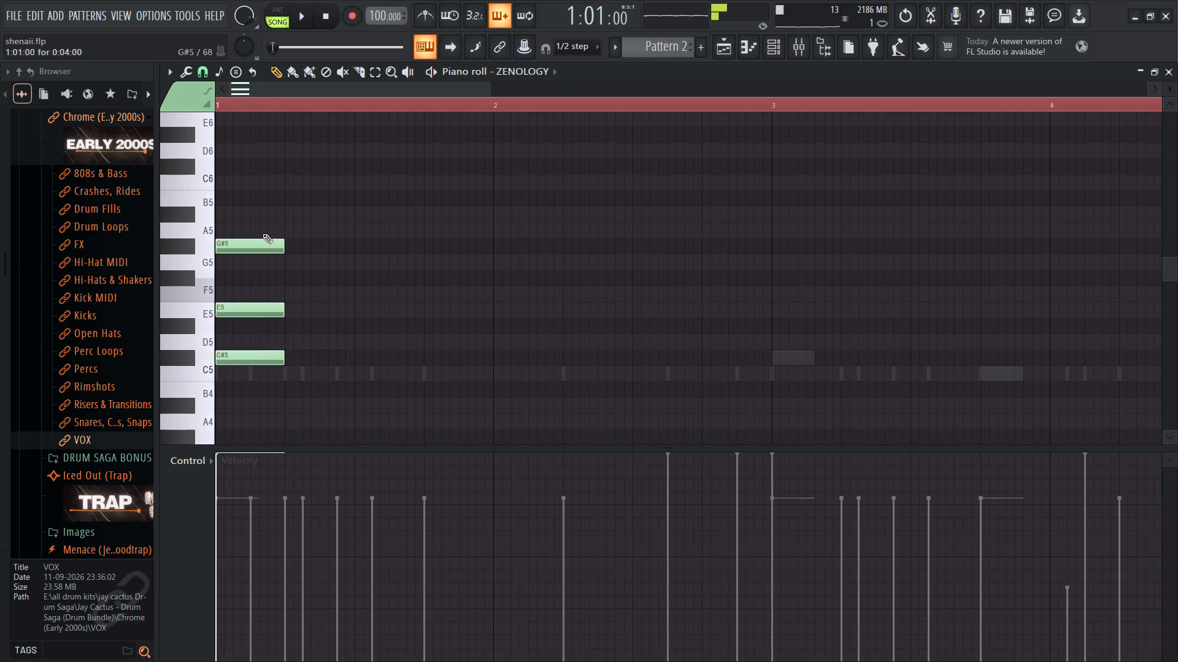
ctrl+drag(263, 227, 267, 372)
drag(279, 359, 245, 356)
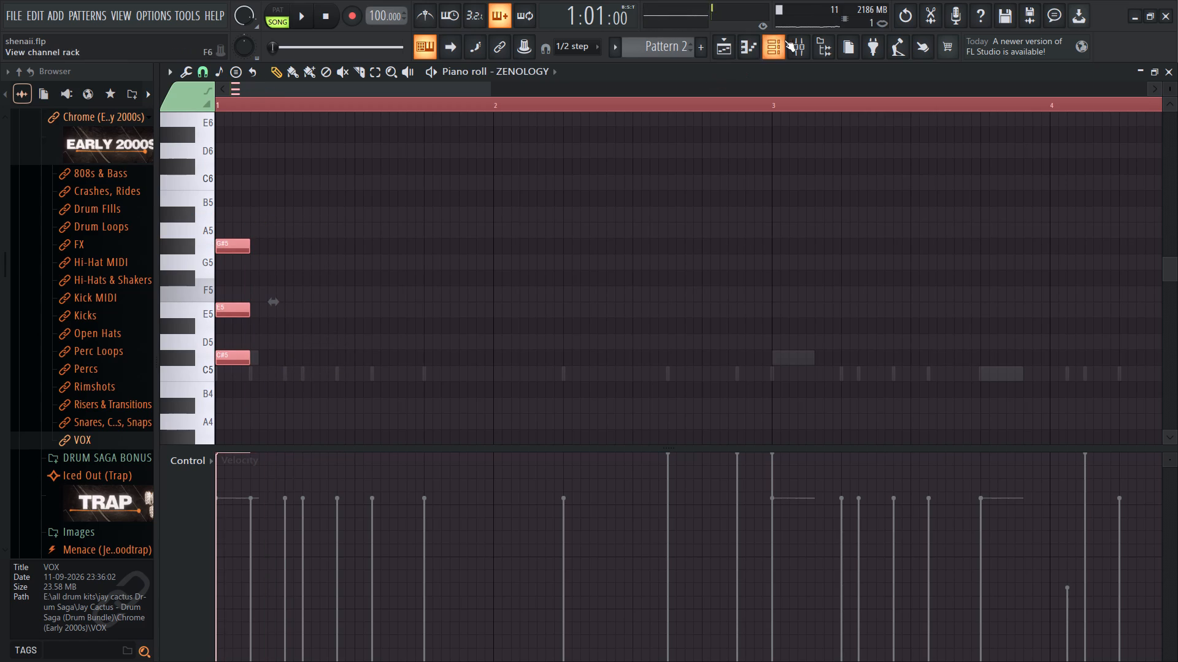
Lower the ZENOLOGY channel's volume in the channel rack to about 21% while the beat plays.
click(785, 39)
drag(307, 511, 318, 622)
key(space)
drag(304, 505, 306, 527)
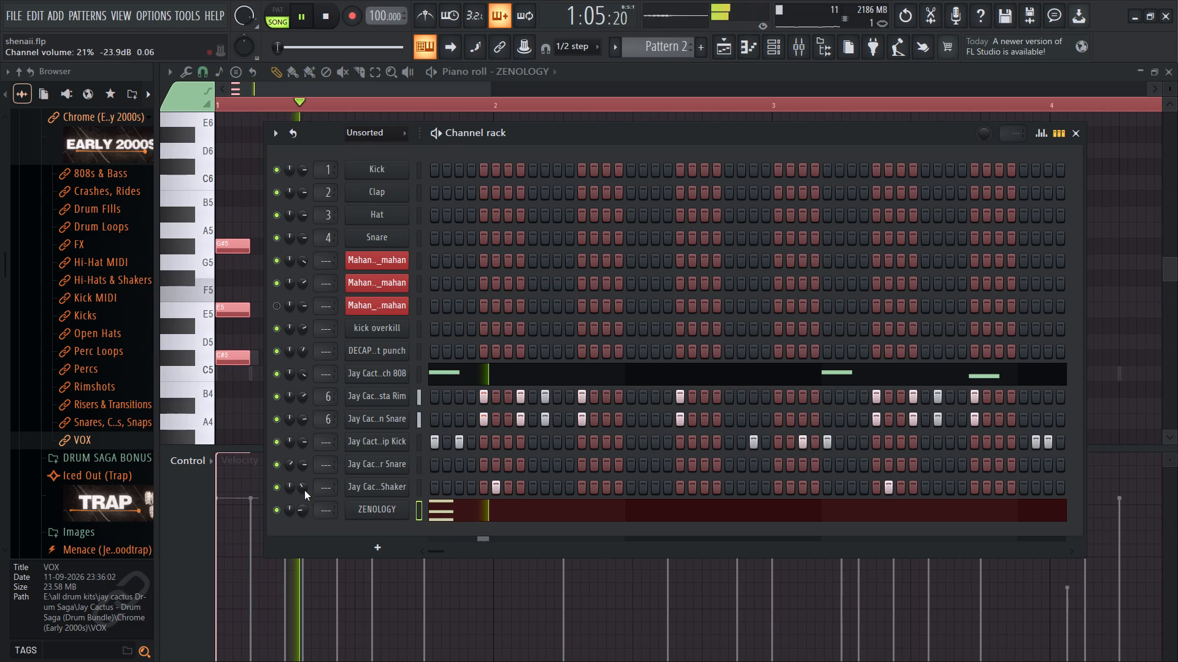
Raise the ZENOLOGY channel's volume in the channel rack and return to its piano roll.
drag(305, 508, 301, 483)
right_click(233, 407)
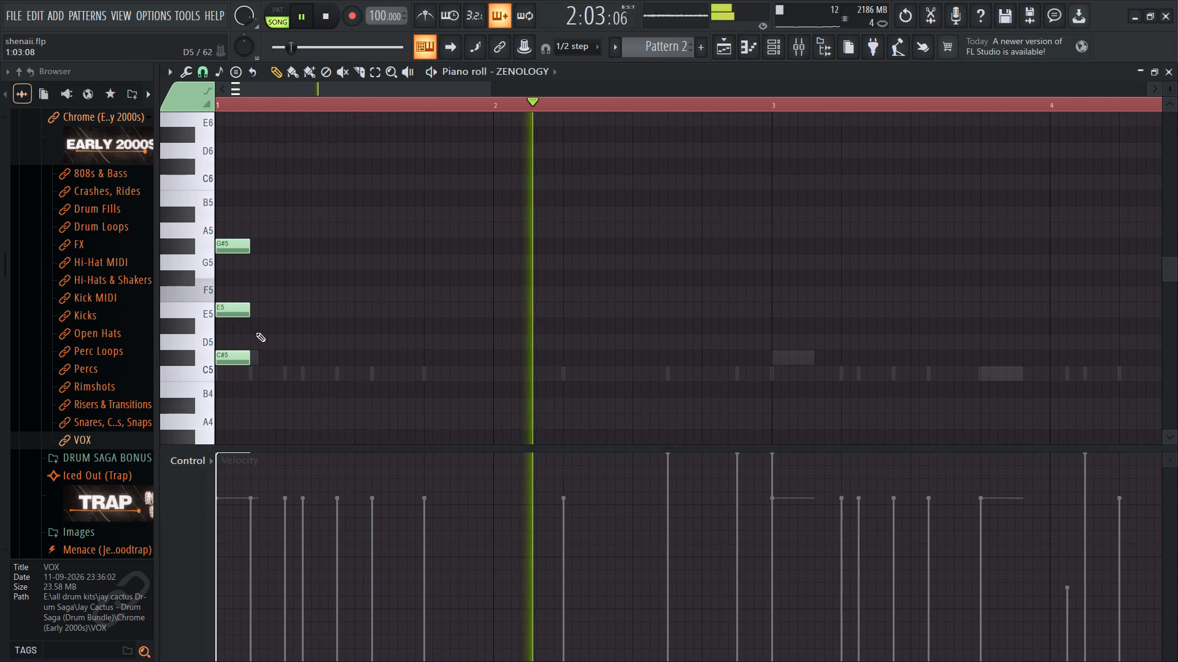
Copy the C#5, E5 and G#5 chord from bar 1 to the start of bar 3 and play the beat.
ctrl+scroll(509, 200, down, 7)
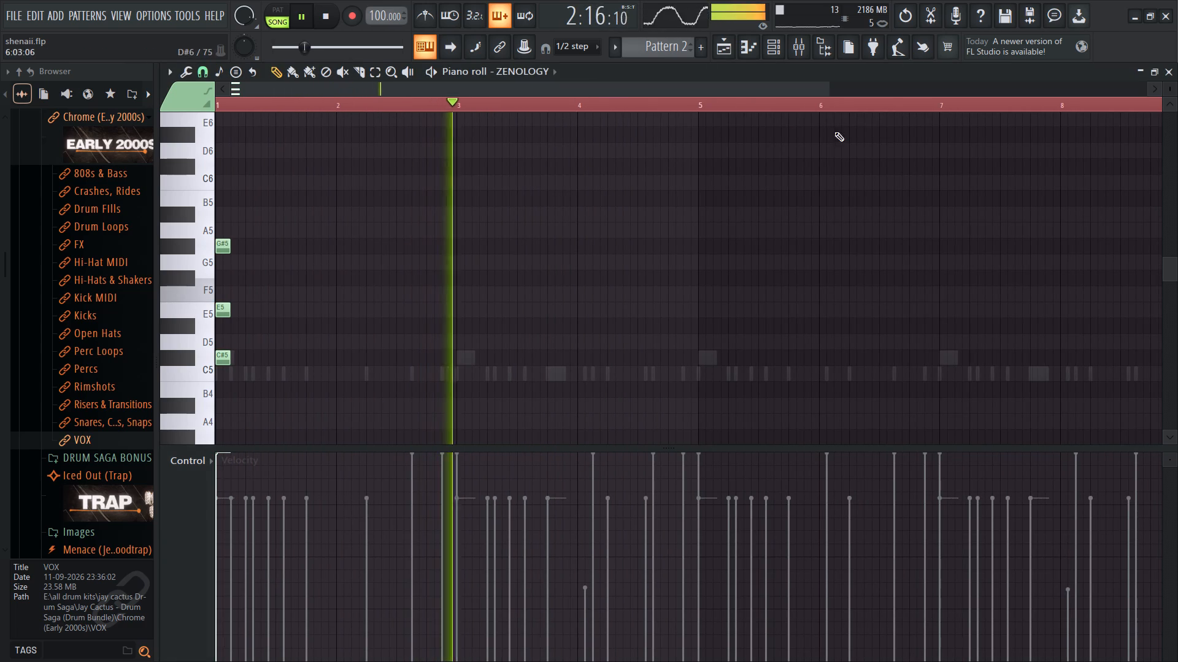
key(space)
ctrl+drag(221, 232, 225, 403)
shift+drag(222, 246, 435, 247)
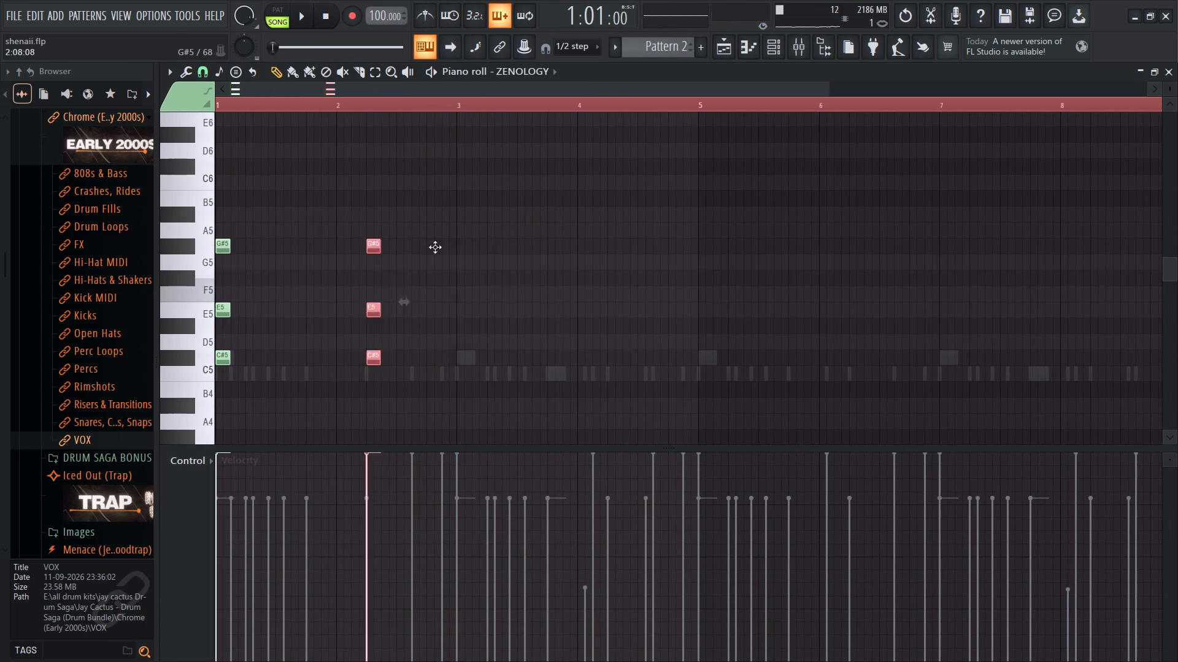
shift+drag(435, 247, 463, 245)
key(space)
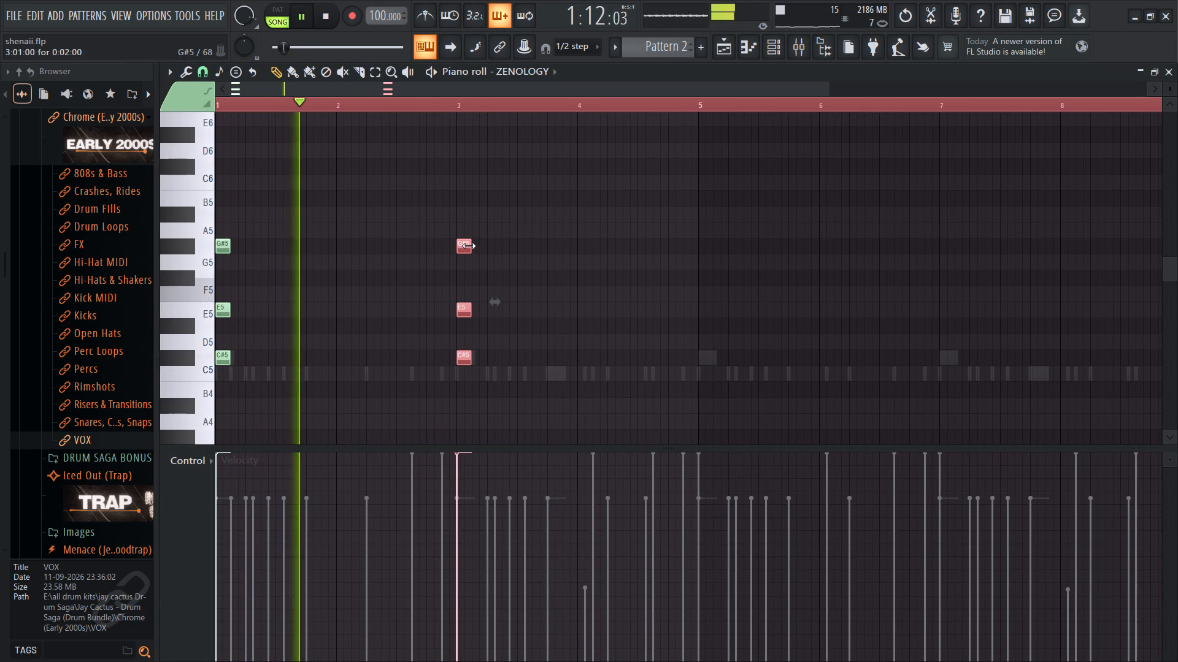
Select both ZENOLOGY chords, lengthen their notes together to about five steps, and play the beat.
ctrl+drag(532, 227, 142, 408)
key(space)
drag(229, 246, 250, 248)
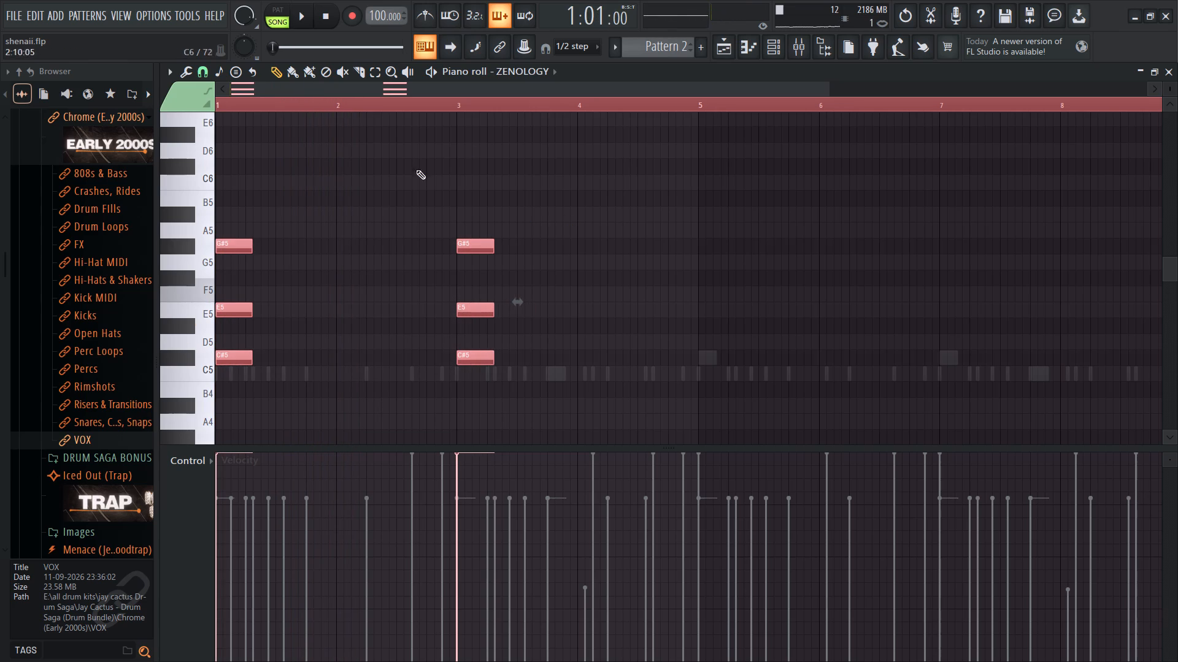
key(space)
Check the Jay Cactus - Match 808 notes in the piano roll, then return to ZENOLOGY's notes.
drag(550, 70, 549, 77)
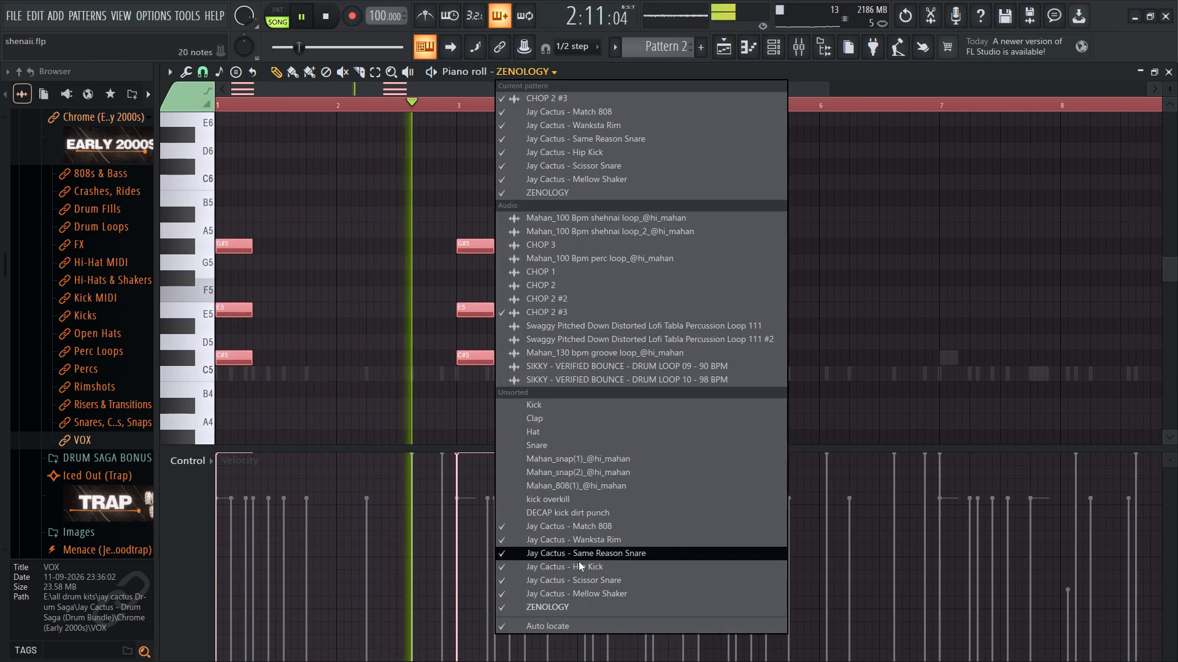
click(593, 525)
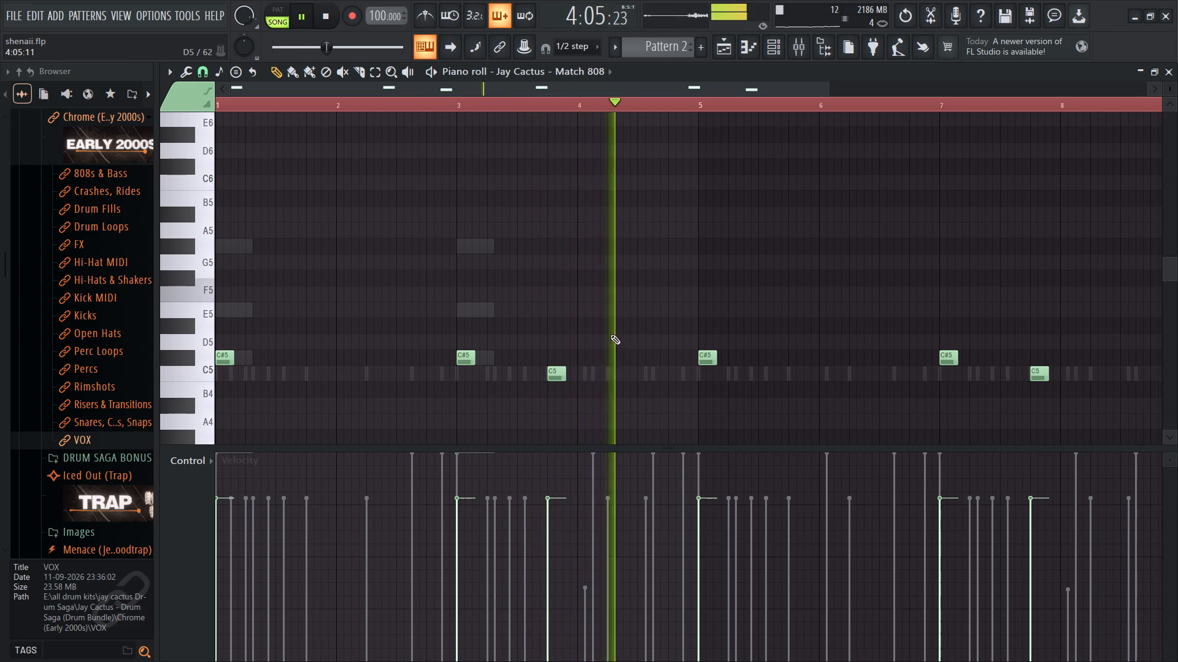
key(space)
click(469, 70)
click(515, 84)
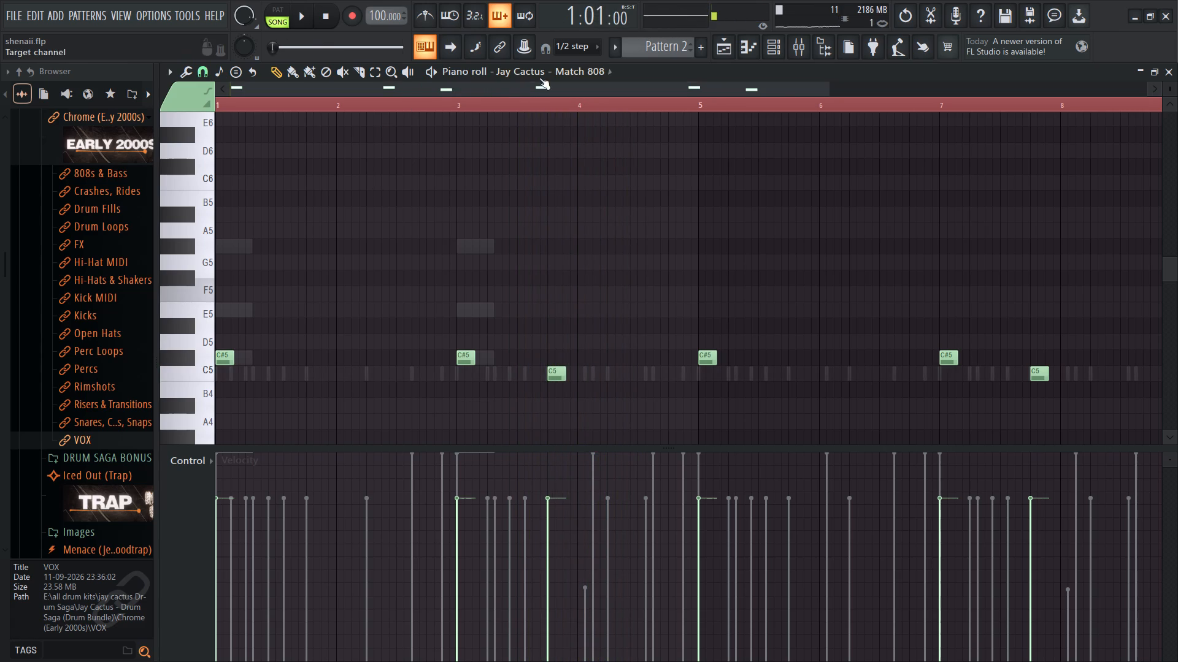
click(539, 78)
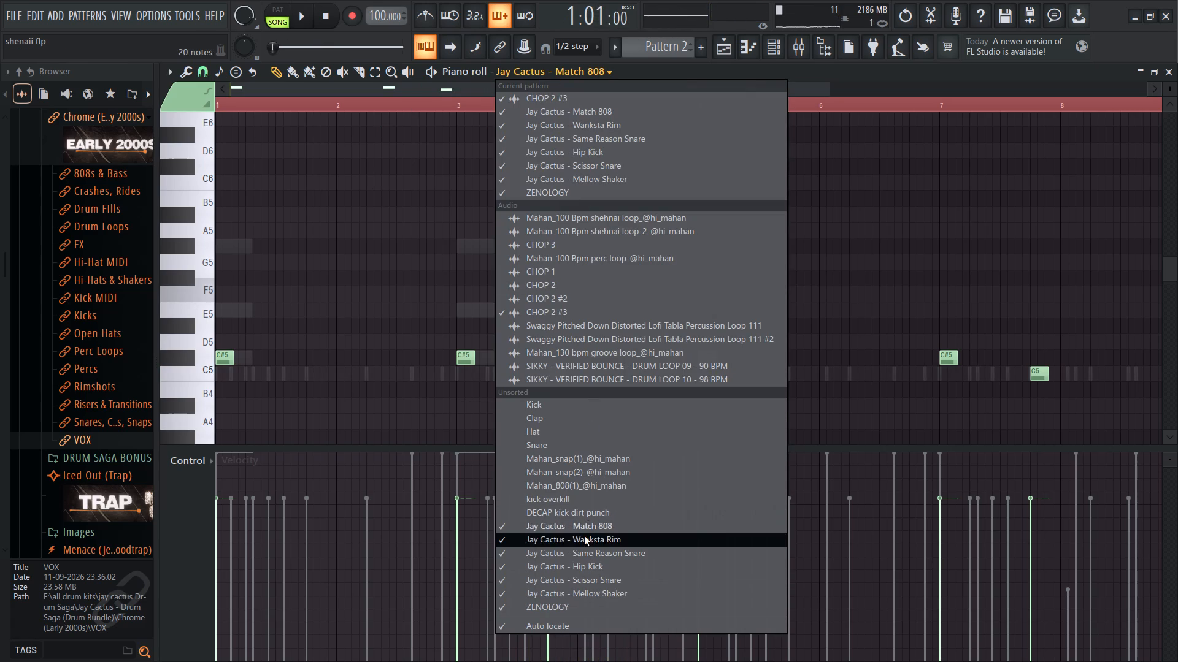
drag(588, 528, 591, 601)
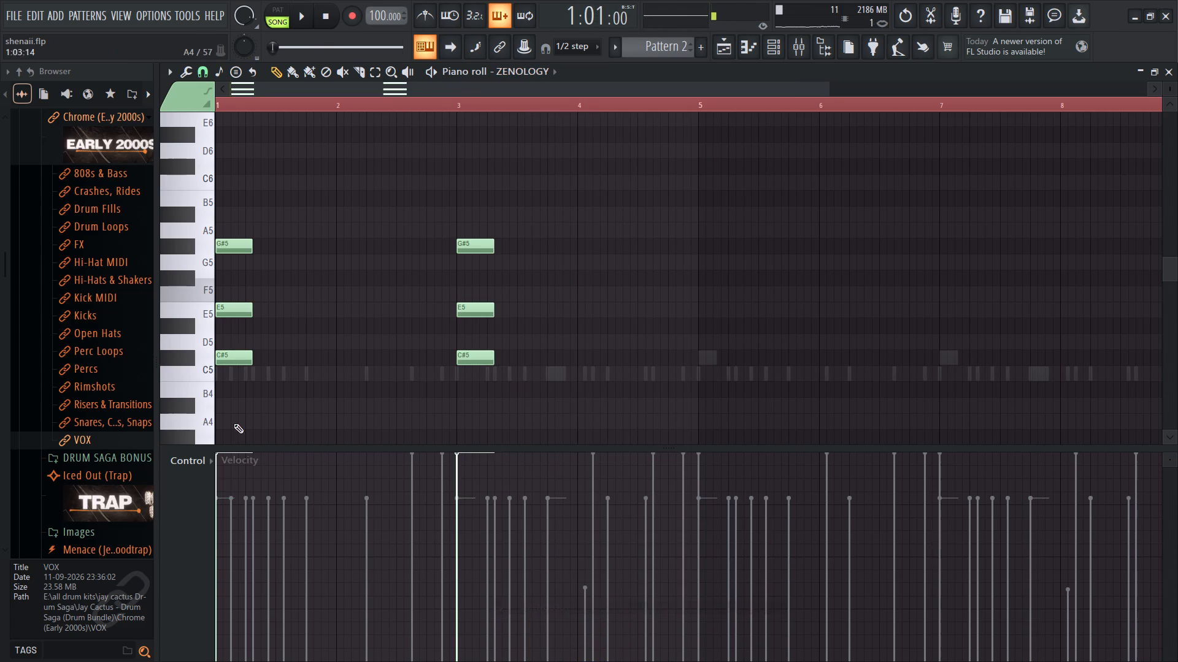
Listen to the beat with both ZENOLOGY chords and audition the individual notes of the bar 1 chord.
key(space)
click(471, 311)
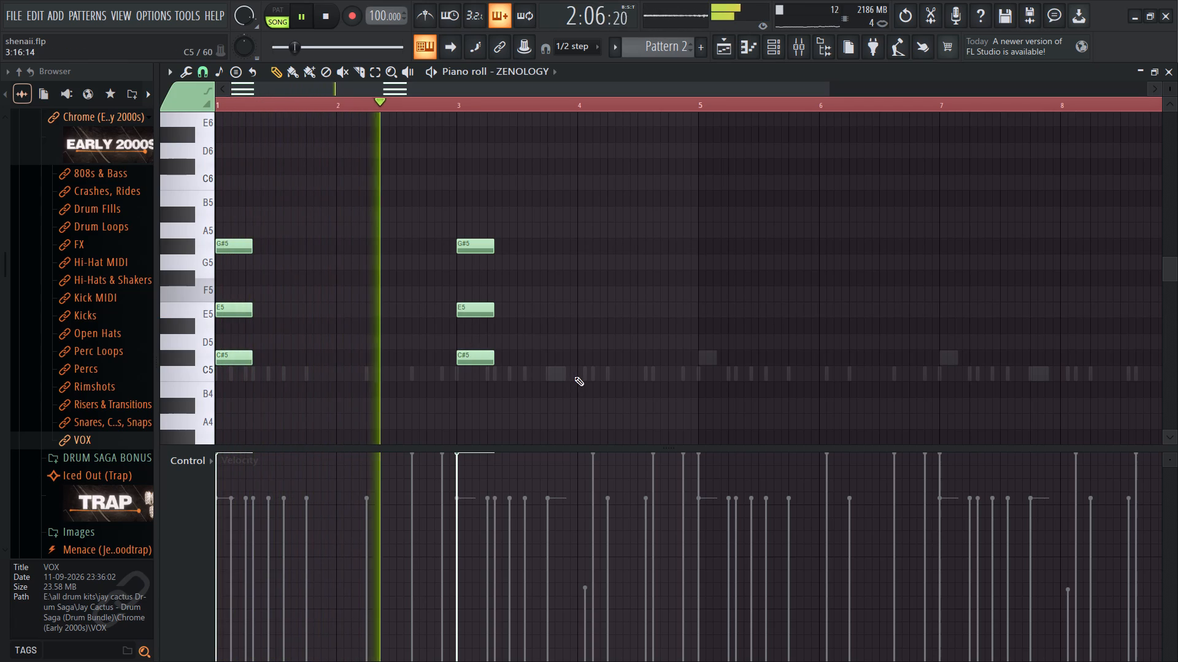
right_click(590, 378)
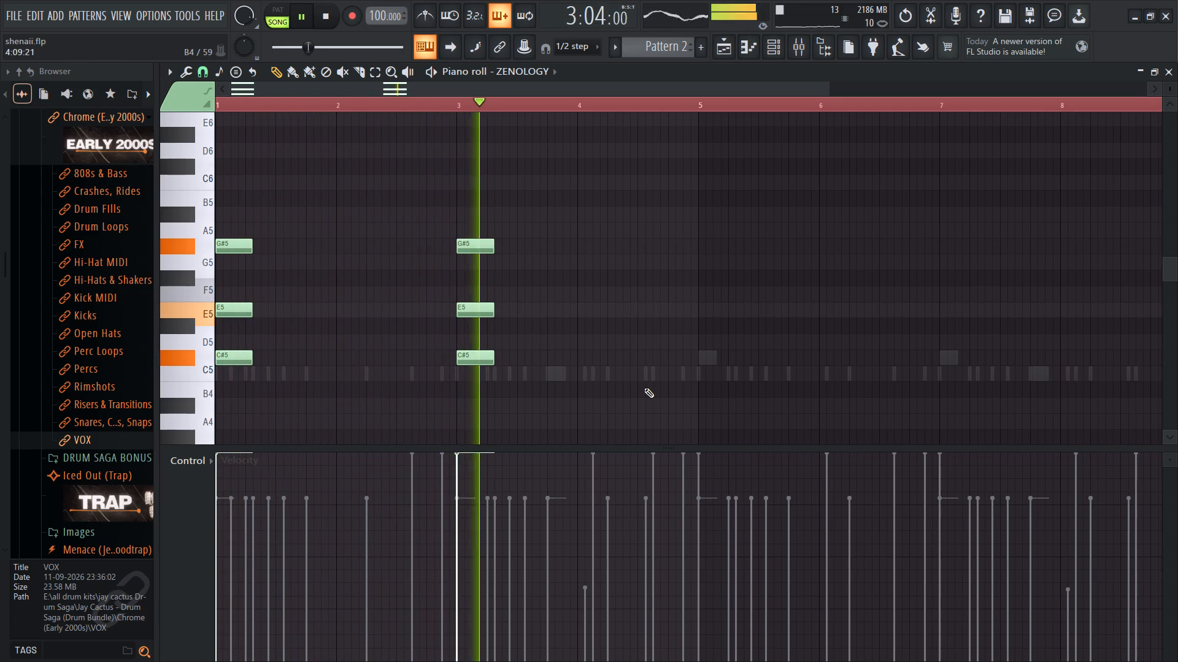
key(space)
key(space)
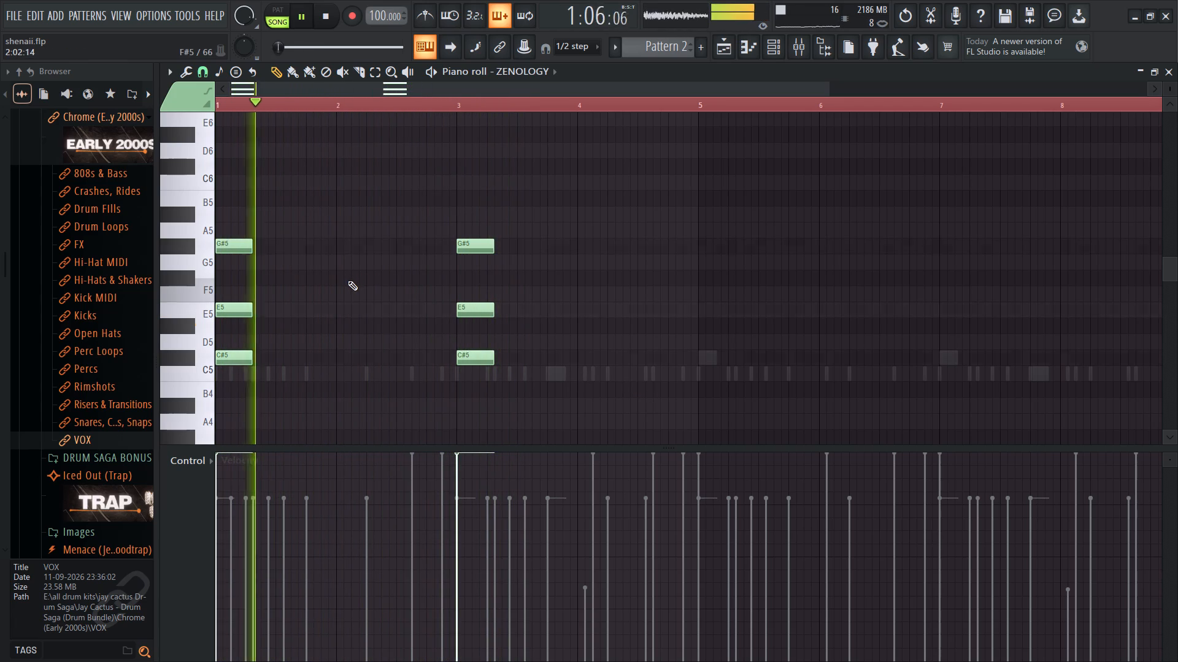
ctrl+scroll(179, 392, up, 4)
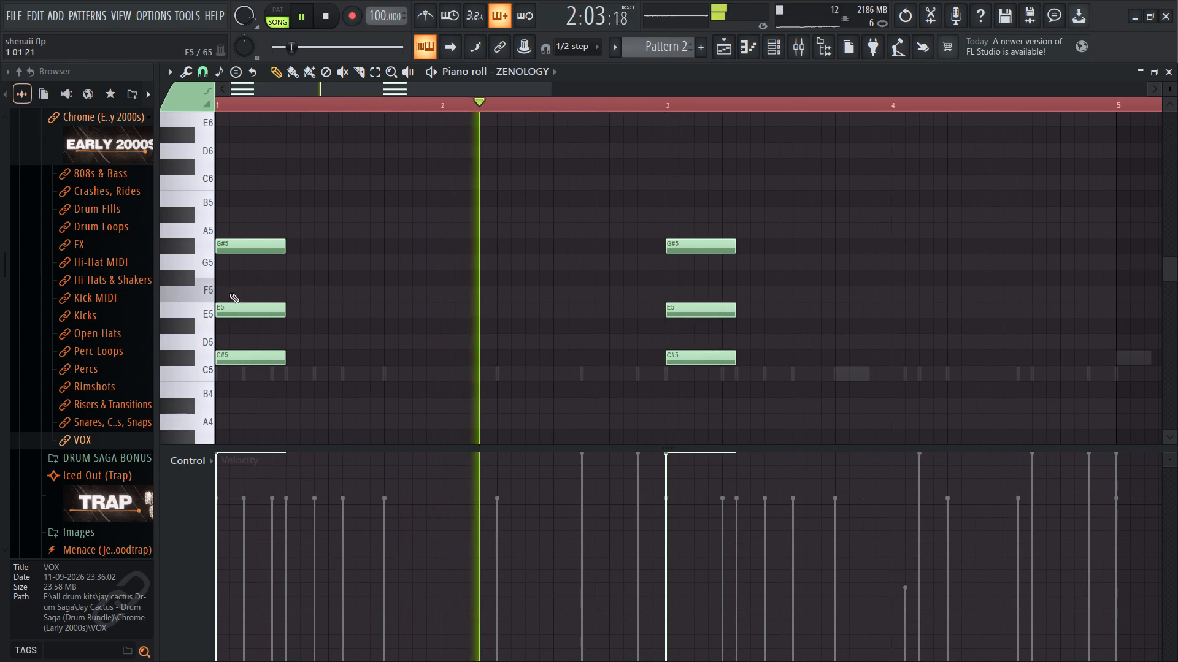
key(space)
click(246, 243)
click(238, 308)
click(231, 354)
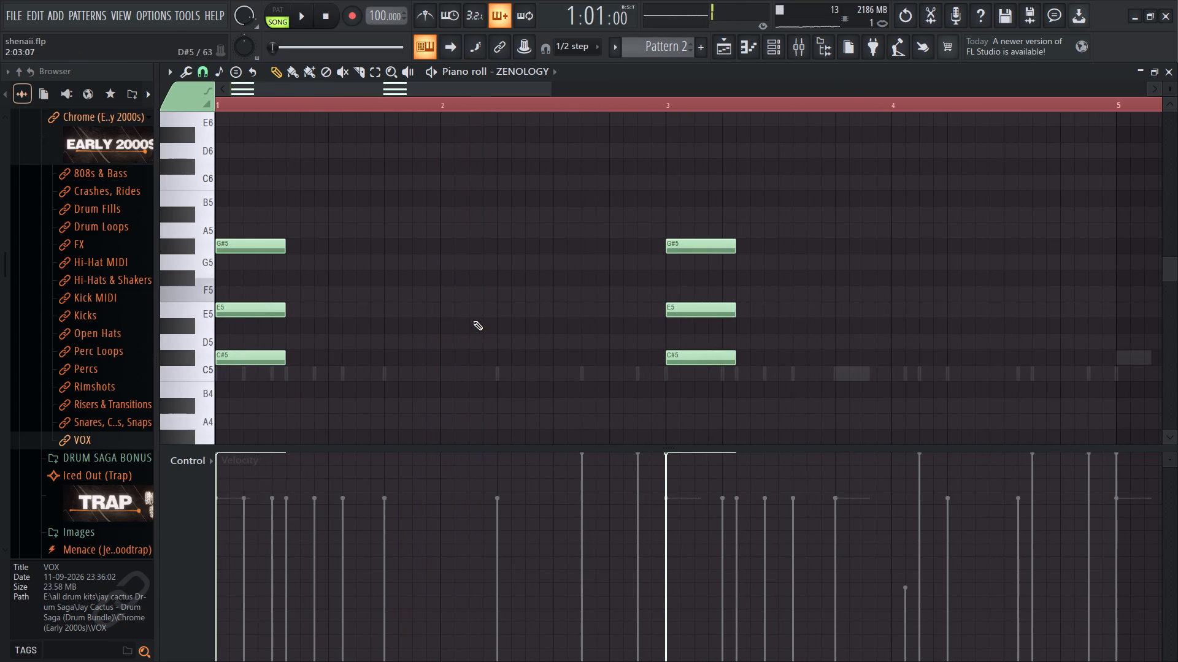
Look over ZENOLOGY's piano roll across the octaves and listen to the chords from the start of the beat.
alt+scroll(472, 321, down, 9)
ctrl+scroll(470, 325, down, 10)
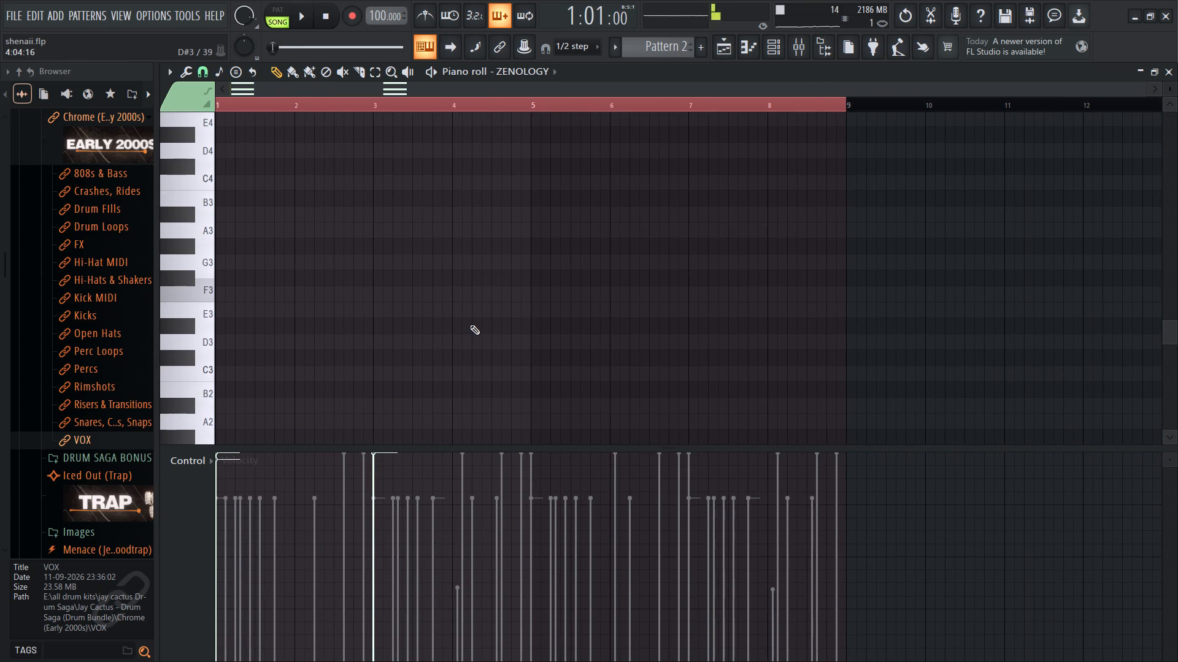
alt+scroll(470, 325, up, 5)
alt+scroll(470, 325, down, 5)
alt+scroll(470, 325, up, 9)
scroll(470, 325, up, 13)
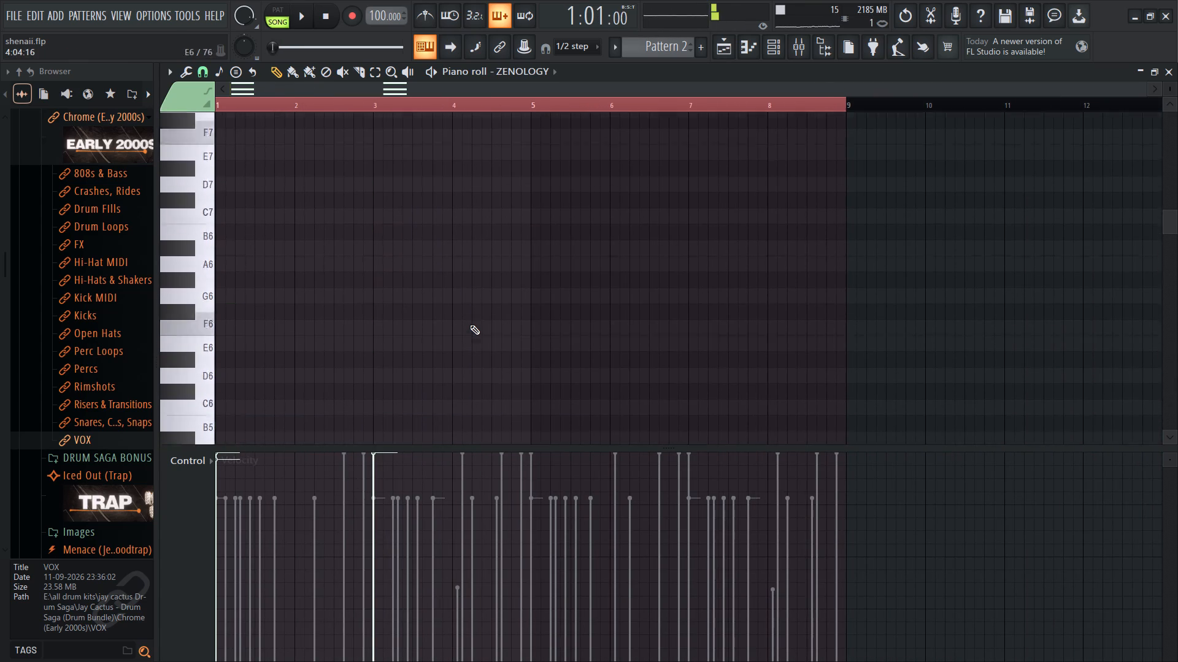
scroll(470, 325, up, 6)
scroll(470, 325, down, 10)
key(space)
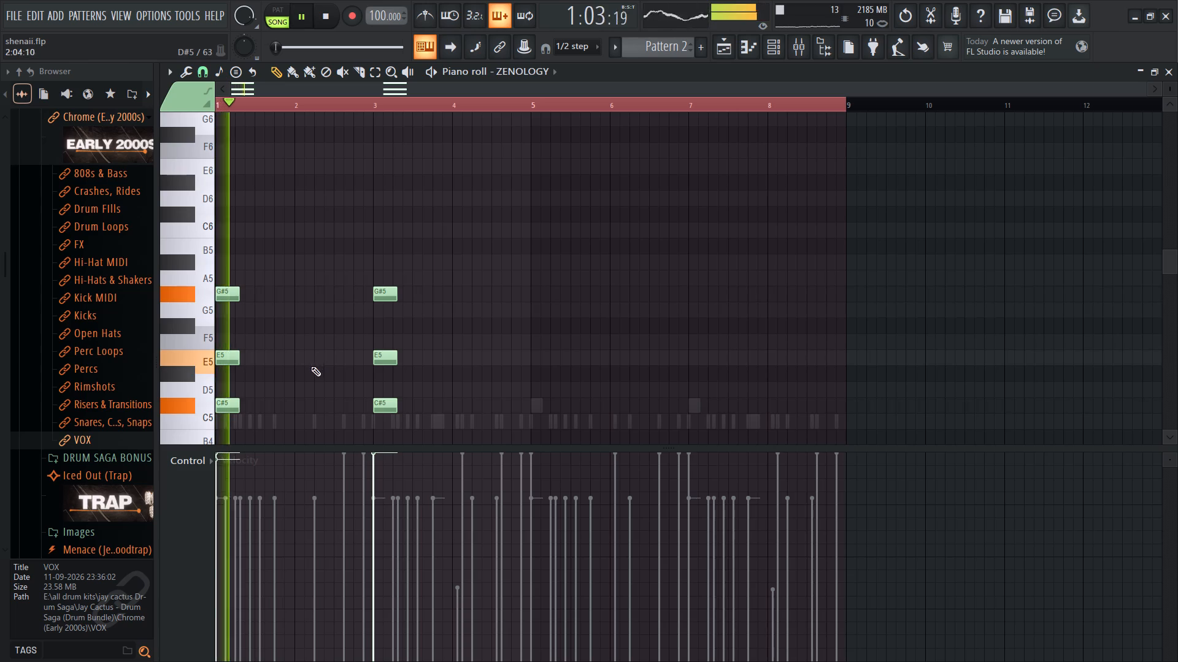
ctrl+scroll(167, 371, up, 5)
right_click(315, 368)
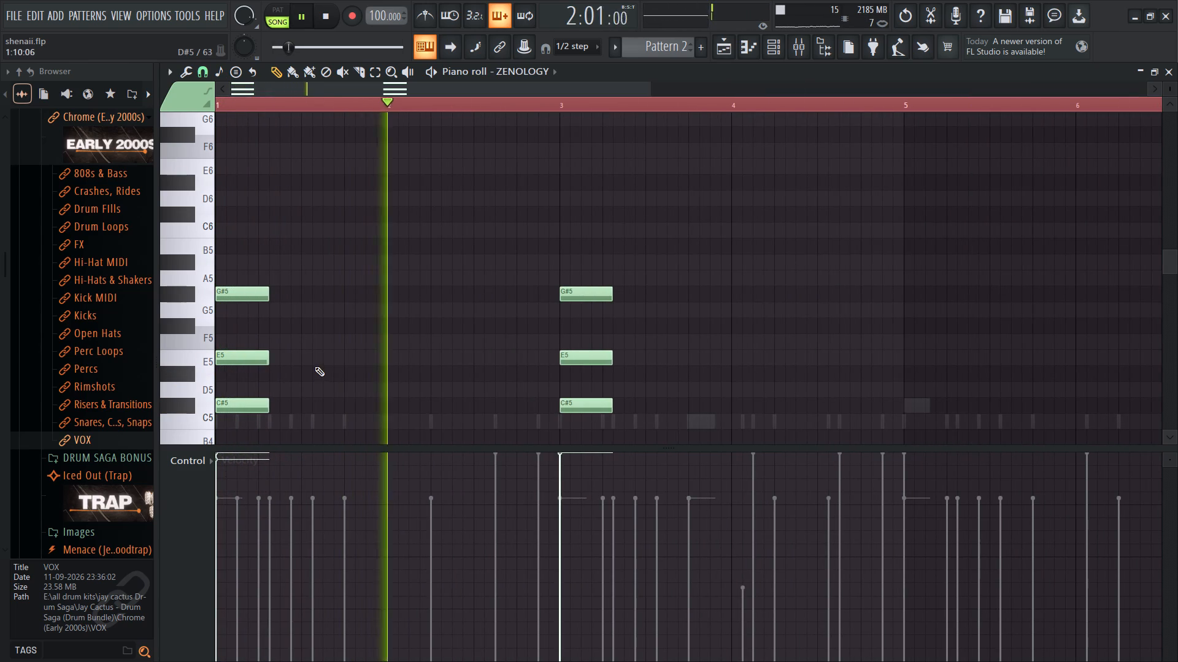
scroll(315, 367, down, 3)
scroll(470, 350, up, 1)
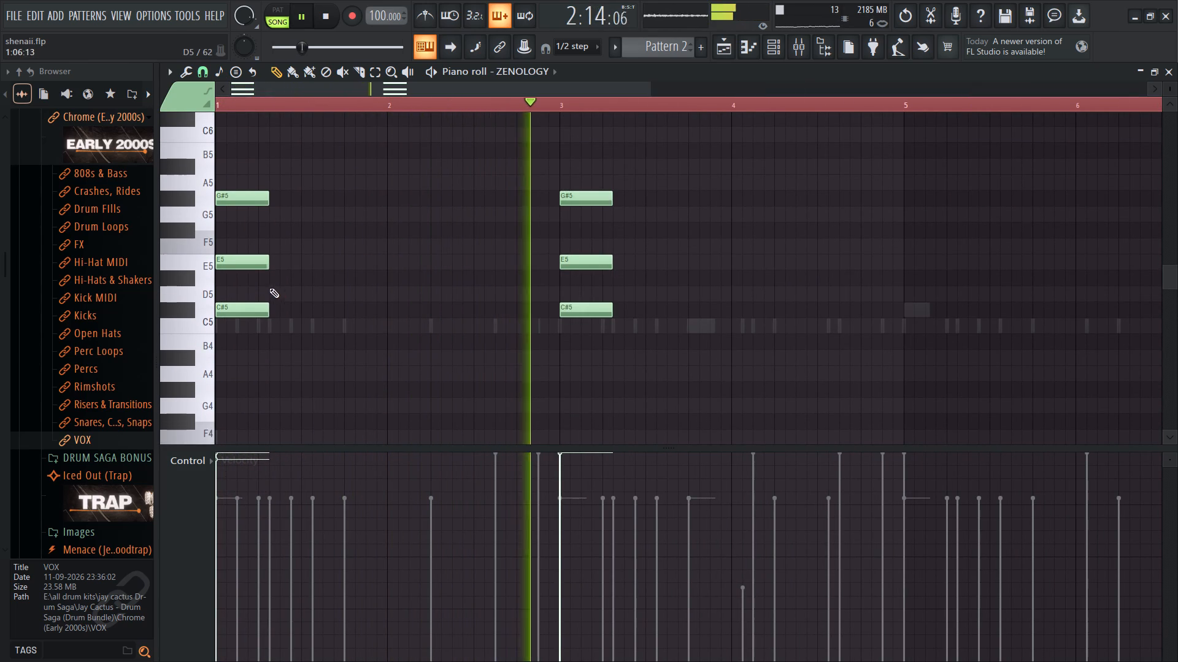
Change the middle note of both chords from E5 to F5, deleting the trial notes, while playing the beat.
key(space)
click(247, 310)
click(275, 296)
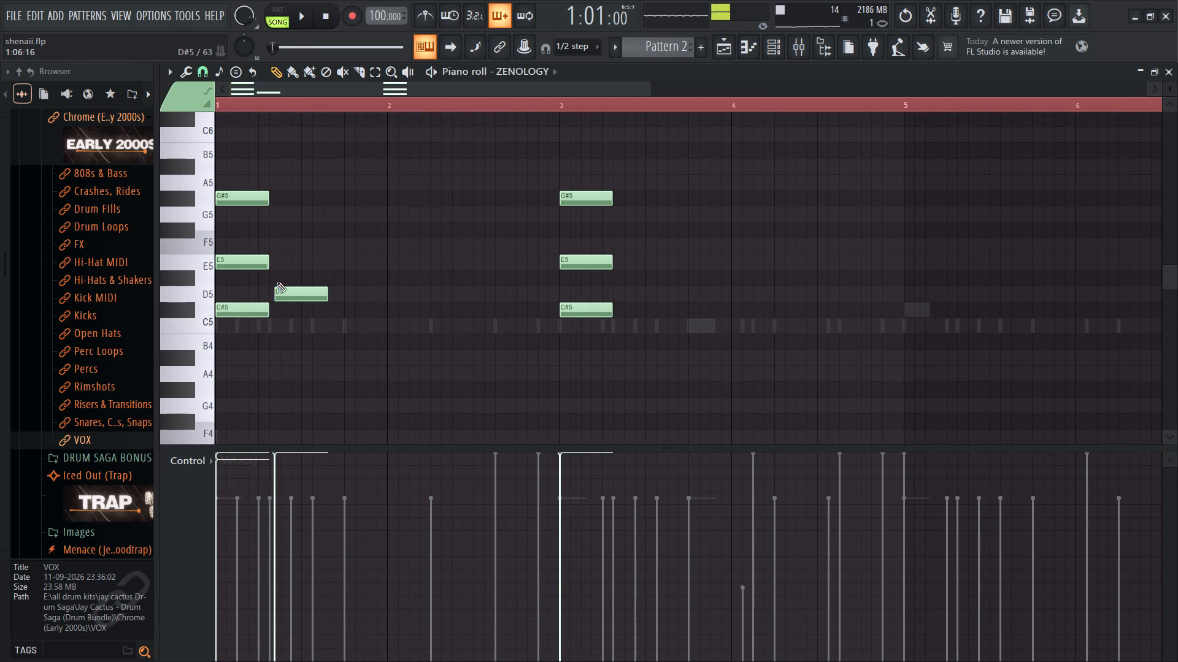
click(276, 280)
click(279, 268)
click(278, 246)
right_drag(298, 257, 260, 252)
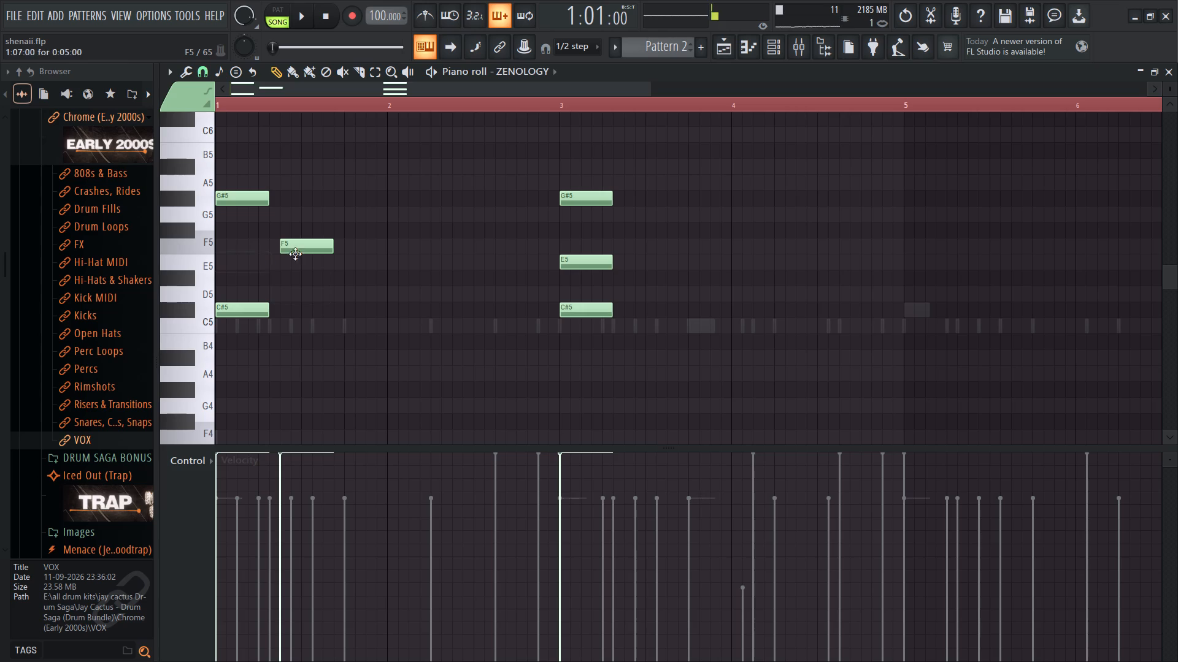
drag(294, 246, 114, 250)
key(space)
drag(580, 265, 578, 242)
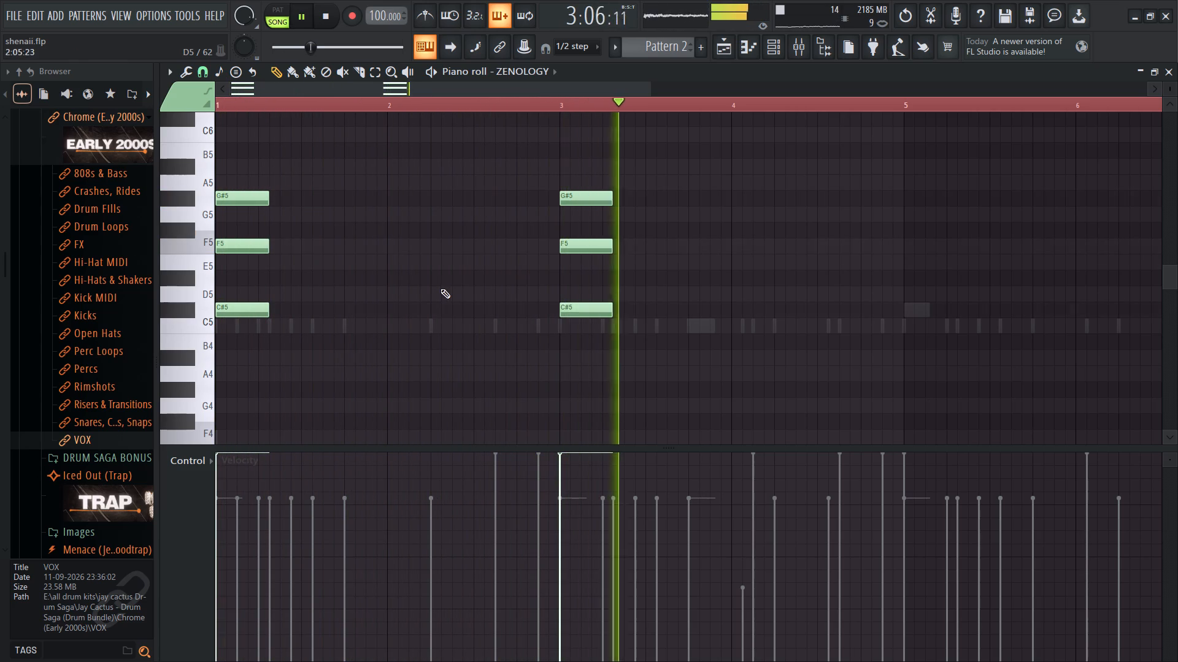
Stop playback and open the ZENOLOGY plugin window from the channel rack.
click(760, 47)
click(766, 50)
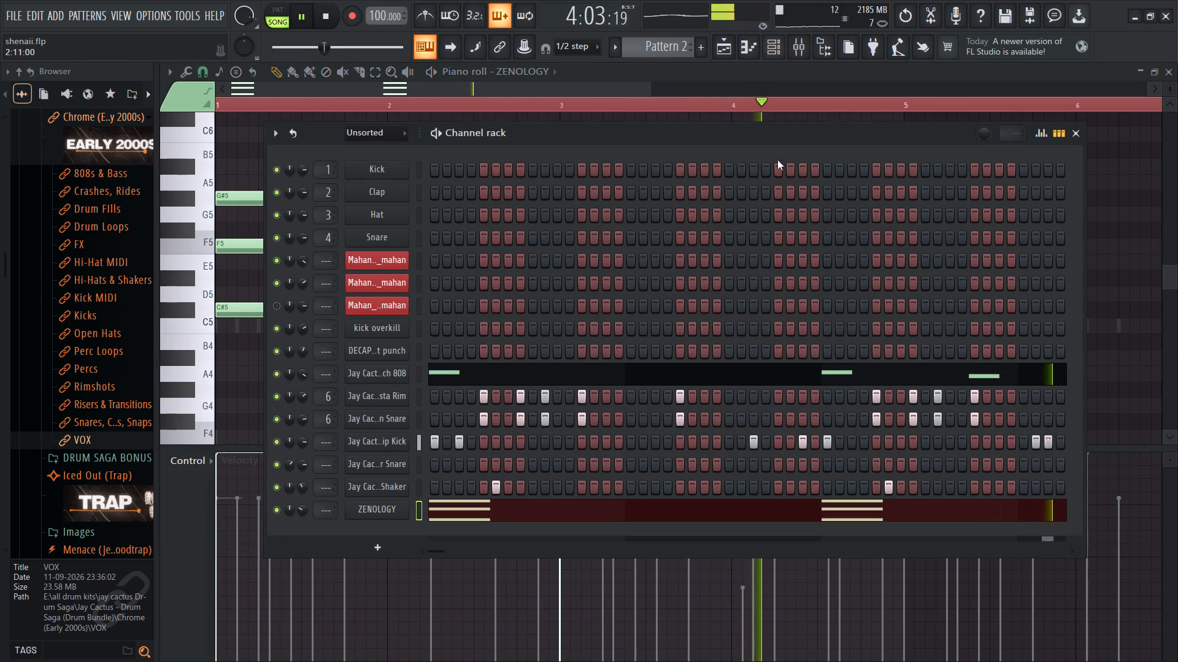
click(1081, 134)
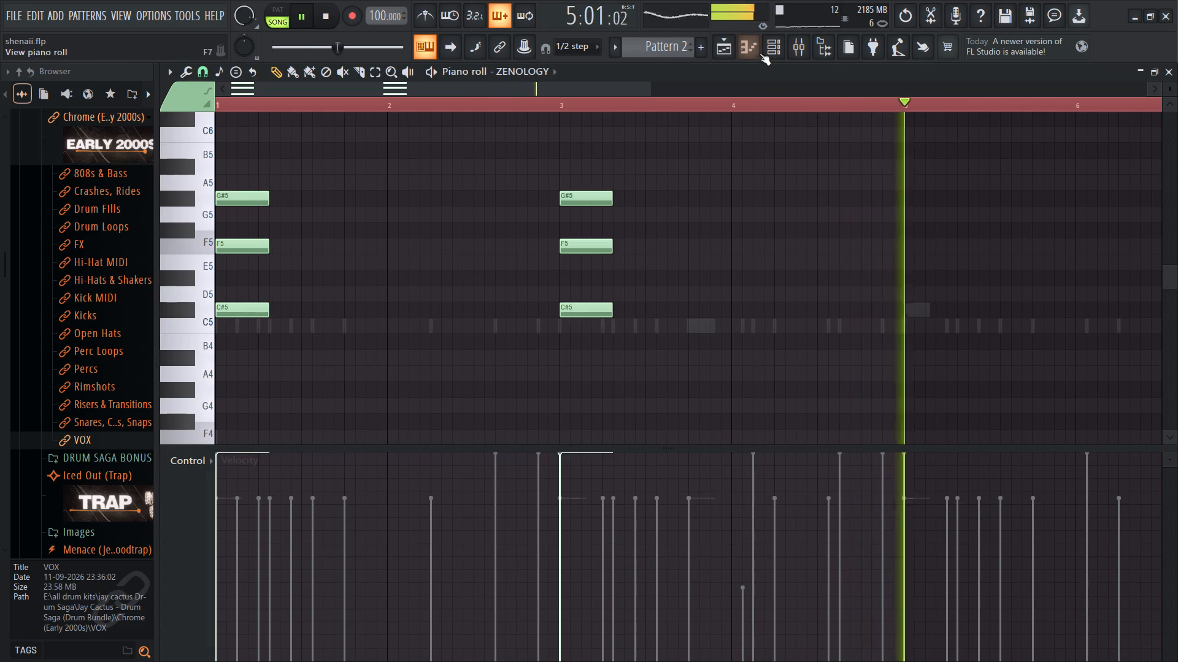
click(769, 50)
click(1071, 135)
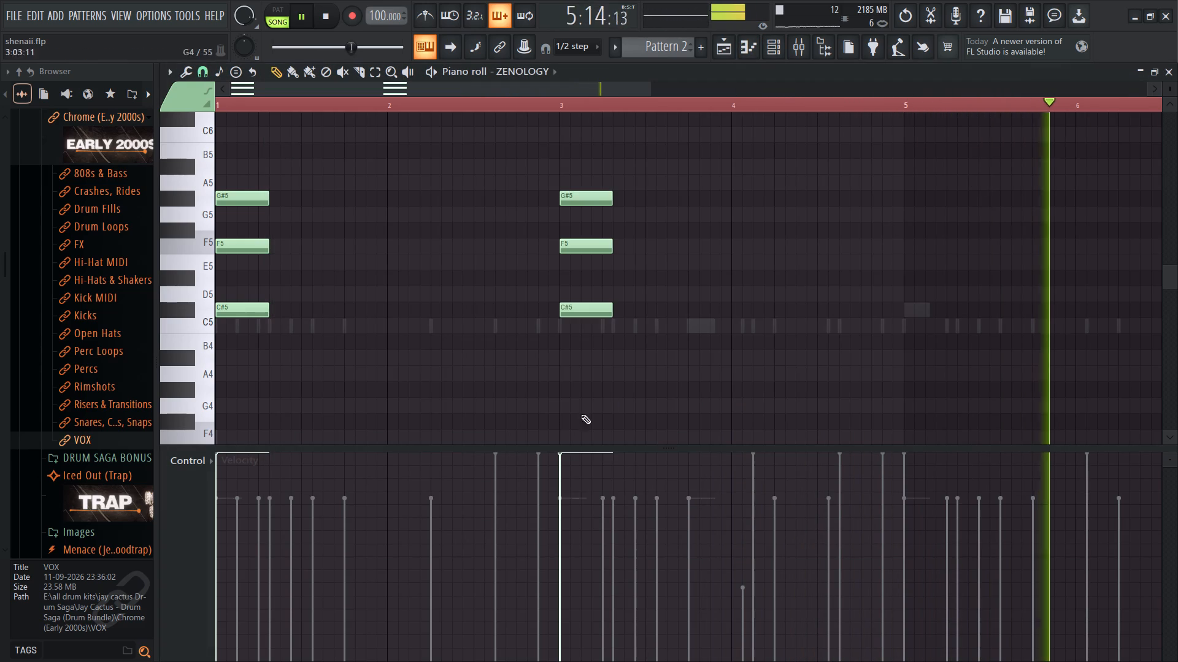
key(space)
click(768, 47)
click(390, 517)
click(394, 511)
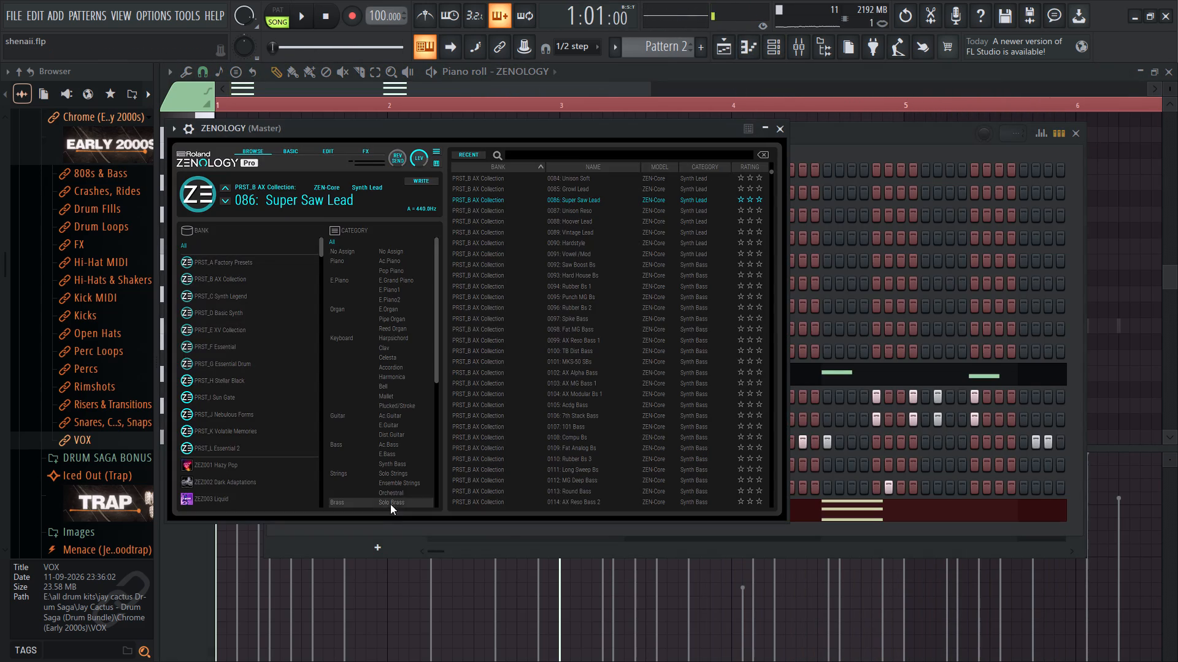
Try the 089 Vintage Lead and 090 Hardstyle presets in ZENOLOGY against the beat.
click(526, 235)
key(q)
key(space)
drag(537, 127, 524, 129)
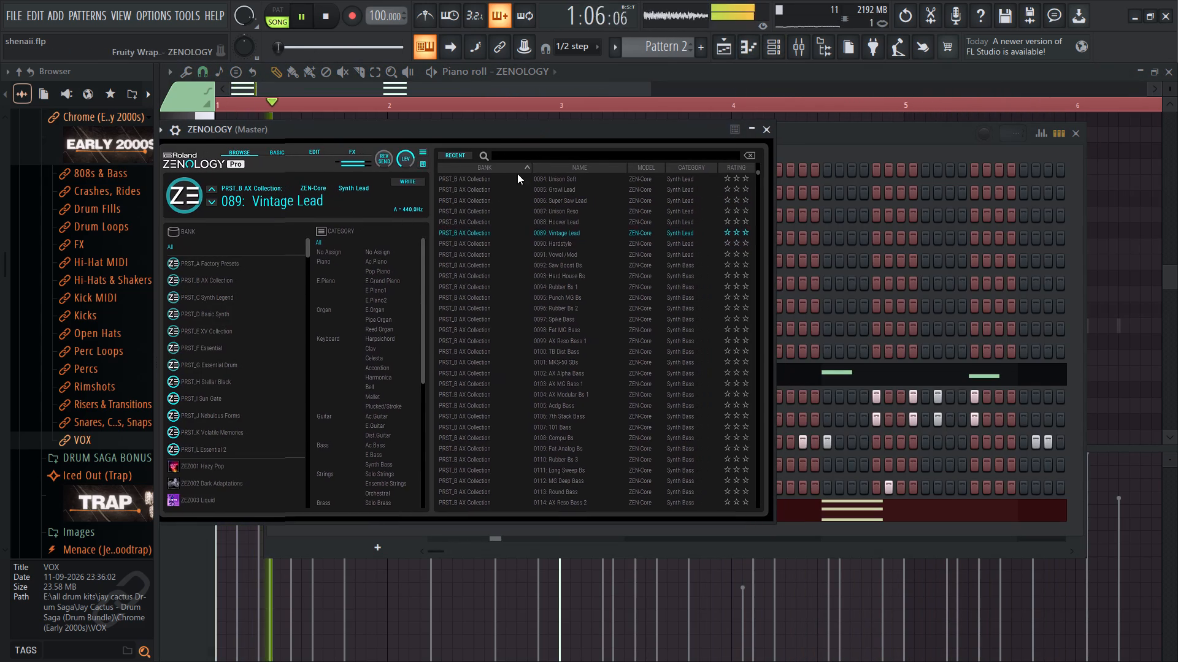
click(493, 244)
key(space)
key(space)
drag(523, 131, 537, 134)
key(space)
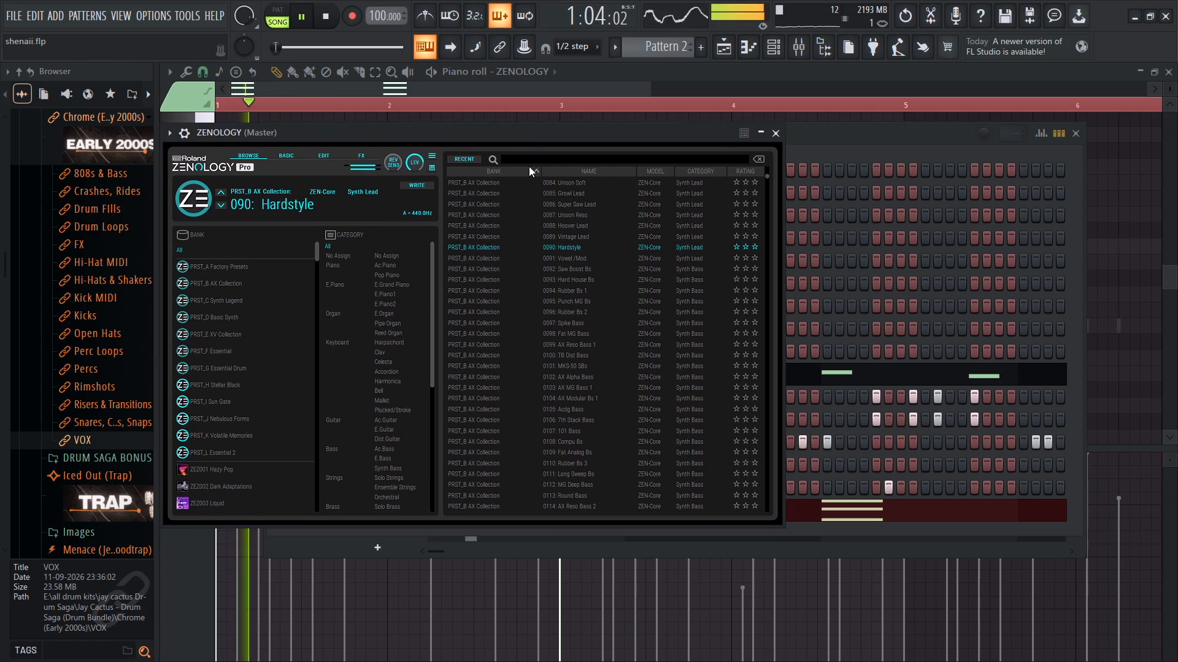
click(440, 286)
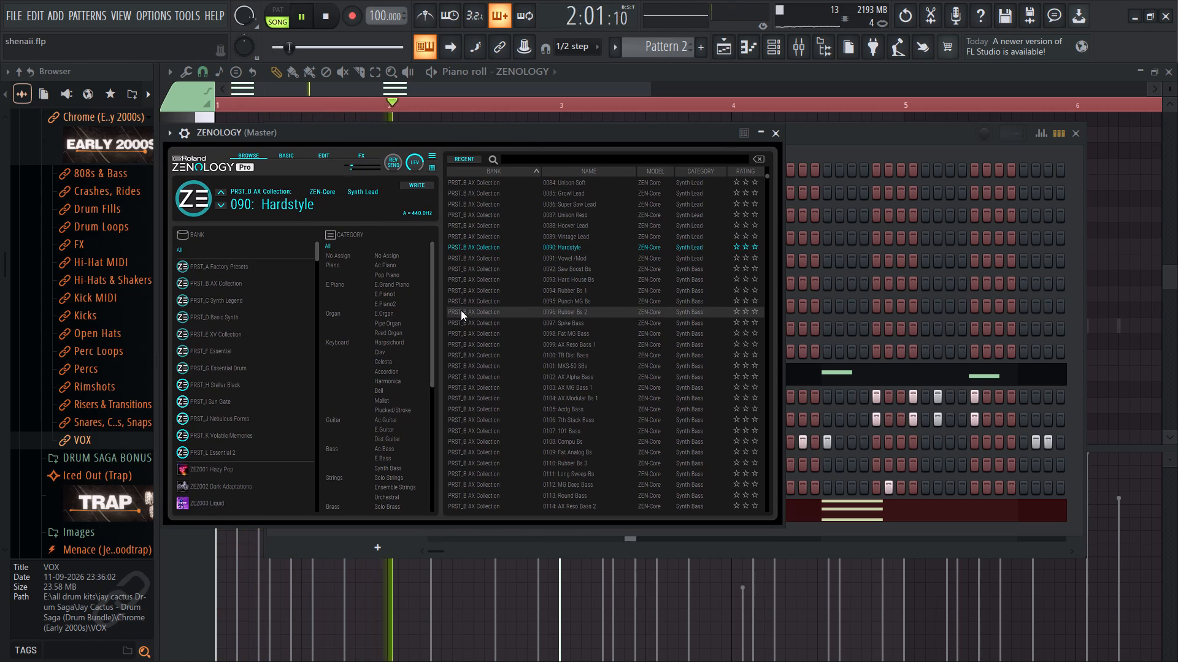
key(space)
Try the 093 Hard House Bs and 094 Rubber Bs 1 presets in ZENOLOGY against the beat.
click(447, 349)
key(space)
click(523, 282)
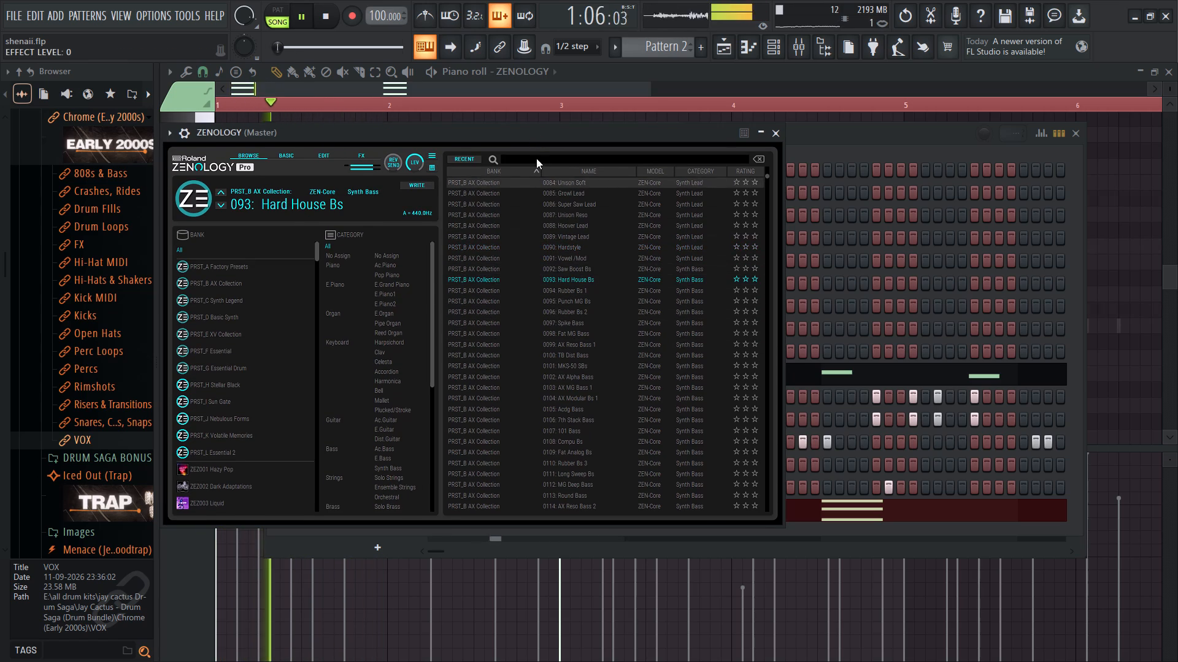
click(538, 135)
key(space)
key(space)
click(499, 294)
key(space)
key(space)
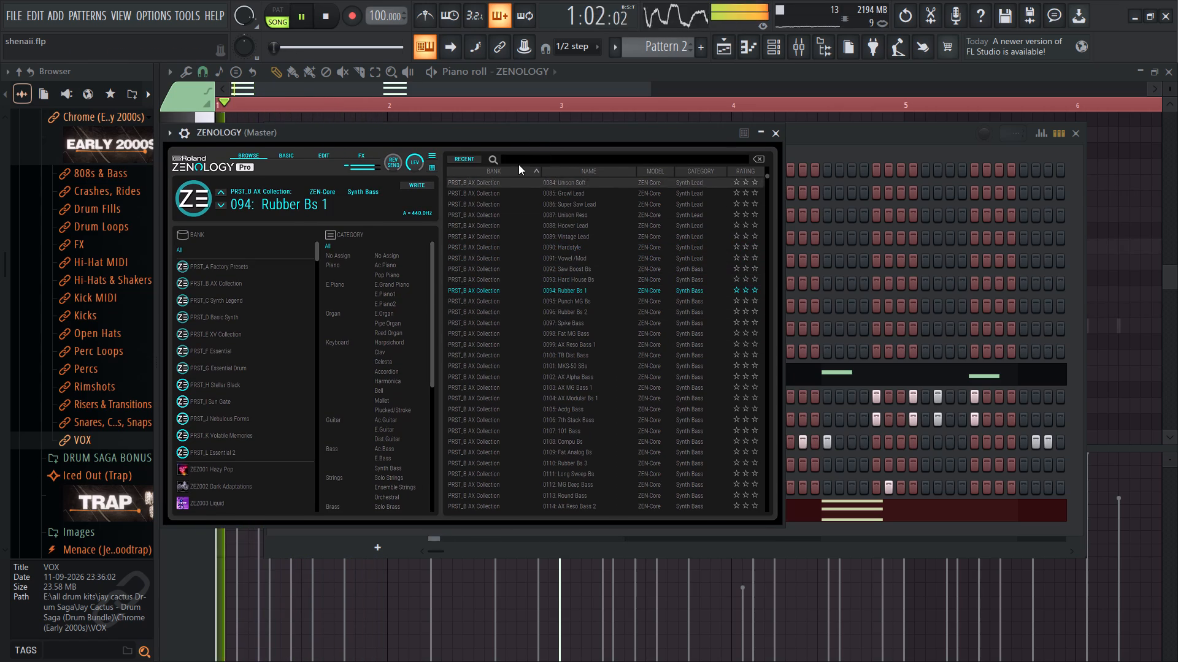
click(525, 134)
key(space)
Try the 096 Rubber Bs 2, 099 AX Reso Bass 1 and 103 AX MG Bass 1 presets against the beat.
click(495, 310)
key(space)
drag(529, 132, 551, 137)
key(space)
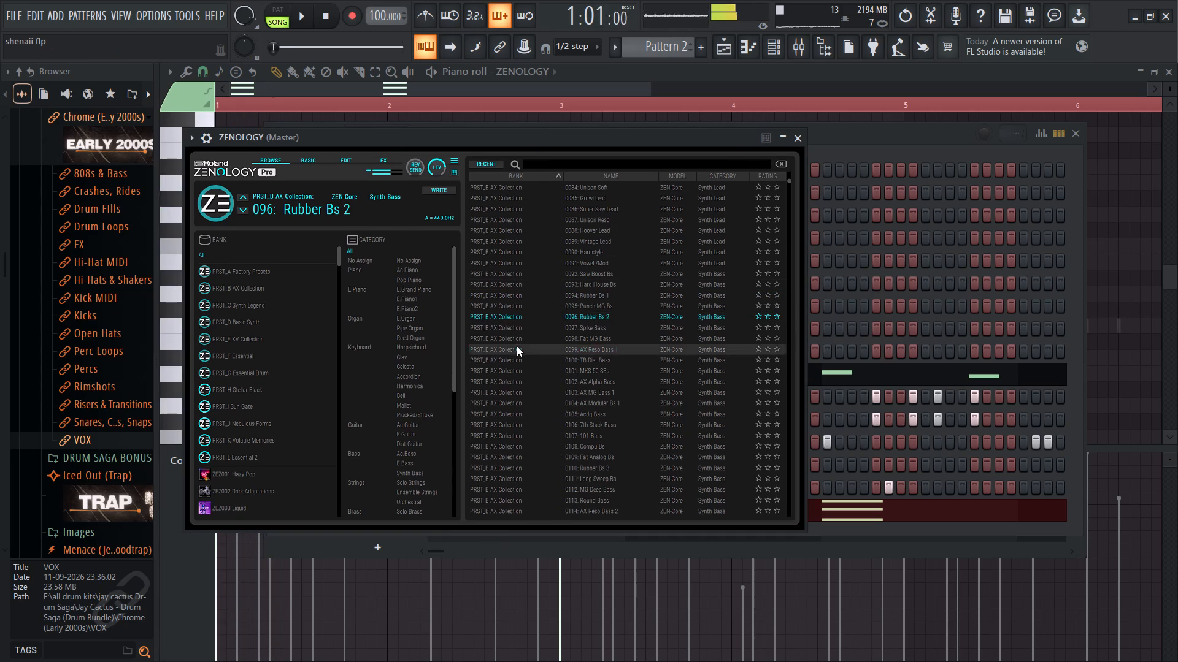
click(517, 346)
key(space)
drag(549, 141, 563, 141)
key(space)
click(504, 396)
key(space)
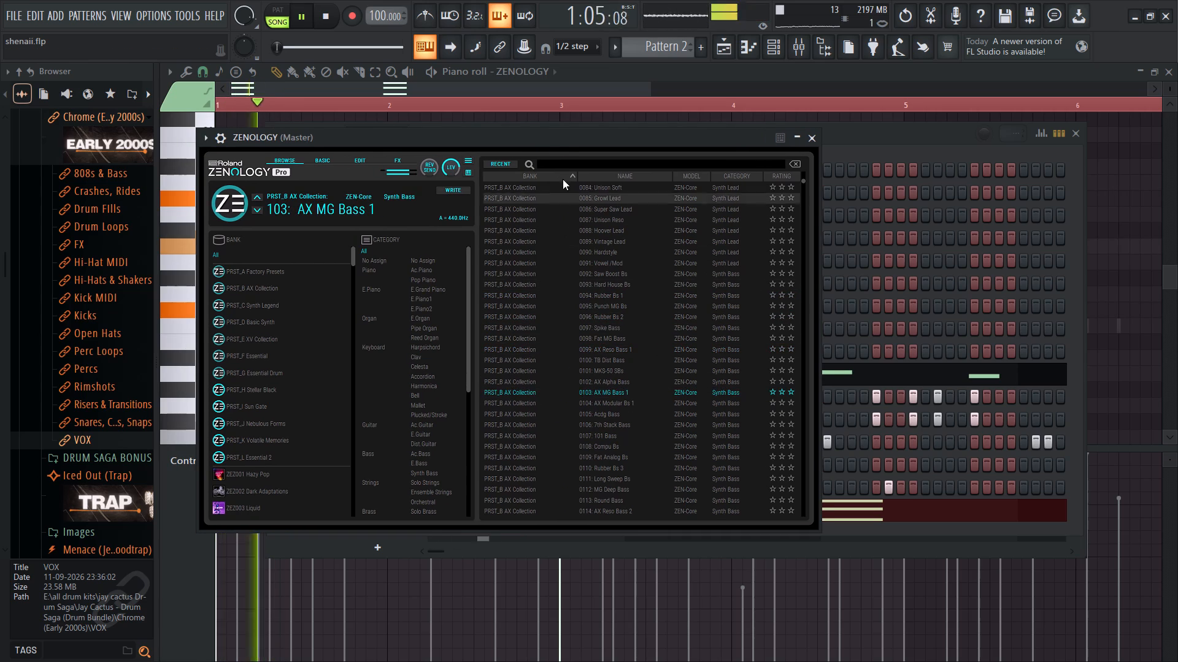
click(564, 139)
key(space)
Load the 106 7th Stack Bass preset in ZENOLOGY and play the beat with it.
click(526, 423)
key(space)
key(space)
click(572, 161)
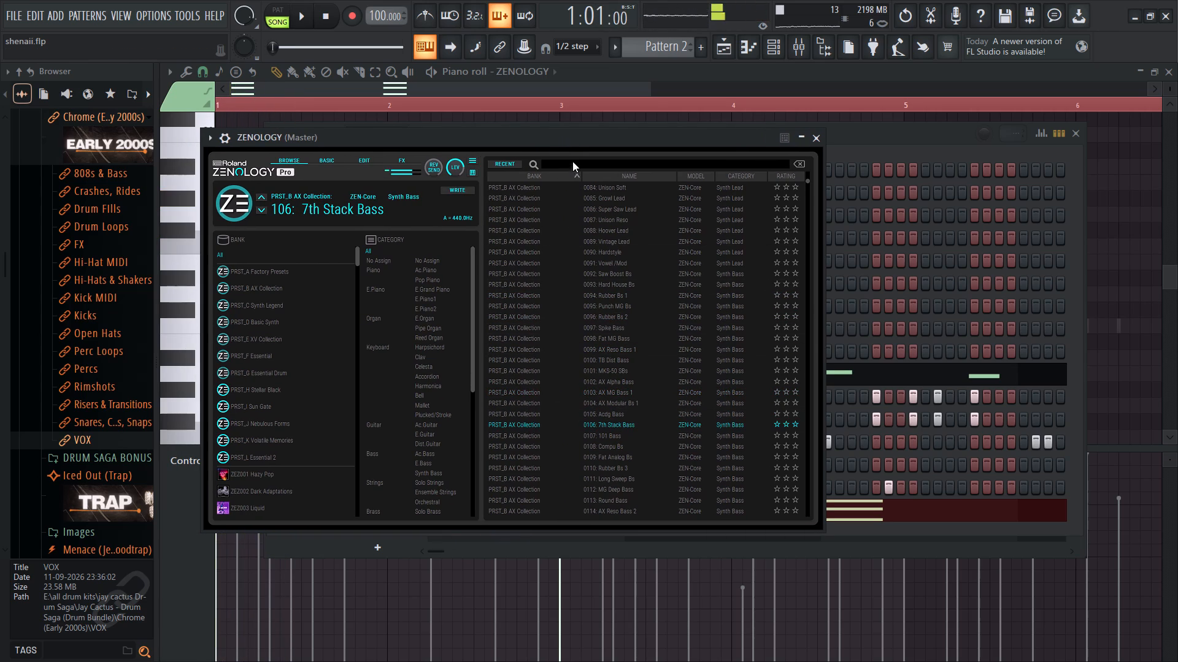
Search the ZENOLOGY presets for pluck.
text(pl)
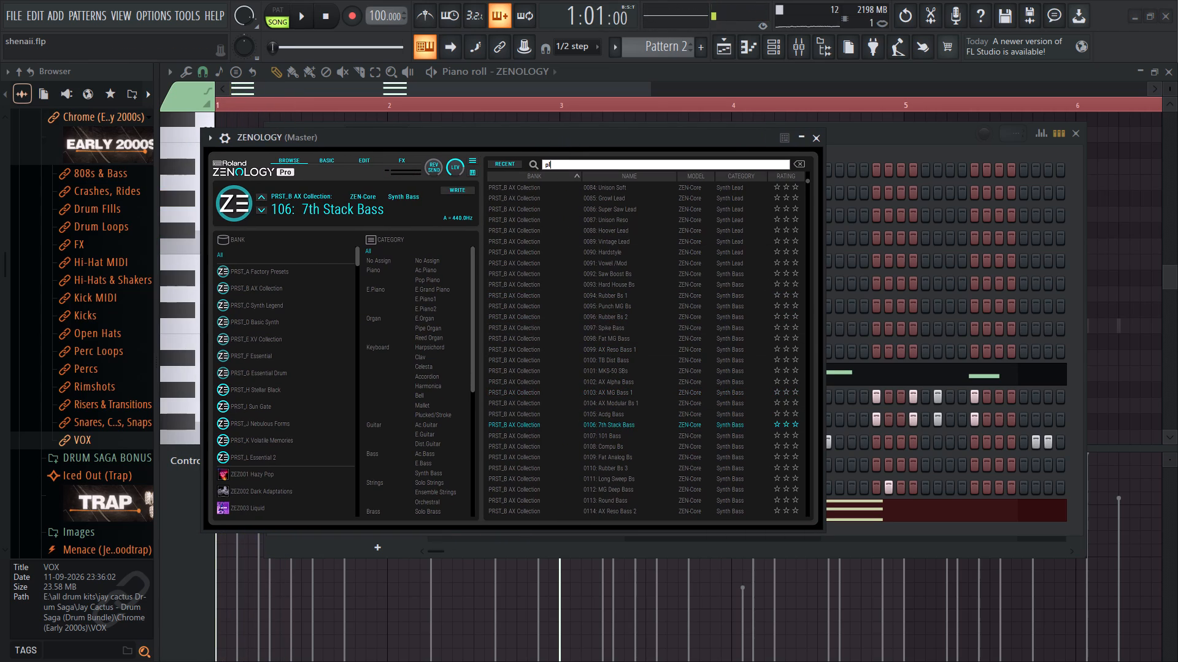
text(uck)
key(Return)
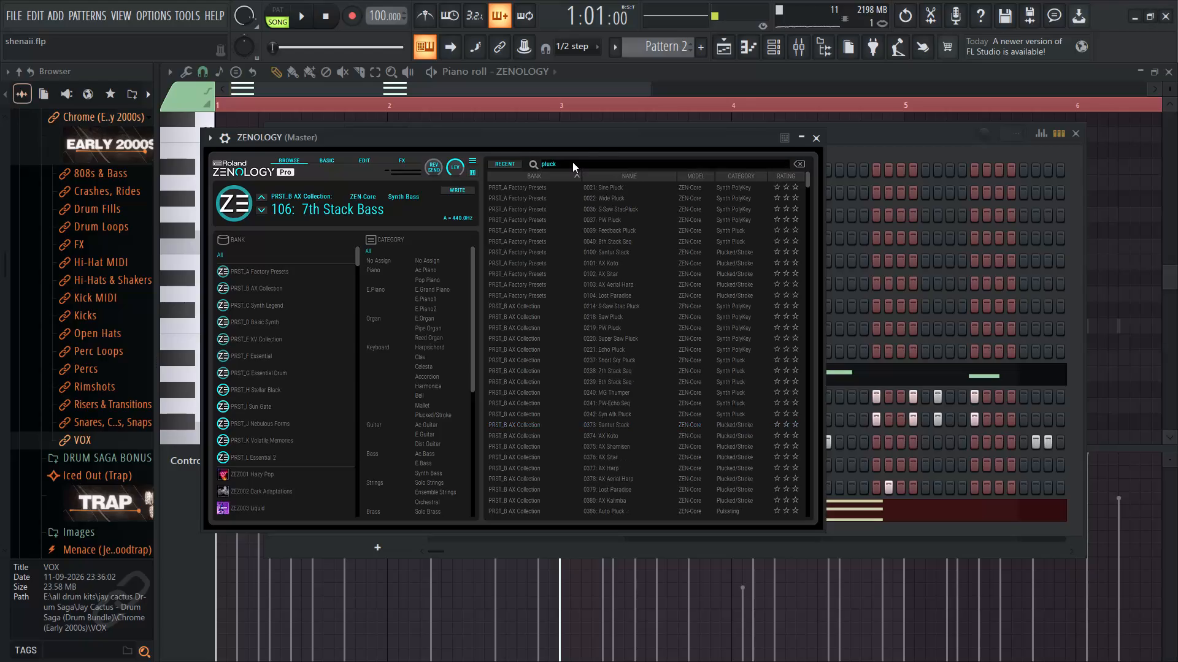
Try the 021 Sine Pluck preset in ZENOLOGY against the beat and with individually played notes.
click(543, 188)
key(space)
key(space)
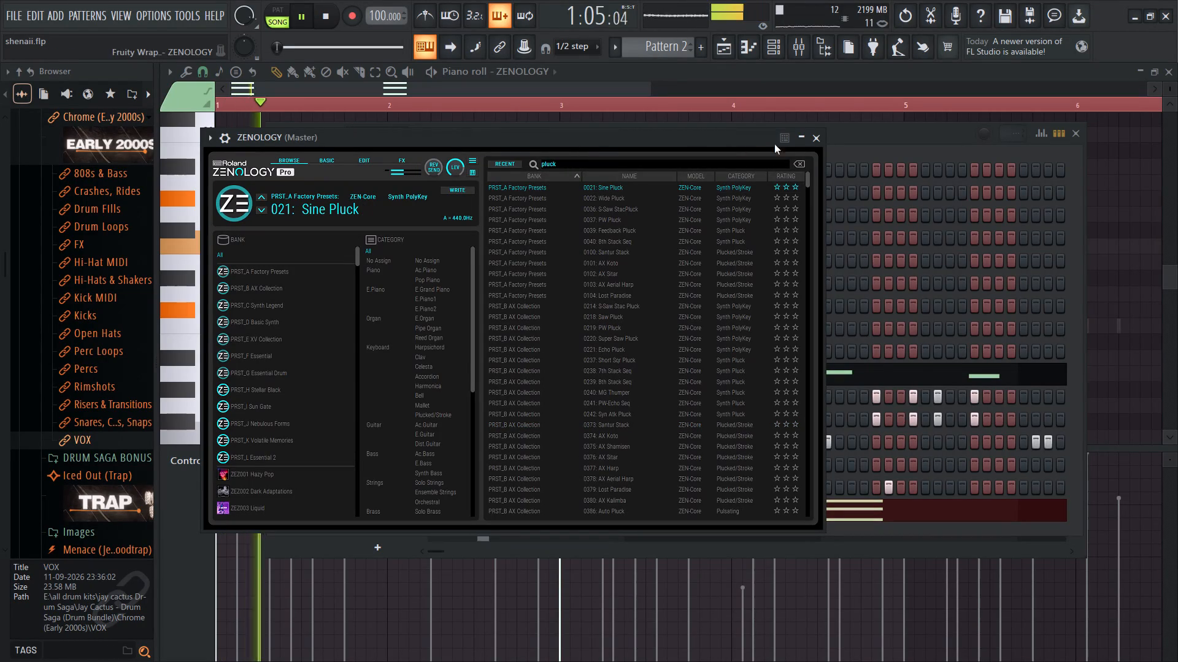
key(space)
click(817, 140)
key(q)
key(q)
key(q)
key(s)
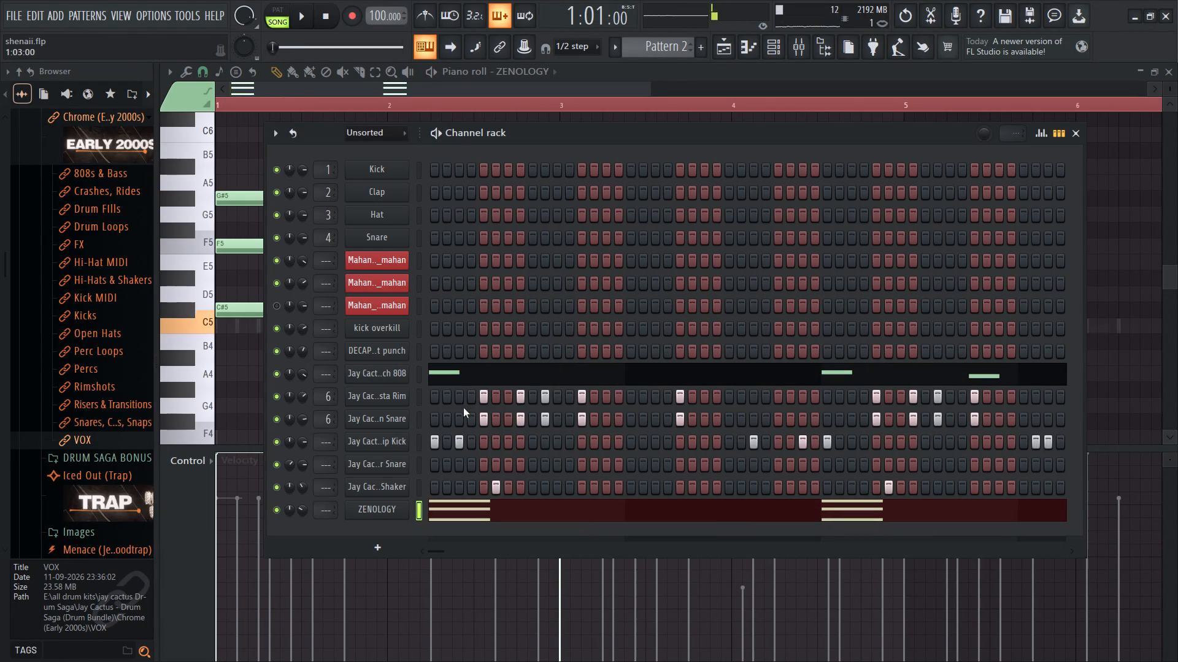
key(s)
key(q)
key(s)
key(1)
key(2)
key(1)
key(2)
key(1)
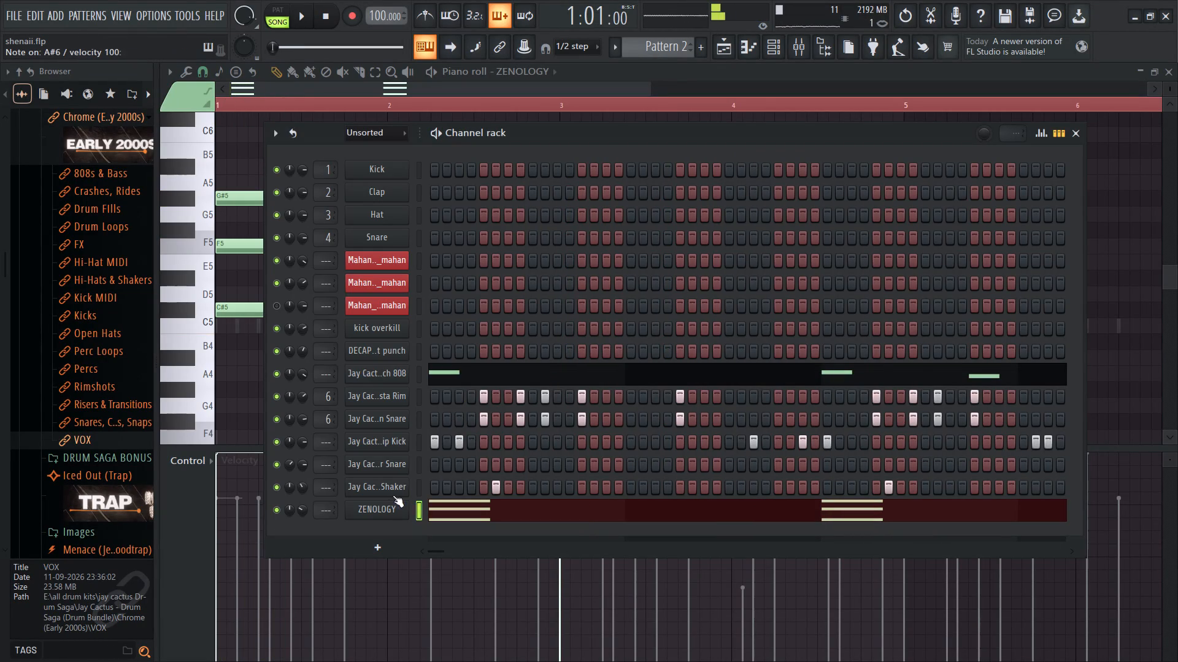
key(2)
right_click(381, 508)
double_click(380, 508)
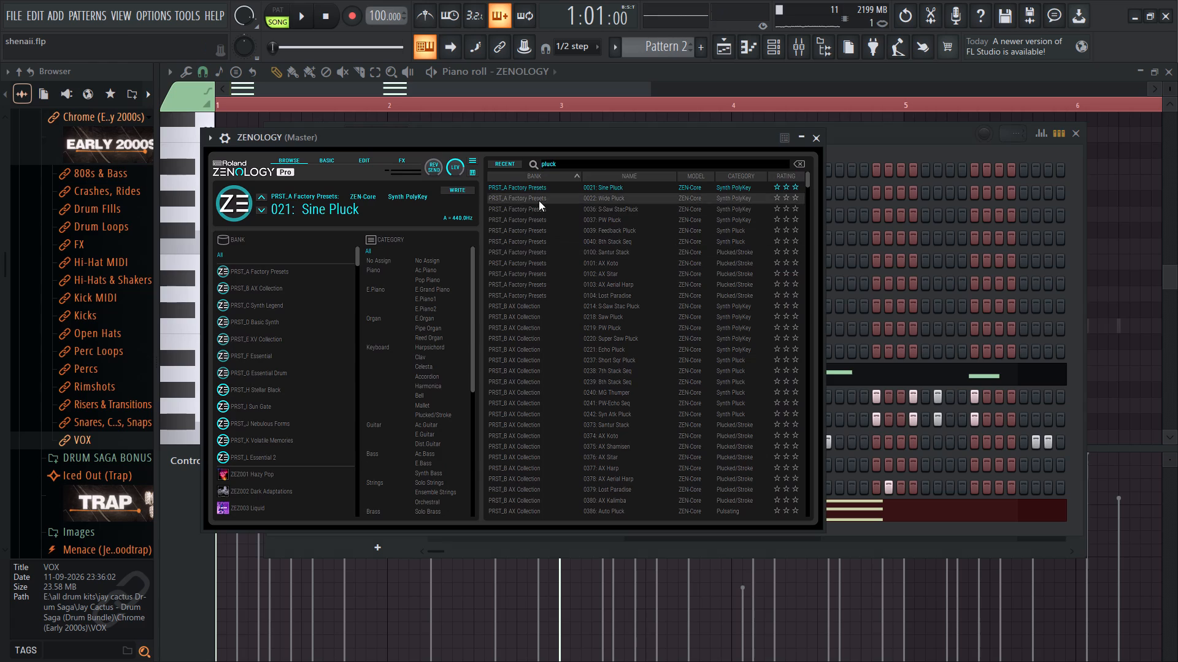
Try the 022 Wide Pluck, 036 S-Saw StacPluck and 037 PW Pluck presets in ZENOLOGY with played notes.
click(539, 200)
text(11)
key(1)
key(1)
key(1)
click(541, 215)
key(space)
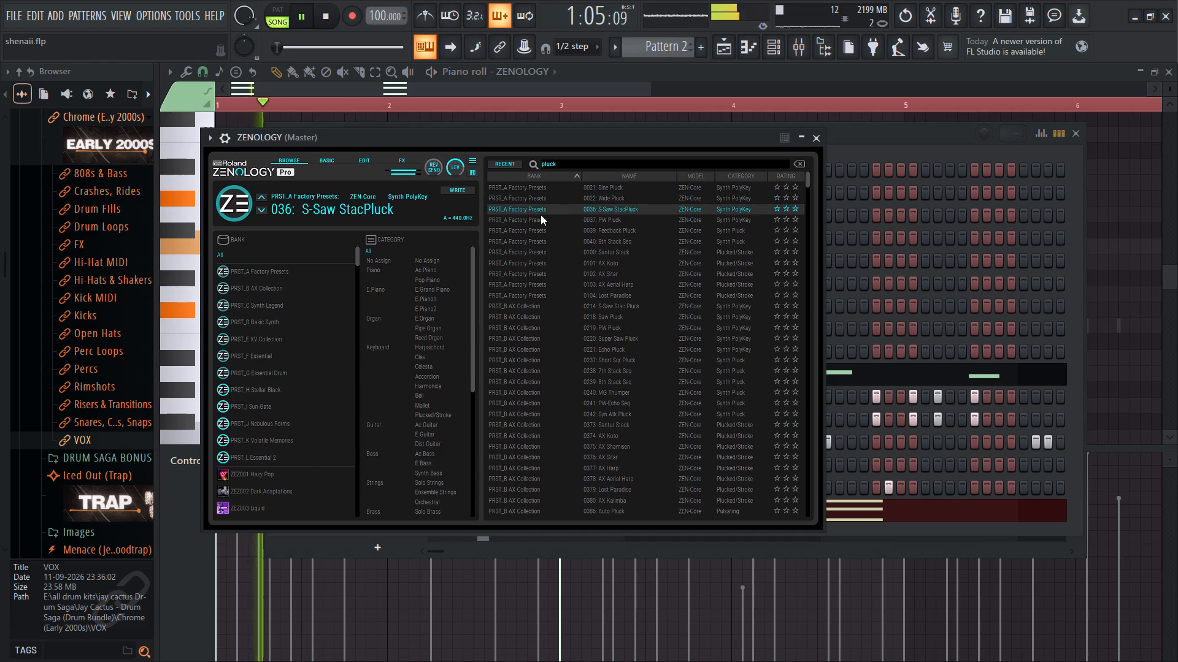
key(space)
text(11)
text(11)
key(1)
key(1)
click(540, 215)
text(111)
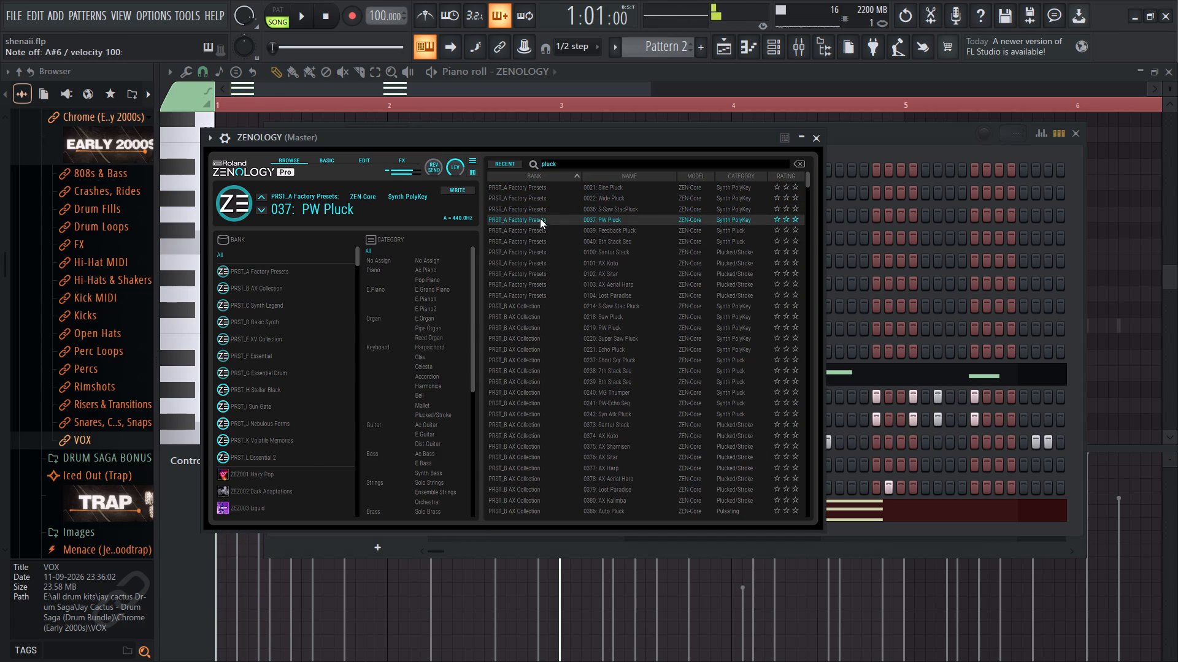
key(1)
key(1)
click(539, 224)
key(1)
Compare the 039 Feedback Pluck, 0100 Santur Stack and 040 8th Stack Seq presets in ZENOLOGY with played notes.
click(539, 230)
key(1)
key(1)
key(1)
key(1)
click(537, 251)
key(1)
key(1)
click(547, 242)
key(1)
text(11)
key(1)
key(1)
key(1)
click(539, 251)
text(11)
Load the 040 8th Stack Seq preset in ZENOLOGY and start the beat with it.
click(544, 244)
key(1)
text(1)
key(space)
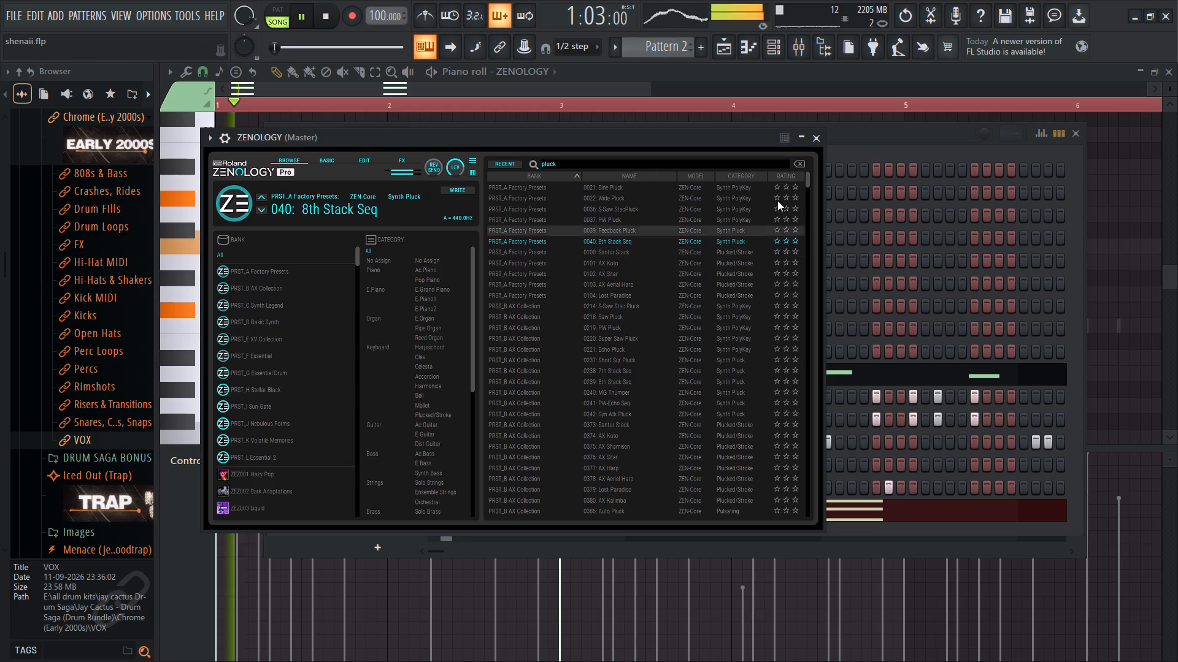
click(818, 142)
Add short accent notes to the ZENOLOGY piano roll: F7 just before bar 3 and F6 late in bar 4.
right_click(248, 167)
scroll(488, 215, up, 6)
drag(561, 154, 520, 144)
drag(569, 151, 559, 150)
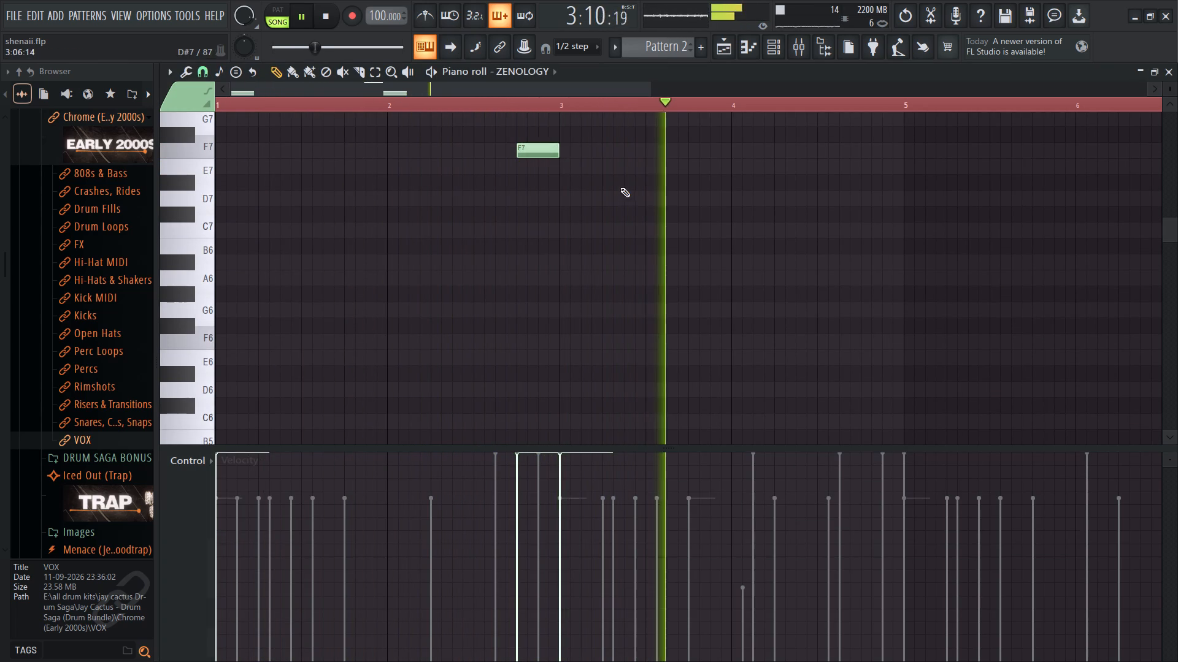
scroll(623, 208, down, 6)
scroll(788, 239, up, 4)
drag(822, 240, 828, 241)
drag(844, 244, 857, 245)
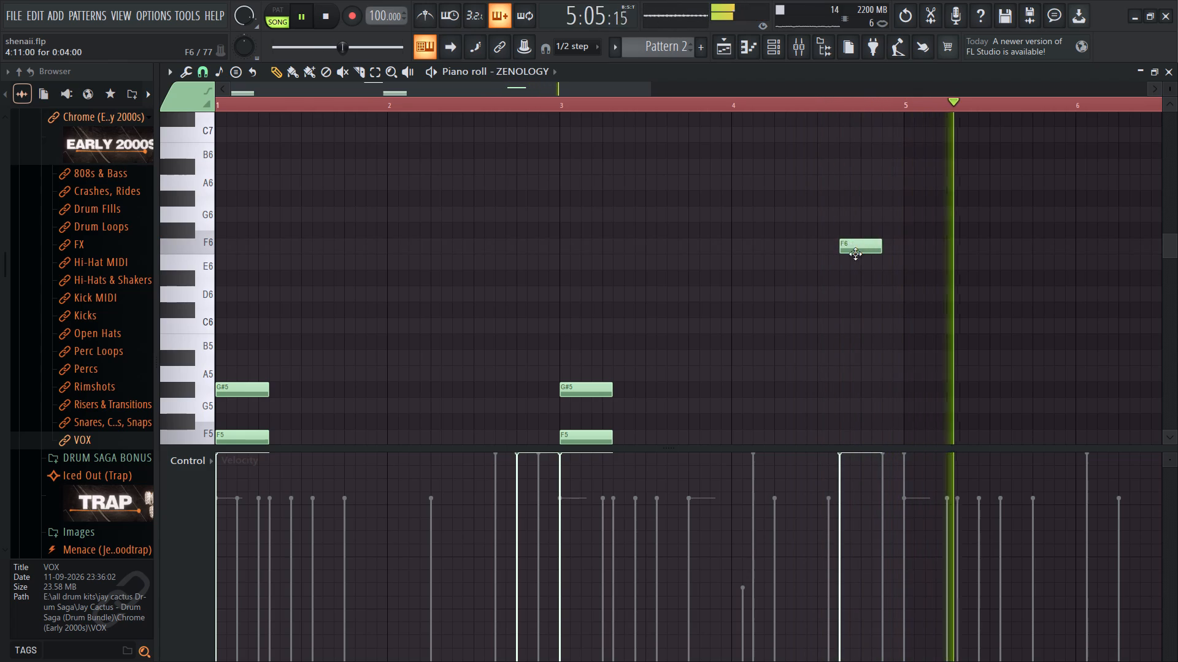
Duplicate the ZENOLOGY chords and accent notes of bars 1–4 into bars 5–8.
scroll(868, 238, down, 6)
ctrl+scroll(576, 226, down, 12)
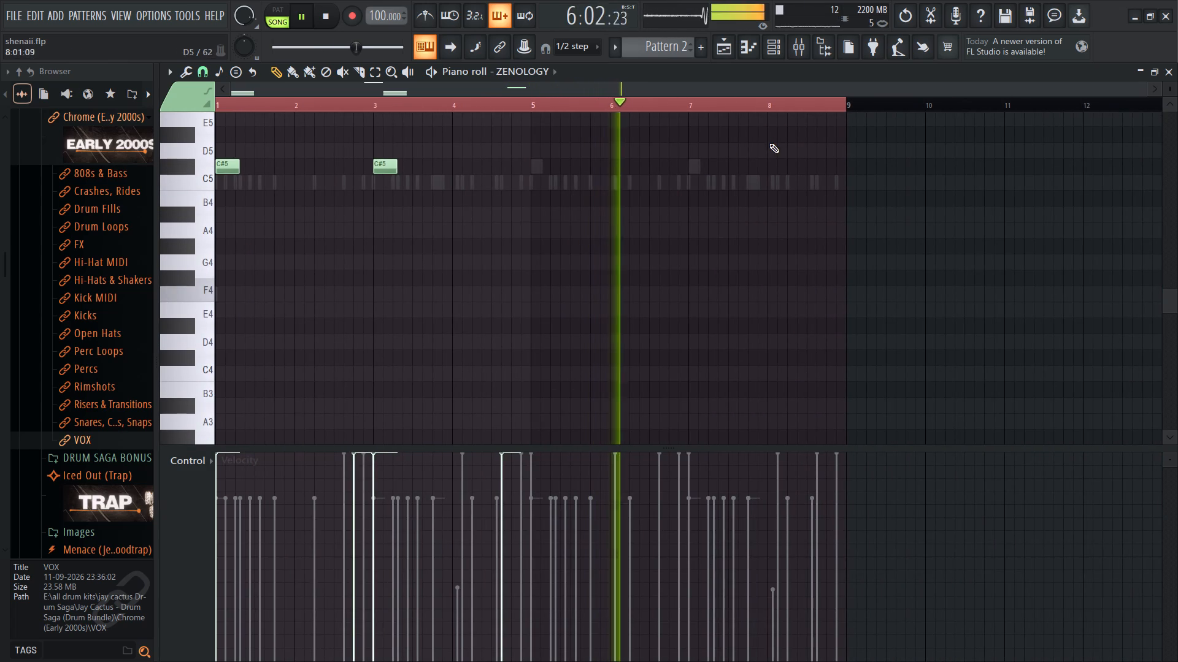
right_drag(815, 99, 531, 105)
key(ctrl+b)
ctrl+scroll(536, 192, up, 3)
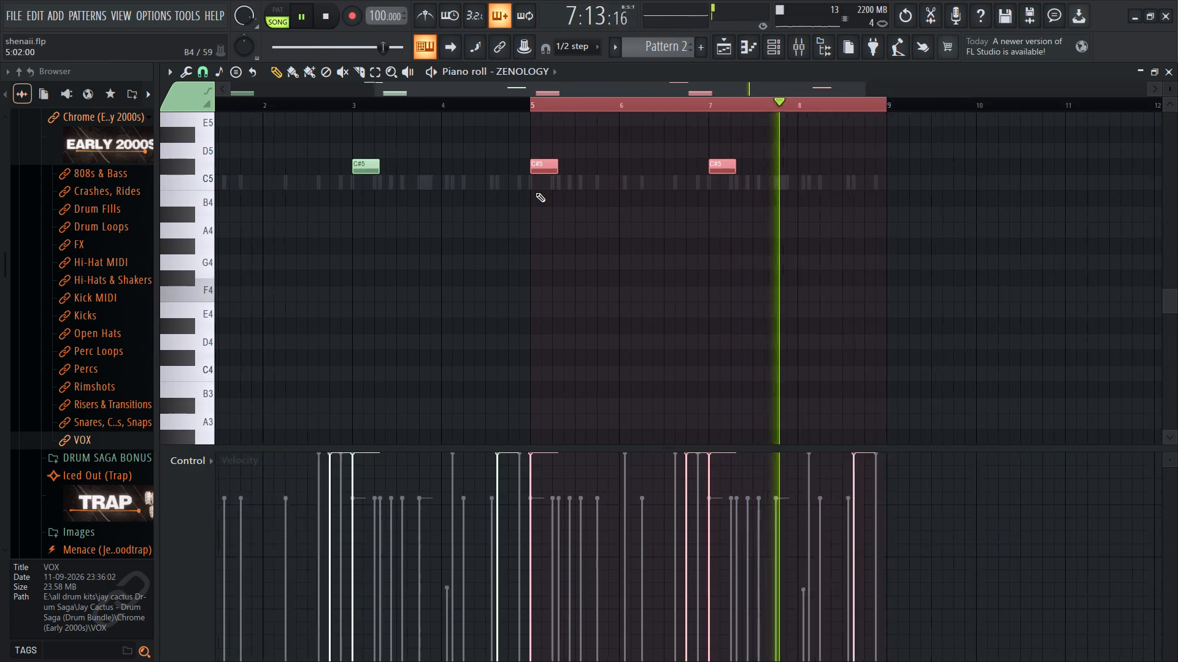
ctrl+scroll(536, 192, up, 10)
ctrl+scroll(536, 192, down, 12)
ctrl+scroll(531, 196, up, 20)
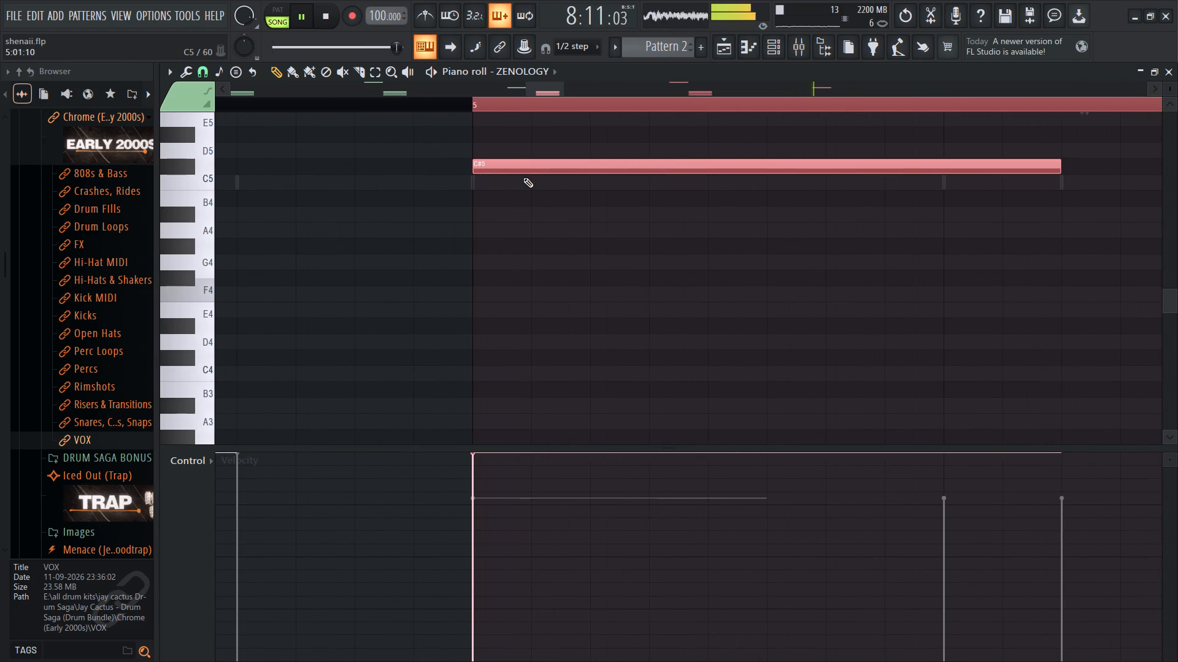
ctrl+scroll(521, 183, down, 20)
ctrl+scroll(521, 183, down, 3)
key(ctrl+a)
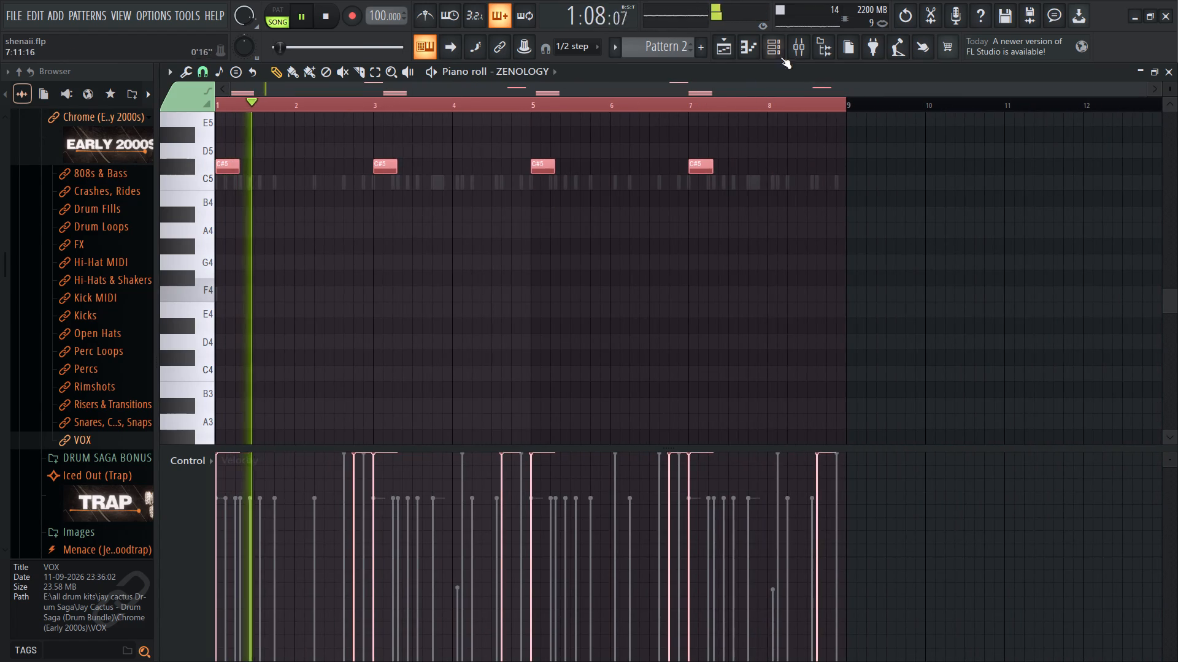
Adjust the ZENOLOGY channel's volume against the playing beat.
click(785, 50)
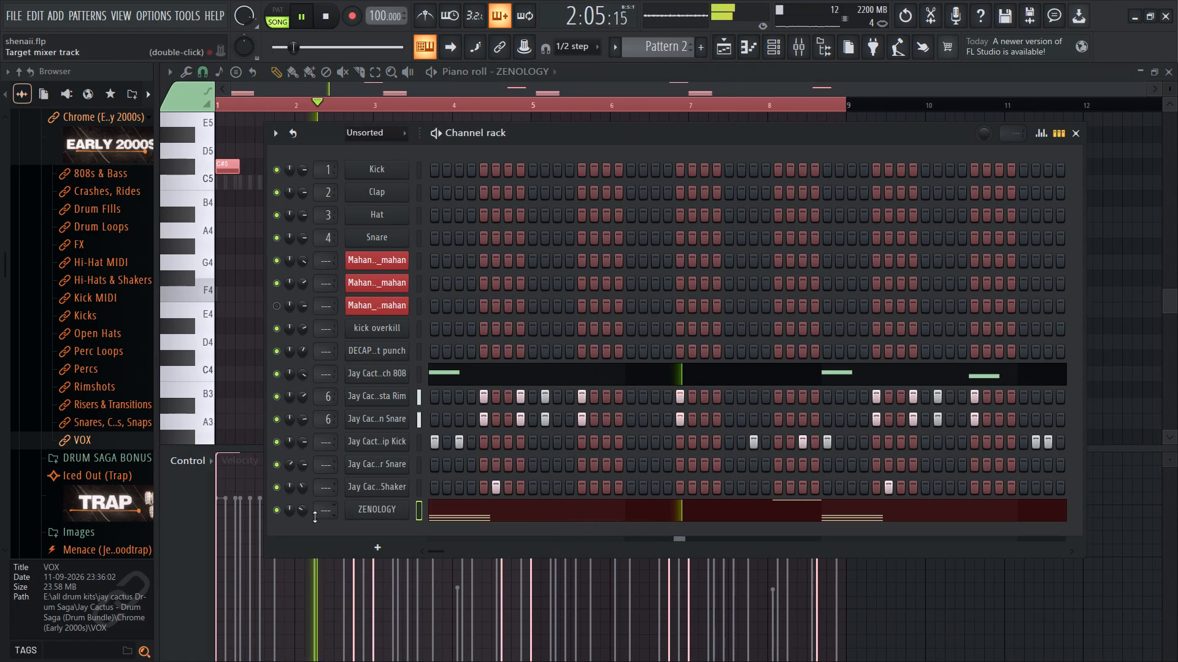
drag(310, 508, 306, 485)
click(307, 505)
drag(307, 509, 325, 458)
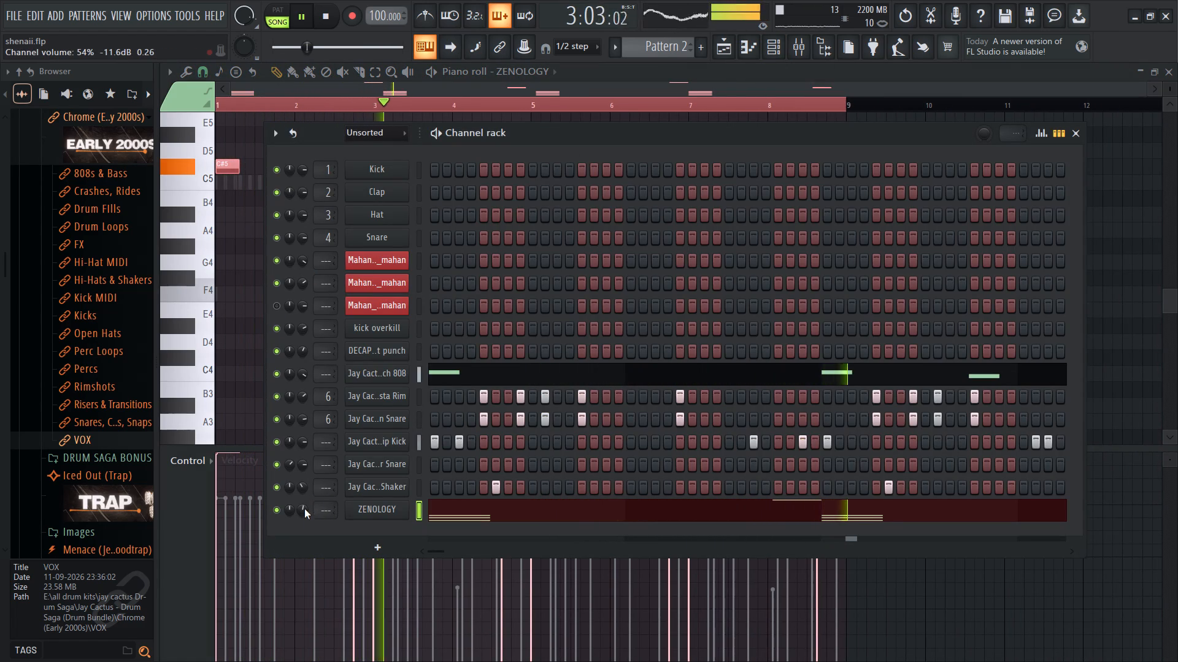
drag(304, 509, 306, 500)
Listen to the playing beat while reviewing the ZENOLOGY chords and accent notes across bars 1–8.
right_click(224, 313)
scroll(330, 260, up, 3)
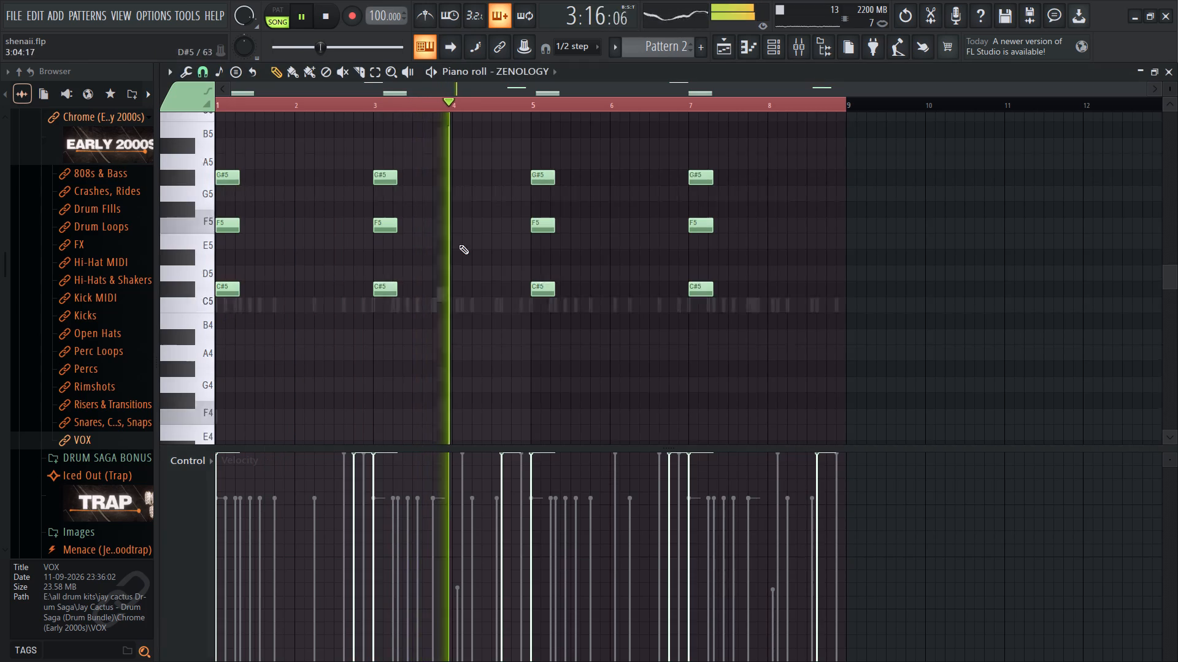
scroll(459, 245, up, 1)
click(767, 41)
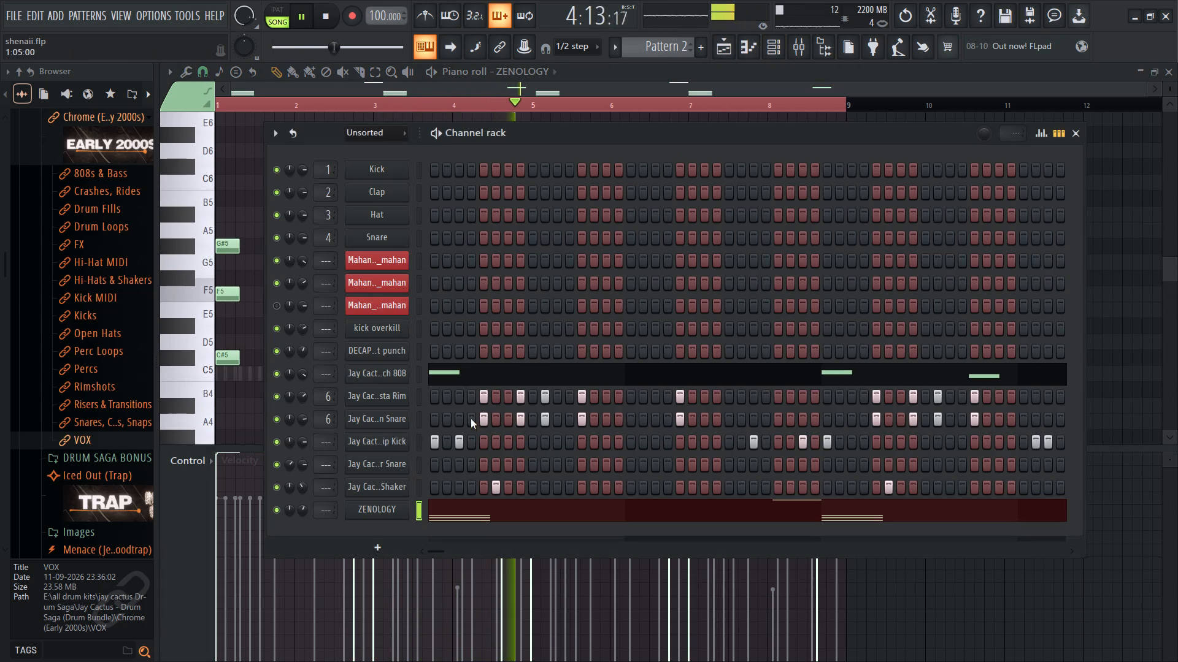
right_click(215, 409)
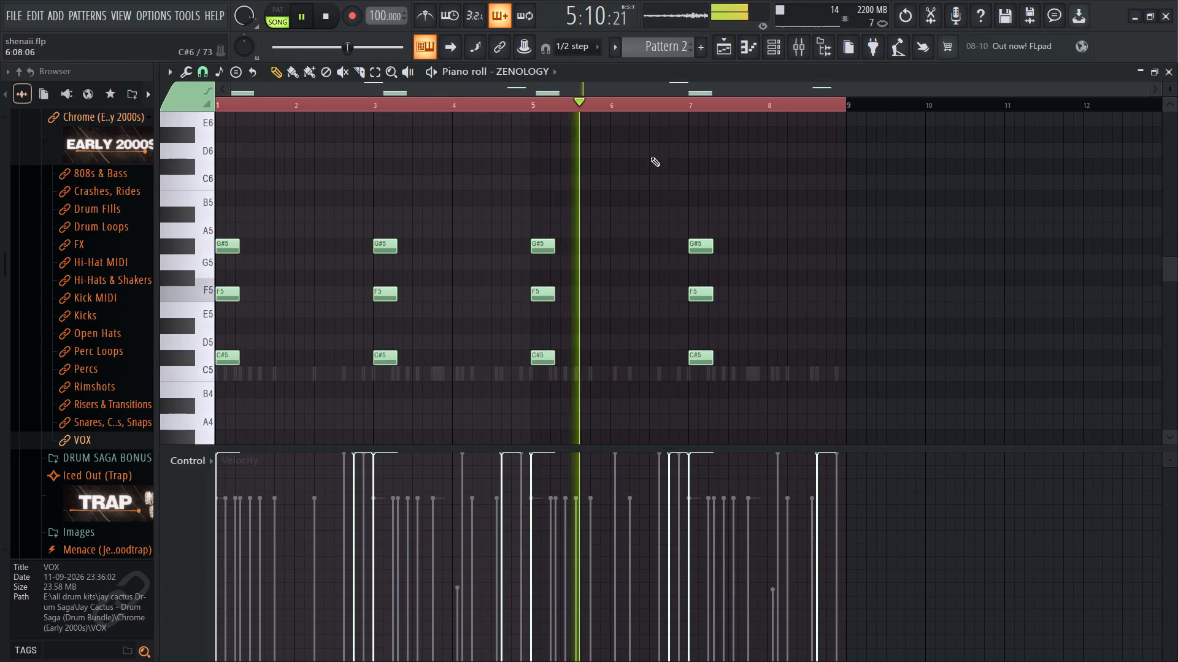
scroll(662, 220, up, 5)
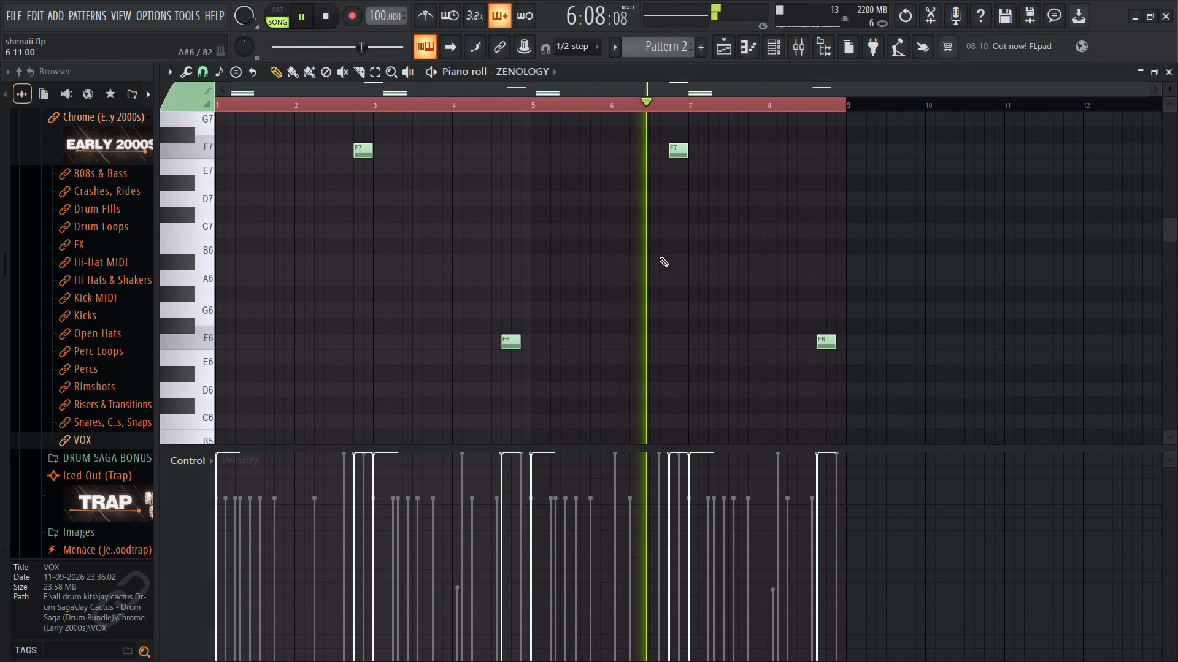
scroll(659, 257, down, 4)
scroll(659, 257, up, 5)
scroll(659, 257, down, 5)
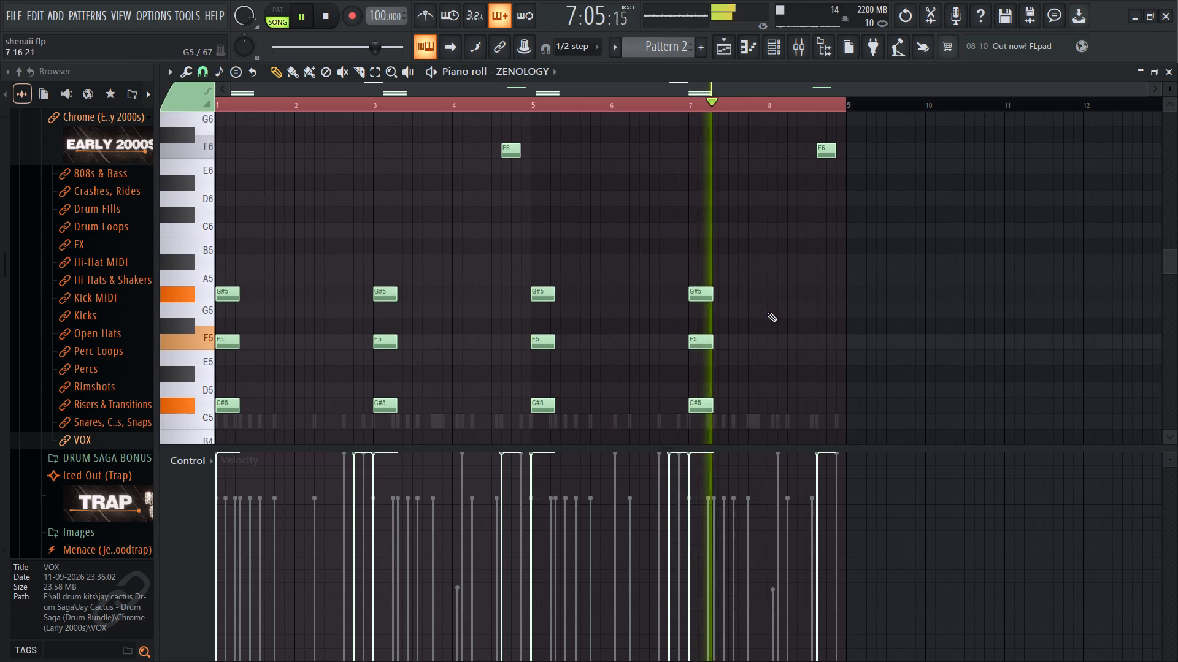
click(779, 58)
key(space)
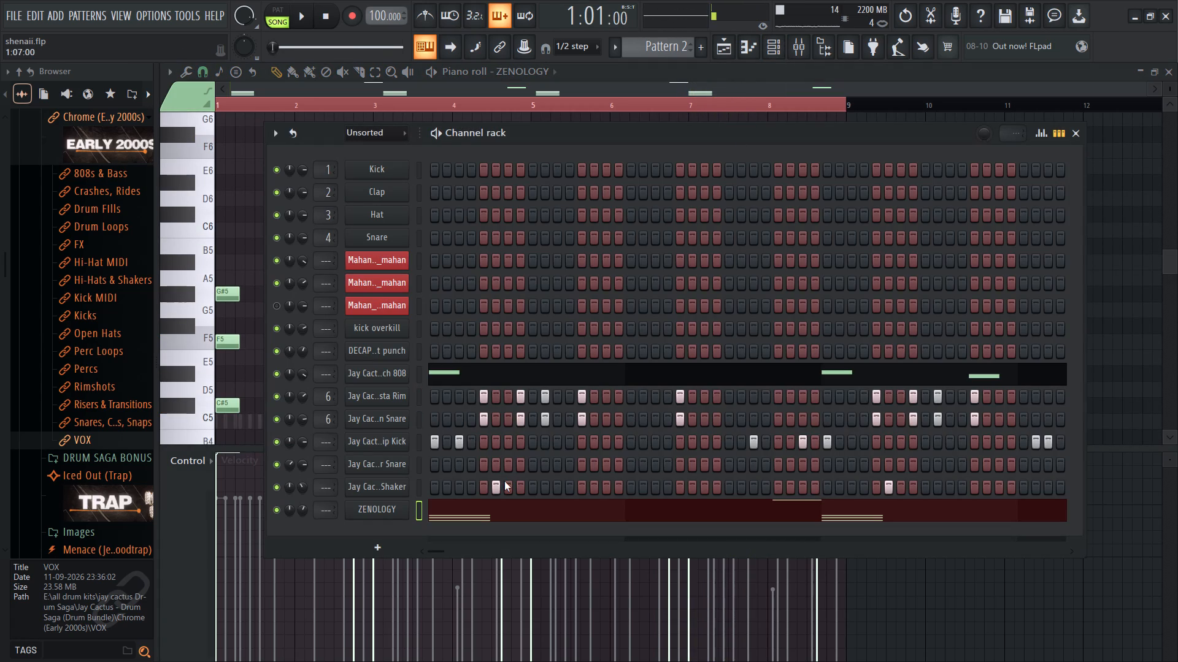
Sound out a three-note chord live on the ZENOLOGY channel with playback stopped.
key(q)
text(qe)
key(t)
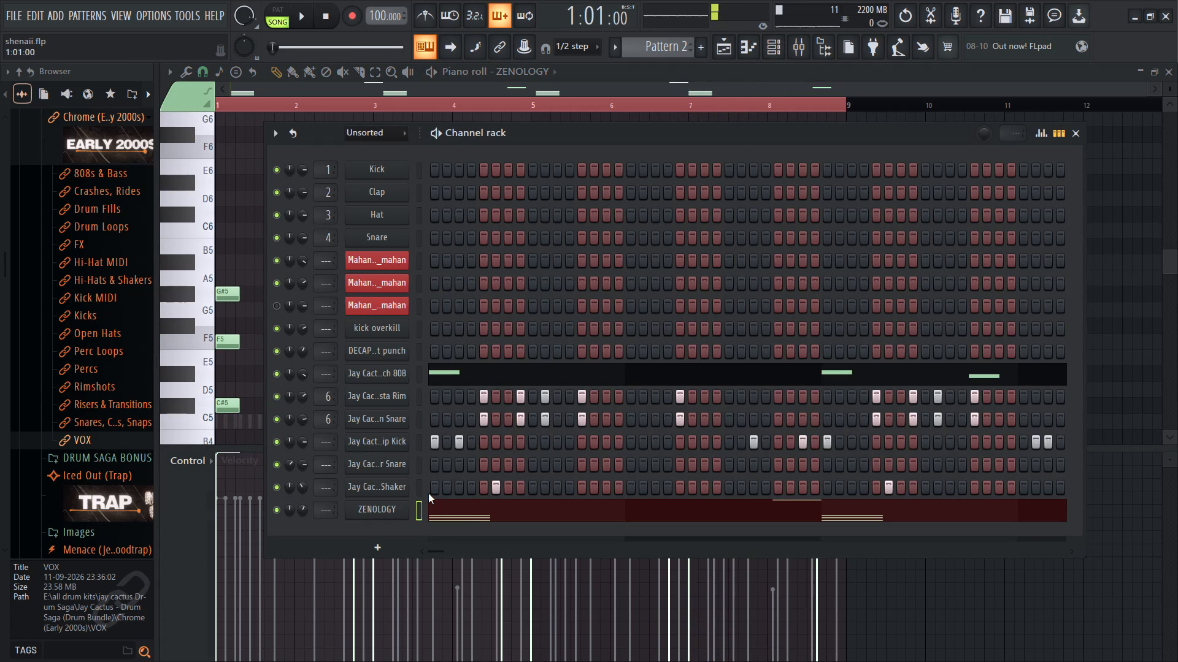
key(q)
key(e)
key(t)
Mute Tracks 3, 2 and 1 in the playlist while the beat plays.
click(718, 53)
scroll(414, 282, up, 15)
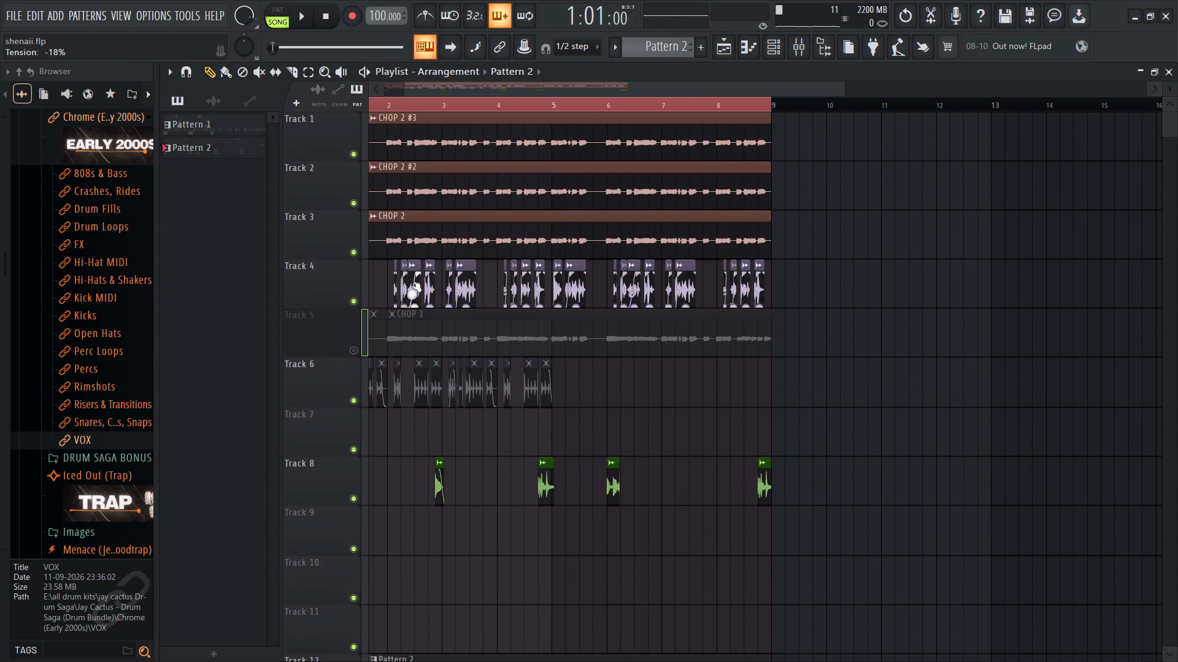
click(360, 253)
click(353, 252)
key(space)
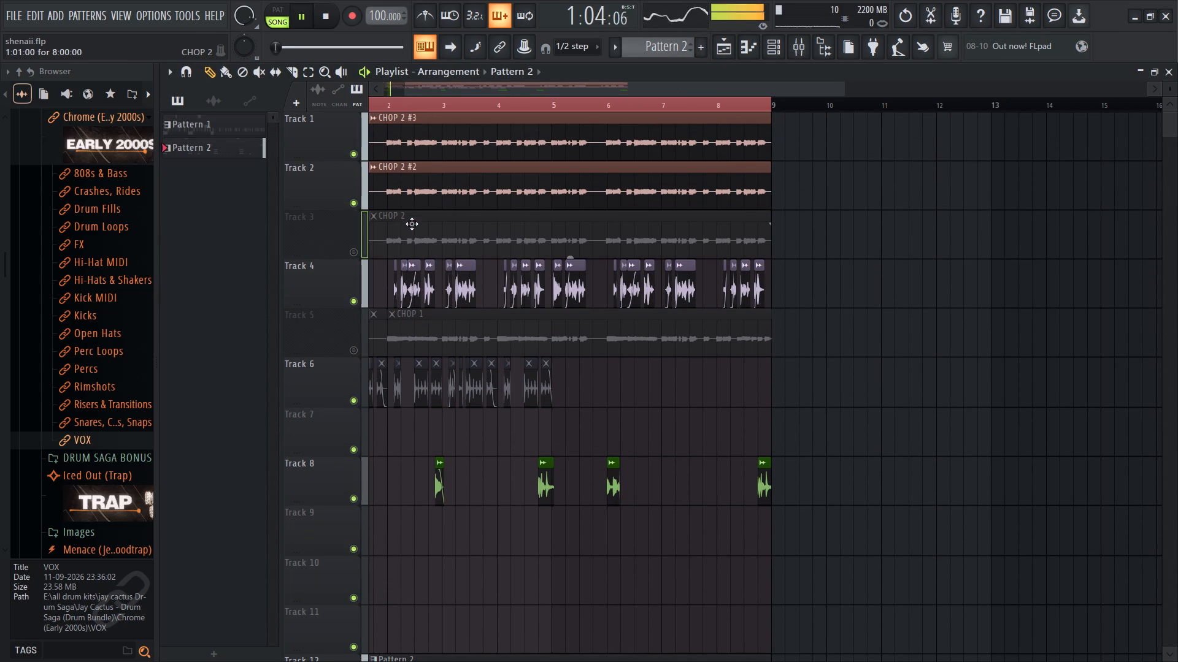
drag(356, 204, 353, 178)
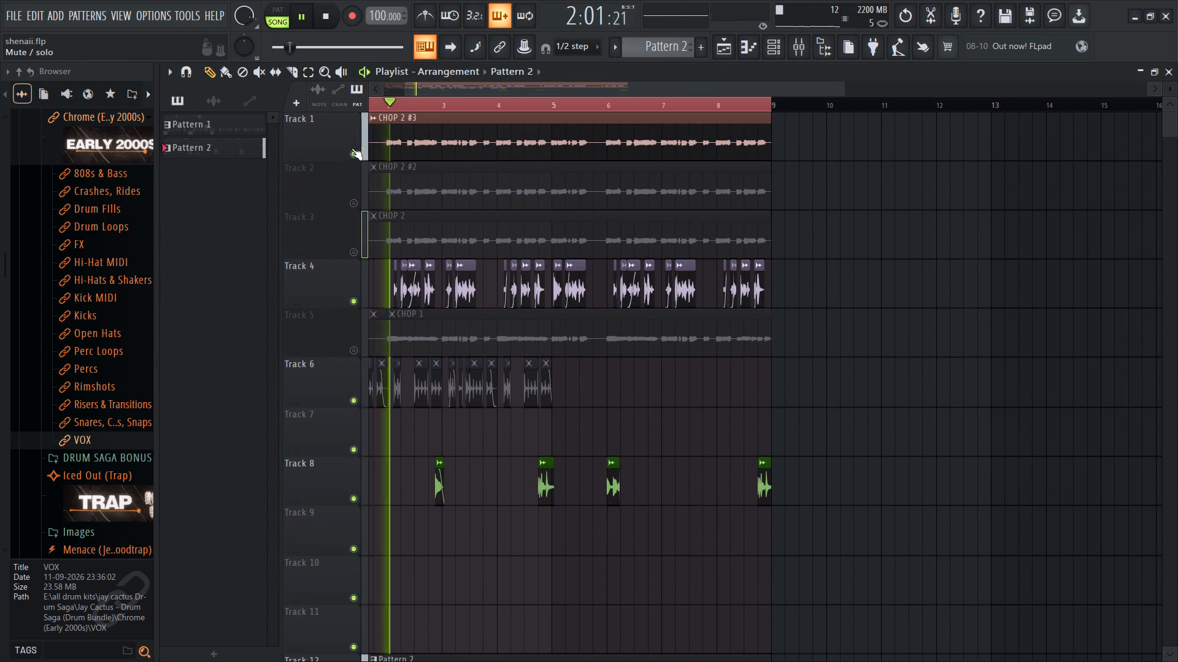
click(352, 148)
Delete the CHOP 2 #3 and CHOP 2 #2 clips from playlist Tracks 1 and 2.
right_drag(398, 148, 393, 192)
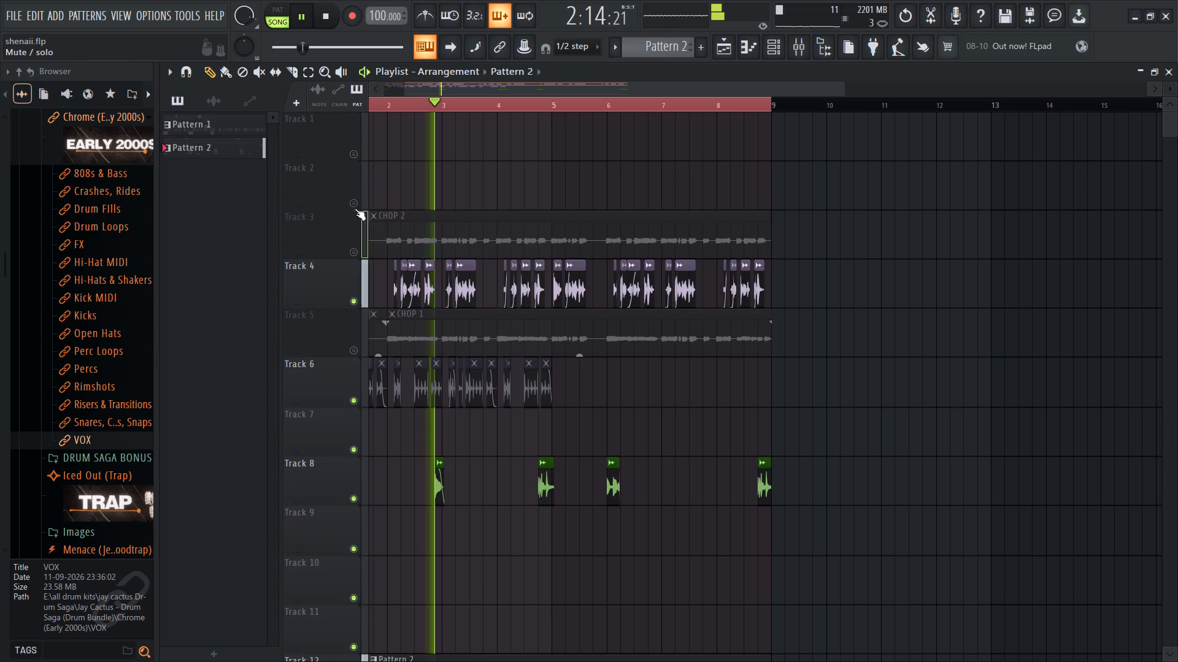
Re-enable all muted playlist tracks by soloing and unsoloing Track 3, and stop playback.
right_click(348, 249)
right_click(348, 249)
key(space)
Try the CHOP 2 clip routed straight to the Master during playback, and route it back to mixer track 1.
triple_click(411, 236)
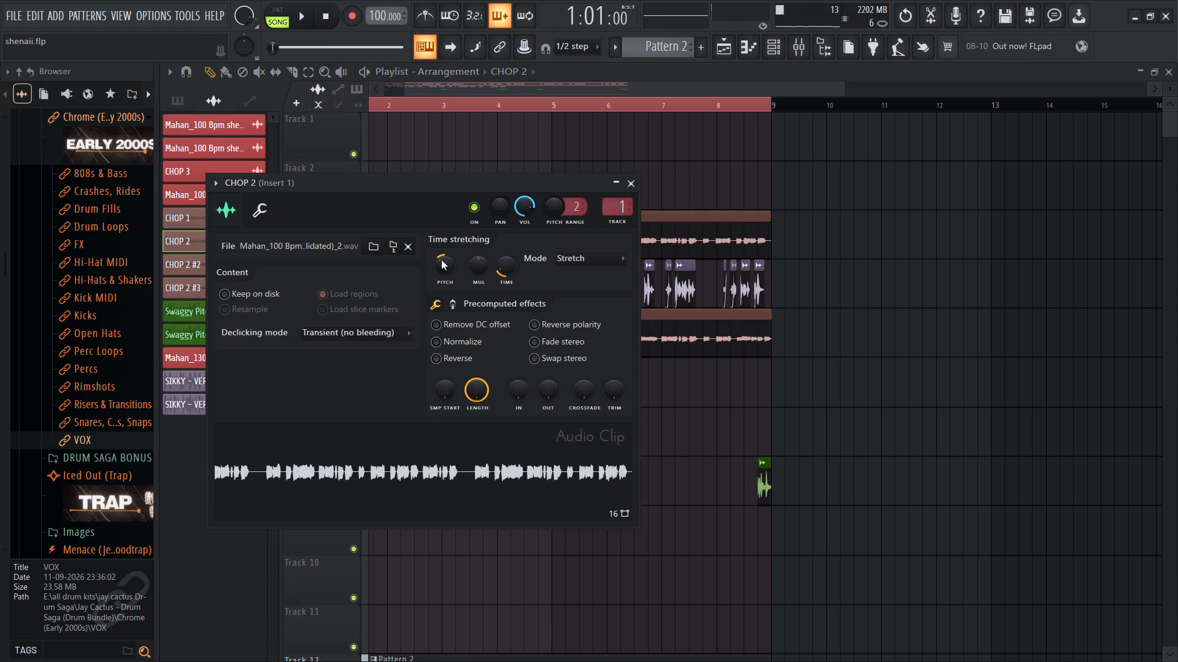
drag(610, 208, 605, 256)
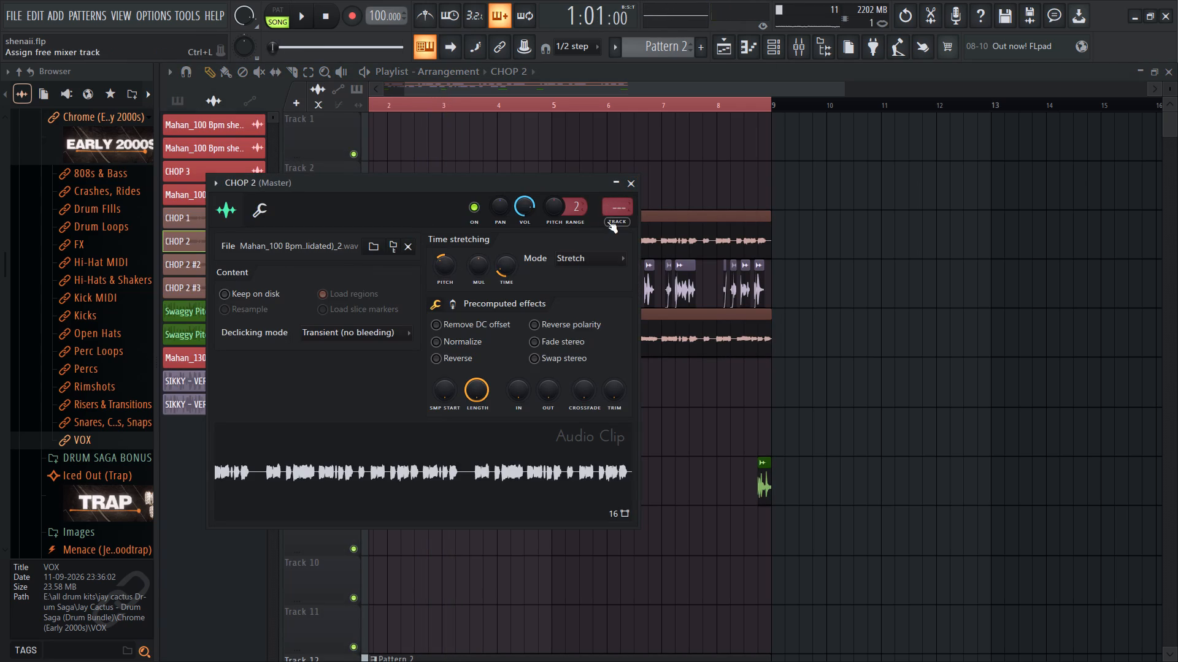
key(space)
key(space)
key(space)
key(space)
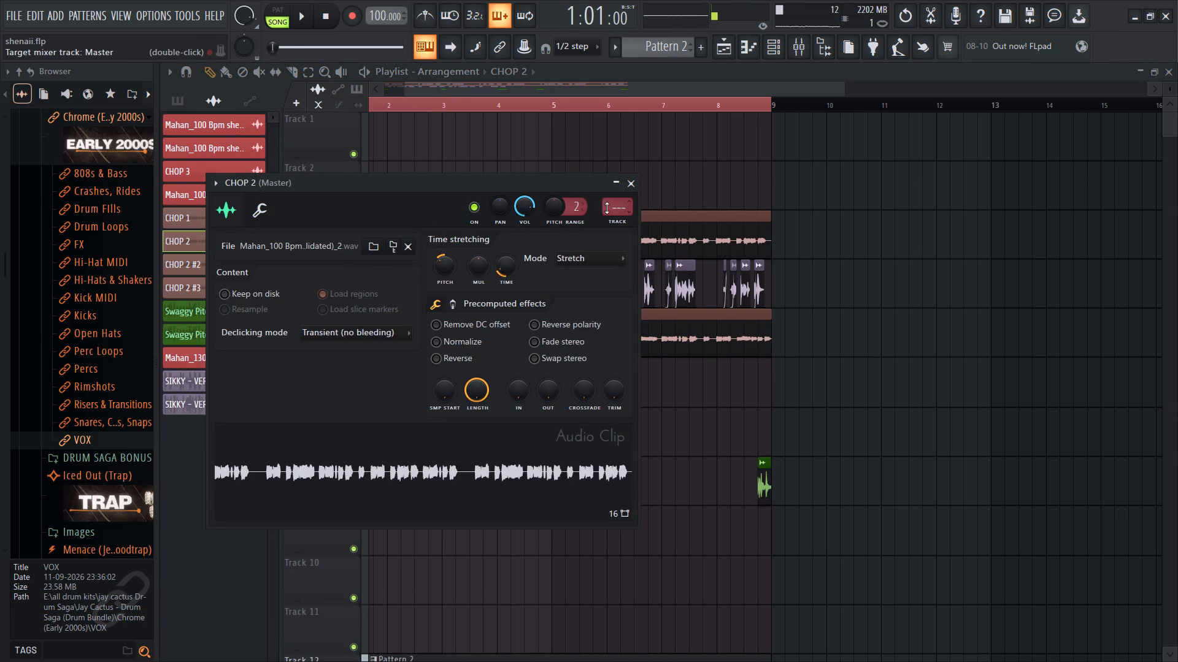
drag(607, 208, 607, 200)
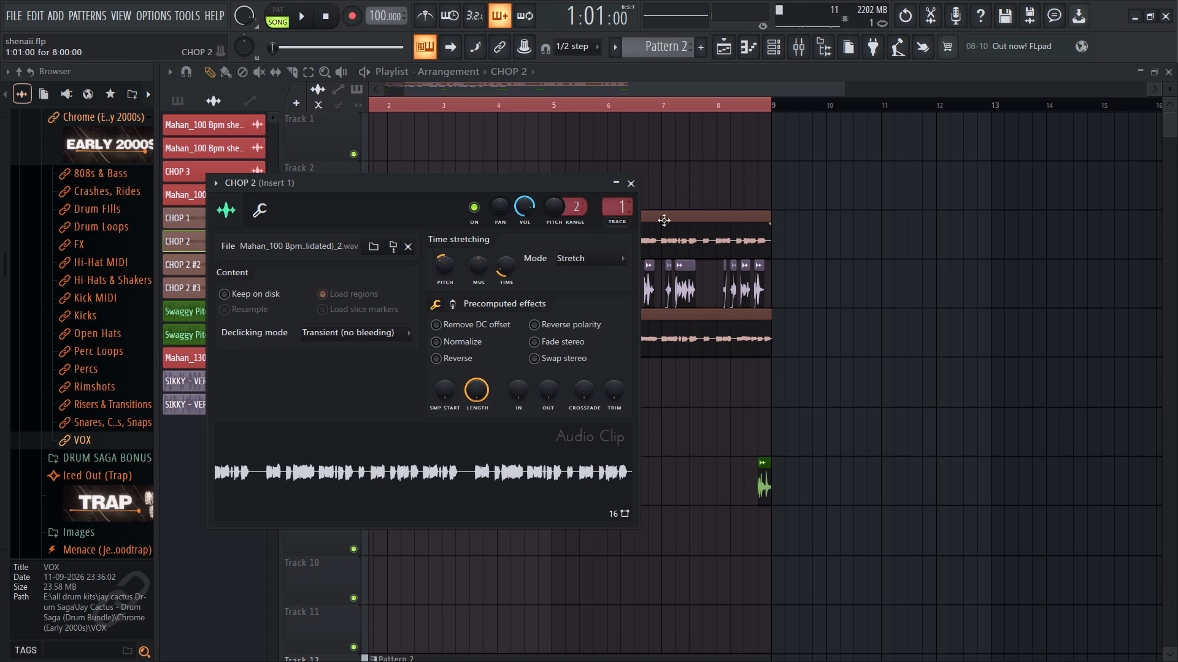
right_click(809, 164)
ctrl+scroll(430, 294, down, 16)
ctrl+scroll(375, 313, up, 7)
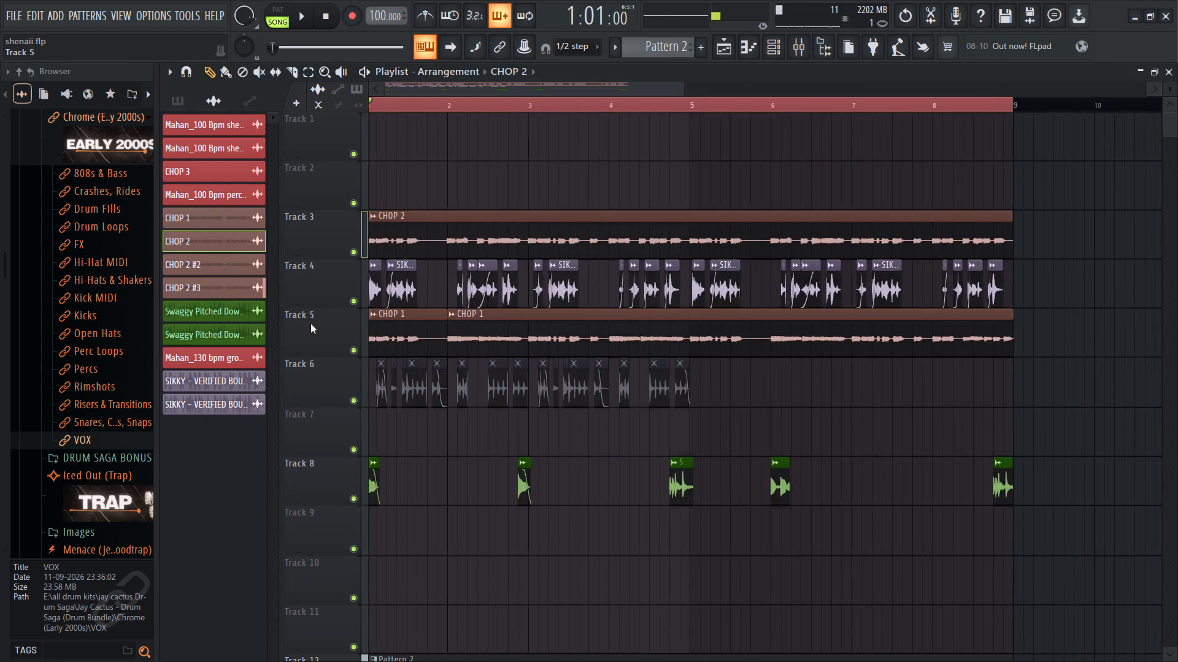
Mute Tracks 5 and 3 in the playlist and audition the beat from the start.
ctrl+scroll(310, 324, up, 6)
click(356, 347)
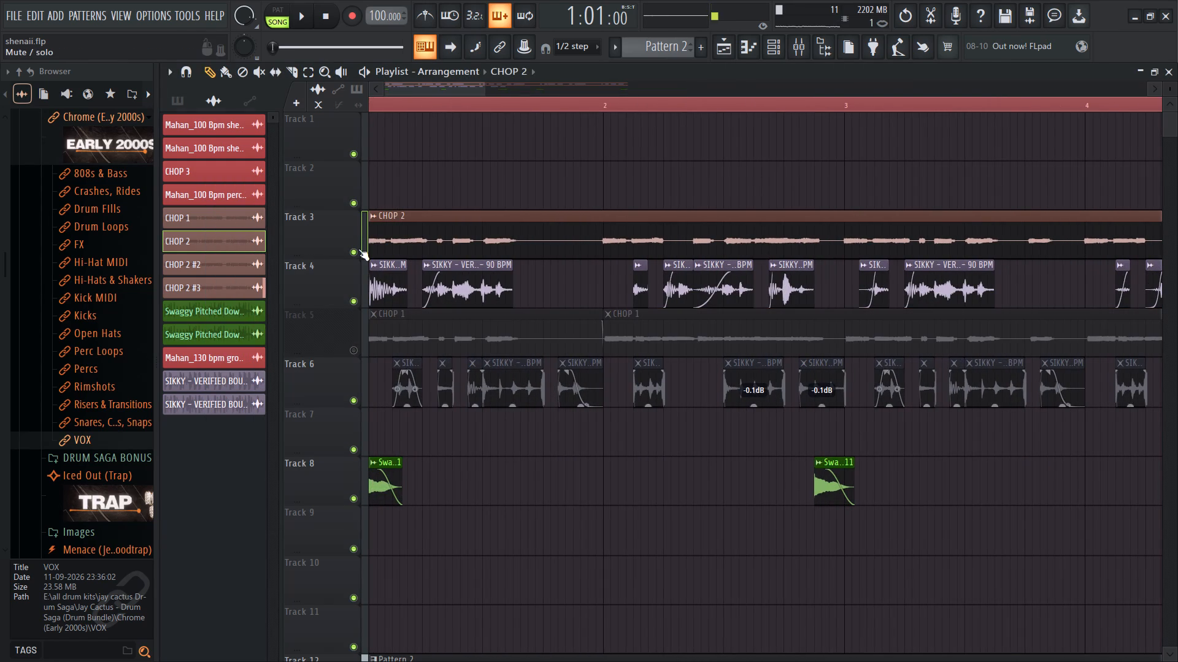
click(358, 249)
click(357, 249)
click(358, 253)
key(space)
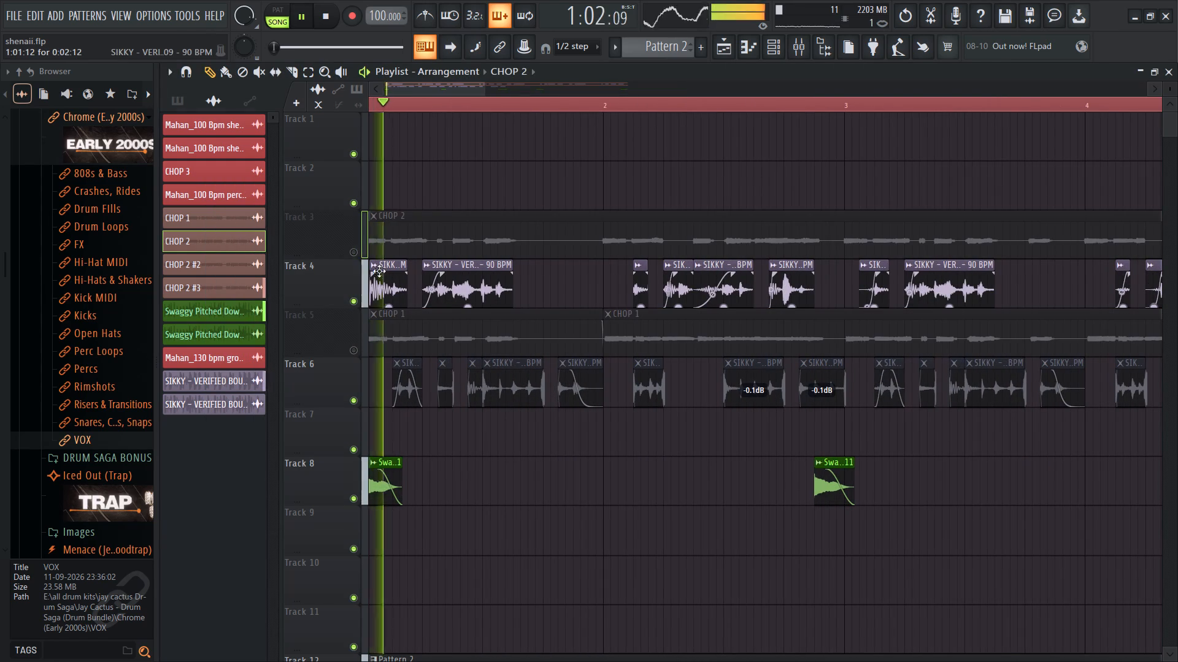
key(space)
key(space)
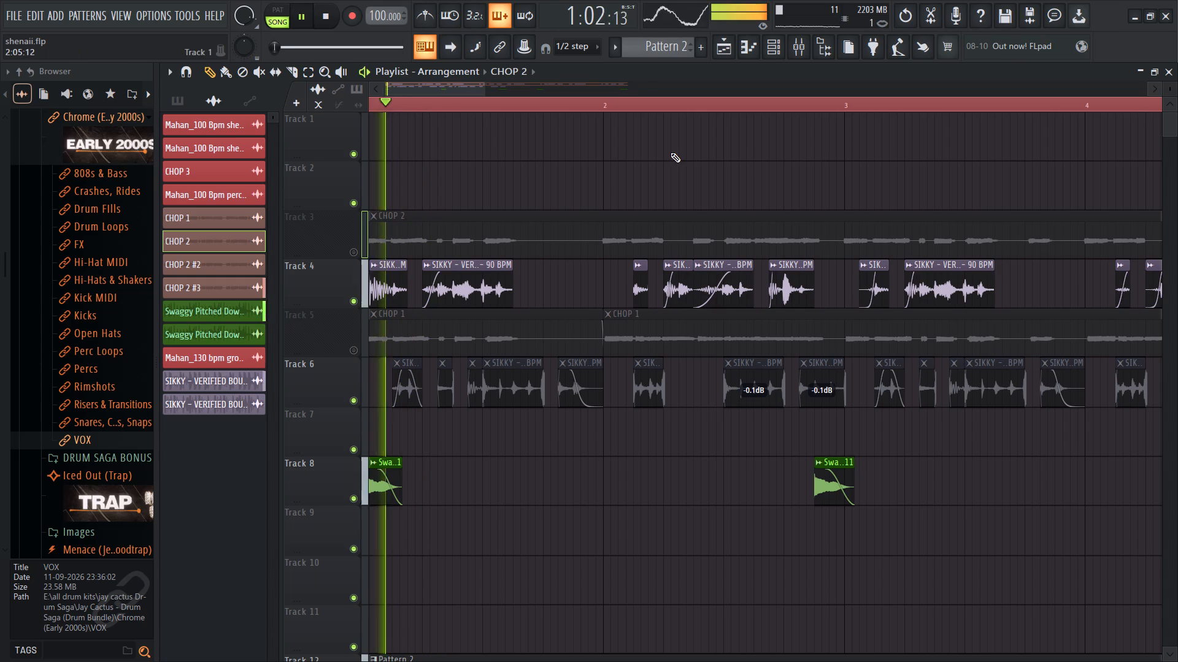
key(space)
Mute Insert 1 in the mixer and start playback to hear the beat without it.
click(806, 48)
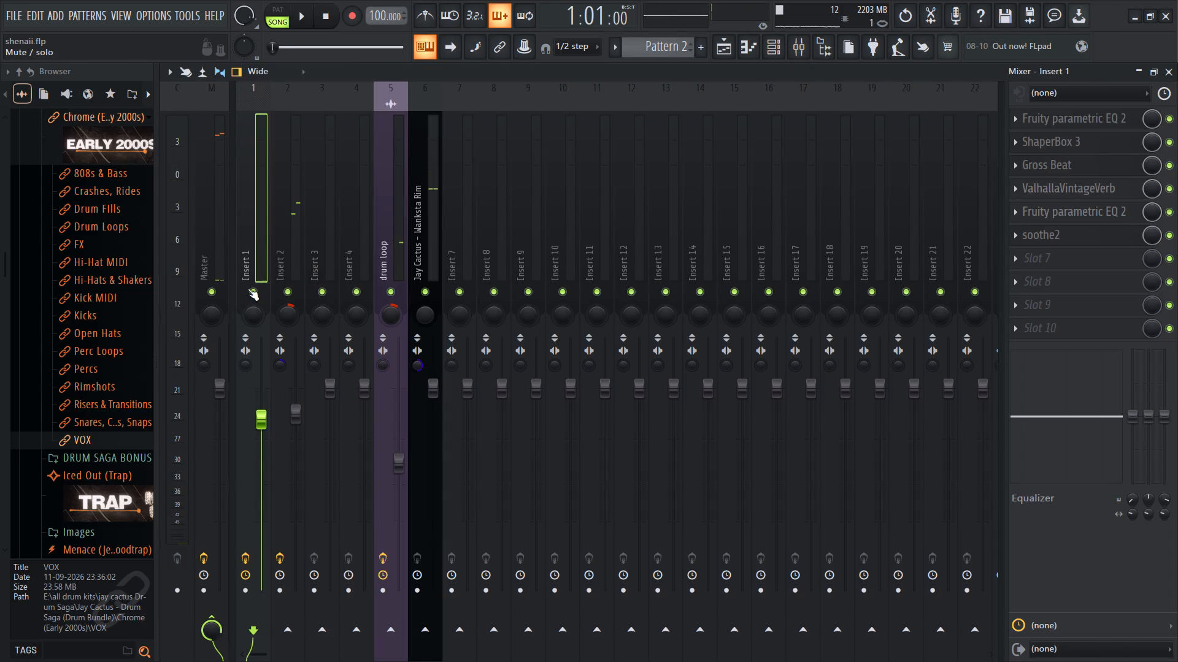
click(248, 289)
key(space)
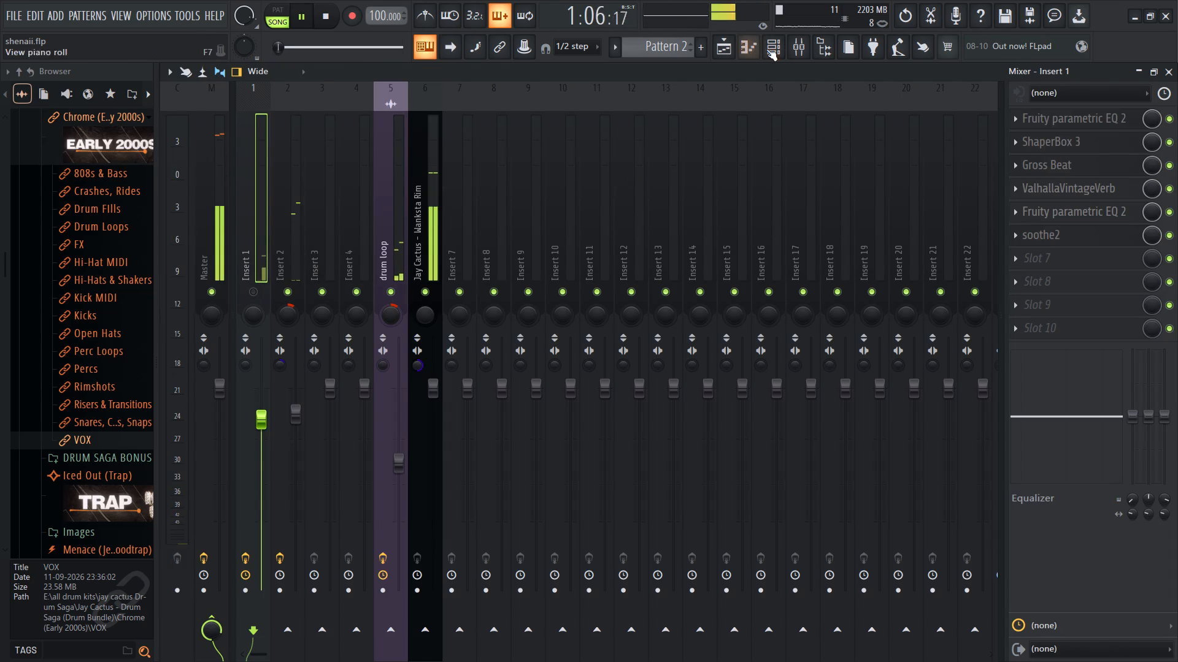
Switch the channel rack's group filter from Audio to Unsorted during playback.
click(724, 50)
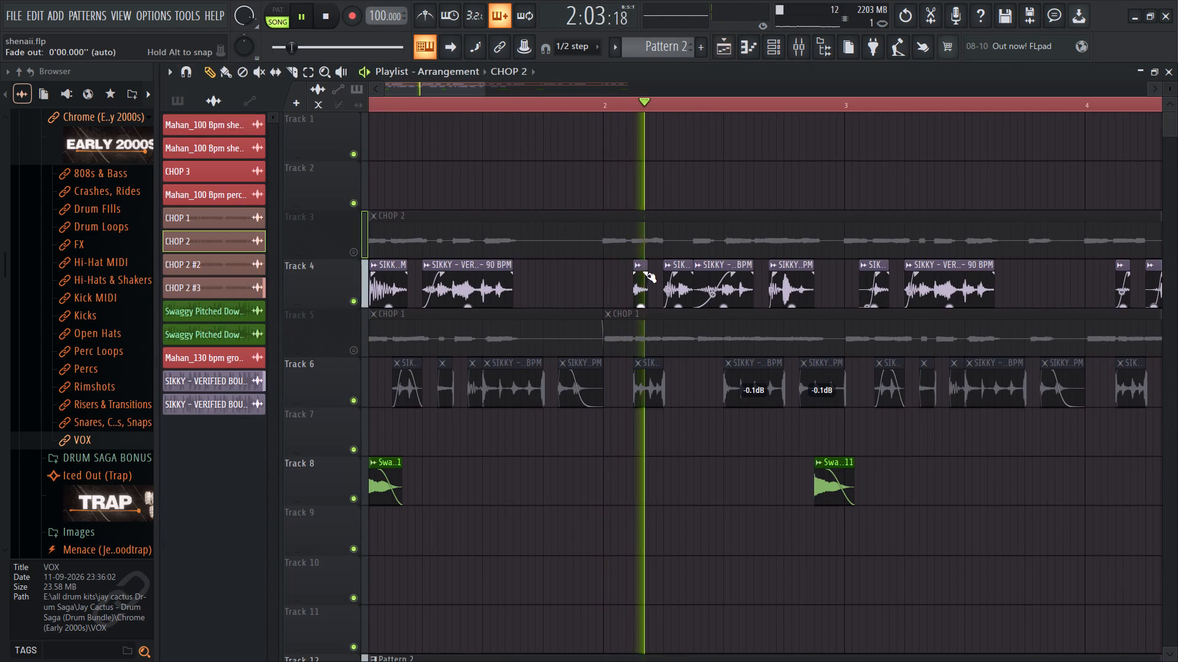
scroll(604, 280, down, 7)
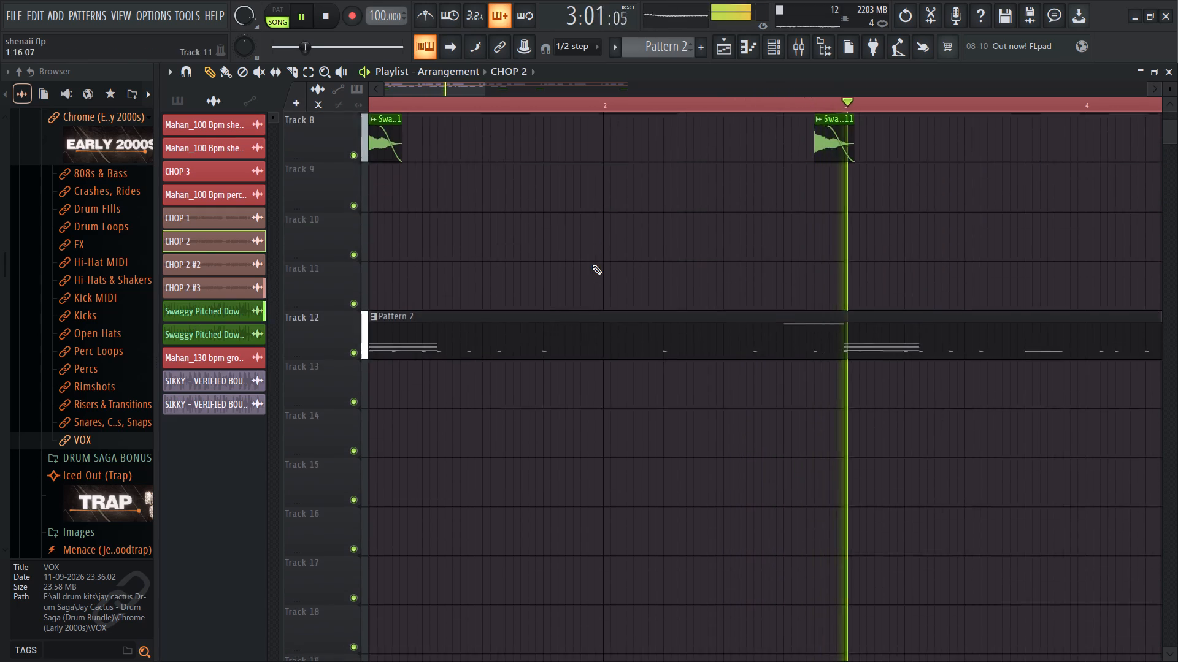
scroll(589, 270, down, 3)
click(595, 207)
click(776, 45)
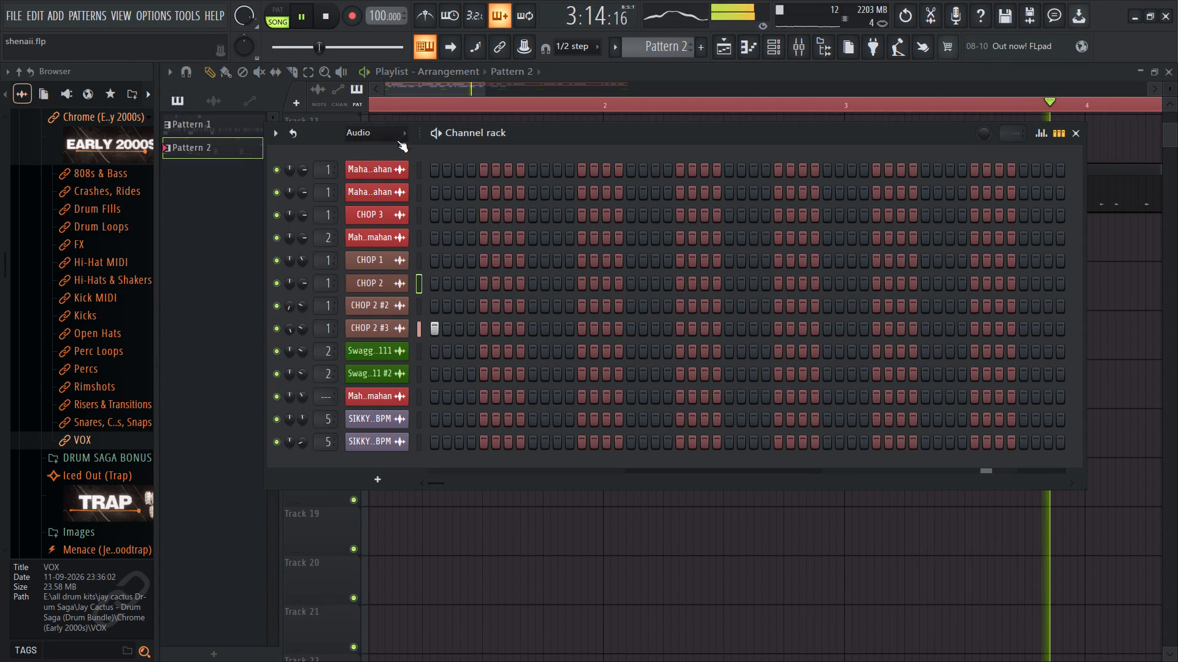
click(393, 136)
click(385, 184)
click(1077, 127)
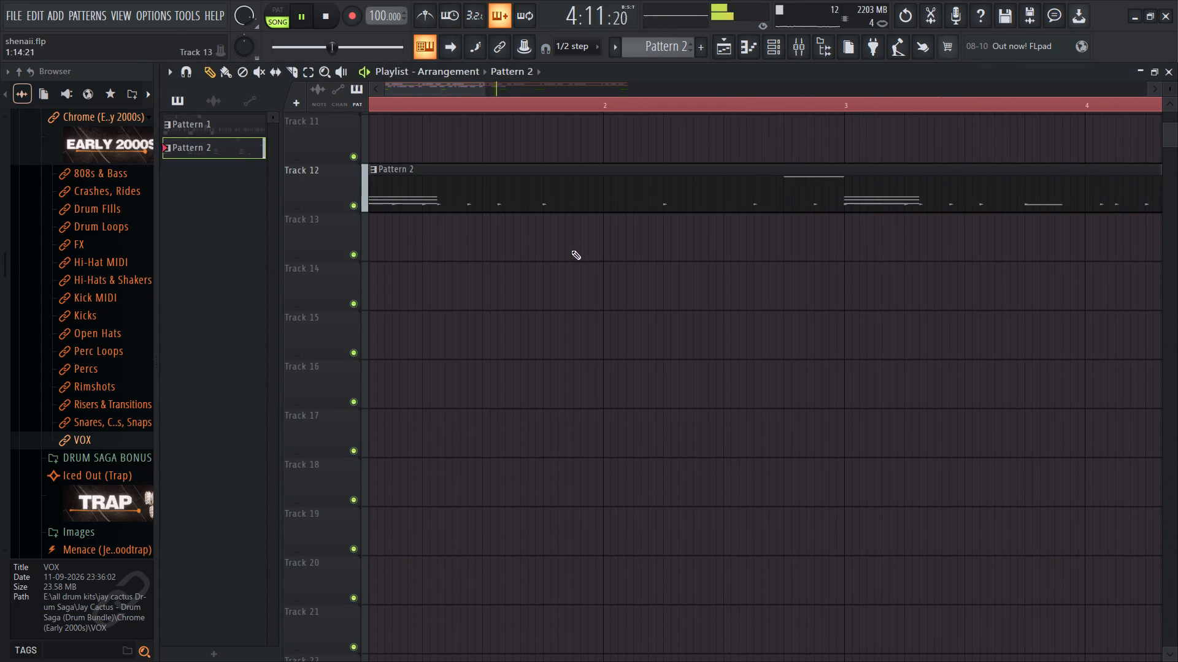
Examine Pattern 2 on Track 12 and the ZENOLOGY channel's notes in the piano roll while the beat plays.
ctrl+scroll(497, 211, down, 11)
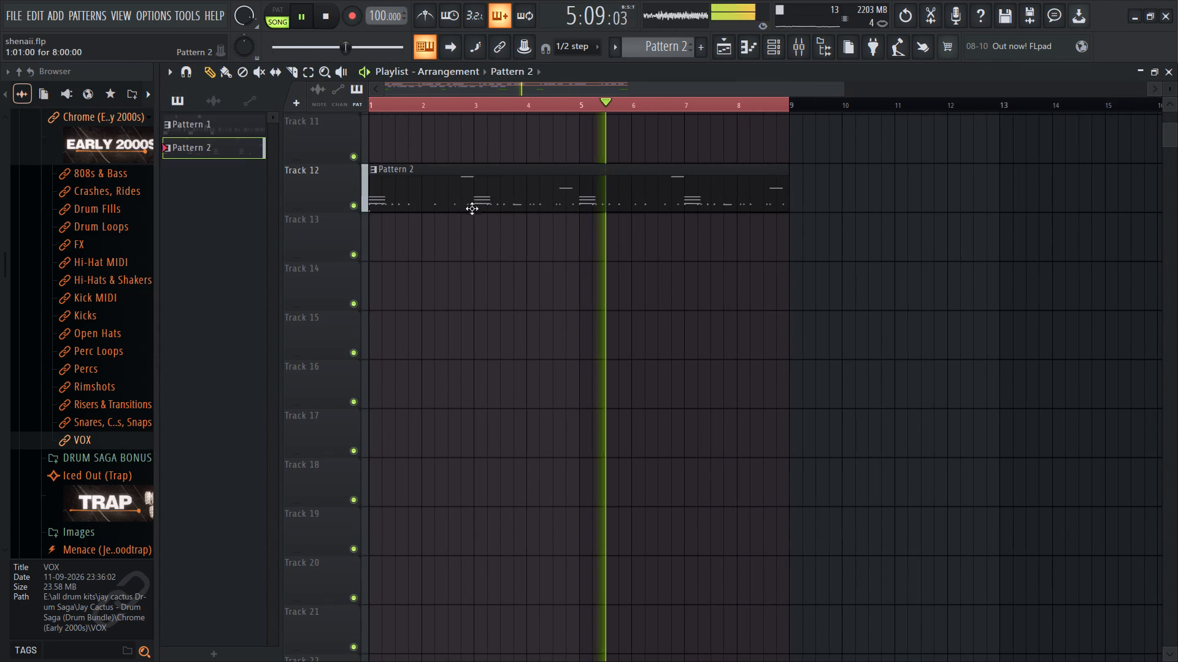
click(463, 185)
click(777, 54)
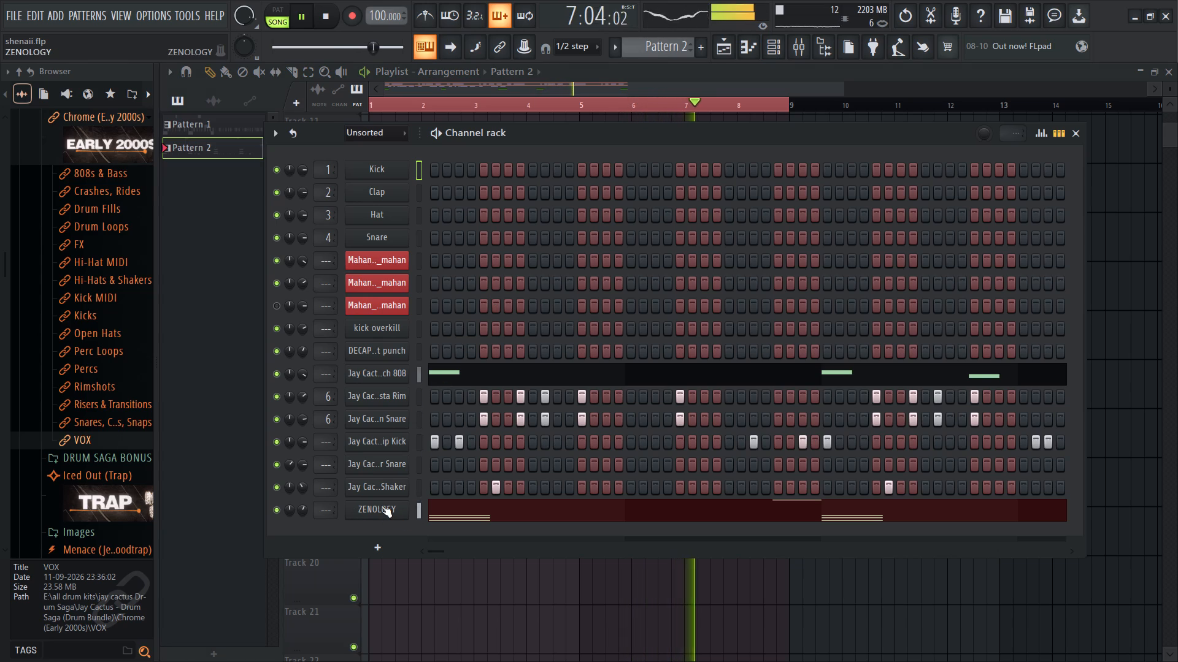
click(447, 514)
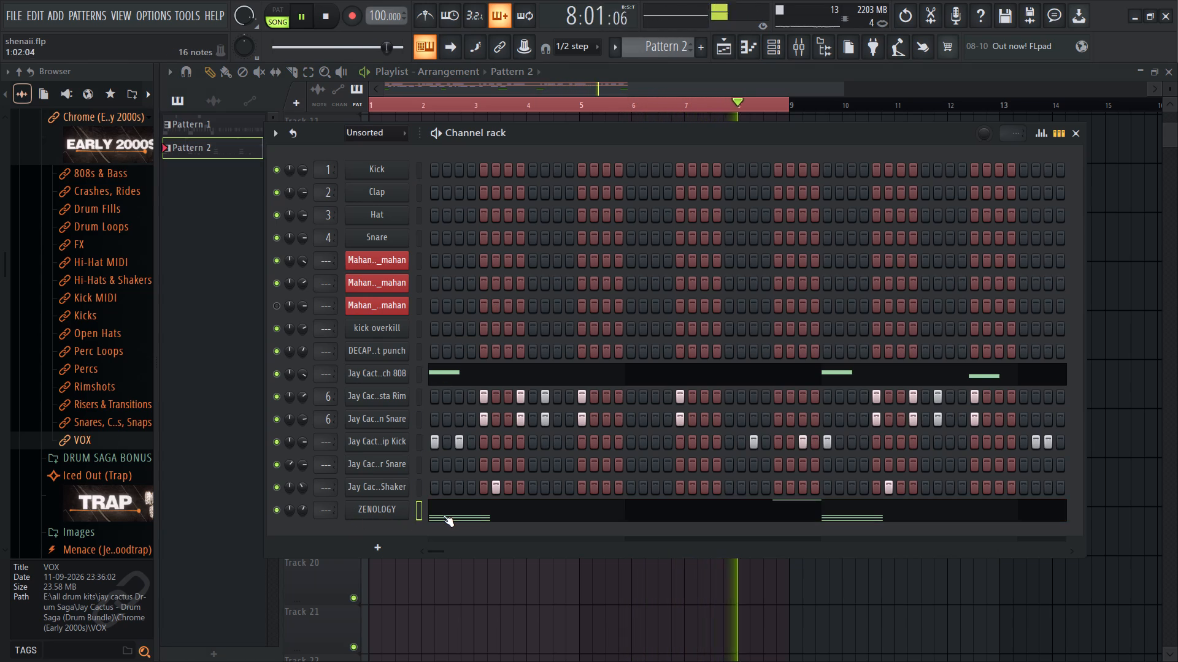
click(443, 515)
click(769, 51)
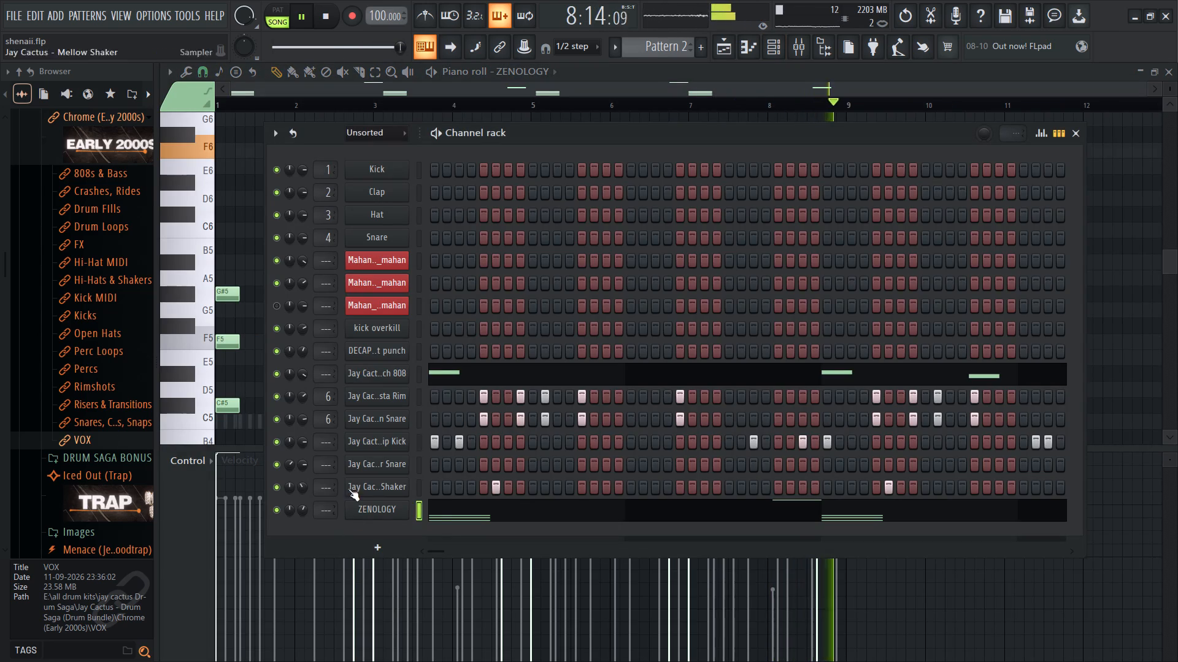
drag(728, 46, 731, 67)
click(731, 58)
click(790, 43)
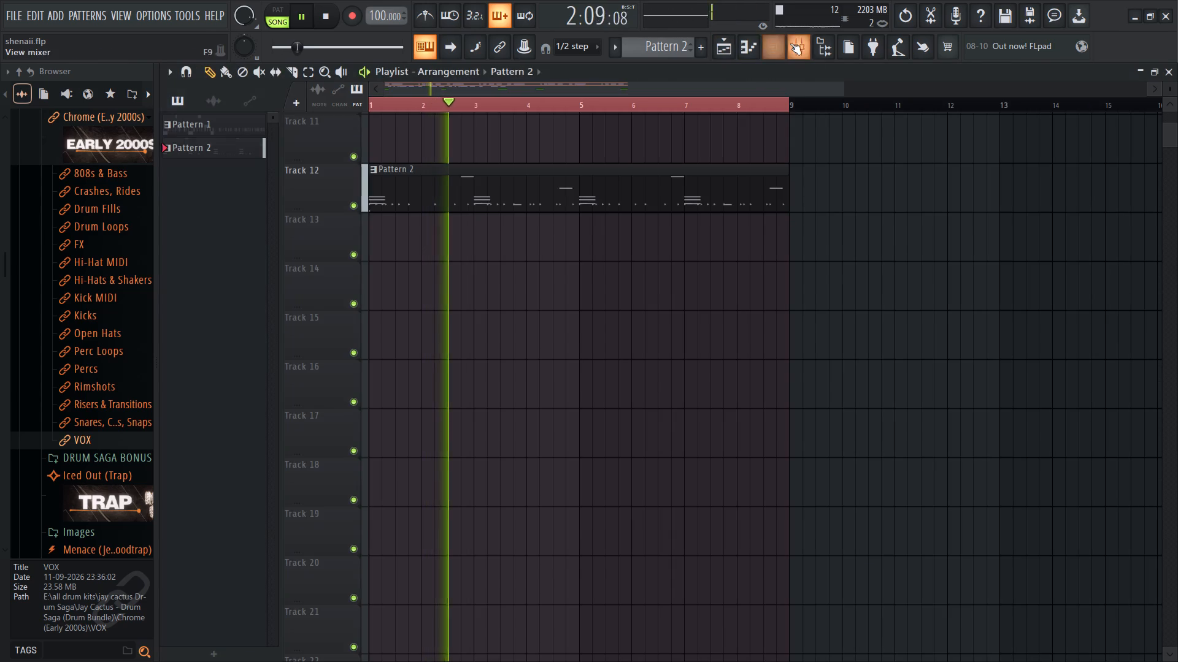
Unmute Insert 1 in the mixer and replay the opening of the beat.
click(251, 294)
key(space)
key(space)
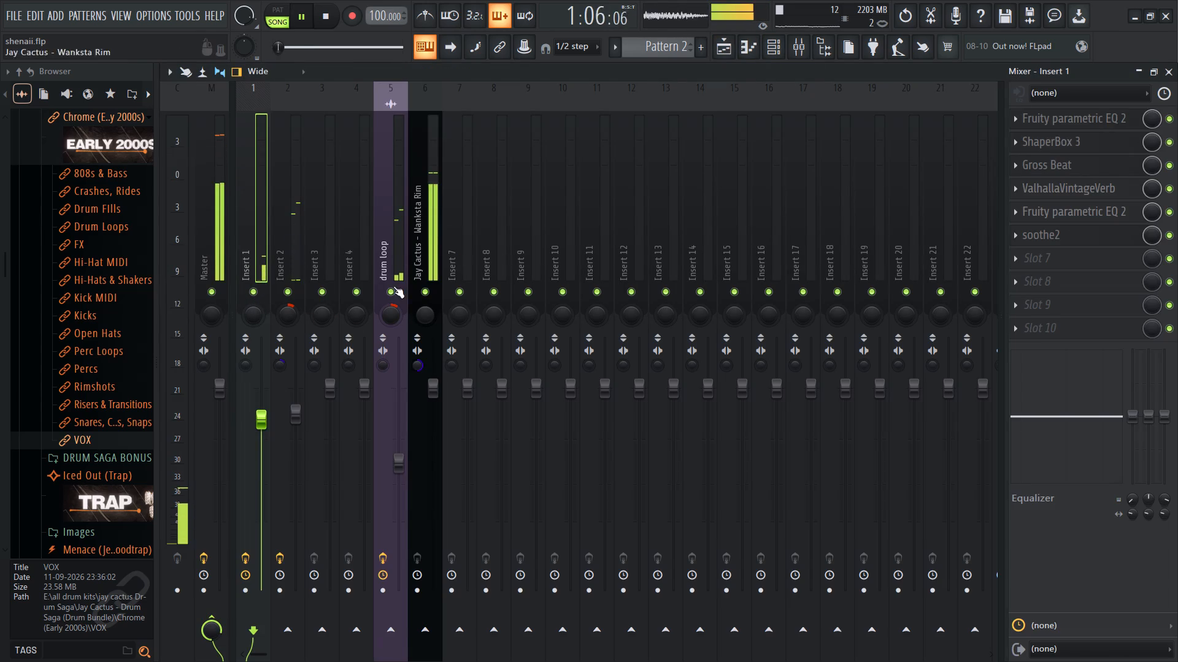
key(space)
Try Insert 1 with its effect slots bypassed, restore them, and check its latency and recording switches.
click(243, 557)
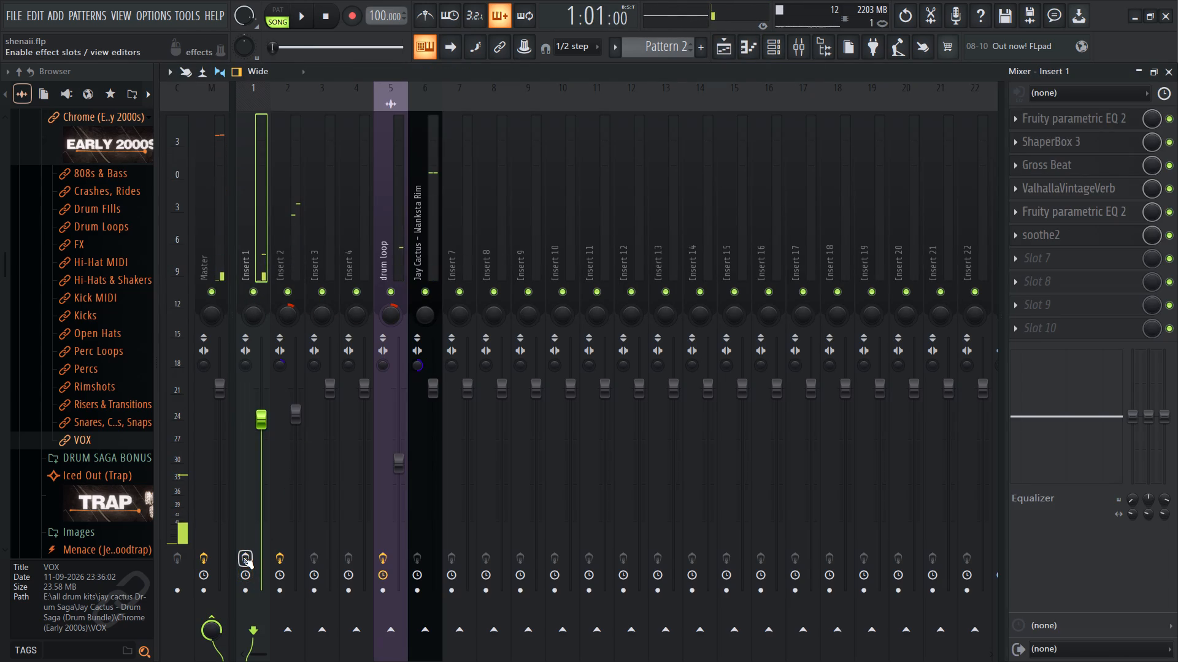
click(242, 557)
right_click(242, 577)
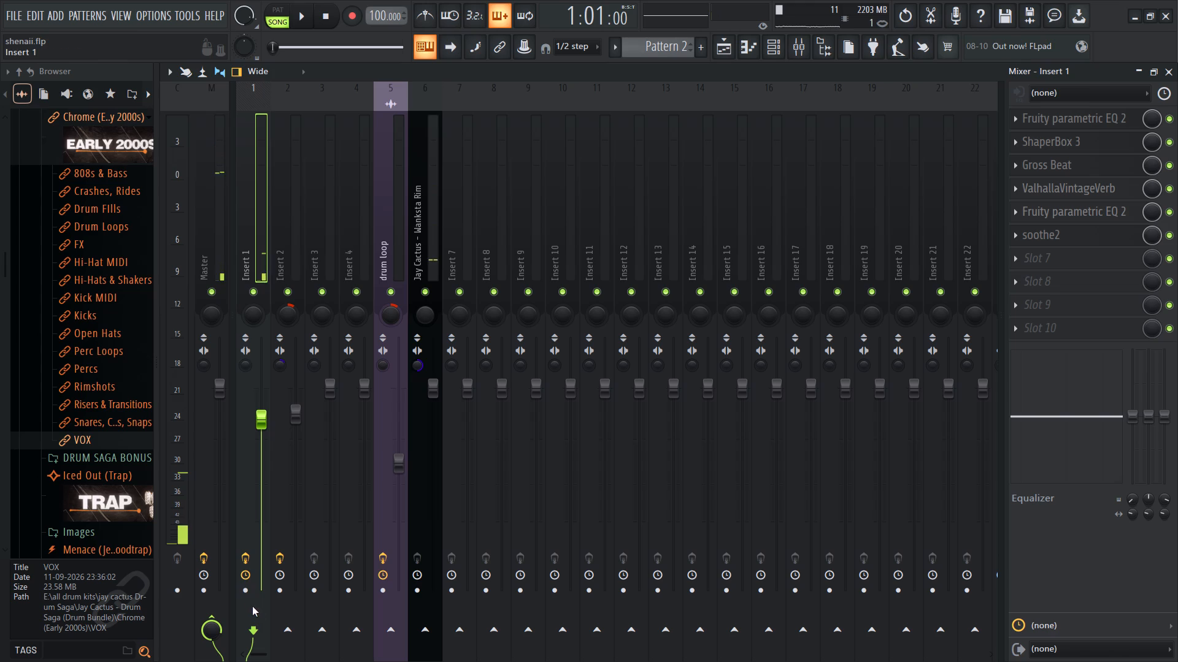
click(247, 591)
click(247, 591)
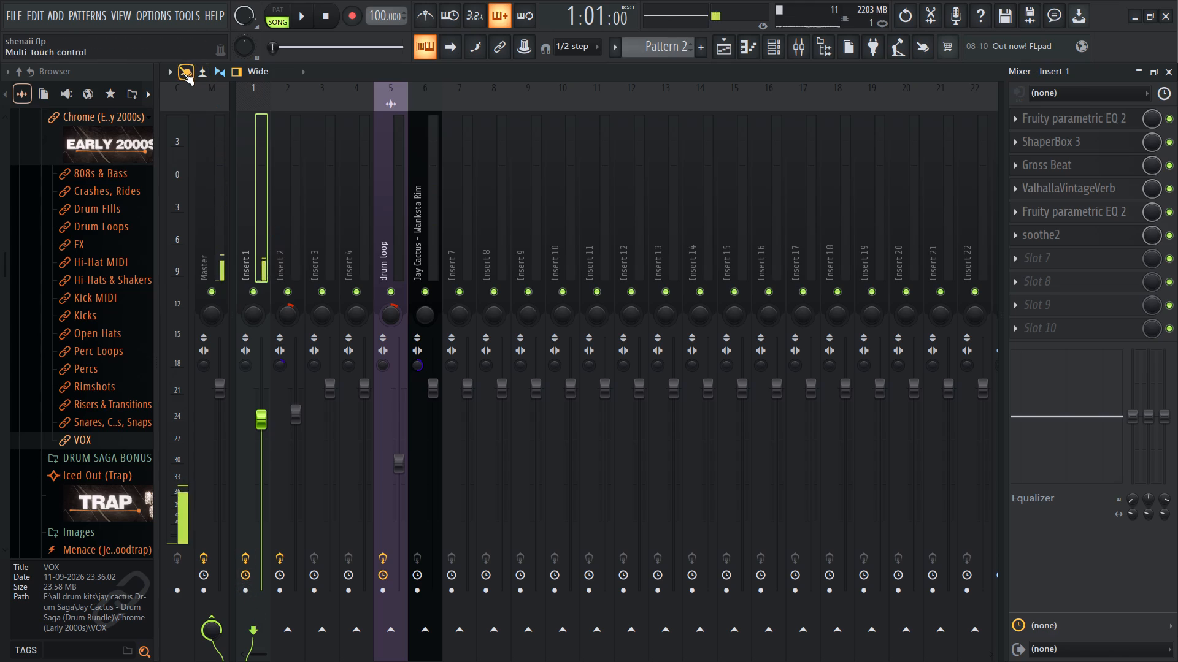
Compare the Insert 1, drum loop and Wanksta Rim mixer tracks by selecting each in turn.
click(290, 236)
click(261, 226)
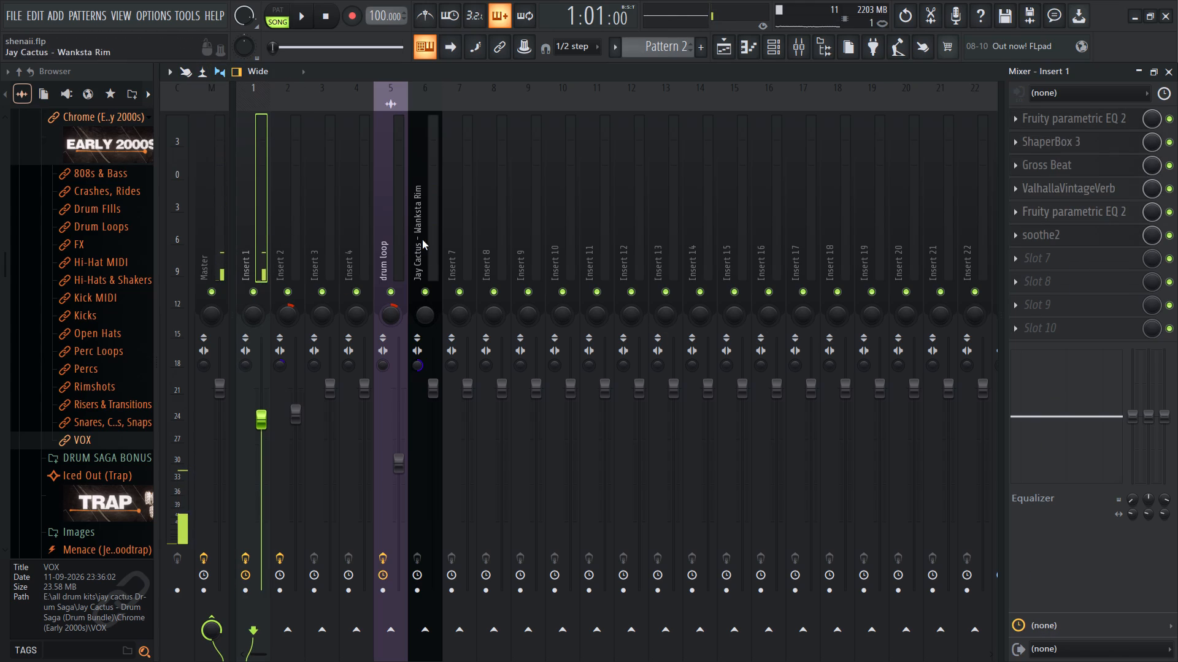
click(402, 230)
click(430, 226)
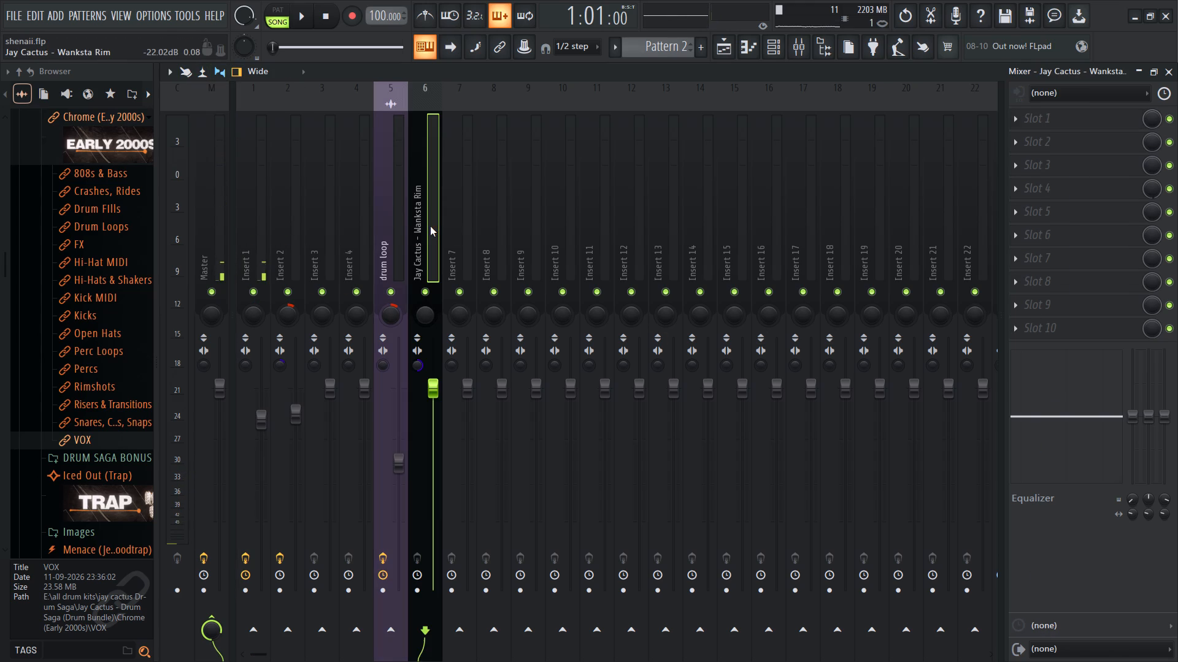
click(391, 226)
click(257, 230)
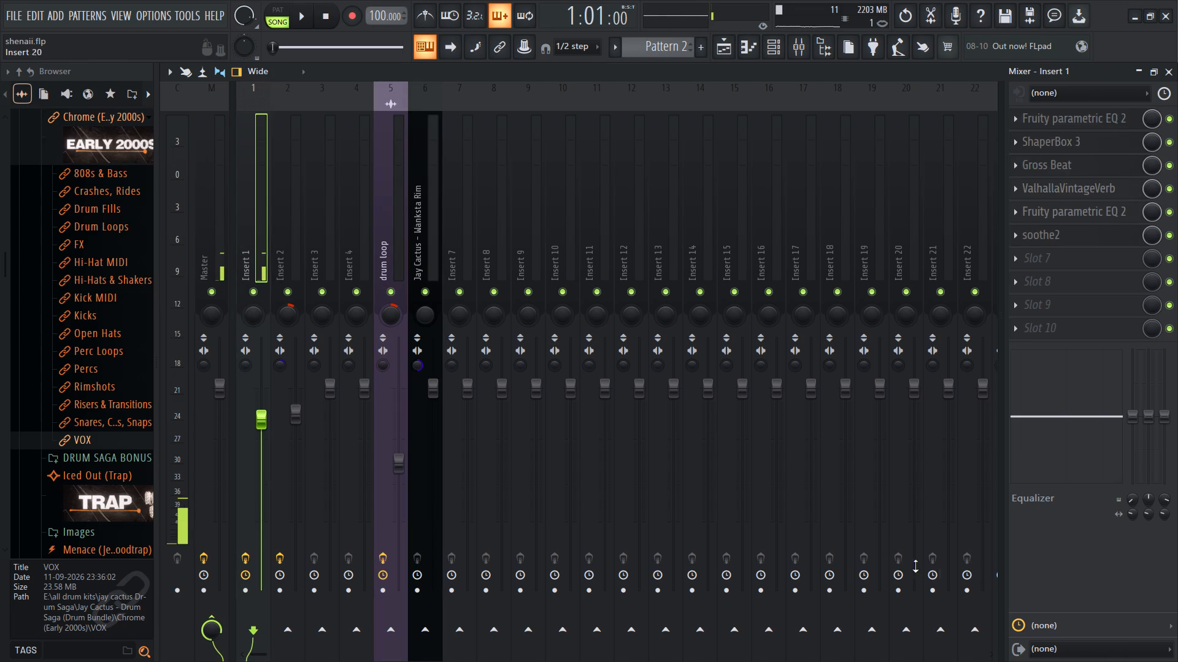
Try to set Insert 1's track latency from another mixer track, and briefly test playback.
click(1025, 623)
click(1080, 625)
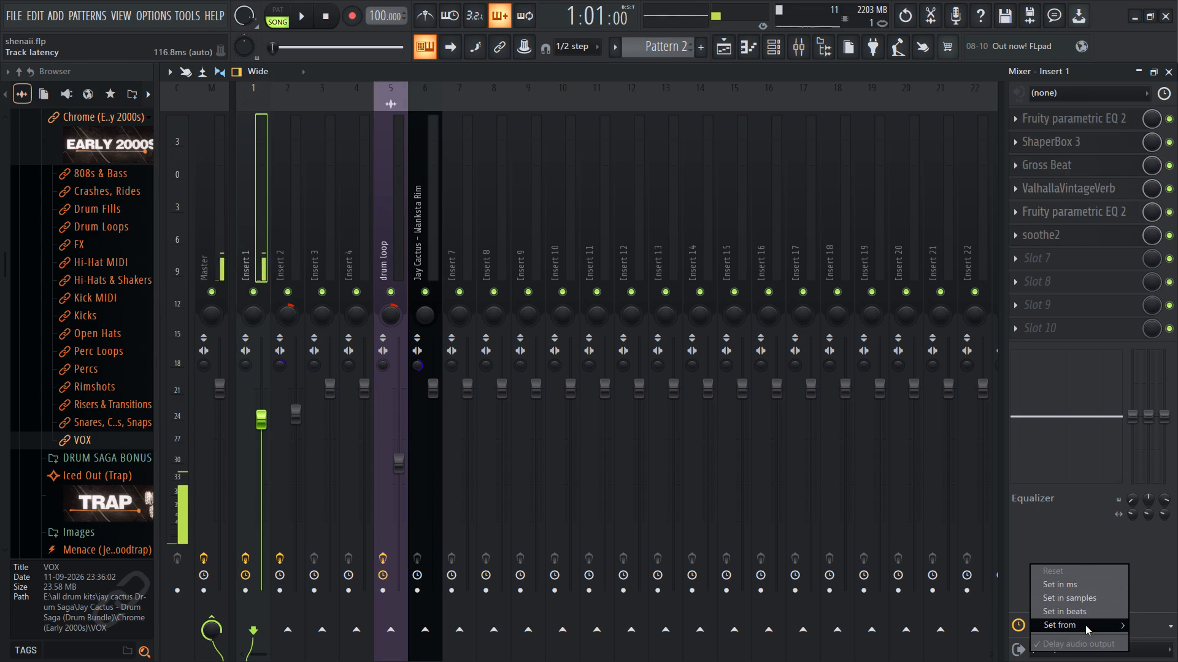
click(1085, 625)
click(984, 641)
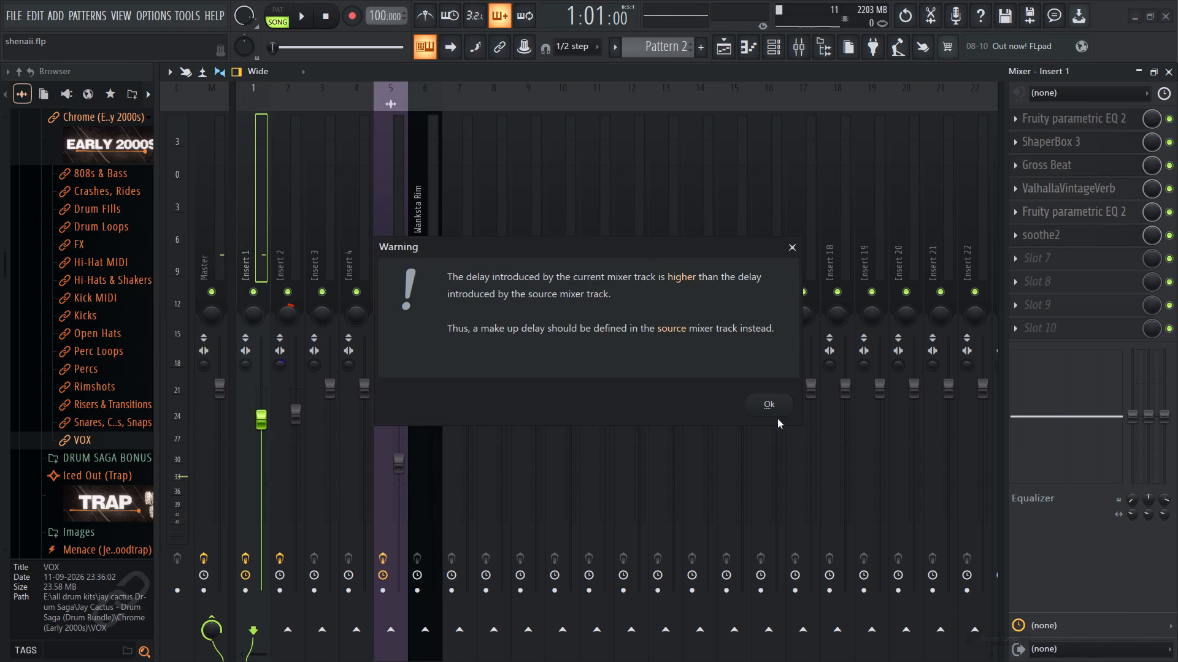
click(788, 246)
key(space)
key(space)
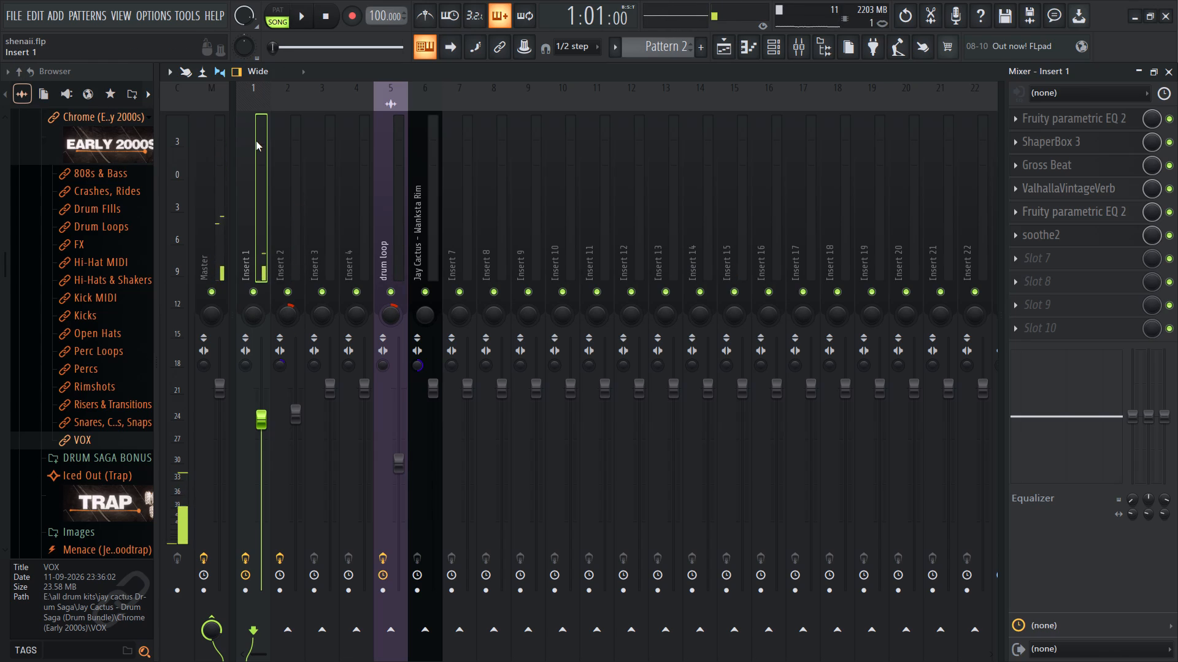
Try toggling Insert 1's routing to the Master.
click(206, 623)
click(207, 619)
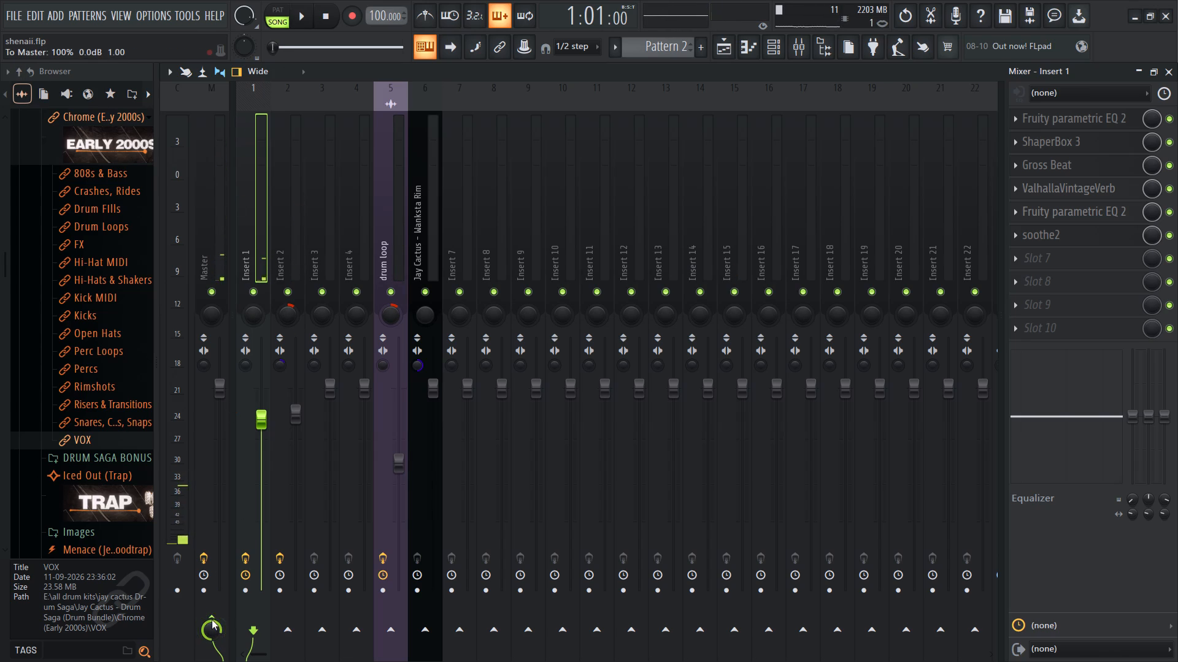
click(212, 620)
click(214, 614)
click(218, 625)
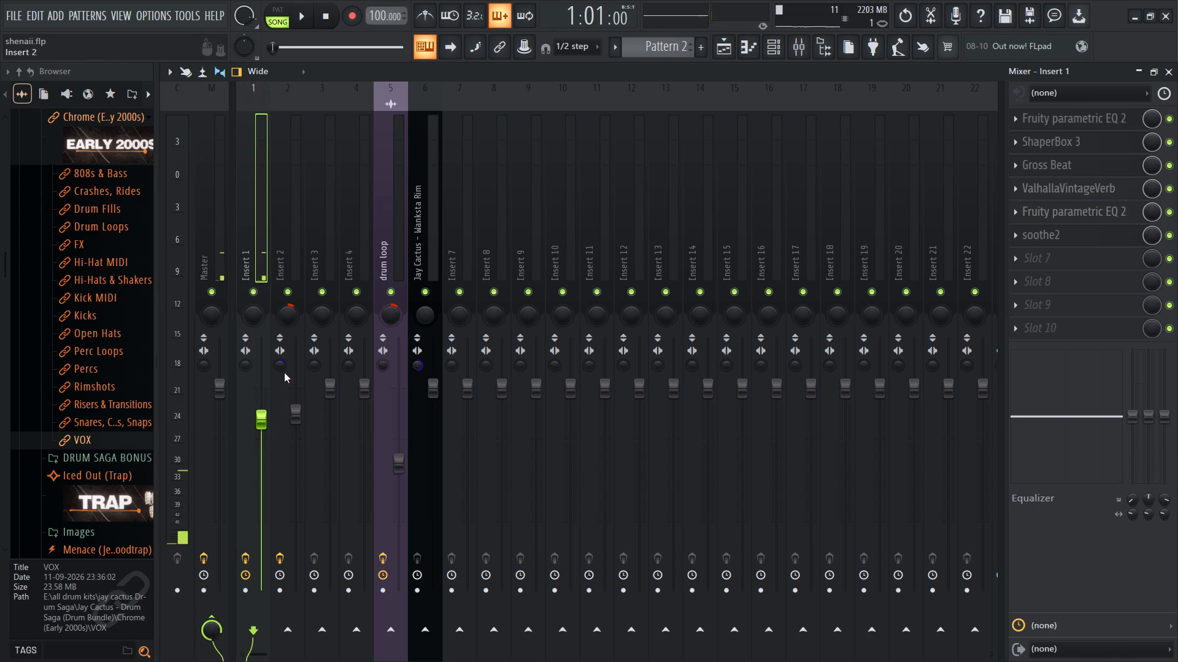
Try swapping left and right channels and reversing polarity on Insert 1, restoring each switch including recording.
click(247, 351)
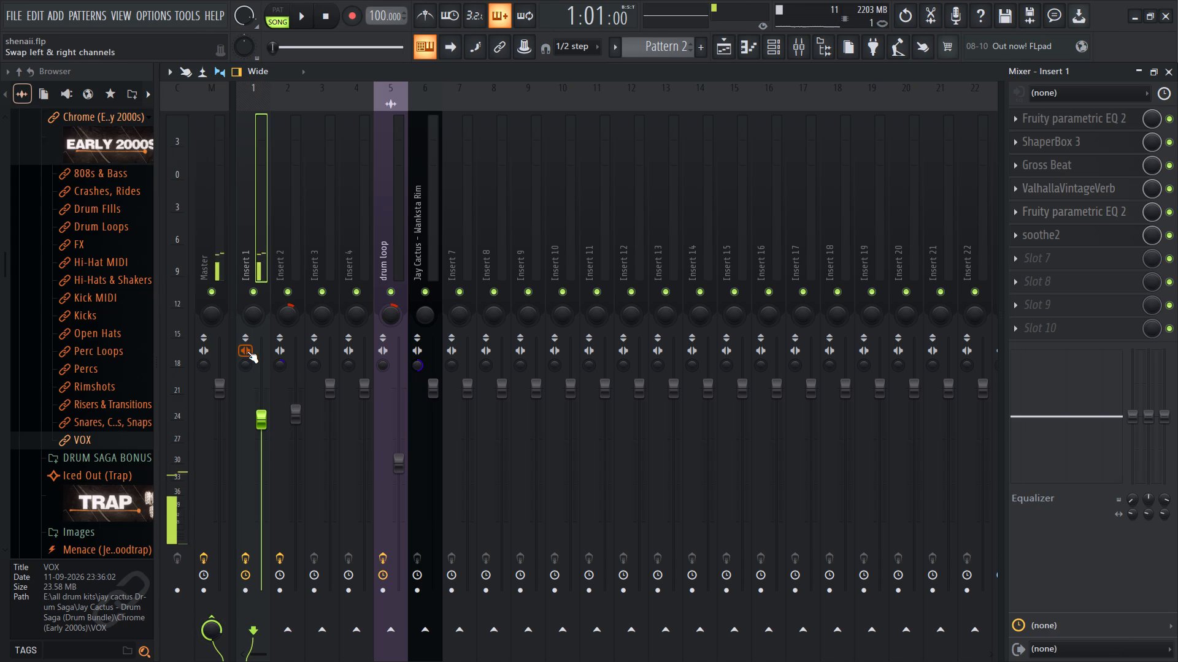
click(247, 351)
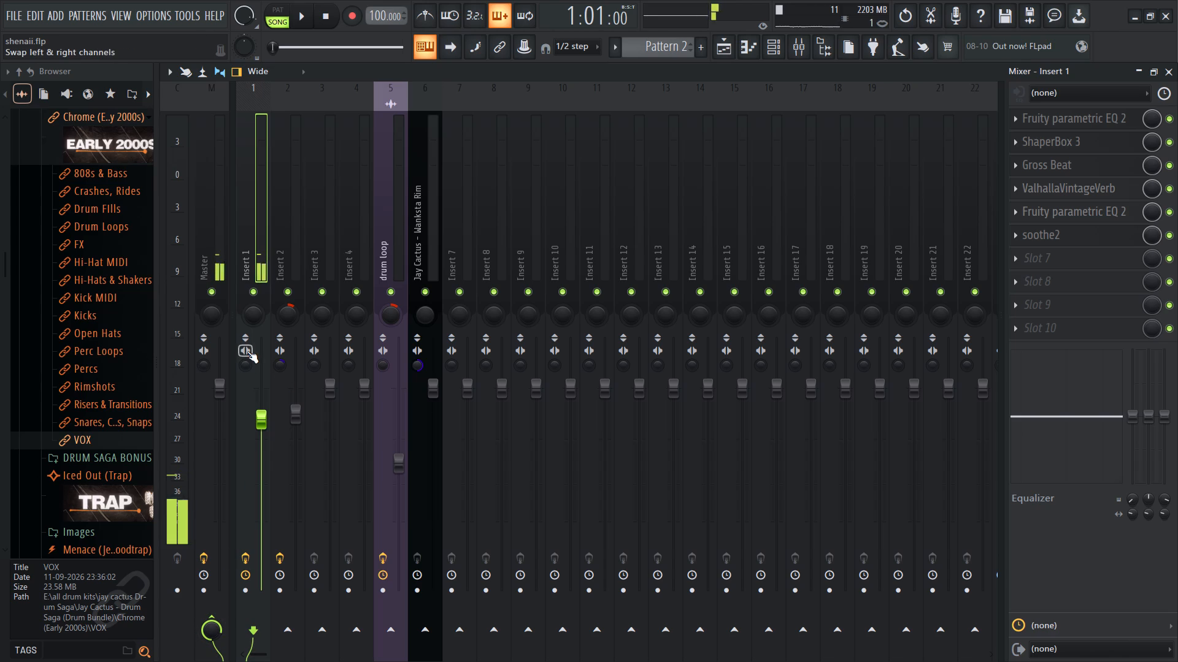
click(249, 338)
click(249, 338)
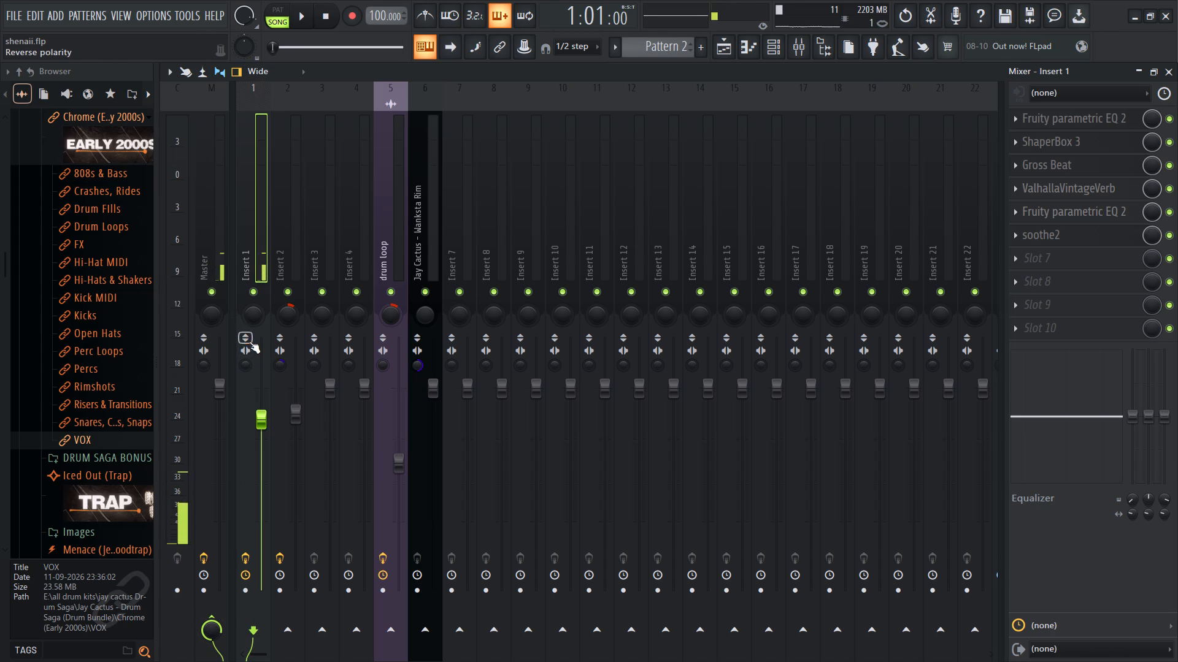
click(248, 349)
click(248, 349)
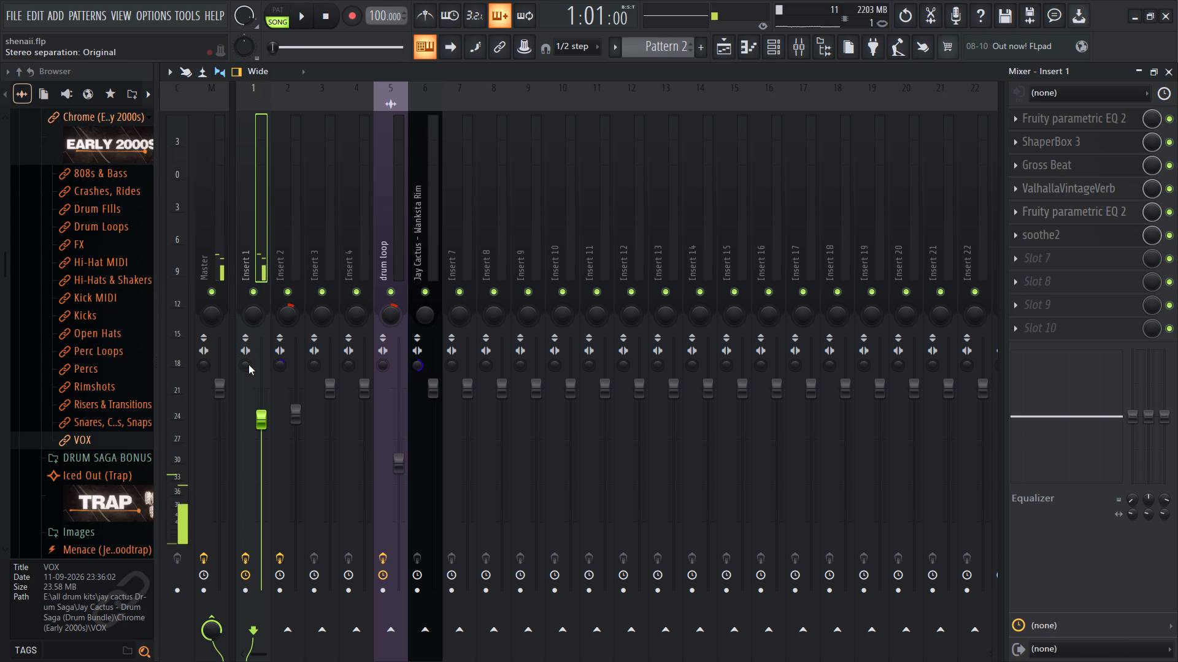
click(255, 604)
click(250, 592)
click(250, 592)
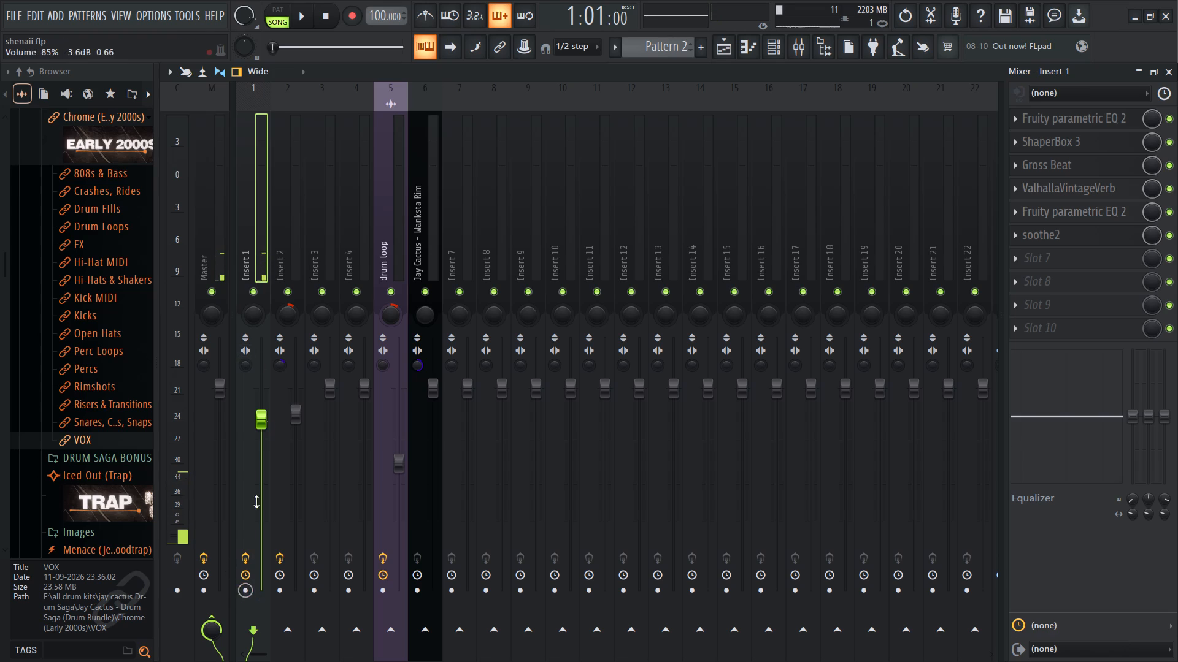
Mute Insert 1 in the mixer and start playback.
click(258, 292)
key(space)
Stop playback and add a second ZENOLOGY instrument to the channel rack, finding it with the search "zen".
click(723, 40)
click(768, 53)
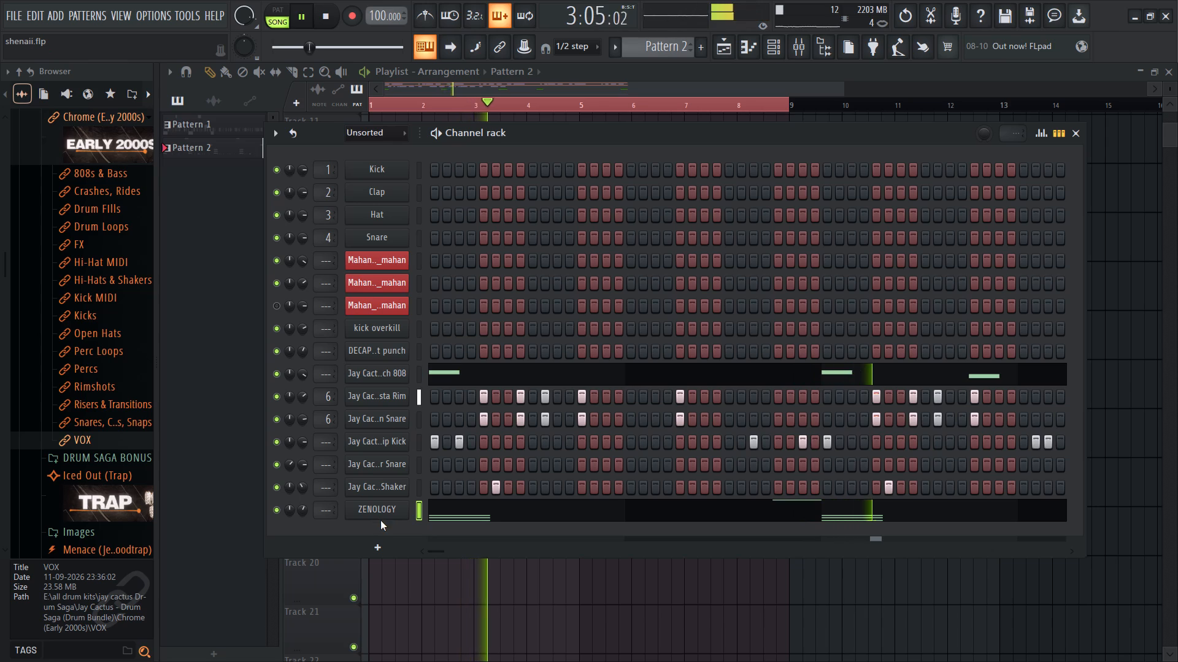
key(space)
click(377, 539)
click(395, 17)
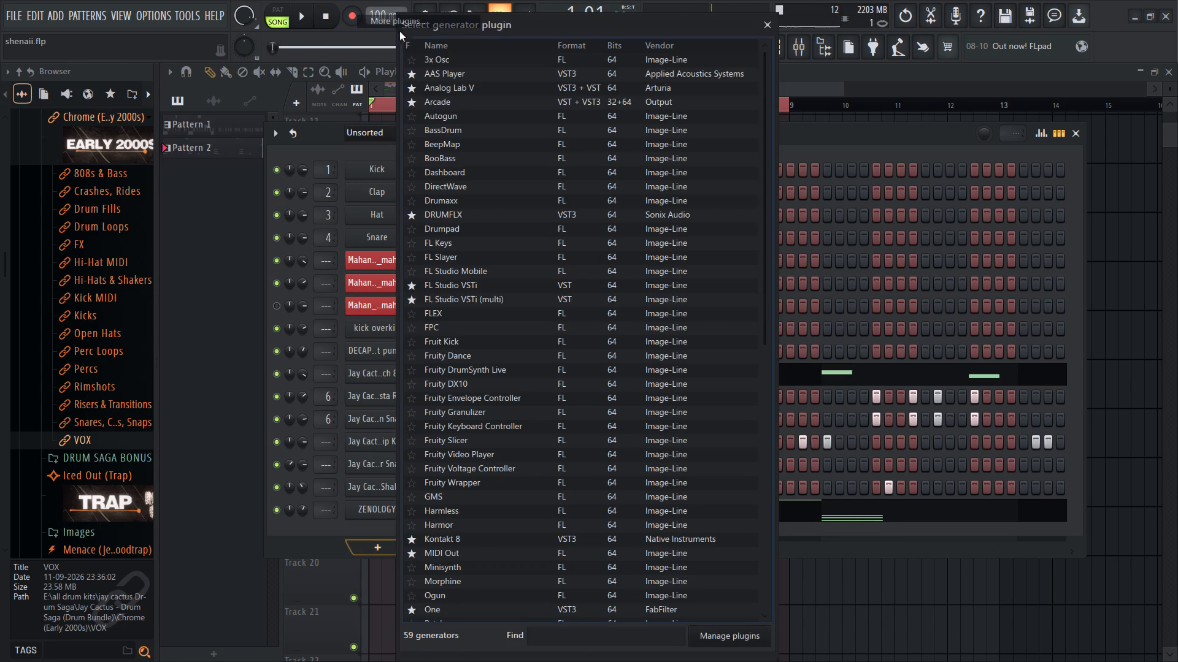
key(z)
key(e)
key(n)
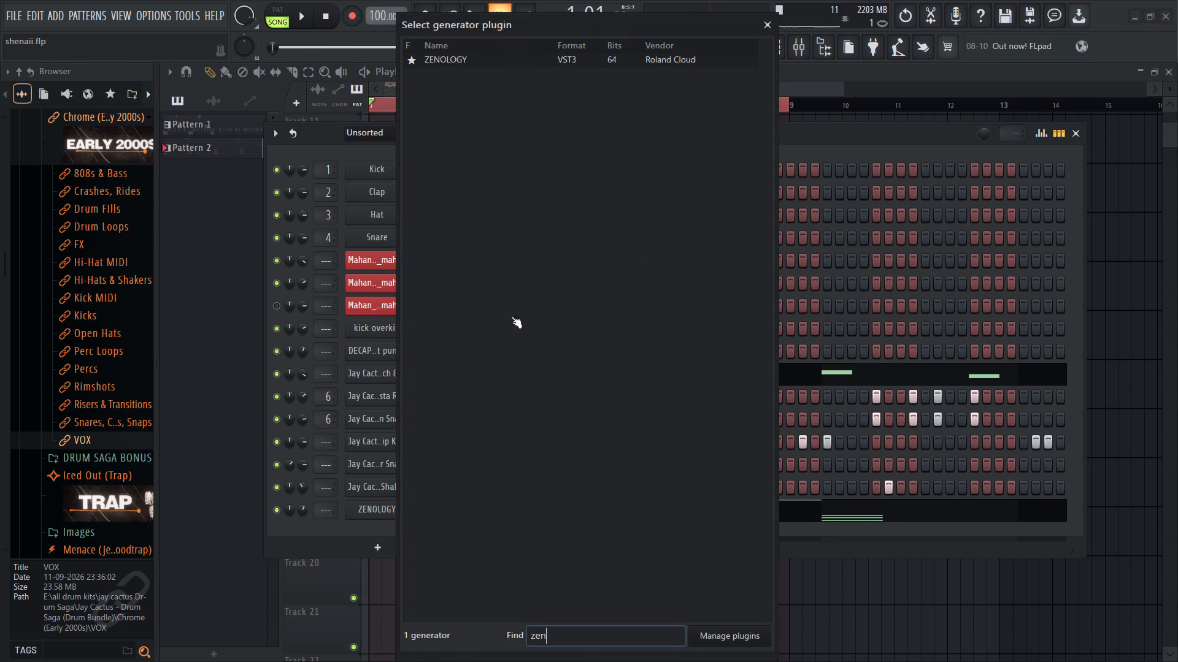
click(525, 65)
drag(525, 65, 525, 70)
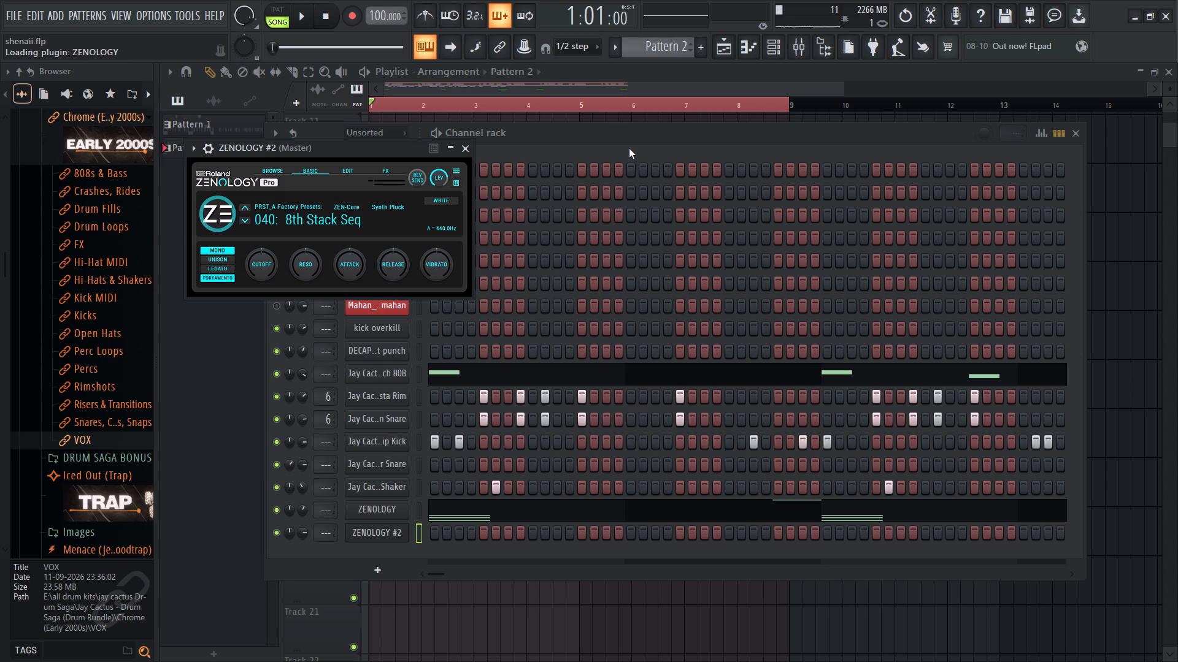
Show the factory preset browser in the ZENOLOGY #2 instrument.
click(337, 171)
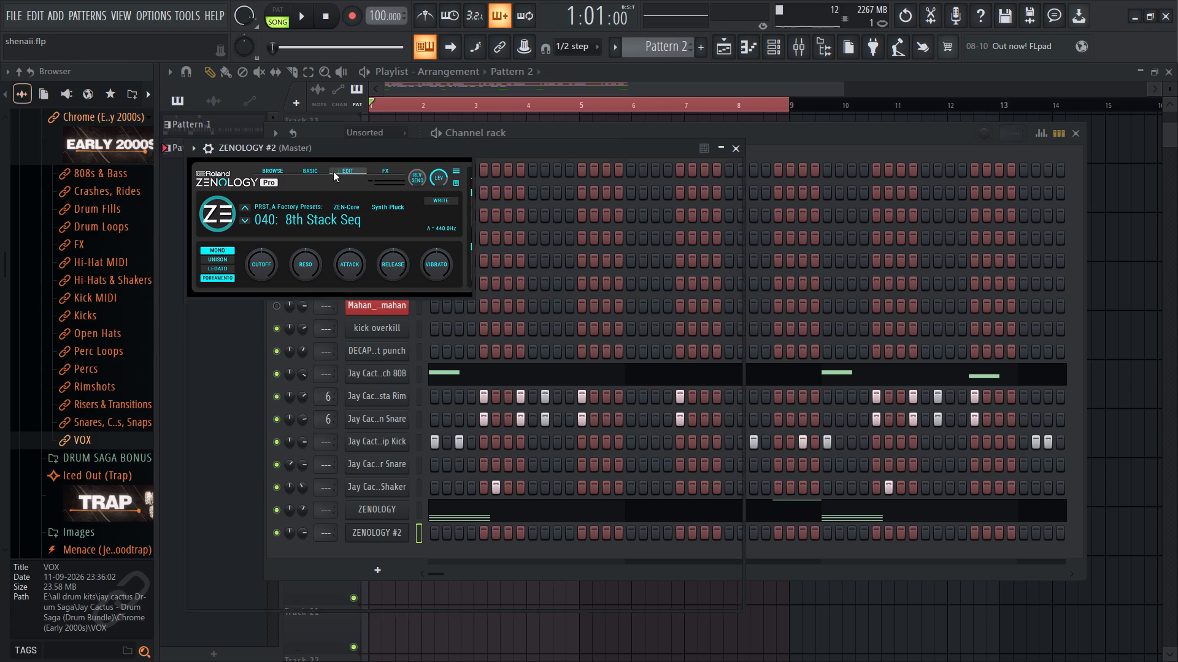
click(325, 172)
click(258, 163)
click(276, 166)
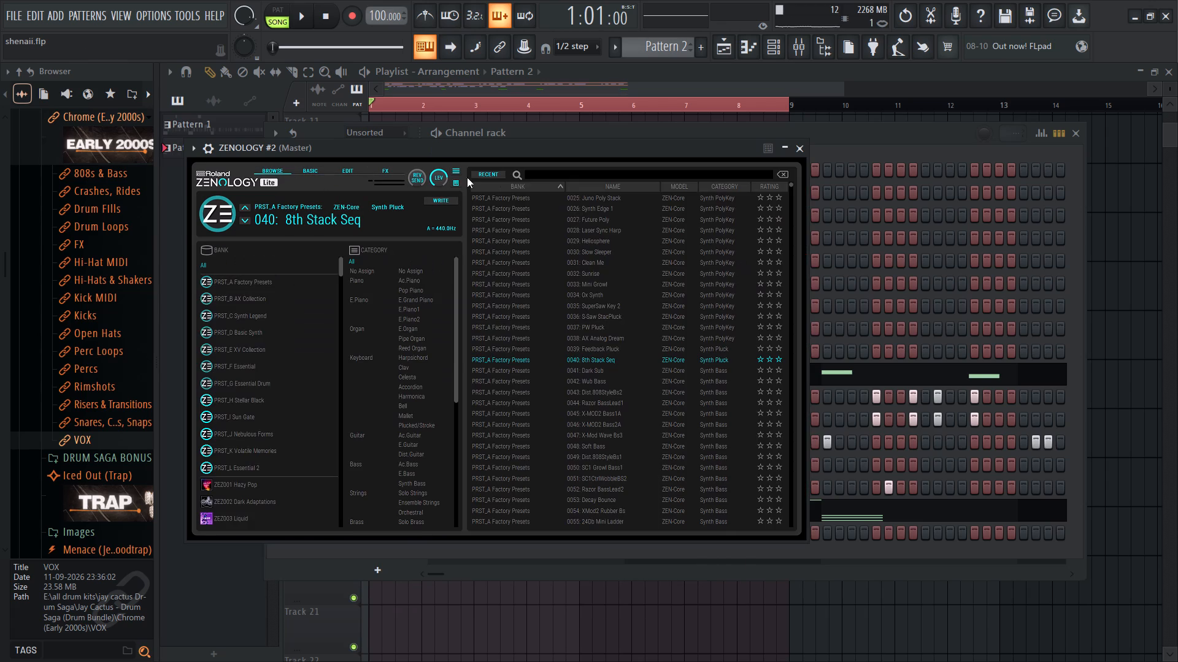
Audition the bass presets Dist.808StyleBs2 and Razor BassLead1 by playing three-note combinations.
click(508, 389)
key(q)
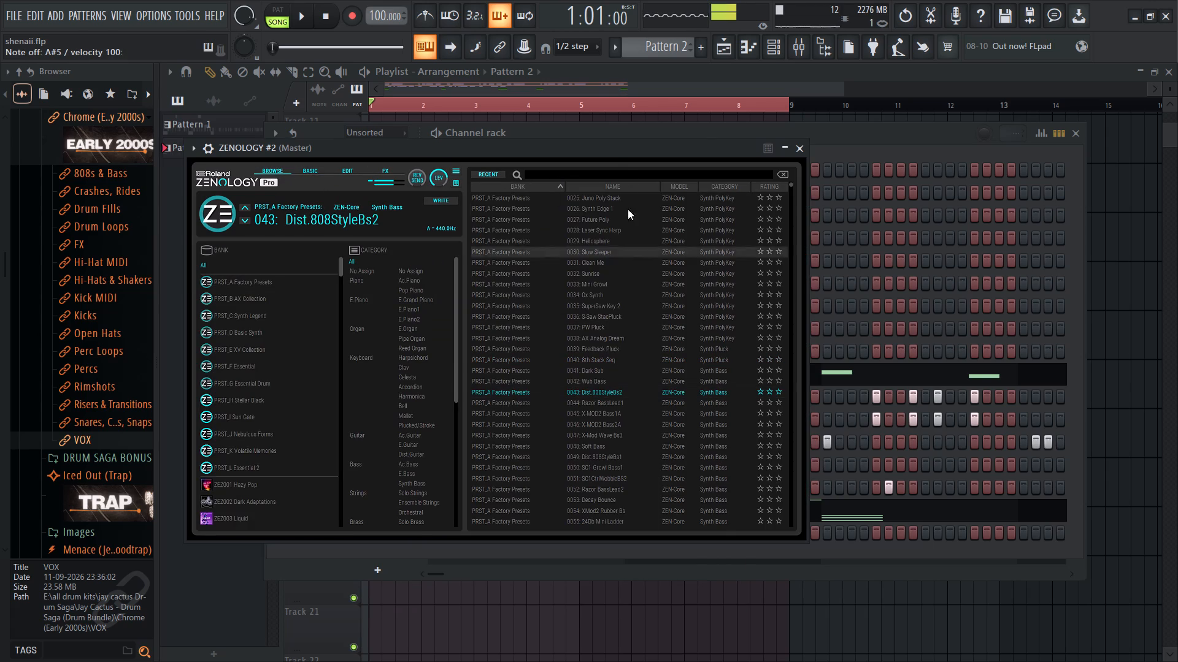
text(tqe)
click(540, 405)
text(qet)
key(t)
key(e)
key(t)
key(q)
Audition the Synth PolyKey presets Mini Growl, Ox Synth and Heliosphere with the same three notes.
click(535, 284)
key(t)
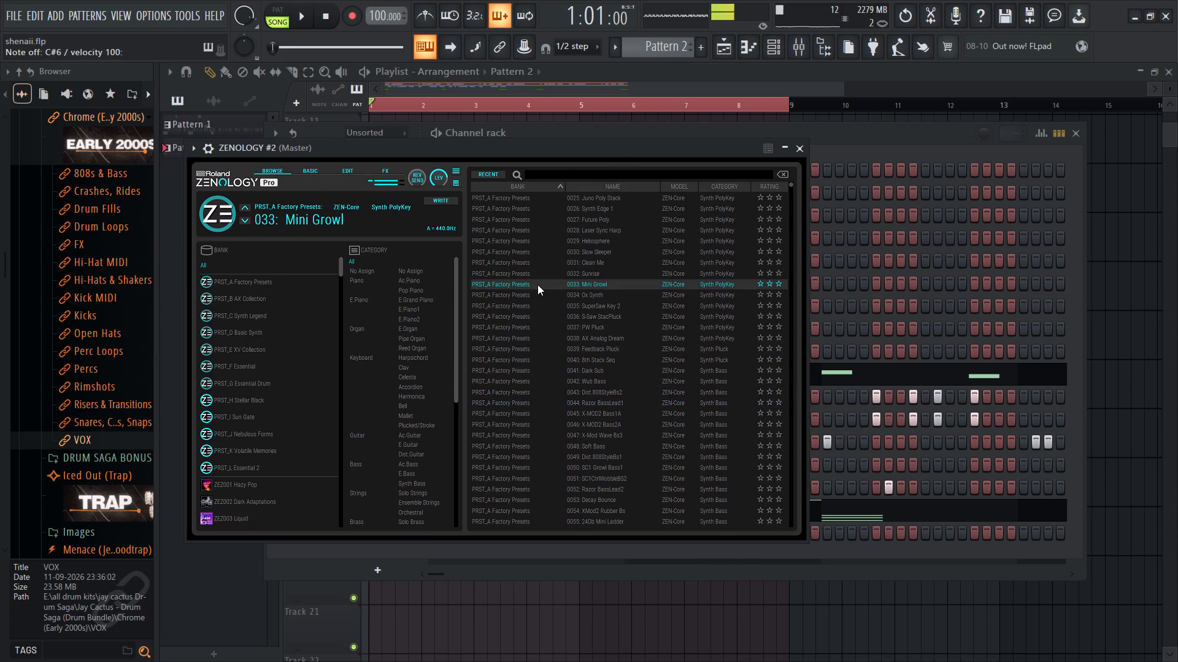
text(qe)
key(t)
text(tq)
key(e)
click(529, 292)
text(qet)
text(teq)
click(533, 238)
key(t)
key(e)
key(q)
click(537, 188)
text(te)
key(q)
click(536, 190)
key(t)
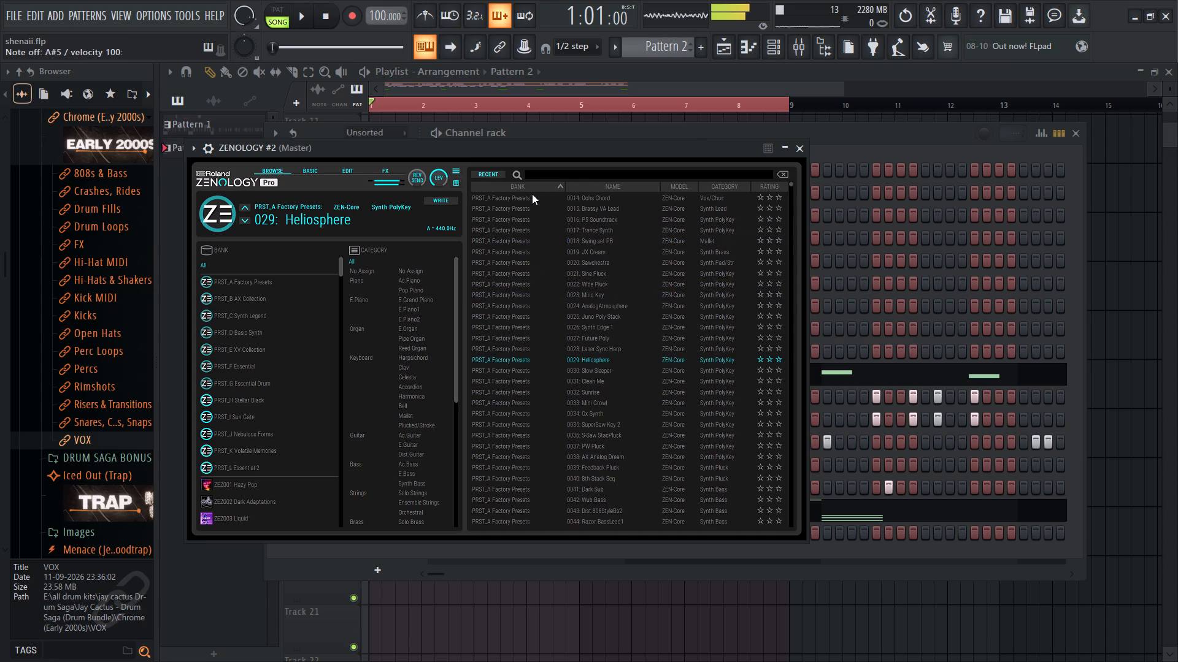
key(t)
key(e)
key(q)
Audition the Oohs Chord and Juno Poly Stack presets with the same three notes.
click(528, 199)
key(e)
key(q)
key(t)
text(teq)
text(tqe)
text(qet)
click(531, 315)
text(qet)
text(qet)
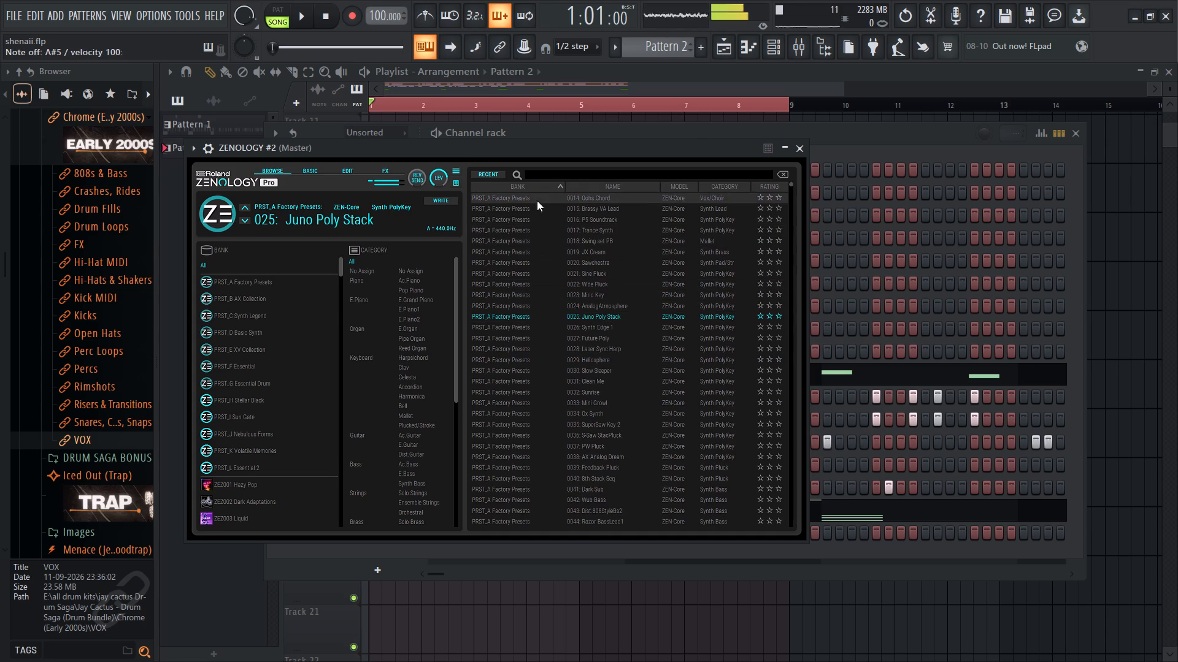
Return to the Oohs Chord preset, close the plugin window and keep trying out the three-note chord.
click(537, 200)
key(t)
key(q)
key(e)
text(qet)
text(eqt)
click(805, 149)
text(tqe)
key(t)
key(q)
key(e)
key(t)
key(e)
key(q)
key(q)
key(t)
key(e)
Open ZENOLOGY #2's piano roll and stack a C#6, F6 and G#6 chord at the start of bar 1.
right_click(399, 525)
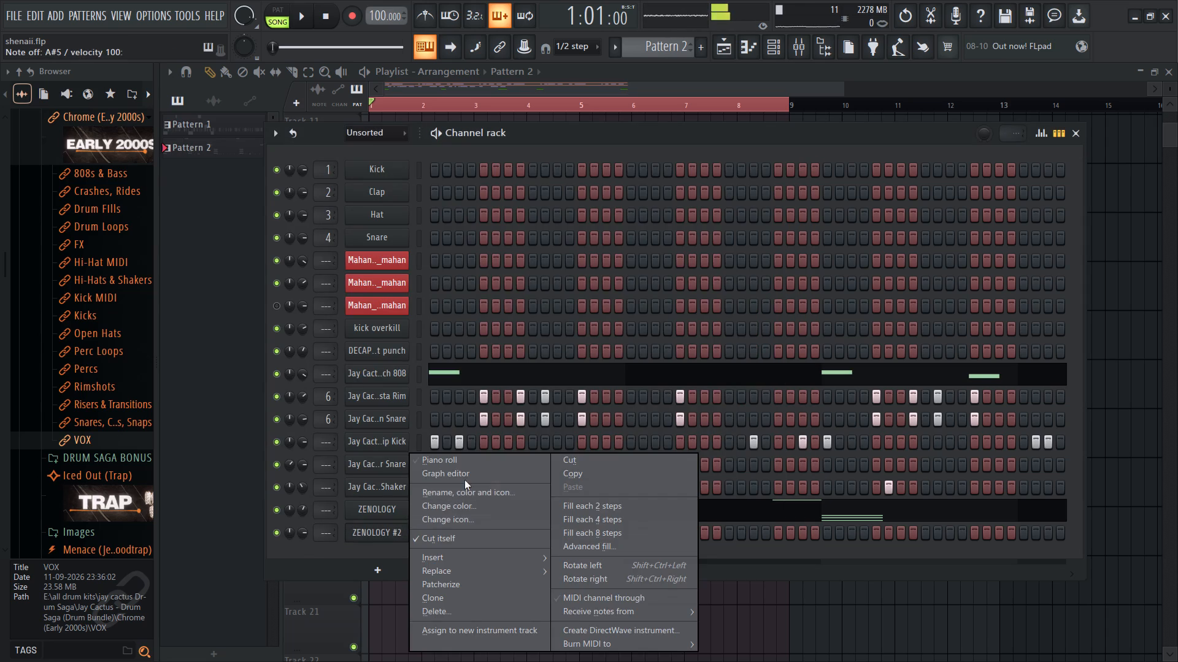
click(463, 461)
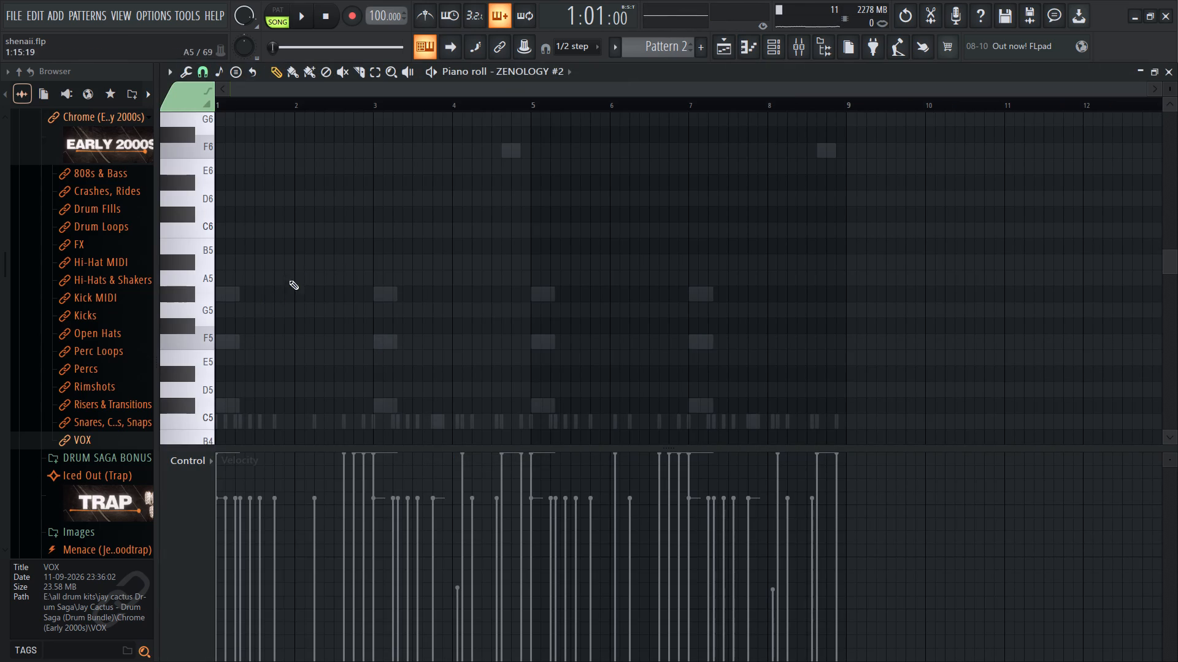
drag(267, 229, 179, 280)
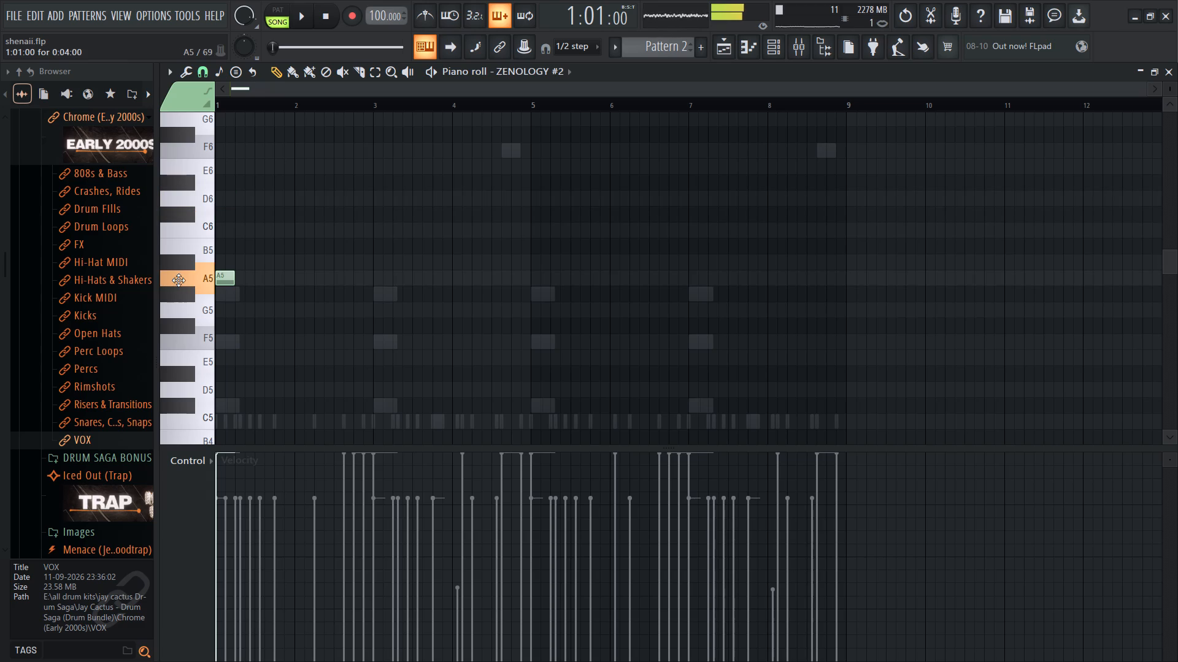
drag(179, 280, 186, 202)
drag(261, 179, 171, 163)
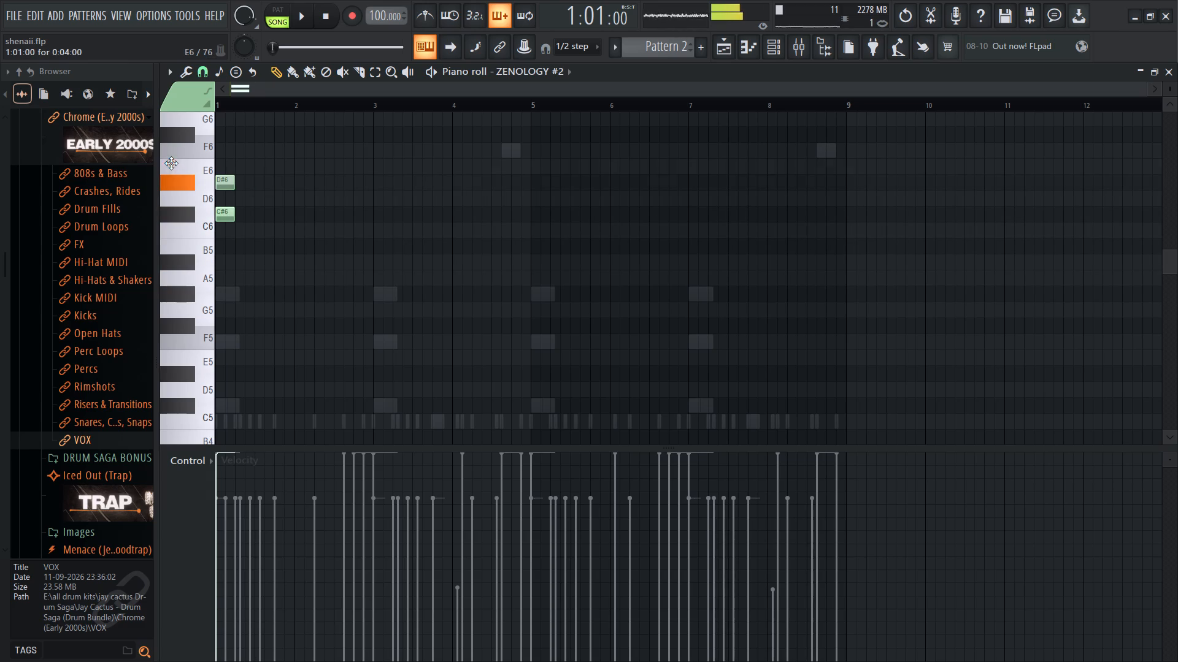
drag(171, 163, 171, 142)
drag(242, 120, 163, 115)
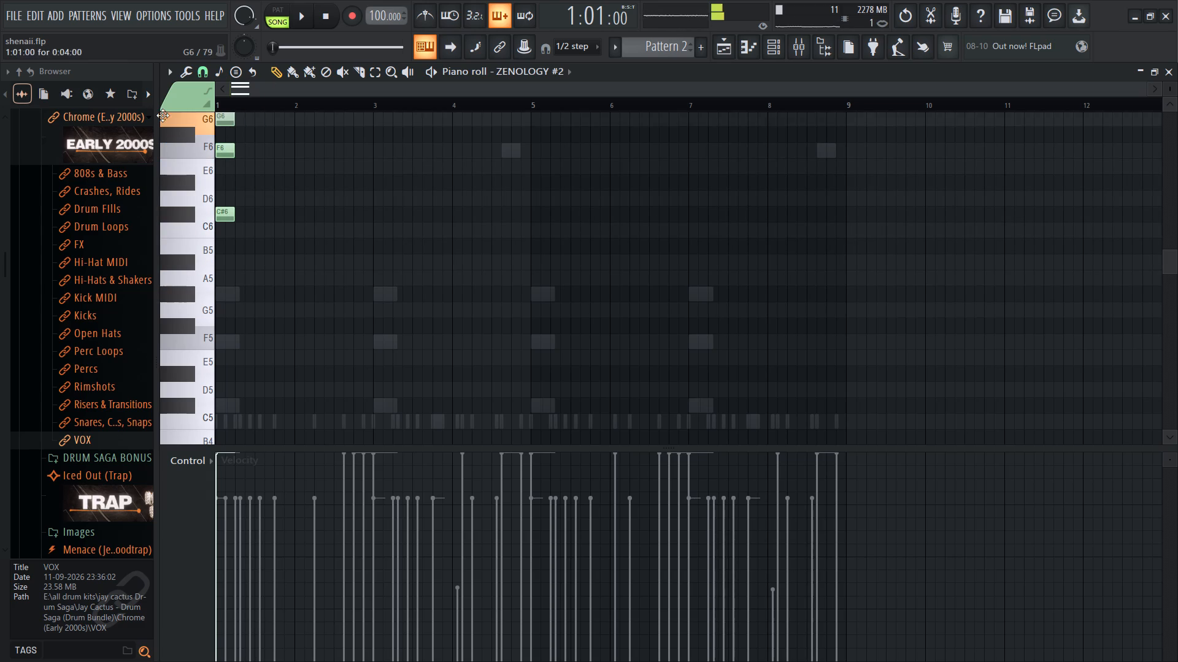
drag(163, 115, 161, 115)
scroll(202, 193, up, 2)
drag(224, 213, 223, 192)
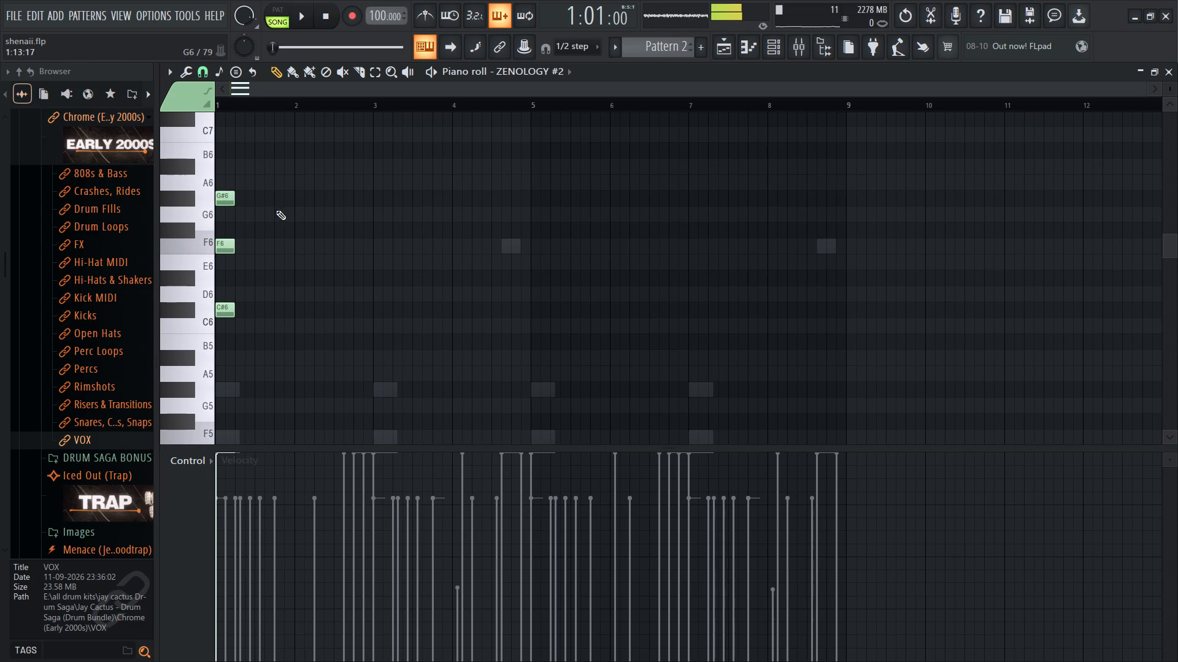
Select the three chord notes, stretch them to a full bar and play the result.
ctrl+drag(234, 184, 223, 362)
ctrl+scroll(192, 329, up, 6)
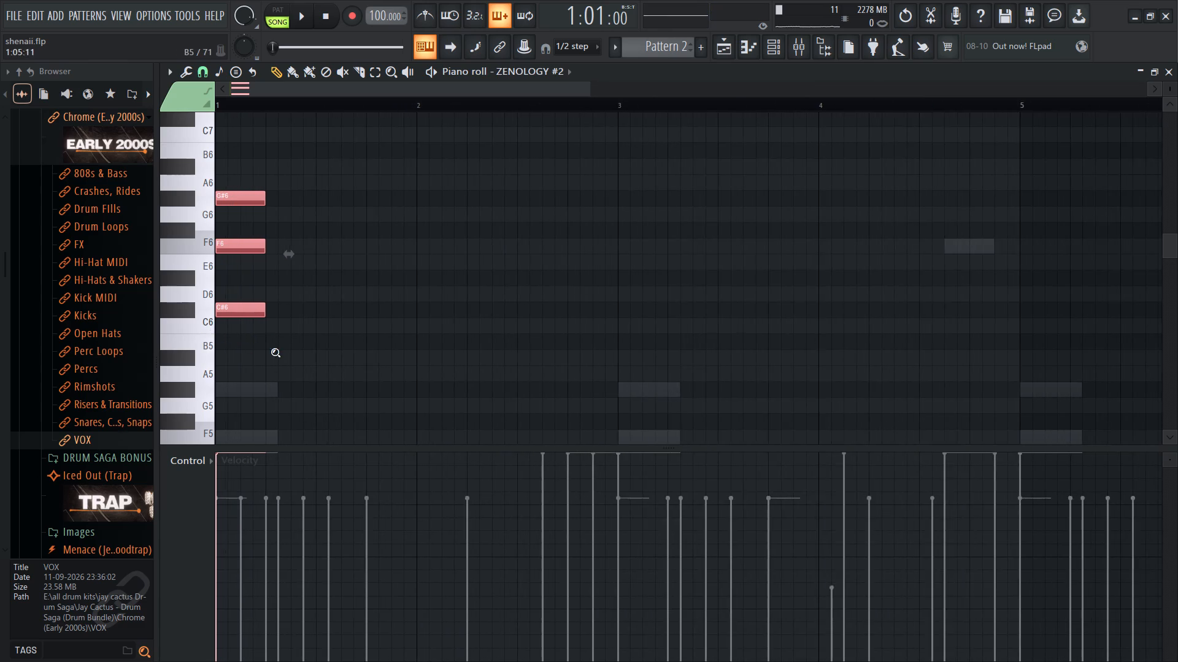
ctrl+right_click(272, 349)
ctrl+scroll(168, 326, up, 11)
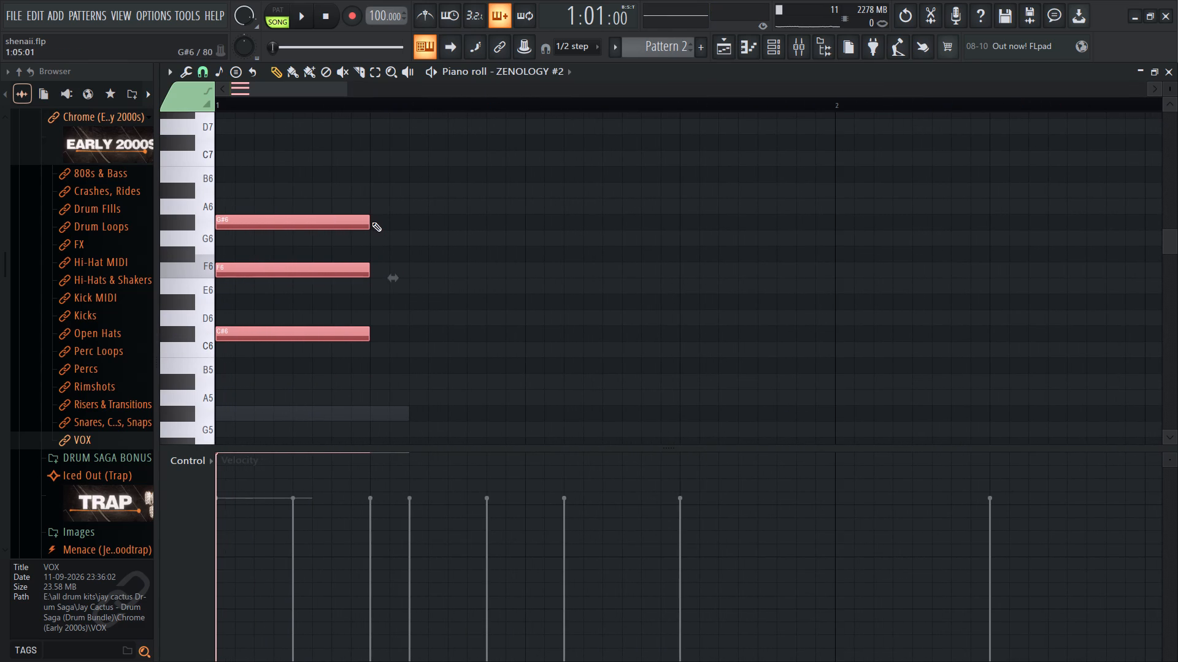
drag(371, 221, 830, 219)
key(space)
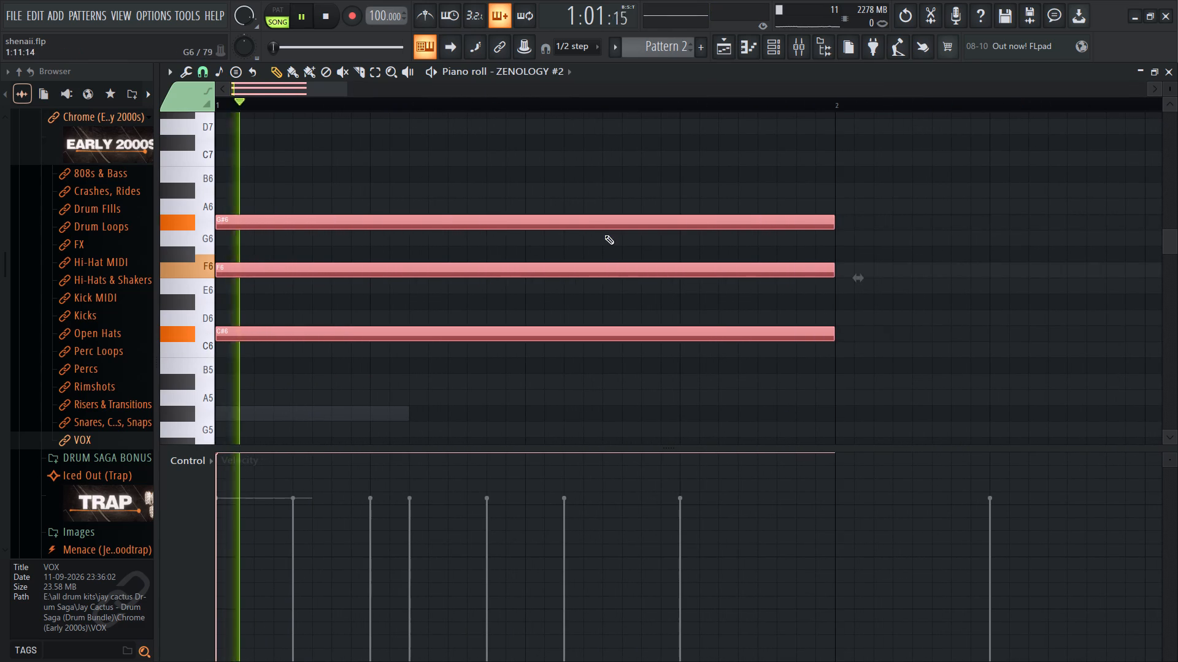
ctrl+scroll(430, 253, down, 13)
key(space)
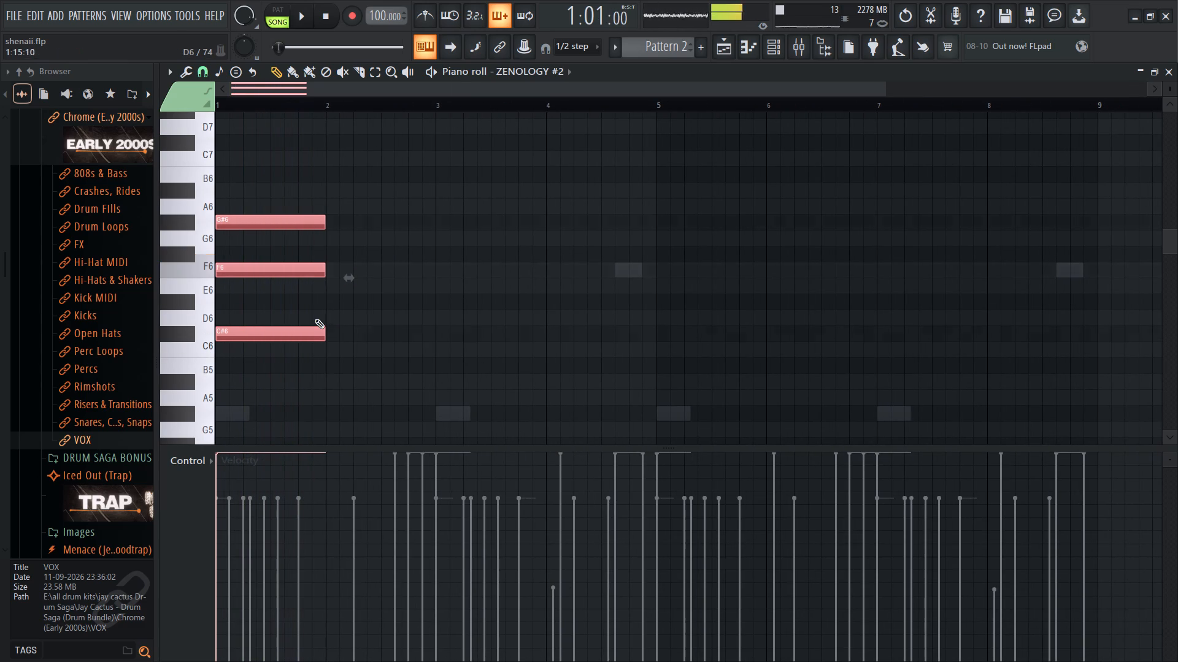
Shorten the three chord notes to 1.5 steps and check the sound with a brief playback.
drag(323, 221, 231, 221)
ctrl+scroll(210, 261, up, 10)
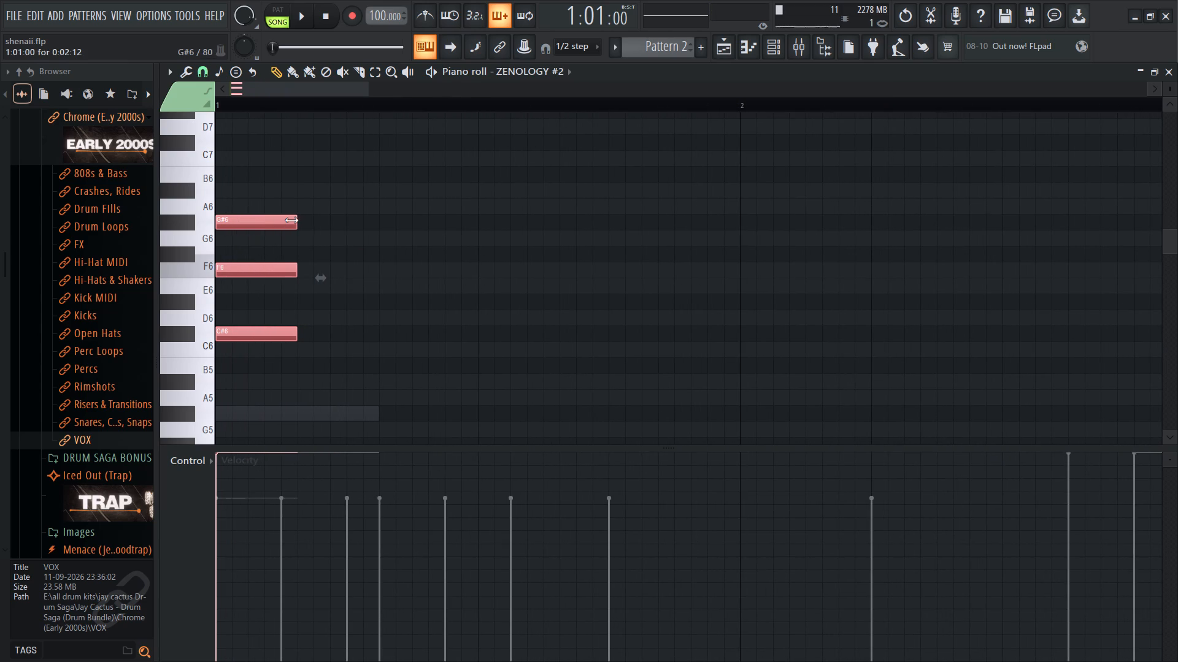
drag(293, 219, 262, 224)
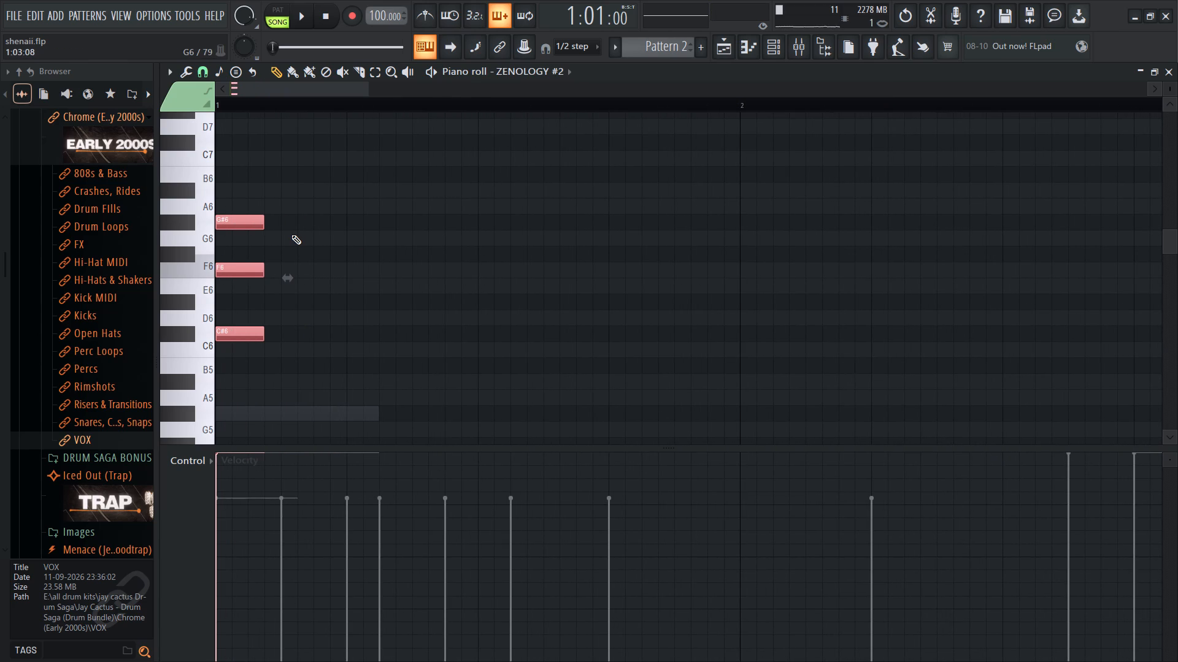
text(qetqte)
key(space)
key(space)
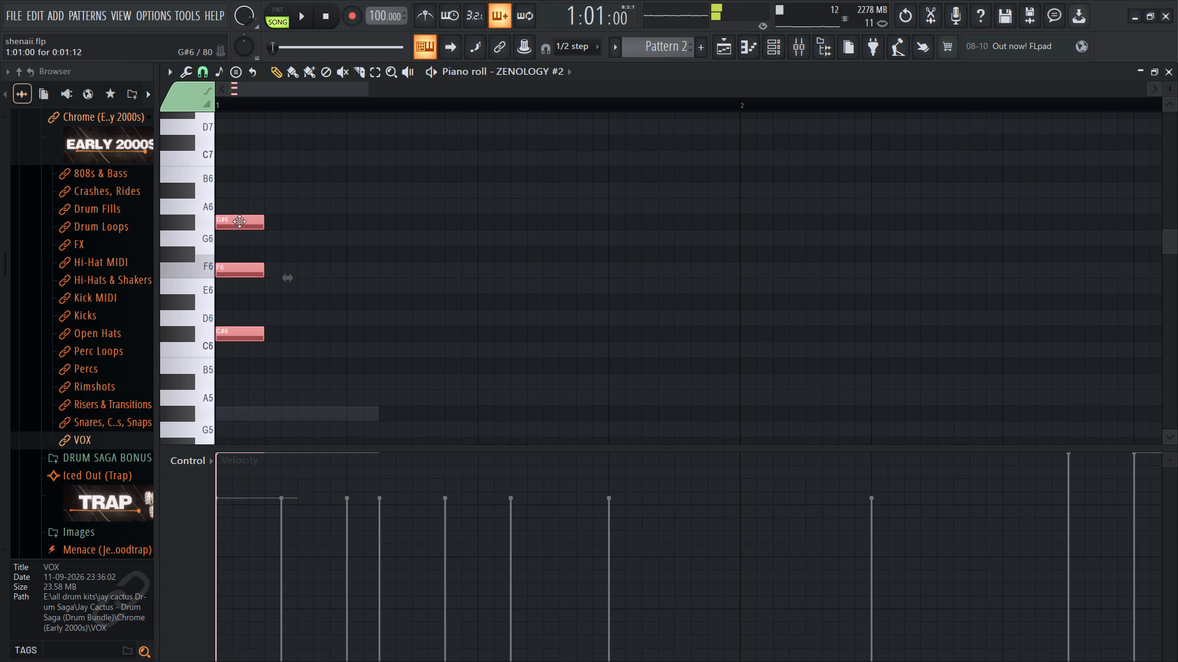
Duplicate the chord three times within bar 1, starting the copies at steps 5, 9 and 13.
shift+drag(248, 221, 377, 216)
shift+drag(369, 218, 462, 225)
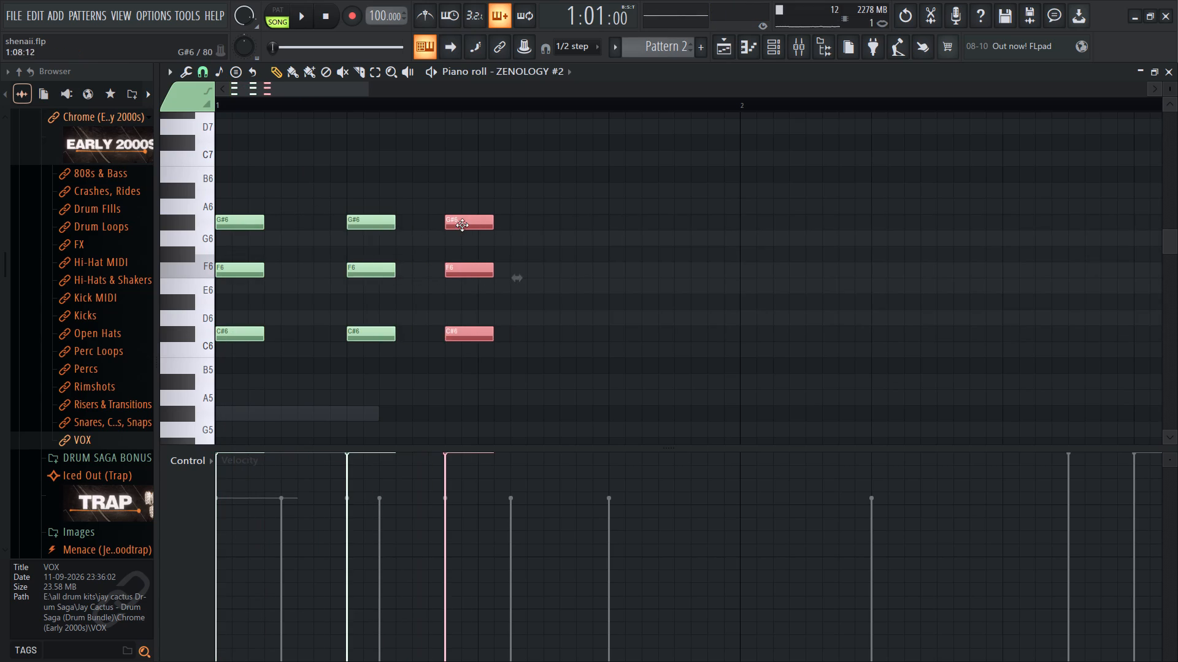
shift+drag(462, 225, 503, 219)
shift+drag(498, 219, 645, 223)
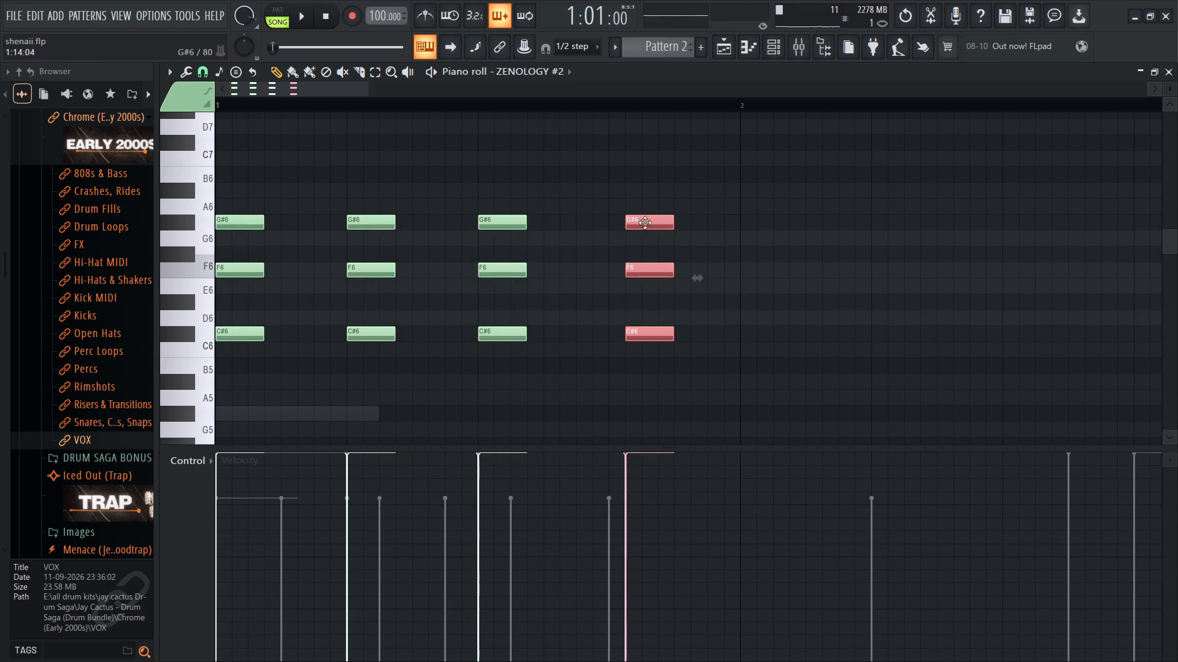
shift+drag(645, 223, 624, 224)
Lengthen the second chord to 3 steps and the third to 3.5 steps, and play the rhythm.
ctrl+drag(364, 191, 396, 352)
drag(391, 223, 437, 226)
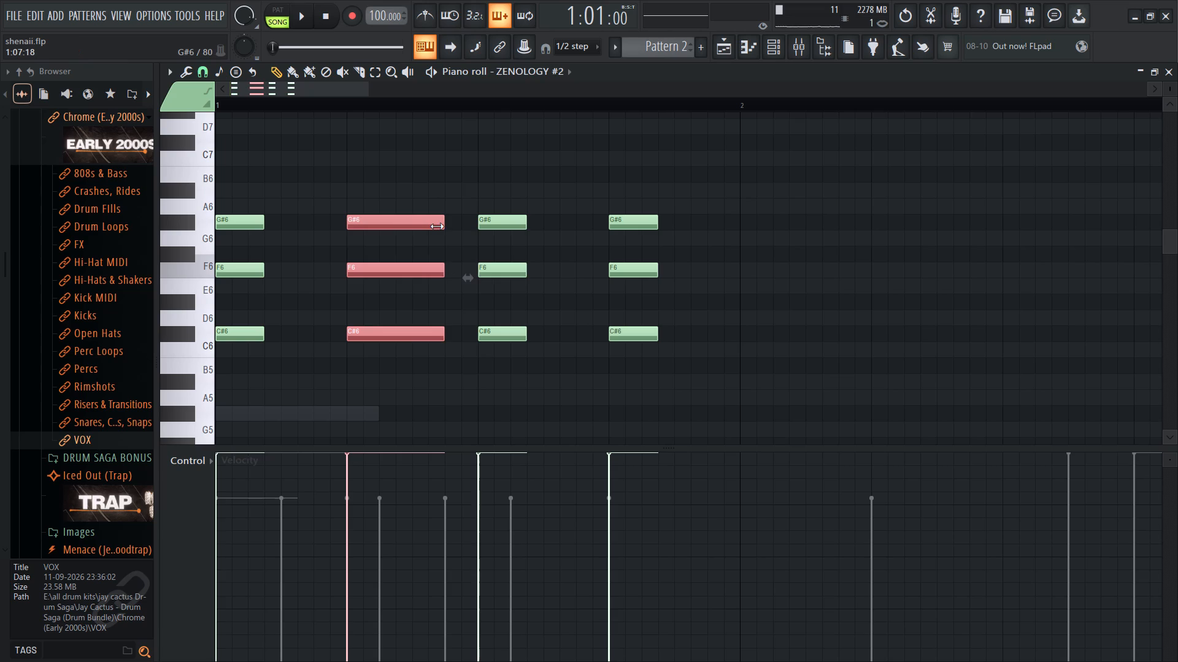
drag(437, 226, 439, 226)
ctrl+drag(512, 200, 522, 349)
drag(525, 223, 589, 226)
key(space)
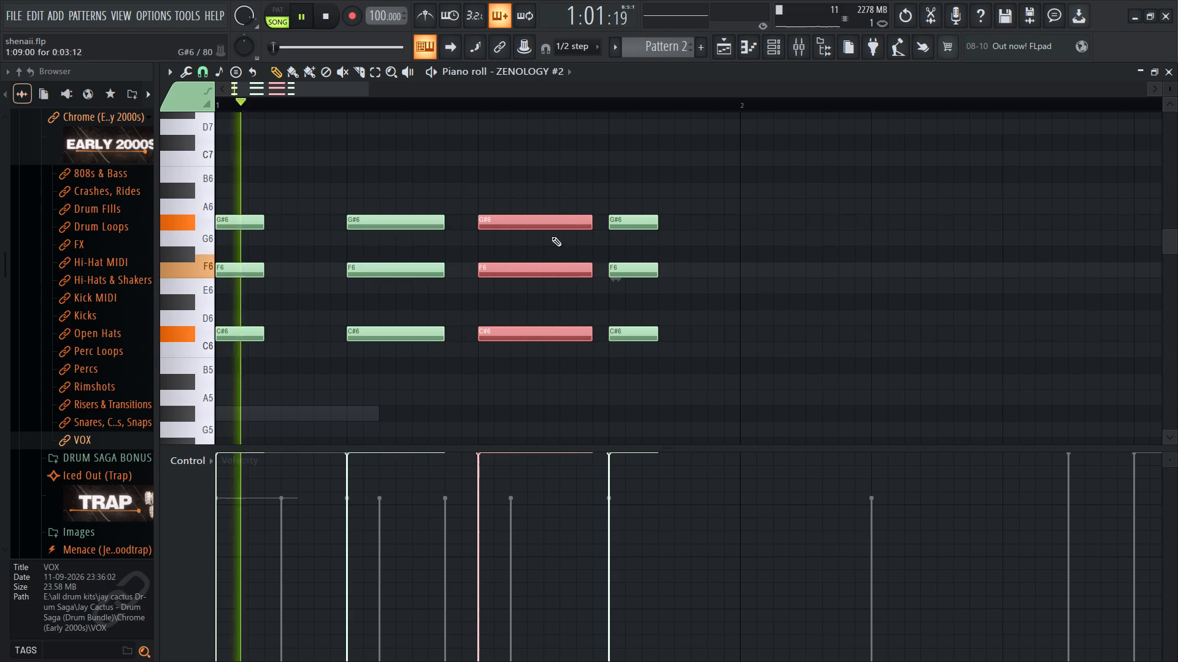
ctrl+scroll(442, 253, down, 7)
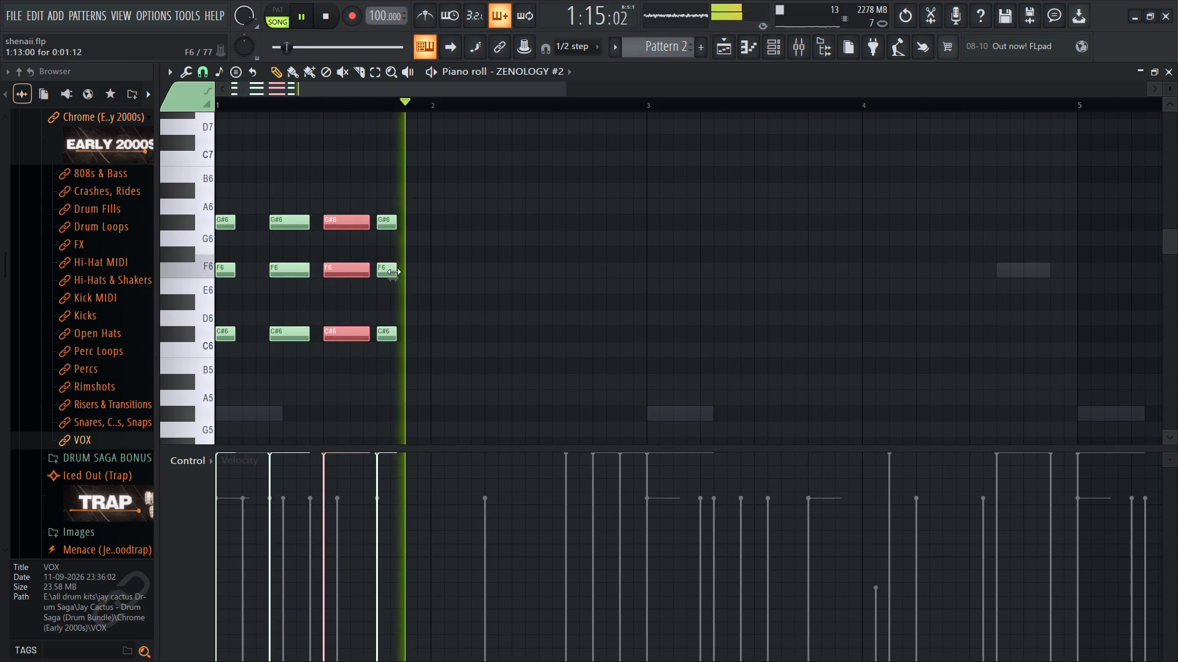
key(space)
Replay the three-note chord live and reopen the ZENOLOGY #2 plugin window from the channel rack.
ctrl+drag(272, 191, 323, 349)
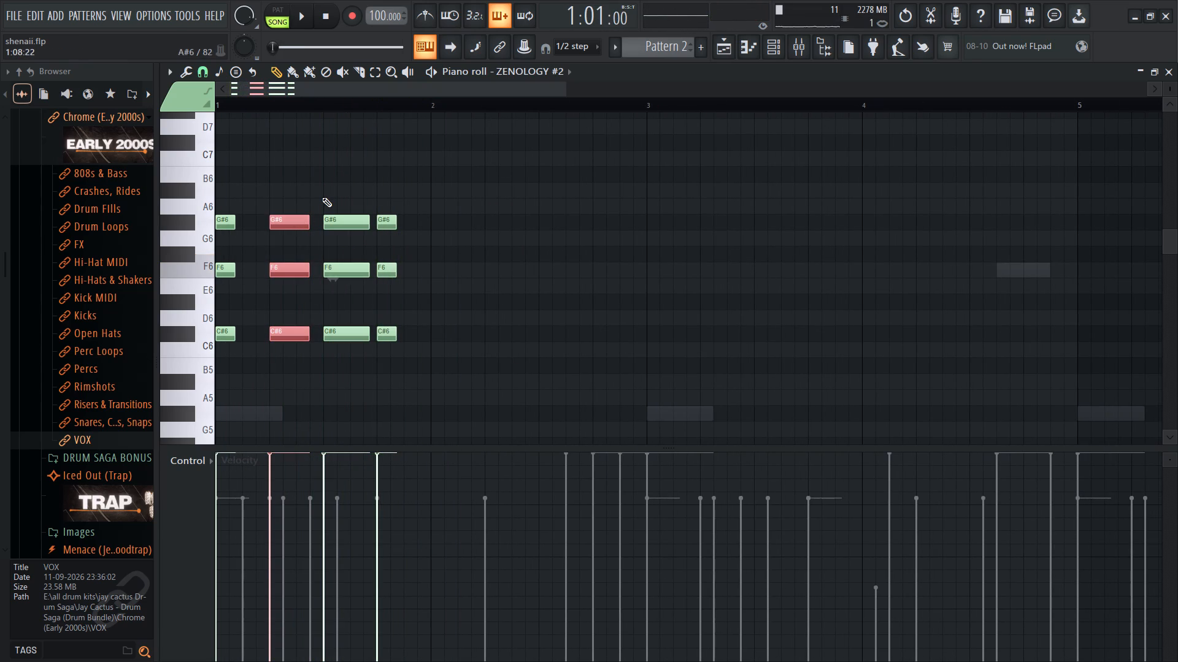
text(tqeqetteq)
click(772, 44)
key(t)
key(q)
key(e)
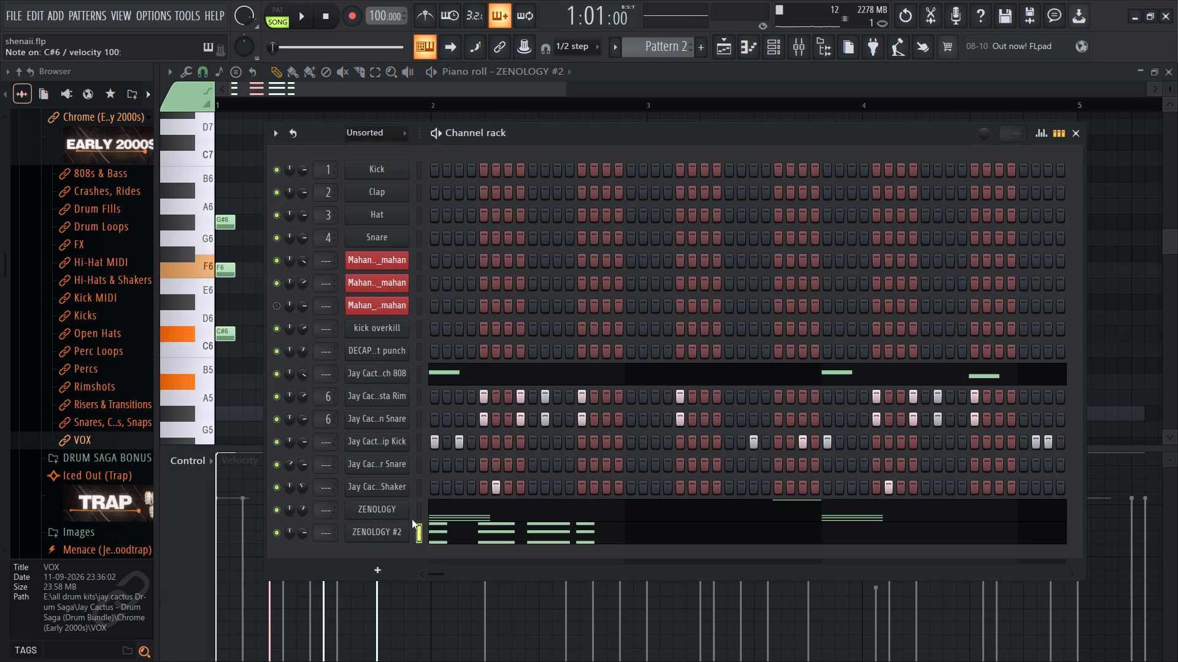
click(390, 529)
key(q)
key(e)
key(t)
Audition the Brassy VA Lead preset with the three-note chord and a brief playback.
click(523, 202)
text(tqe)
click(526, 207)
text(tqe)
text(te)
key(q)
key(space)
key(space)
Load the Trance Synth preset in ZENOLOGY #2, play the chord part and close the plugin window.
click(509, 226)
key(space)
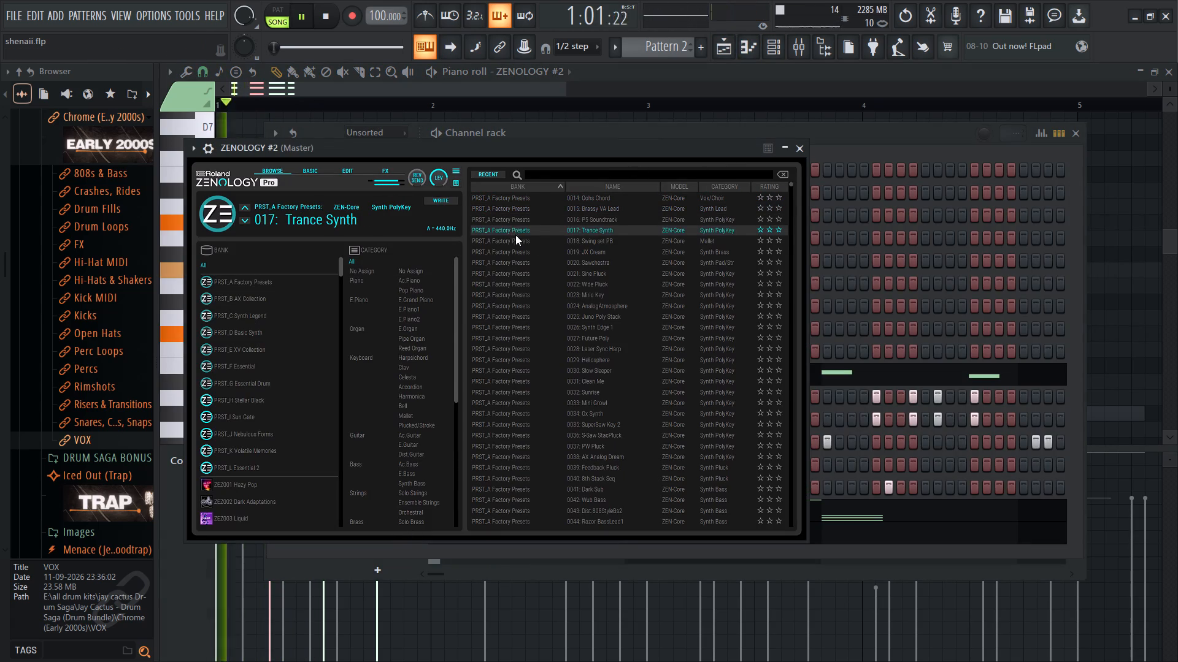
click(793, 152)
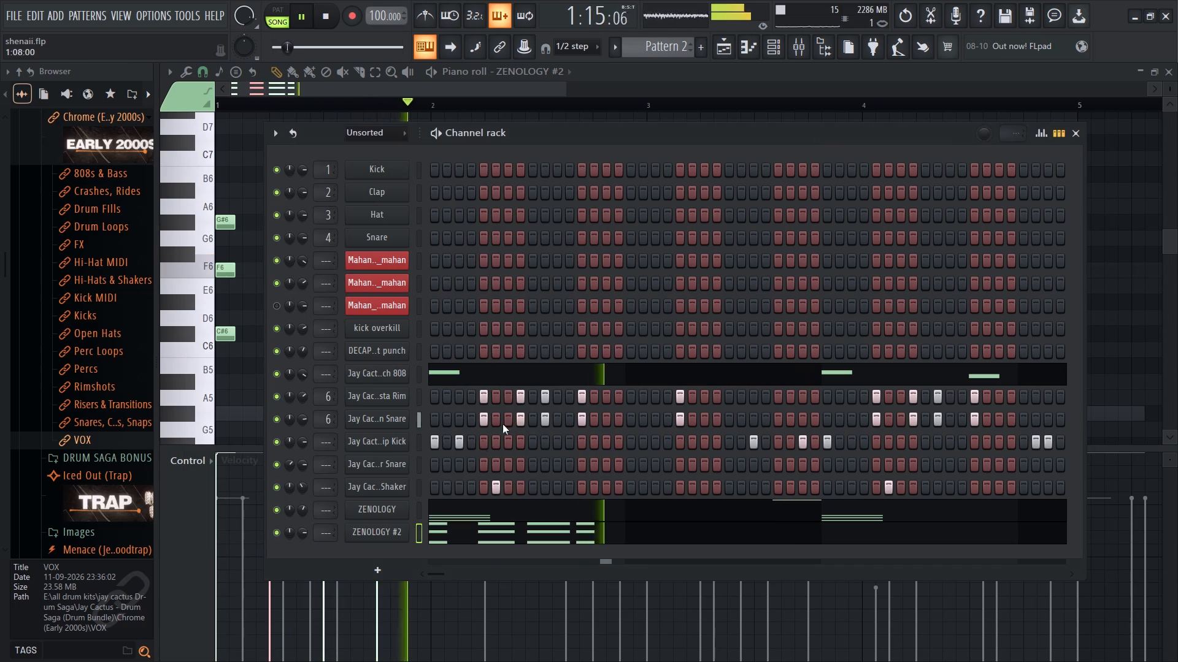
key(space)
Shorten the second chord to half a step and the third to one step, and listen back.
right_click(259, 183)
ctrl+drag(267, 205, 345, 382)
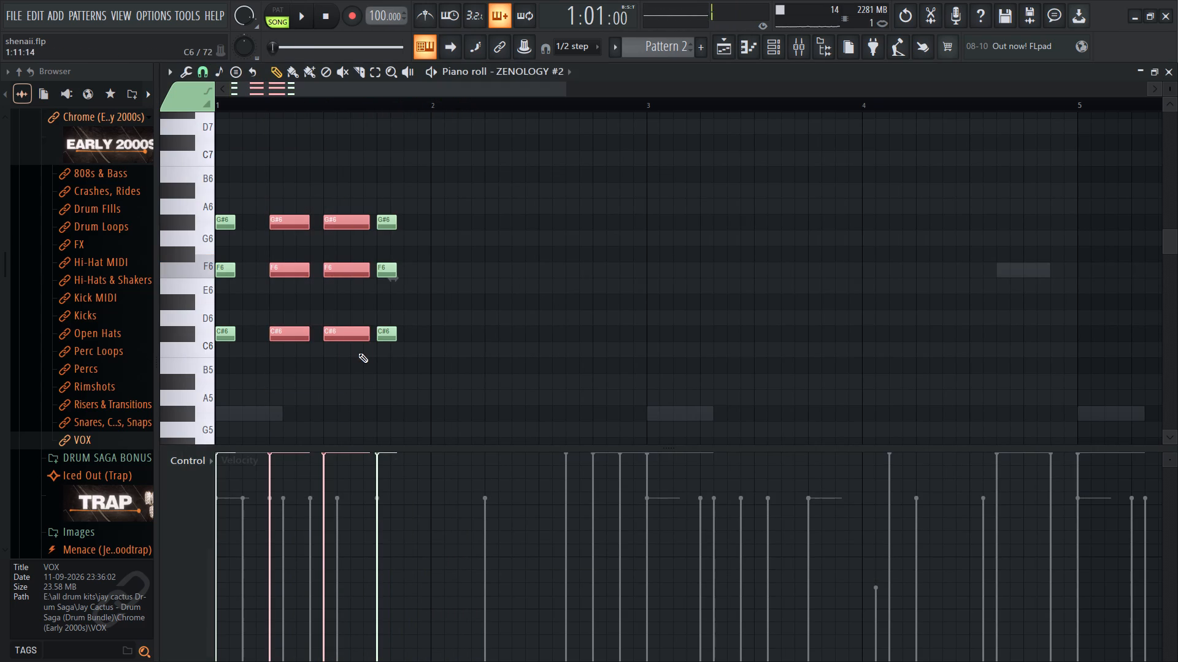
drag(366, 333, 332, 338)
key(space)
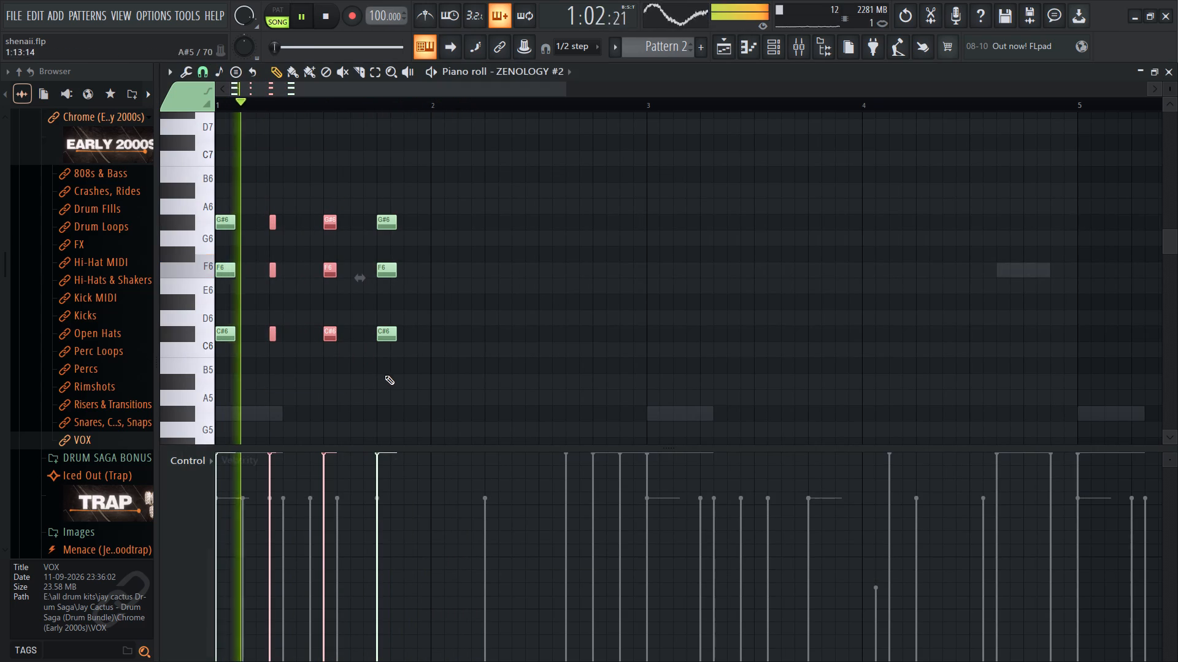
key(space)
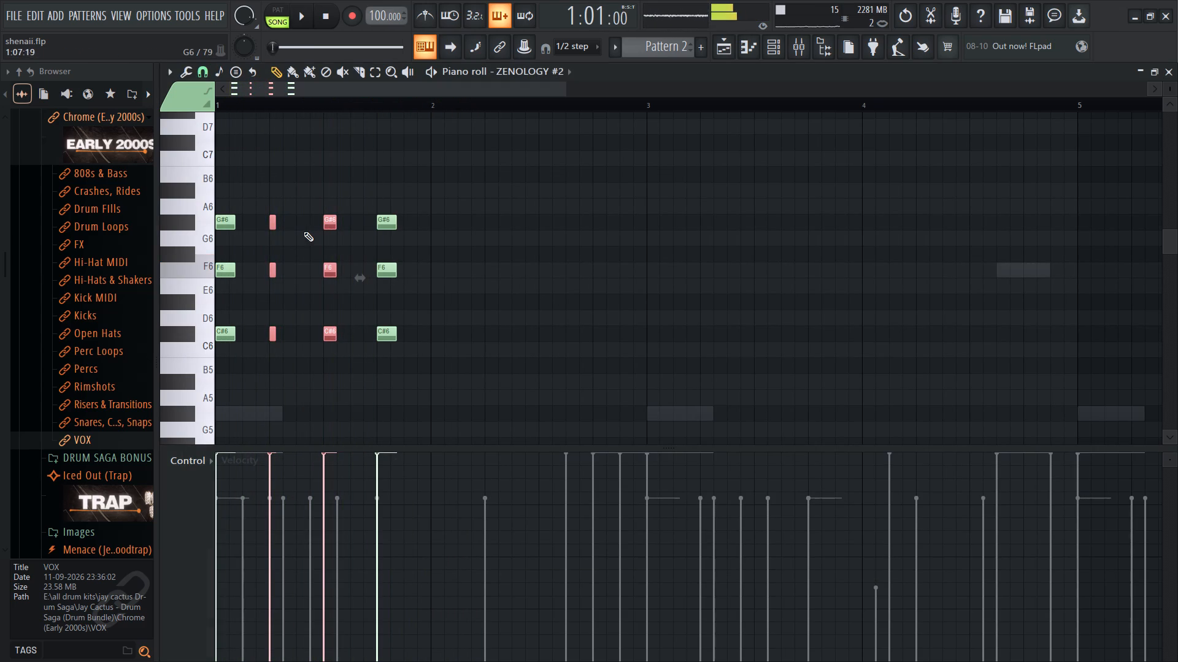
Duplicate the second and third chords two steps later, delete the copy at step 7, and play the rhythm.
ctrl+scroll(302, 238, up, 5)
shift+drag(361, 223, 414, 224)
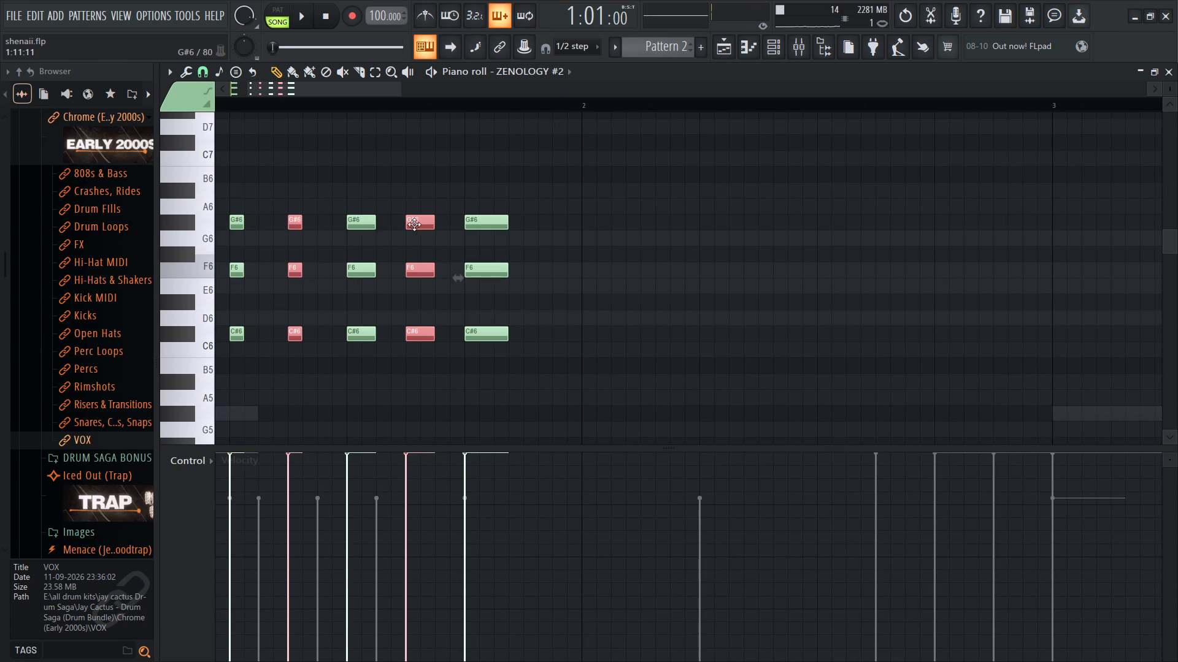
shift+drag(414, 224, 420, 223)
right_drag(302, 199, 312, 382)
key(space)
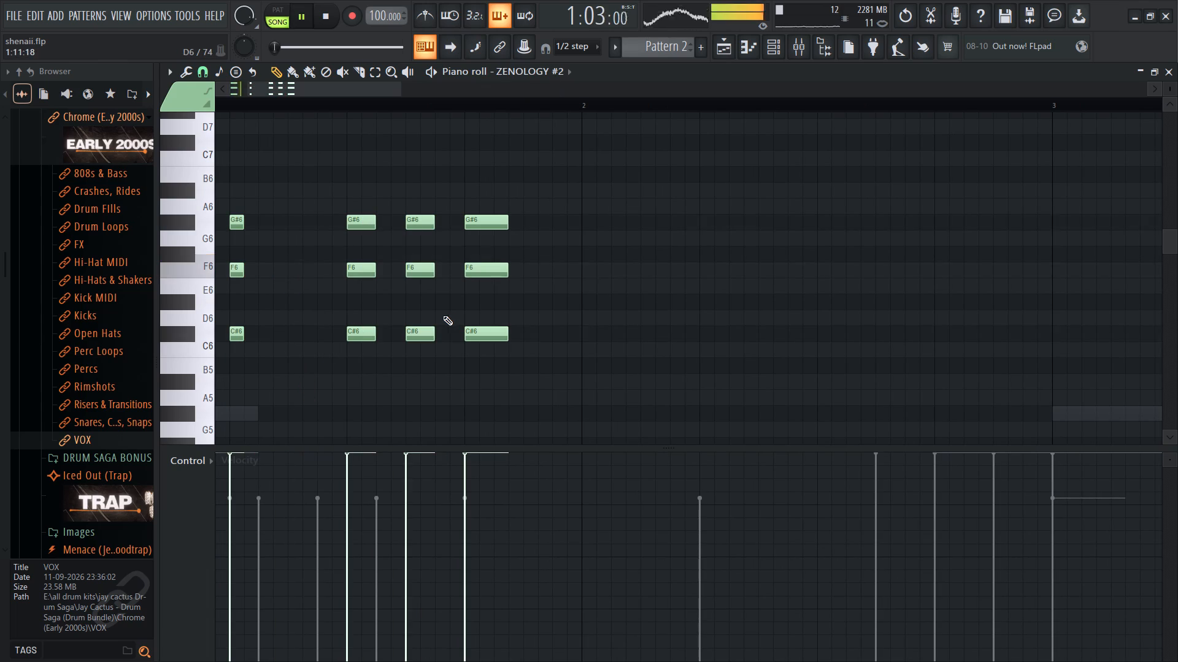
key(space)
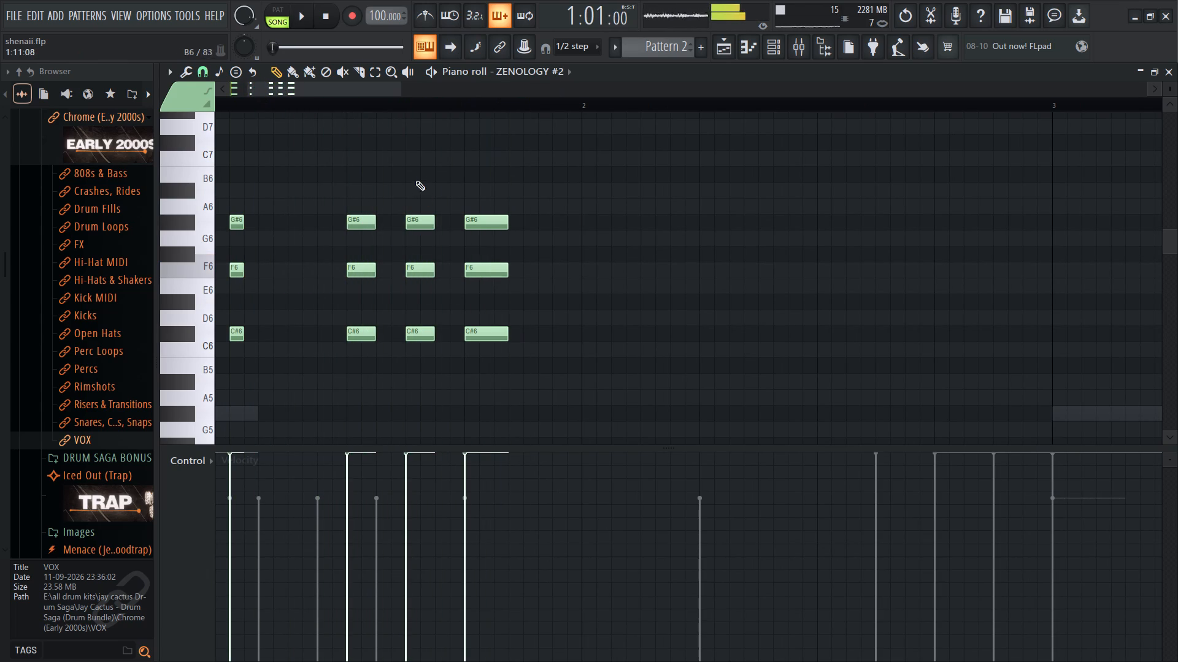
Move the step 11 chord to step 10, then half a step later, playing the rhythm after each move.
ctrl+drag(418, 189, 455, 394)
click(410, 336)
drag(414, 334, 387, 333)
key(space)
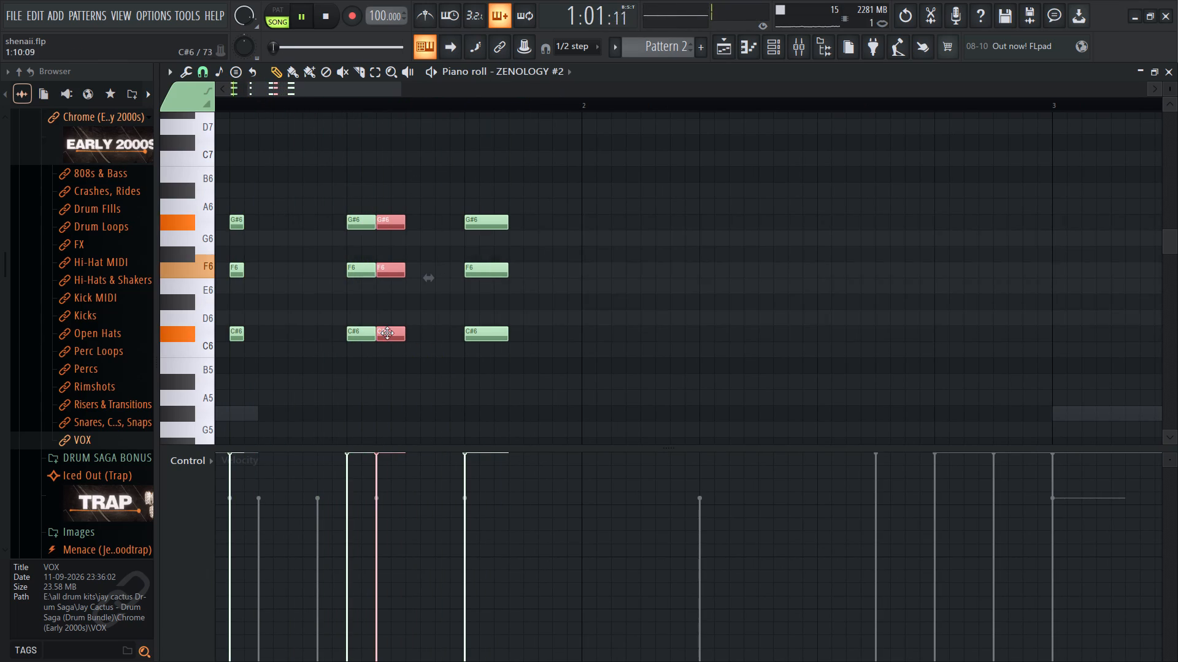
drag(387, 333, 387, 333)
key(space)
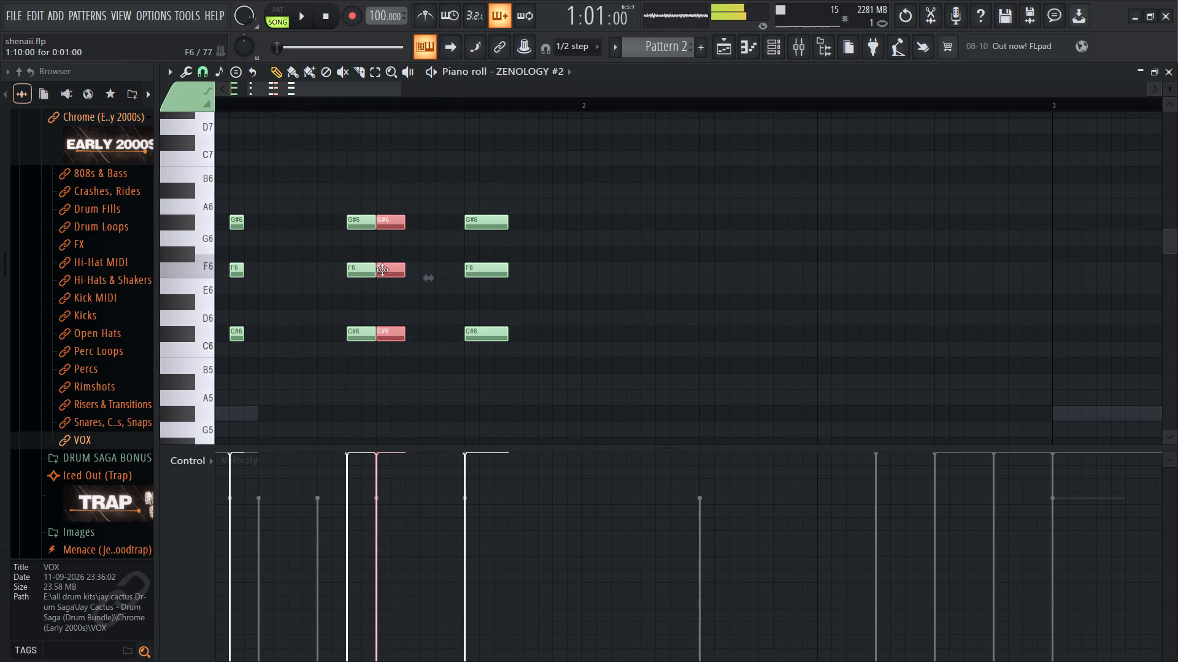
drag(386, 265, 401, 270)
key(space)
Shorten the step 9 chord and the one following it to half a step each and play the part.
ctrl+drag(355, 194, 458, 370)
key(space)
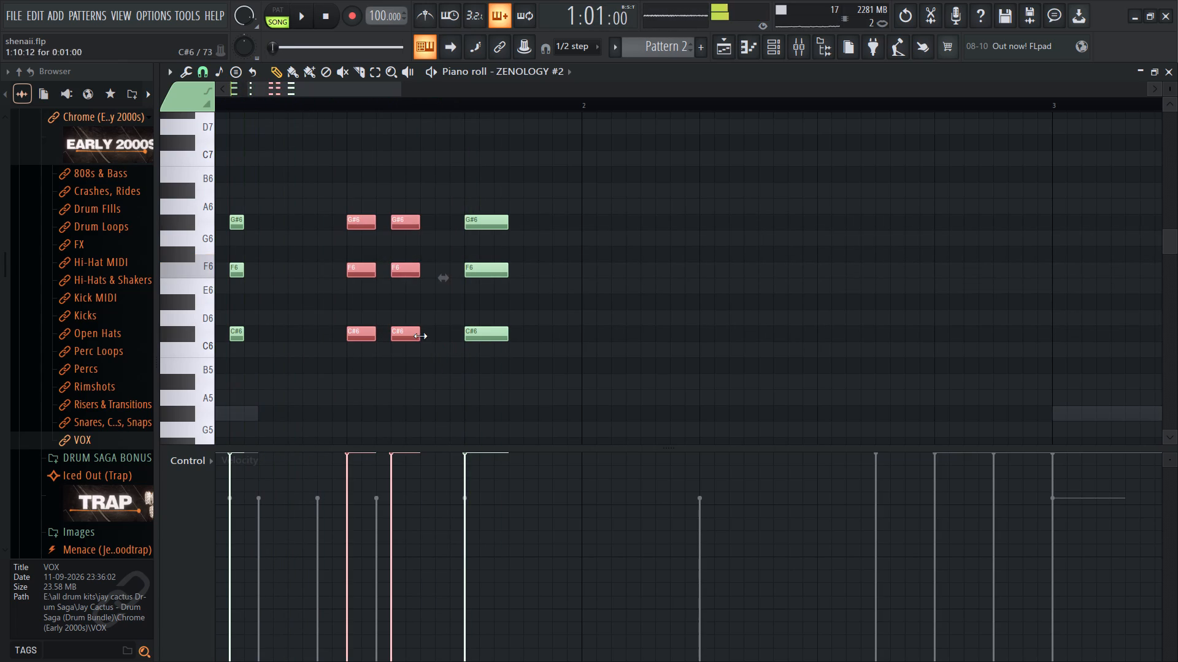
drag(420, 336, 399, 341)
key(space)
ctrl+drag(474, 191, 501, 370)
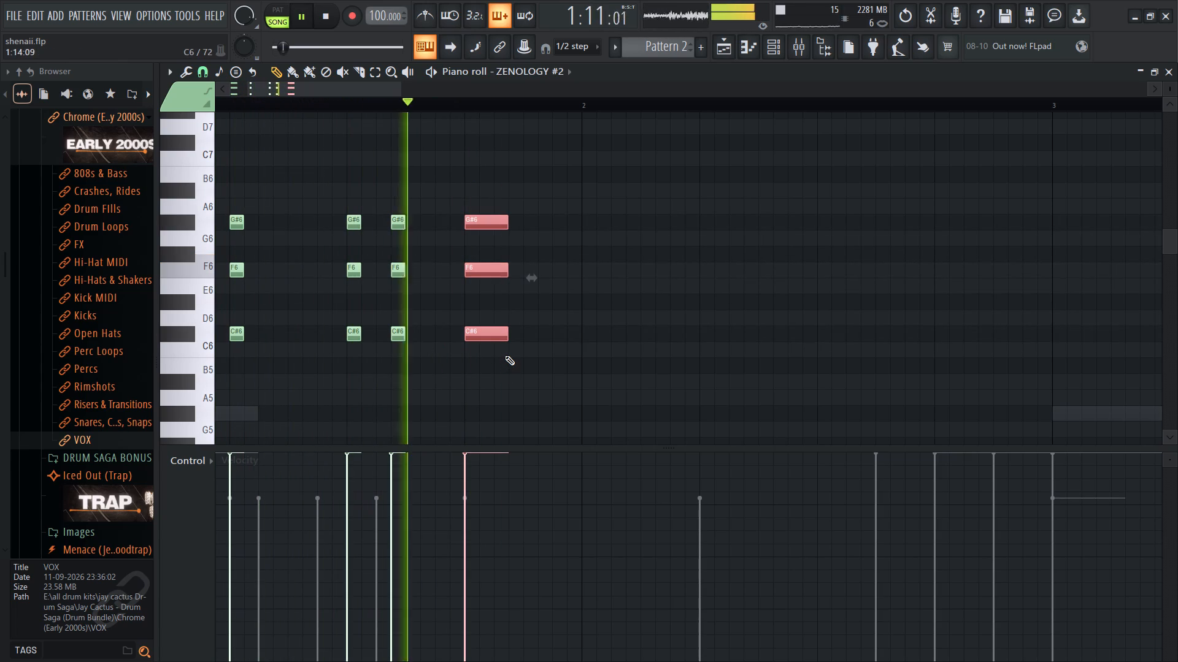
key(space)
Delete all the chords after the step 5 chord and play the remaining part.
right_drag(483, 188, 382, 262)
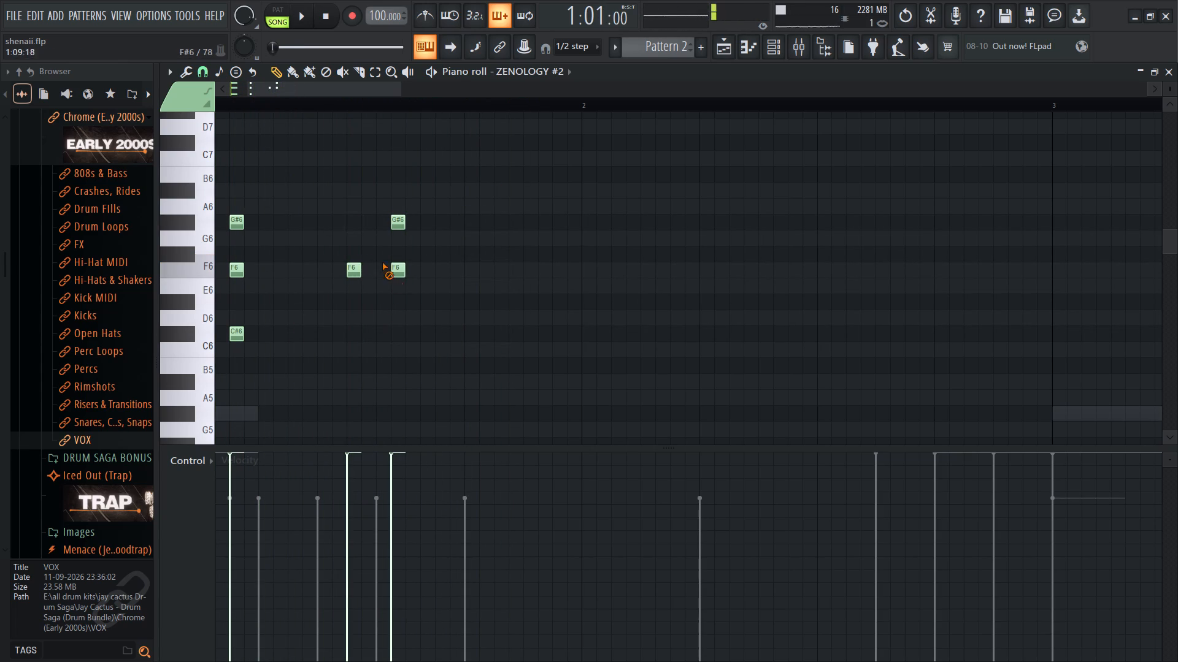
right_drag(382, 262, 432, 263)
key(space)
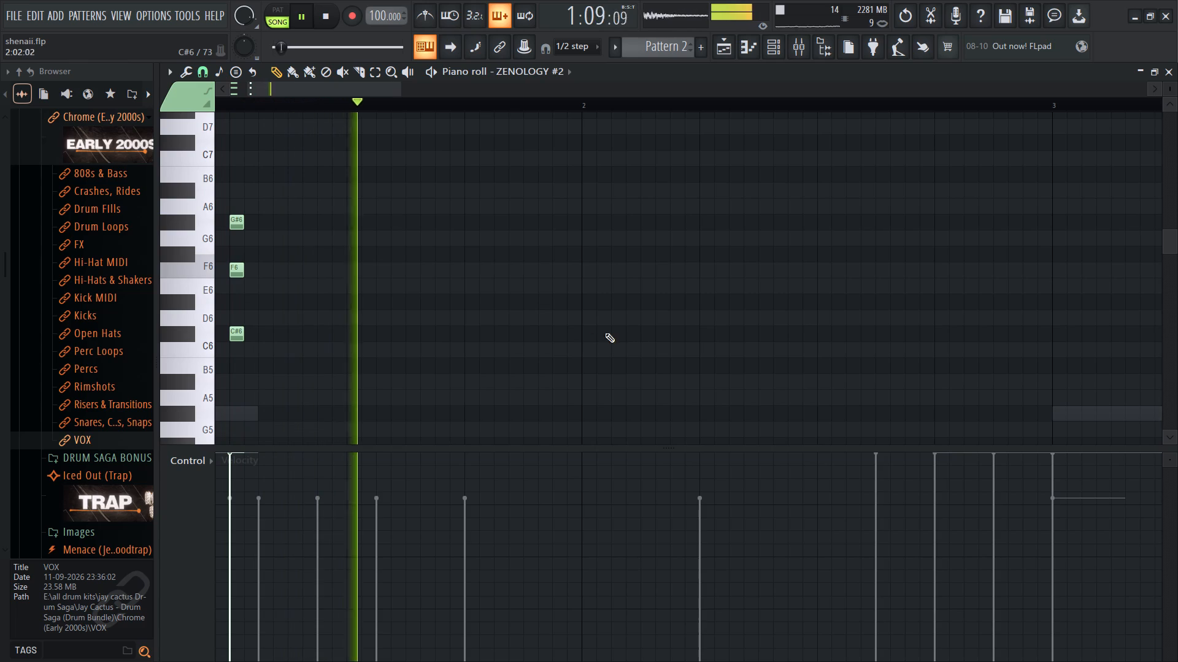
key(space)
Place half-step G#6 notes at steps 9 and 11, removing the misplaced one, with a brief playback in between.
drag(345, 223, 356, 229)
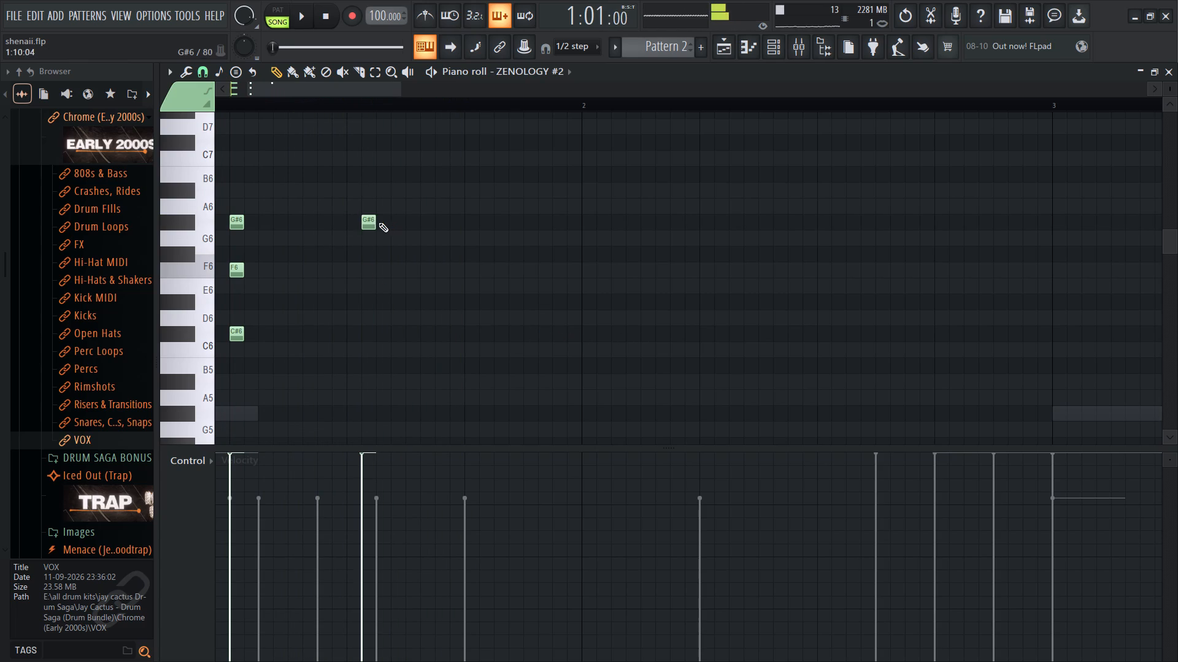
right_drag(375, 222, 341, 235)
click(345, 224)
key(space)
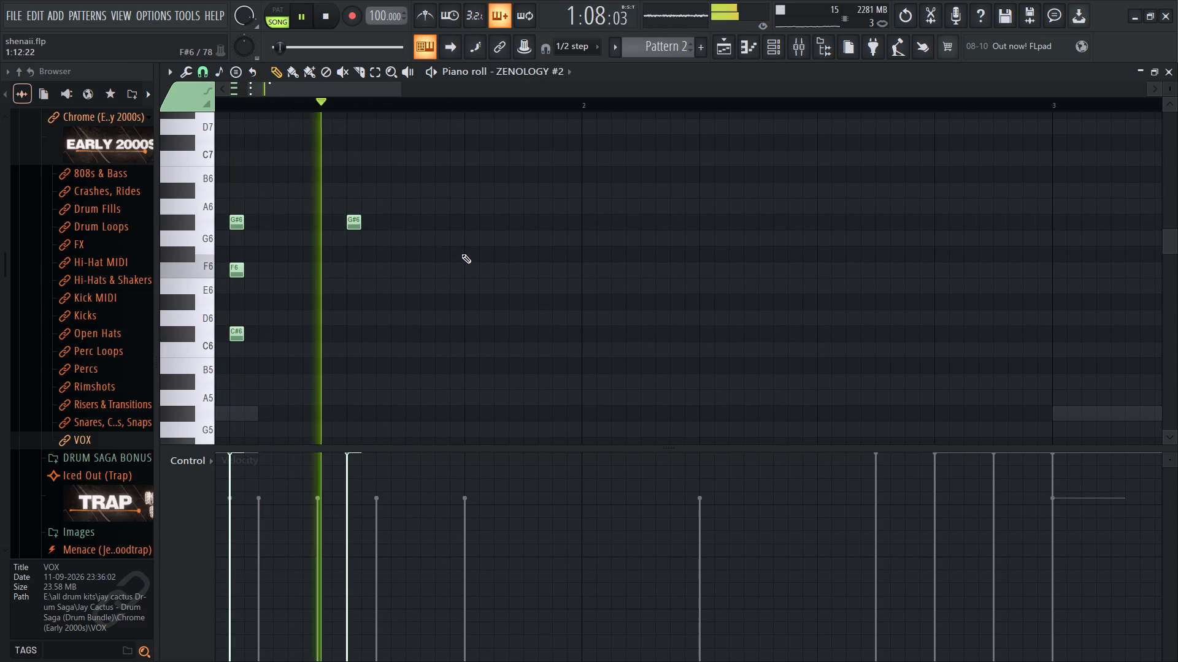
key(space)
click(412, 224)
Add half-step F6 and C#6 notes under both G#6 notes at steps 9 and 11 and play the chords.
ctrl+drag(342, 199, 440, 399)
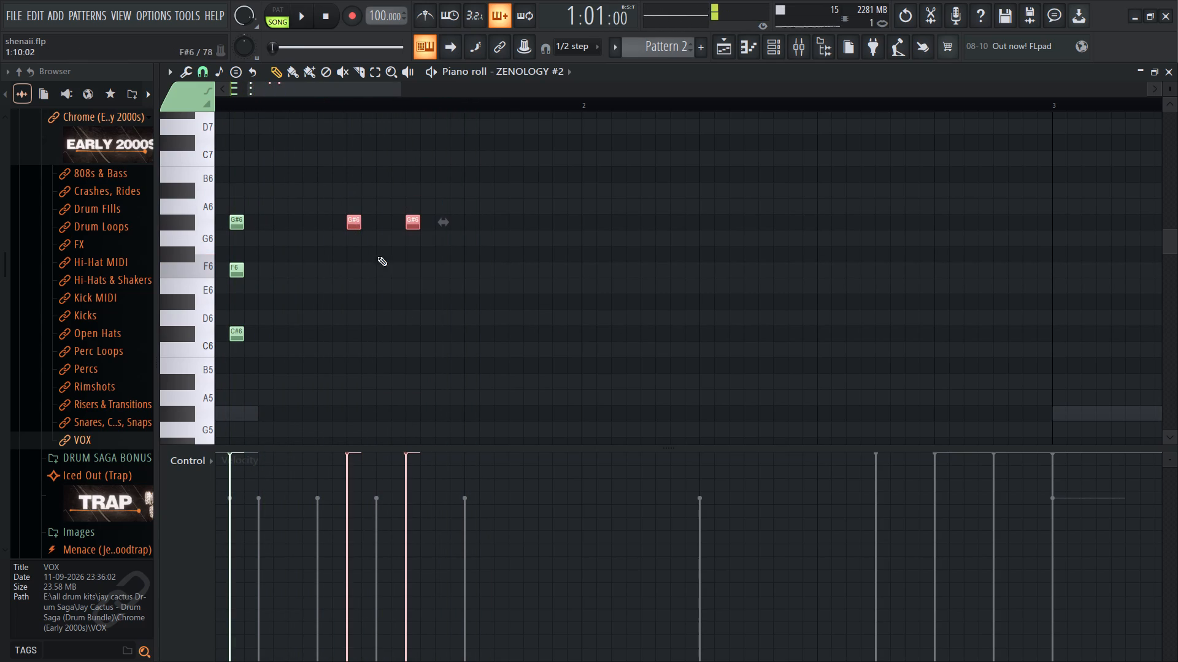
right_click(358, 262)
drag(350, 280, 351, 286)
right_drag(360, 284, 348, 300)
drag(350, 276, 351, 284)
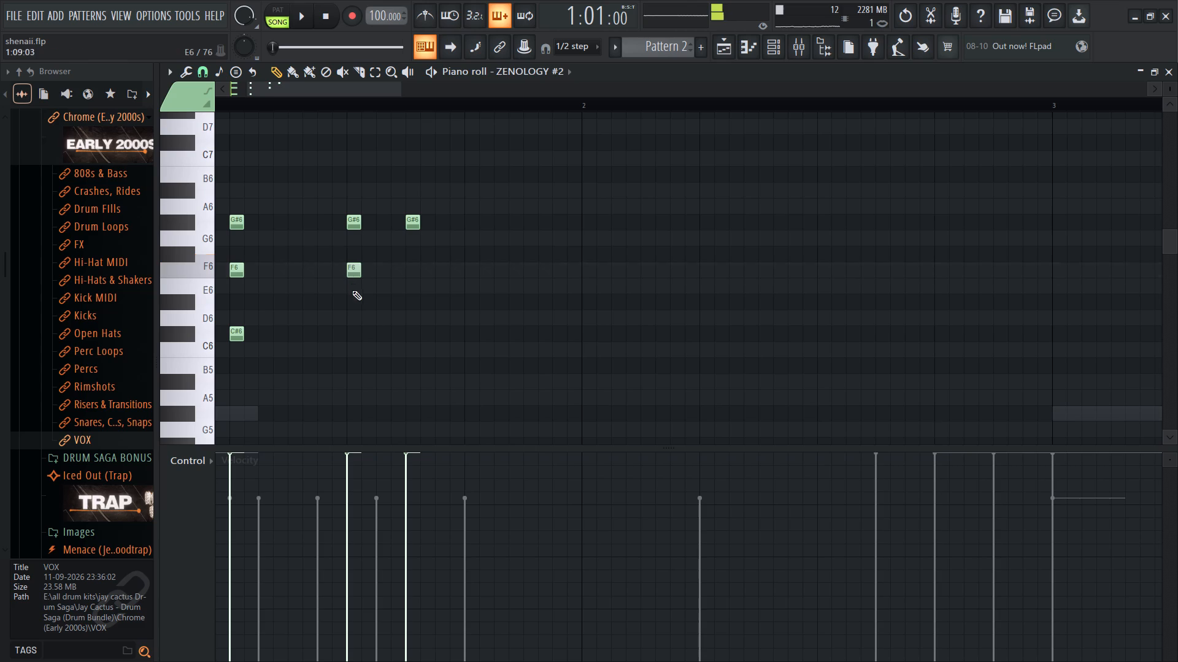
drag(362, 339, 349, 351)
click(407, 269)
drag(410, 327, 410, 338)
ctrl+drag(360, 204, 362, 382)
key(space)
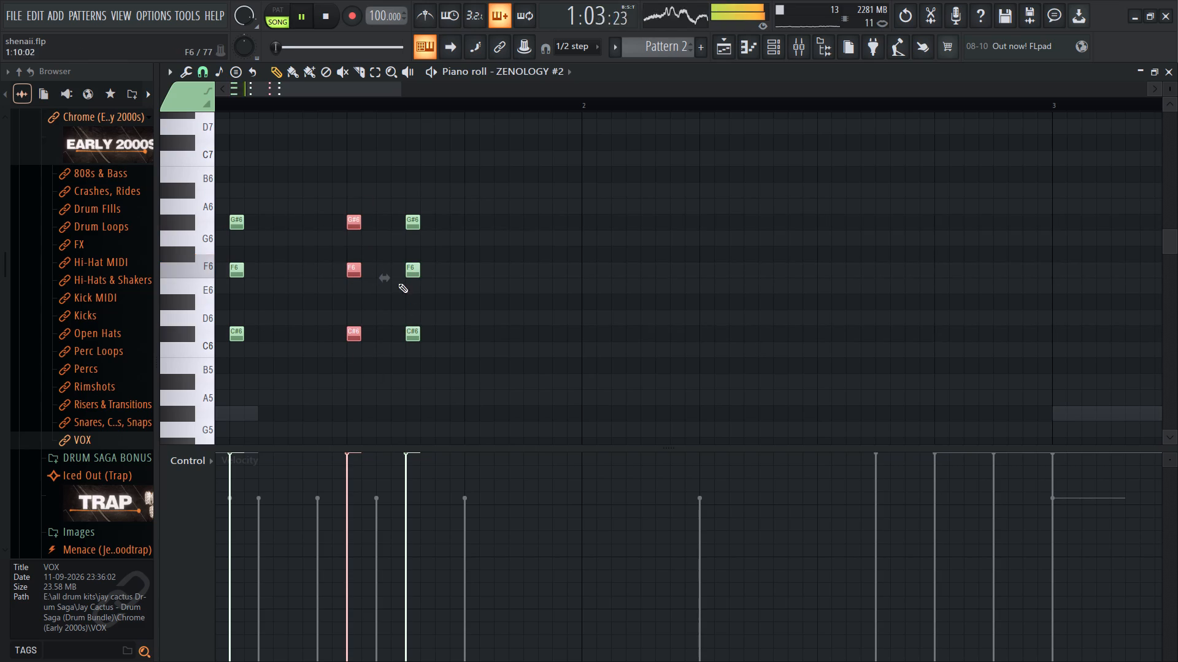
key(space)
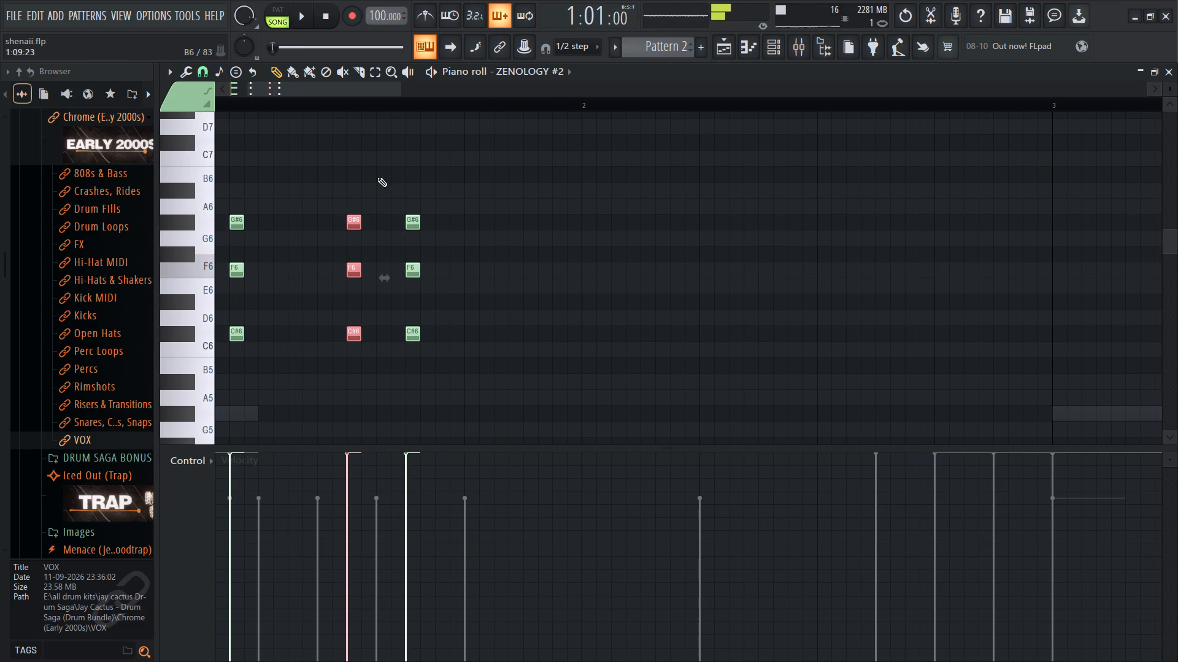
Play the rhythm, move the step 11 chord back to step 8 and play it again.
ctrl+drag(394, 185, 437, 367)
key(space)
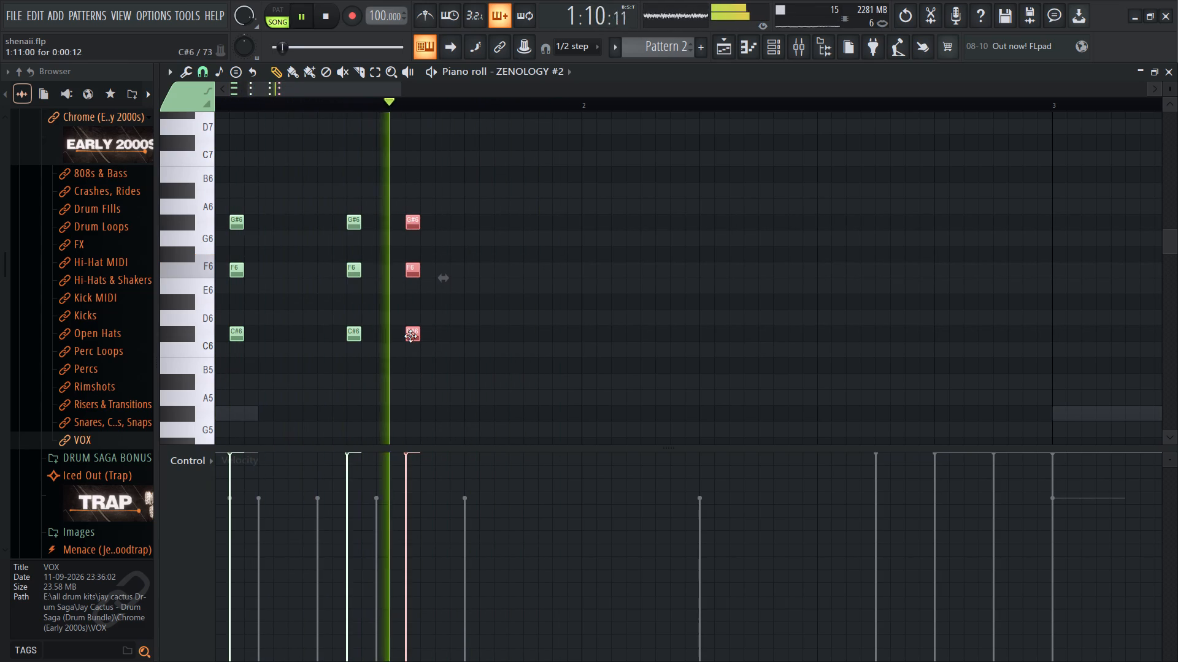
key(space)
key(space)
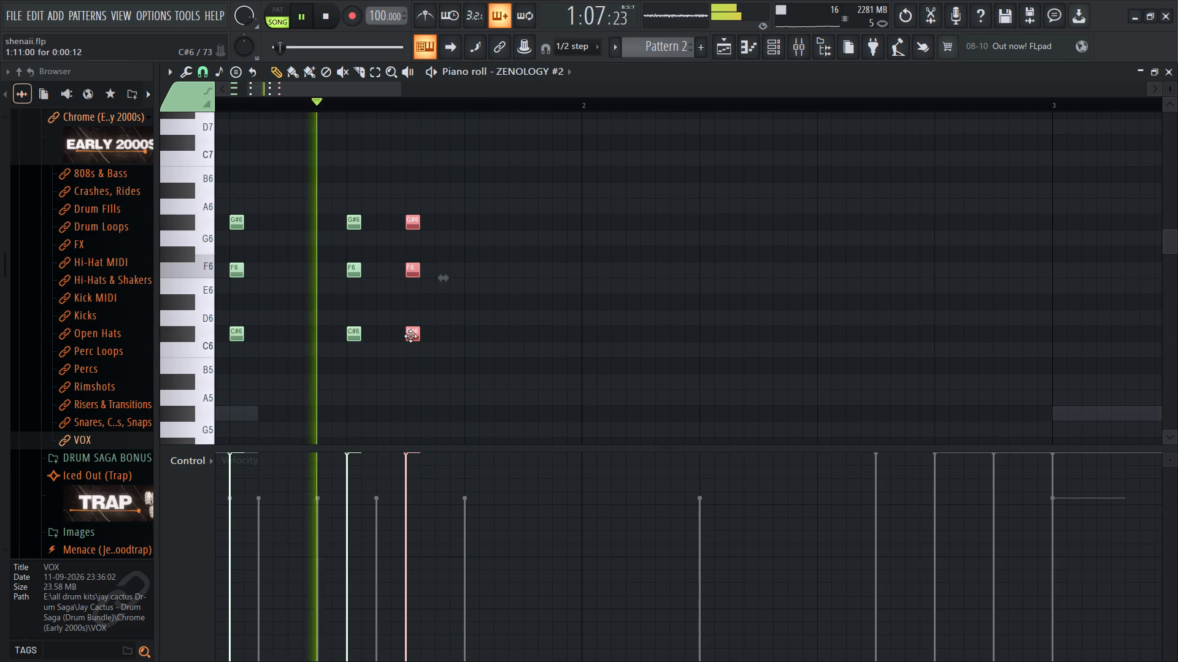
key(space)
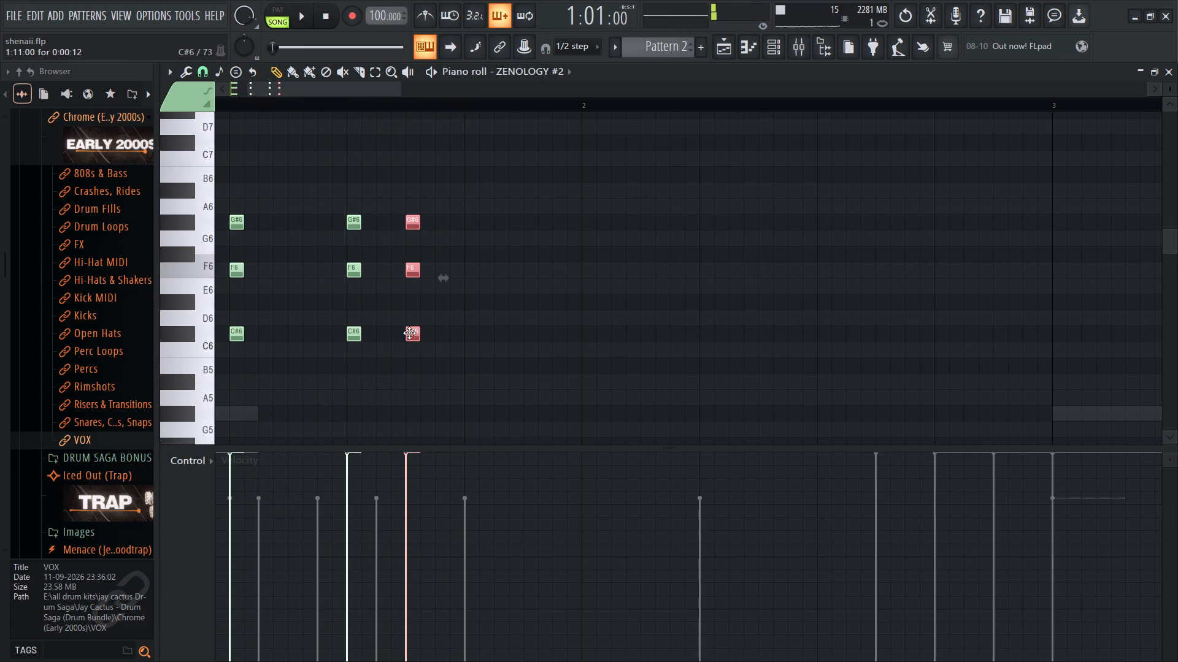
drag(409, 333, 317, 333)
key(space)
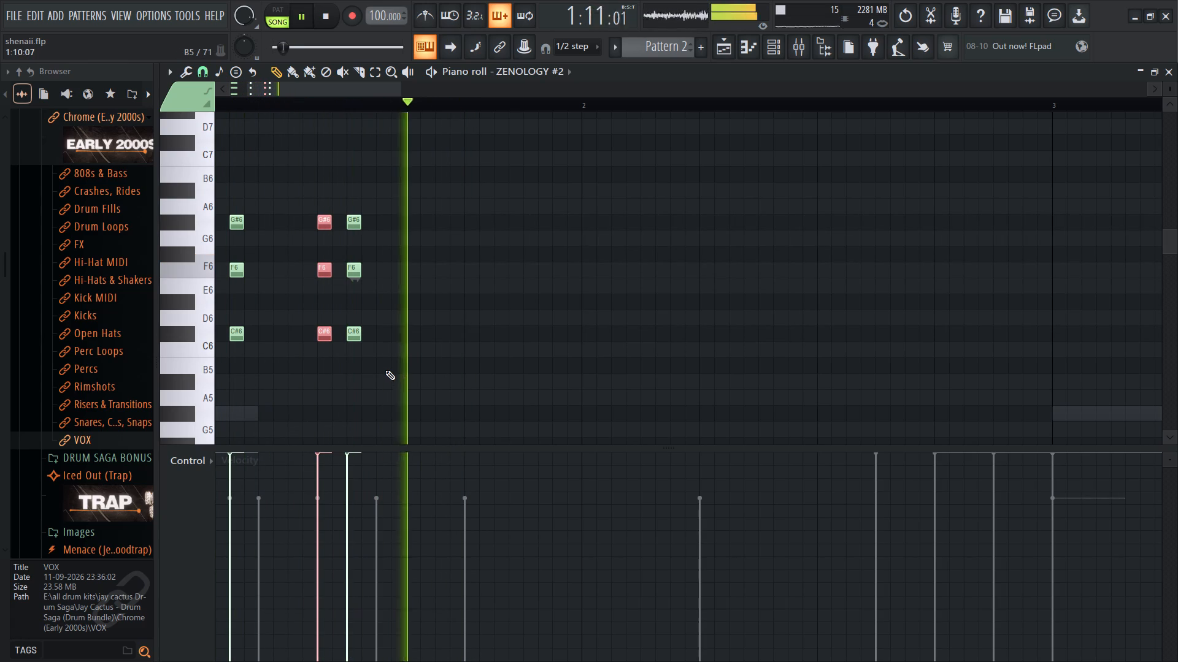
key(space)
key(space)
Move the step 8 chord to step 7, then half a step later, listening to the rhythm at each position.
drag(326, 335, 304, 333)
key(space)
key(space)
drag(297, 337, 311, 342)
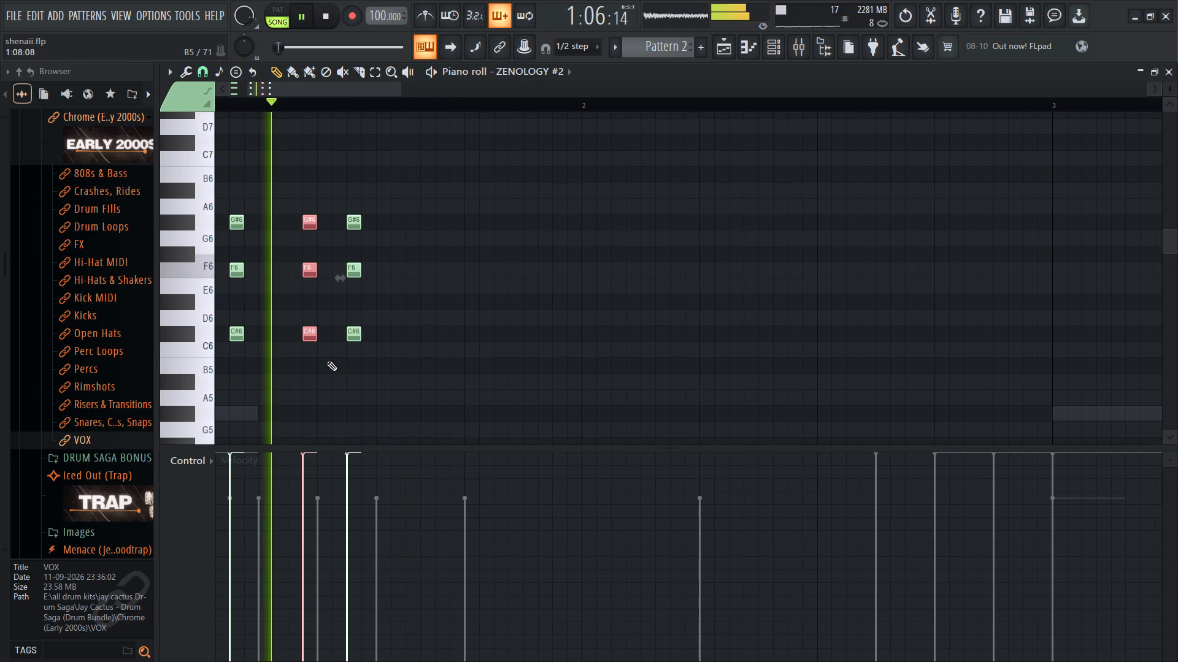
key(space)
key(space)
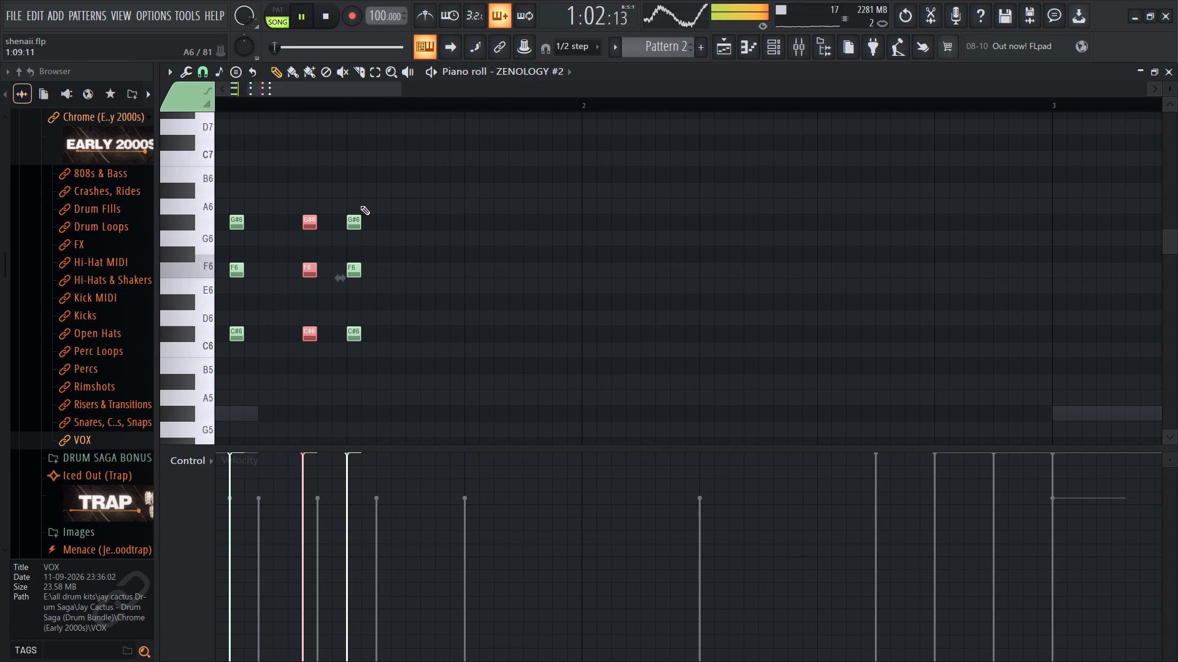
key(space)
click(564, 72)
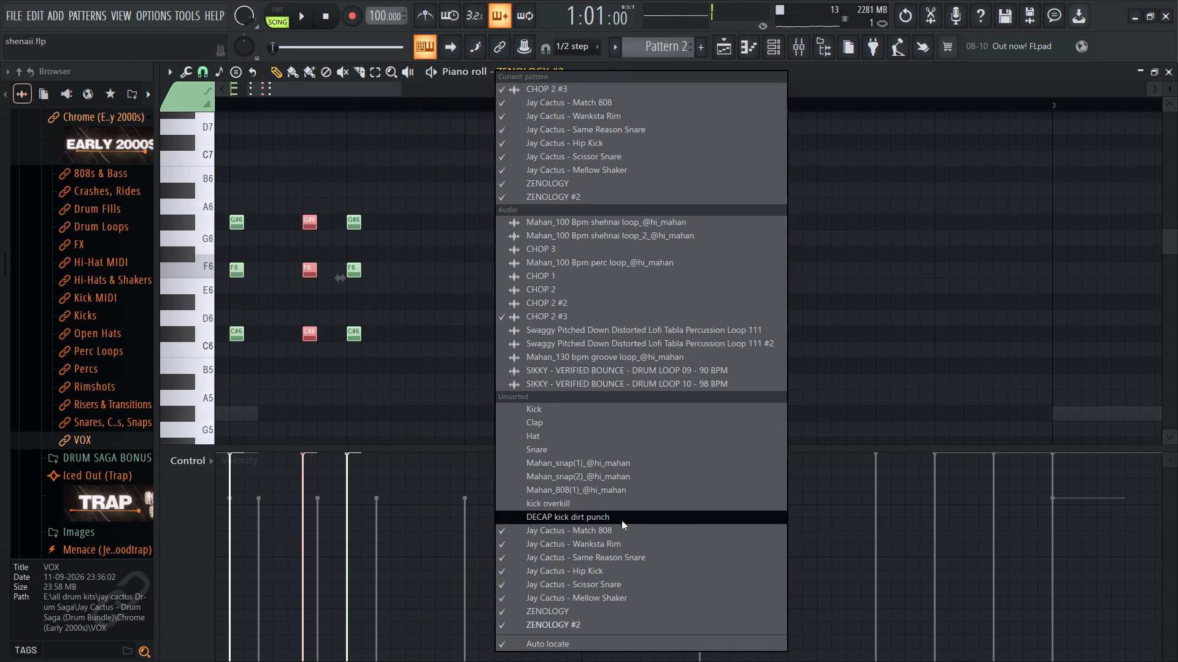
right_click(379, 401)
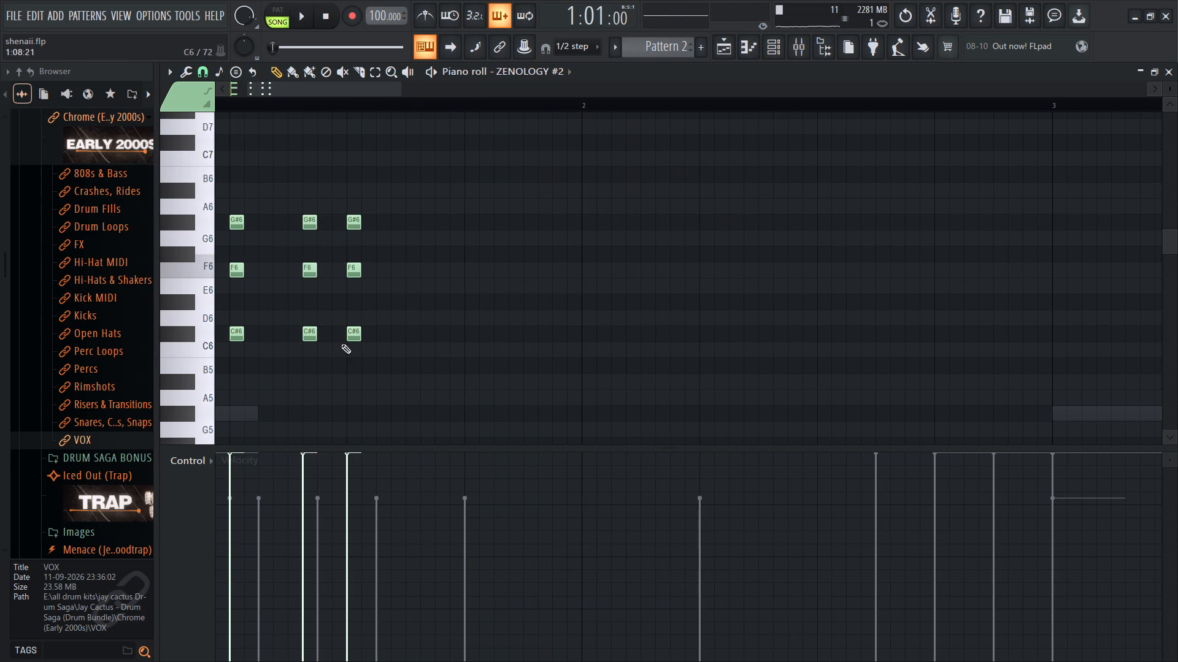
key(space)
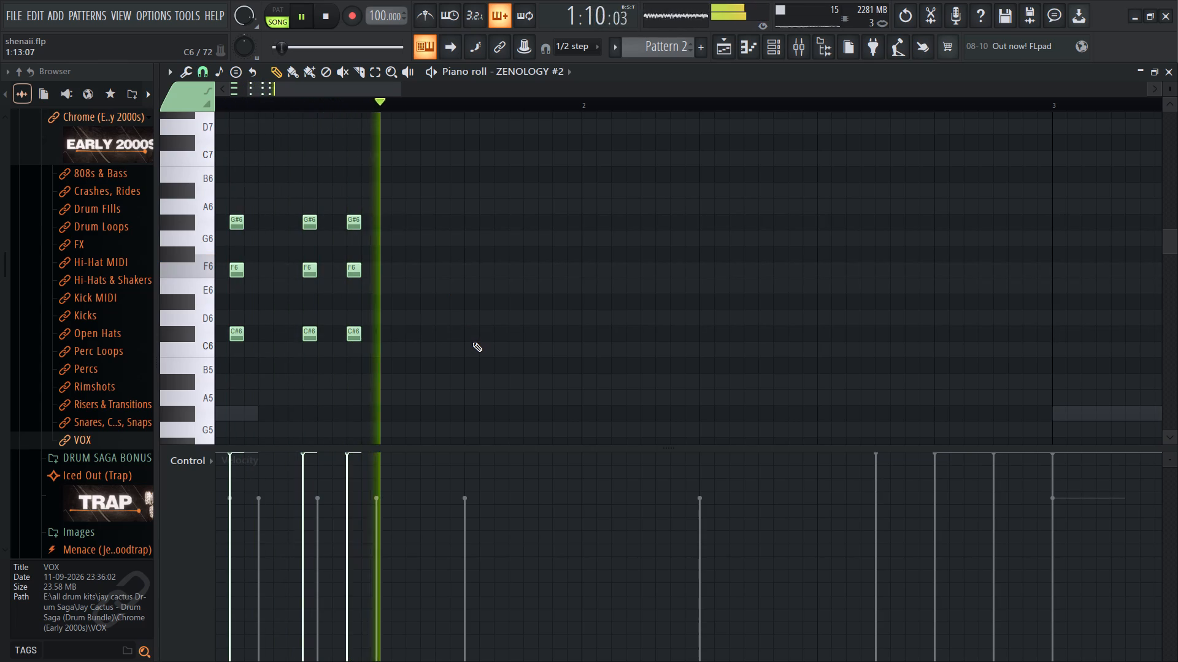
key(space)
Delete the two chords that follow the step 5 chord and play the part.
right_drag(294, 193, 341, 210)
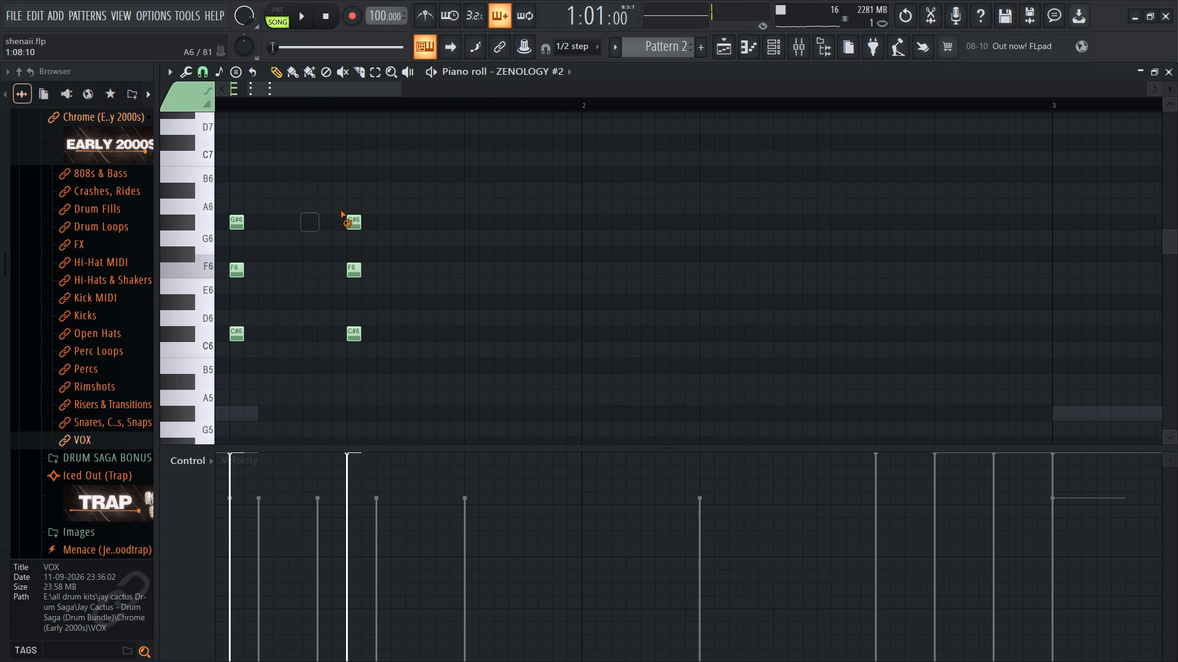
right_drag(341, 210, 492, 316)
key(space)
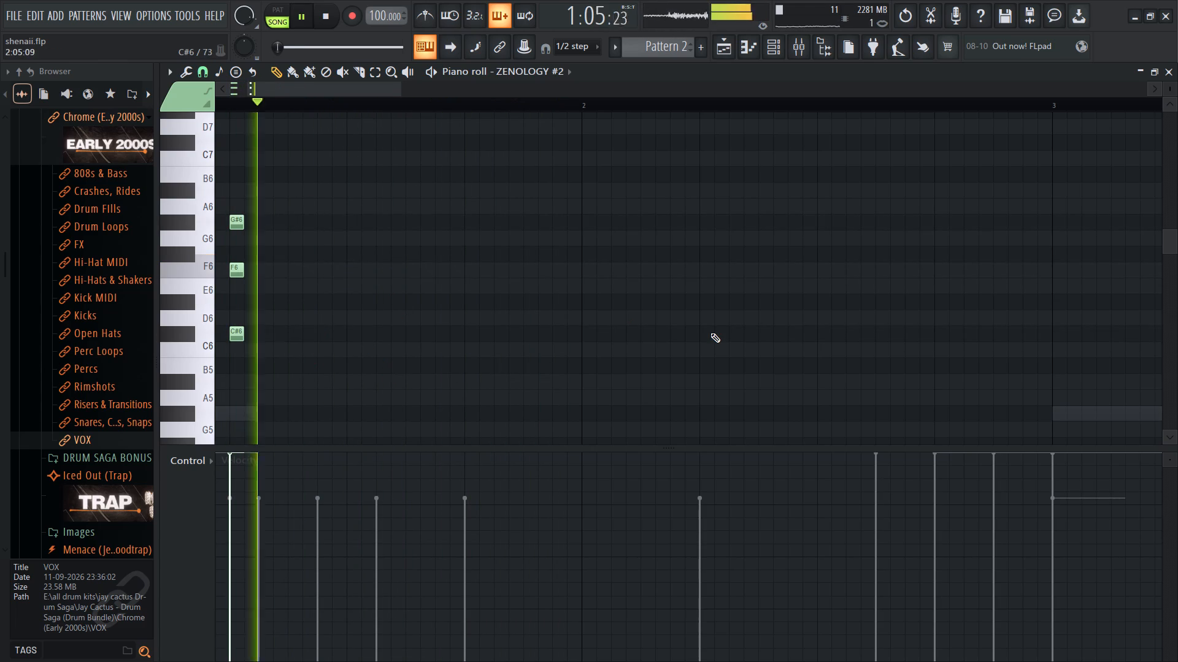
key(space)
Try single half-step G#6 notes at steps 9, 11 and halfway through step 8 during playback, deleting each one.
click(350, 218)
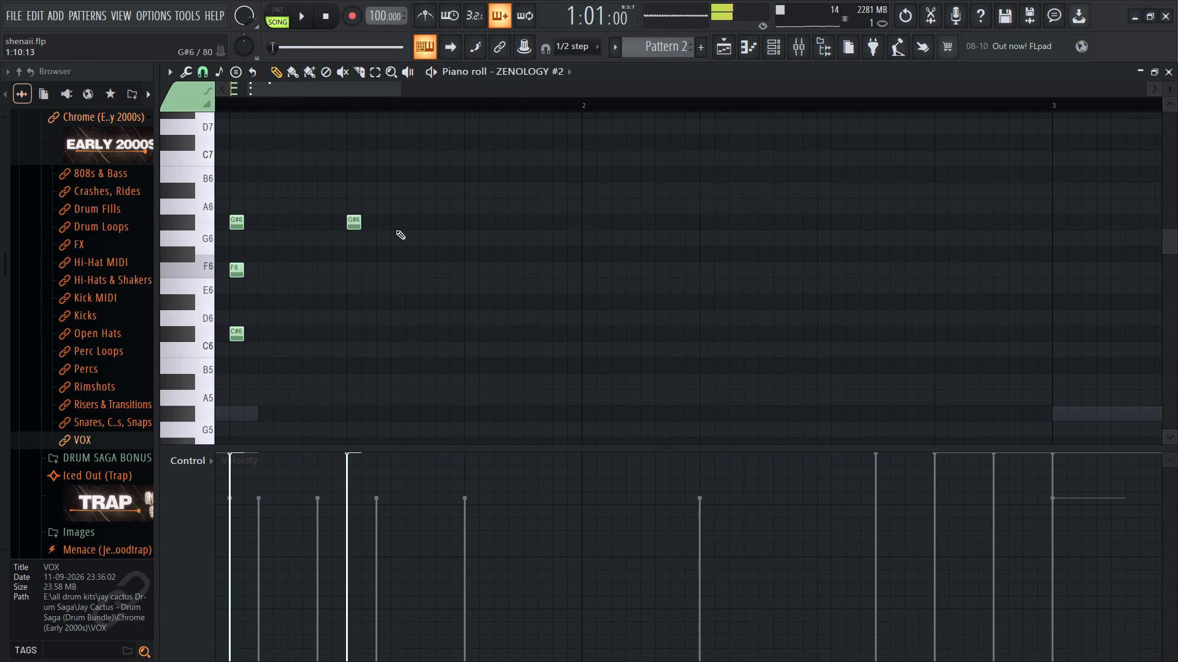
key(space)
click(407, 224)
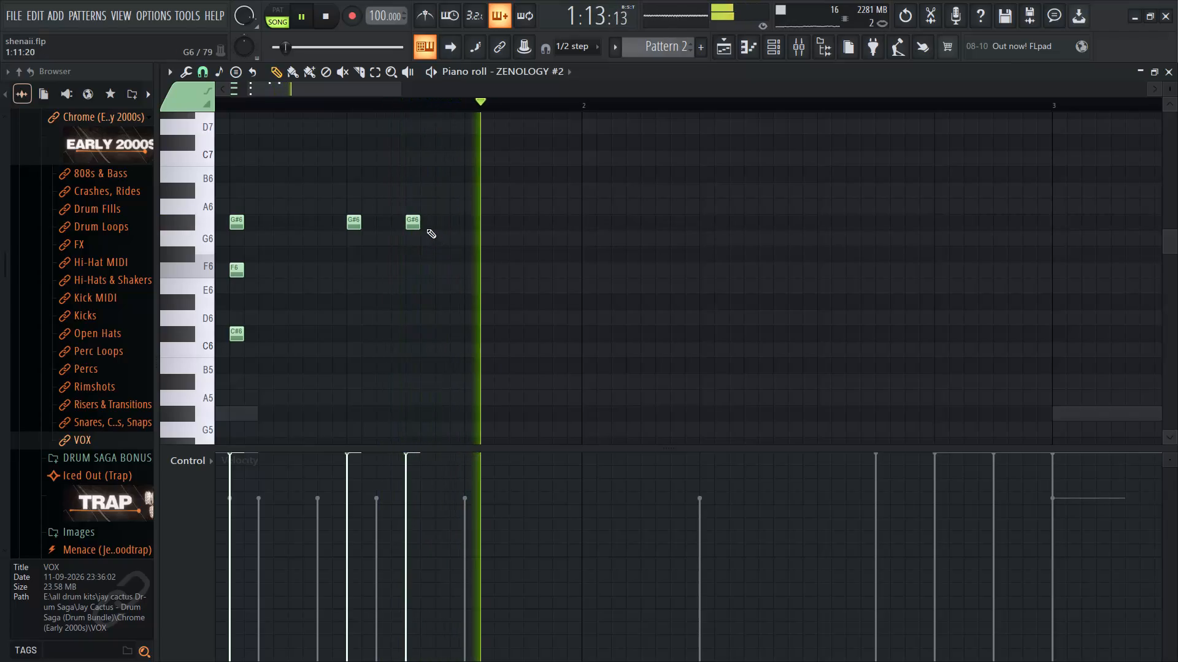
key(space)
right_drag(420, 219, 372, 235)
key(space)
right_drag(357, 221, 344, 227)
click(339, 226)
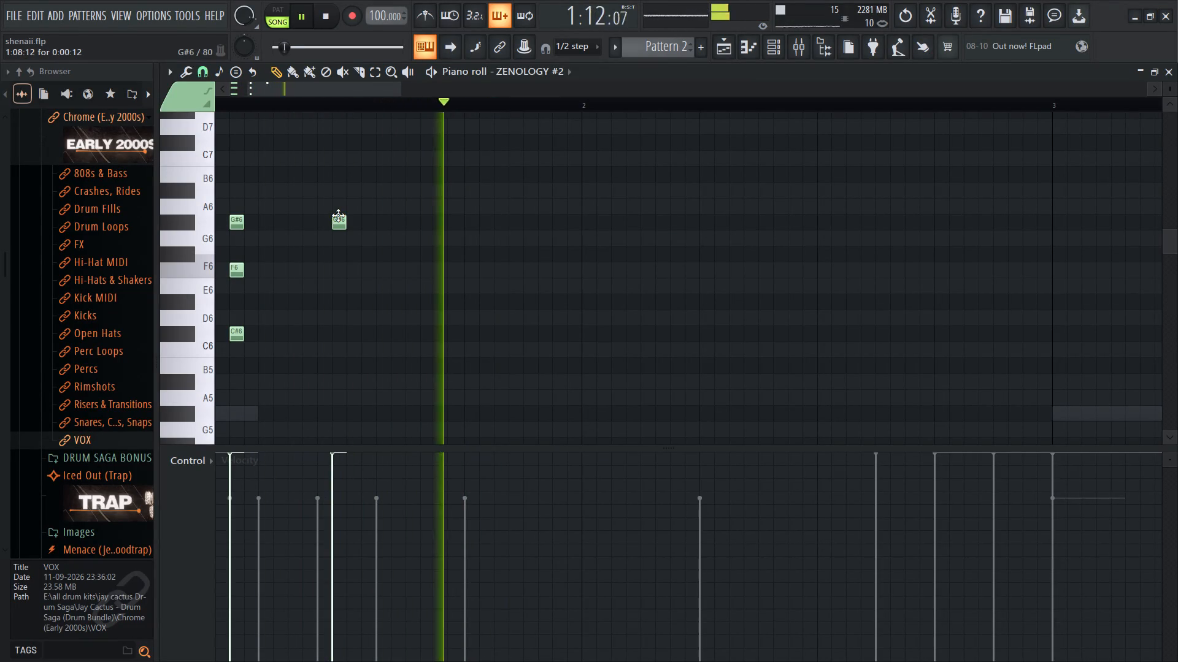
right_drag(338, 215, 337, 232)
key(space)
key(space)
Build two half-step C#6, F6 and G#6 chords, halfway through step 8 and at step 11, and play them.
click(337, 226)
drag(396, 227, 411, 229)
key(space)
ctrl+drag(328, 195, 371, 373)
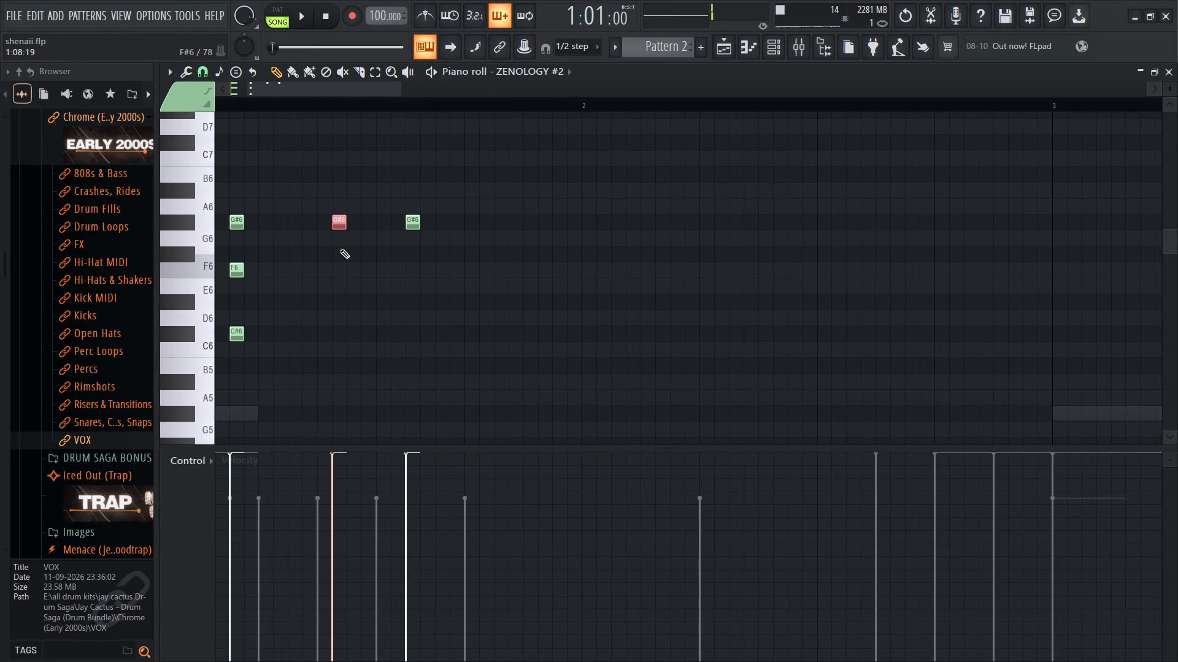
drag(336, 270, 335, 278)
click(334, 339)
drag(418, 325, 417, 339)
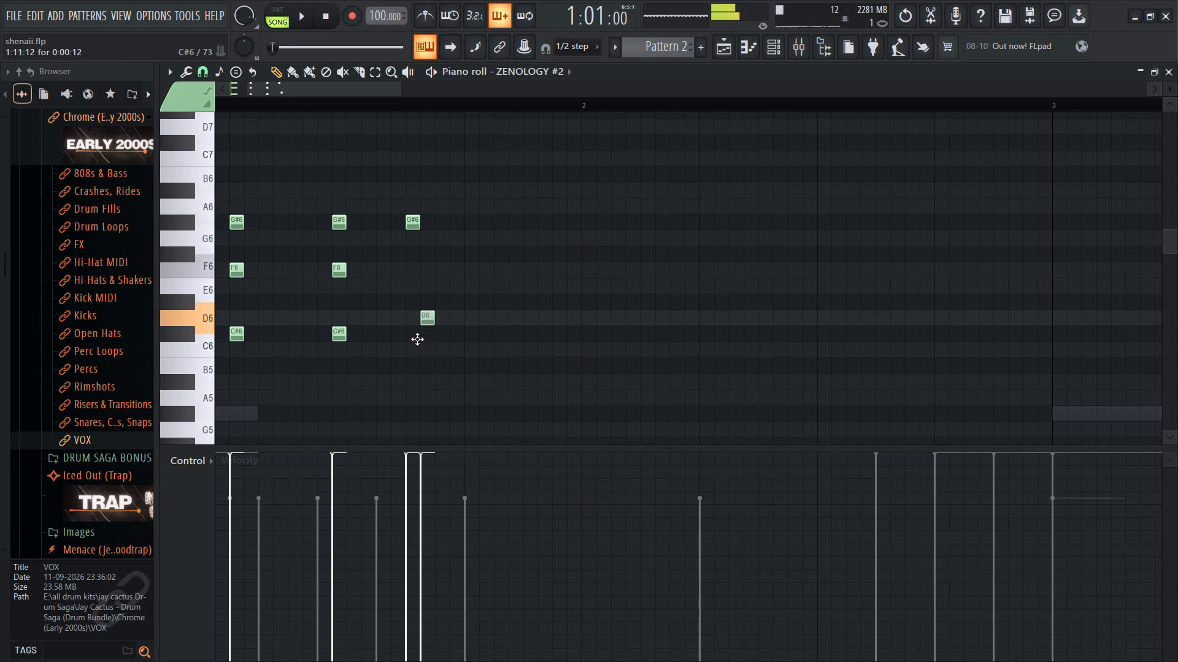
drag(417, 339, 406, 335)
click(406, 272)
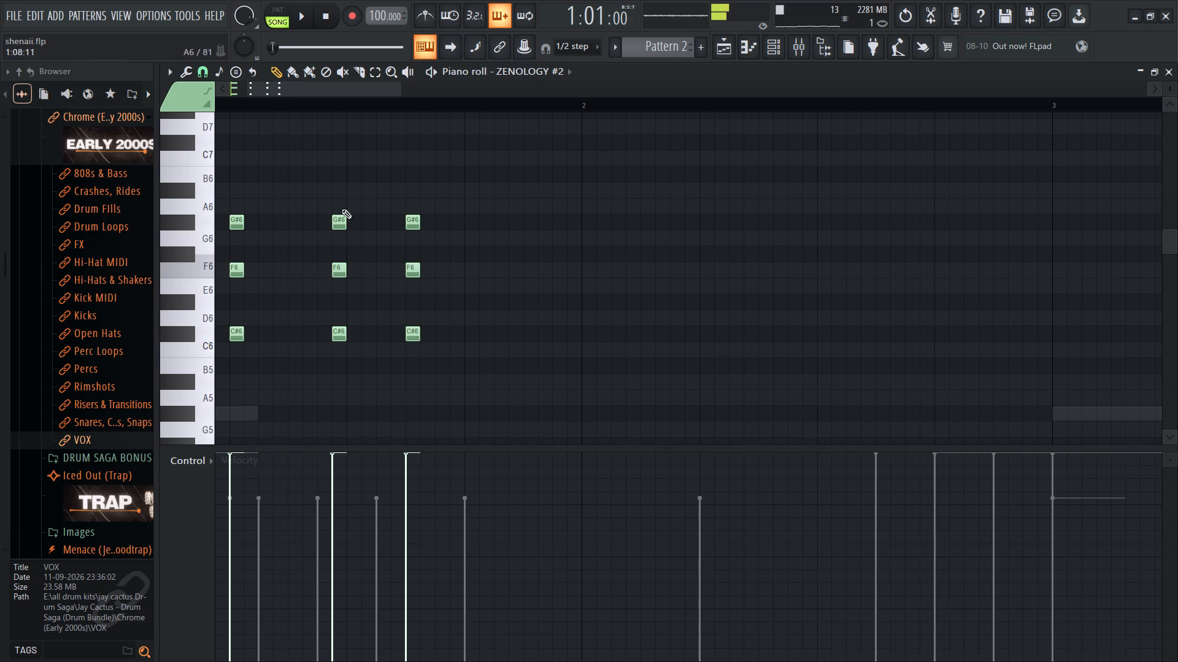
key(space)
Lengthen the last two chords to one full step each and play the part.
ctrl+drag(334, 198, 448, 427)
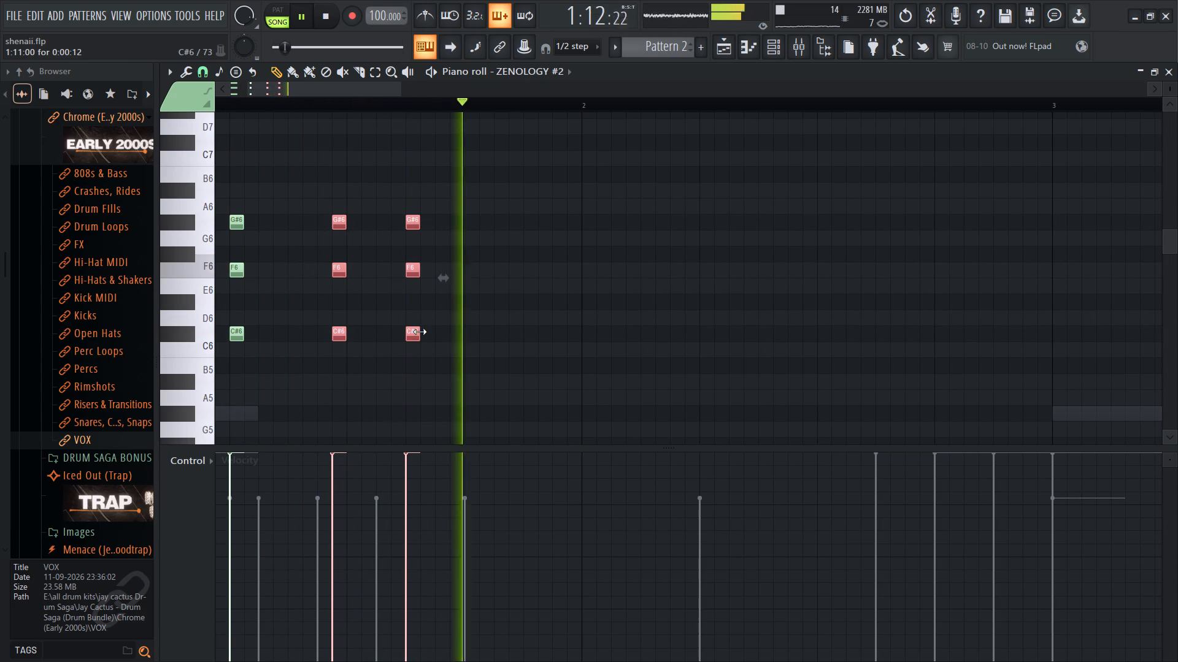
drag(420, 332, 435, 331)
key(space)
right_click(402, 363)
key(space)
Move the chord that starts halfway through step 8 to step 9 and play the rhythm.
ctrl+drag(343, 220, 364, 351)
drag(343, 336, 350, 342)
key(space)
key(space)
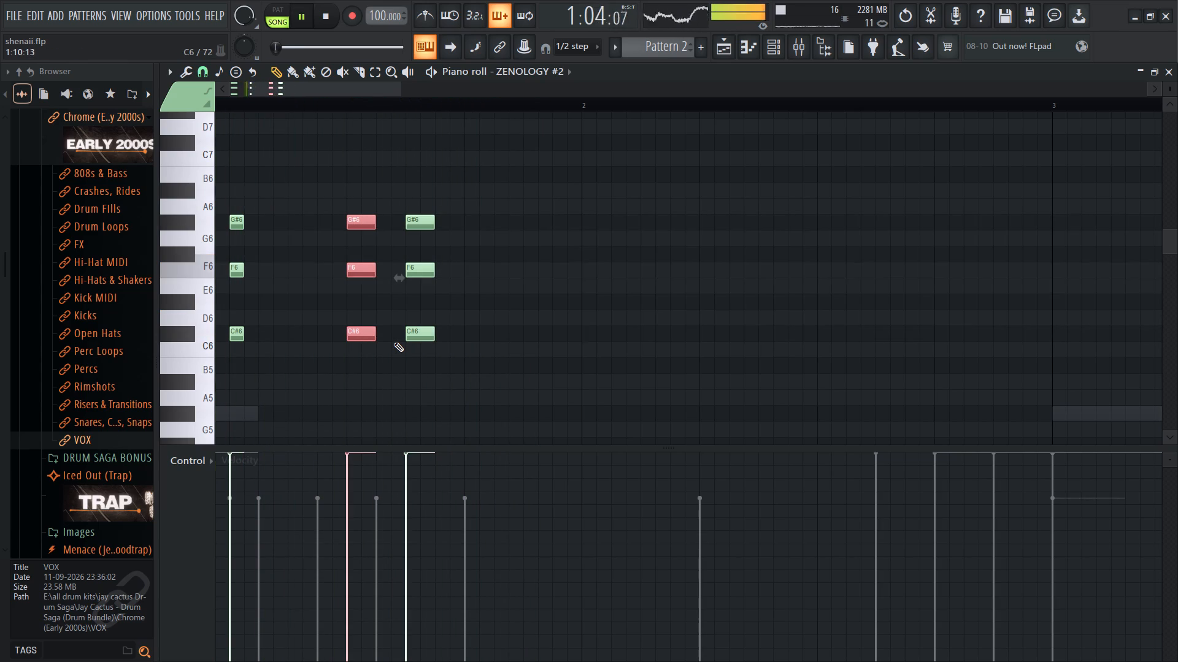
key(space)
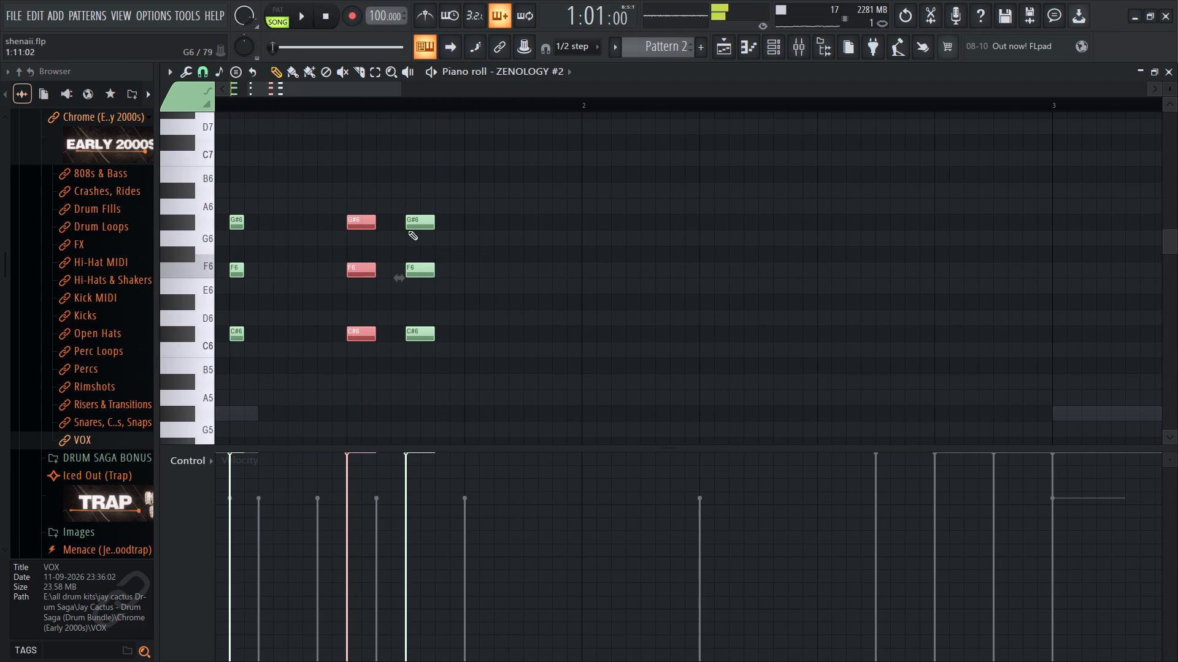
Move the step 9 chord one step earlier to step 8 while listening to the part.
ctrl+drag(371, 215, 388, 378)
key(space)
drag(359, 333, 325, 336)
key(space)
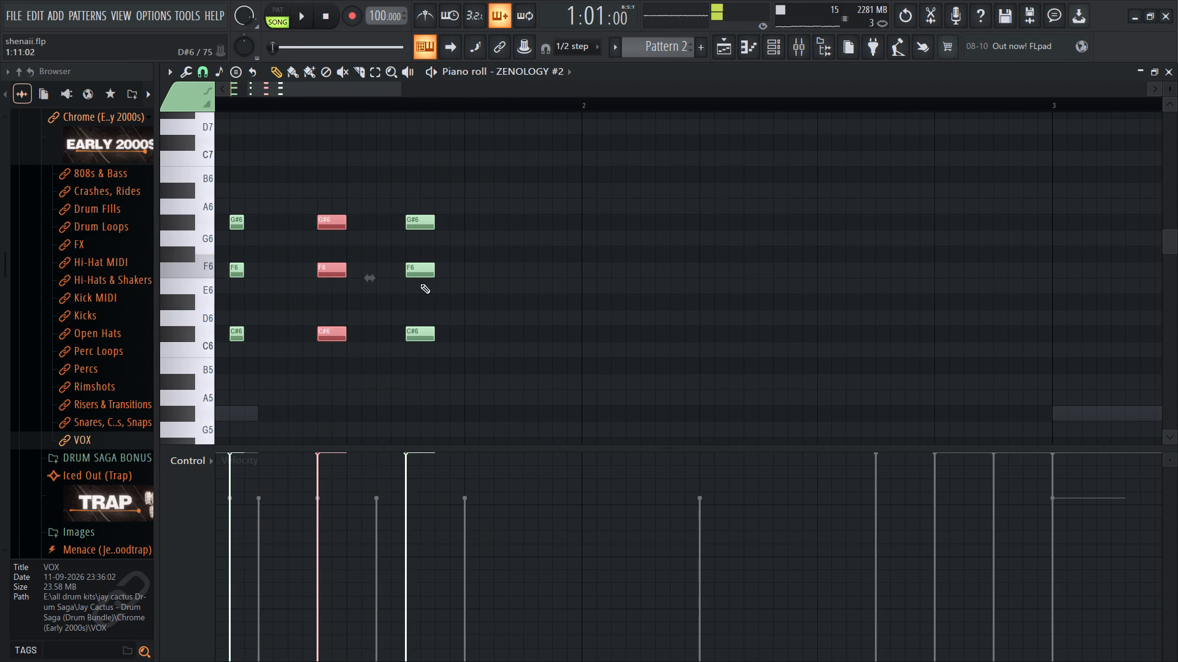
Play the part and duplicate the step 11 chord to step 16, just before bar 2.
ctrl+scroll(491, 234, down, 7)
key(space)
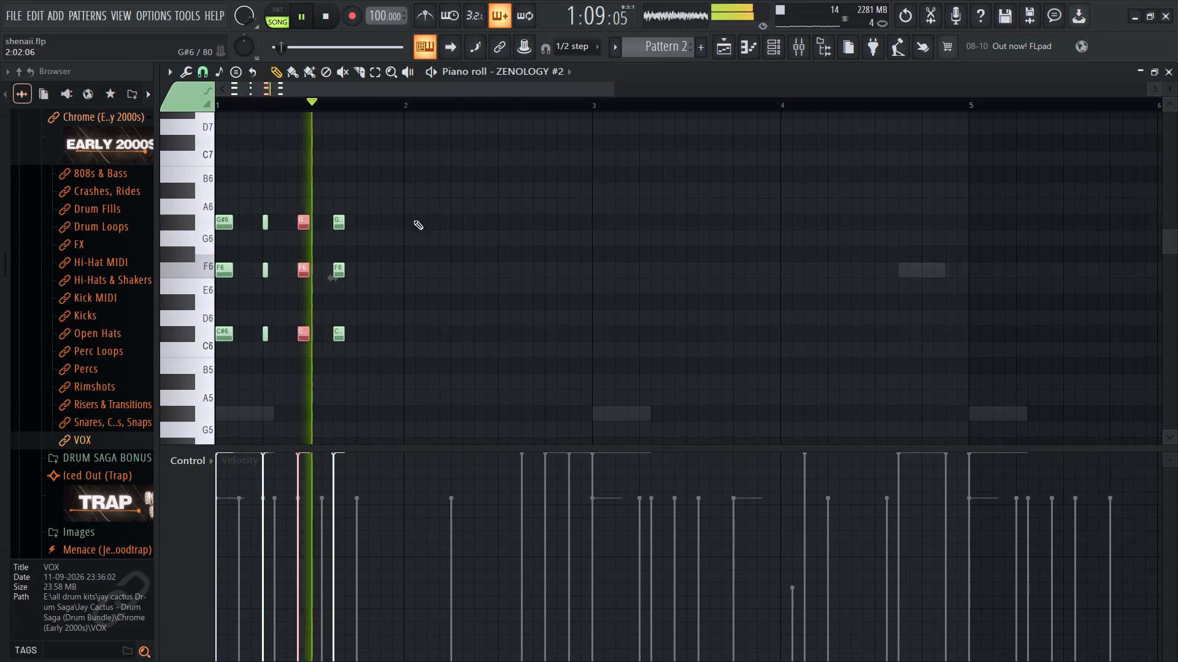
ctrl+drag(342, 216, 328, 379)
key(space)
shift+drag(337, 222, 395, 225)
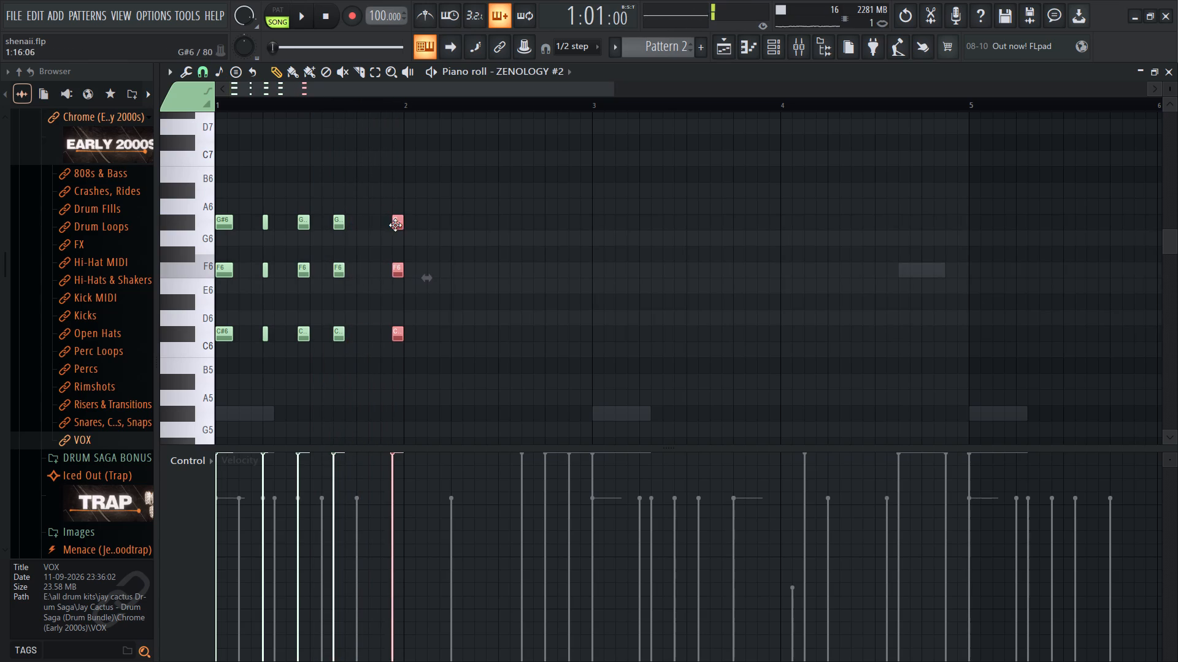
Move the step 16 chord one step earlier to step 15 and play the part.
shift+drag(395, 225, 383, 222)
key(space)
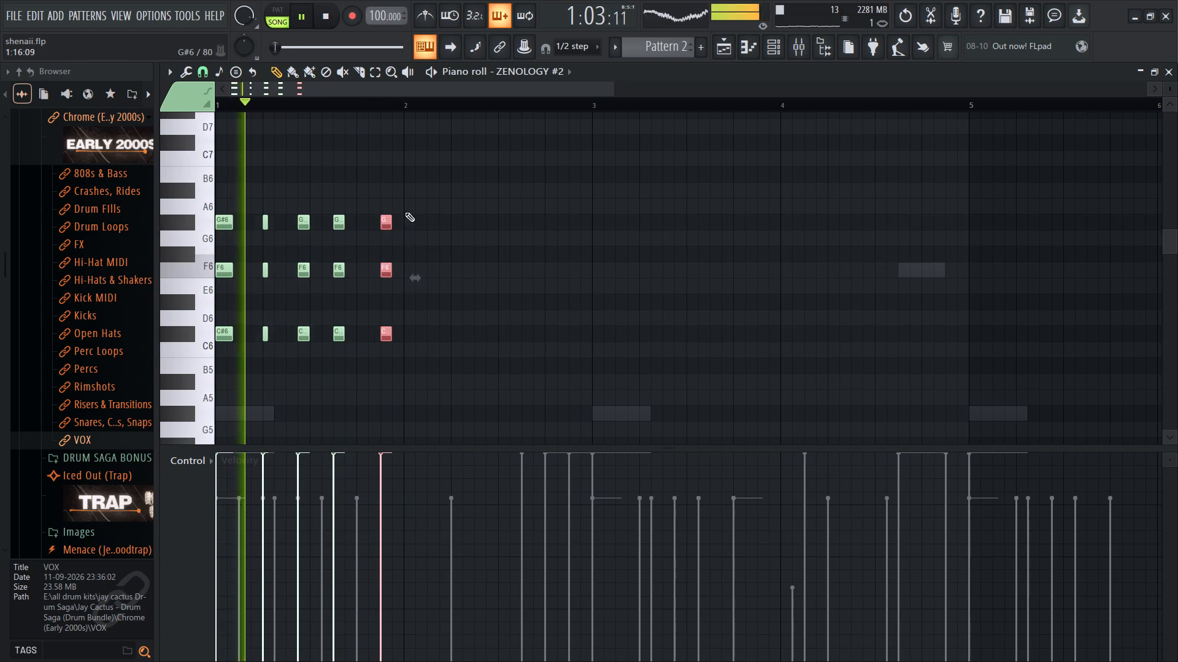
Duplicate all the bar 1 chords into bar 2 and play the two bars.
ctrl+drag(442, 192, 106, 354)
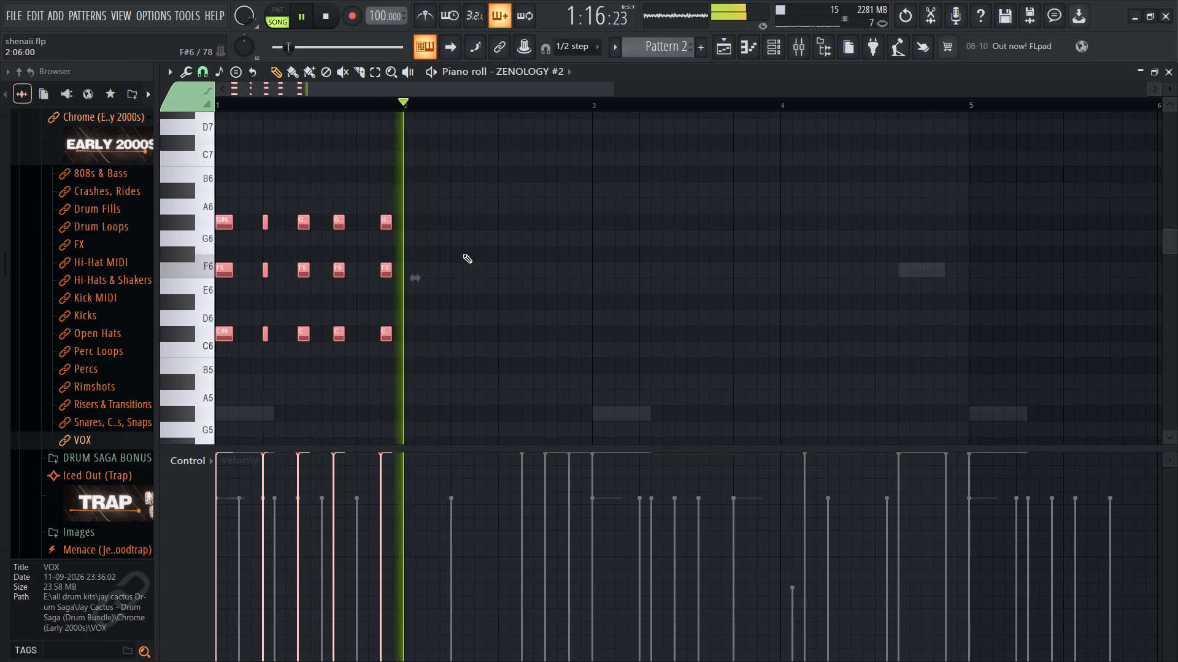
key(space)
shift+drag(222, 219, 412, 219)
key(space)
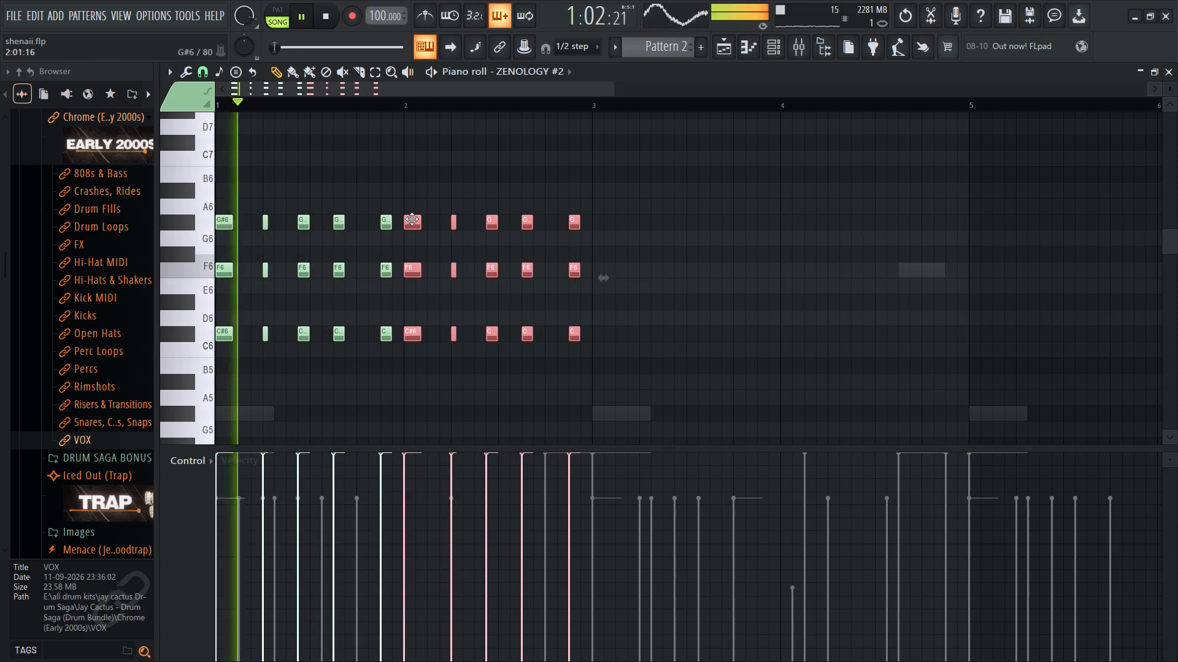
shift+drag(412, 219, 414, 219)
click(786, 55)
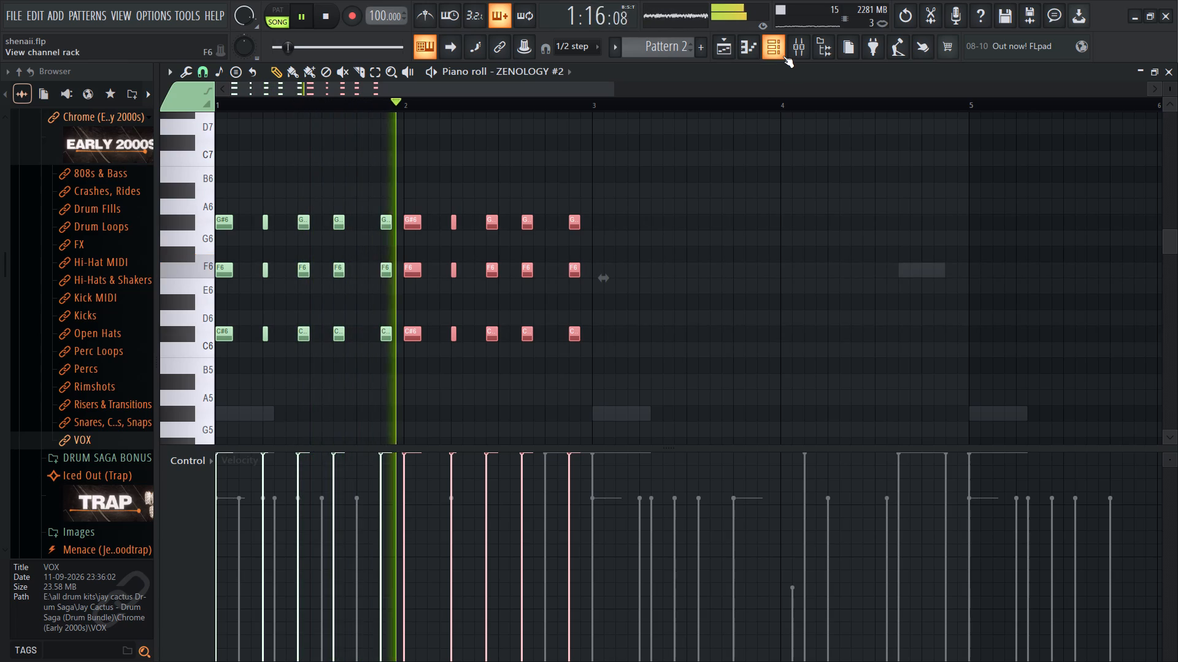
Duplicate the chords of bars 1 and 2 into bars 3 and 4.
ctrl+drag(676, 186, 87, 397)
ctrl+scroll(300, 267, down, 6)
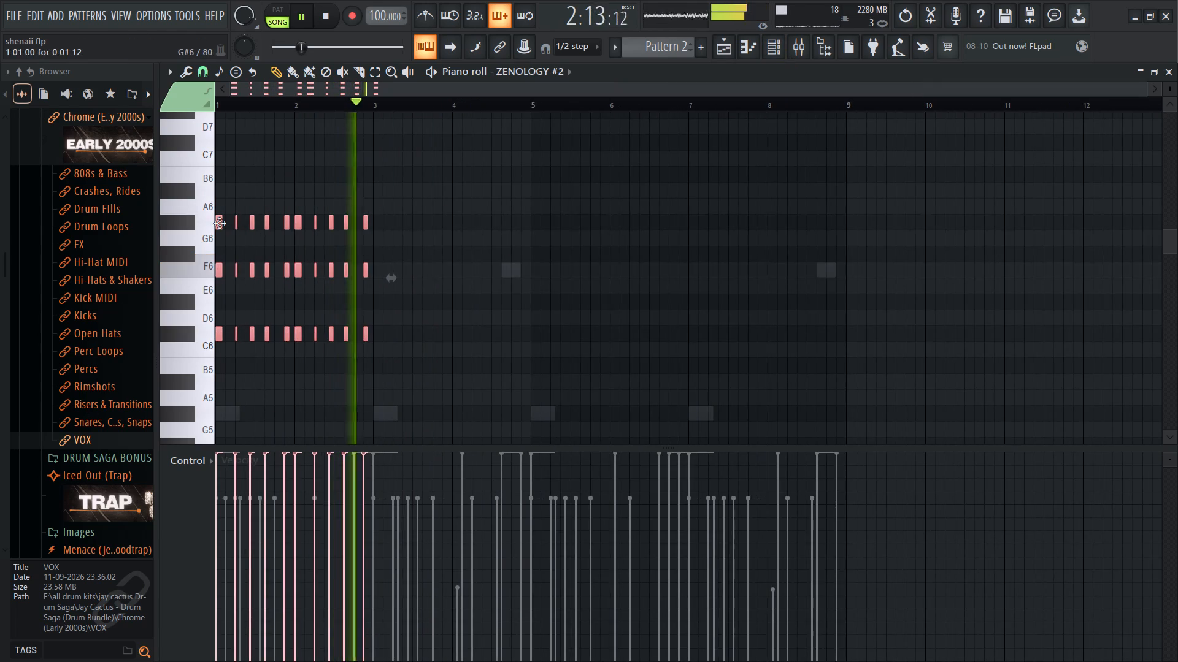
shift+drag(218, 223, 375, 224)
key(space)
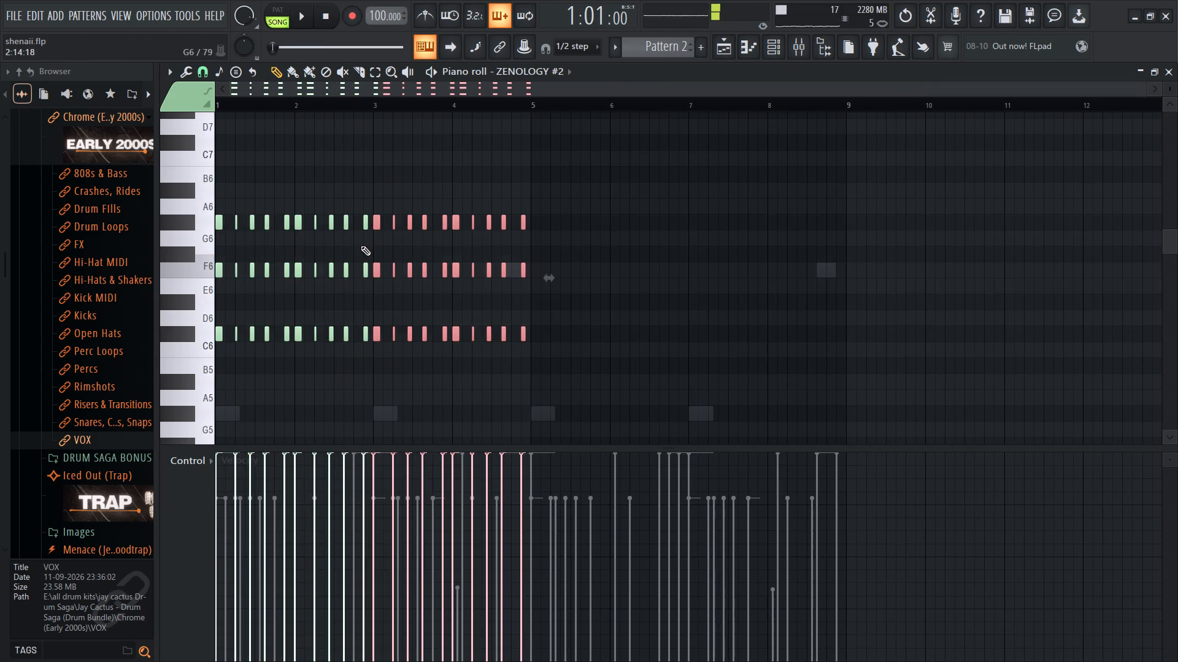
Transpose the chords in bars 3 and 4 down five semitones to G#5, C6 and D#6, and play the part.
ctrl+scroll(360, 248, up, 11)
key(shift+Down)
key(shift+Down)
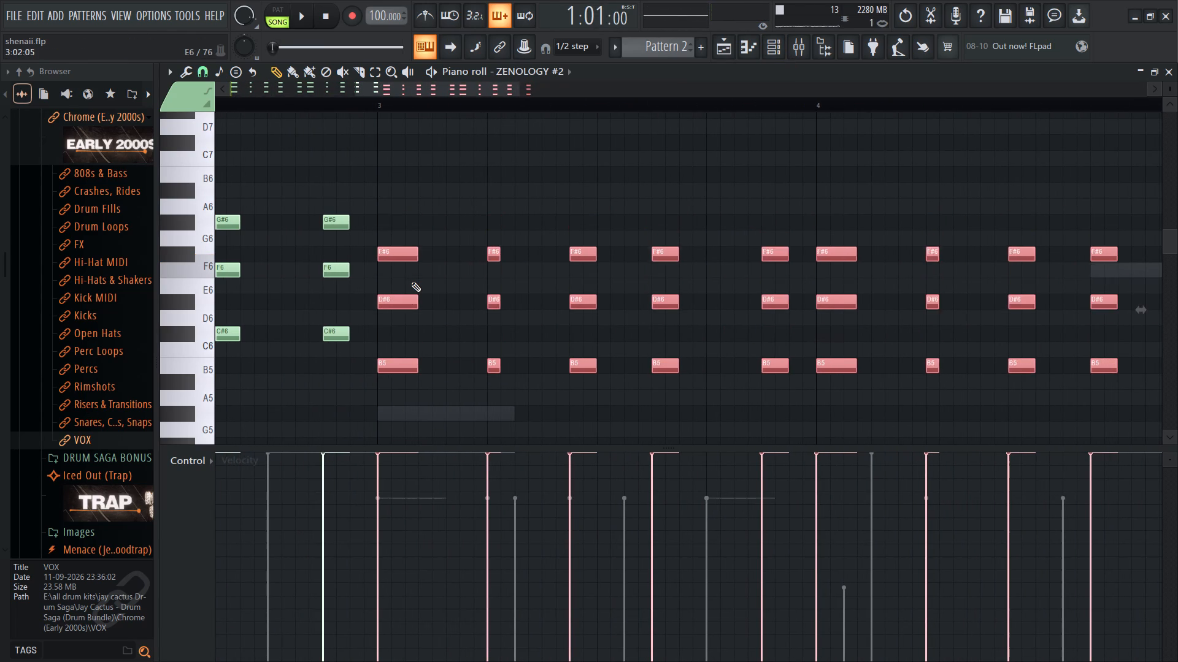
key(shift+Down)
key(shift+Down)
key(shift+Down)
key(space)
ctrl+scroll(411, 282, down, 12)
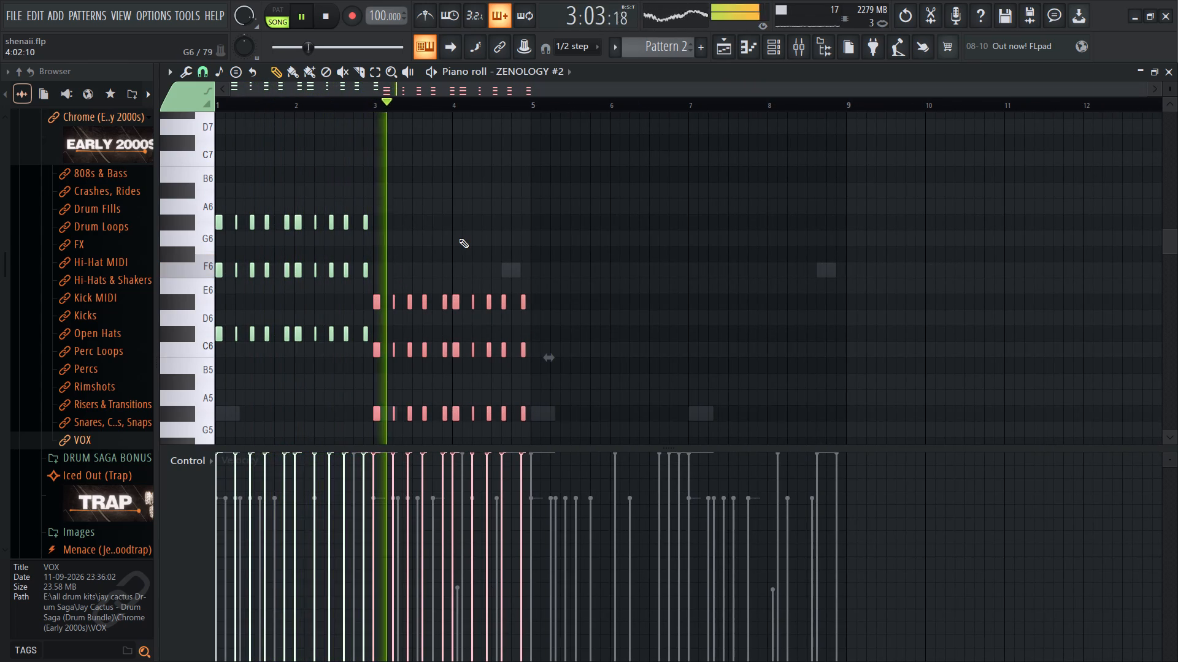
ctrl+scroll(507, 211, up, 5)
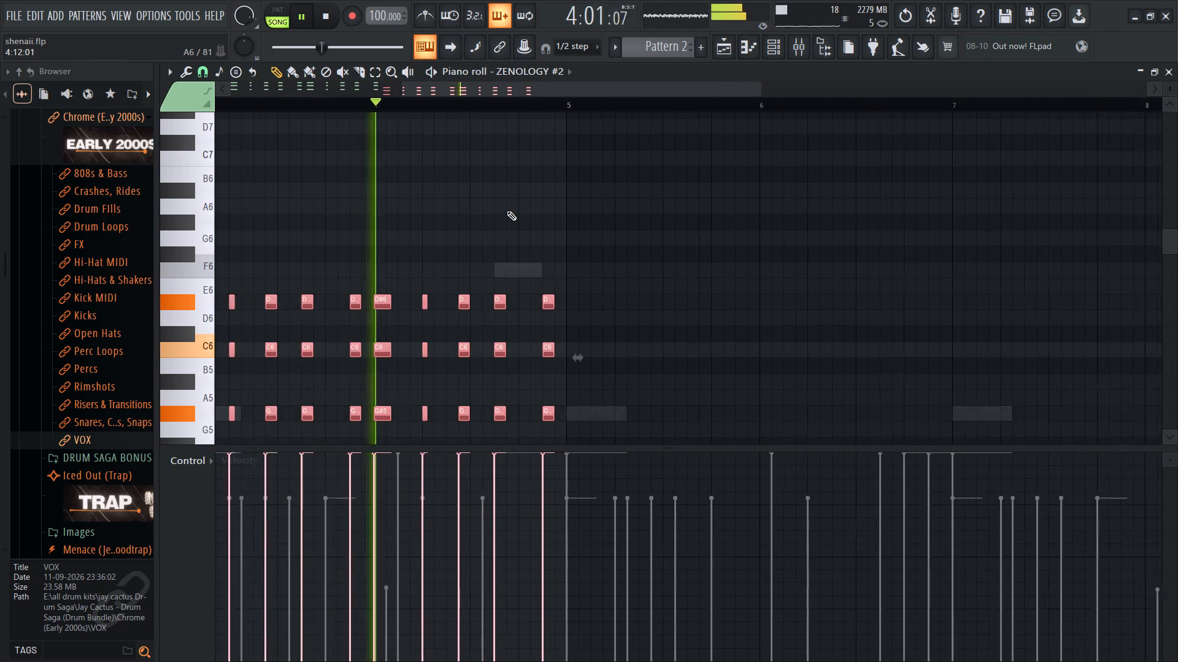
ctrl+scroll(507, 211, up, 6)
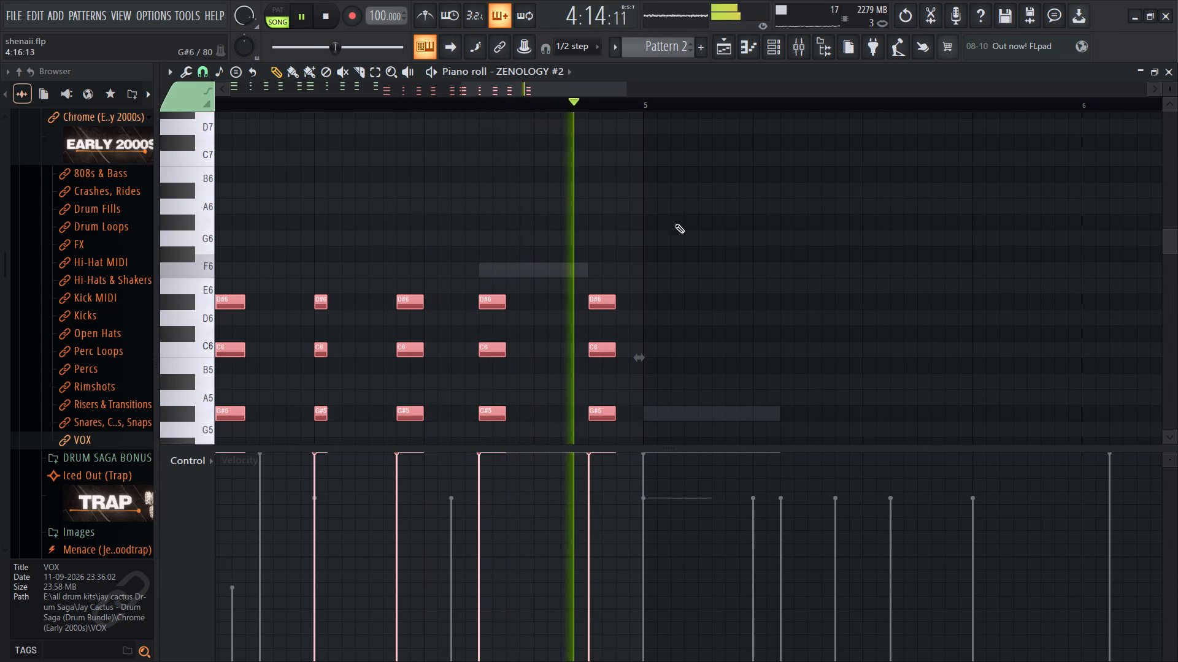
ctrl+scroll(718, 226, down, 13)
key(space)
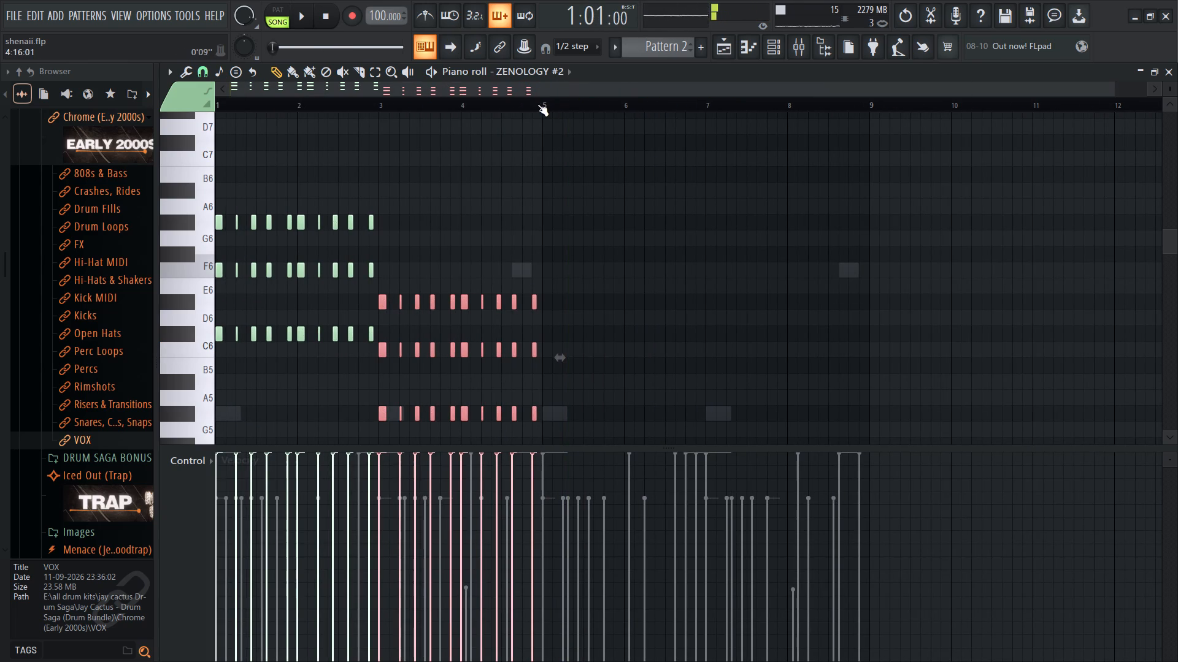
Duplicate the four-bar chord part into bars 5 to 8 and play the pattern.
right_drag(543, 106, 0, 180)
key(ctrl+b)
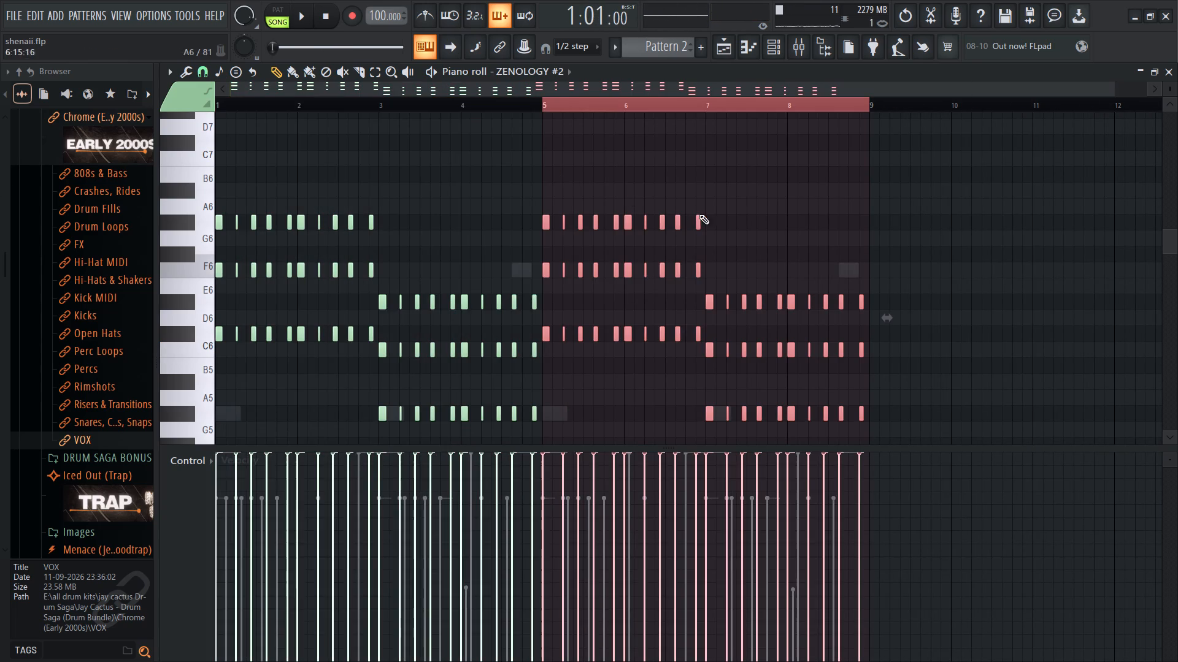
key(ctrl+a)
right_click(1145, 343)
key(space)
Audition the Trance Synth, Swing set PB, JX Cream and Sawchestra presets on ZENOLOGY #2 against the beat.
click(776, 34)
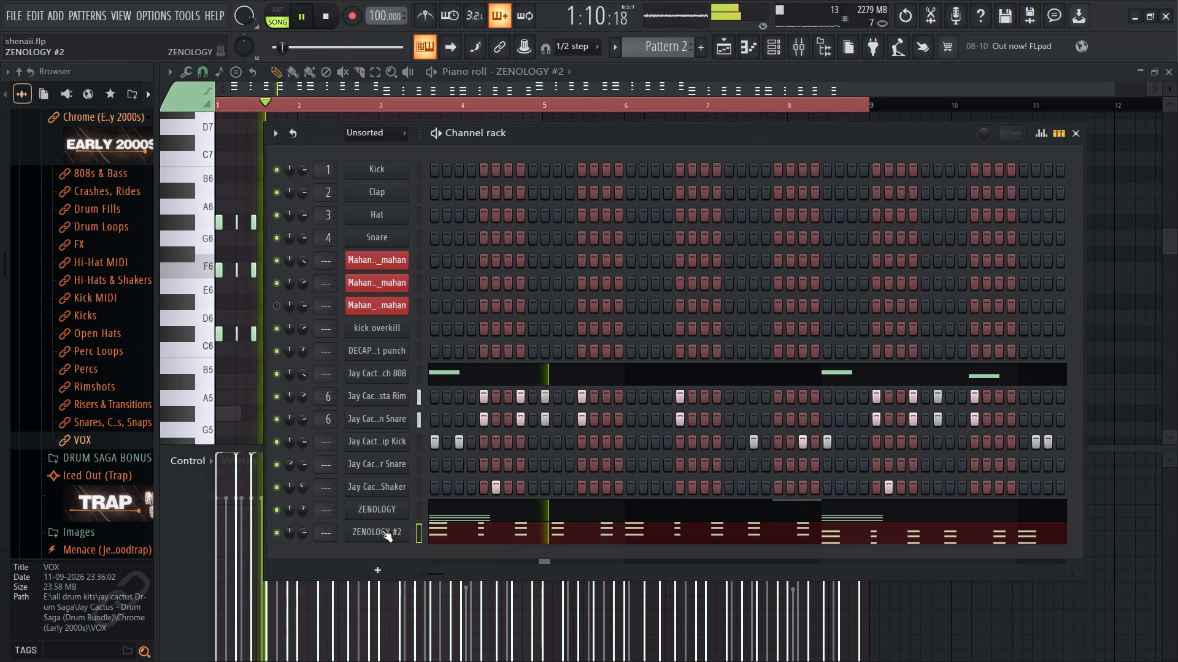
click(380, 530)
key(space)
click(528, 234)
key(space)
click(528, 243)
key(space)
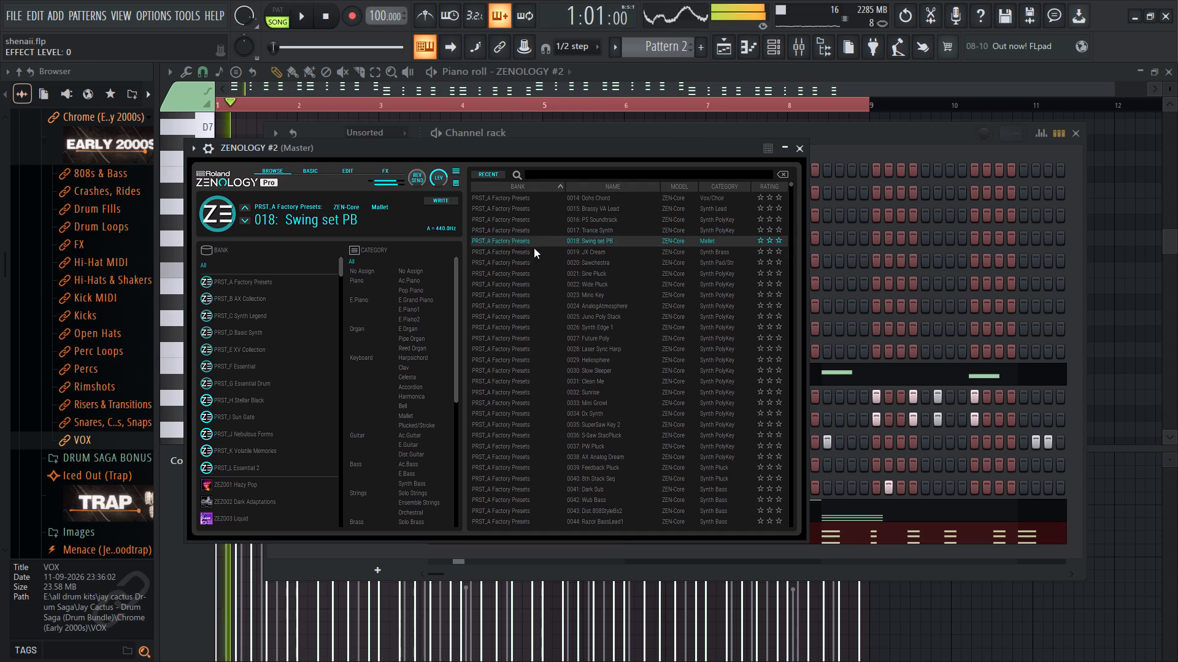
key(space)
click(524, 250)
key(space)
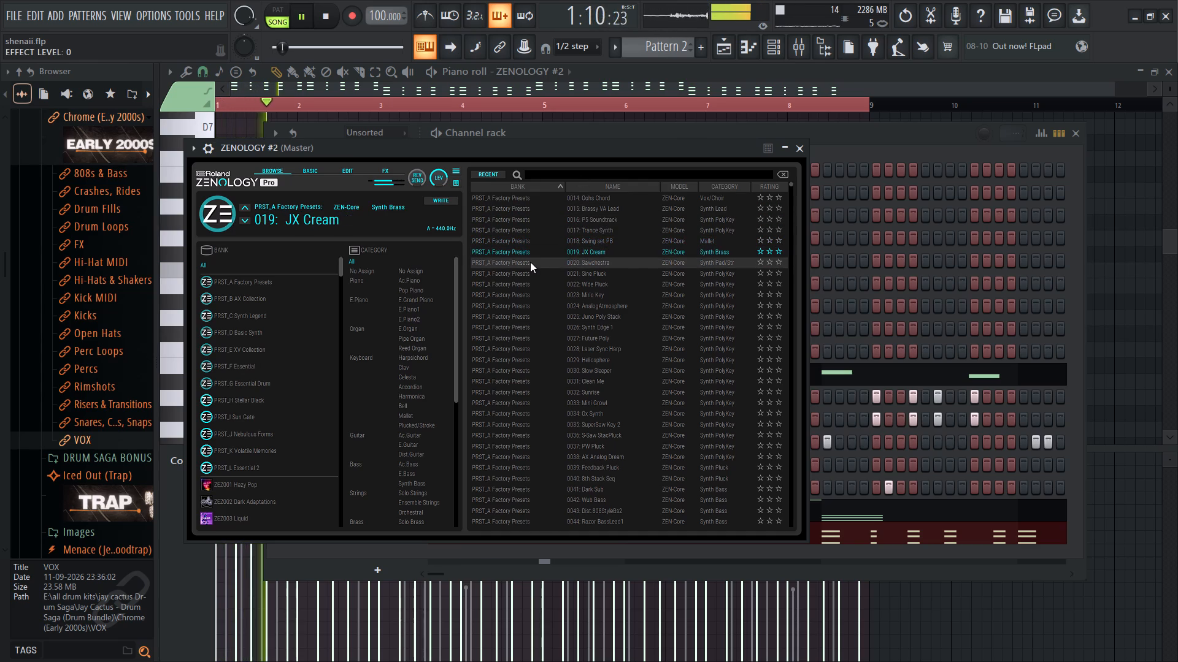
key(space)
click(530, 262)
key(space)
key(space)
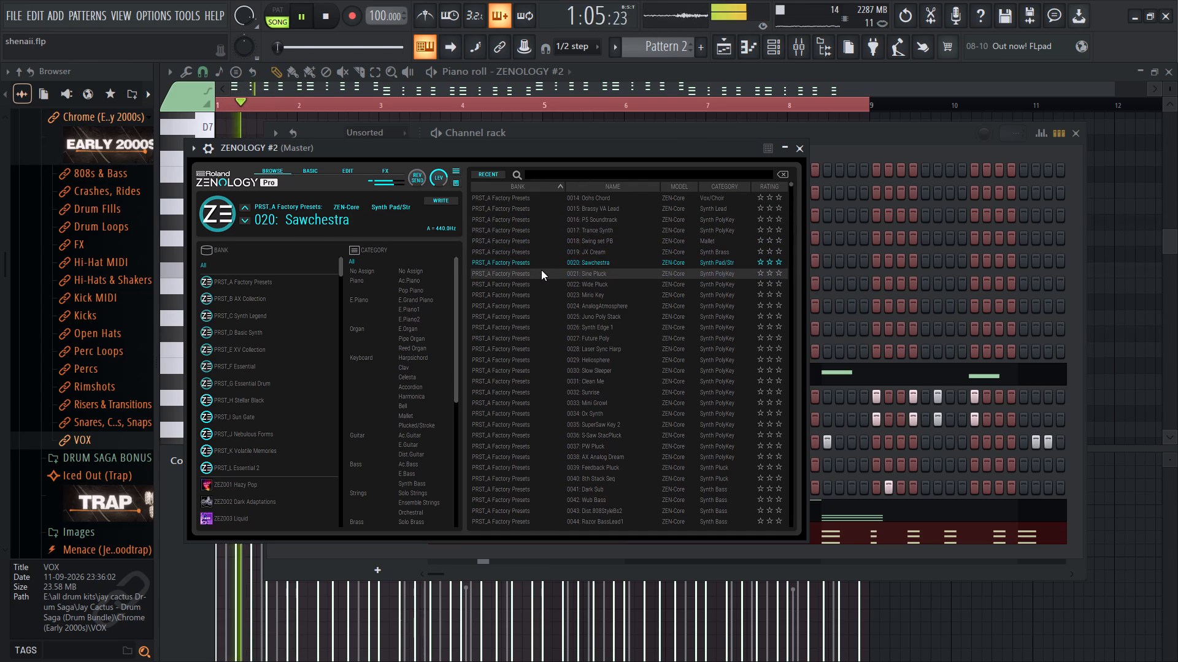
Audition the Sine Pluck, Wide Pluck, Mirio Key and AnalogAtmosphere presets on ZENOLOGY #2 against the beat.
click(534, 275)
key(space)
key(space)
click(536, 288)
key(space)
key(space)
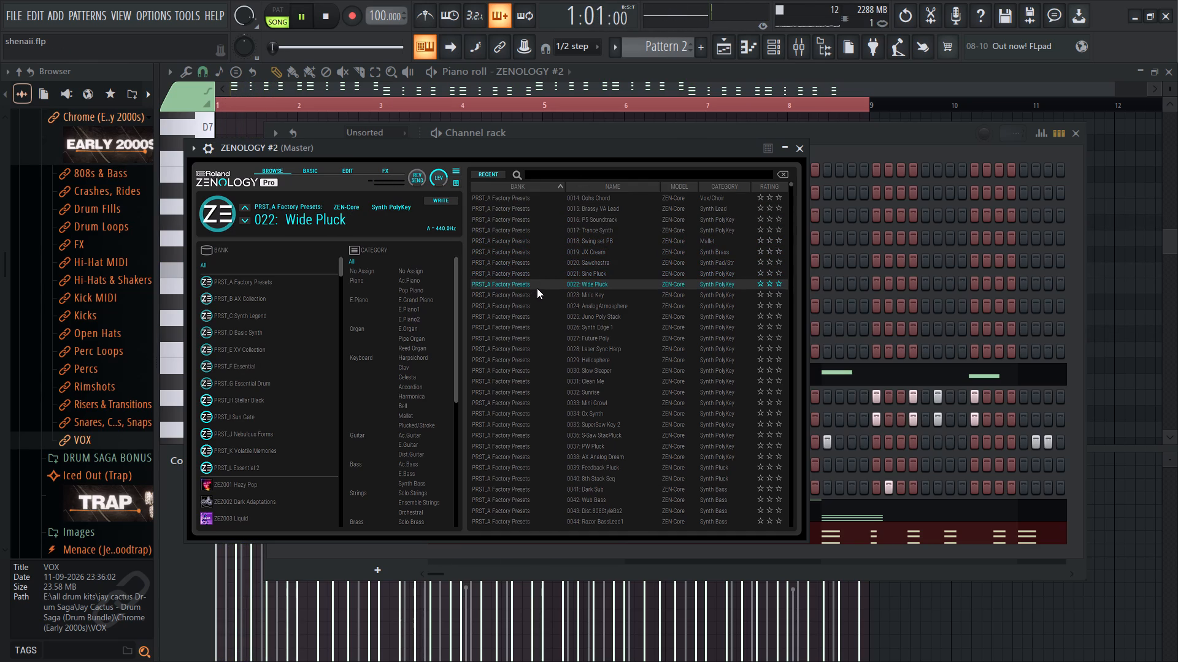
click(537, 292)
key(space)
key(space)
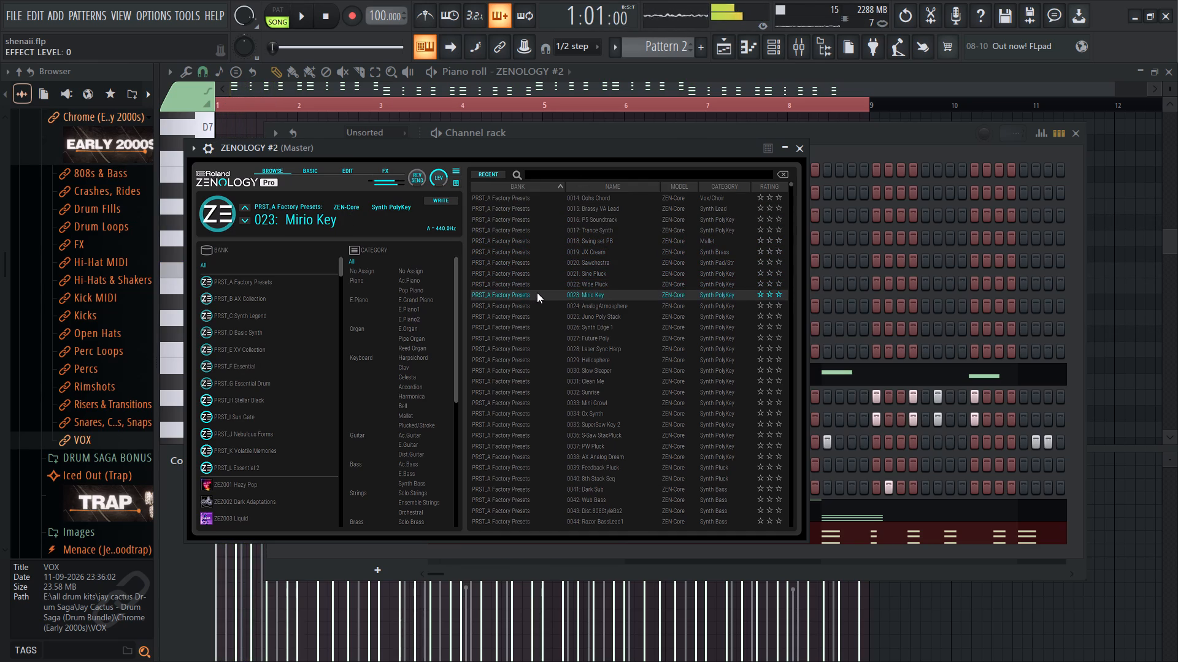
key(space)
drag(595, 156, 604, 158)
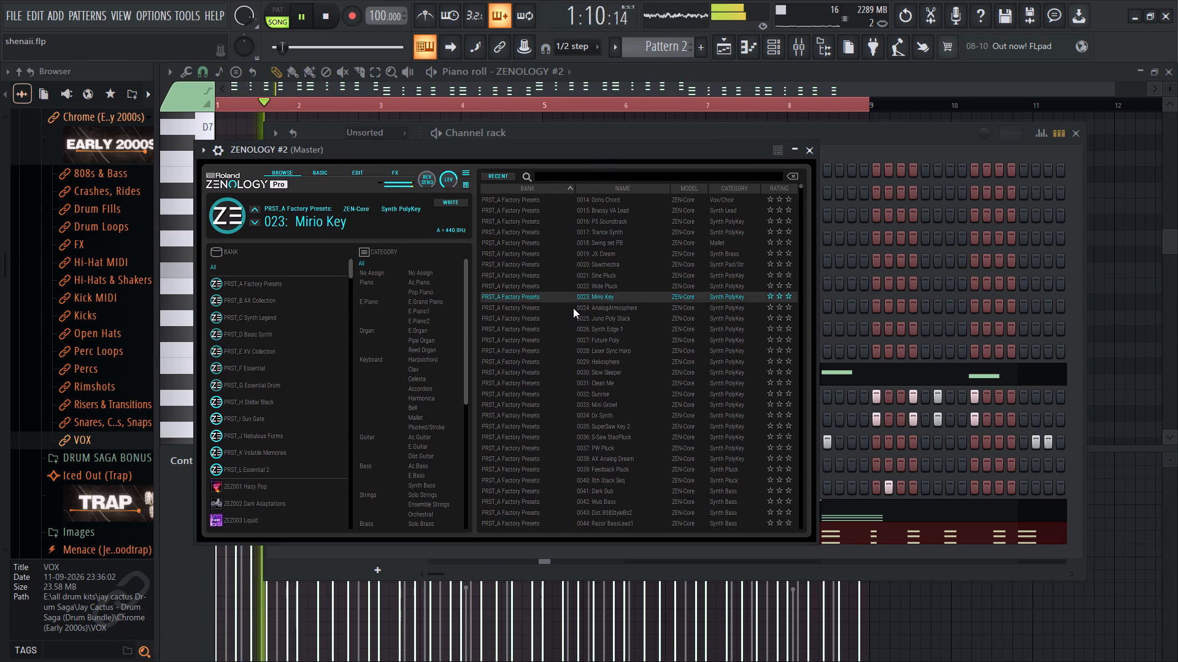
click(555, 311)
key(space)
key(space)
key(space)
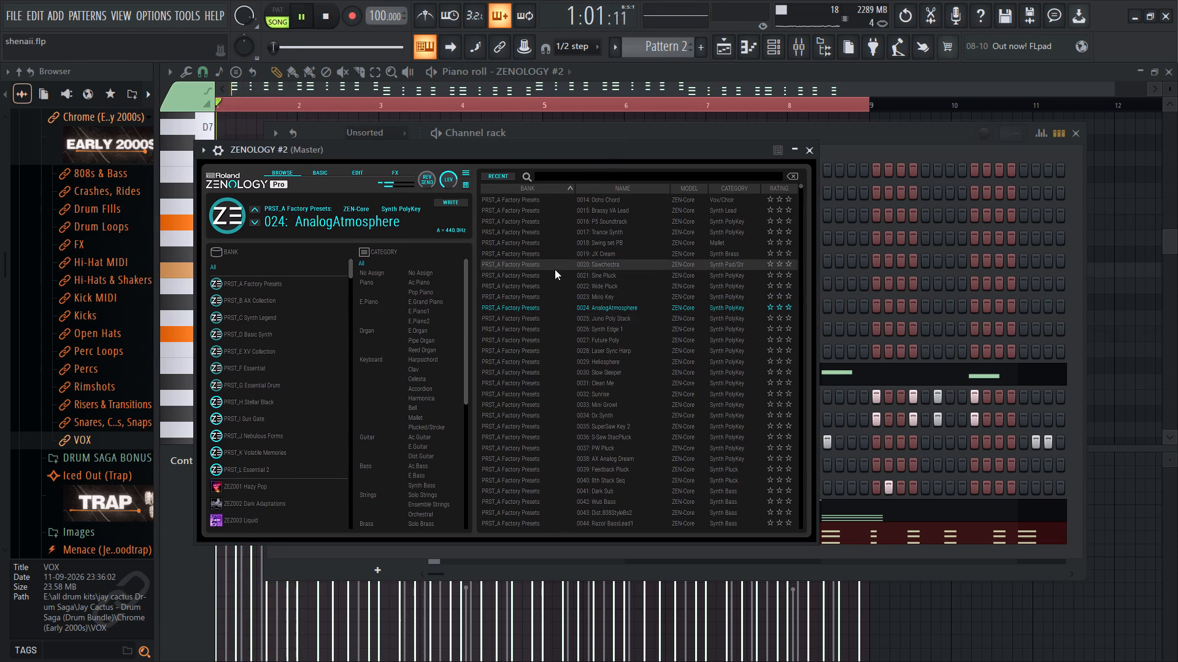
Load the 017 Trance Synth preset on ZENOLOGY #2, play it and close the instrument window.
click(549, 237)
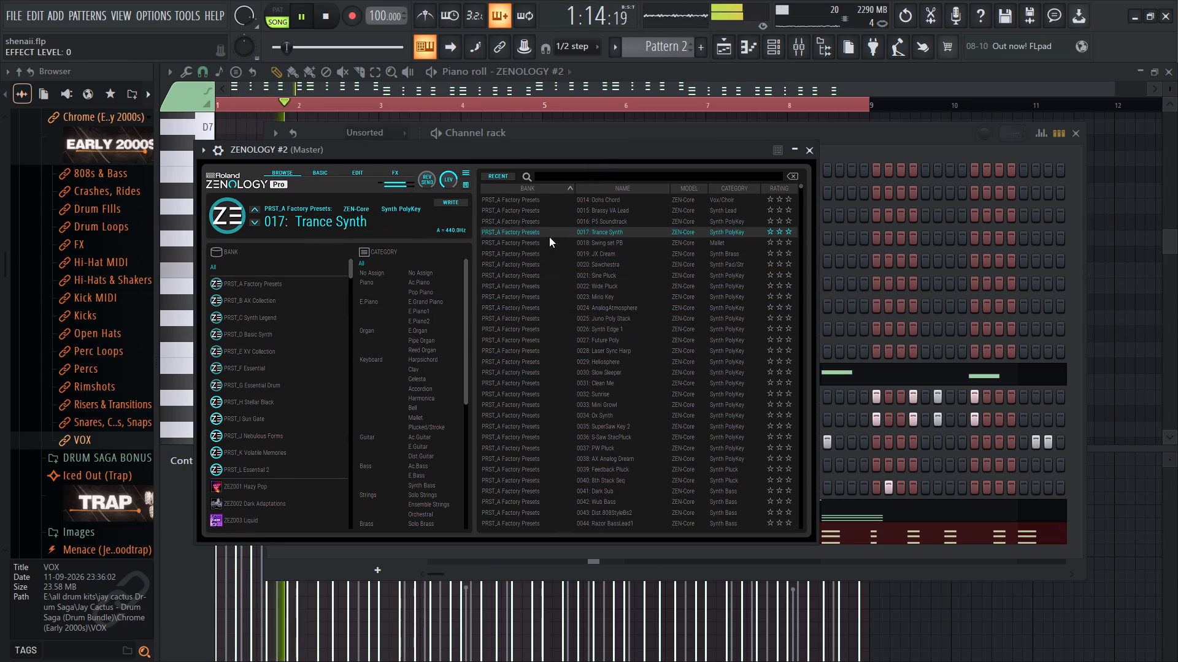
key(space)
key(space)
click(806, 151)
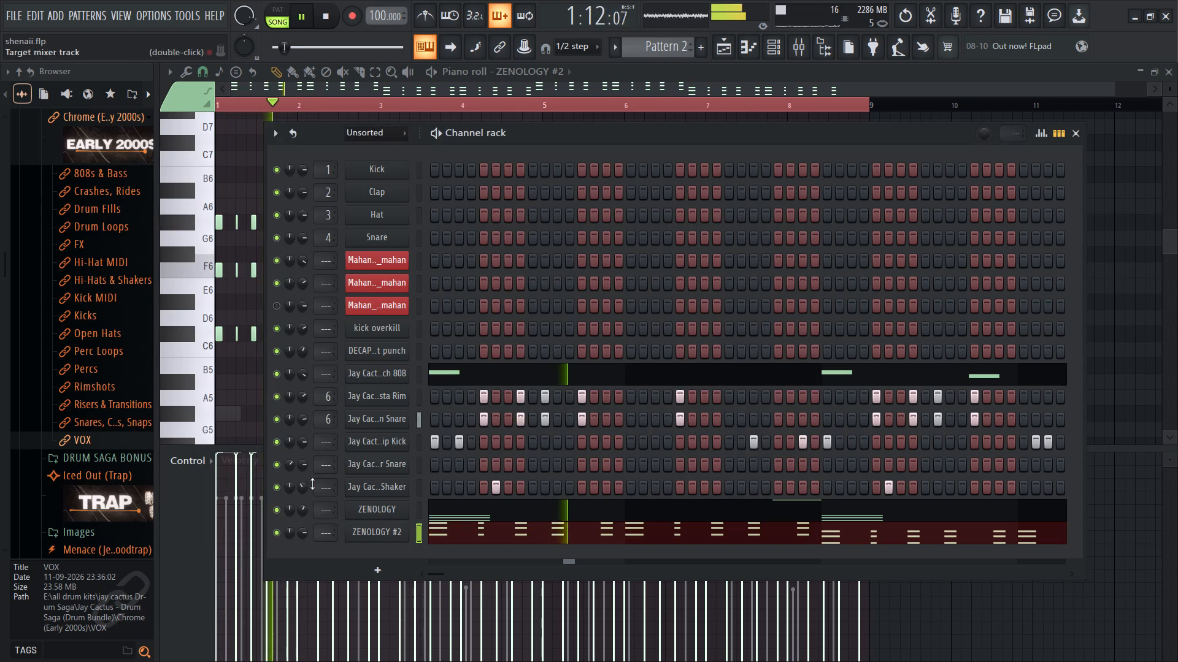
Turn down the ZENOLOGY #2 channel volume in the channel rack while the beat plays.
drag(299, 530, 296, 577)
drag(302, 531, 306, 537)
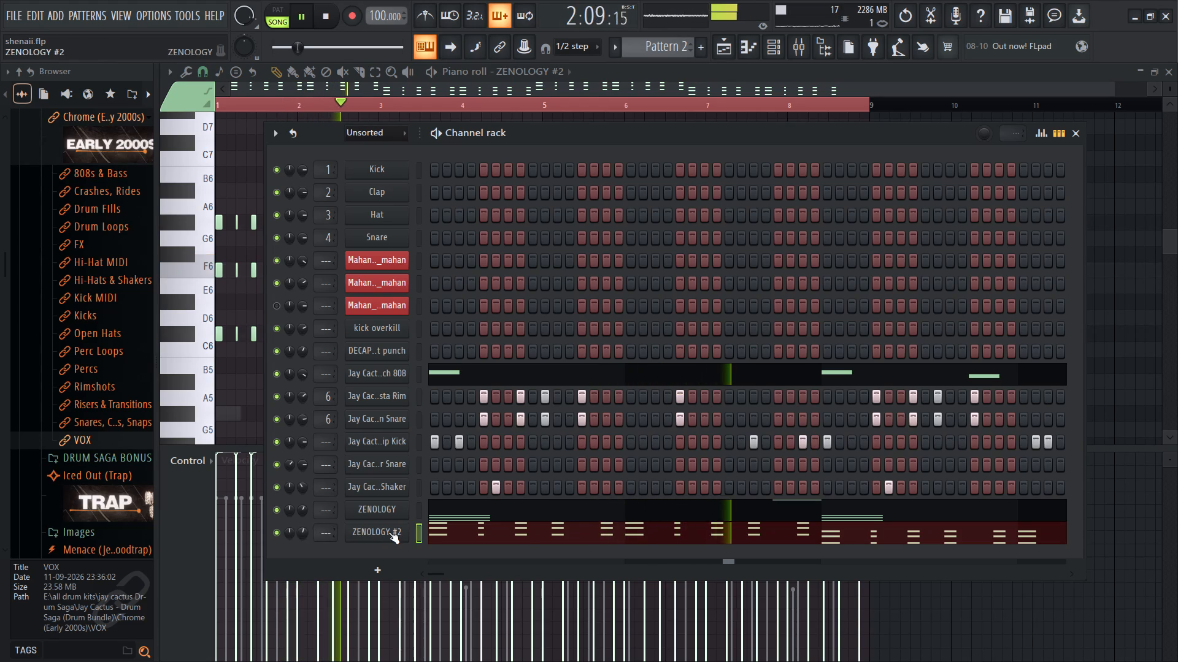
Try low and high attack amounts on ZENOLOGY #2's Trance Synth while listening, and set the attack to 3.
click(388, 532)
click(310, 173)
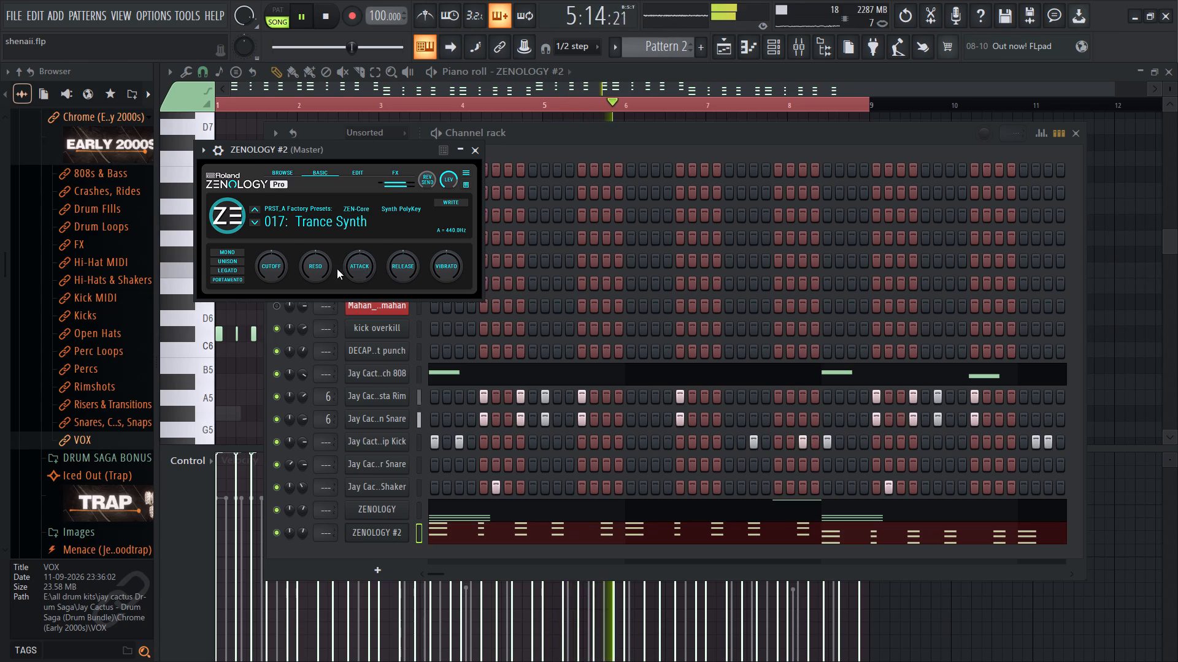
drag(350, 268, 377, 462)
drag(358, 272, 360, 261)
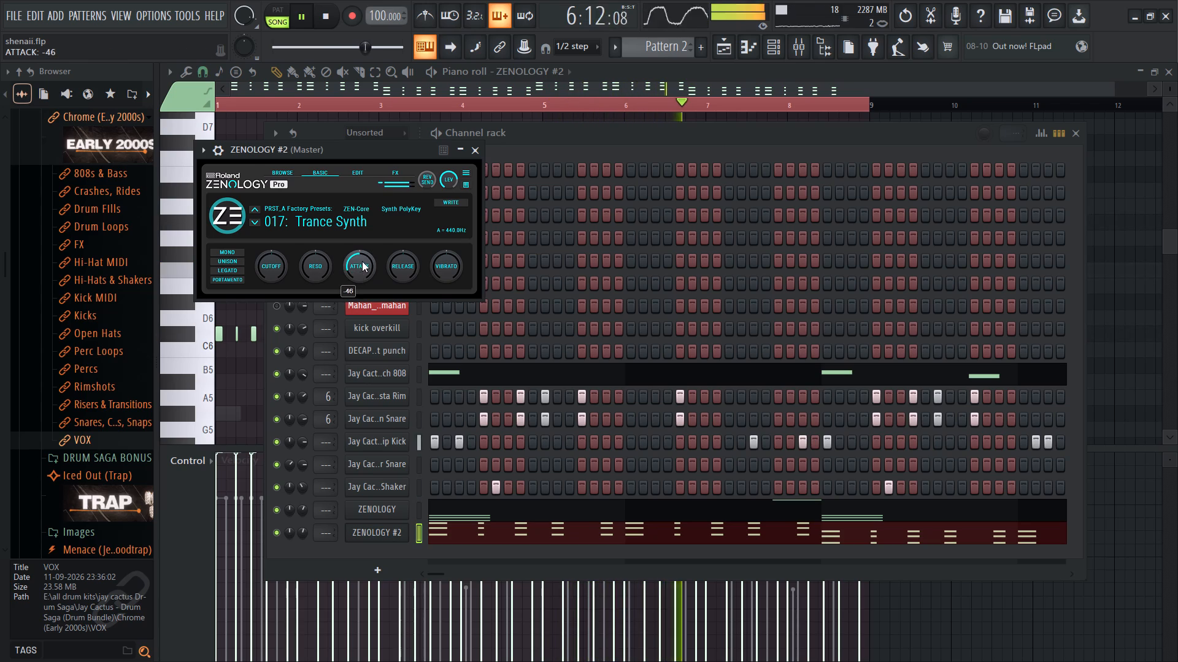
drag(359, 268, 375, 362)
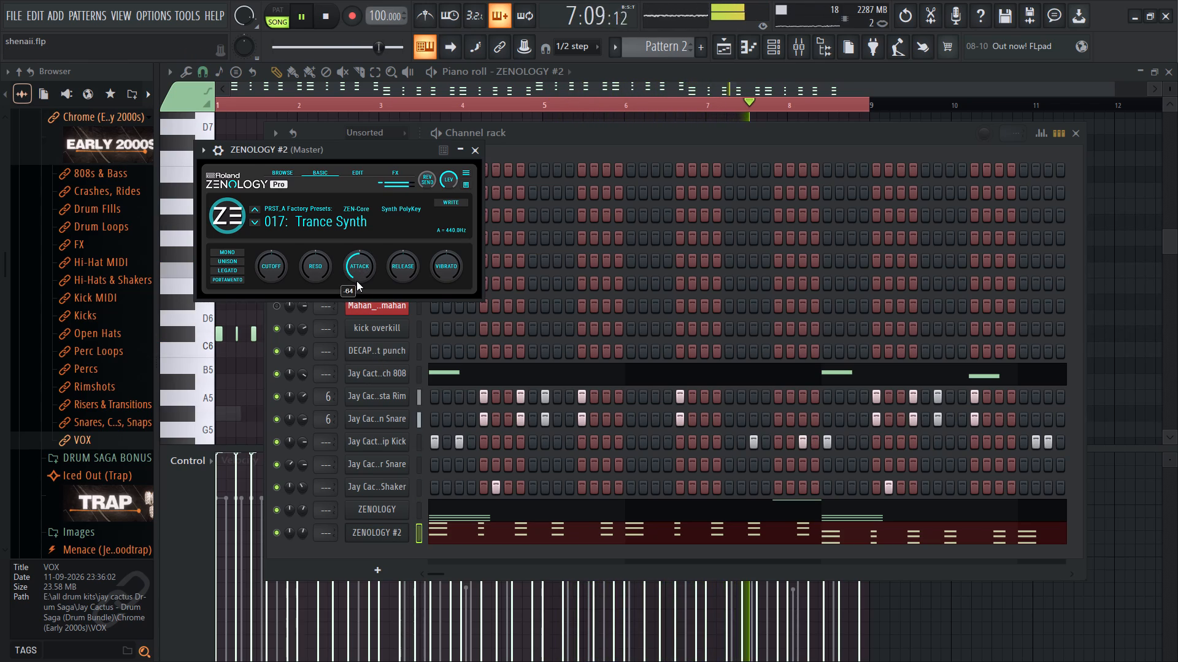
drag(356, 281, 403, 25)
drag(357, 268, 390, 93)
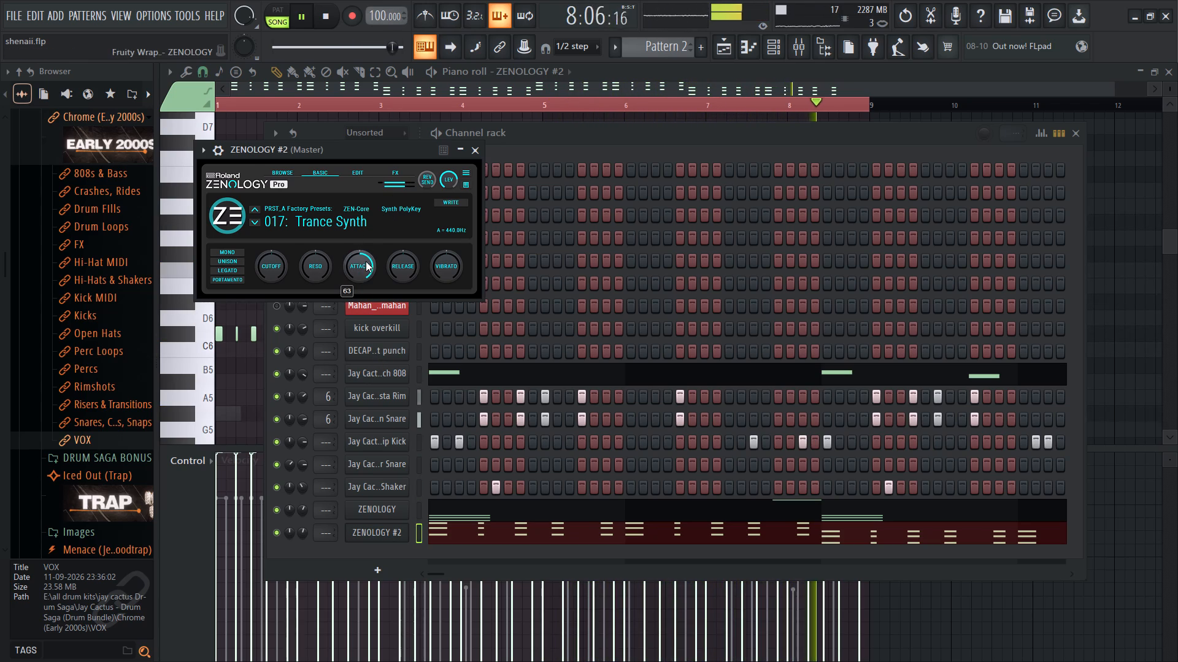
drag(365, 262, 368, 293)
click(366, 276)
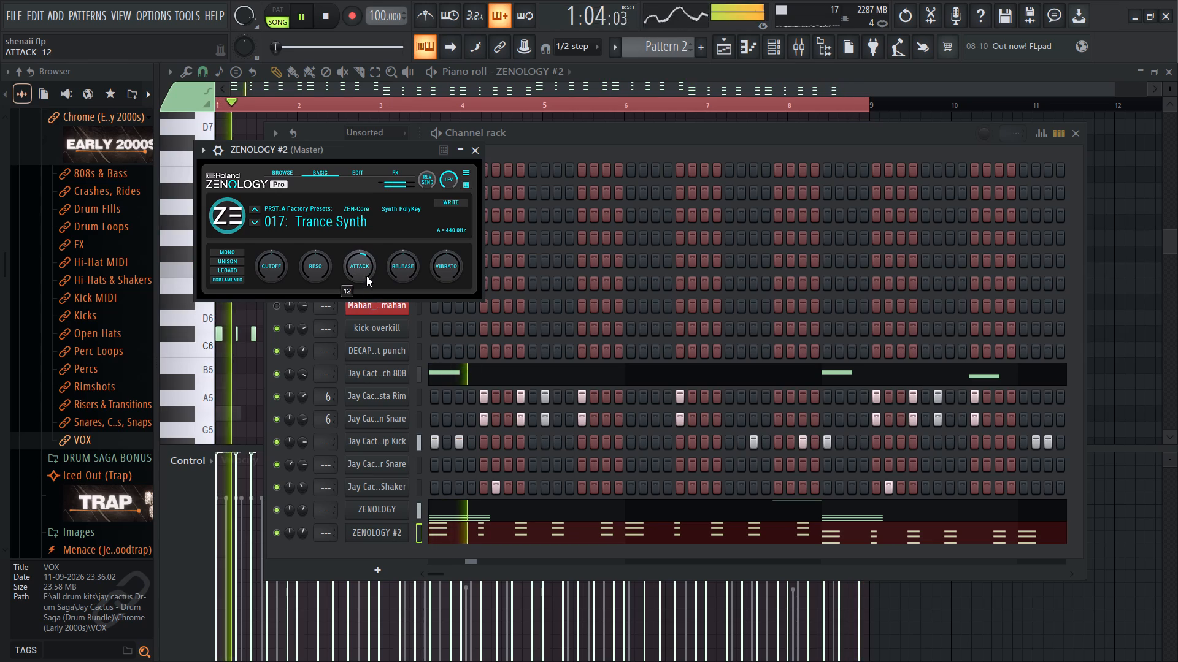
click(366, 270)
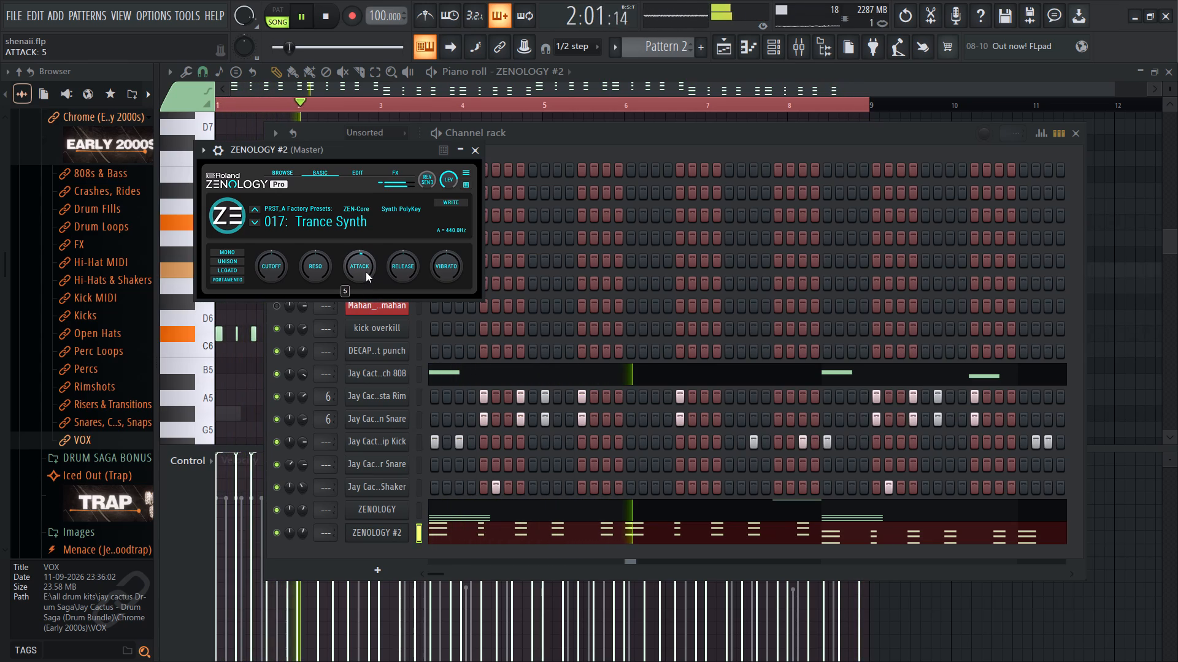
click(366, 271)
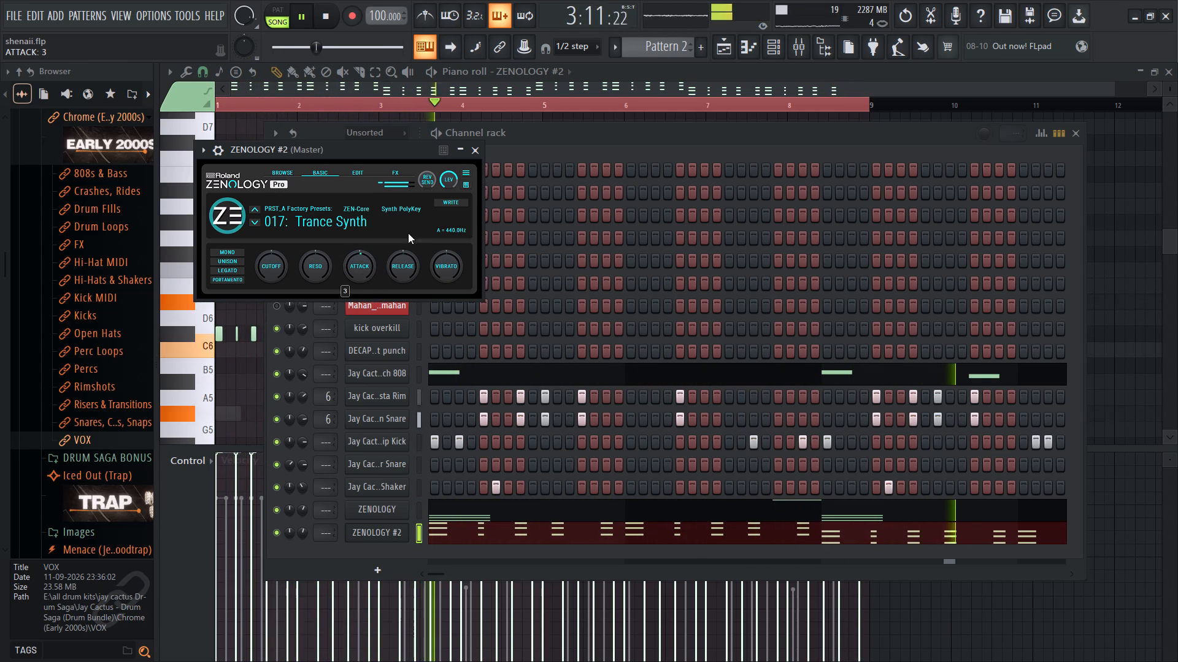
Try shorter release amounts on the Trance Synth while listening, and set the release to -10.
drag(411, 267, 415, 398)
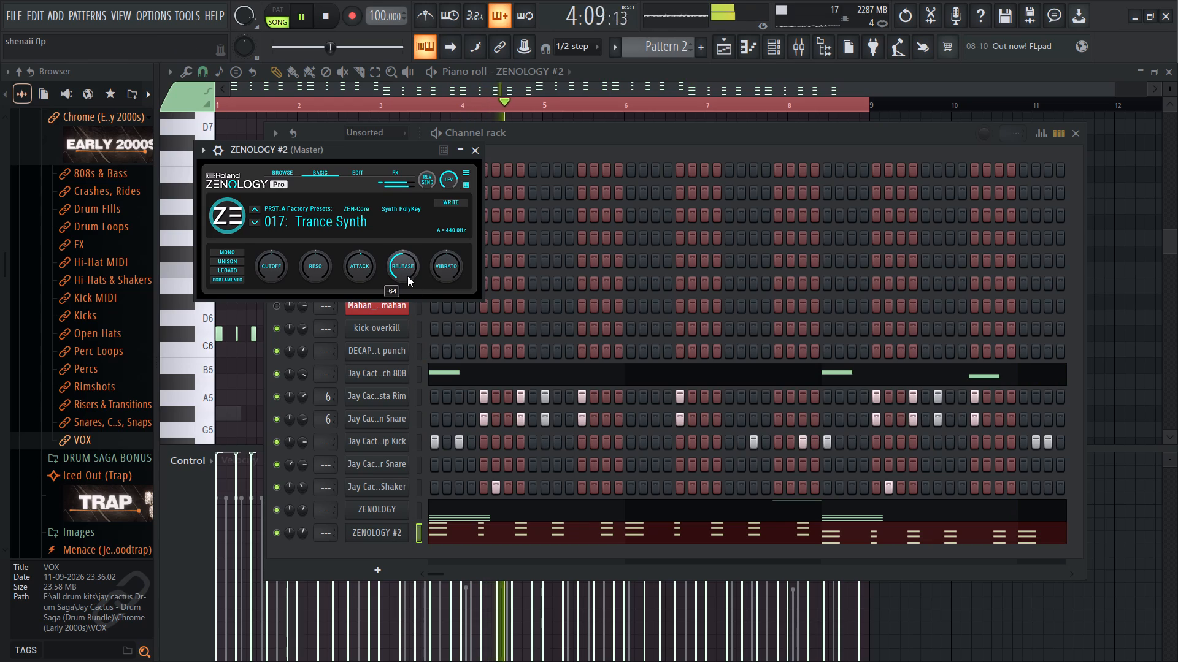
drag(407, 275, 407, 259)
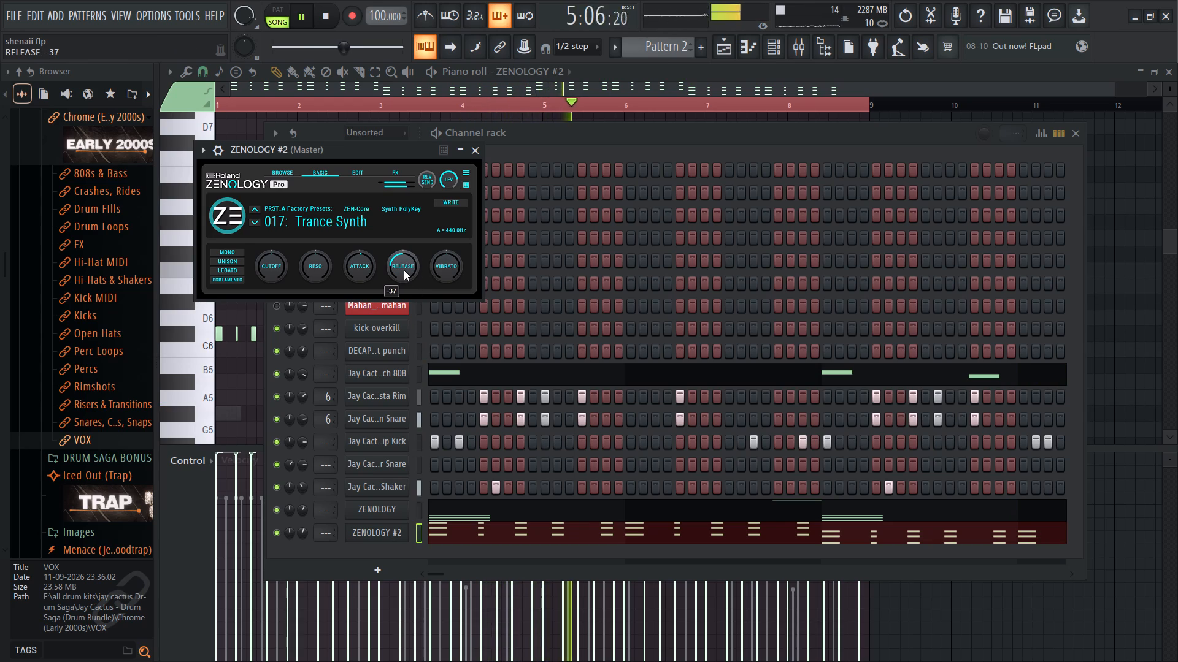
drag(397, 261, 404, 247)
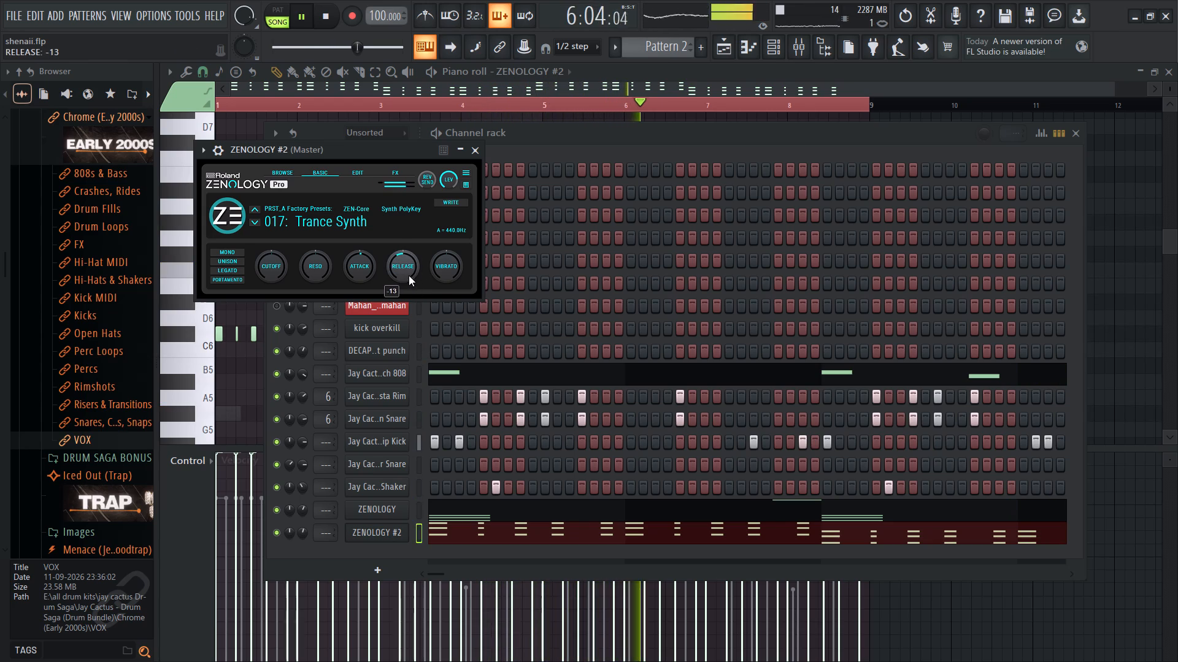
click(402, 264)
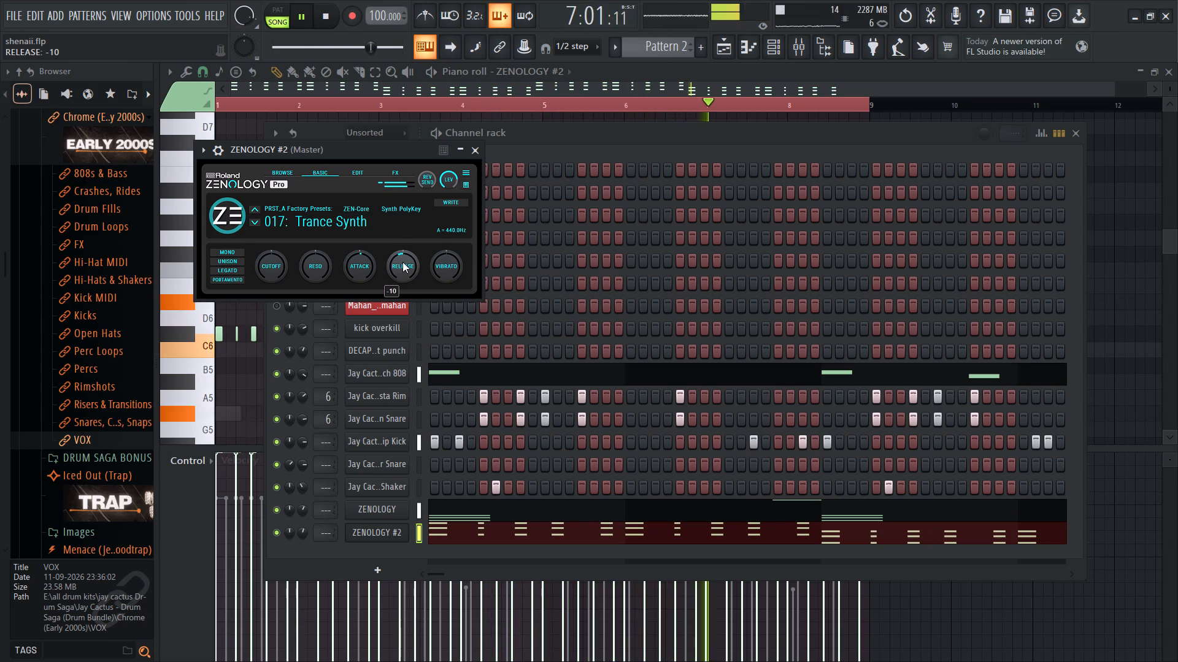
Raise the Trance Synth's vibrato to 13.
drag(428, 267, 439, 254)
drag(439, 262, 445, 253)
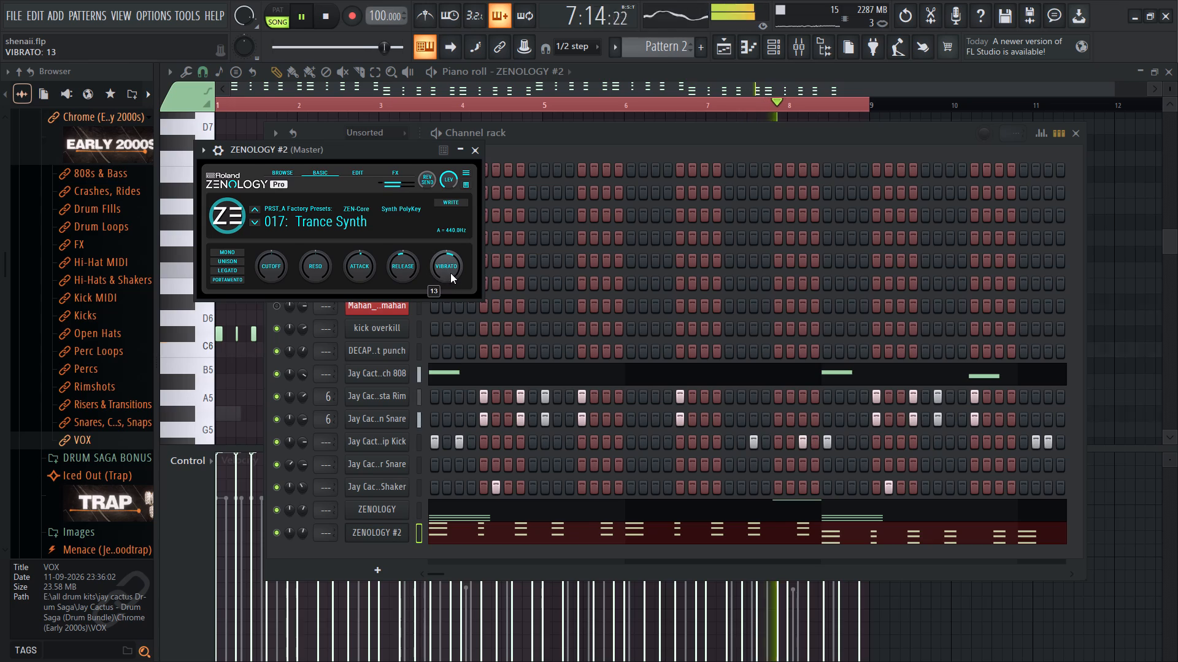
Try different vibrato amounts on ZENOLOGY #2's Trance Synth and set the vibrato to 9.
drag(450, 272, 451, 256)
drag(447, 270, 447, 291)
click(445, 275)
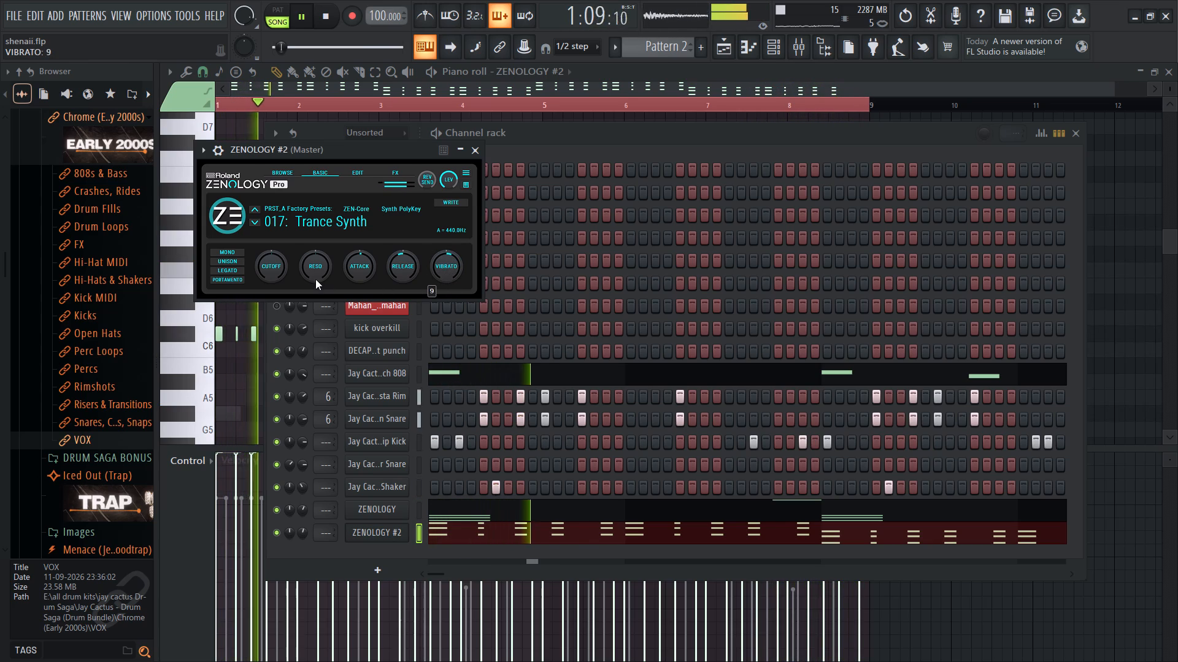
Sweep the Trance Synth's cutoff between 63 and -64 while listening, and settle it near the middle of its range.
drag(278, 275, 335, 96)
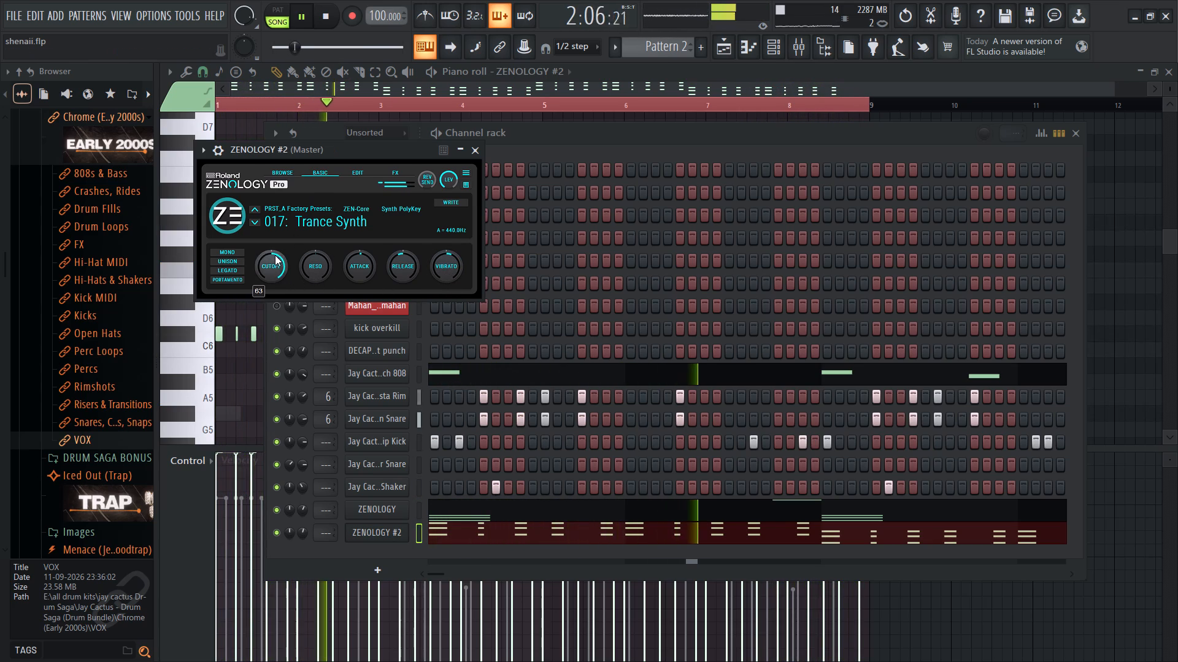
drag(275, 256, 302, 578)
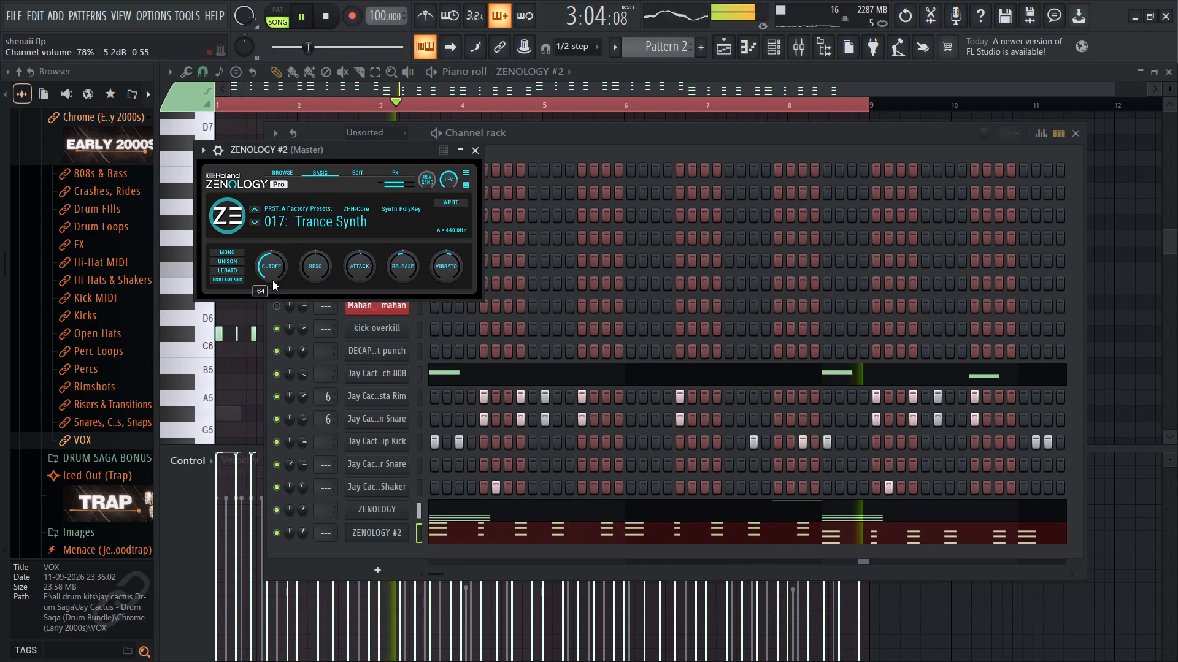
drag(272, 280, 280, 254)
drag(280, 259, 294, 227)
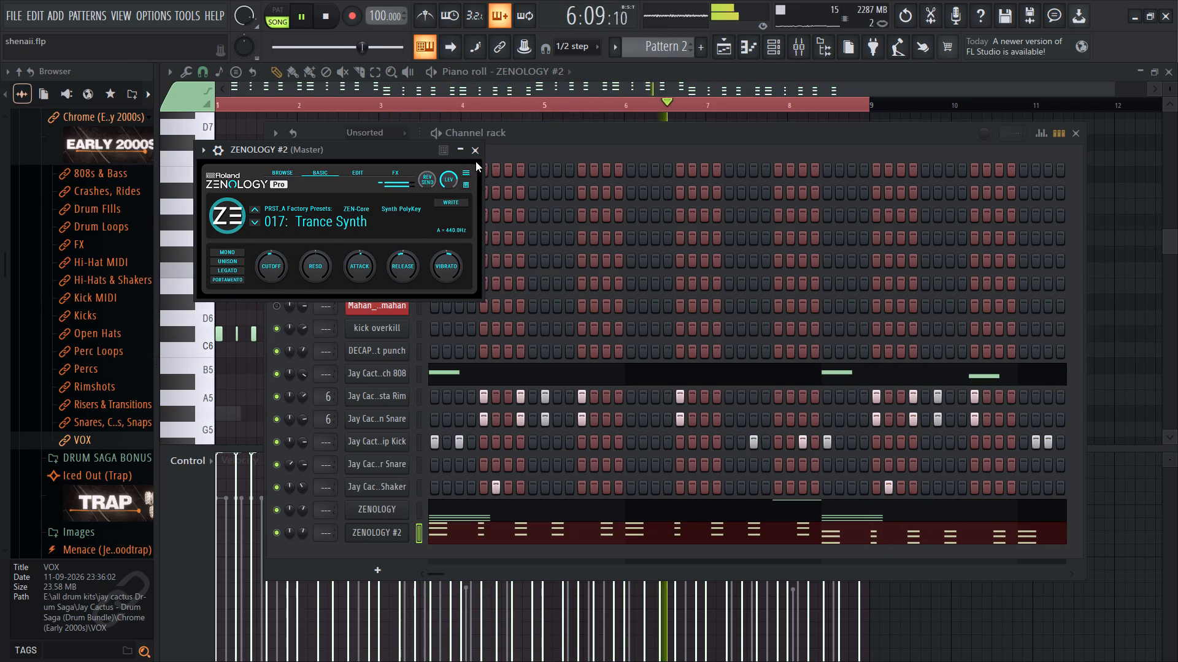
Adjust the ZENOLOGY channels' panning, including about 11% left, and lower the first ZENOLOGY's volume in the channel rack.
drag(292, 513, 293, 528)
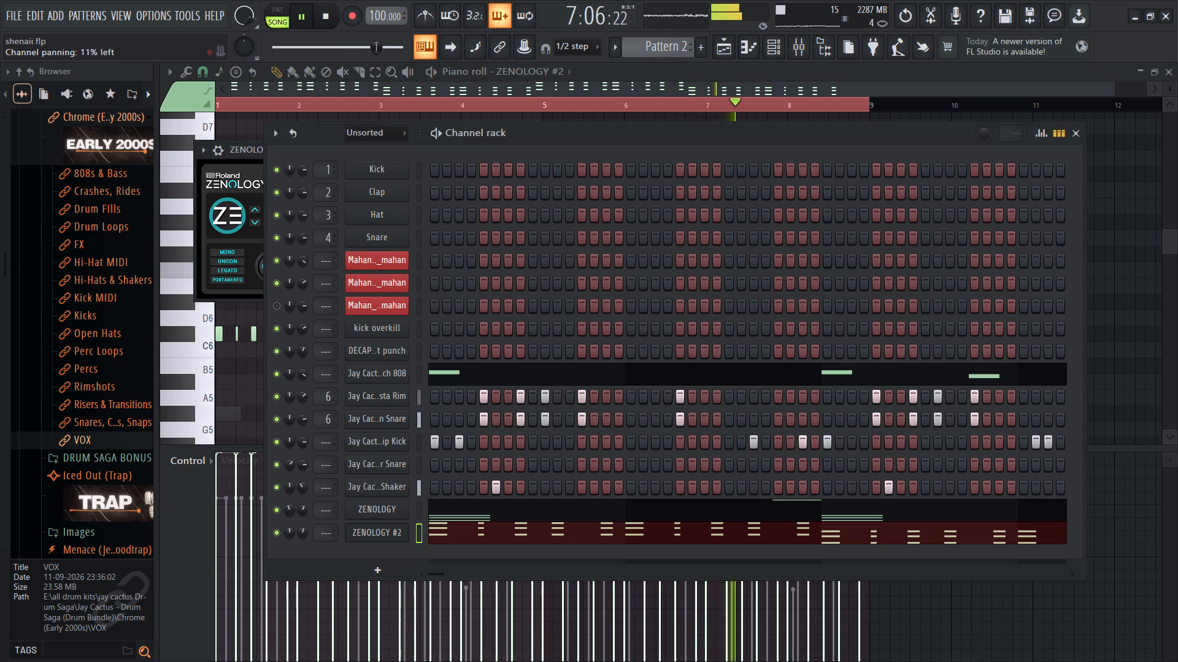
drag(293, 528, 294, 536)
drag(302, 512, 304, 535)
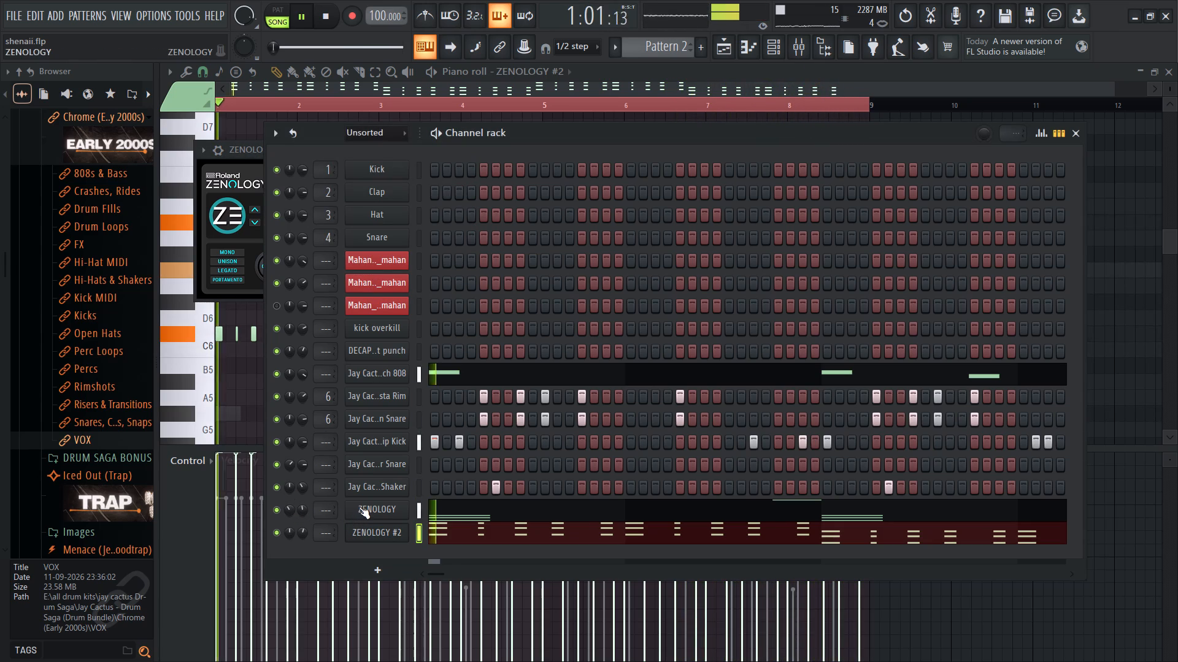
In the playlist, mute Track 12 with Pattern 2 to hear the other tracks alone, and unmute it again.
double_click(711, 49)
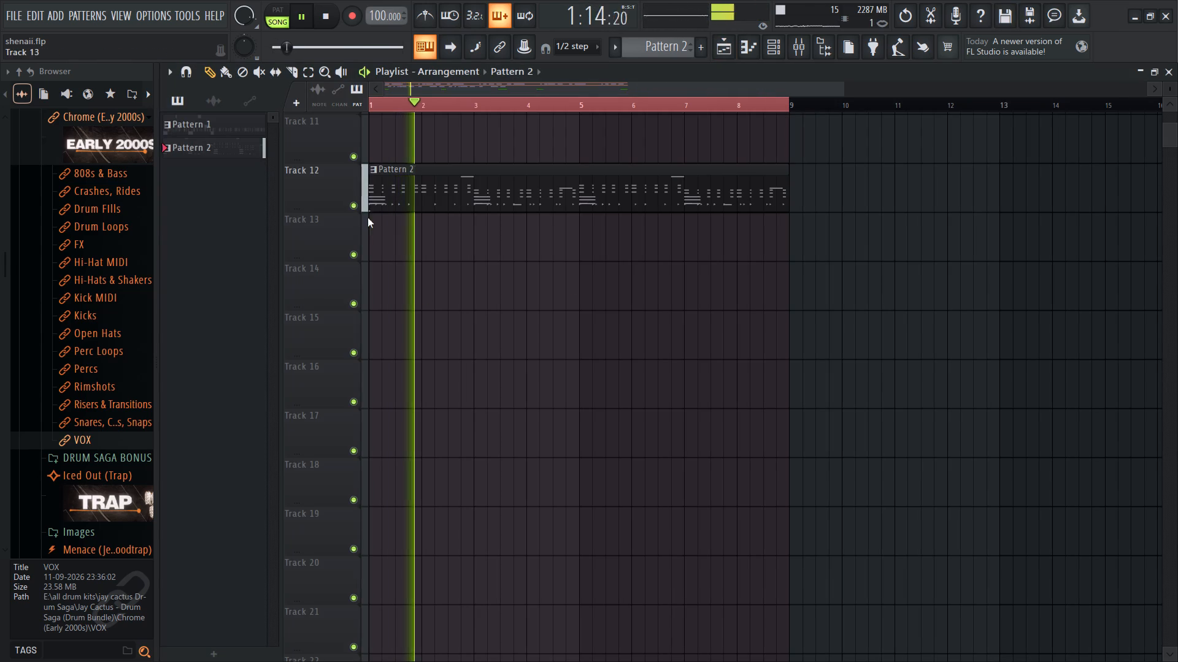
click(360, 204)
scroll(420, 230, up, 5)
scroll(374, 182, up, 2)
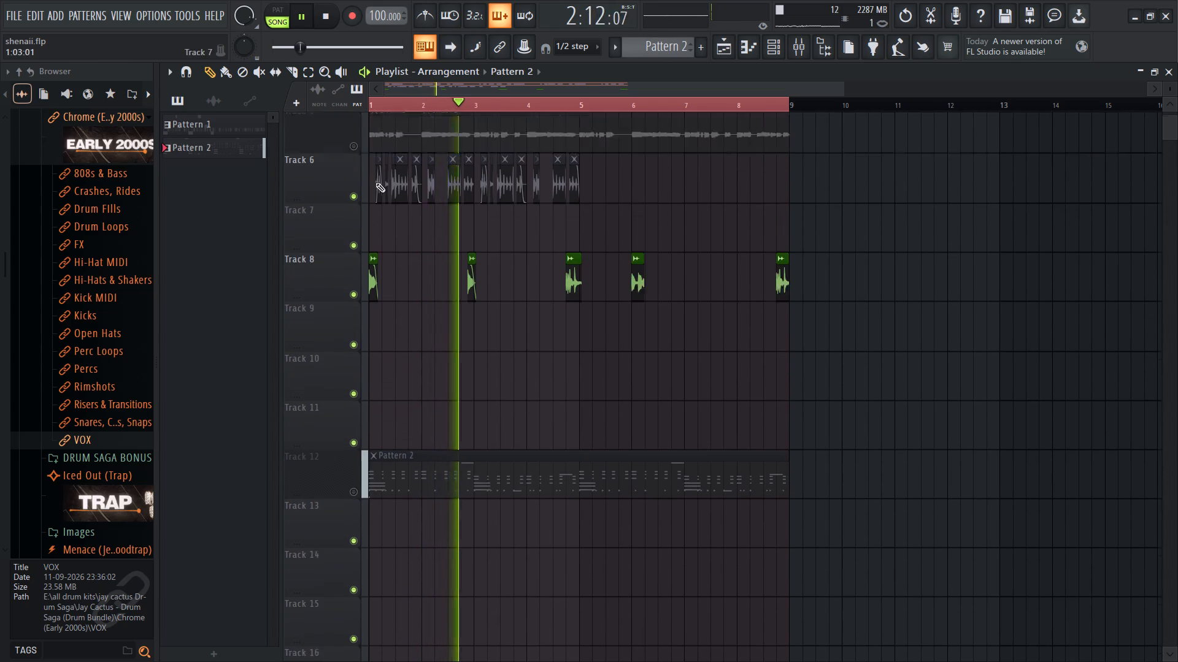
scroll(375, 183, up, 3)
scroll(390, 322, down, 4)
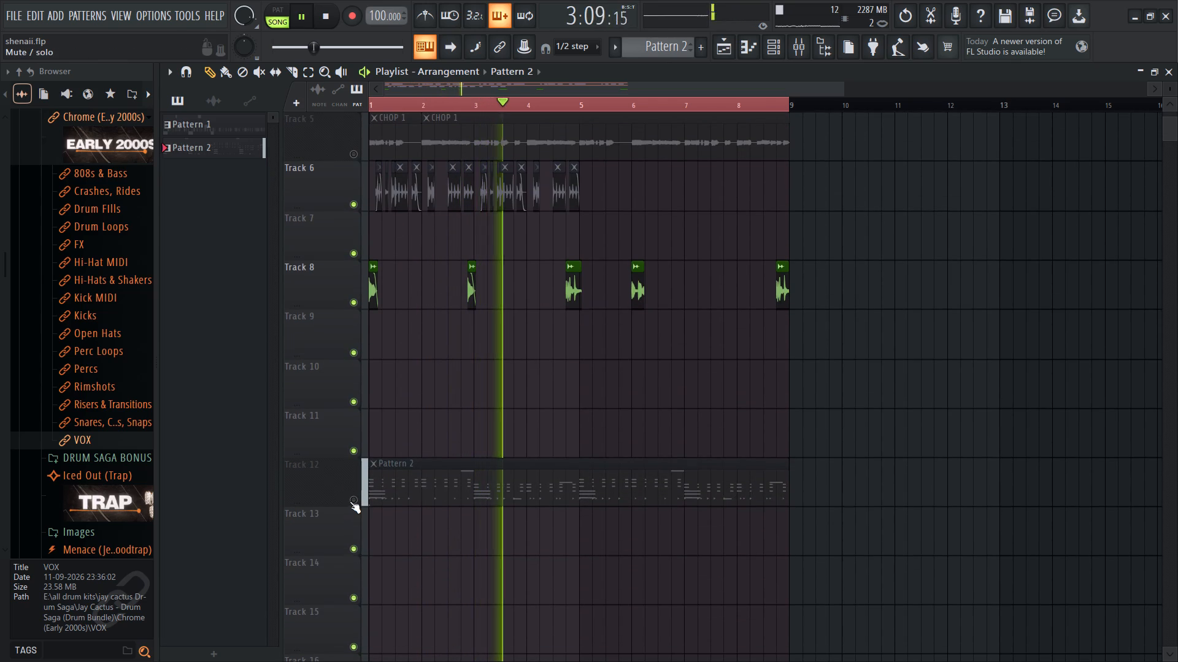
click(350, 501)
Add another ZENOLOGY instrument as a new channel in the channel rack and close its plugin window.
click(774, 55)
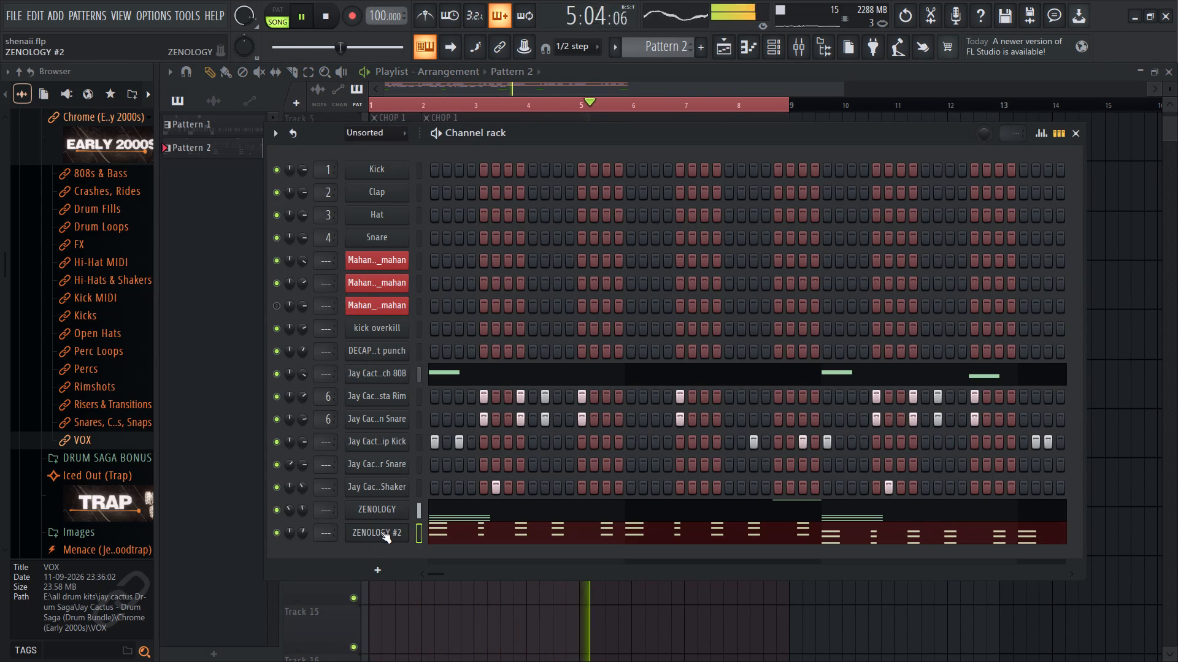
click(393, 504)
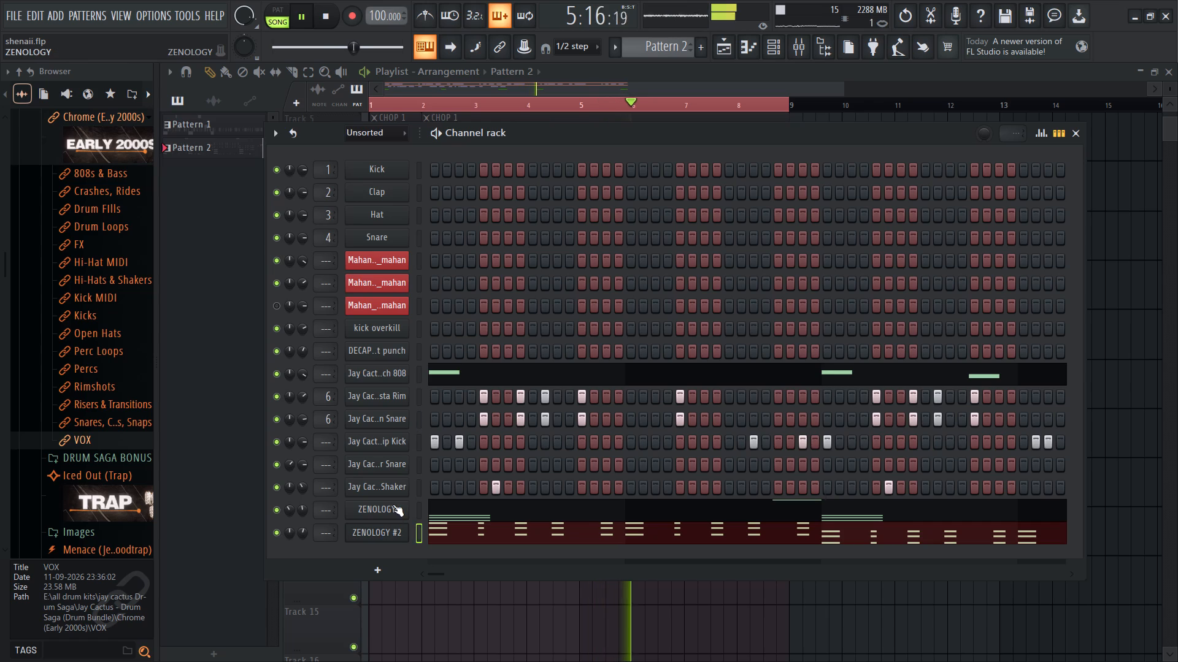
click(814, 143)
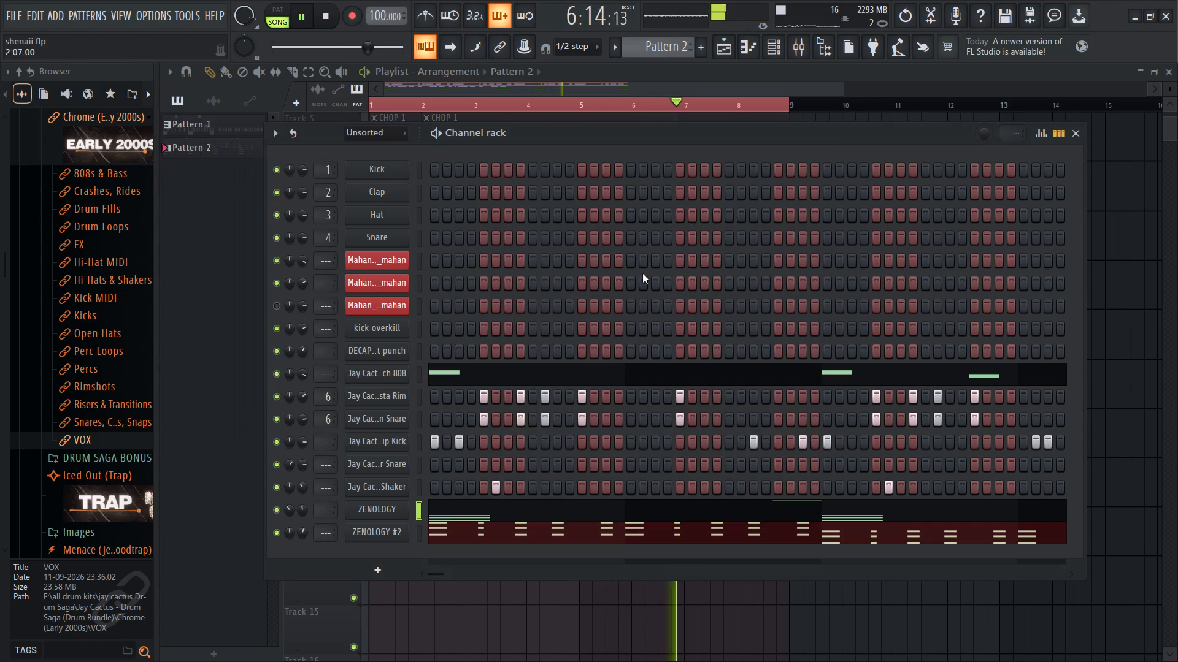
click(372, 565)
click(409, 23)
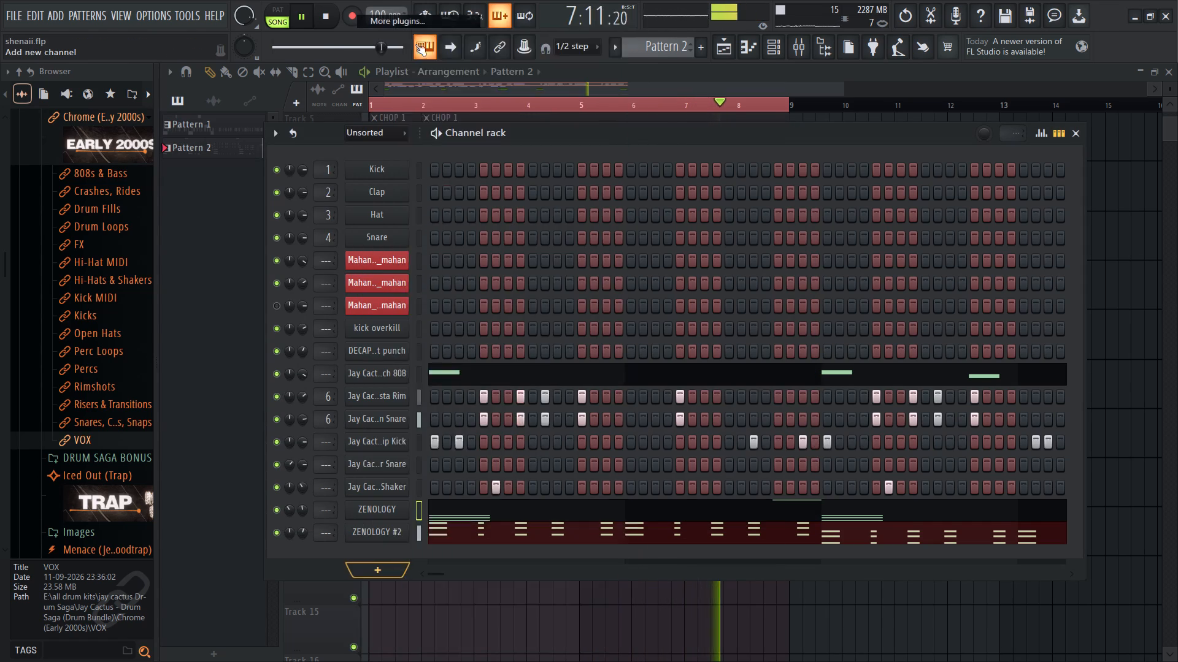
text(ze)
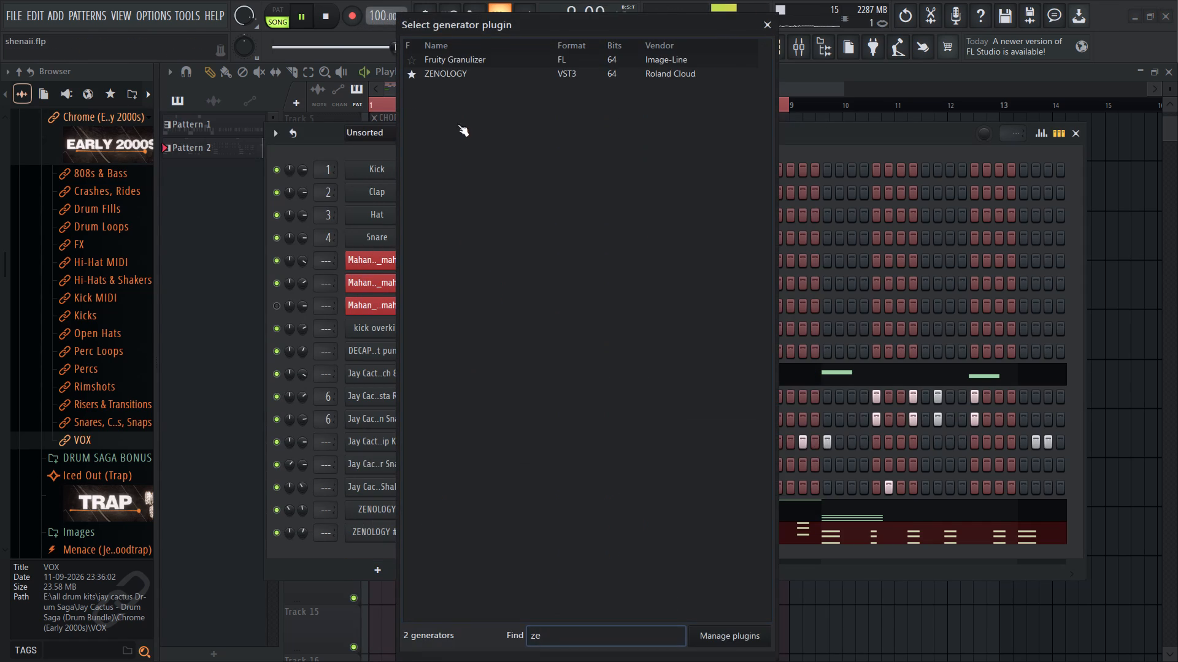
click(477, 78)
drag(477, 78, 477, 85)
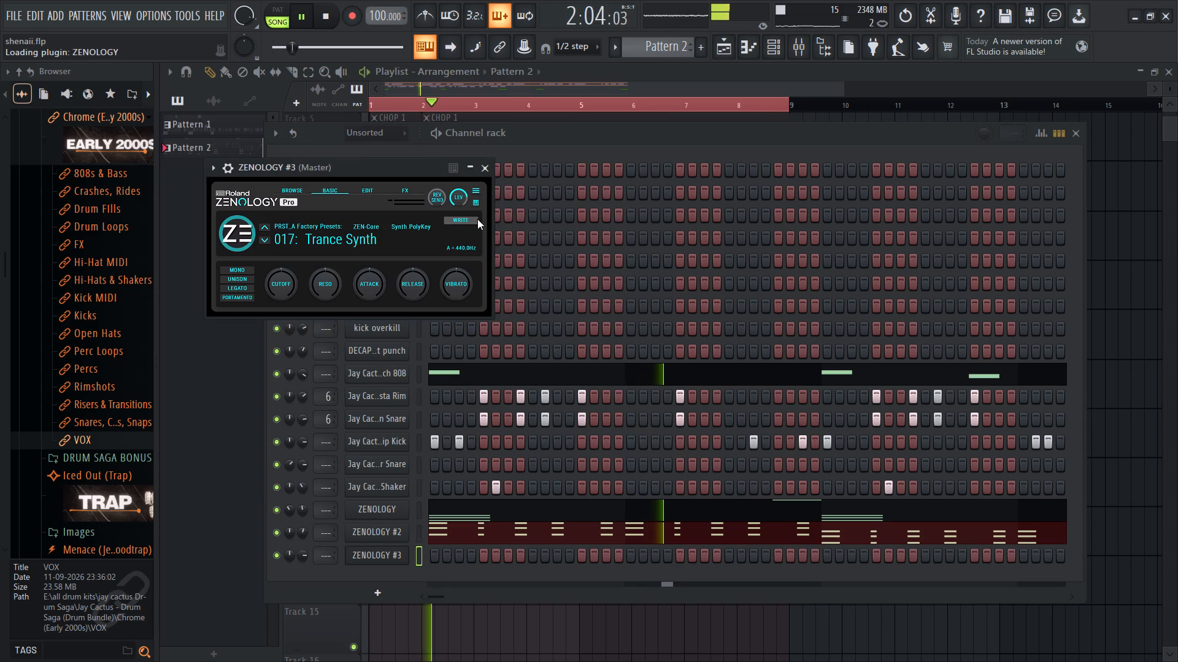
click(488, 165)
In ZENOLOGY #2's piano roll, add an F#6 note above the bar 4 chord that falls just before the ghost note.
key(space)
key(space)
click(533, 535)
click(533, 535)
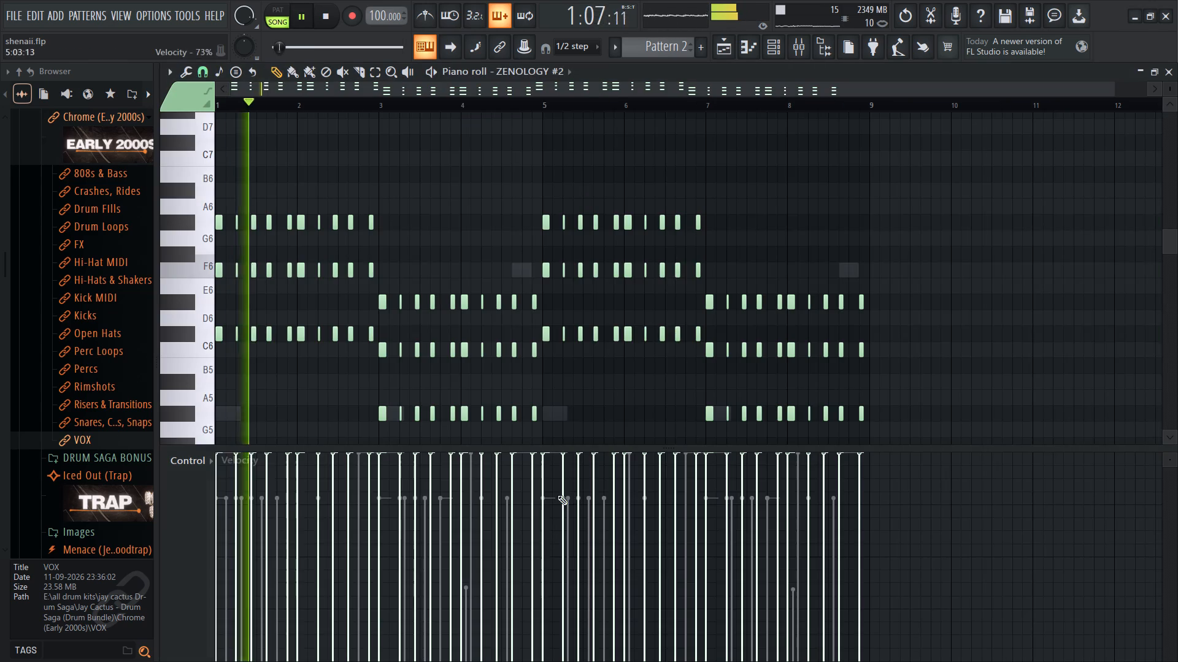
scroll(490, 373, down, 2)
ctrl+scroll(490, 368, up, 11)
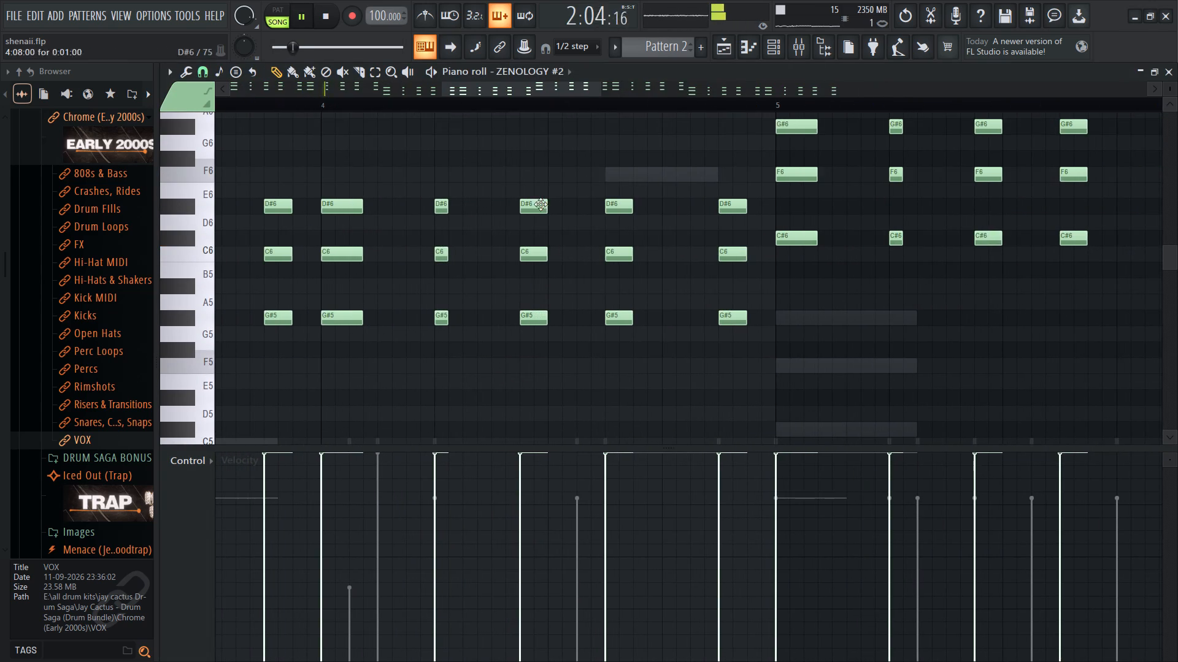
scroll(530, 188, up, 1)
drag(517, 215, 517, 199)
key(space)
key(space)
Set the piano roll's scale highlighting to root note C# with the Minor Natural (Aeolian) scale and listen.
click(175, 75)
click(175, 77)
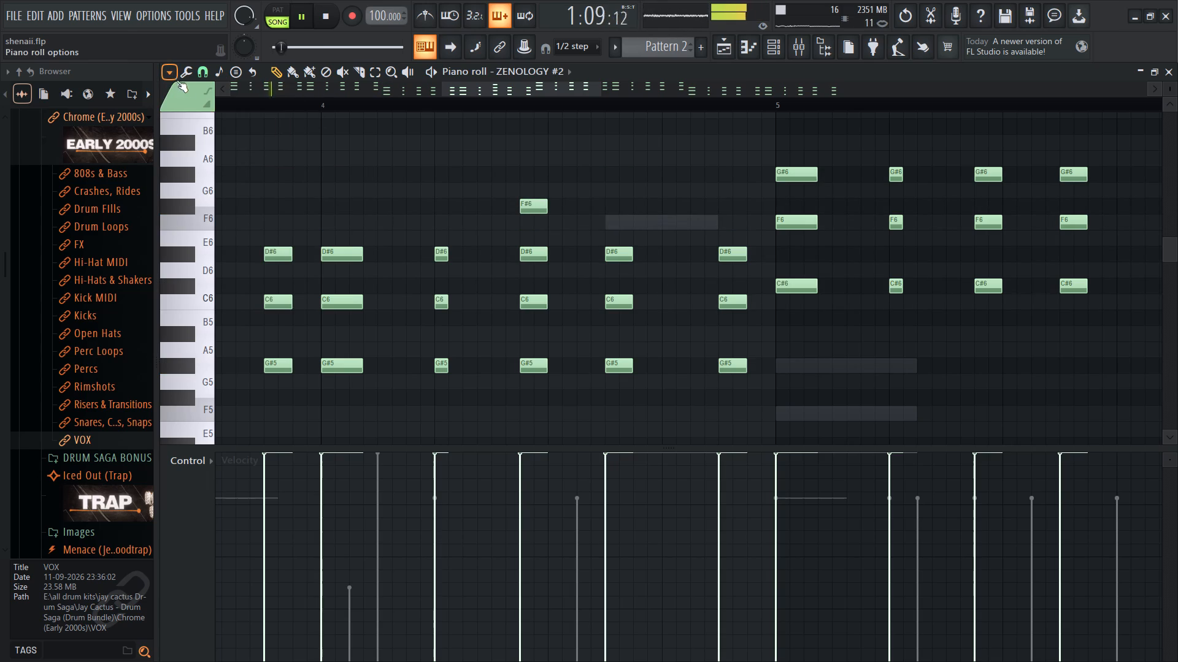
key(space)
click(172, 78)
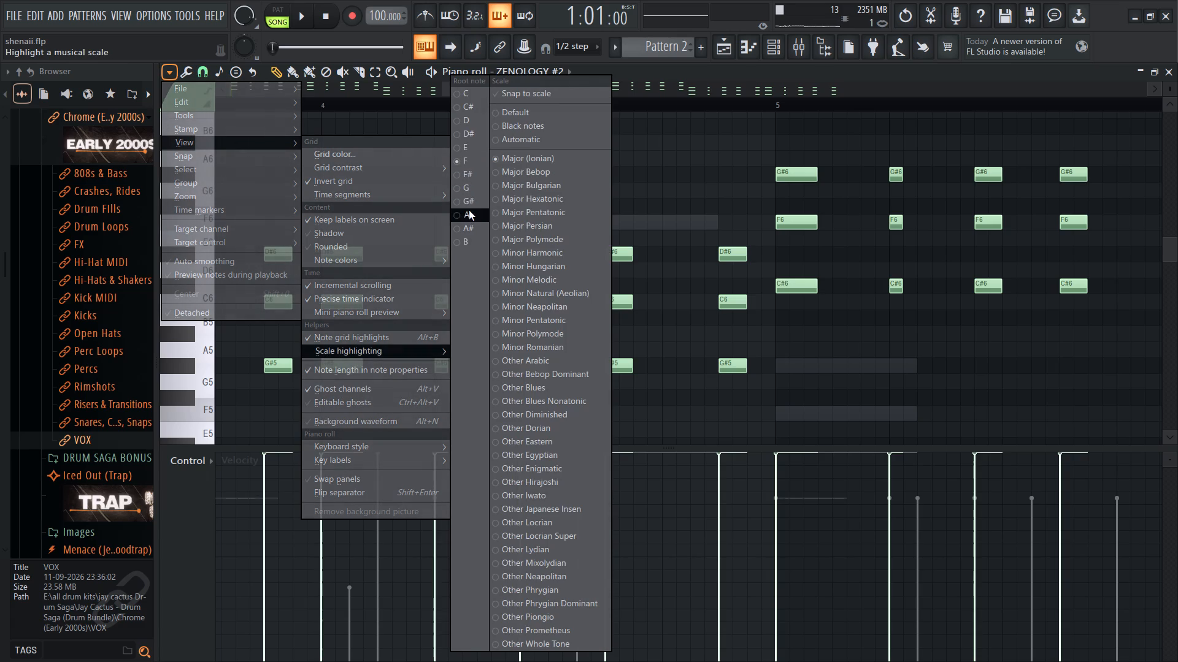
right_click(475, 113)
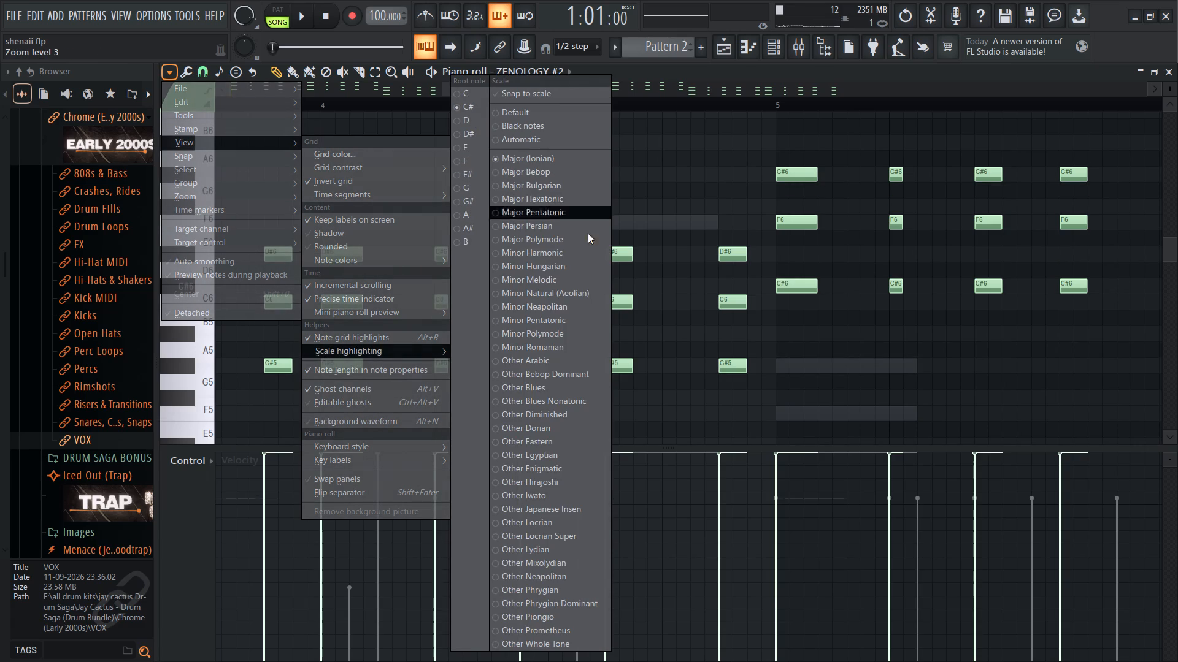
right_click(593, 296)
right_click(640, 173)
key(space)
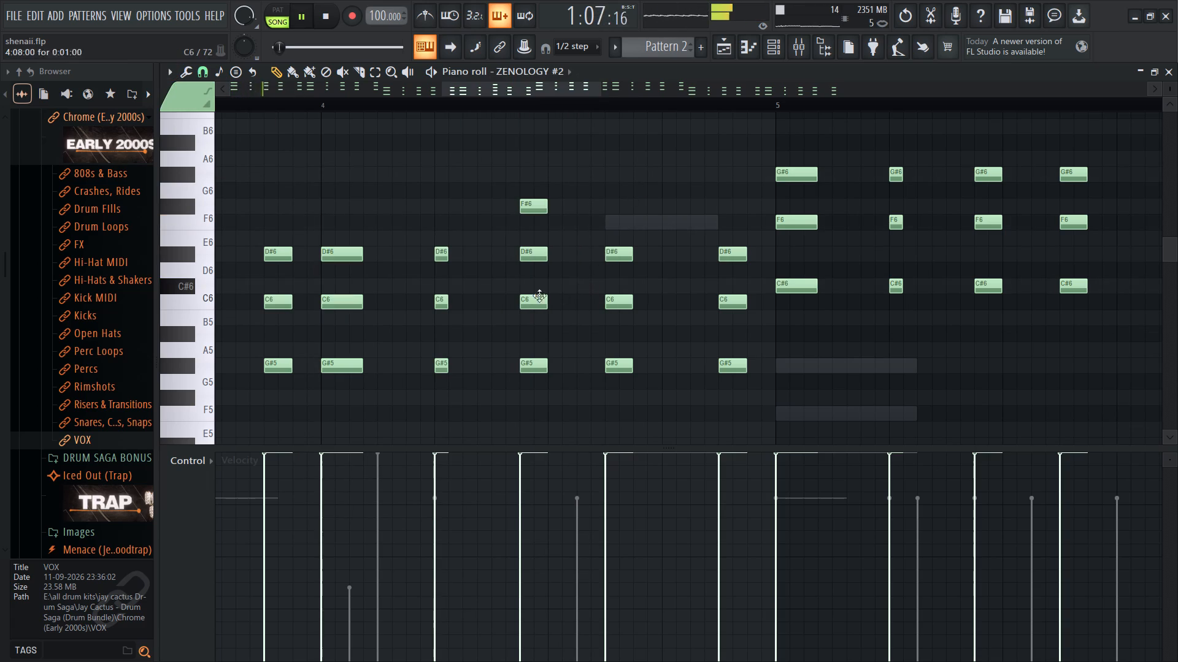
Switch the piano roll's highlighted scale to Major (Ionian), keeping C# as the root note.
click(163, 69)
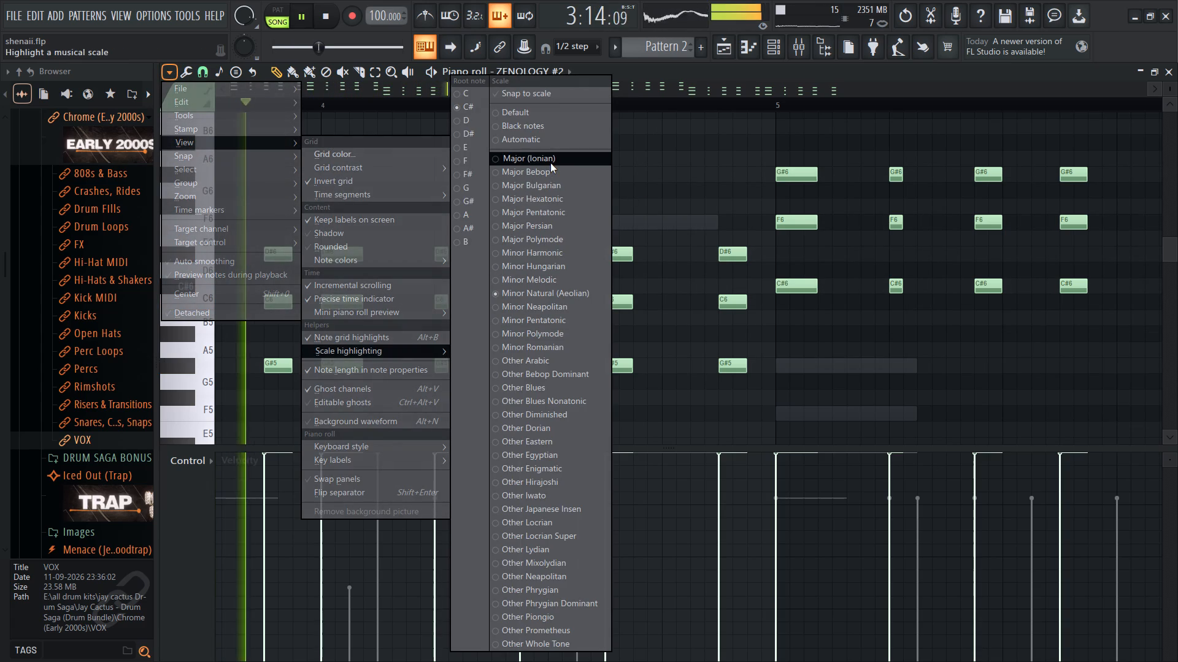
right_click(550, 163)
right_click(664, 175)
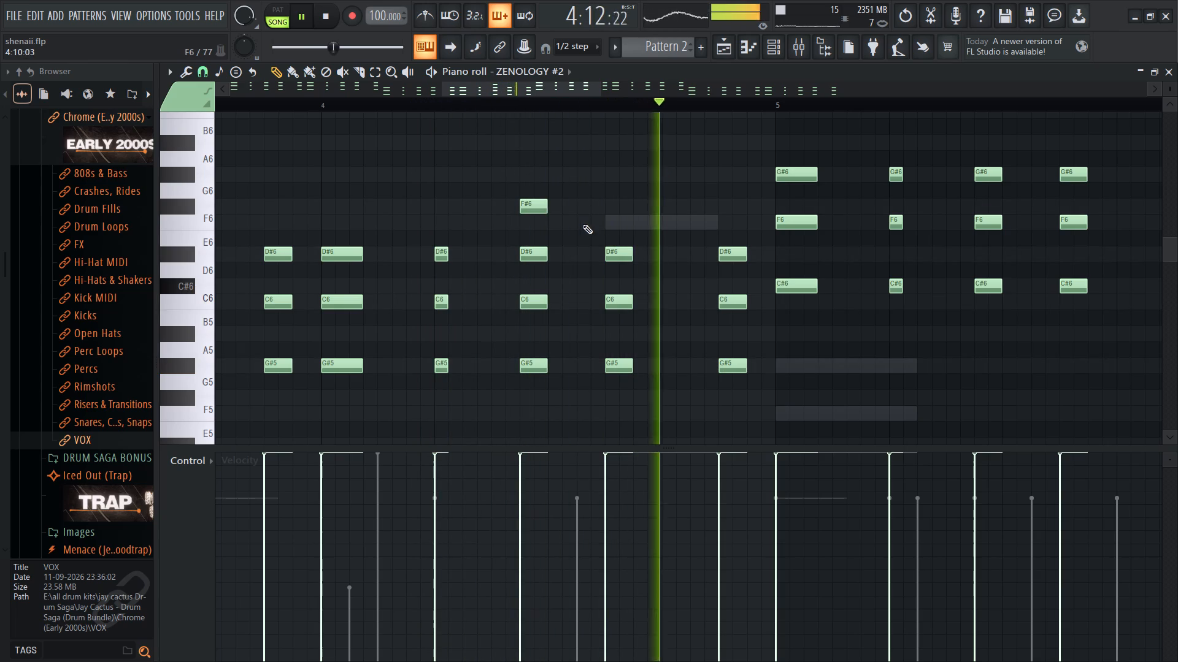
Add an F6 note above the second-to-last chord and an F#6 note above the last chord of bar 8.
click(534, 208)
ctrl+scroll(598, 223, down, 6)
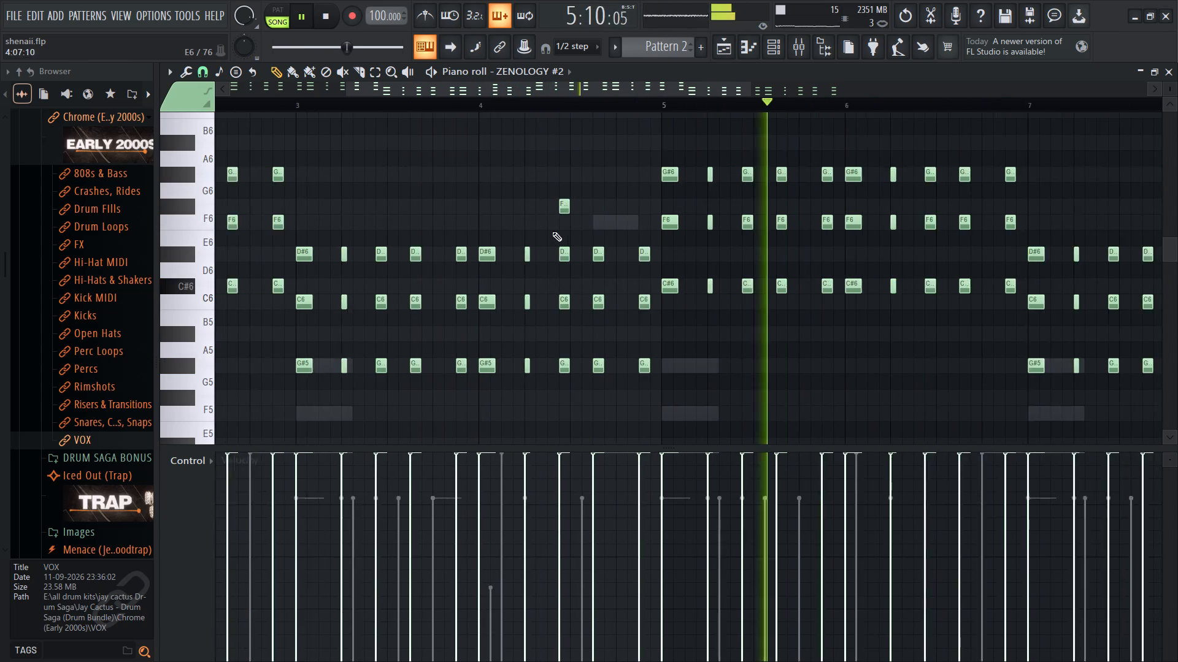
ctrl+scroll(552, 232, down, 4)
ctrl+scroll(780, 255, up, 4)
ctrl+scroll(780, 257, down, 6)
ctrl+scroll(834, 276, up, 10)
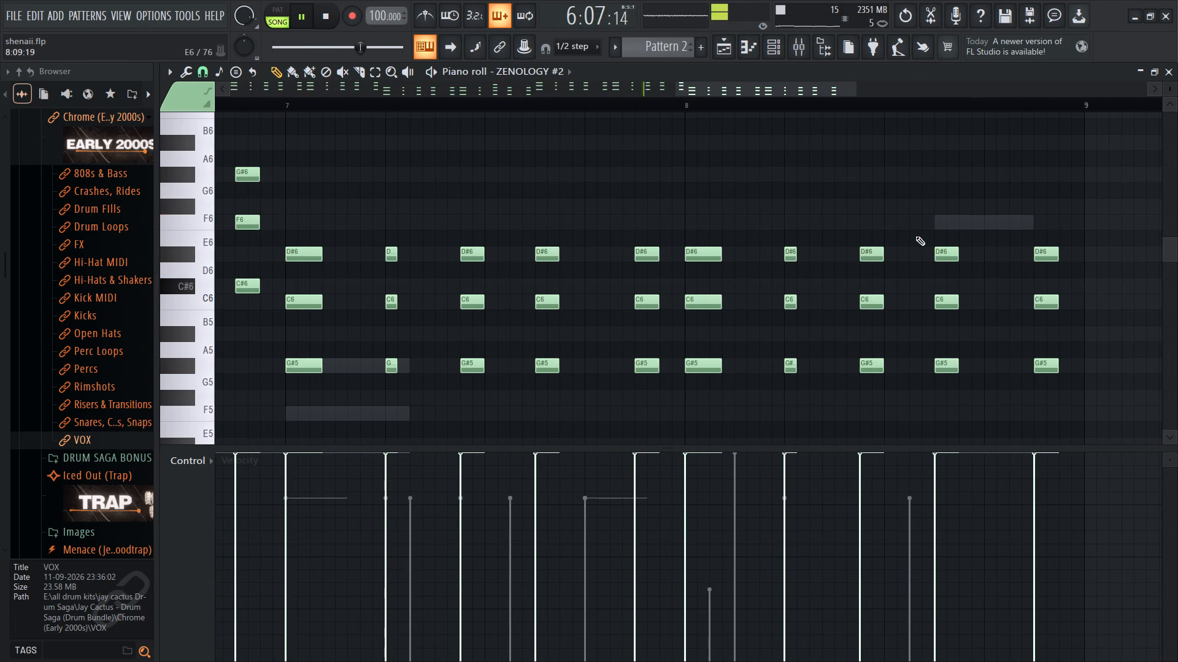
drag(954, 226, 931, 218)
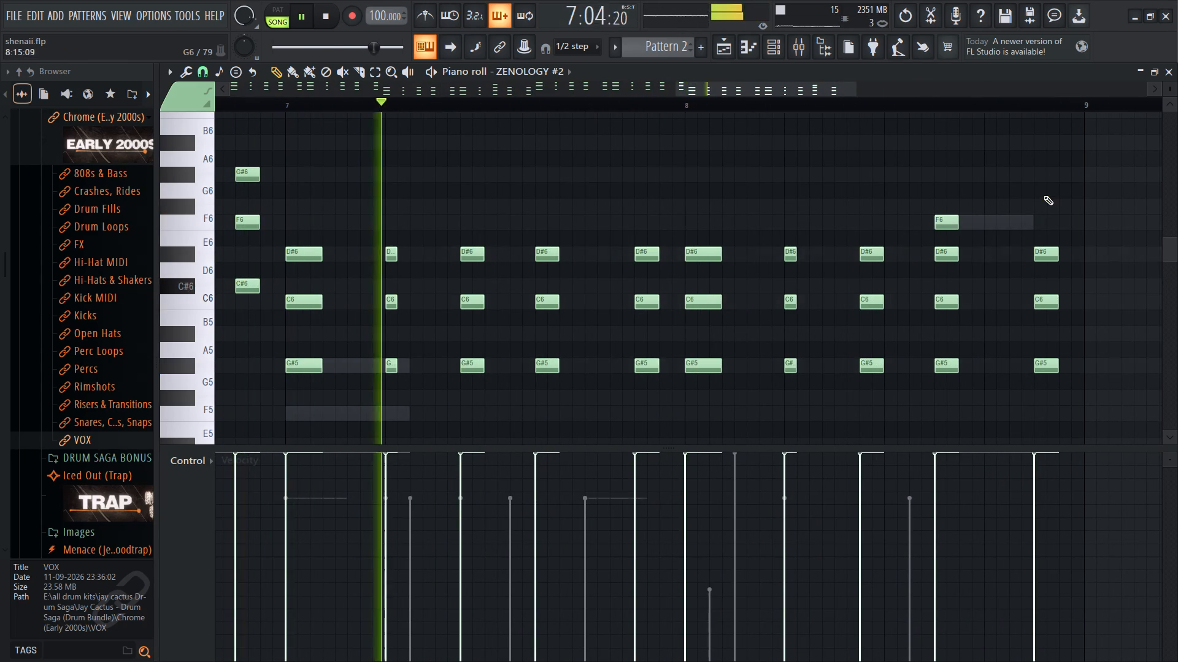
drag(1041, 178, 1039, 211)
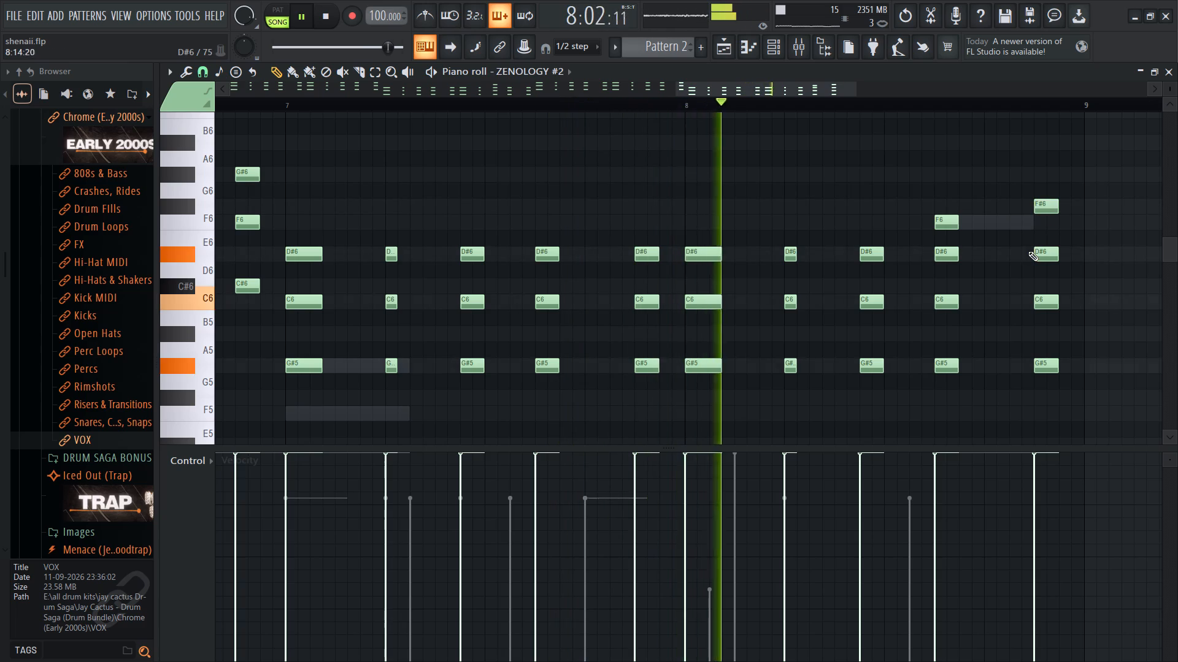
ctrl+scroll(1022, 253, down, 10)
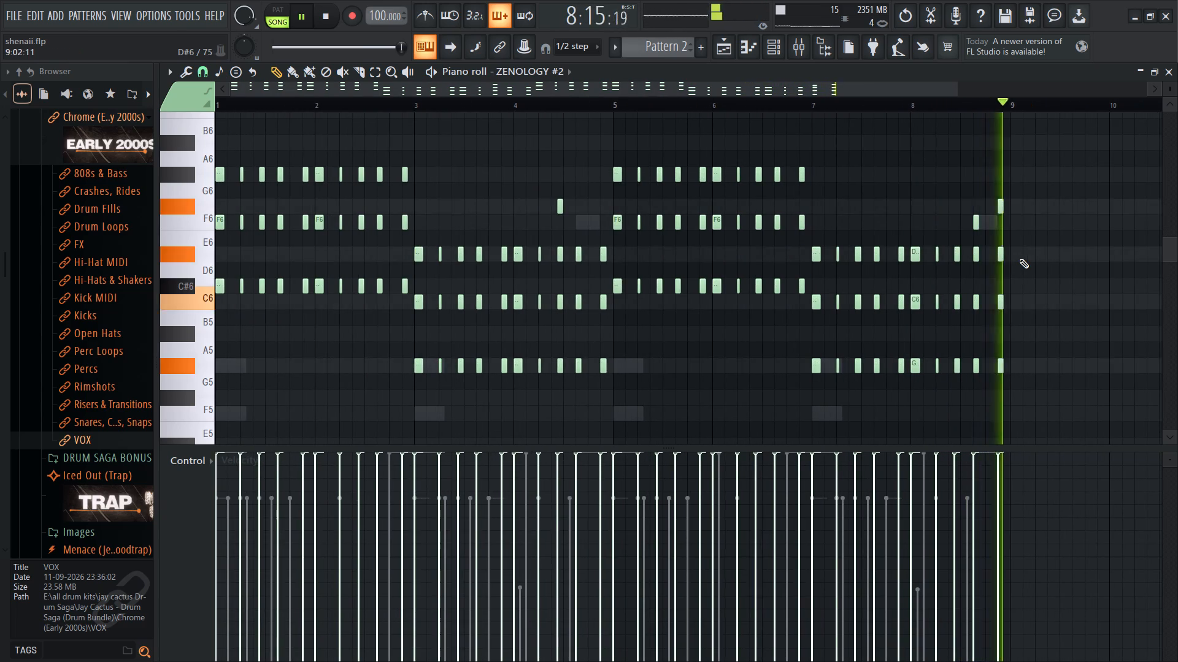
ctrl+scroll(989, 259, down, 4)
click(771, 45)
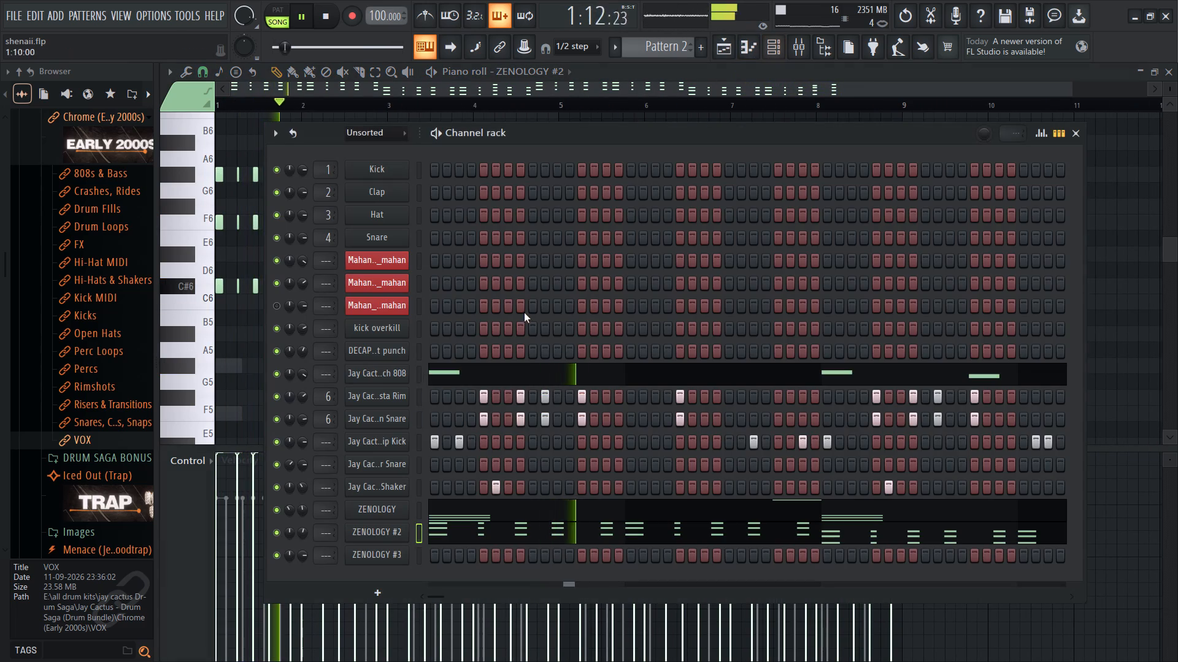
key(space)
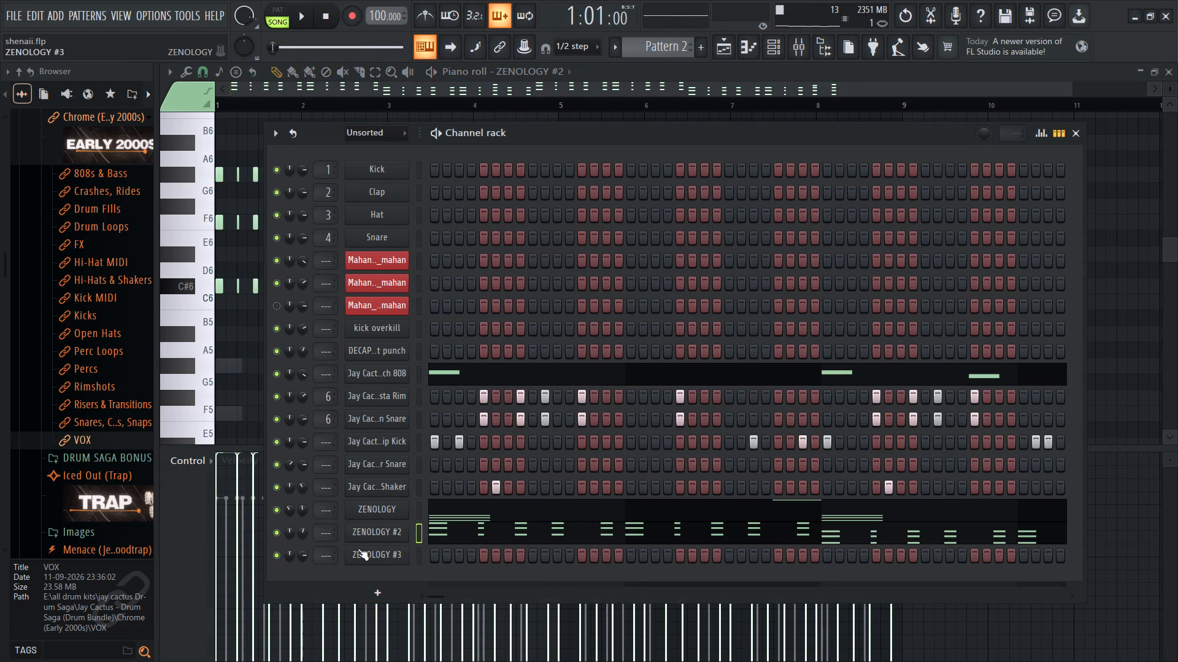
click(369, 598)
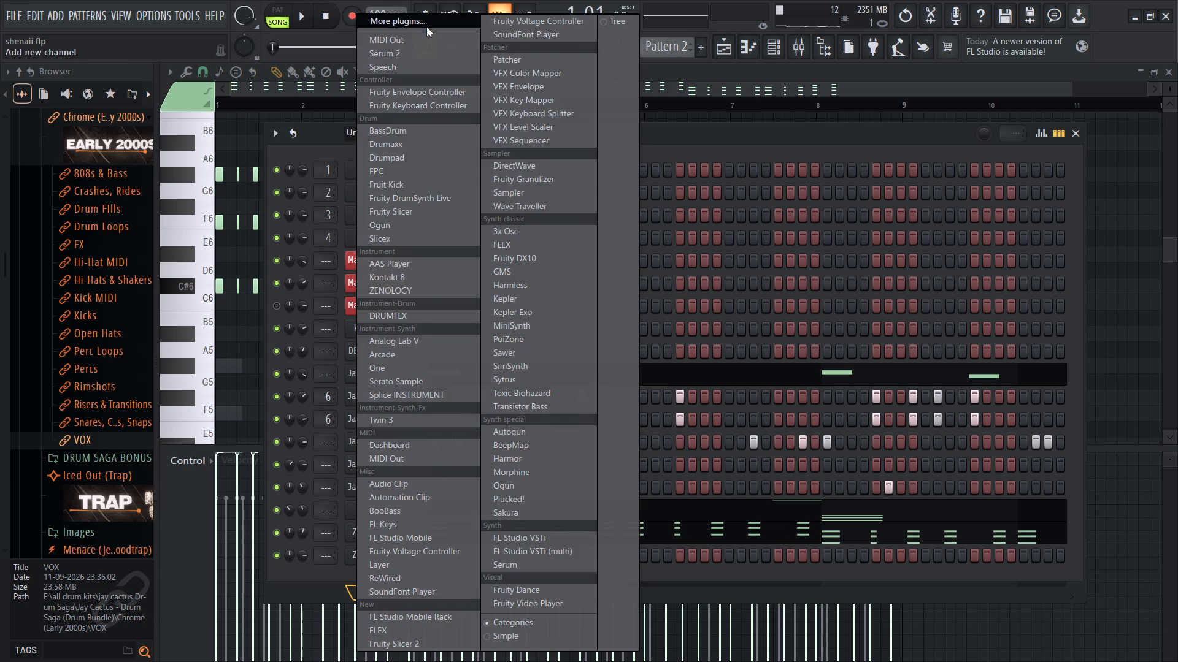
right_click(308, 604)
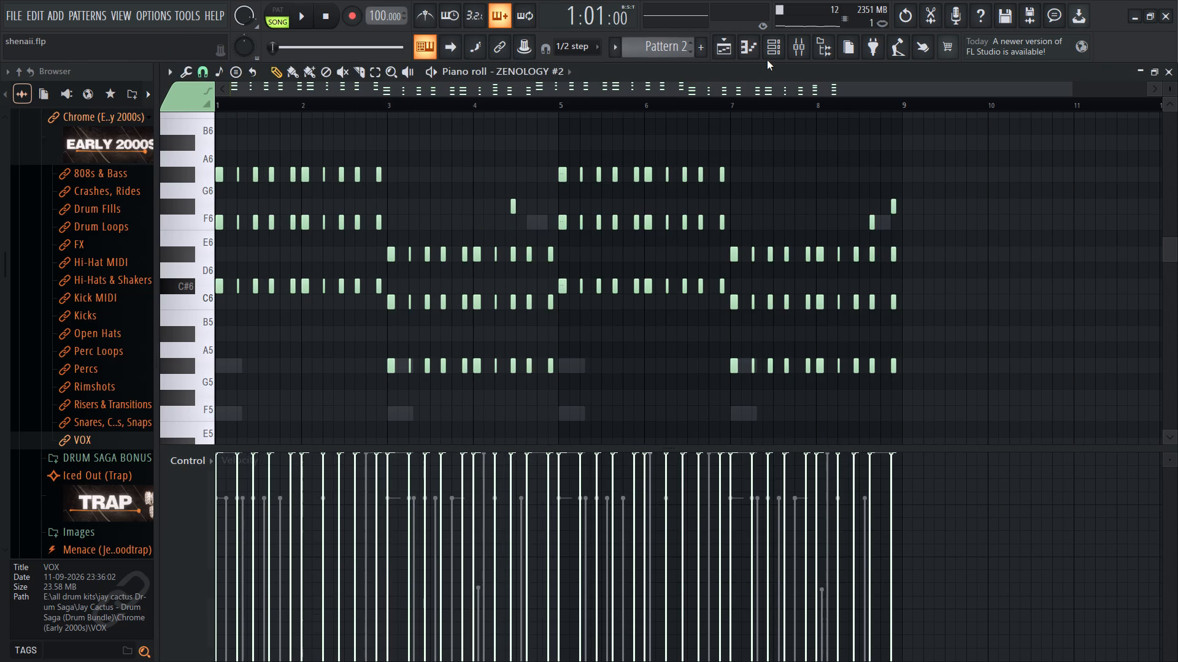
Play the beat and mute and unmute ZENOLOGY #2 in the channel rack to compare the sound with and without it.
click(784, 44)
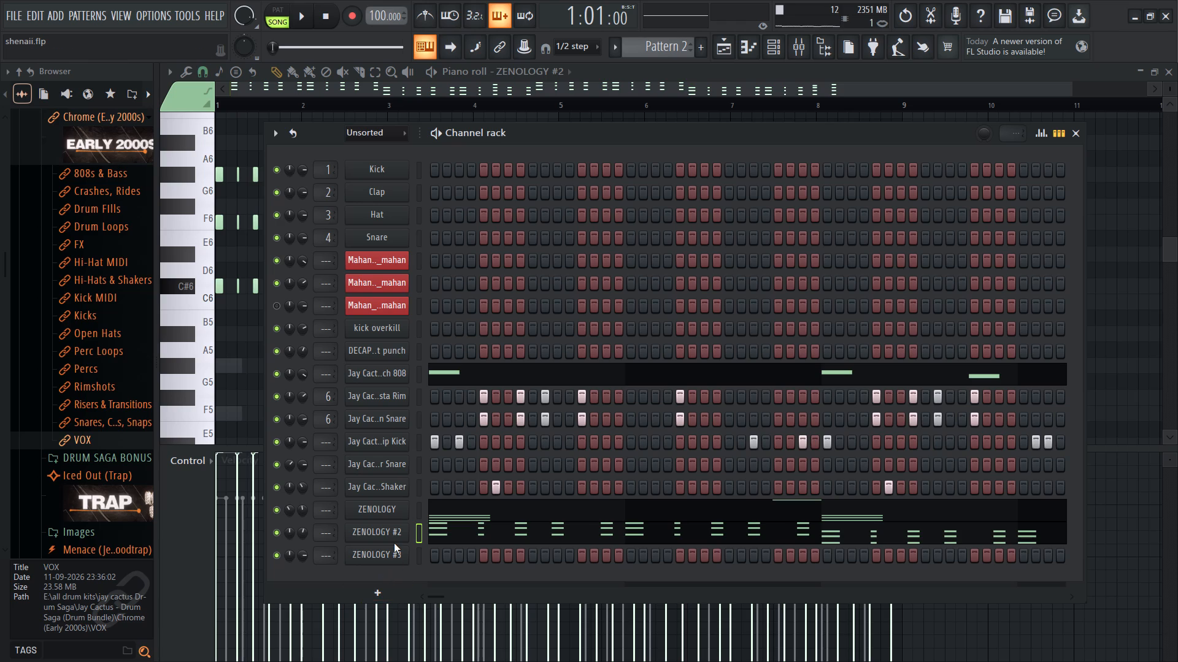
key(space)
click(282, 539)
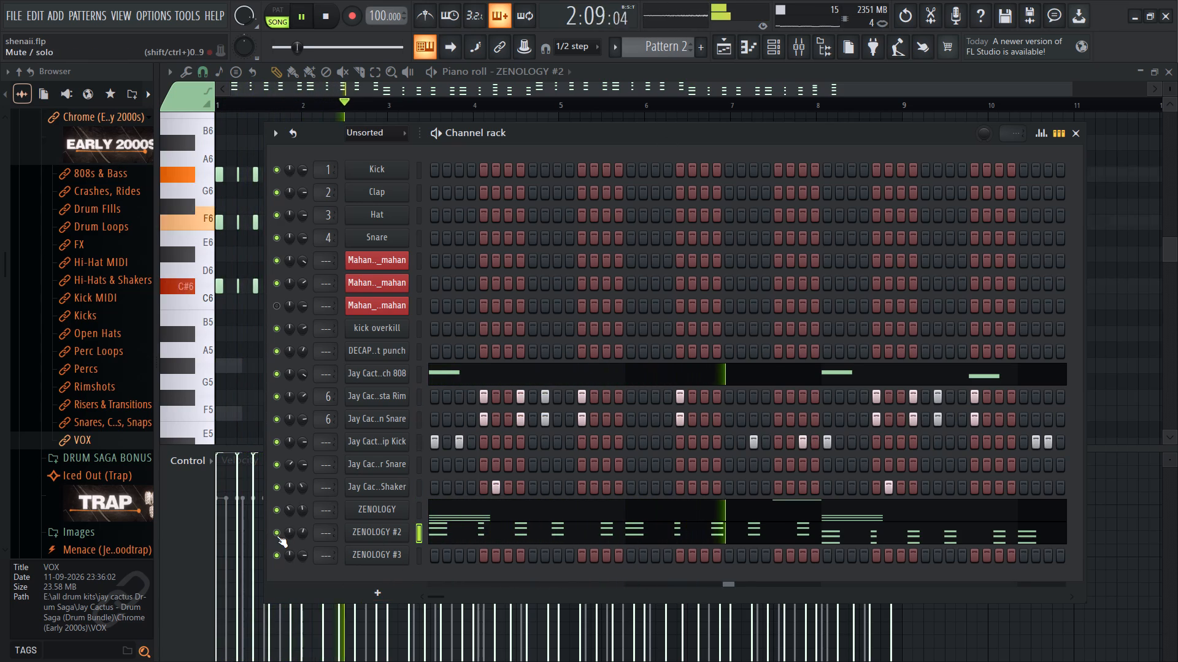
click(277, 536)
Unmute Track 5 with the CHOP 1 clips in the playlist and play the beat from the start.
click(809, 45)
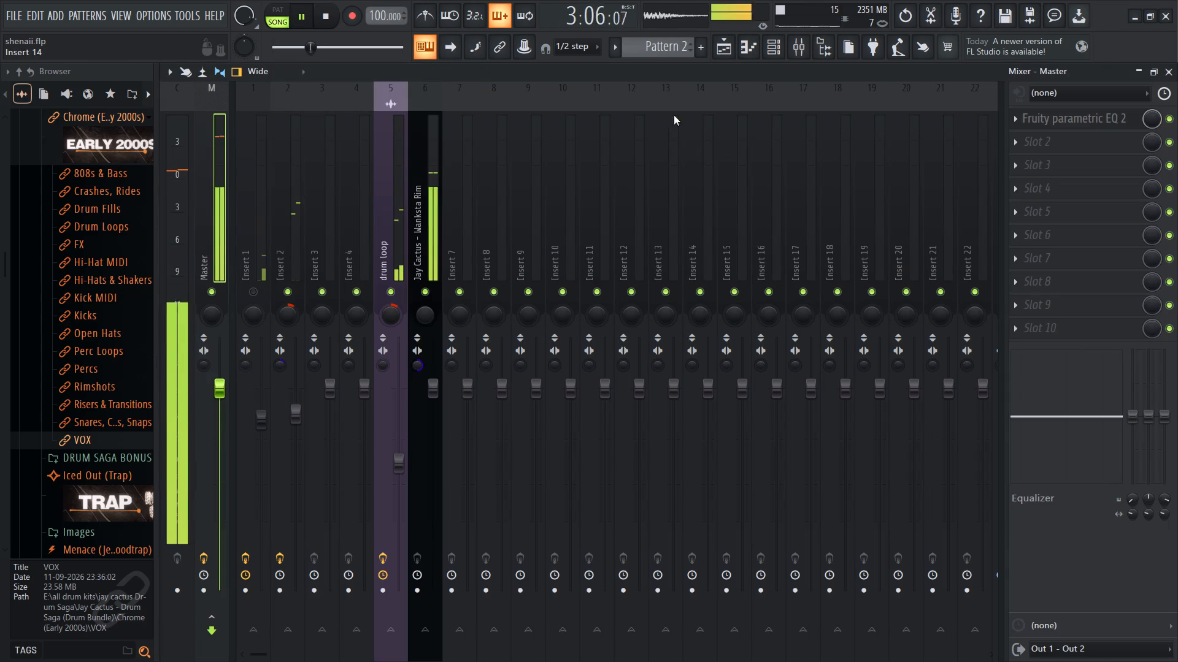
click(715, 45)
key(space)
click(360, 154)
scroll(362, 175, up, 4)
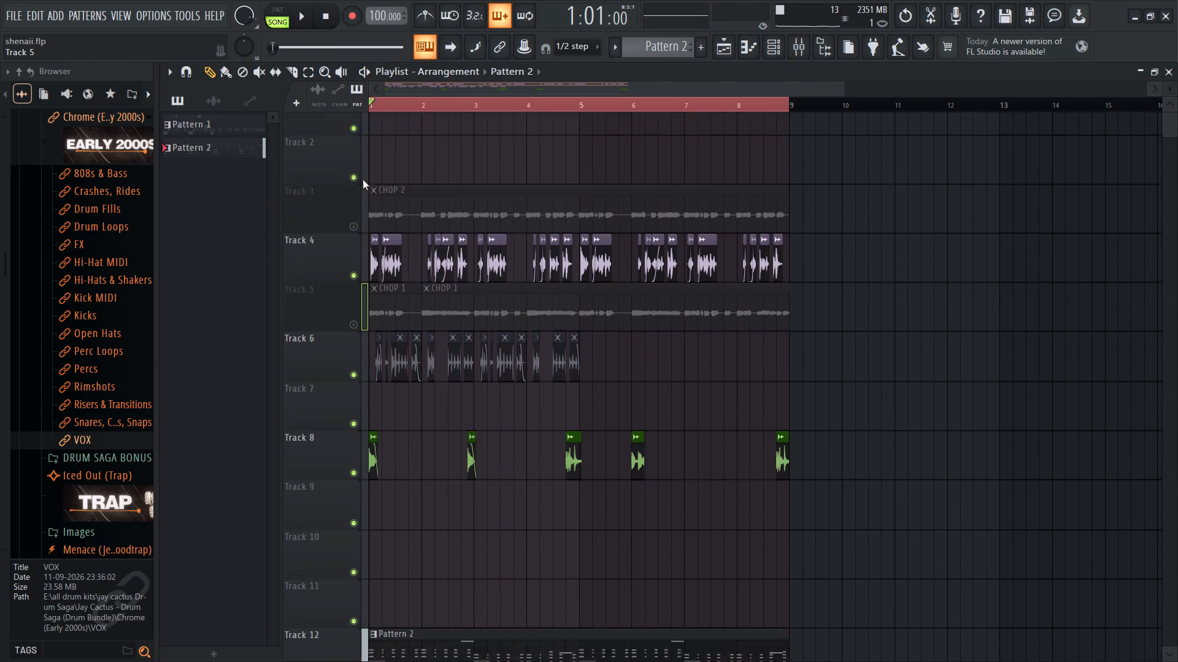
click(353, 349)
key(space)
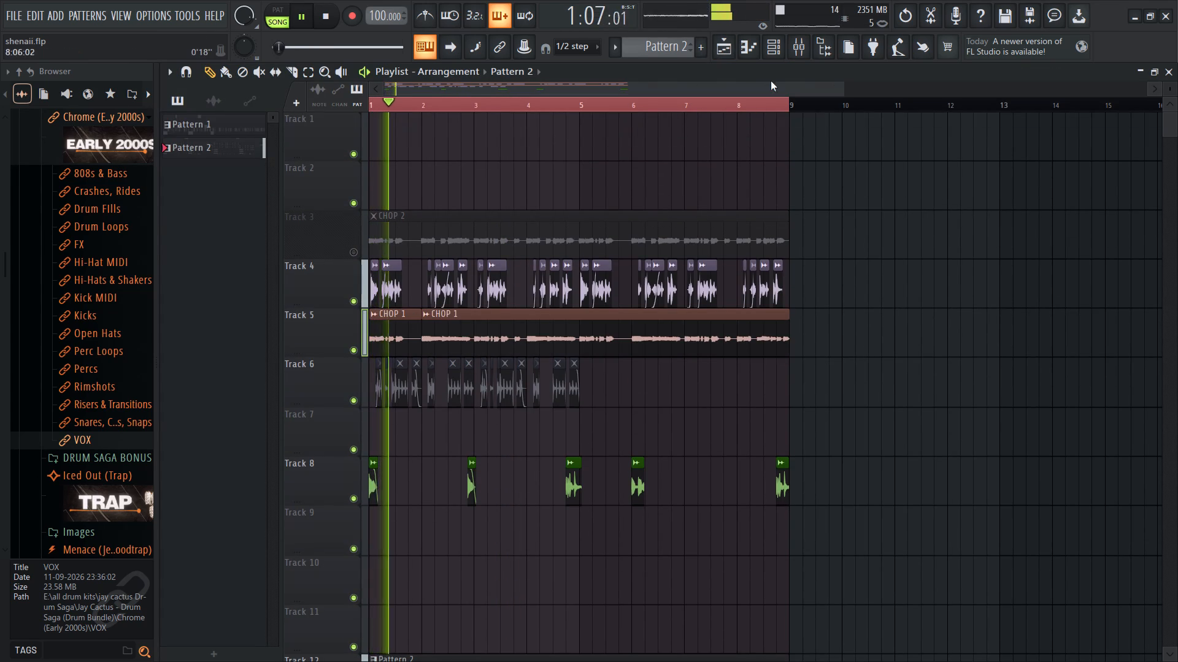
Unmute mixer Insert 1 while the beat plays, return to the full-size playlist and stop playback.
click(790, 50)
click(257, 284)
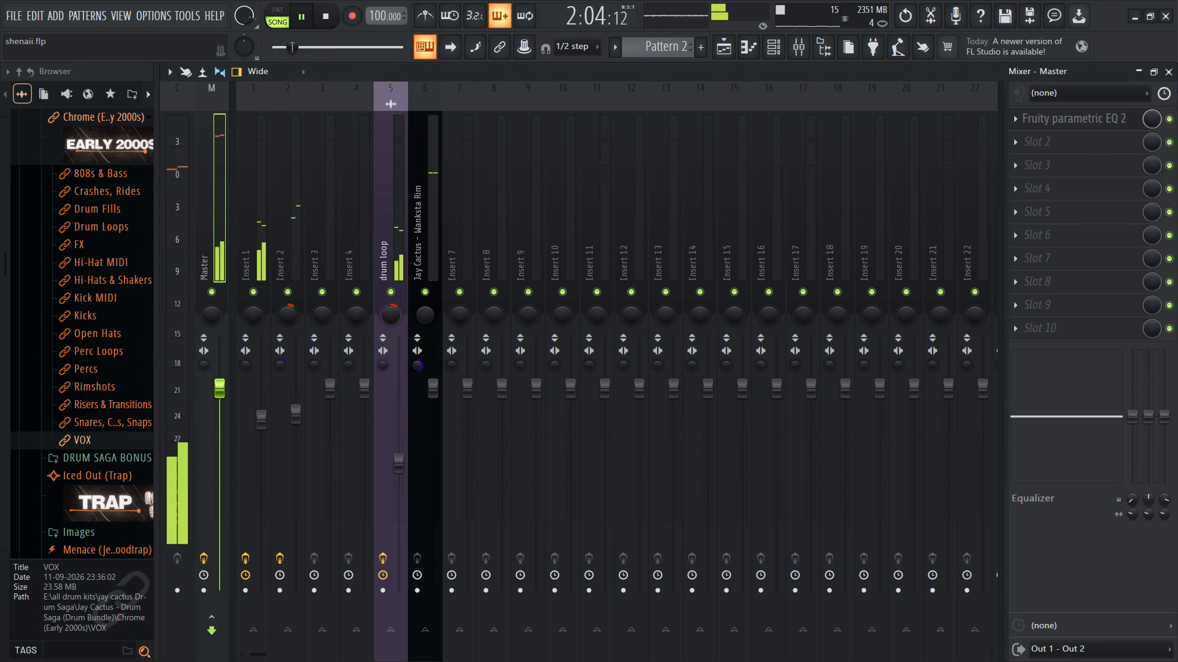
click(1157, 72)
click(1155, 73)
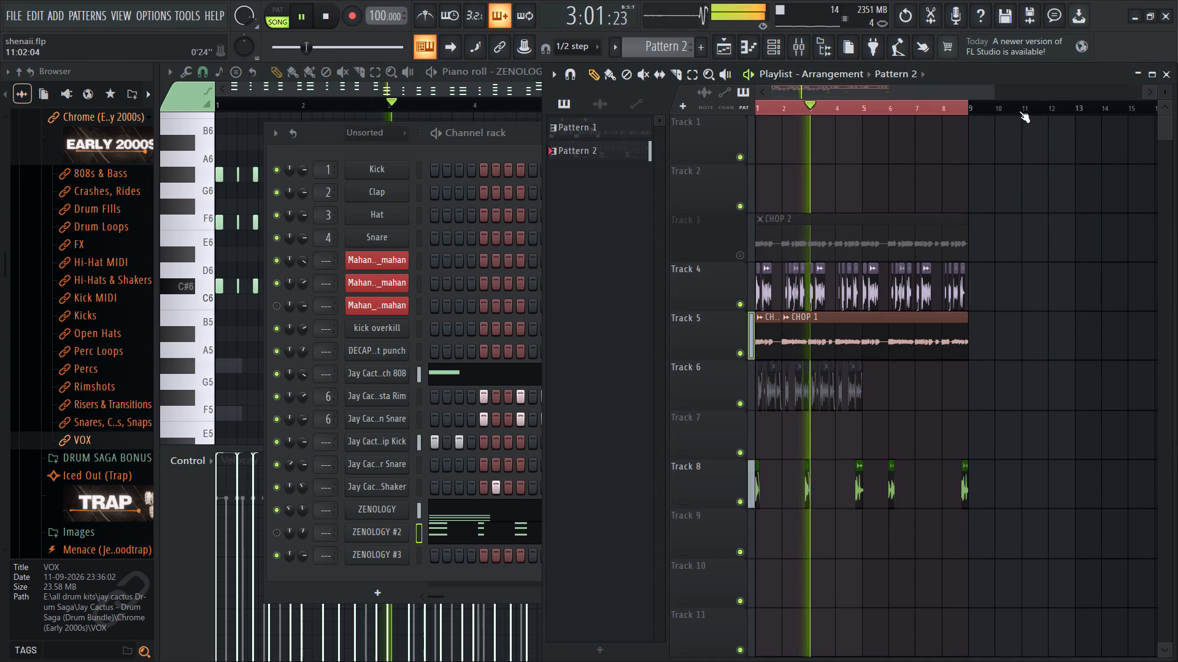
click(1151, 77)
key(space)
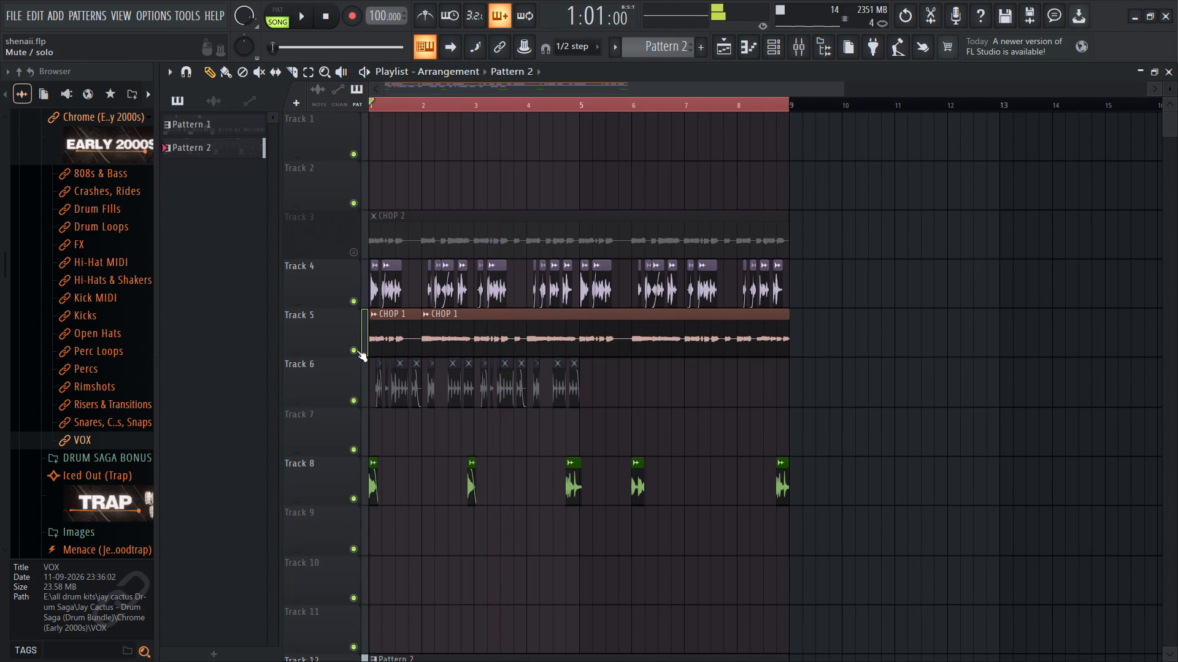
Mute the CHOP 1 track (Track 5), unmute the CHOP 2 track (Track 3), and play the beat while watching the mixer levels.
click(355, 349)
scroll(355, 348, up, 5)
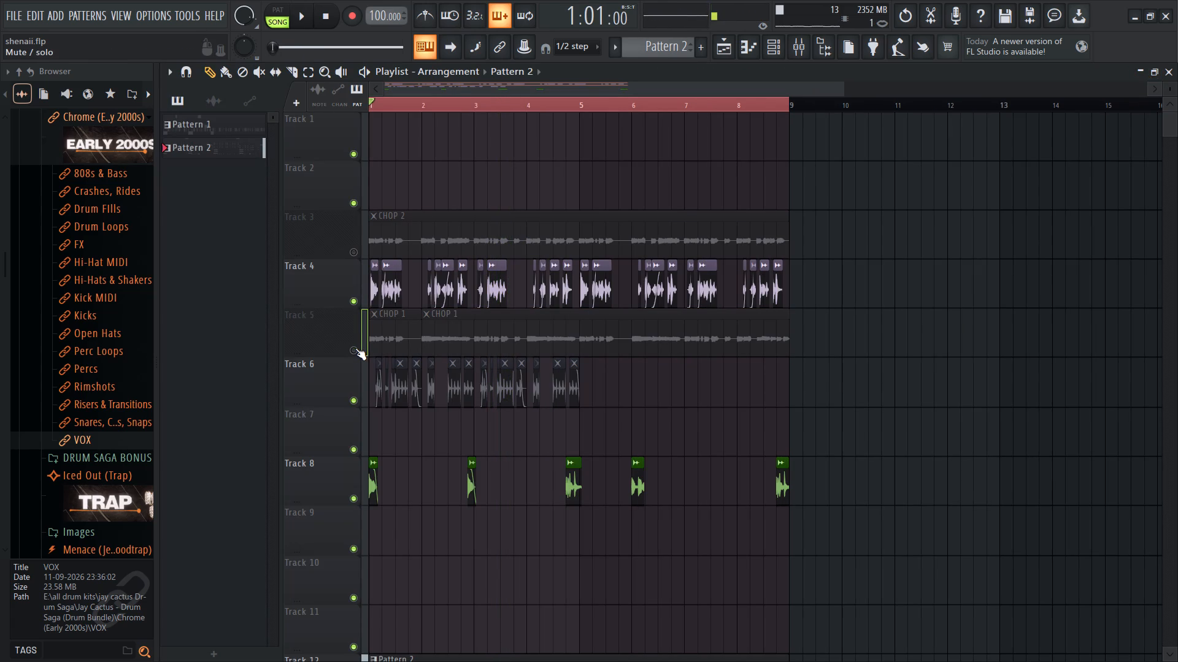
click(348, 248)
key(space)
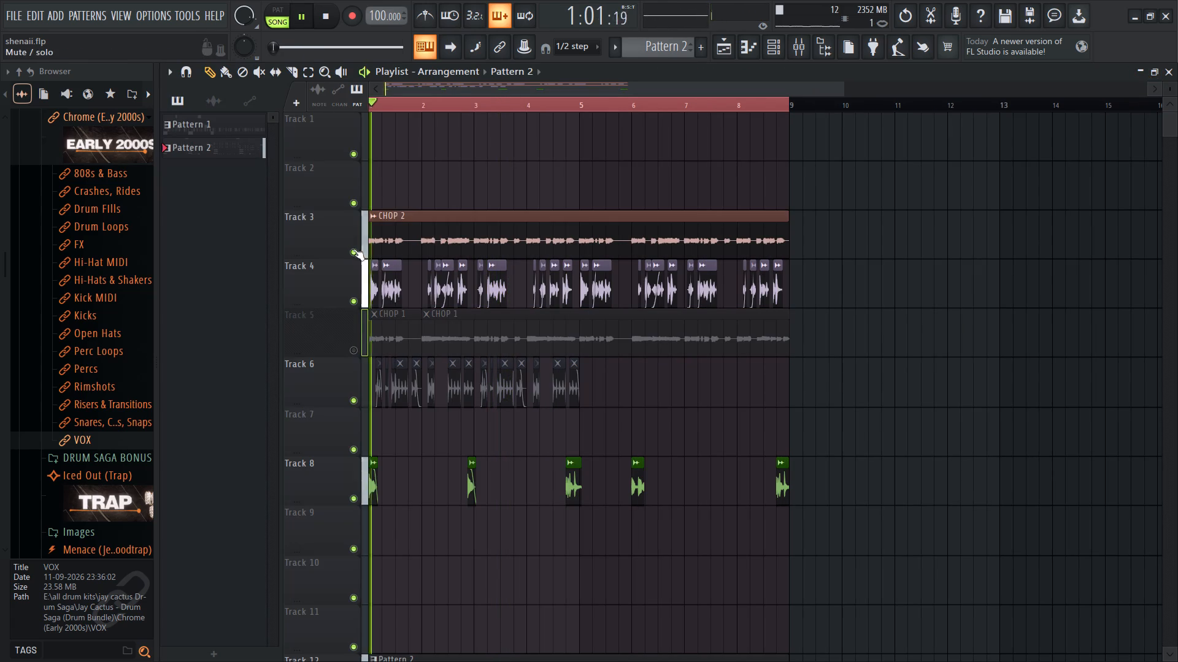
click(797, 42)
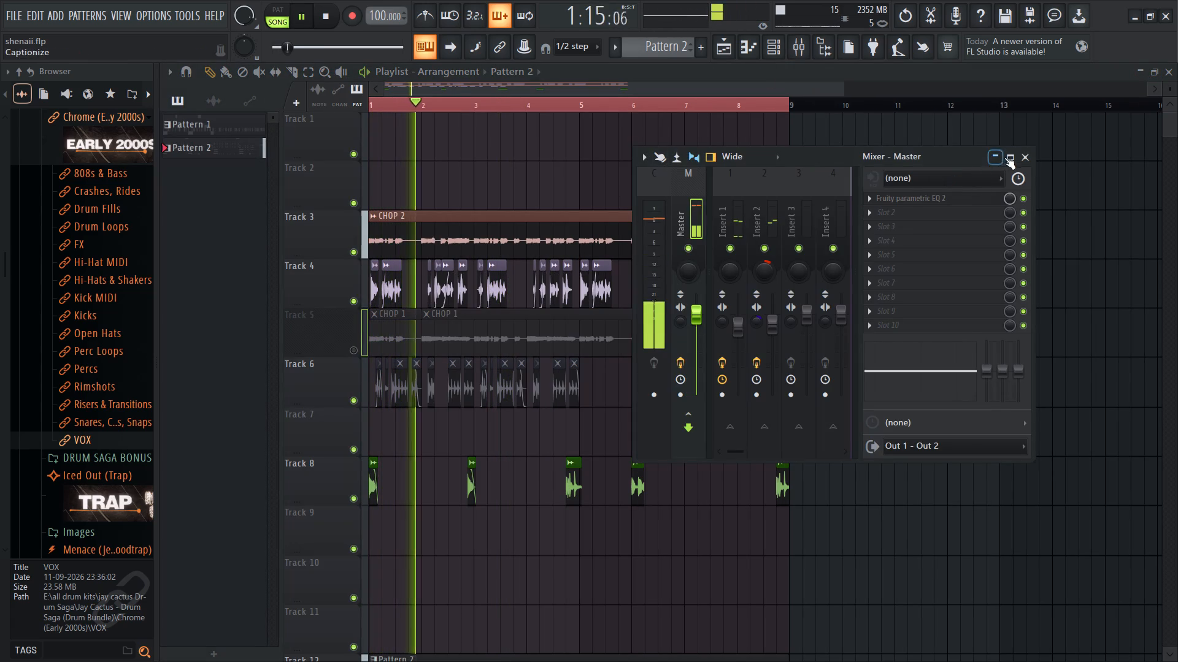
click(1010, 153)
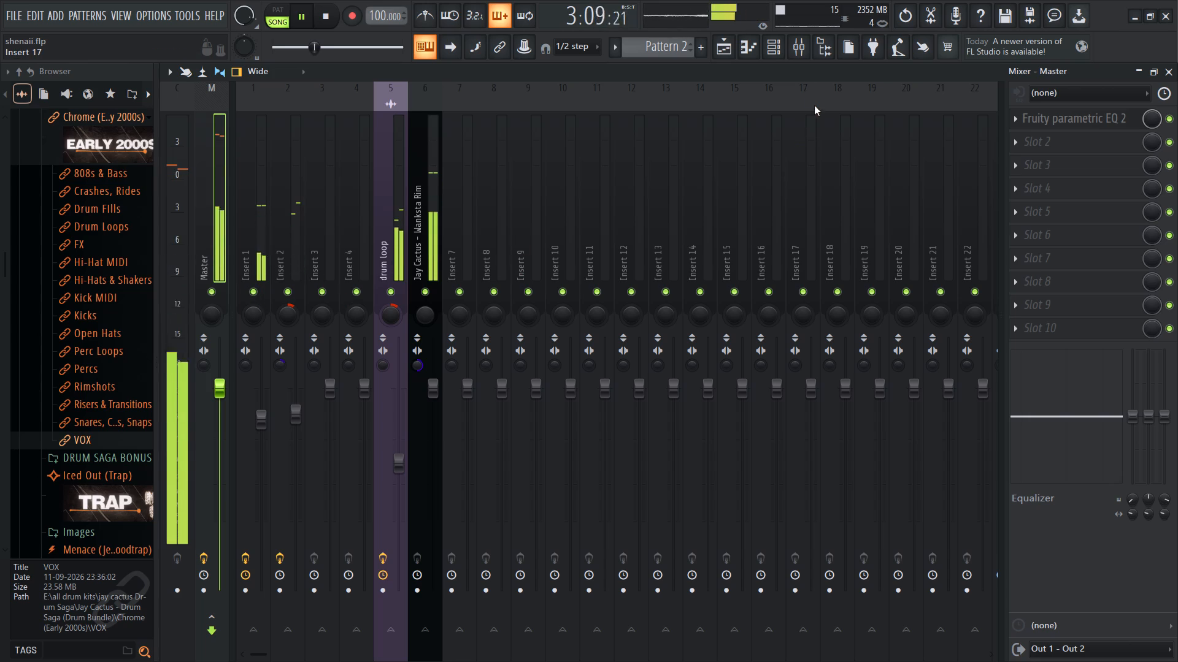
click(1176, 78)
scroll(765, 278, down, 5)
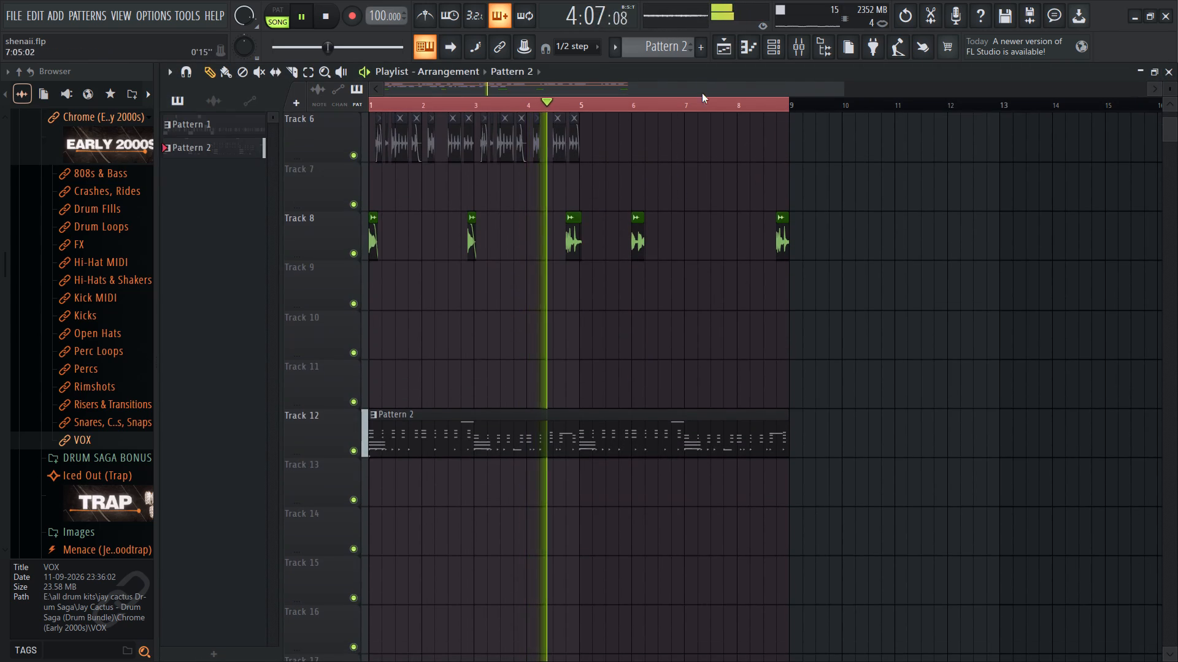
Mute the ZENOLOGY channel in the channel rack, listen to the beat without it, and stop playback.
click(758, 56)
click(770, 47)
click(272, 512)
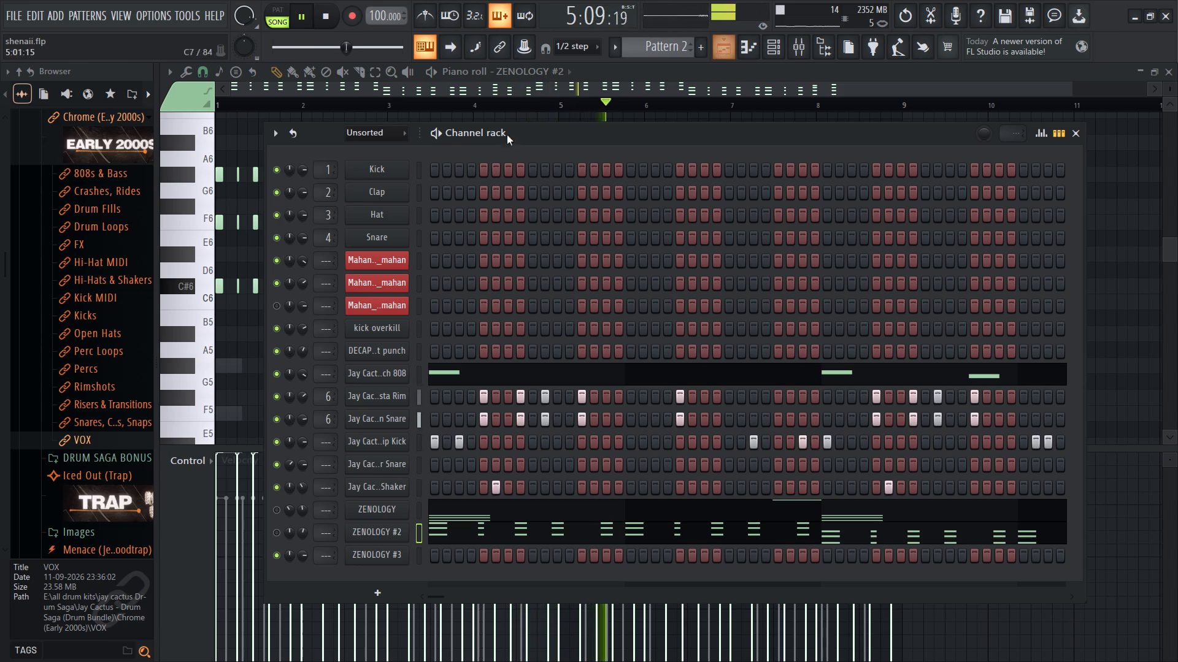
key(space)
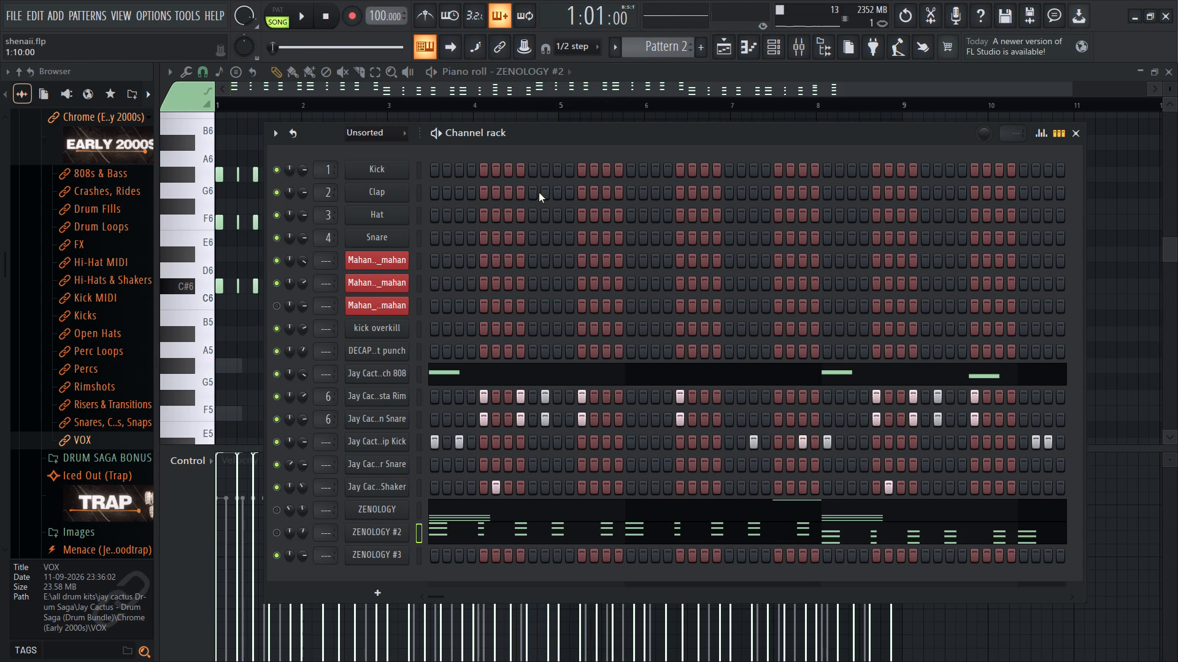
Save the shenaii project and close FL Studio.
key(ctrl+s)
key(ctrl+s)
click(1166, 13)
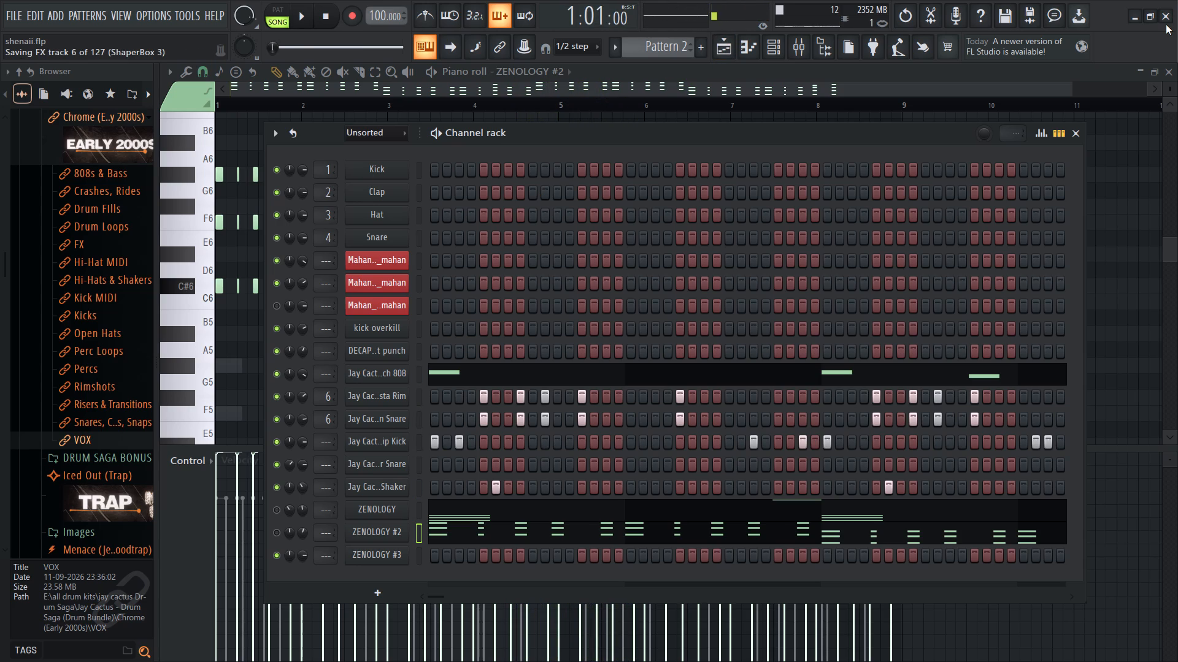
click(1169, 17)
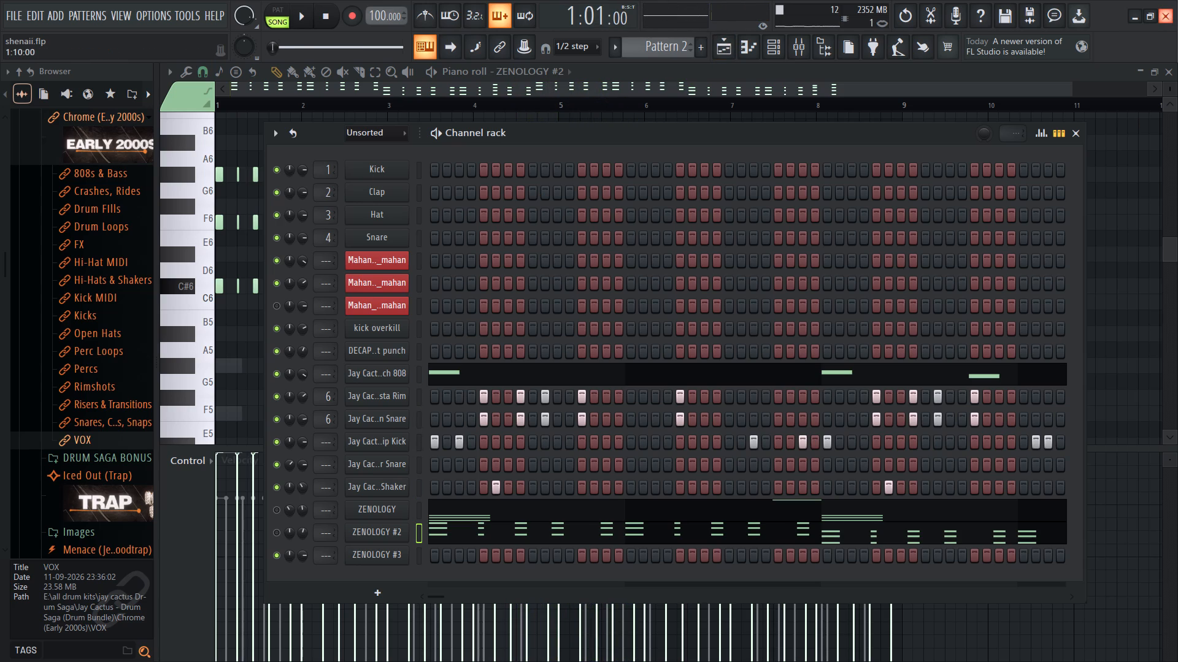
Show the hidden icons in the Windows system tray.
click(276, 645)
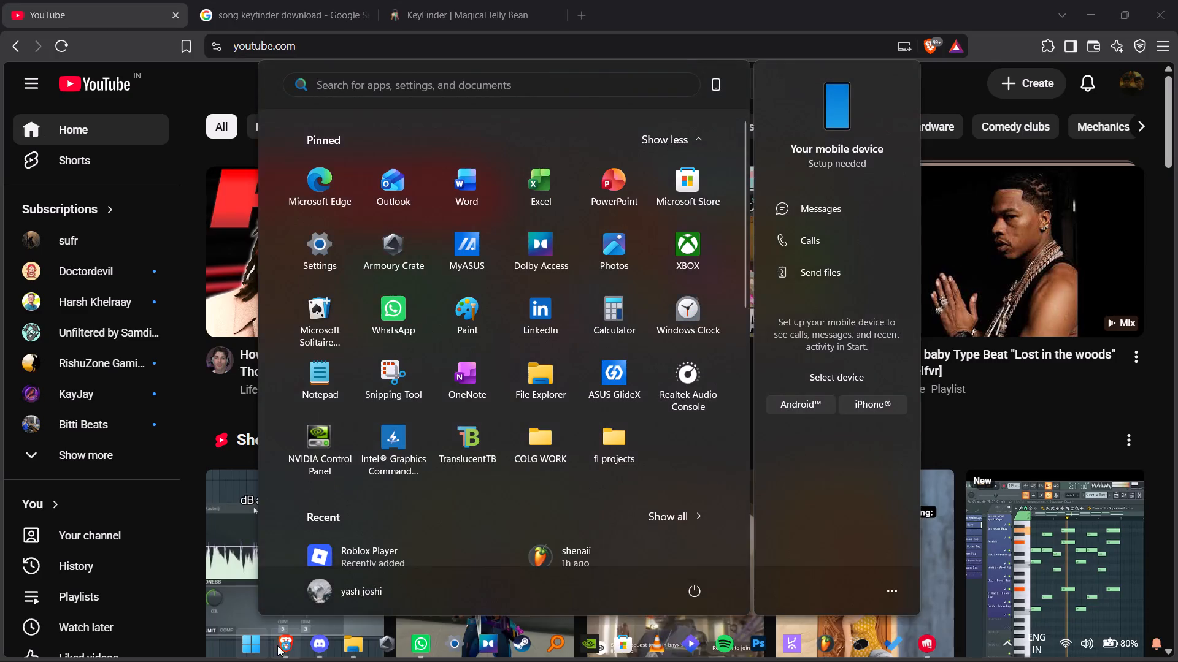
click(1012, 644)
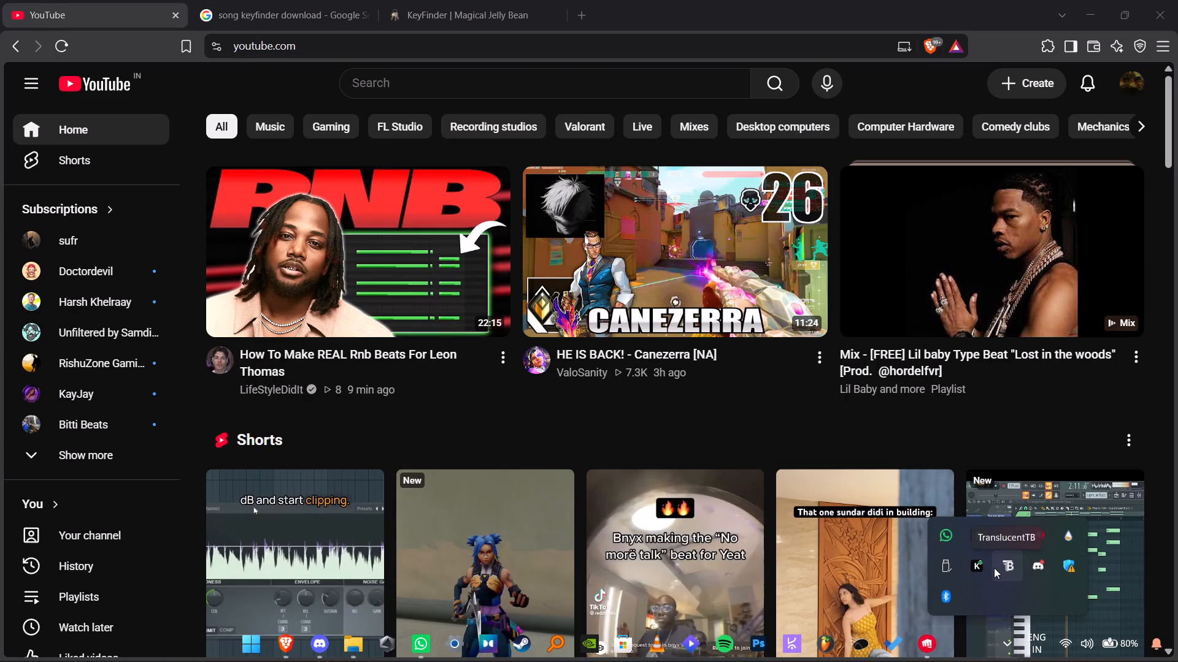